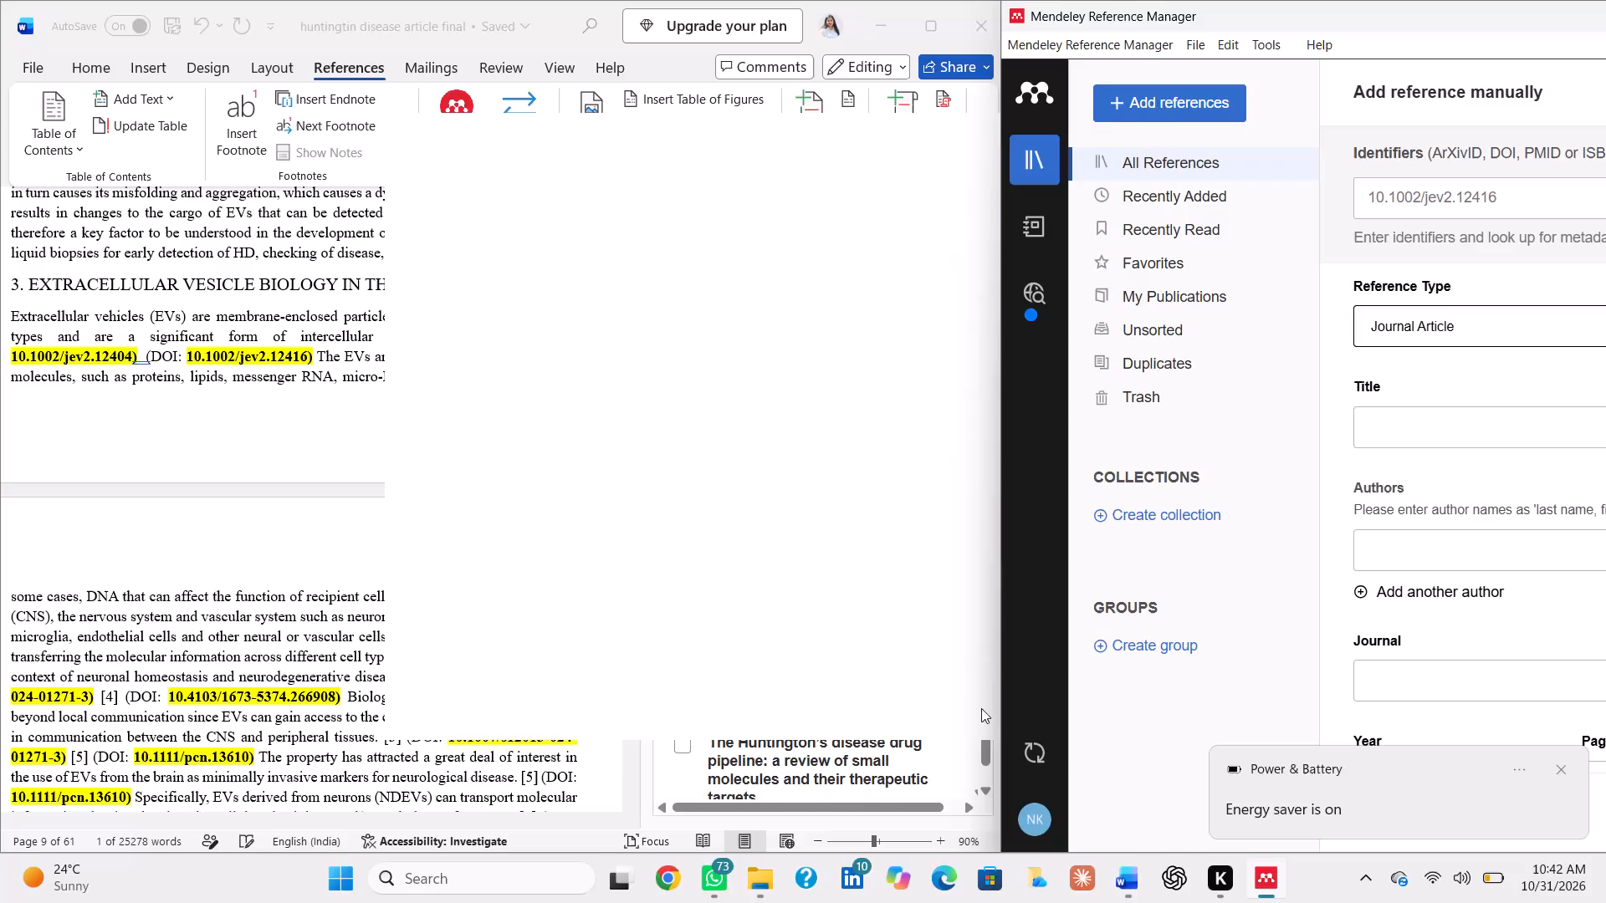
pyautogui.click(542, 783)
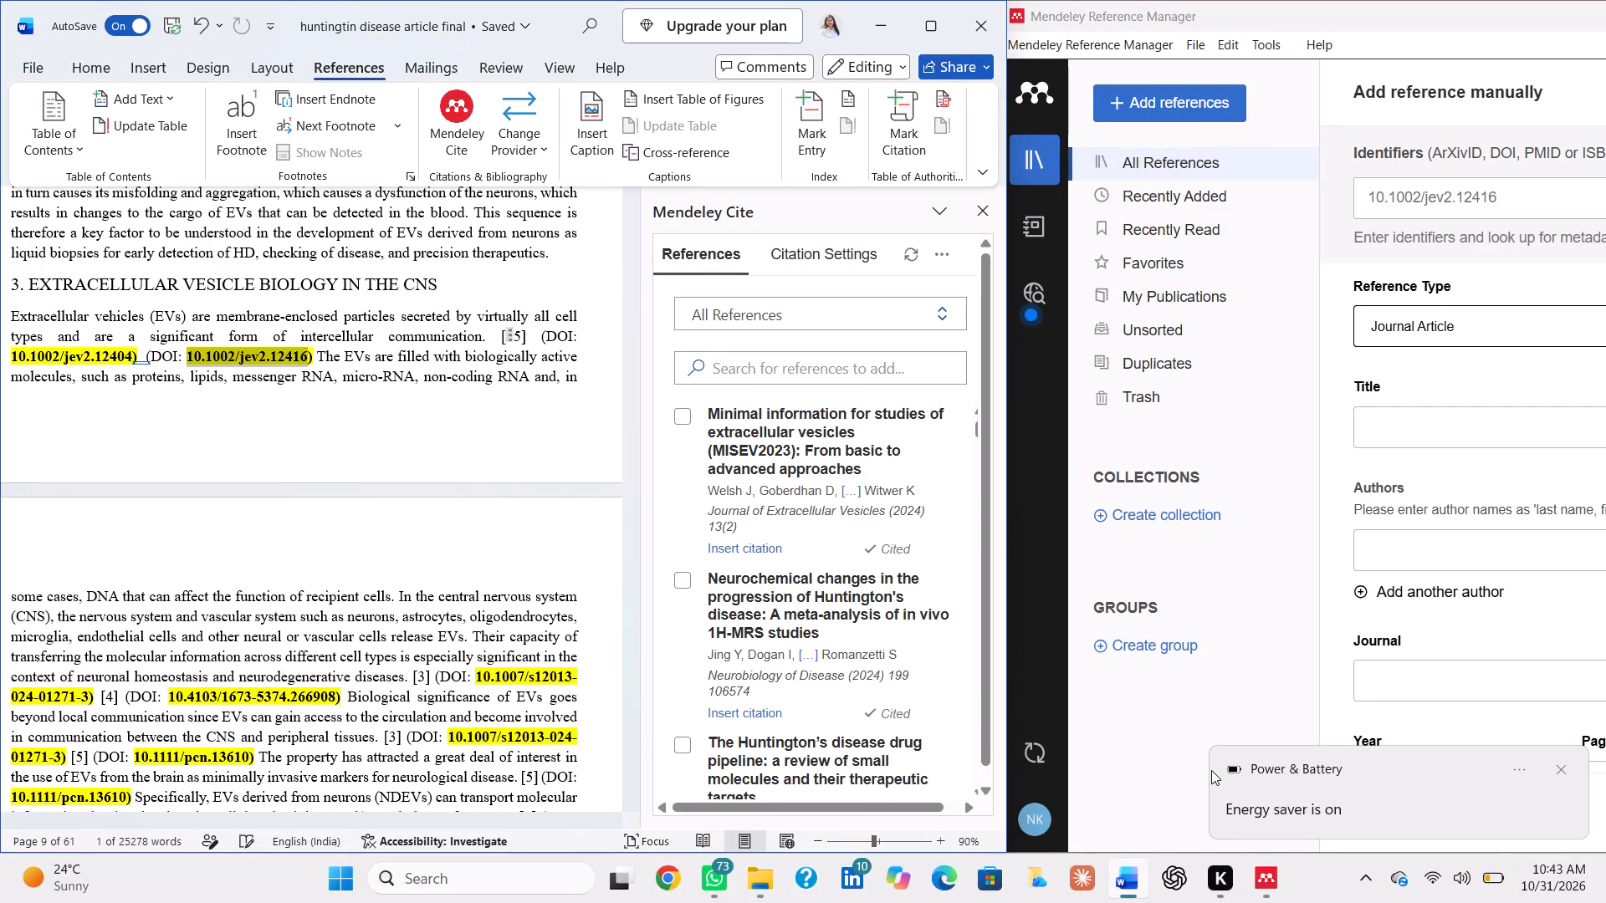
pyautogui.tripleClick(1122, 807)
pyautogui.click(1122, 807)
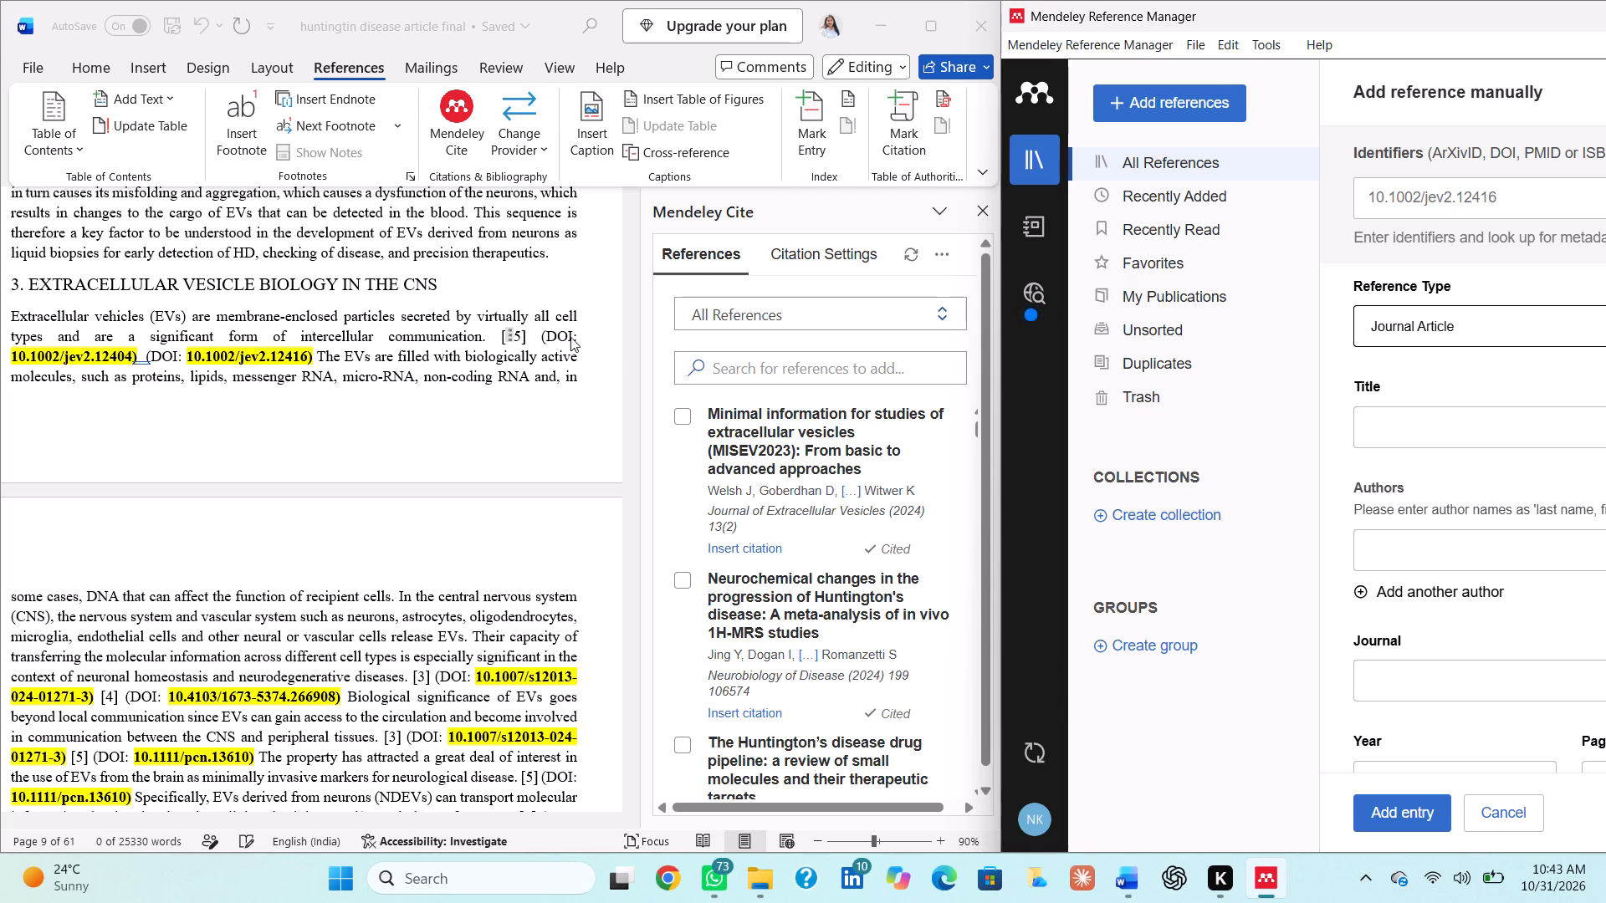
# Copy DOI 10.1002/jev2.12416 from the Word article, look it up as a manual reference in Mendeley Reference Manager, and add the entry to the library.
pyautogui.click(521, 339)
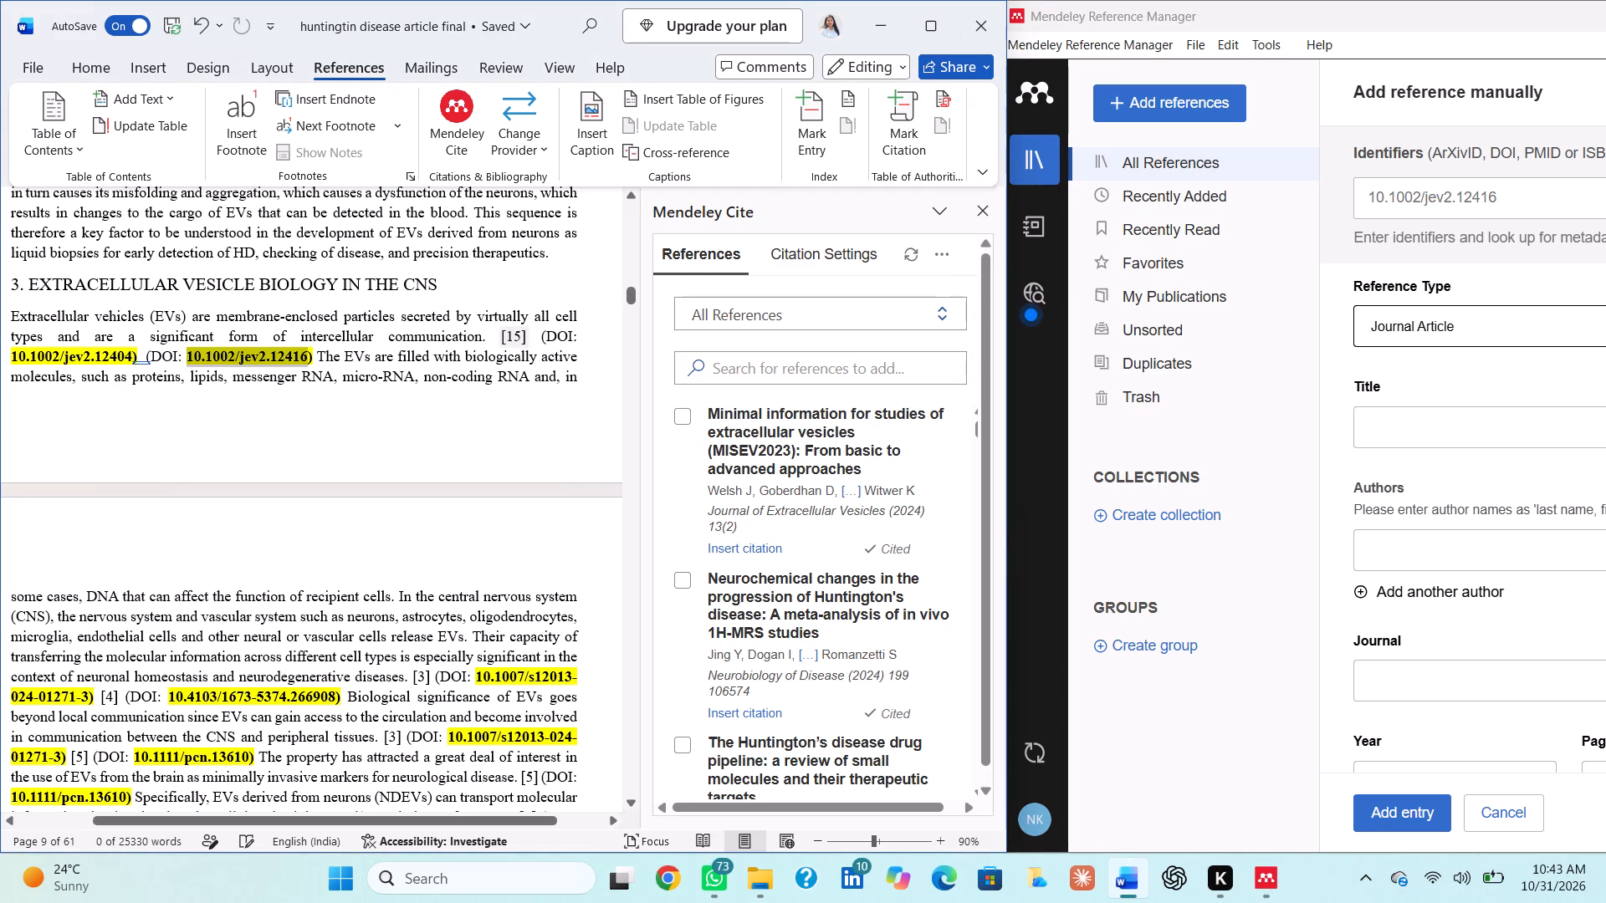
pyautogui.click(223, 359)
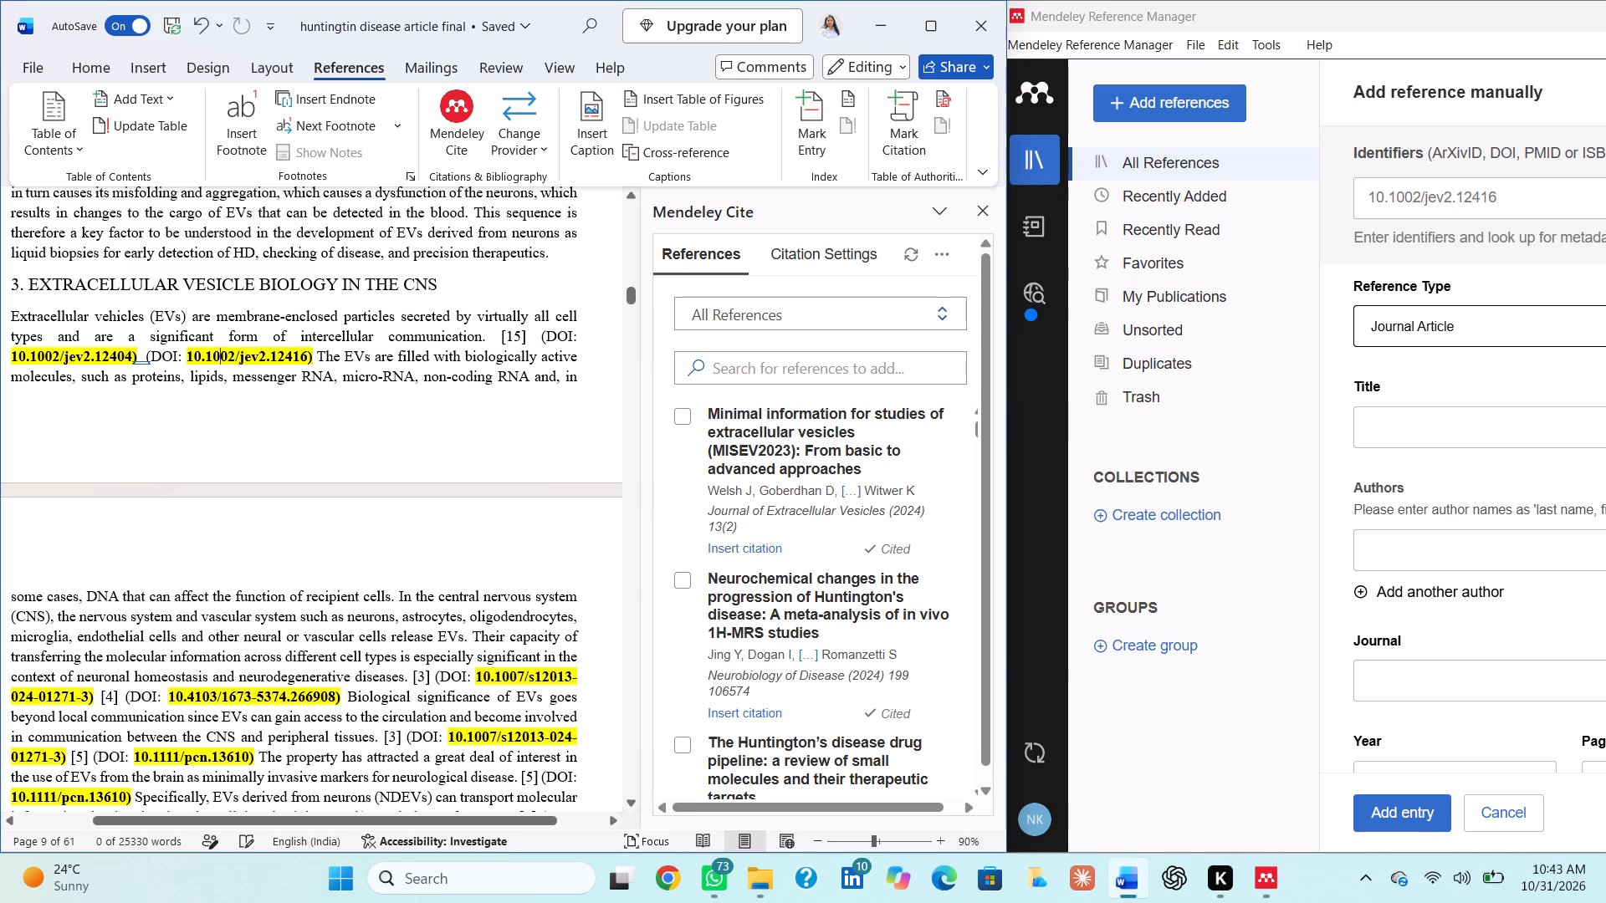
pyautogui.moveTo(187, 354); pyautogui.dragTo(307, 359)
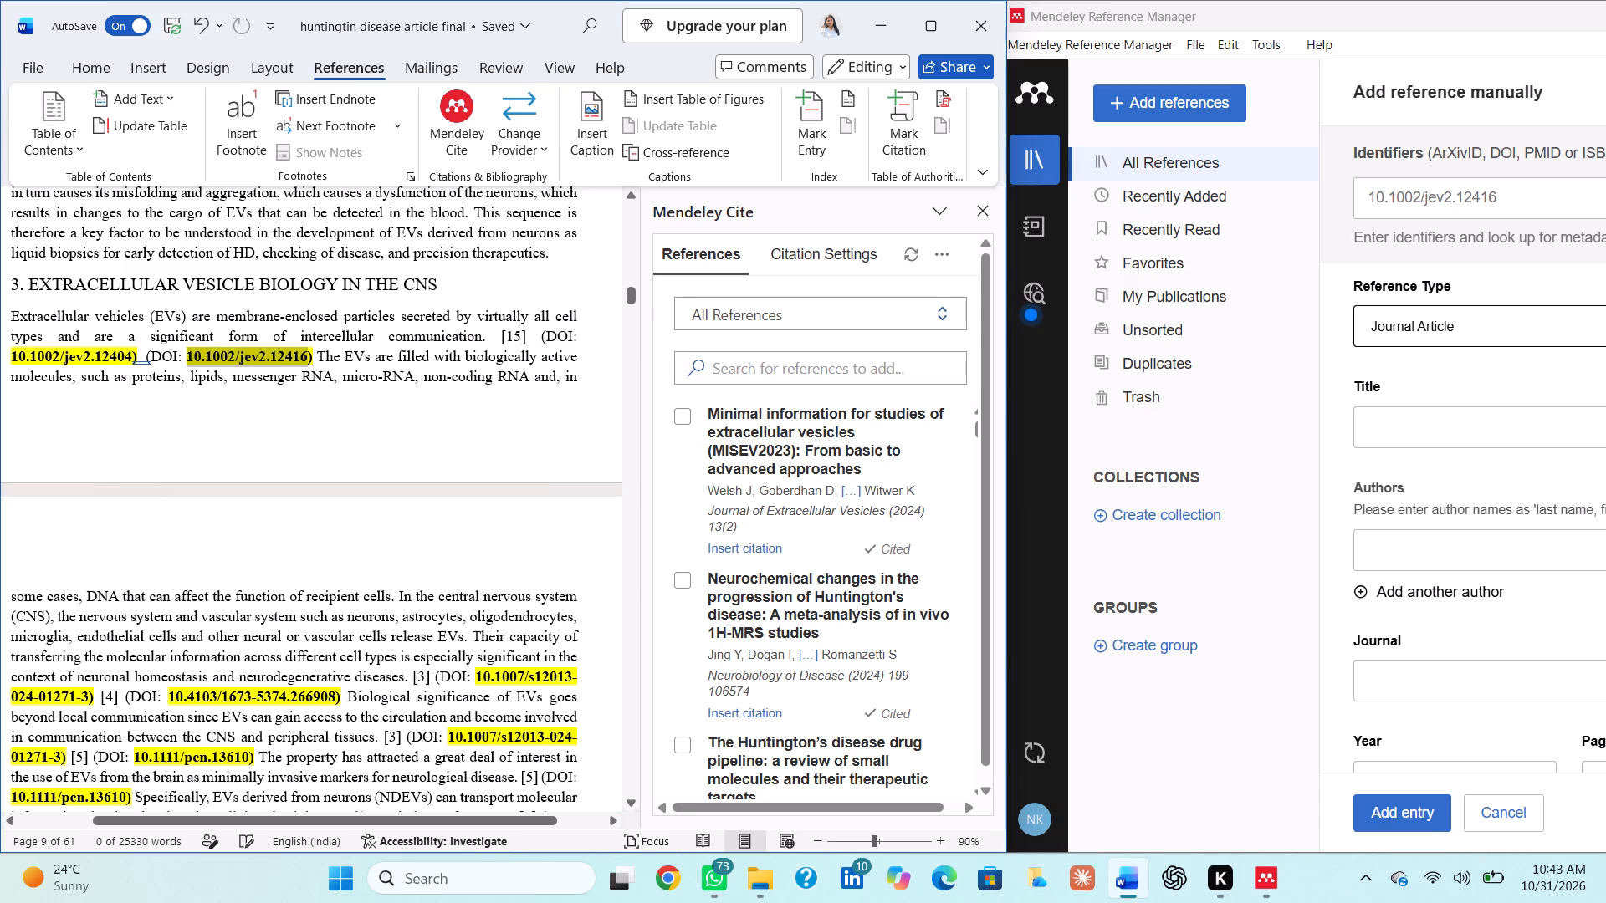
pyautogui.moveTo(307, 359); pyautogui.dragTo(309, 359)
pyautogui.hotkey('ctrl', 'c')
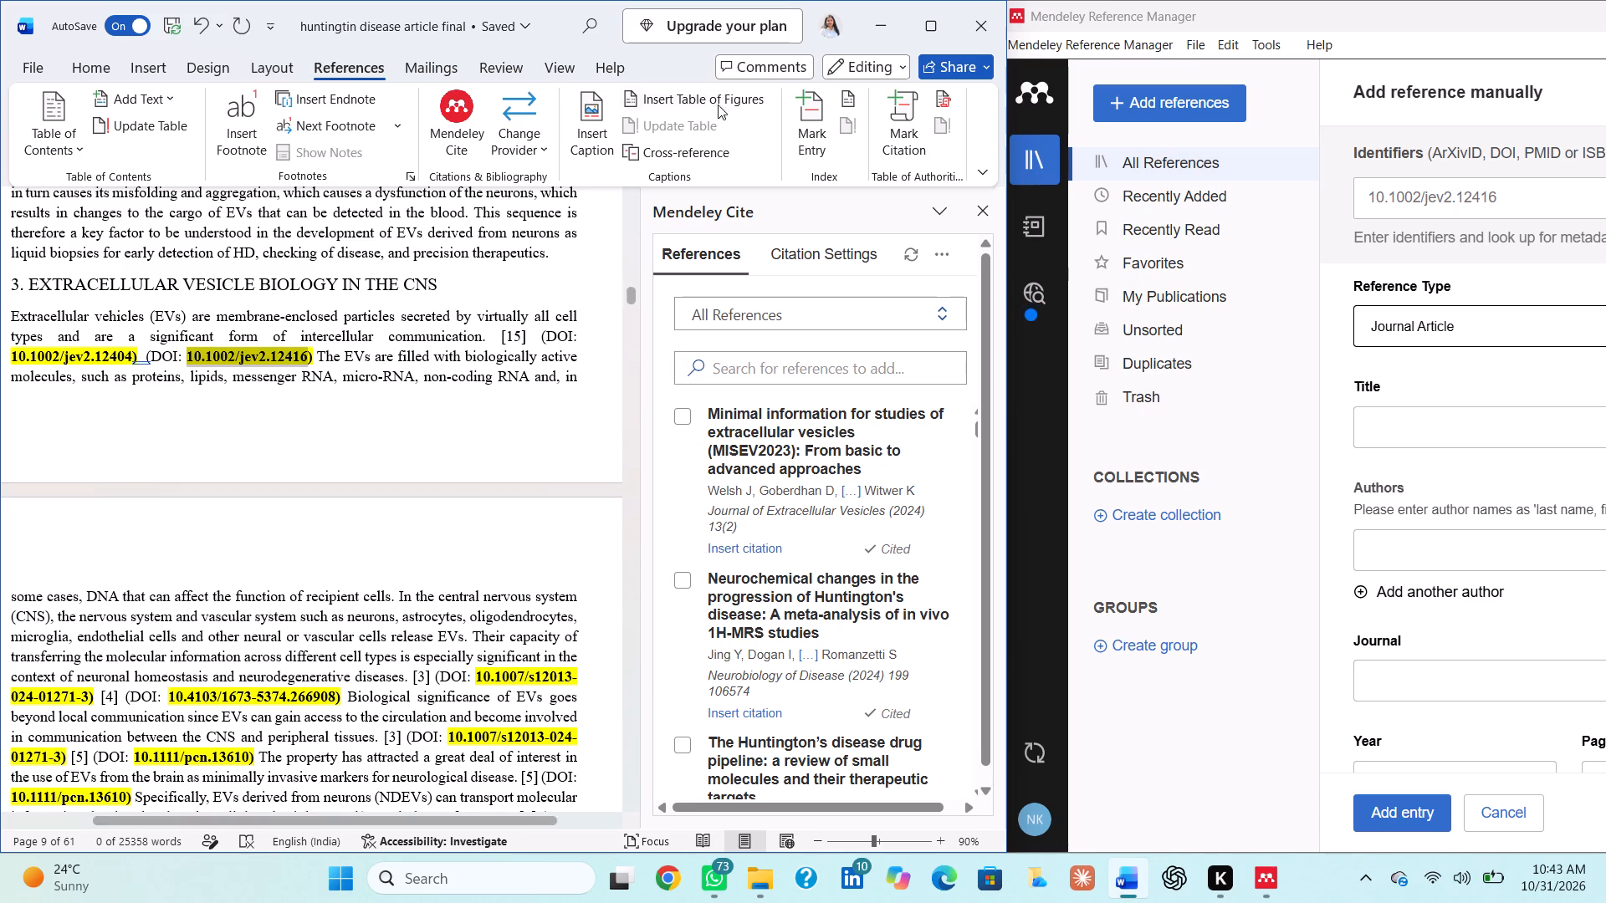
pyautogui.click(1490, 196)
pyautogui.press('Right')
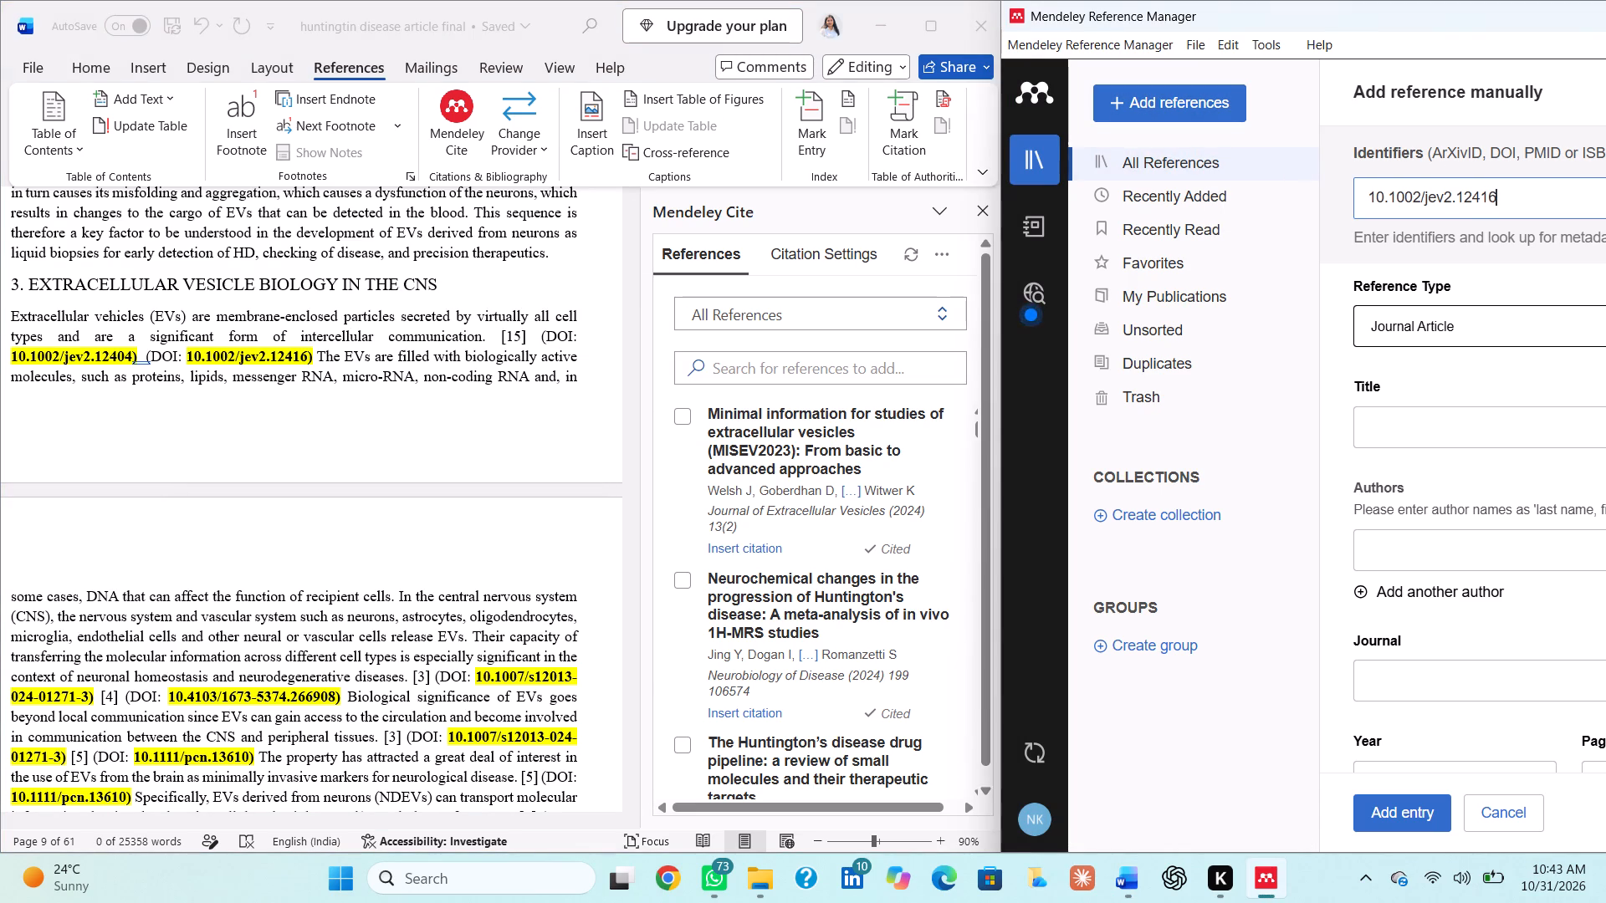
pyautogui.press('BackSpace')
pyautogui.press('BackSpace')
pyautogui.press('BackSpace')
pyautogui.press('BackSpace')
pyautogui.press('BackSpace')
pyautogui.press('BackSpace')
pyautogui.press('BackSpace')
pyautogui.press('BackSpace')
pyautogui.press('BackSpace')
pyautogui.press('BackSpace')
pyautogui.press('BackSpace')
pyautogui.press('BackSpace')
pyautogui.press('BackSpace')
pyautogui.press('BackSpace')
pyautogui.press('BackSpace')
pyautogui.press('BackSpace')
pyautogui.press('BackSpace')
pyautogui.press('BackSpace')
pyautogui.press('BackSpace')
pyautogui.press('BackSpace')
pyautogui.hotkey('ctrl', 'v')
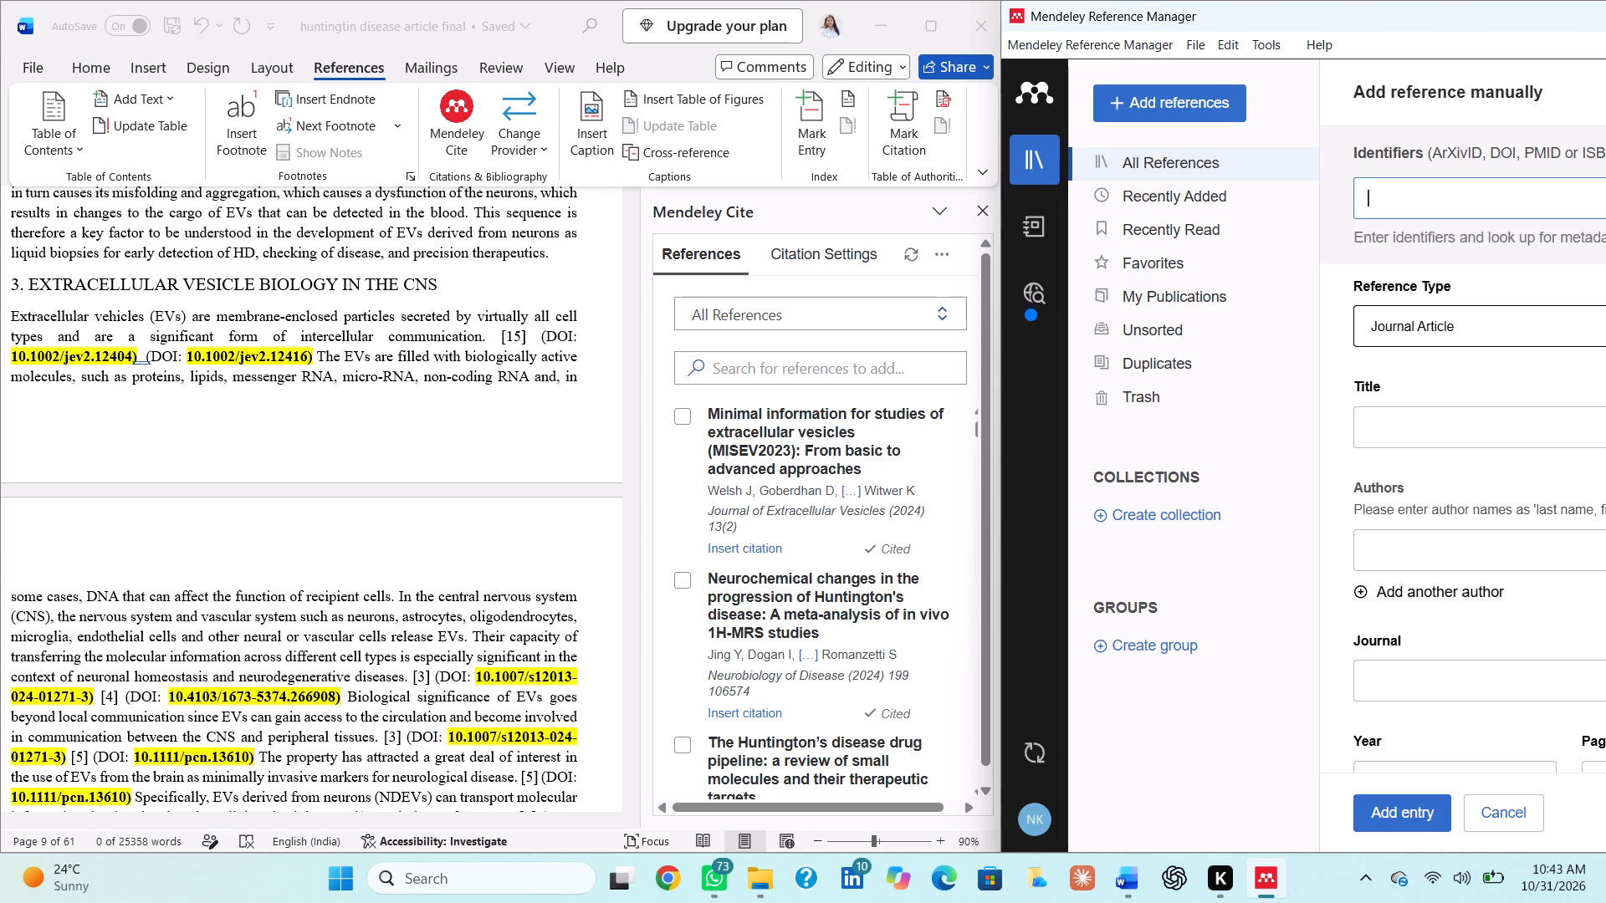
pyautogui.press('Return')
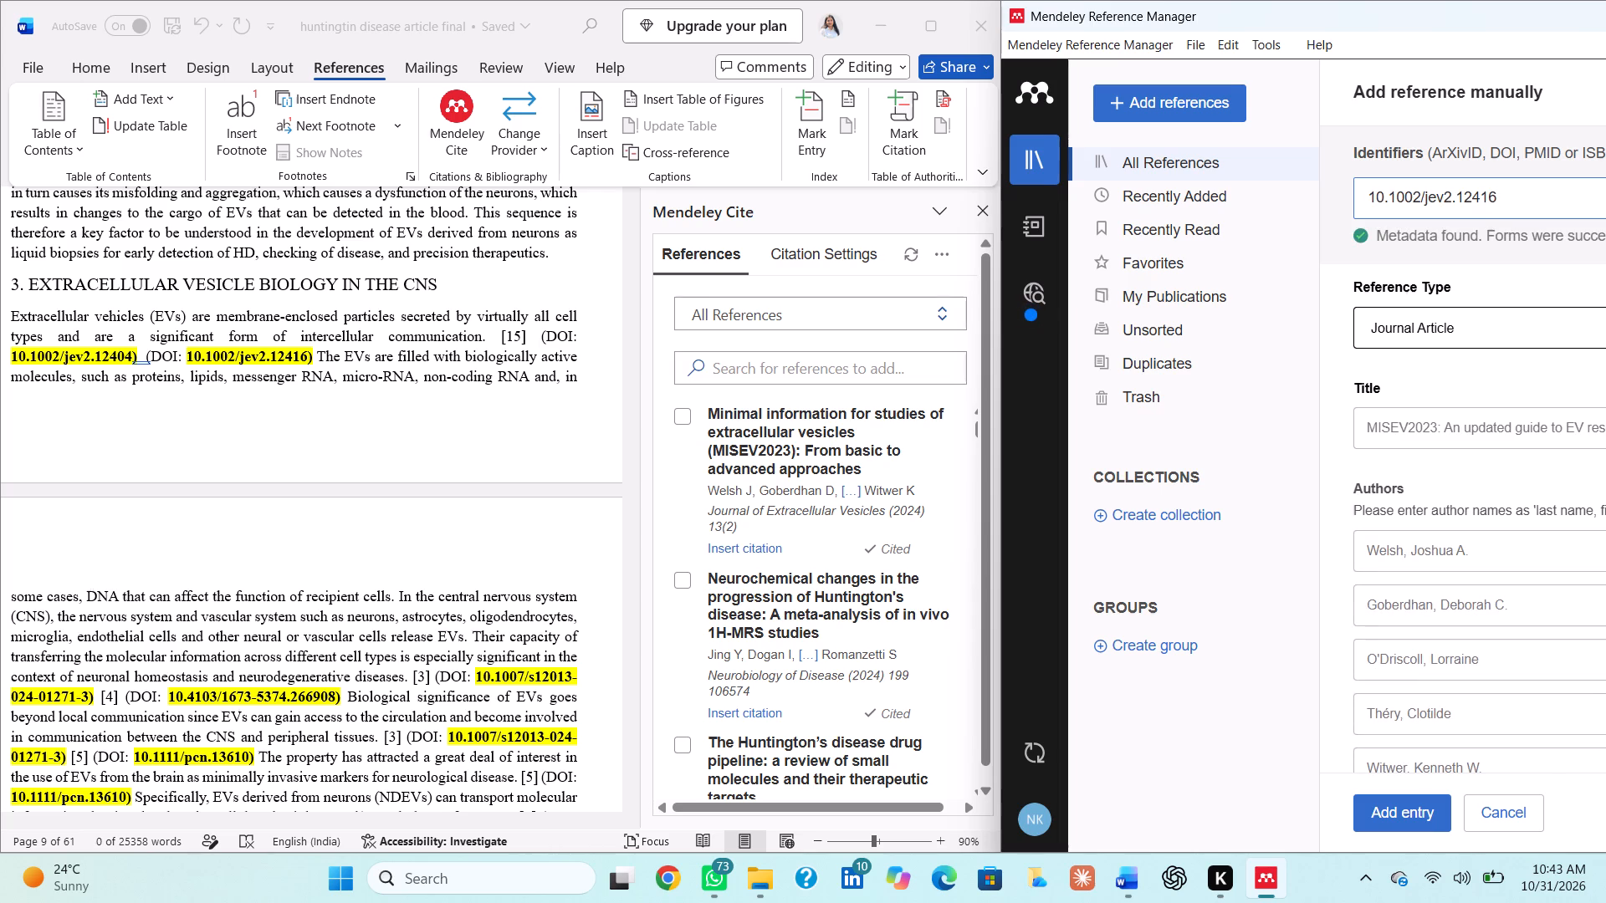
pyautogui.click(1410, 828)
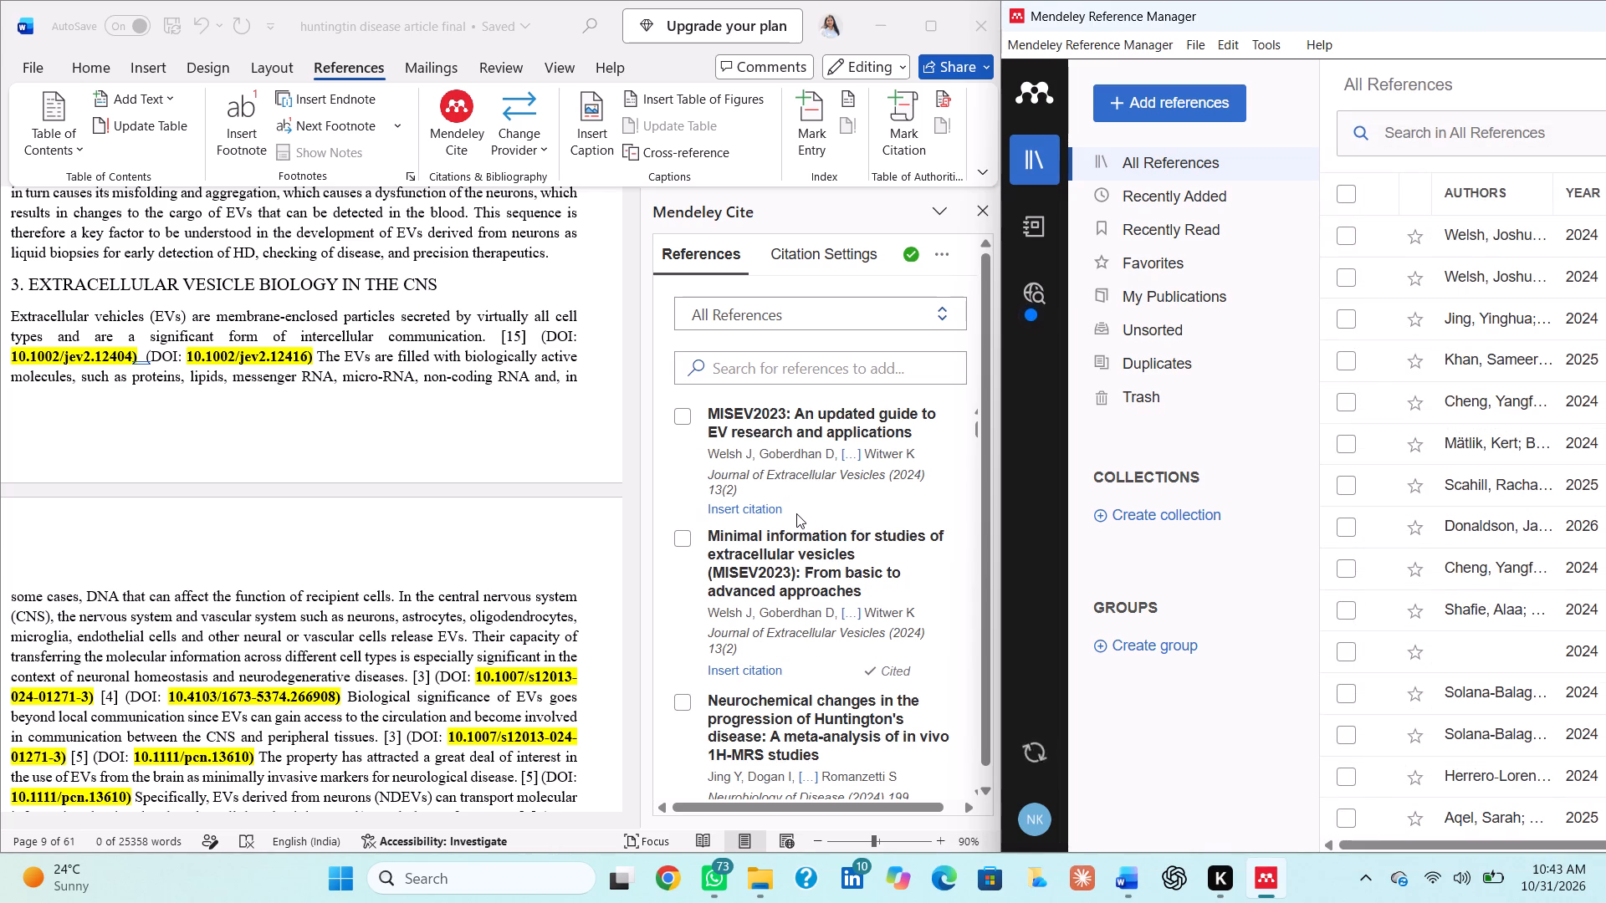
# In Word, insert the citation "MISEV2023: An updated guide to EV research and applications" just before "(DOI: 10.1002/jev2.12416)" in section 3.
pyautogui.click(689, 413)
pyautogui.click(134, 354)
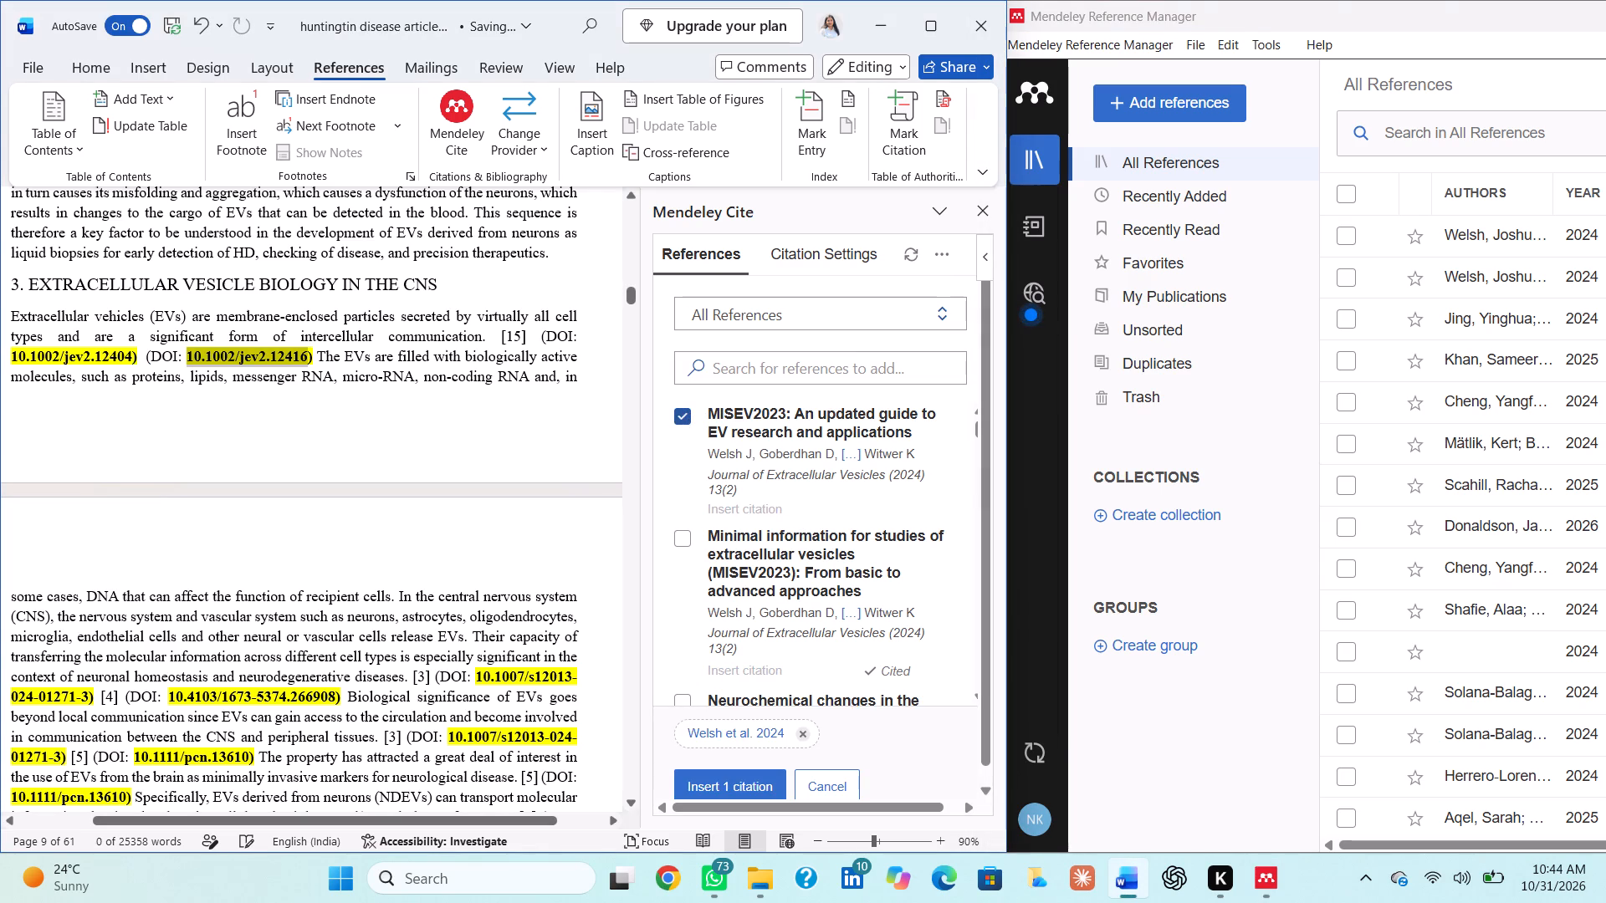
pyautogui.press('Right')
pyautogui.press('Right')
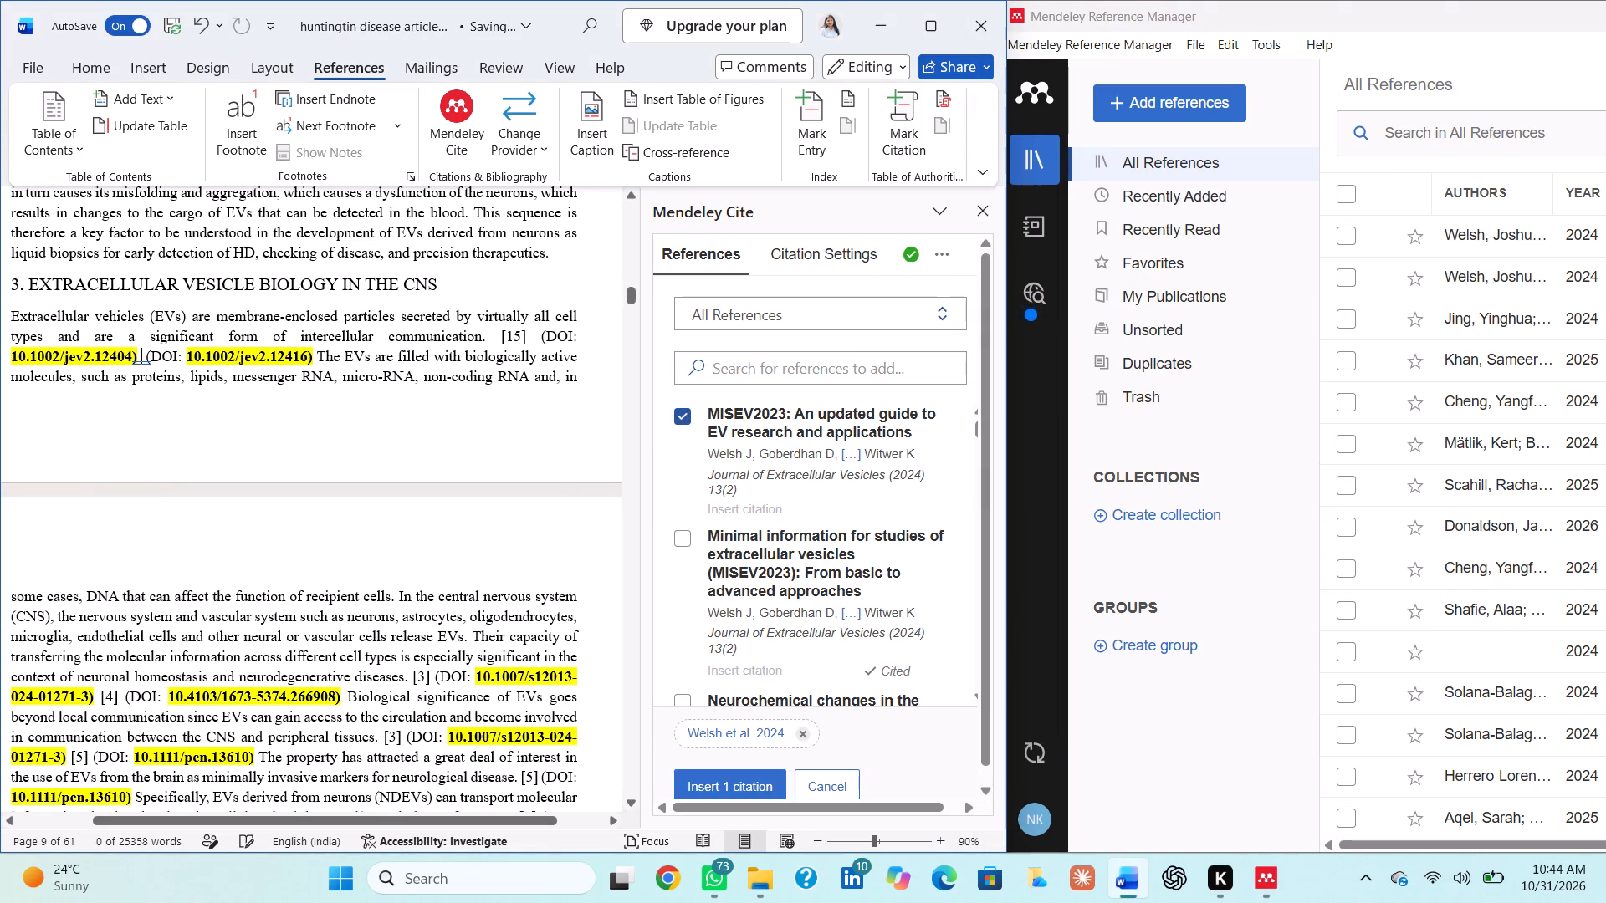
pyautogui.click(698, 792)
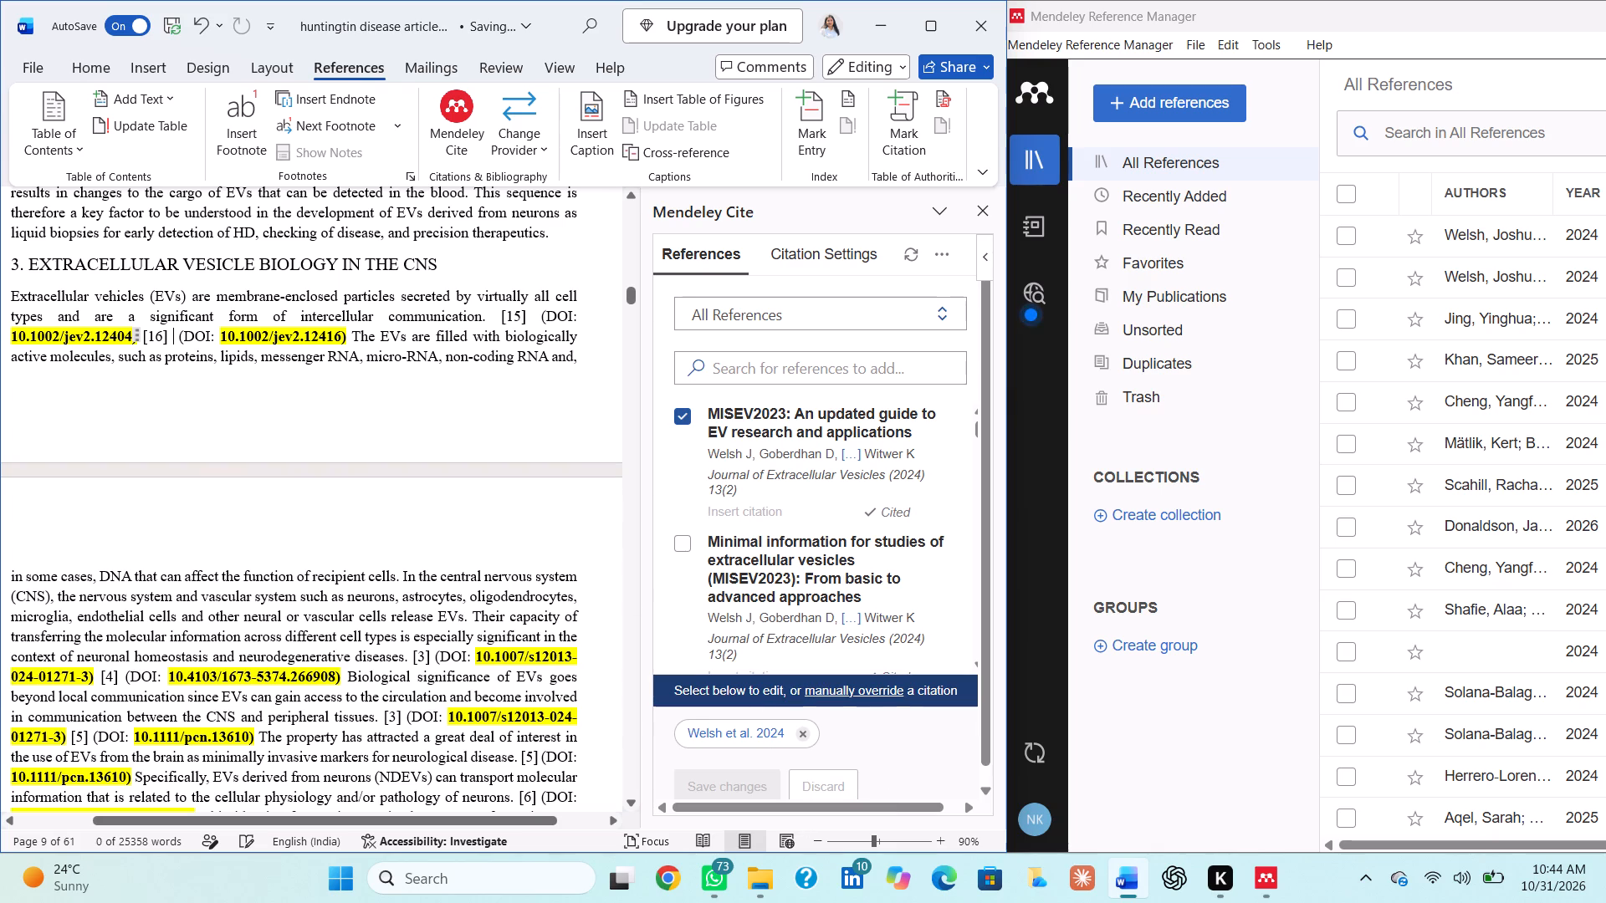
pyautogui.scroll(-1, 188, 654)
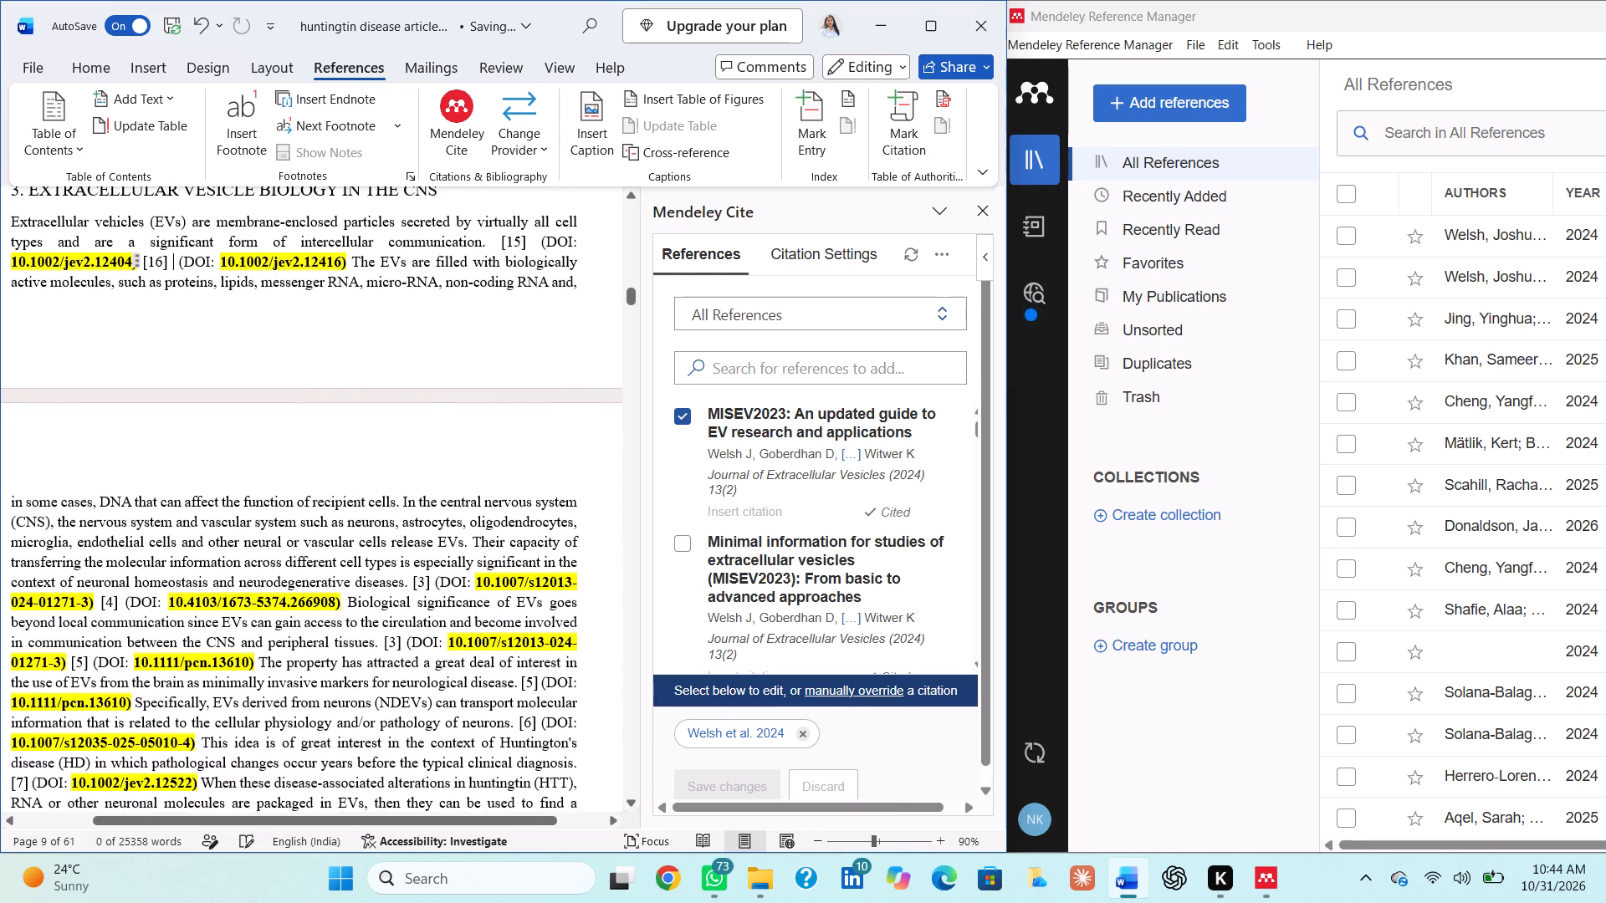
pyautogui.scroll(-2, 188, 654)
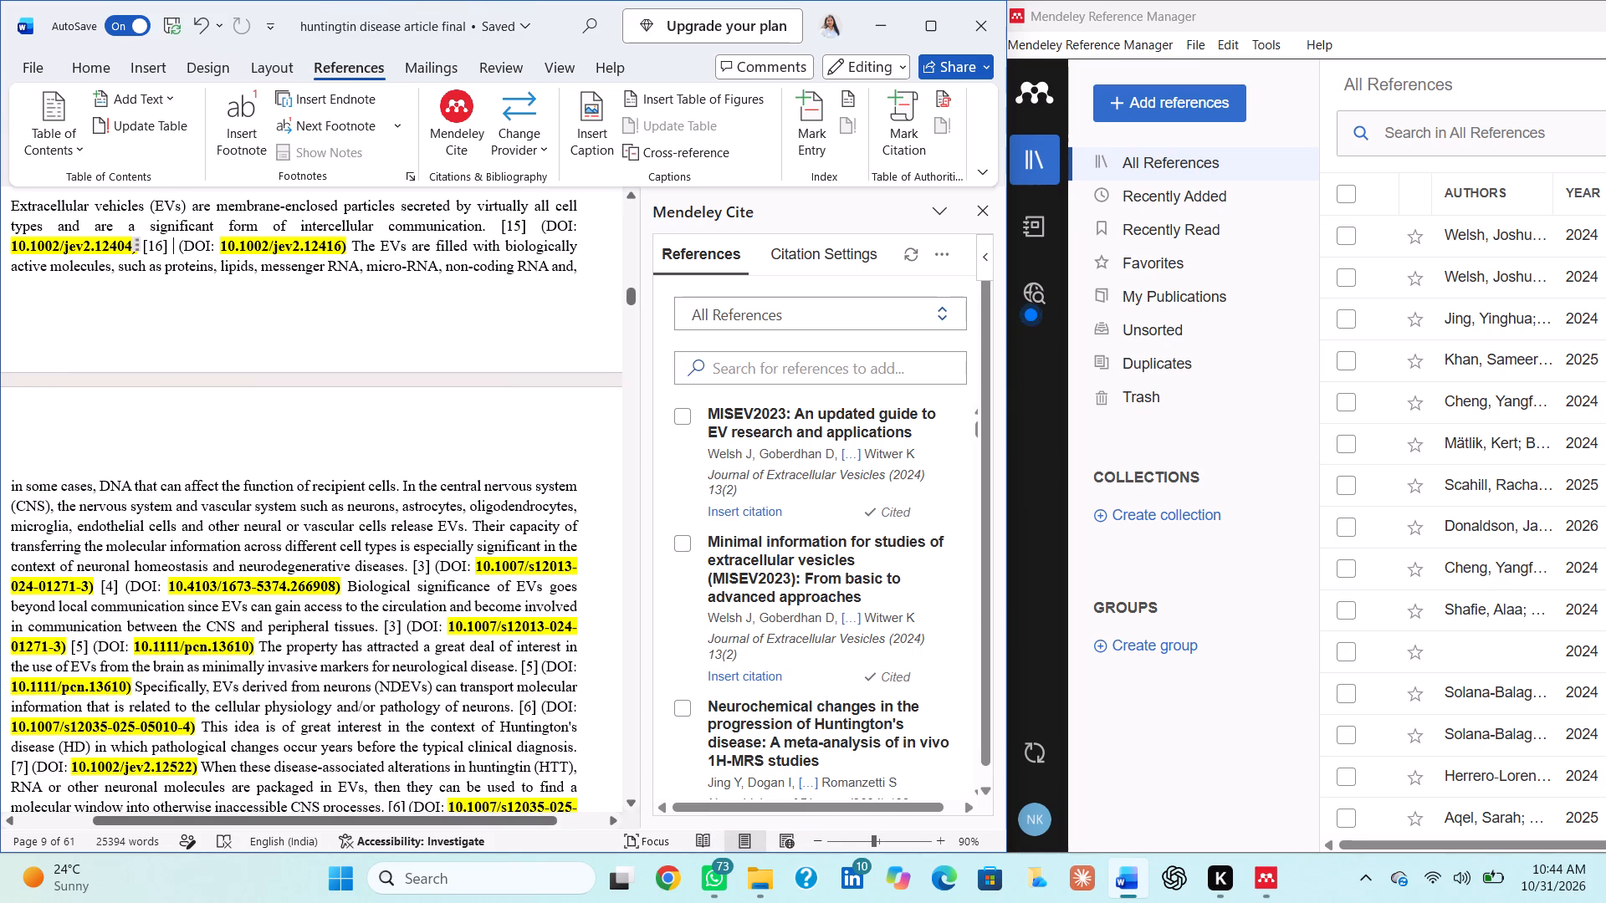
pyautogui.moveTo(476, 564); pyautogui.dragTo(104, 582)
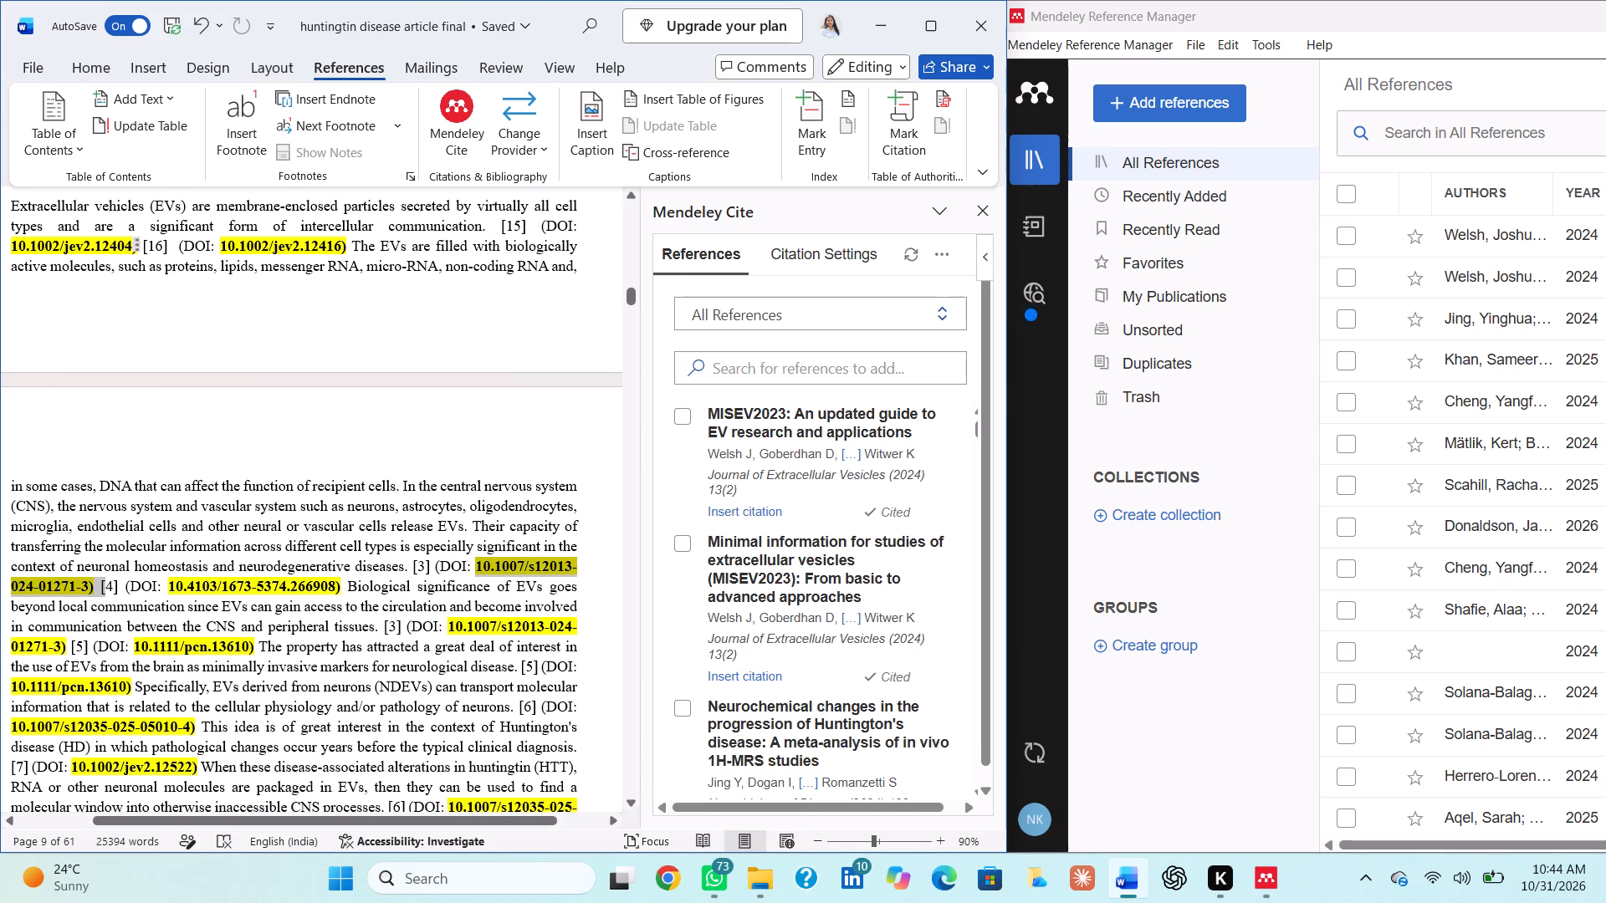
pyautogui.moveTo(104, 582); pyautogui.dragTo(89, 584)
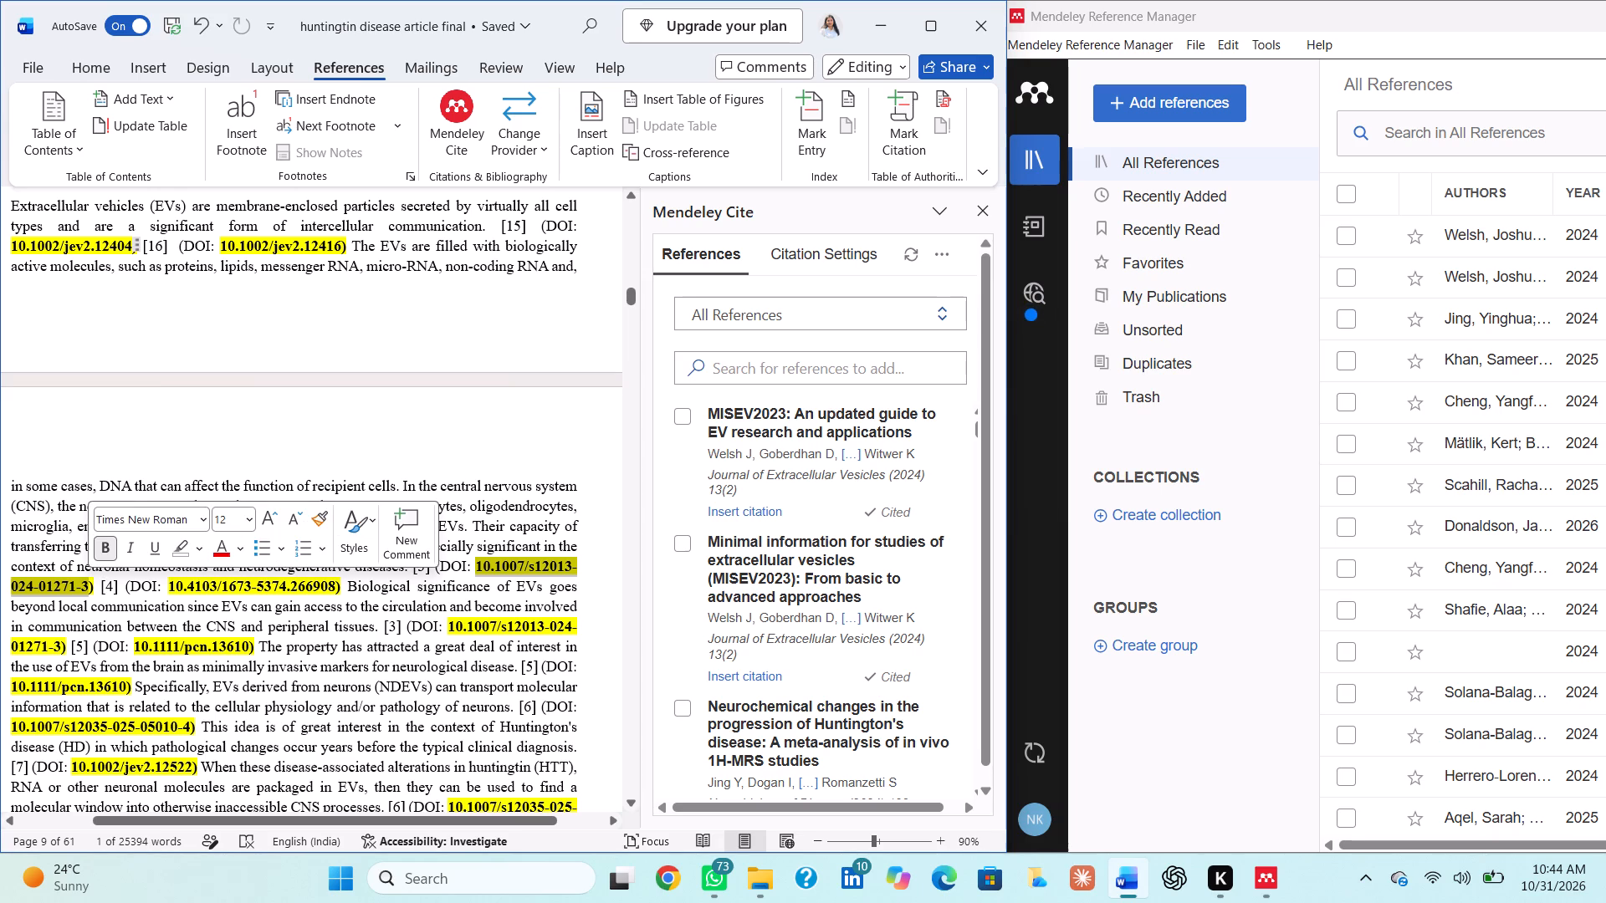
pyautogui.hotkey('ctrl', 'c')
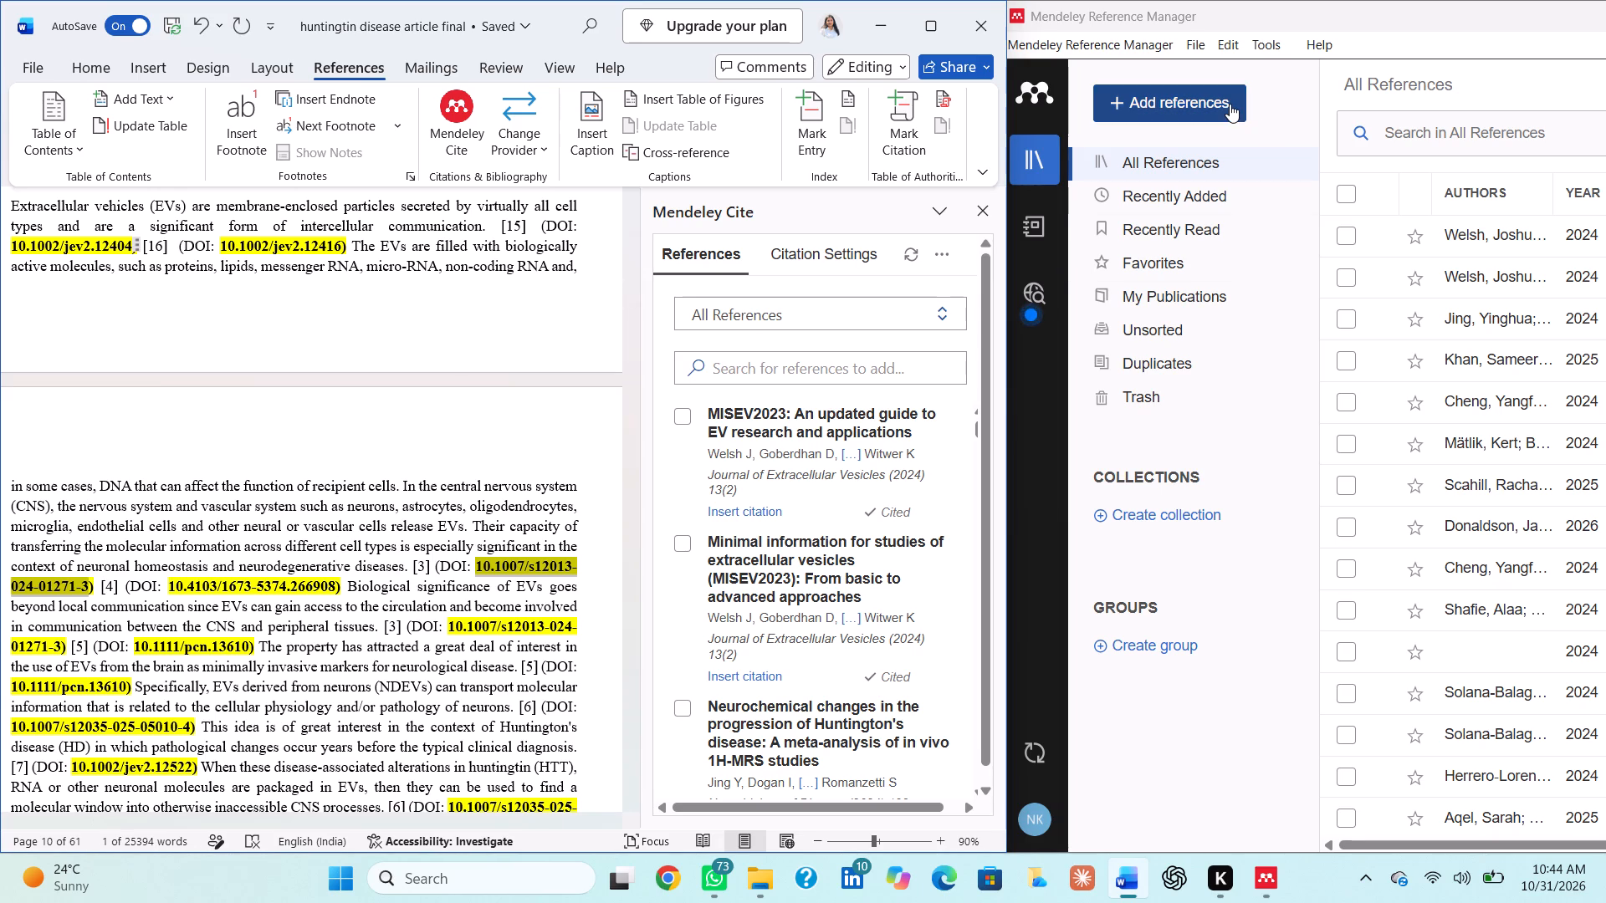
pyautogui.click(1223, 105)
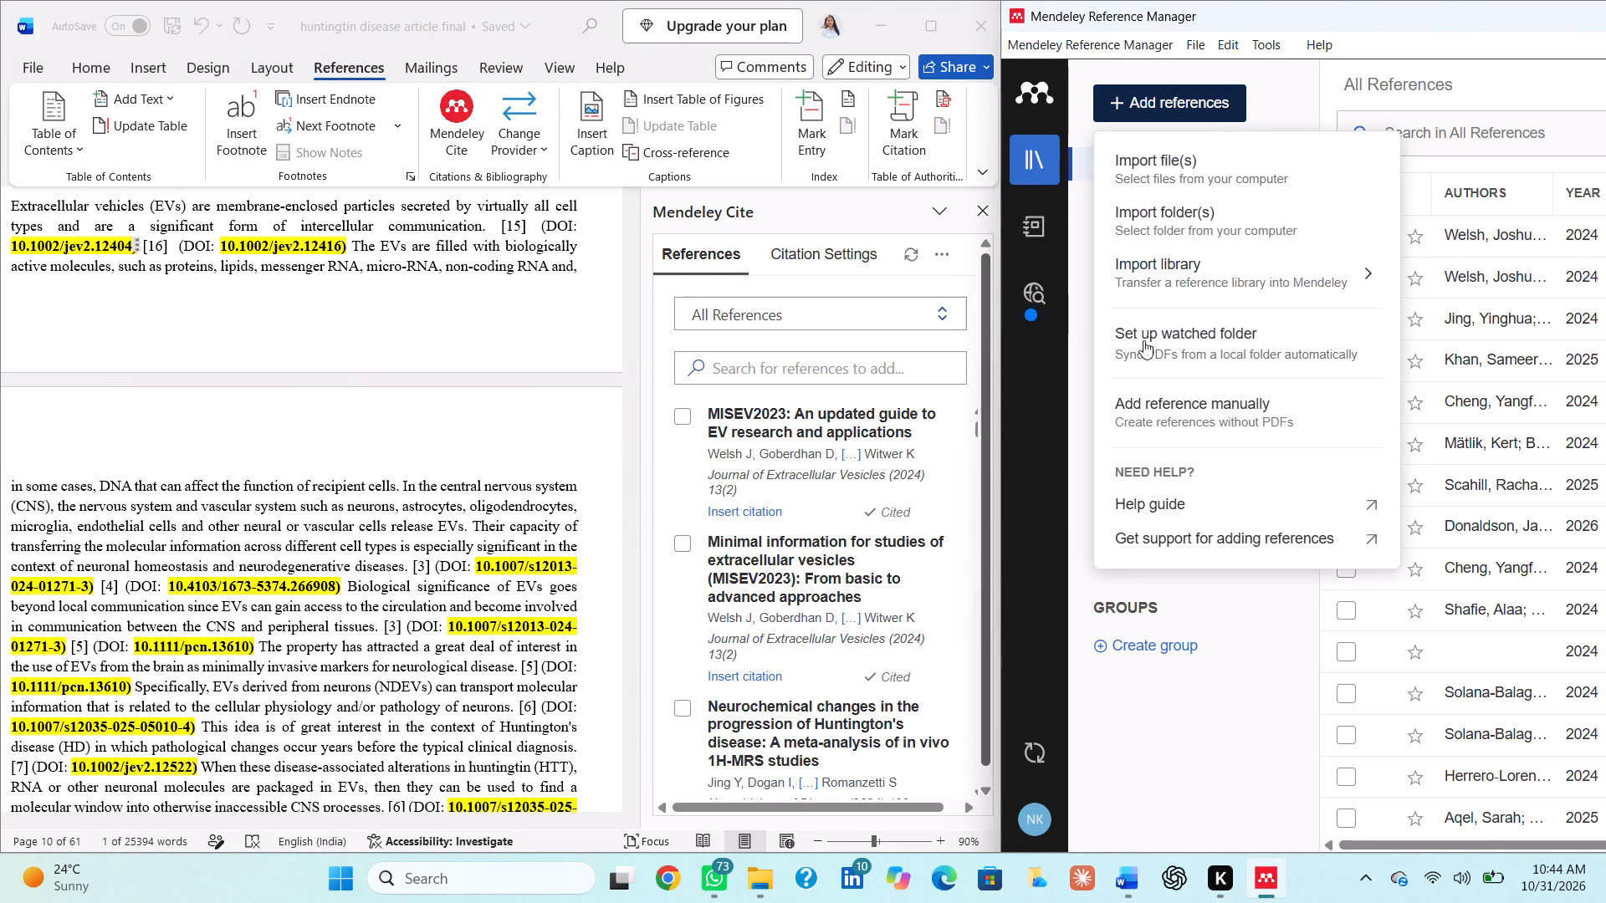
pyautogui.click(1286, 415)
pyautogui.click(1379, 192)
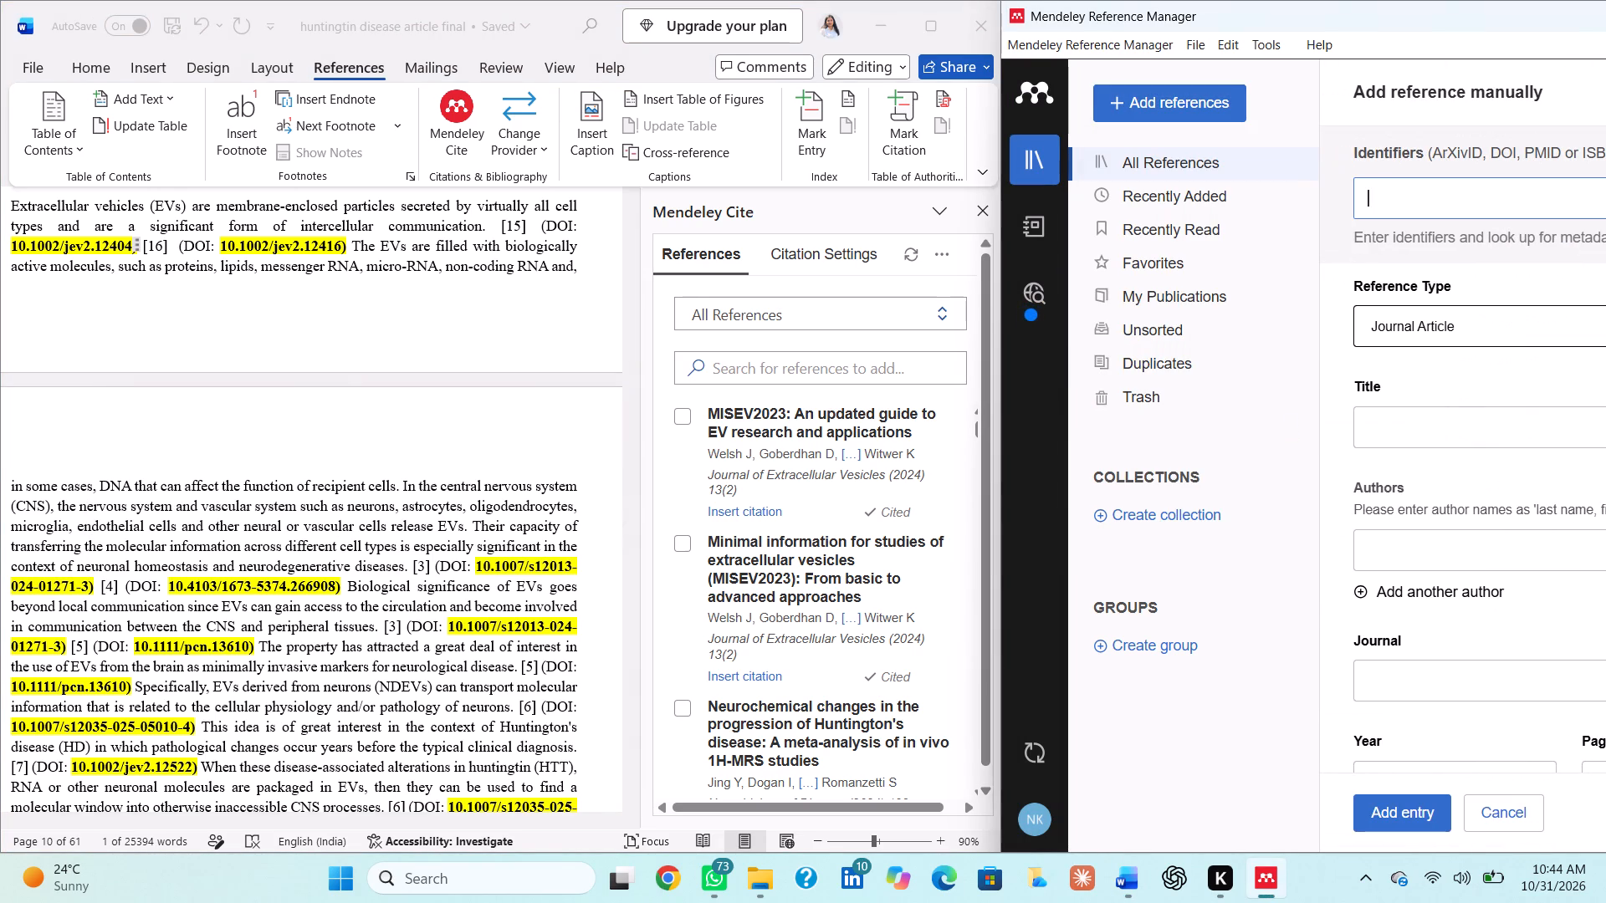
pyautogui.hotkey('ctrl', 'v')
pyautogui.press('Return')
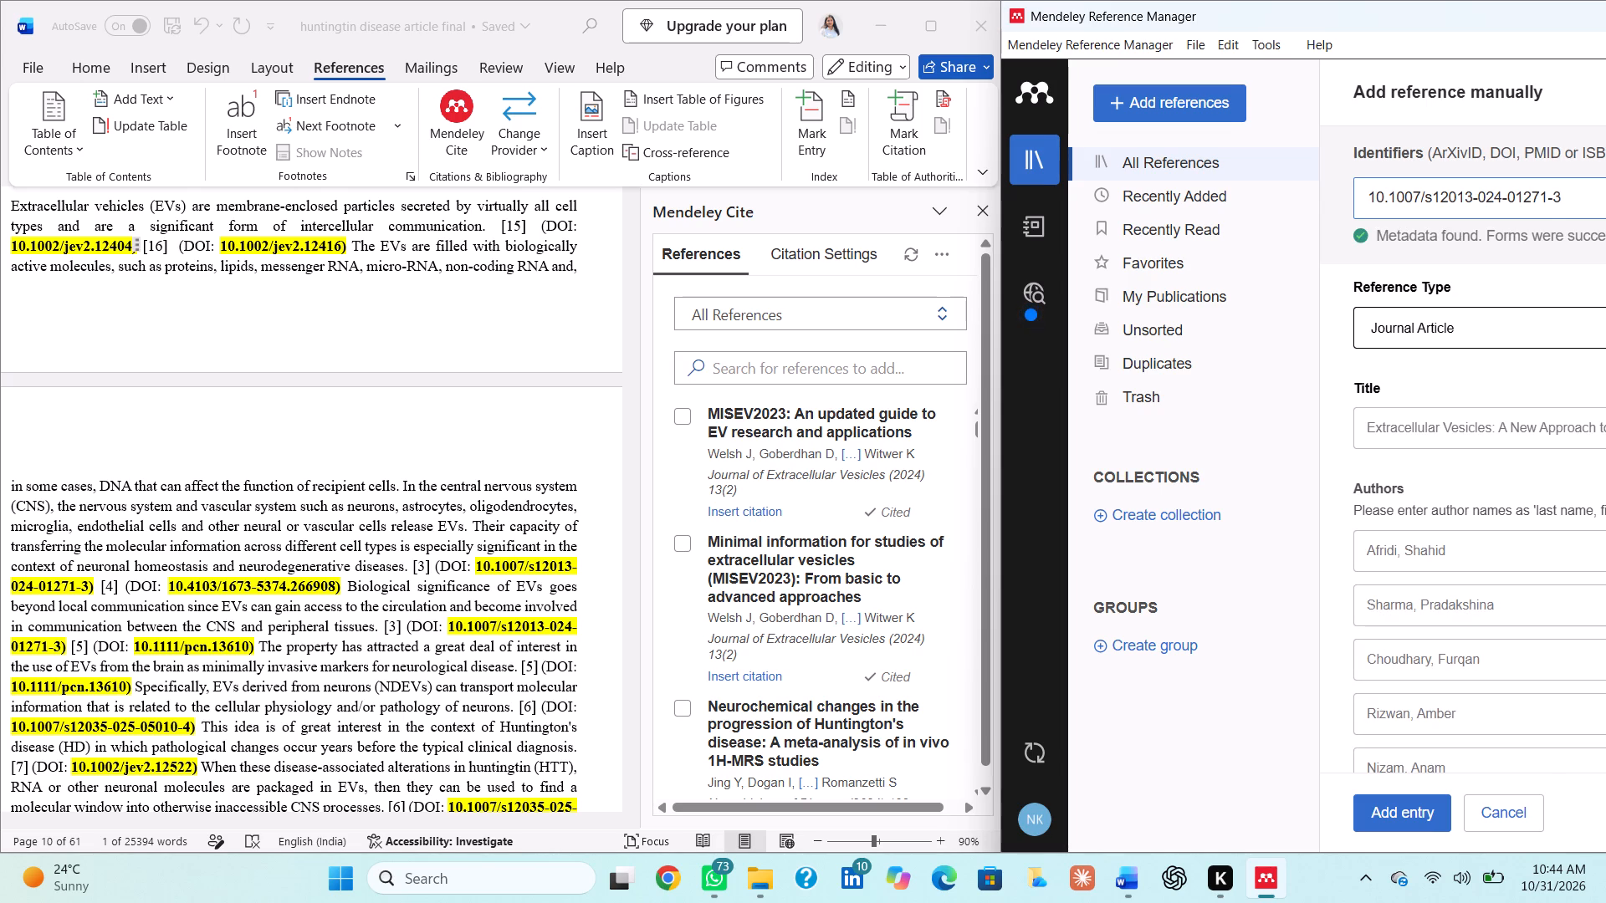
pyautogui.hscroll(-2, 1455, 621)
pyautogui.hscroll(-2, 1505, 492)
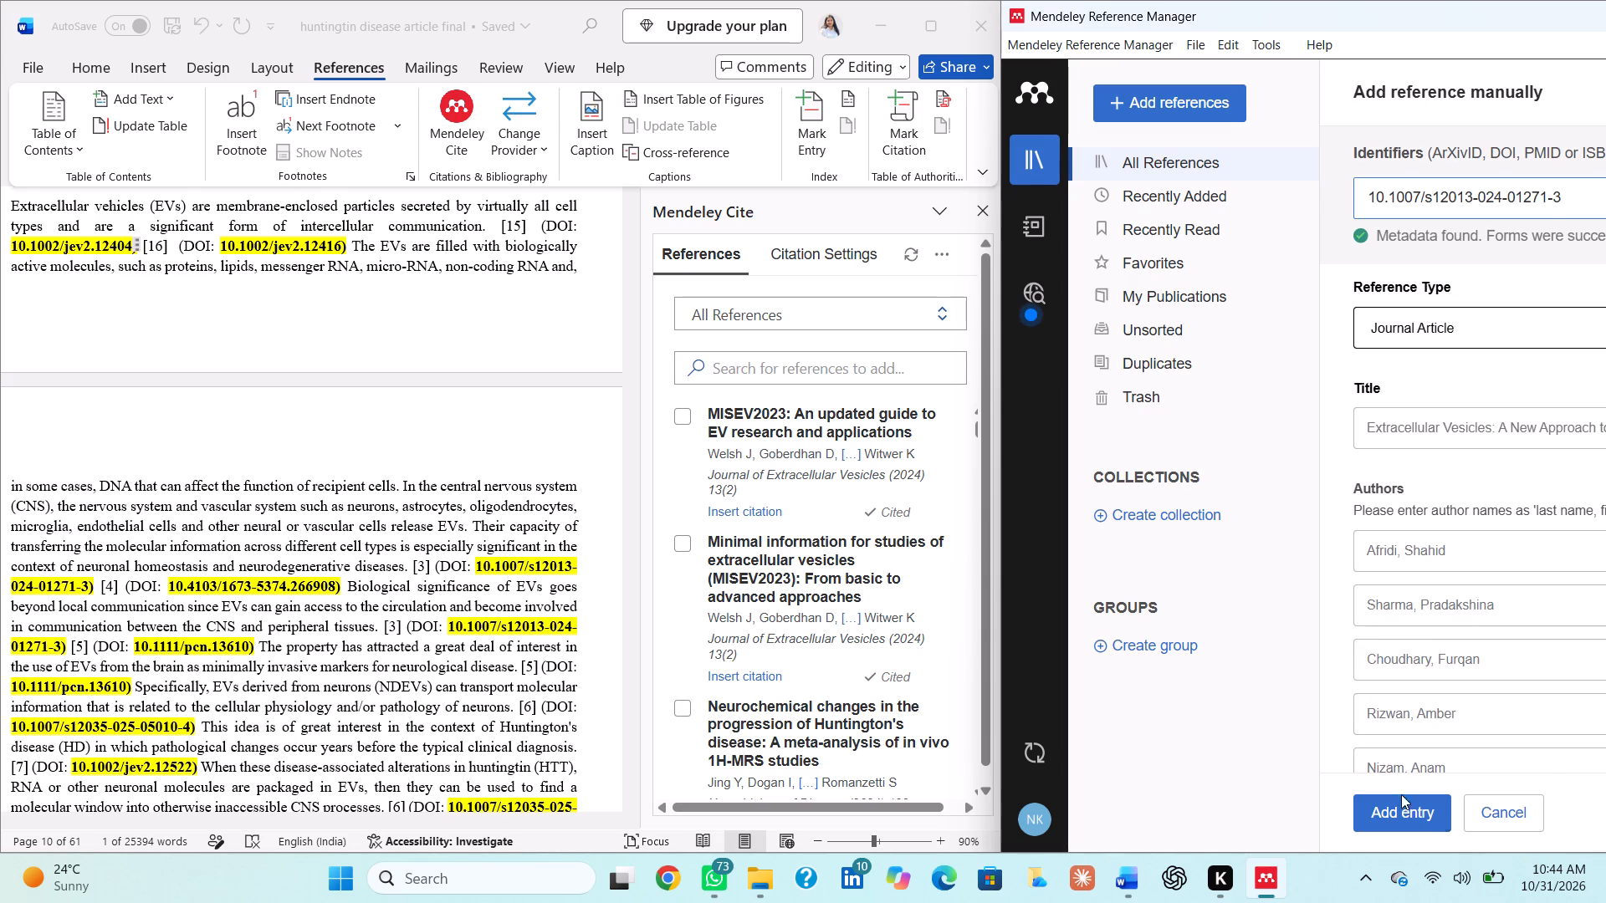
pyautogui.click(1399, 810)
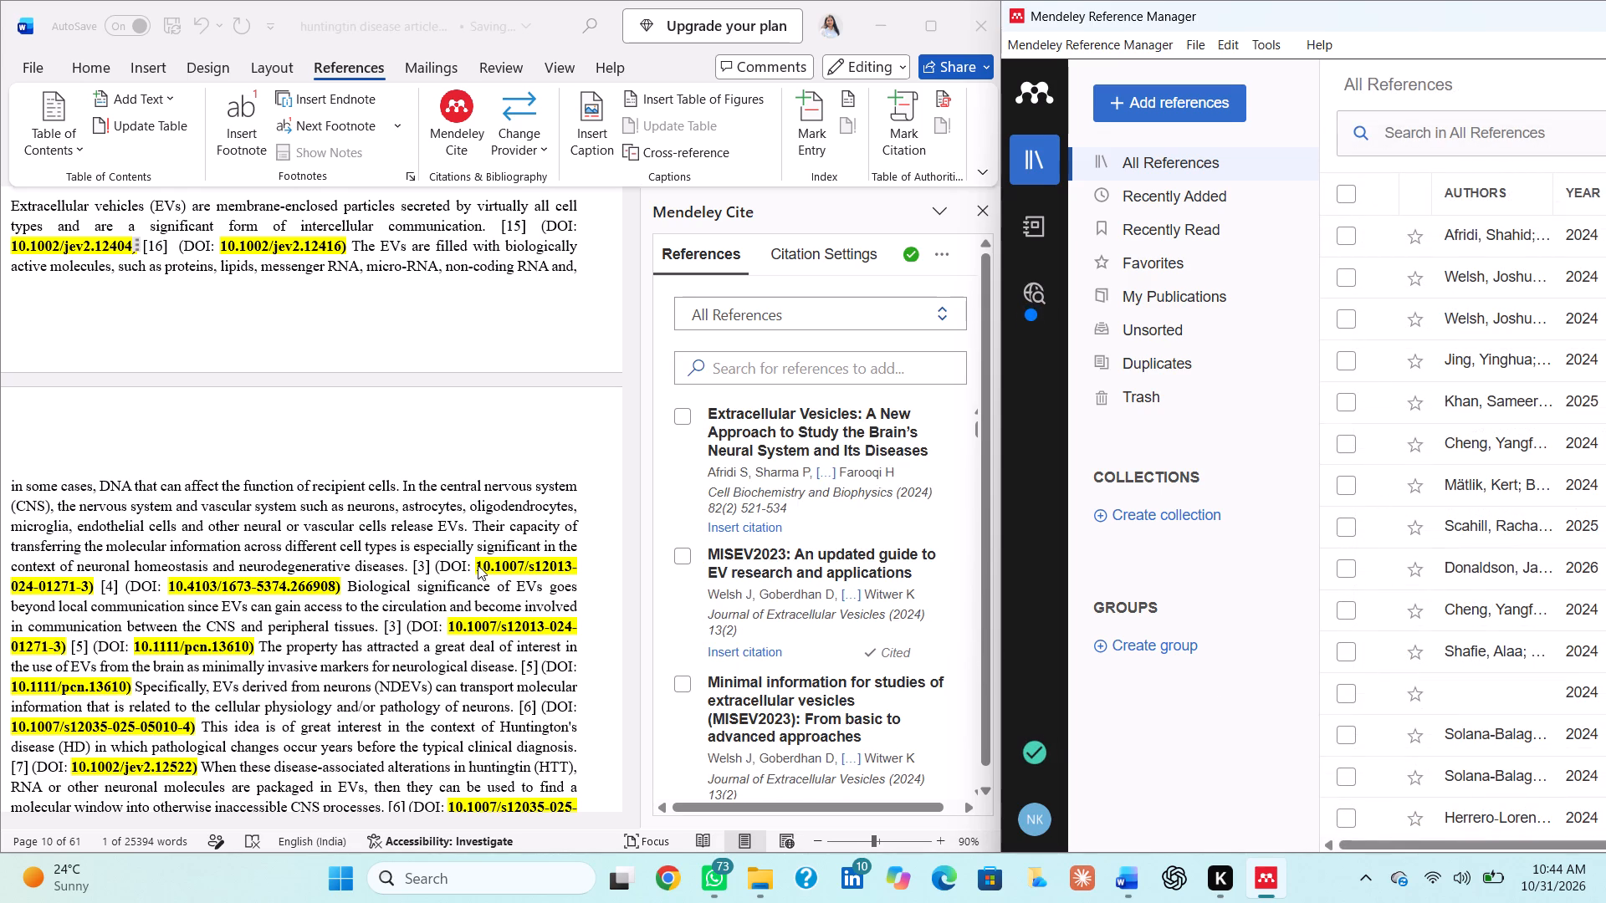
# In Word, replace the typed citation number after "neurodegenerative diseases." with the citation "Extracellular Vesicles: A New Approach to Study the Brain's Neural System and Its Diseases".
pyautogui.click(427, 562)
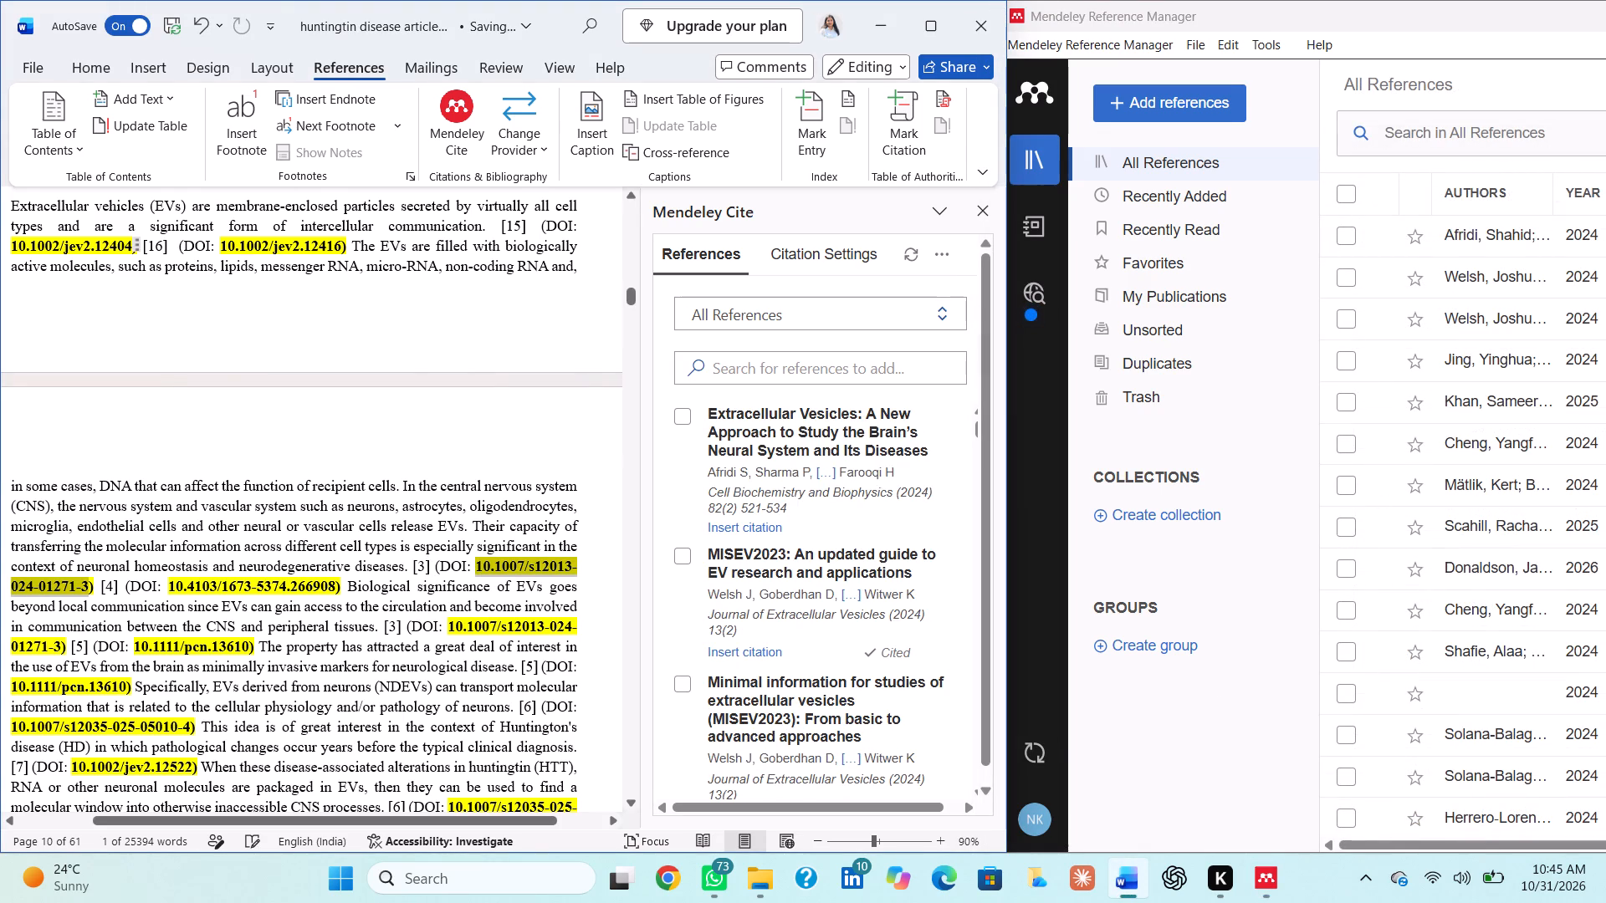
pyautogui.click(430, 564)
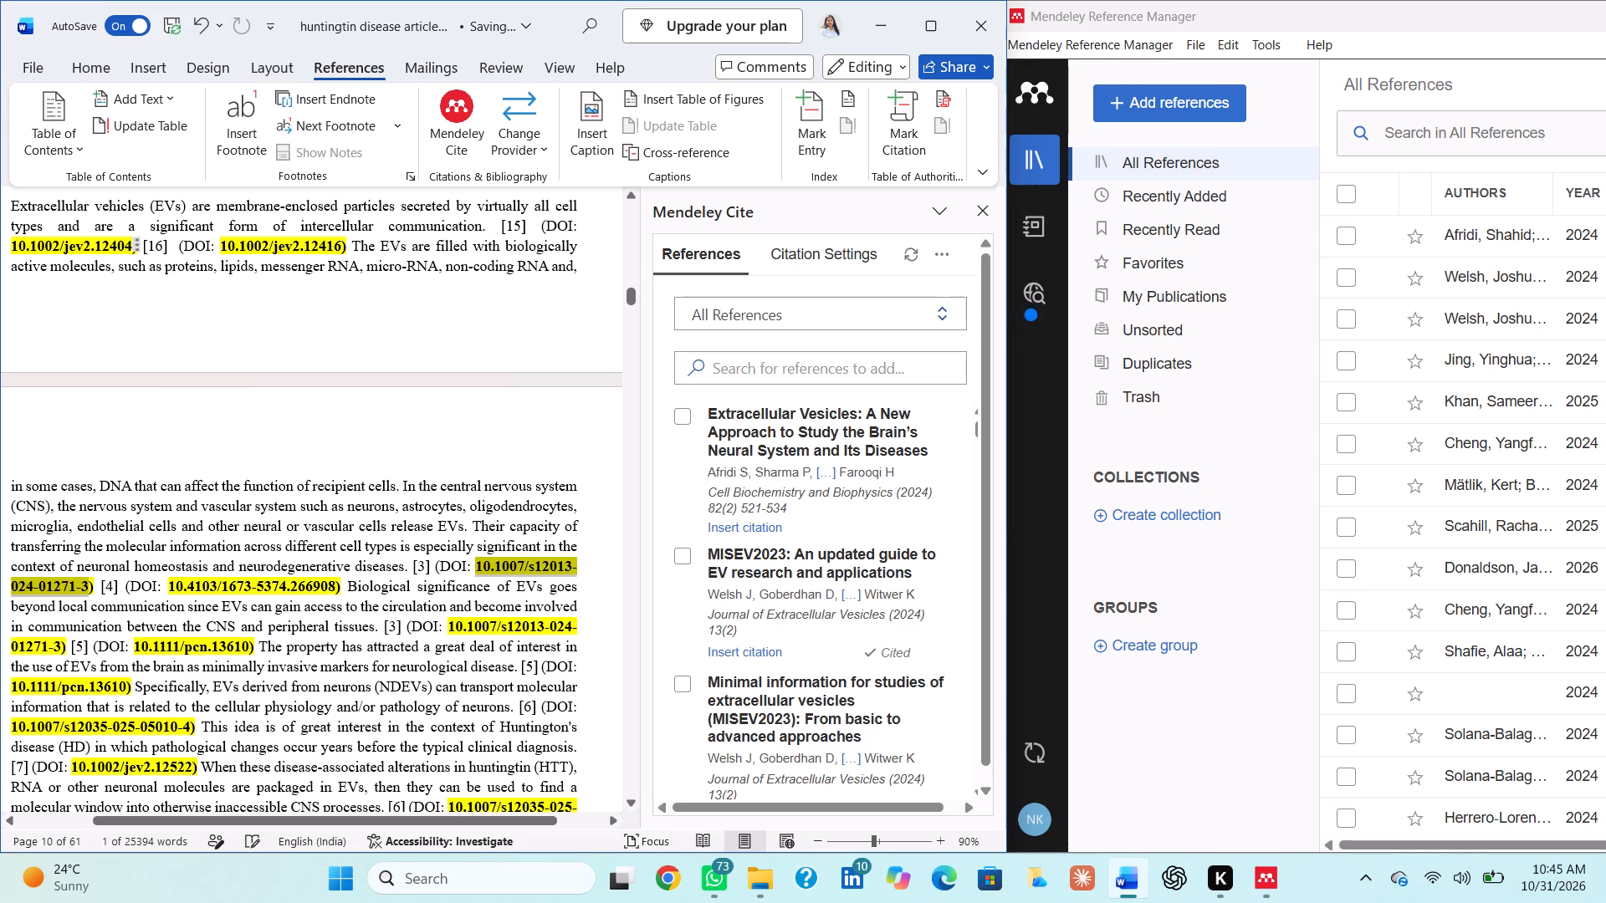
pyautogui.press('BackSpace')
pyautogui.press('BackSpace')
pyautogui.press('BackSpace')
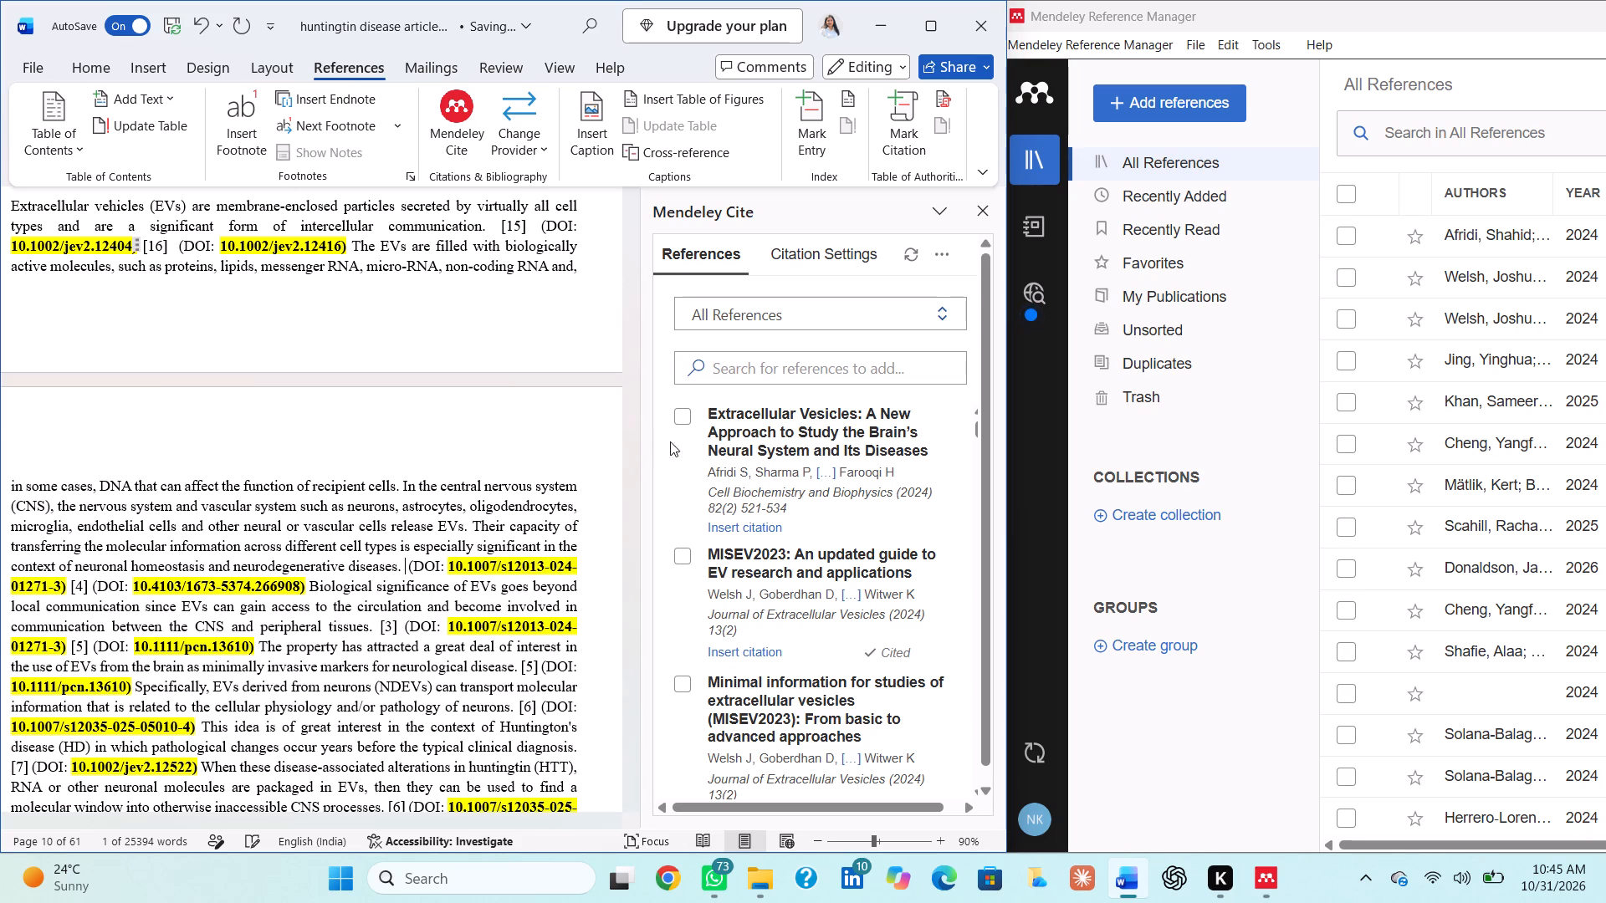
pyautogui.click(685, 413)
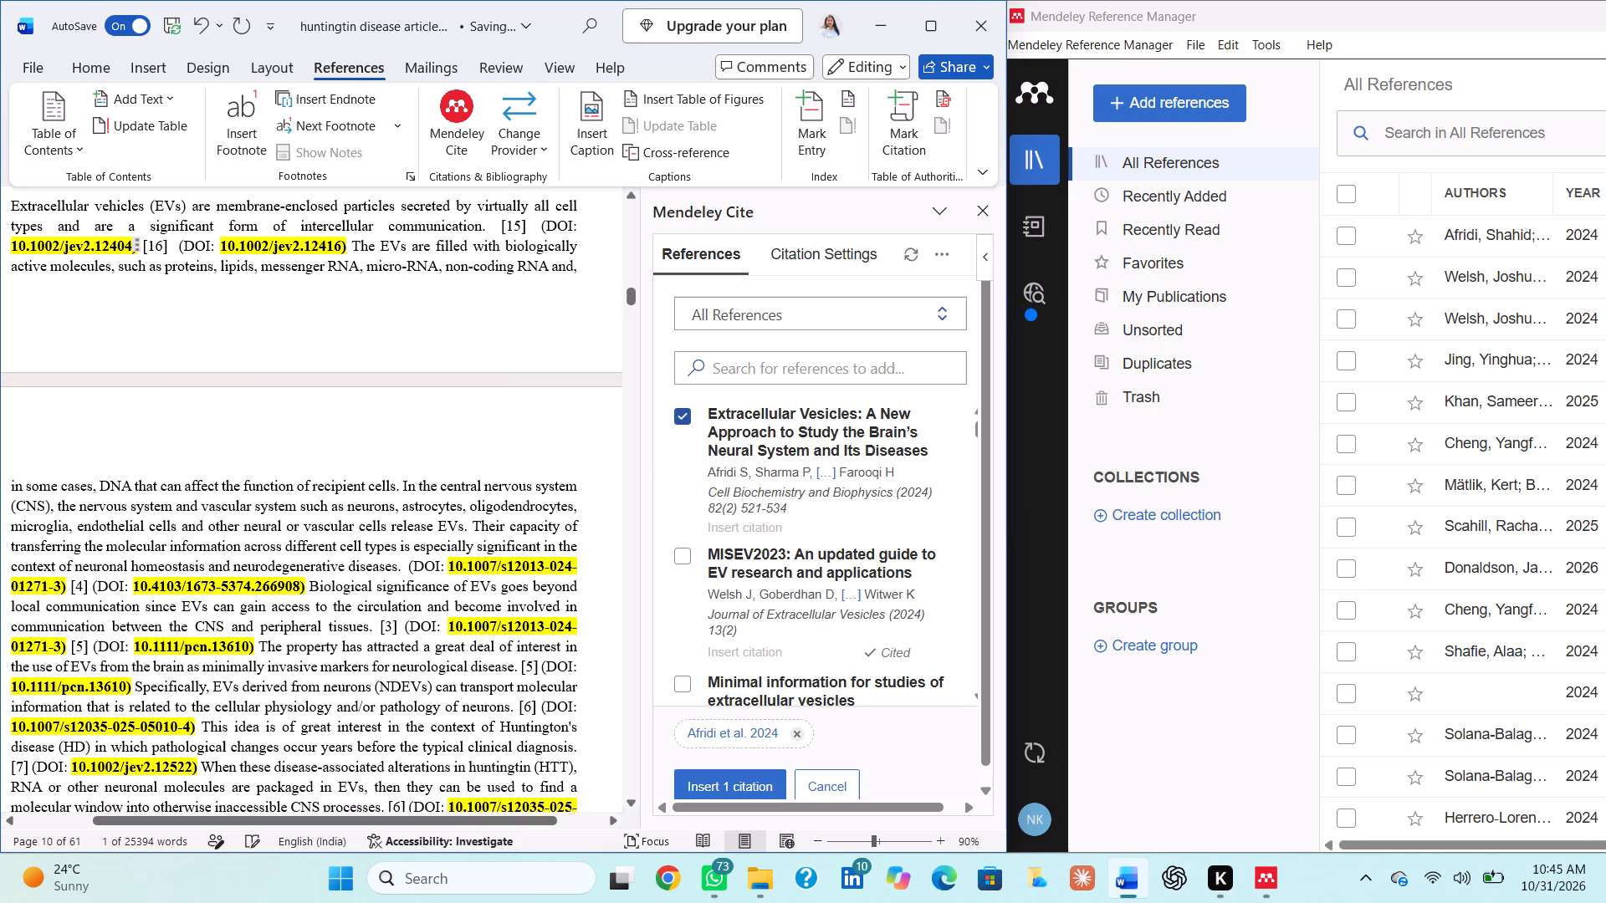
pyautogui.click(695, 777)
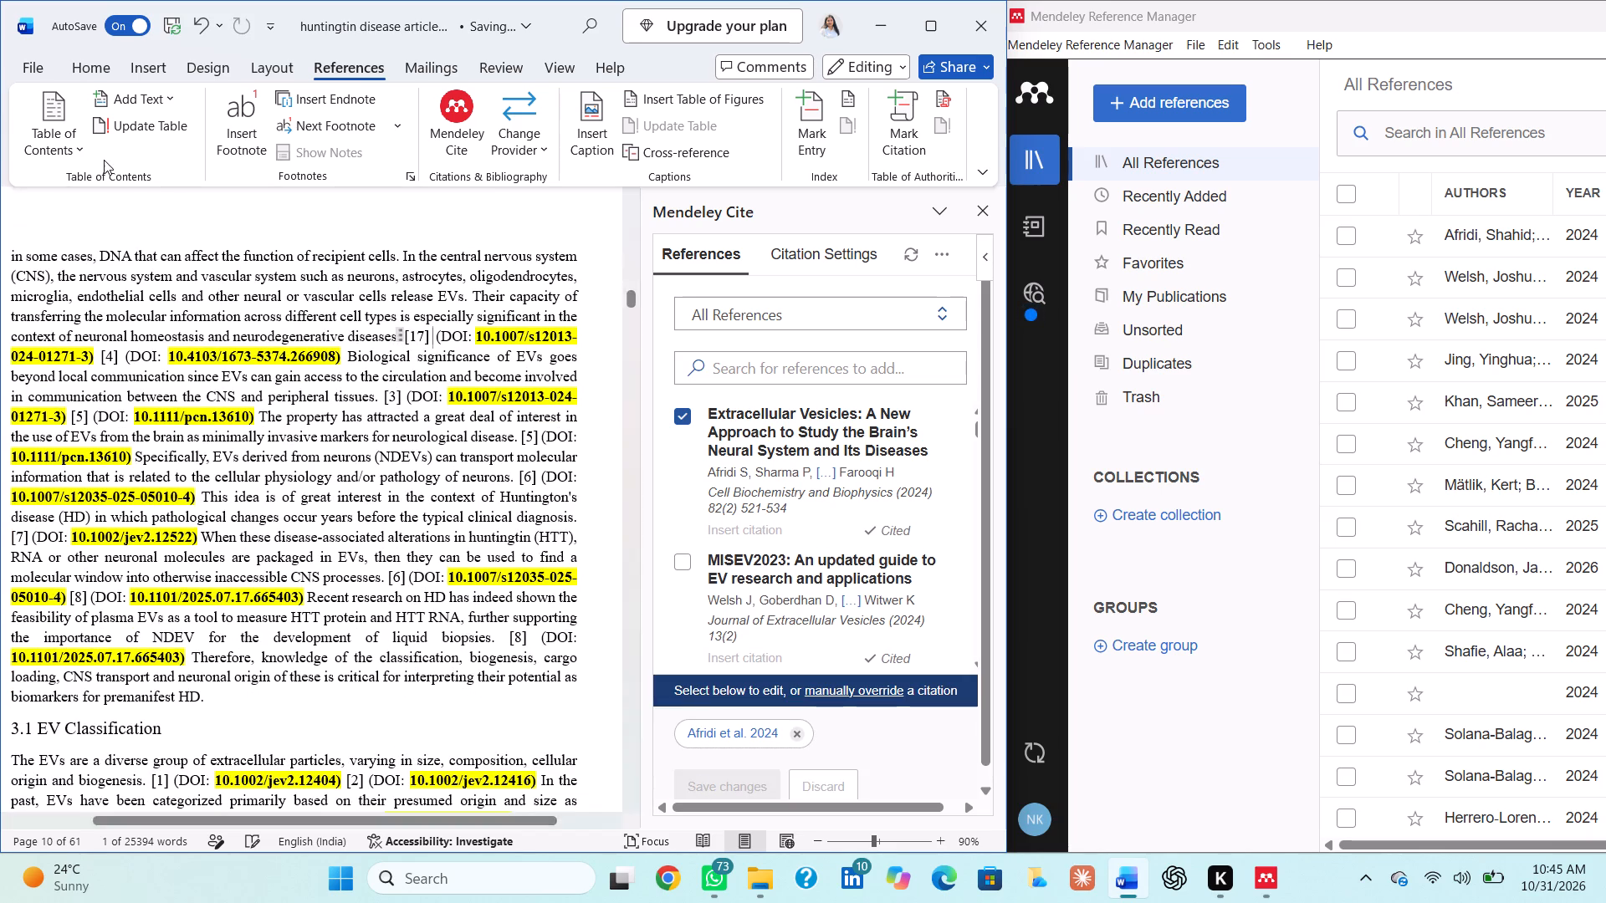
# Copy DOI 10.4103/1673-5374.266908 from the Word article, look it up as a manual reference in Mendeley Reference Manager, and add the entry.
pyautogui.moveTo(167, 355); pyautogui.dragTo(222, 355)
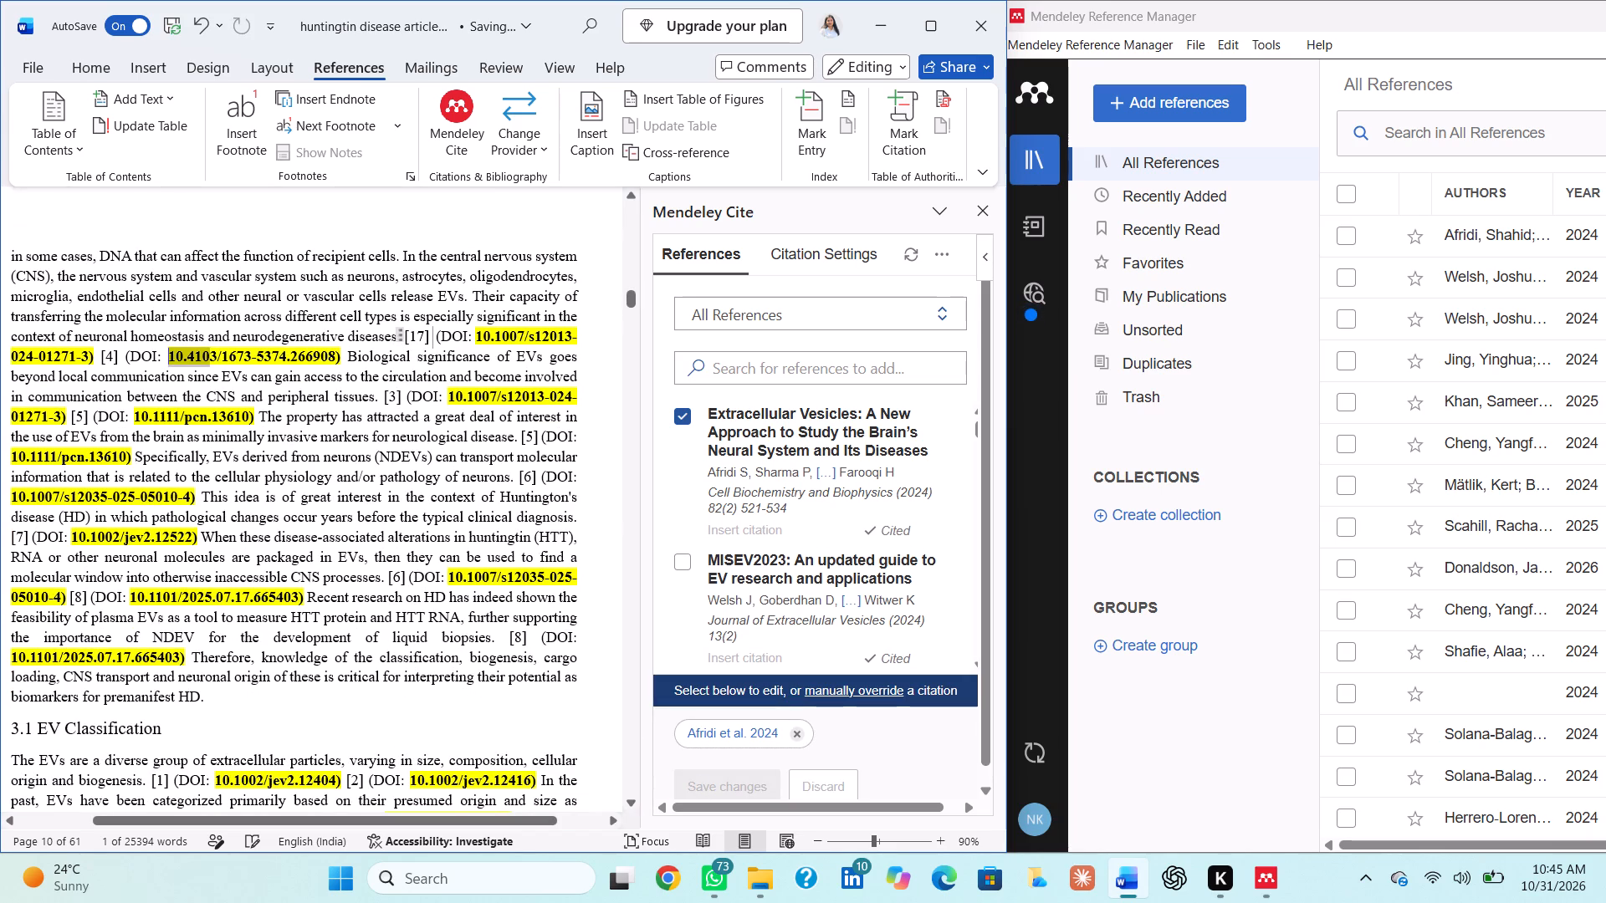
pyautogui.moveTo(222, 355); pyautogui.dragTo(330, 361)
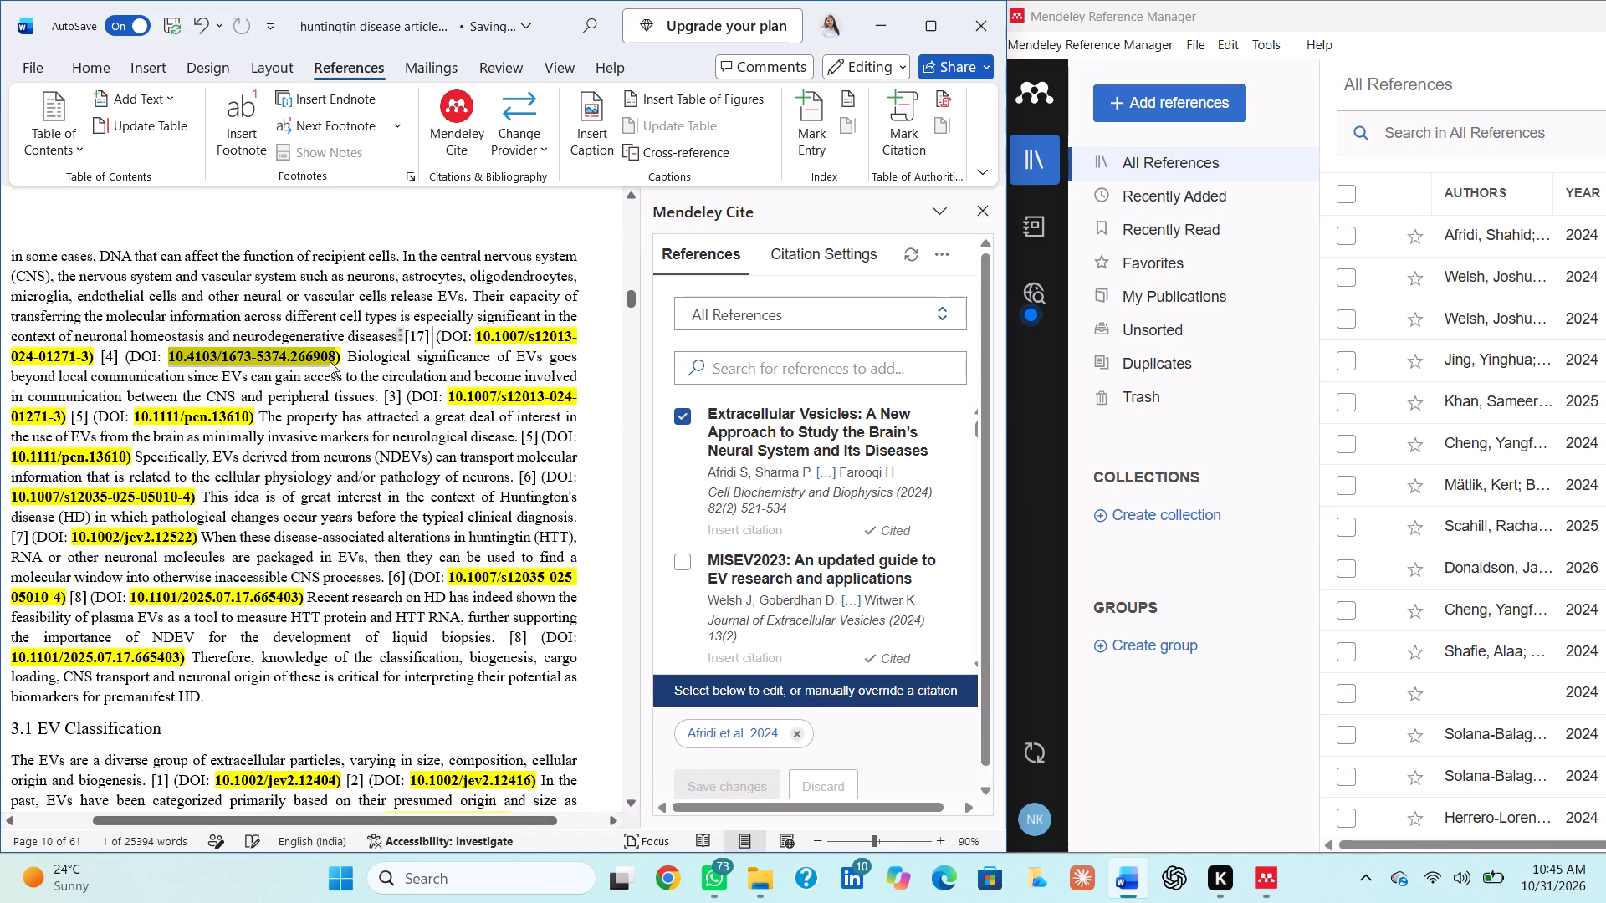
pyautogui.hotkey('ctrl', 'c')
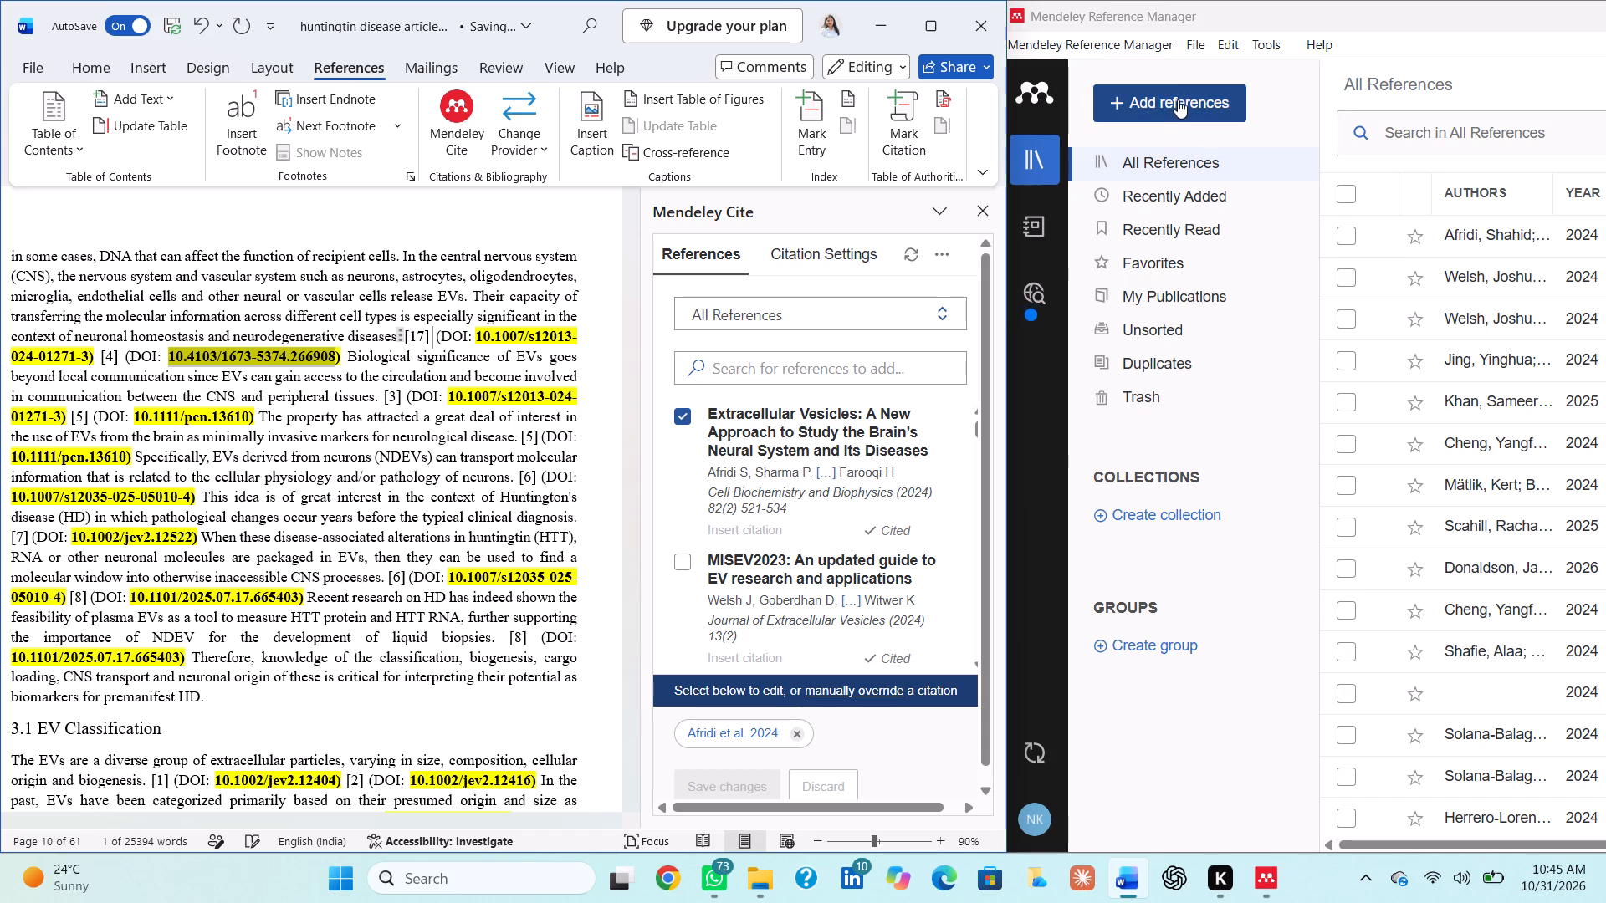
pyautogui.click(1179, 97)
pyautogui.click(1232, 426)
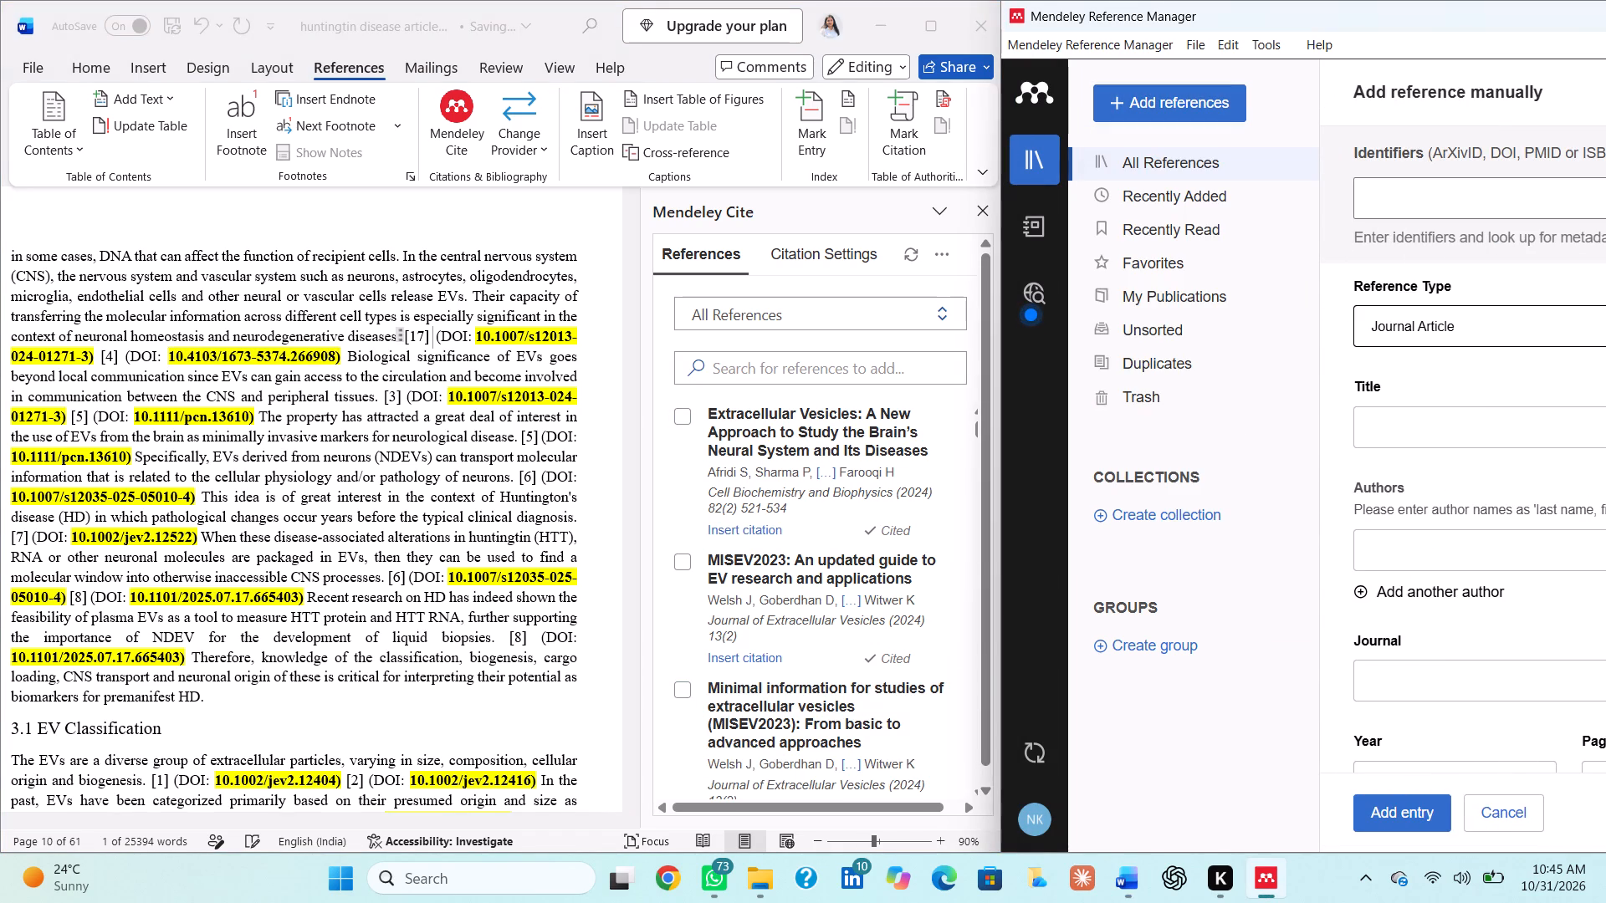
pyautogui.hotkey('ctrl', 'v')
pyautogui.click(1408, 207)
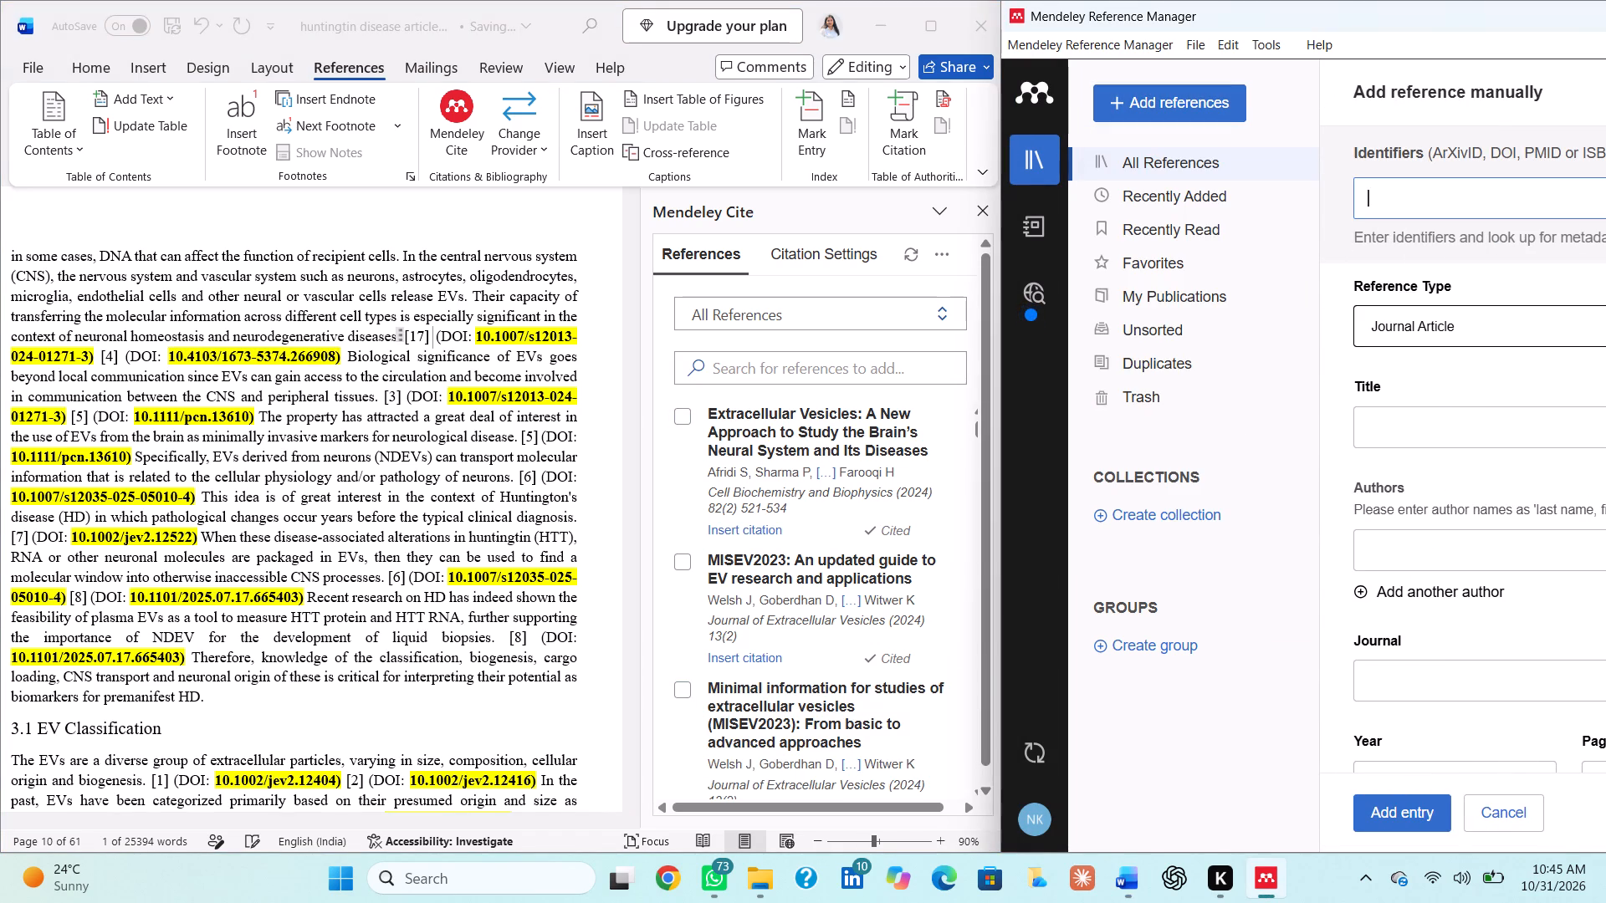
pyautogui.hotkey('ctrl', 'v')
pyautogui.press('Return')
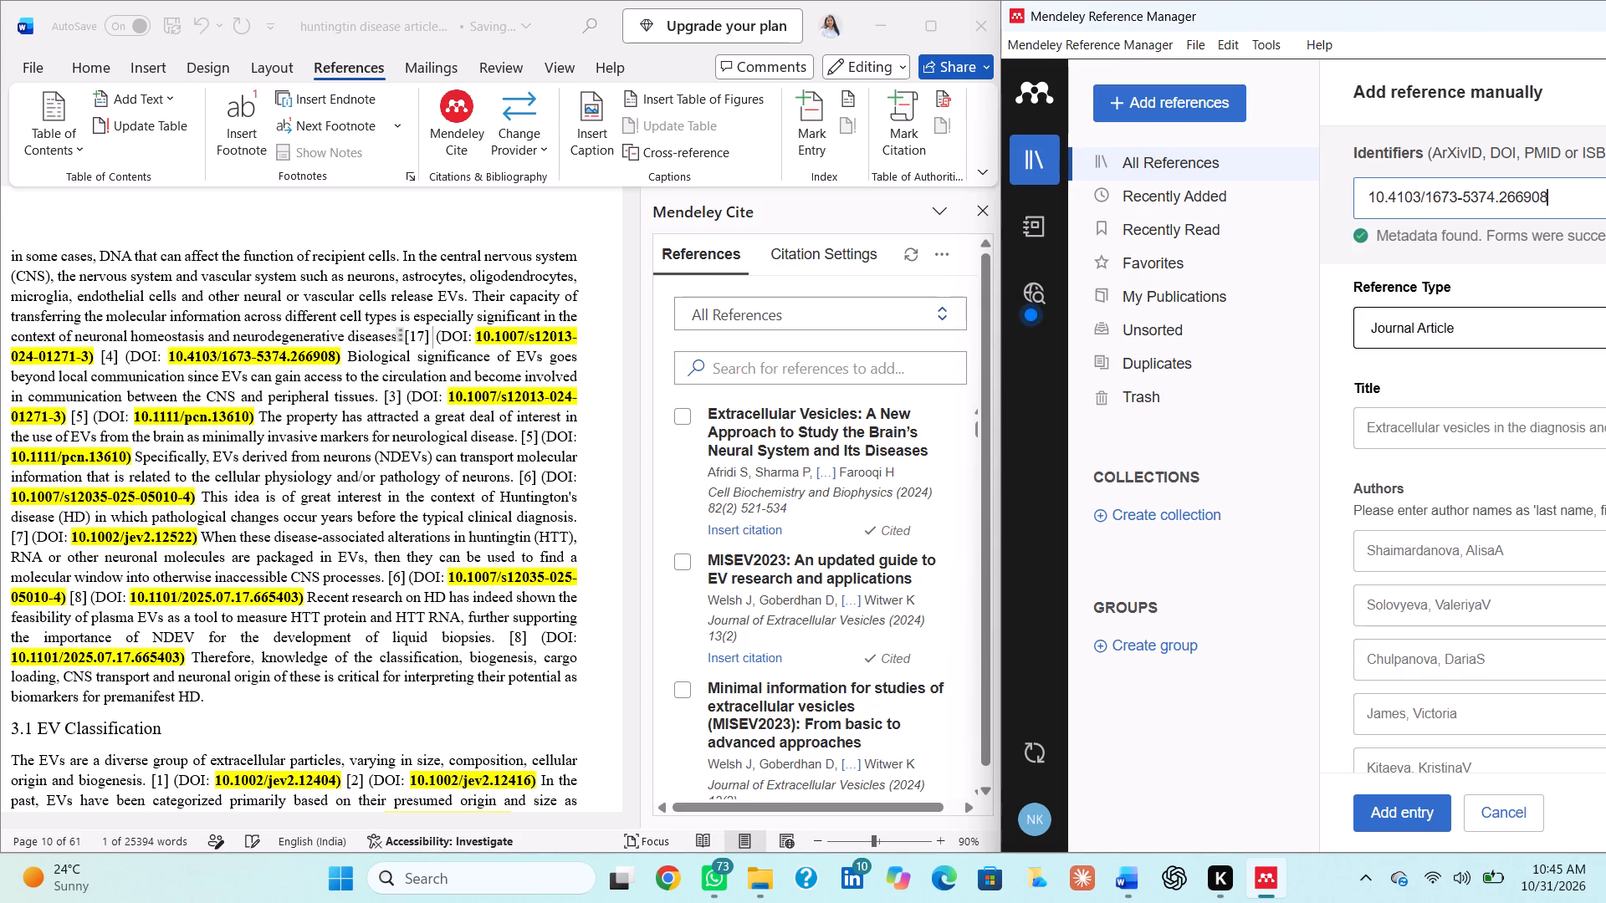
pyautogui.hscroll(-2, 1528, 485)
pyautogui.scroll(-1, 739, 707)
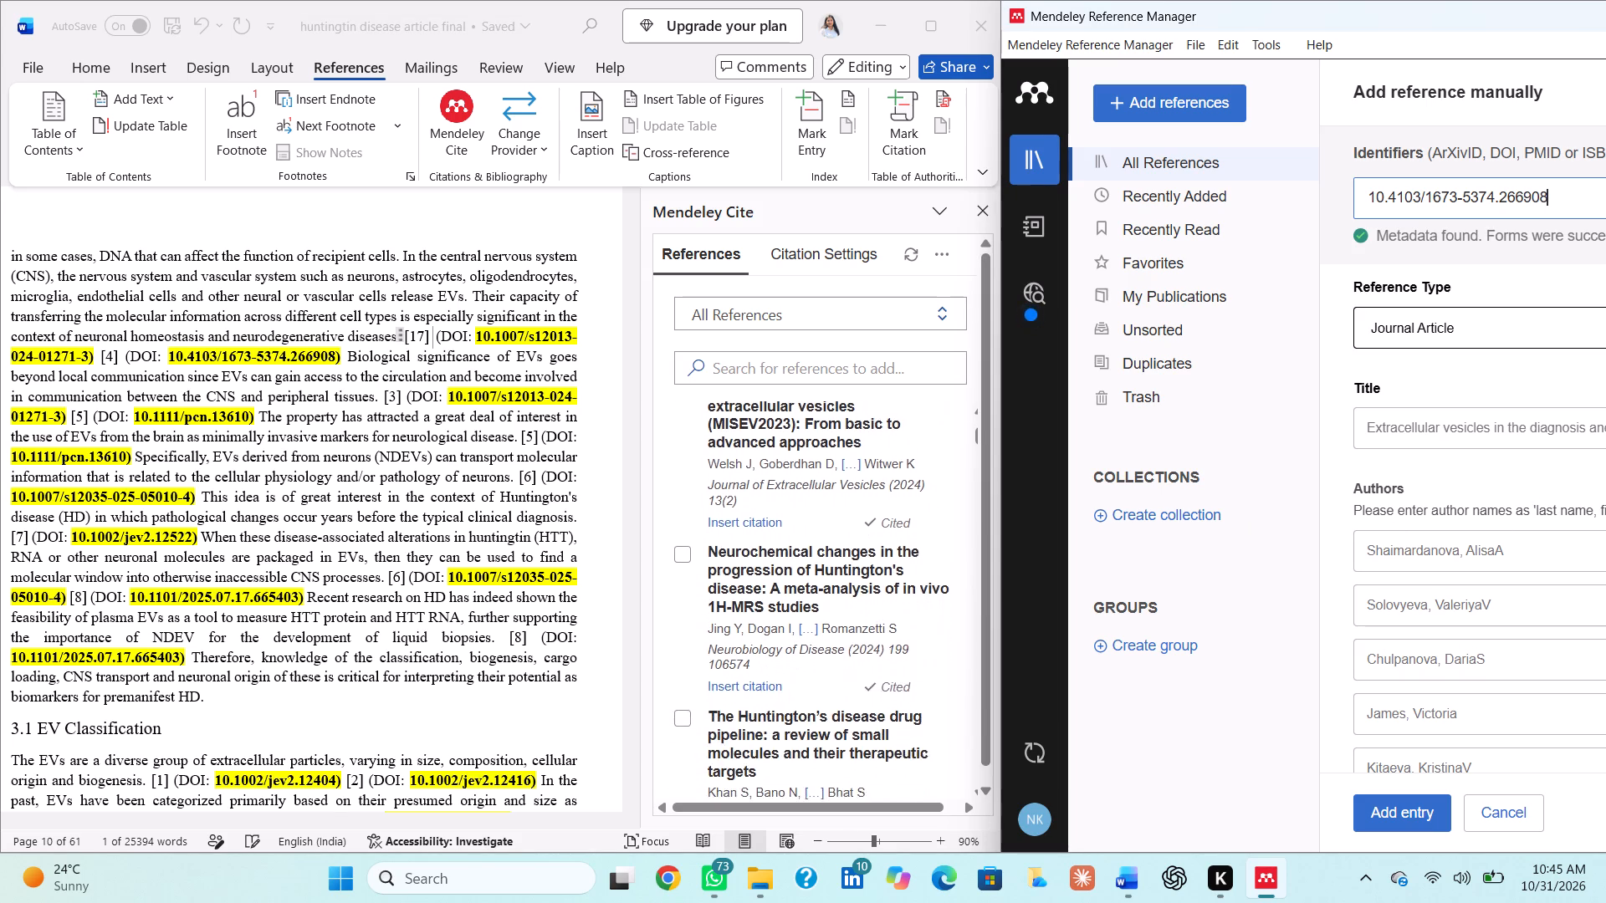
pyautogui.scroll(-1, 739, 707)
pyautogui.click(781, 370)
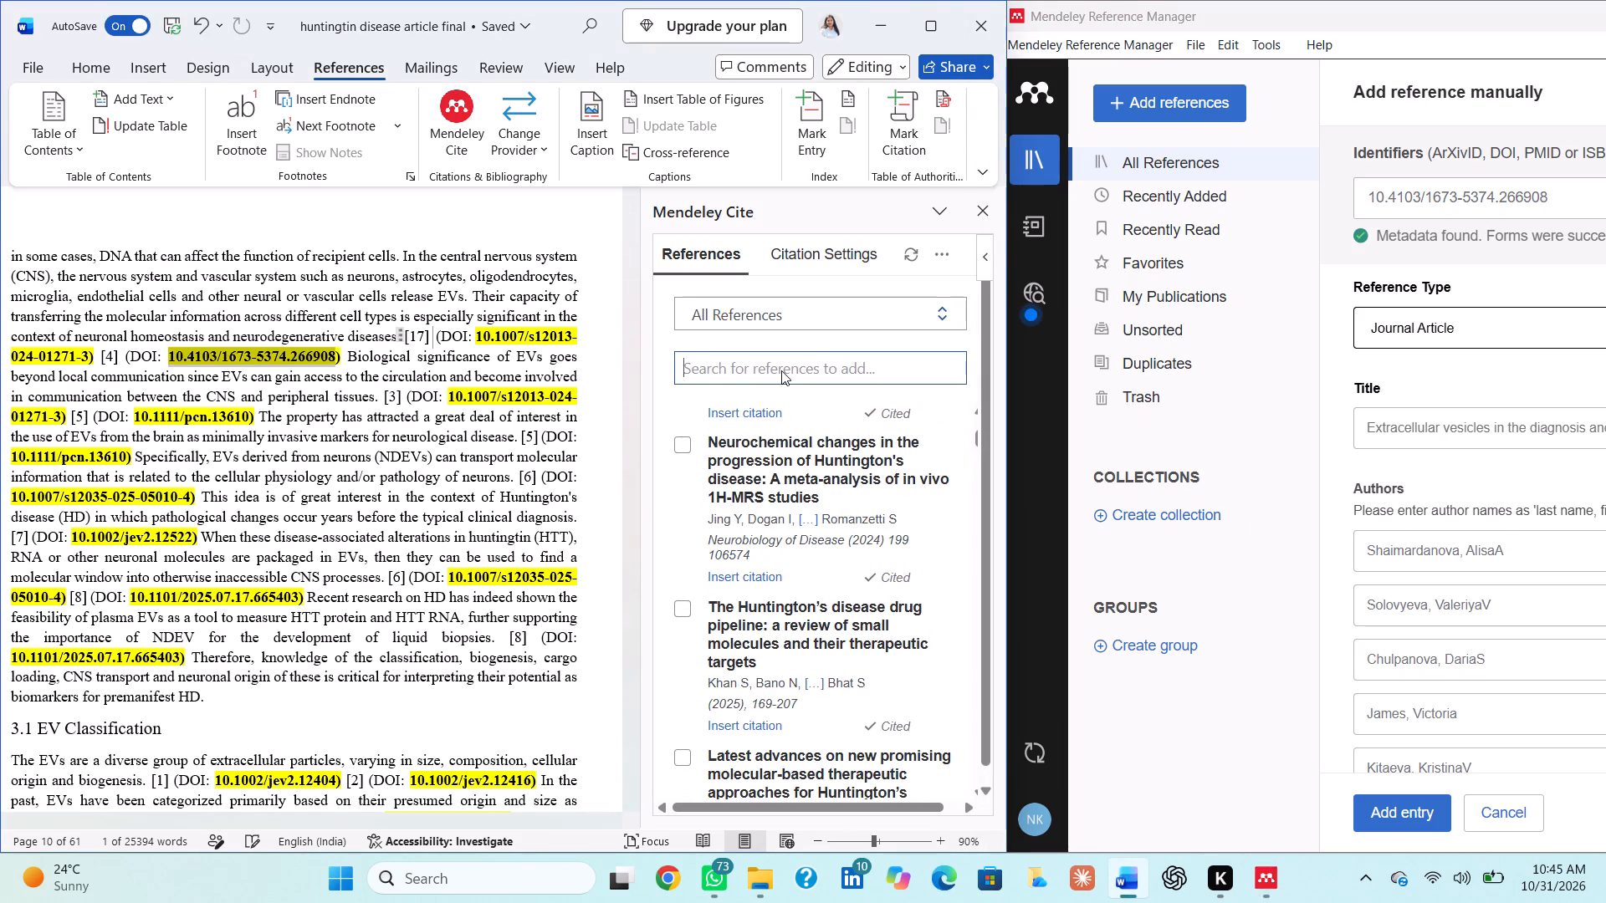
pyautogui.hotkey('ctrl', 'v')
pyautogui.press('Return')
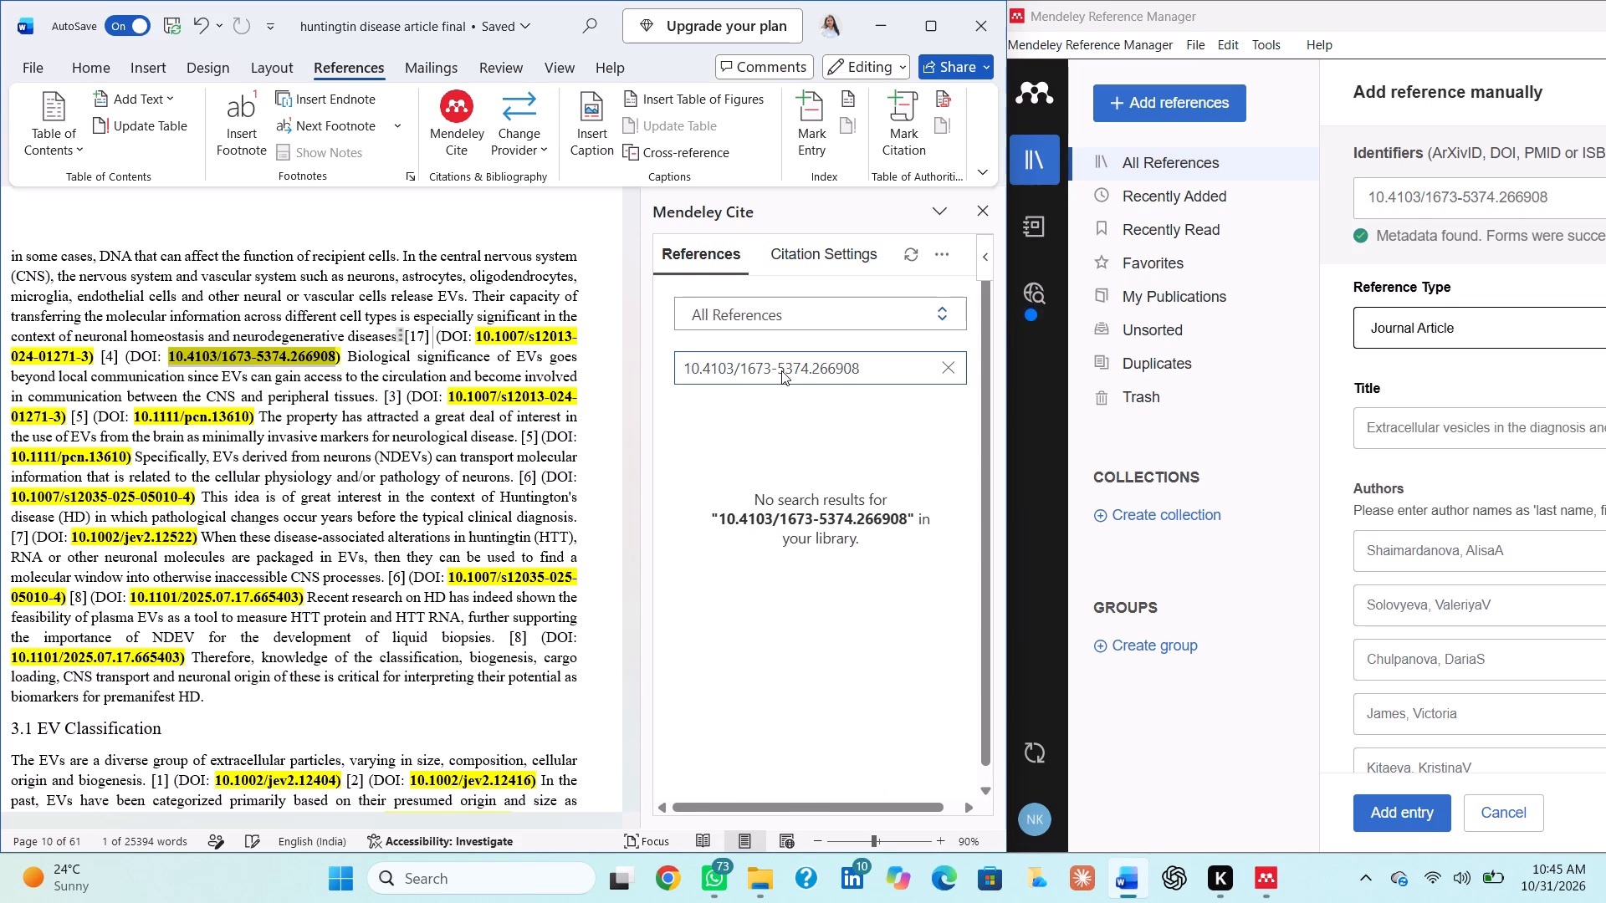
pyautogui.click(1409, 817)
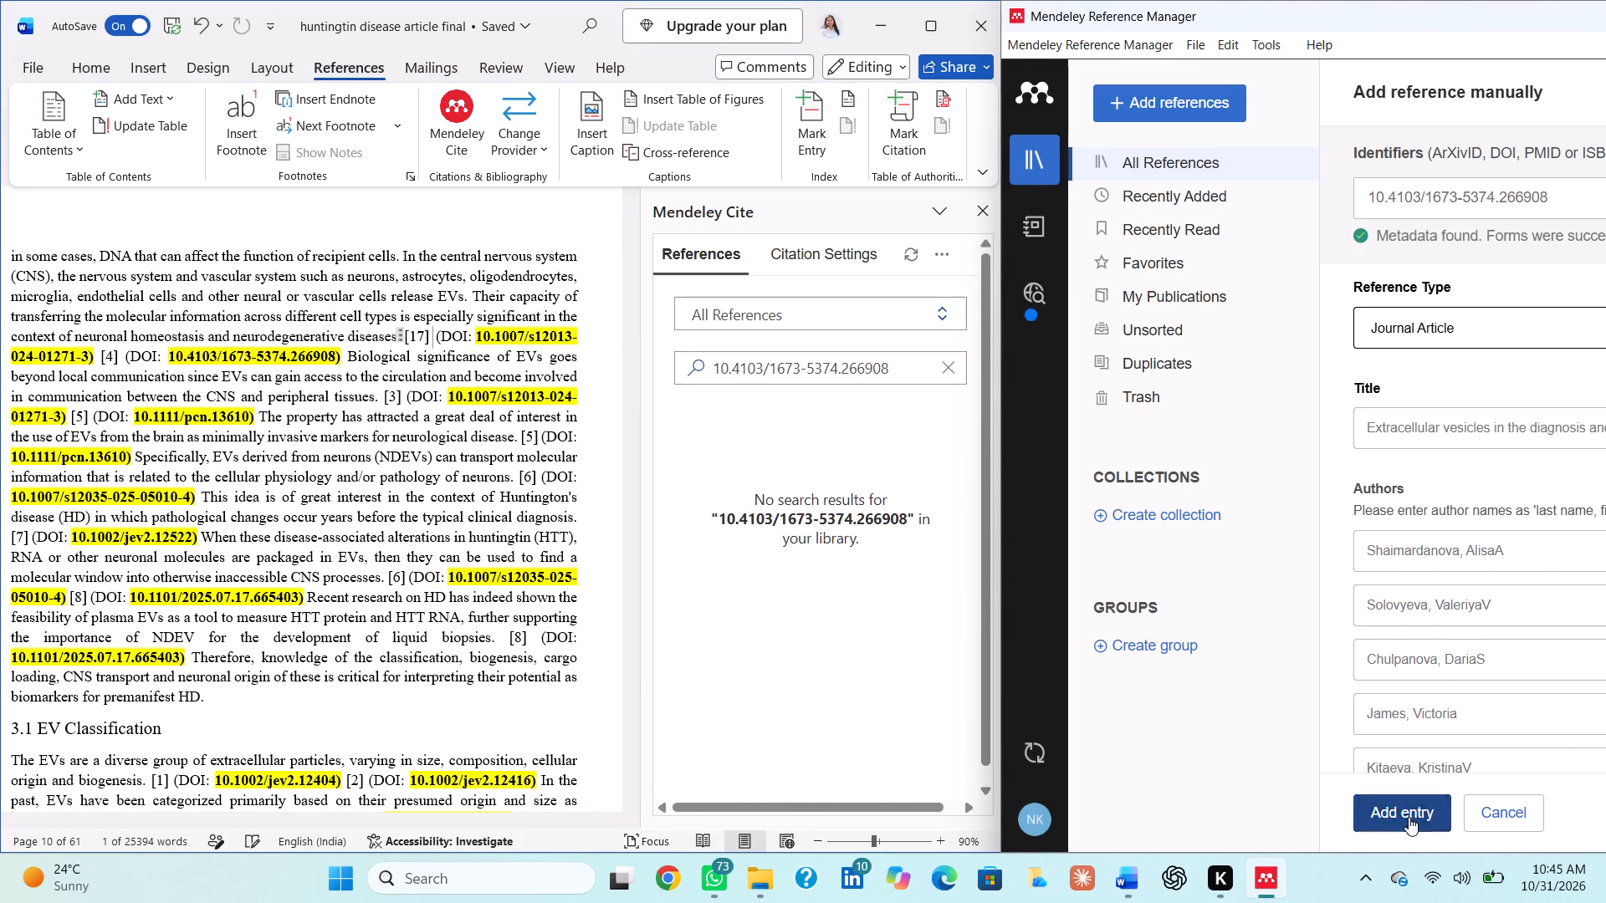
# In Word, search the Mendeley Cite references for 10.4103/1673-5374.266908, then clear the search.
pyautogui.click(948, 375)
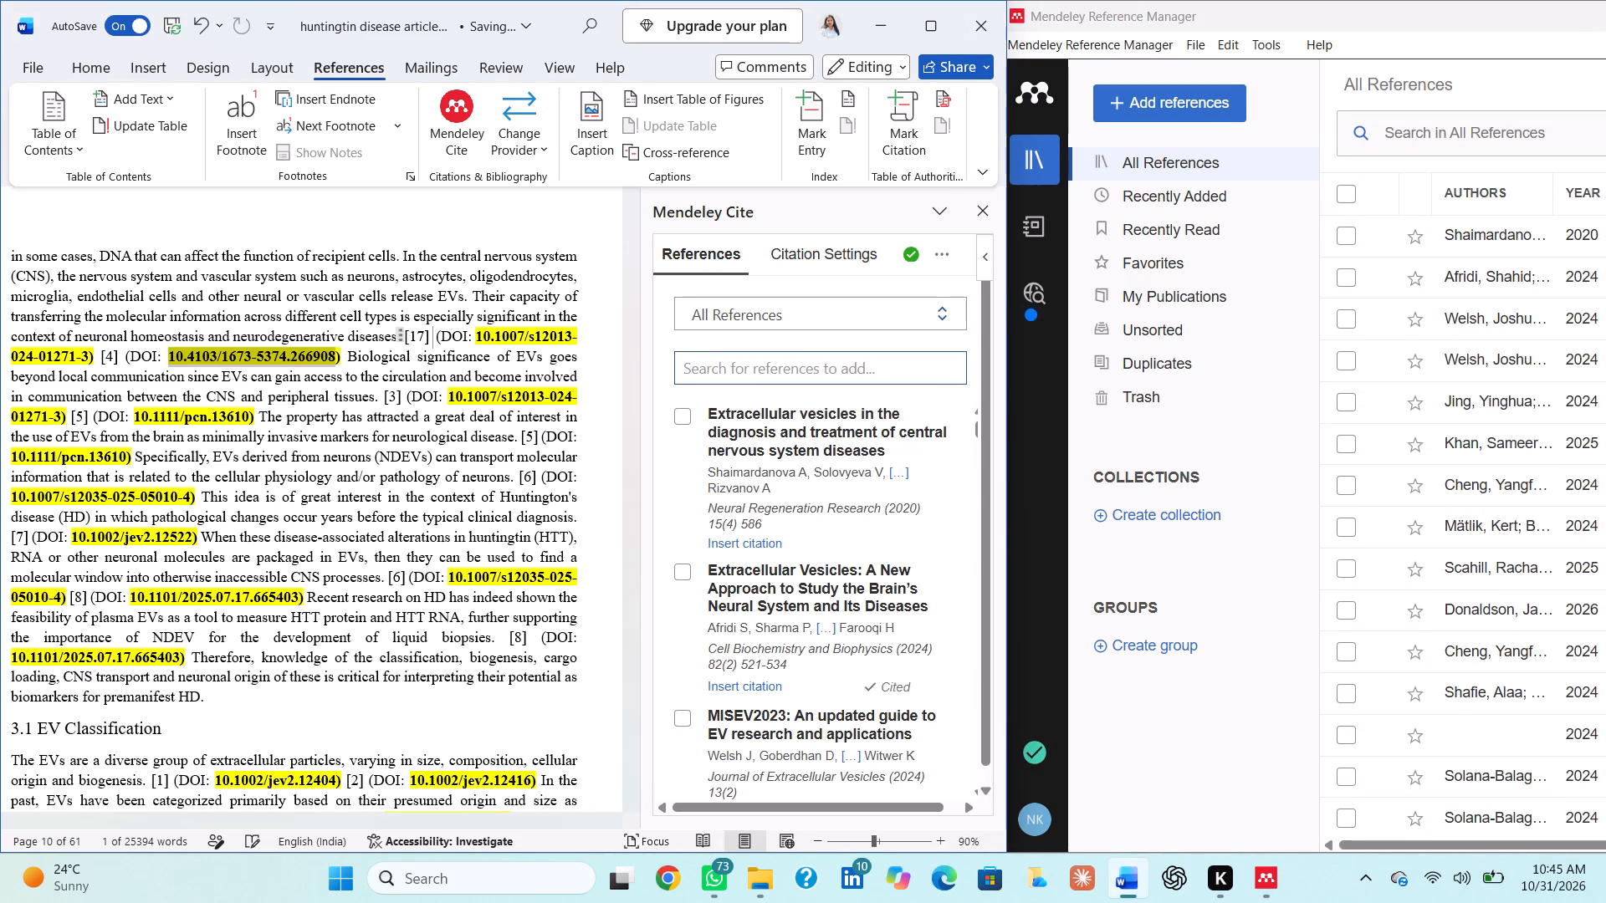
pyautogui.click(821, 372)
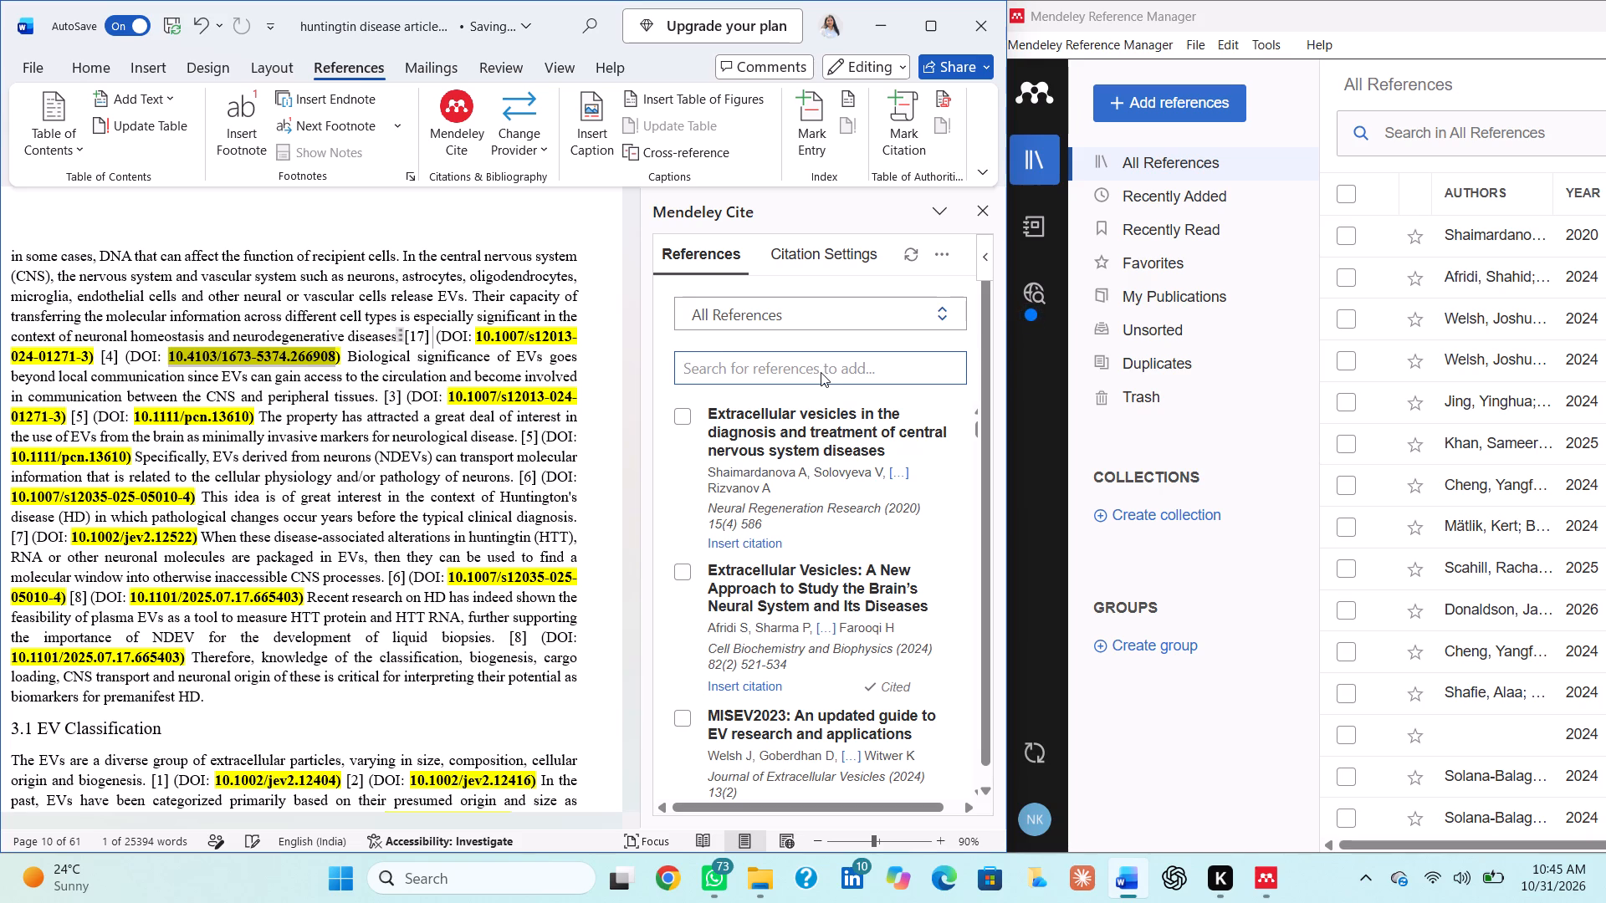
pyautogui.hotkey('ctrl', 'v')
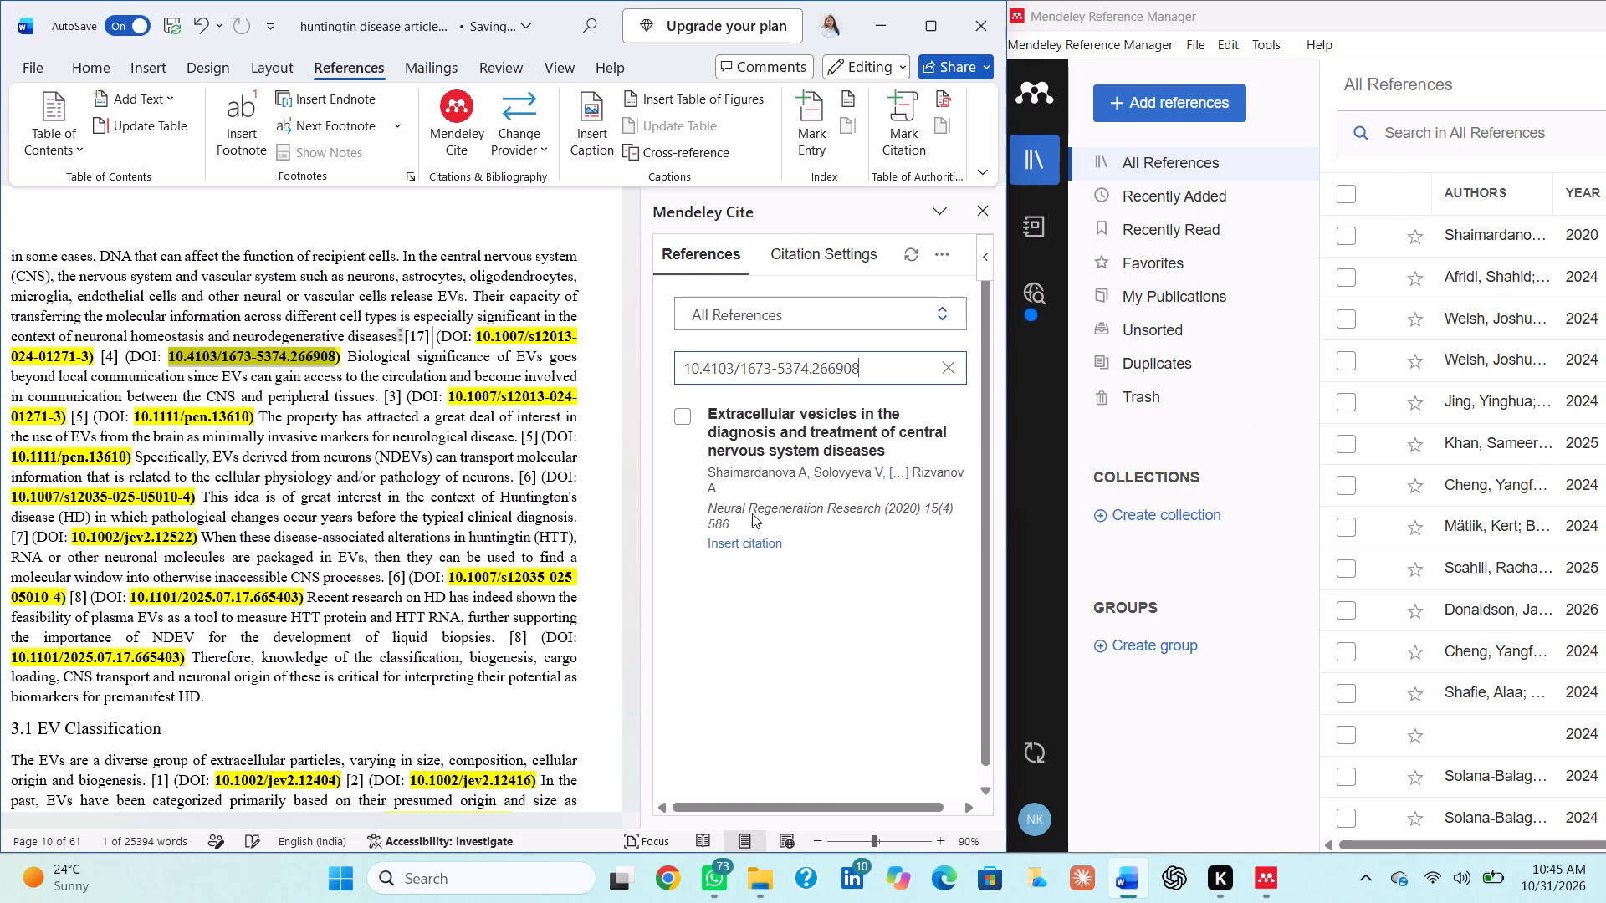
pyautogui.click(949, 372)
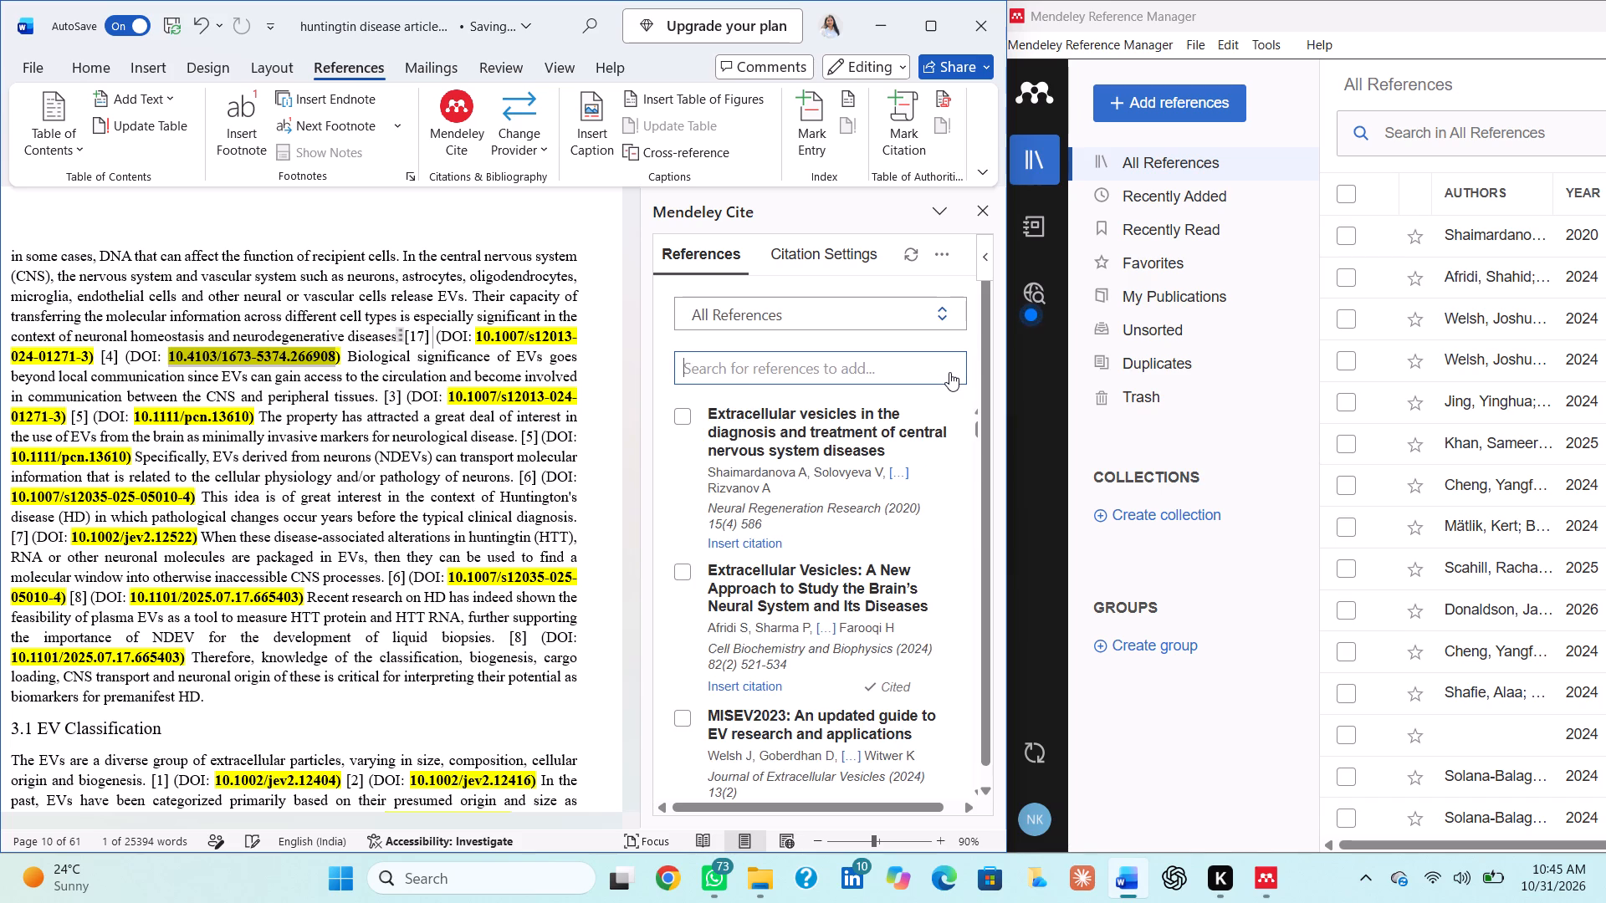
# Look through the full reference list in Mendeley Cite to check the entries and which are already cited.
pyautogui.scroll(3, 782, 492)
pyautogui.scroll(-2, 796, 637)
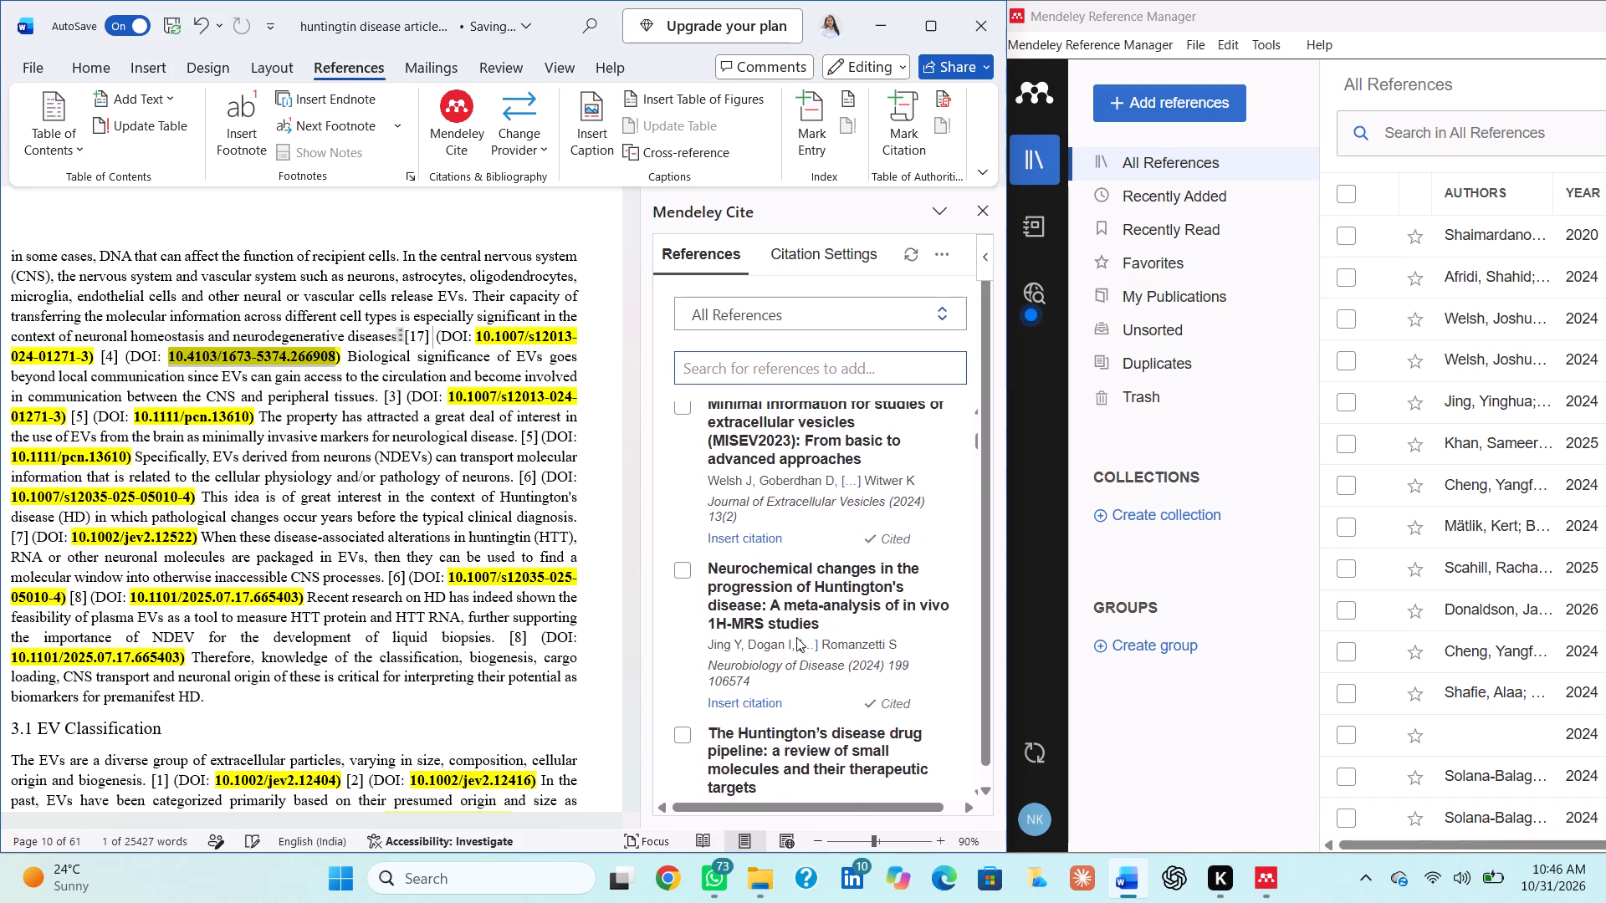
pyautogui.scroll(-2, 796, 637)
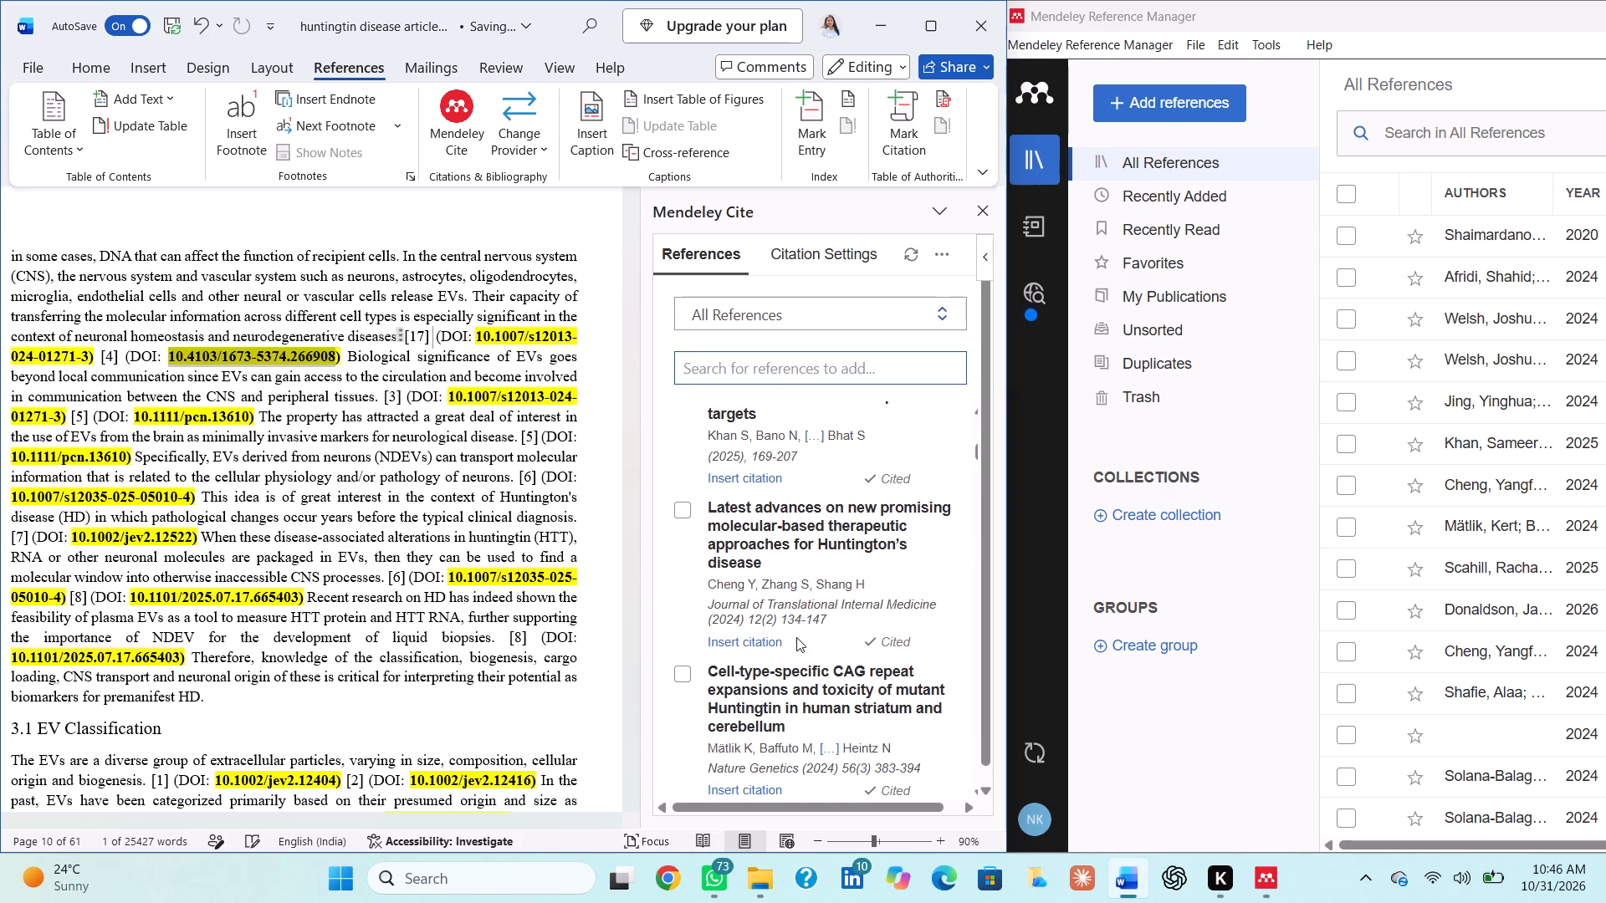
pyautogui.scroll(-2, 796, 637)
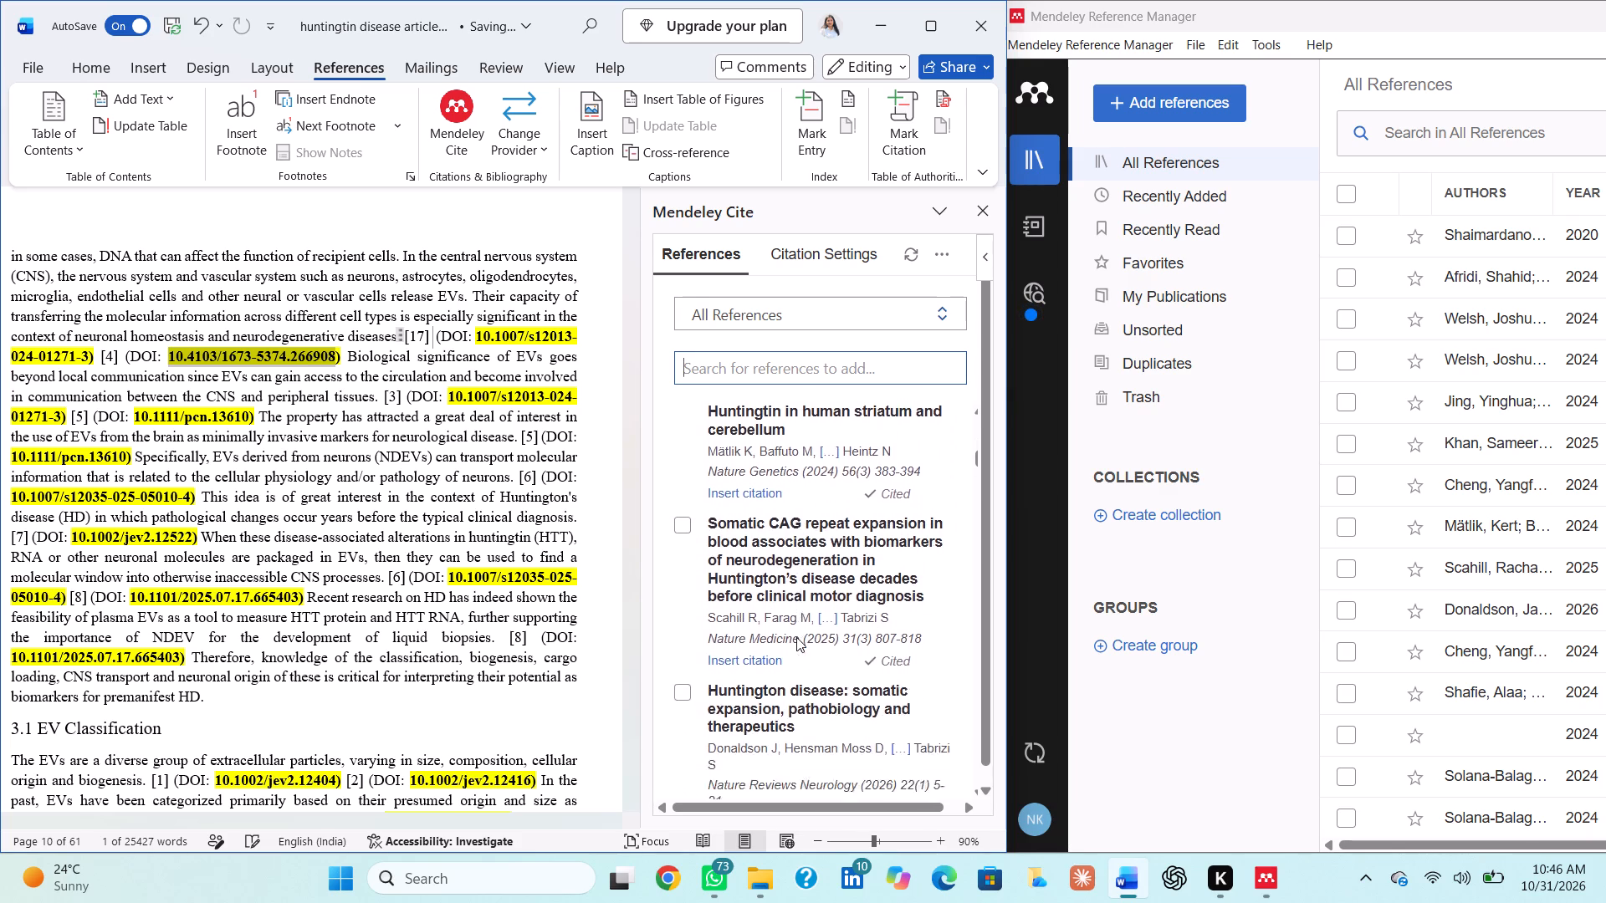
pyautogui.scroll(-2, 796, 637)
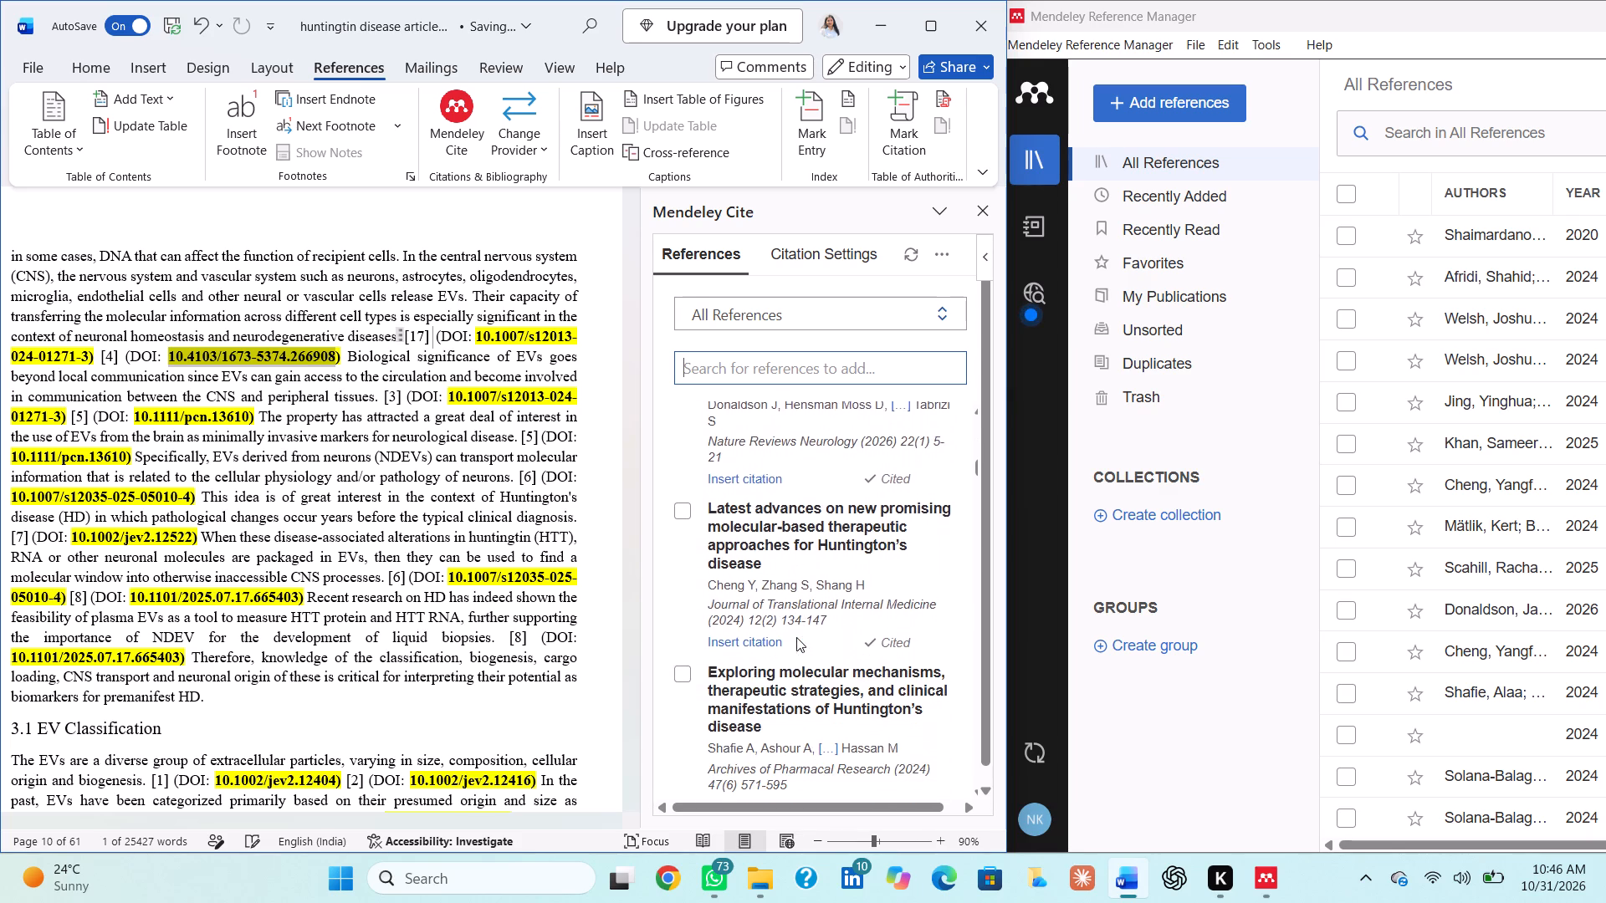
pyautogui.scroll(-3, 796, 637)
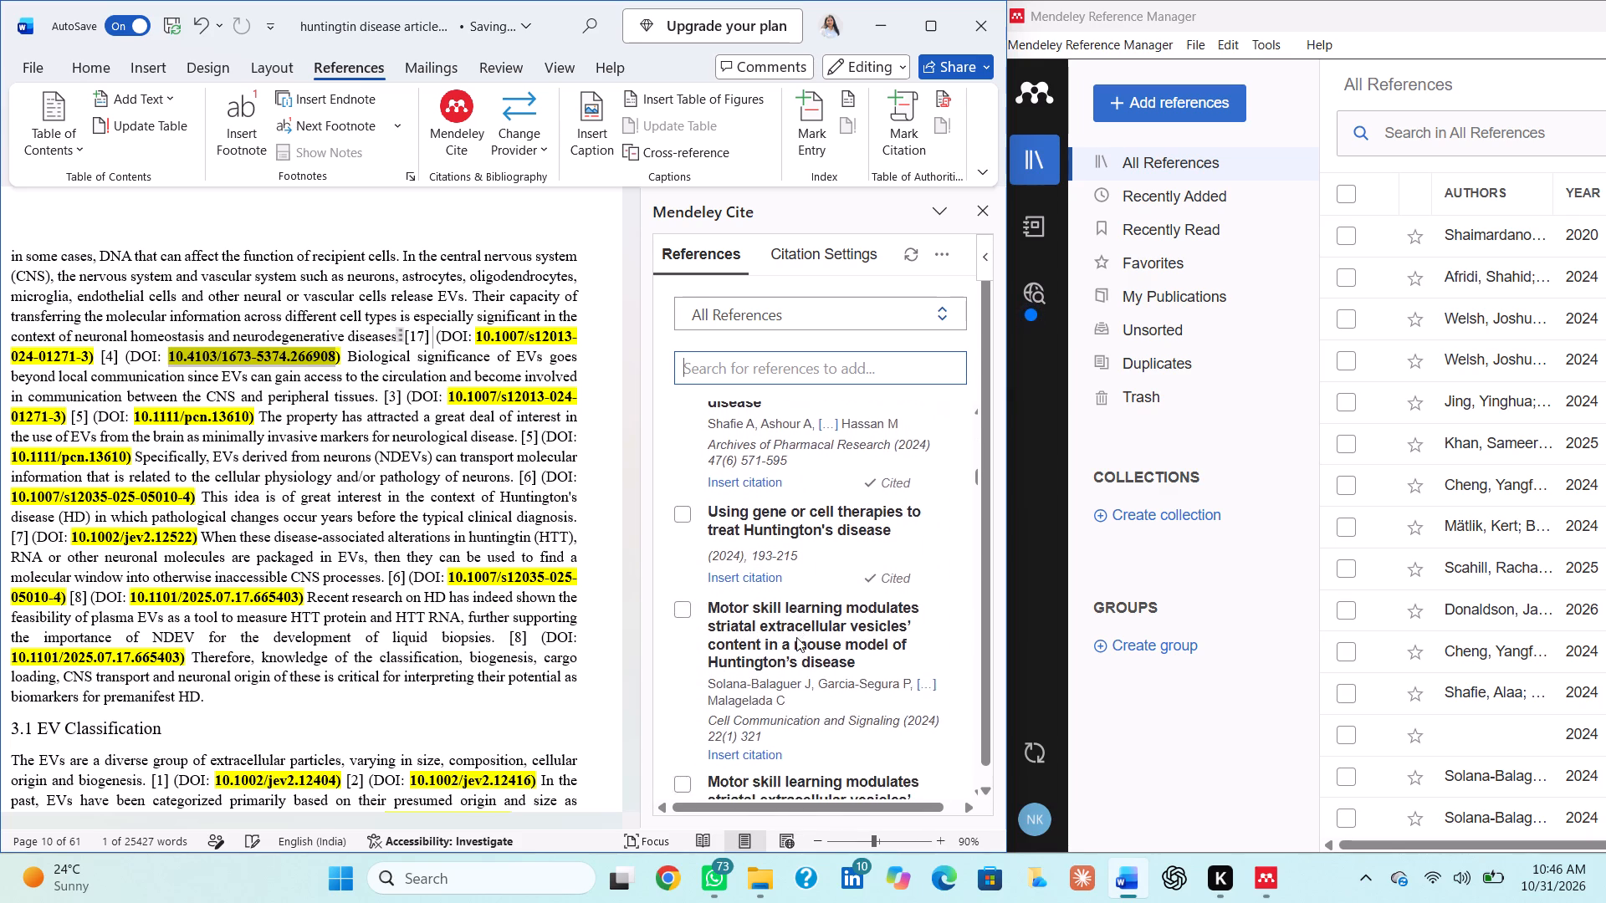
pyautogui.scroll(-2, 796, 637)
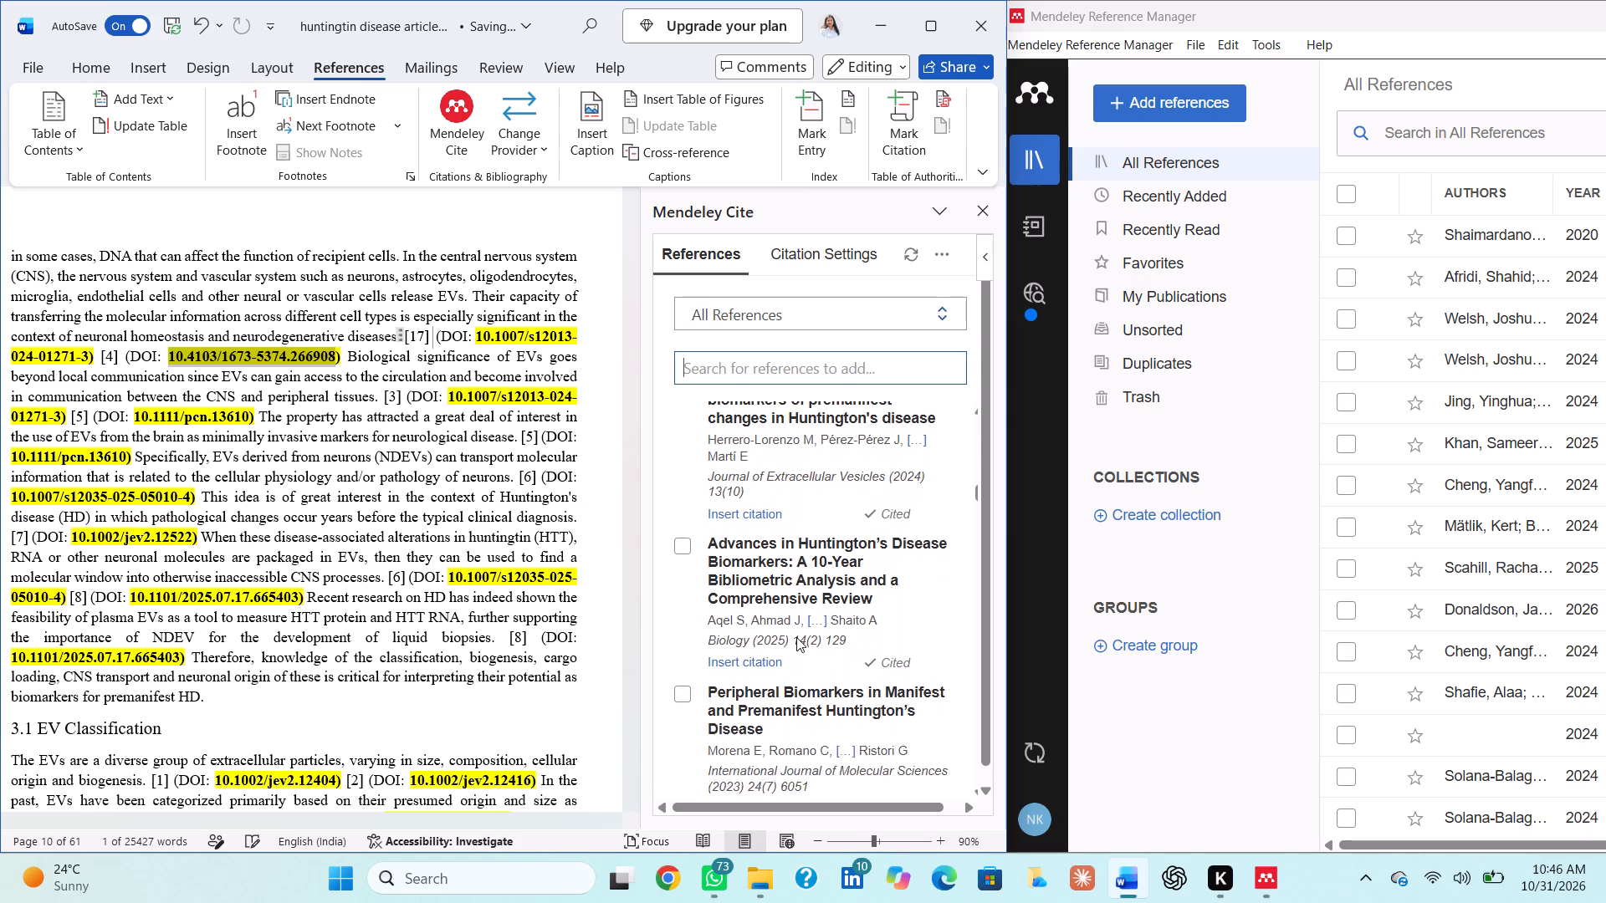
pyautogui.scroll(-1, 796, 637)
pyautogui.scroll(2, 796, 637)
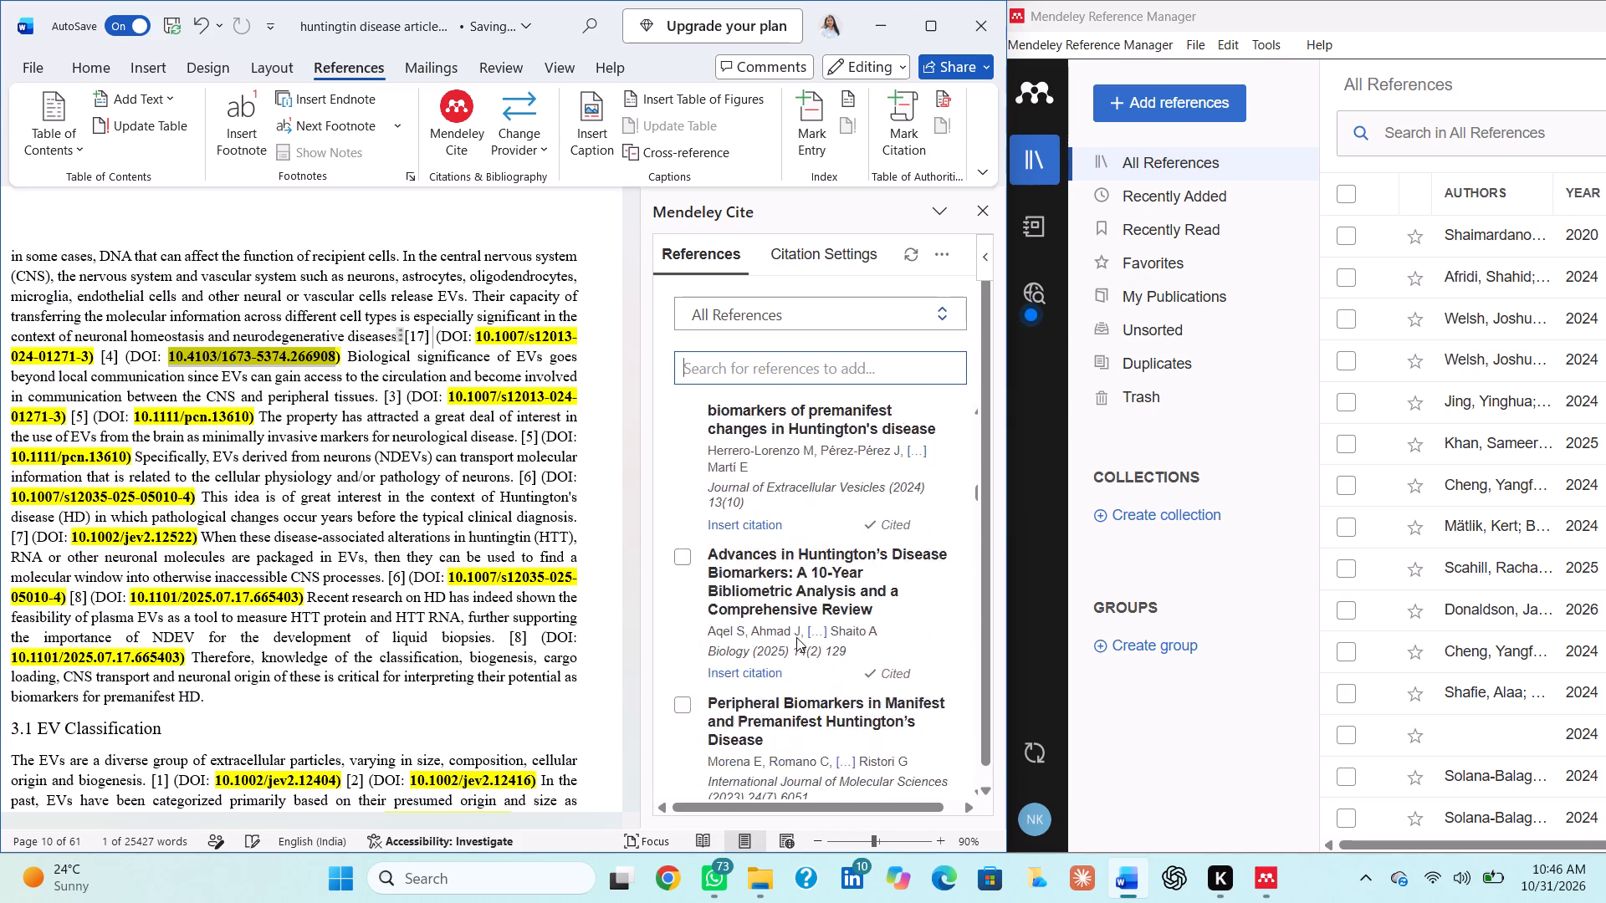
pyautogui.scroll(3, 796, 637)
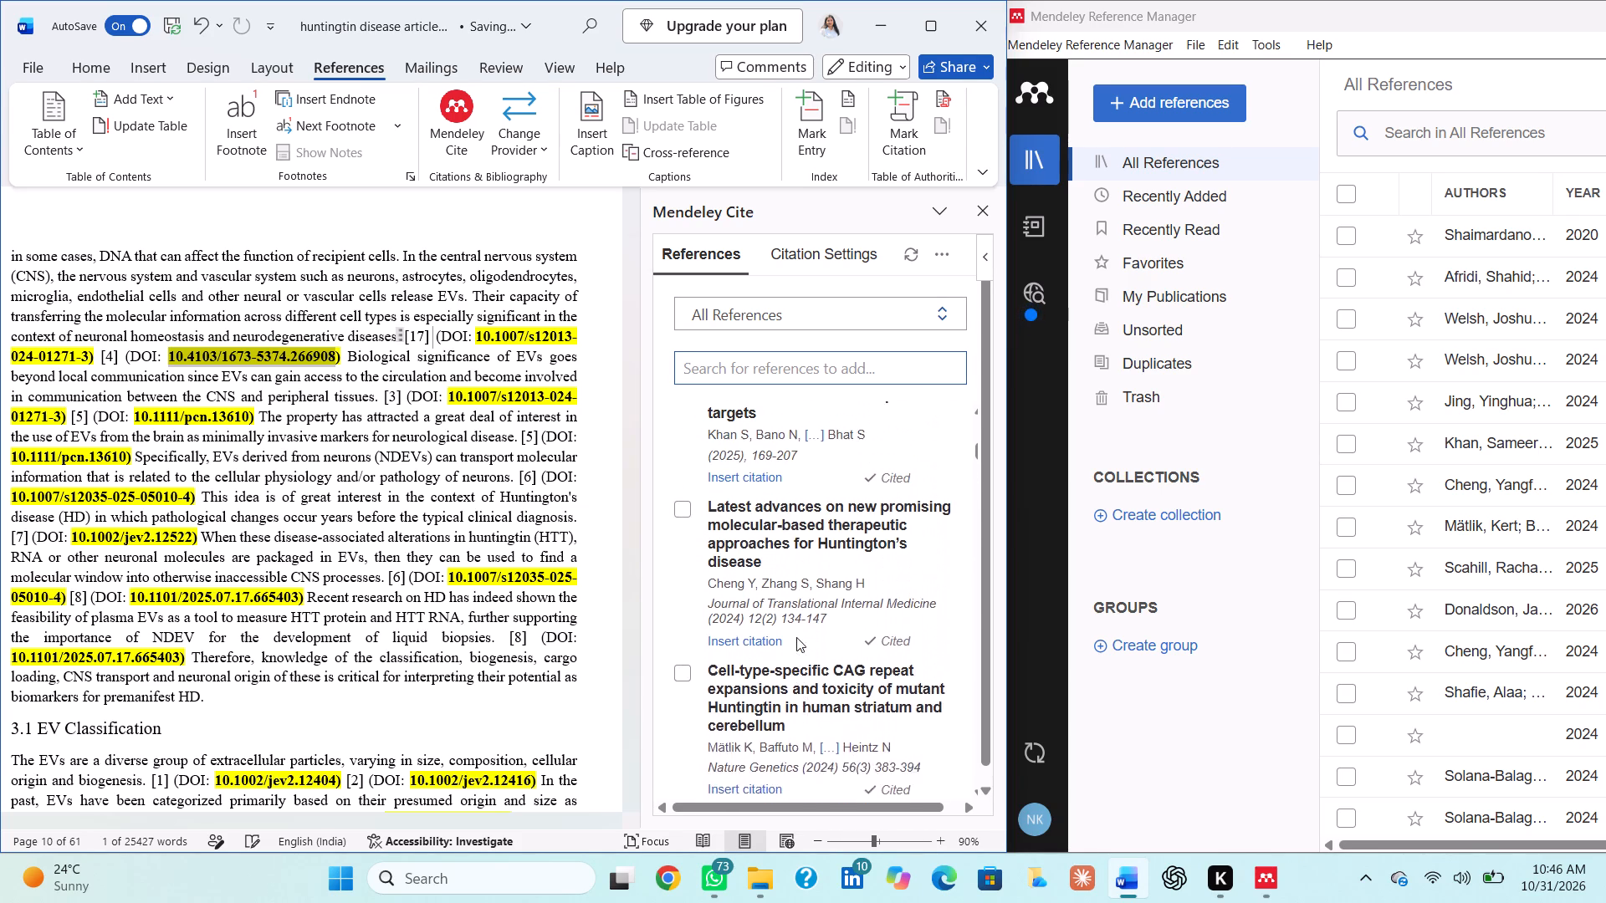
pyautogui.scroll(7, 796, 637)
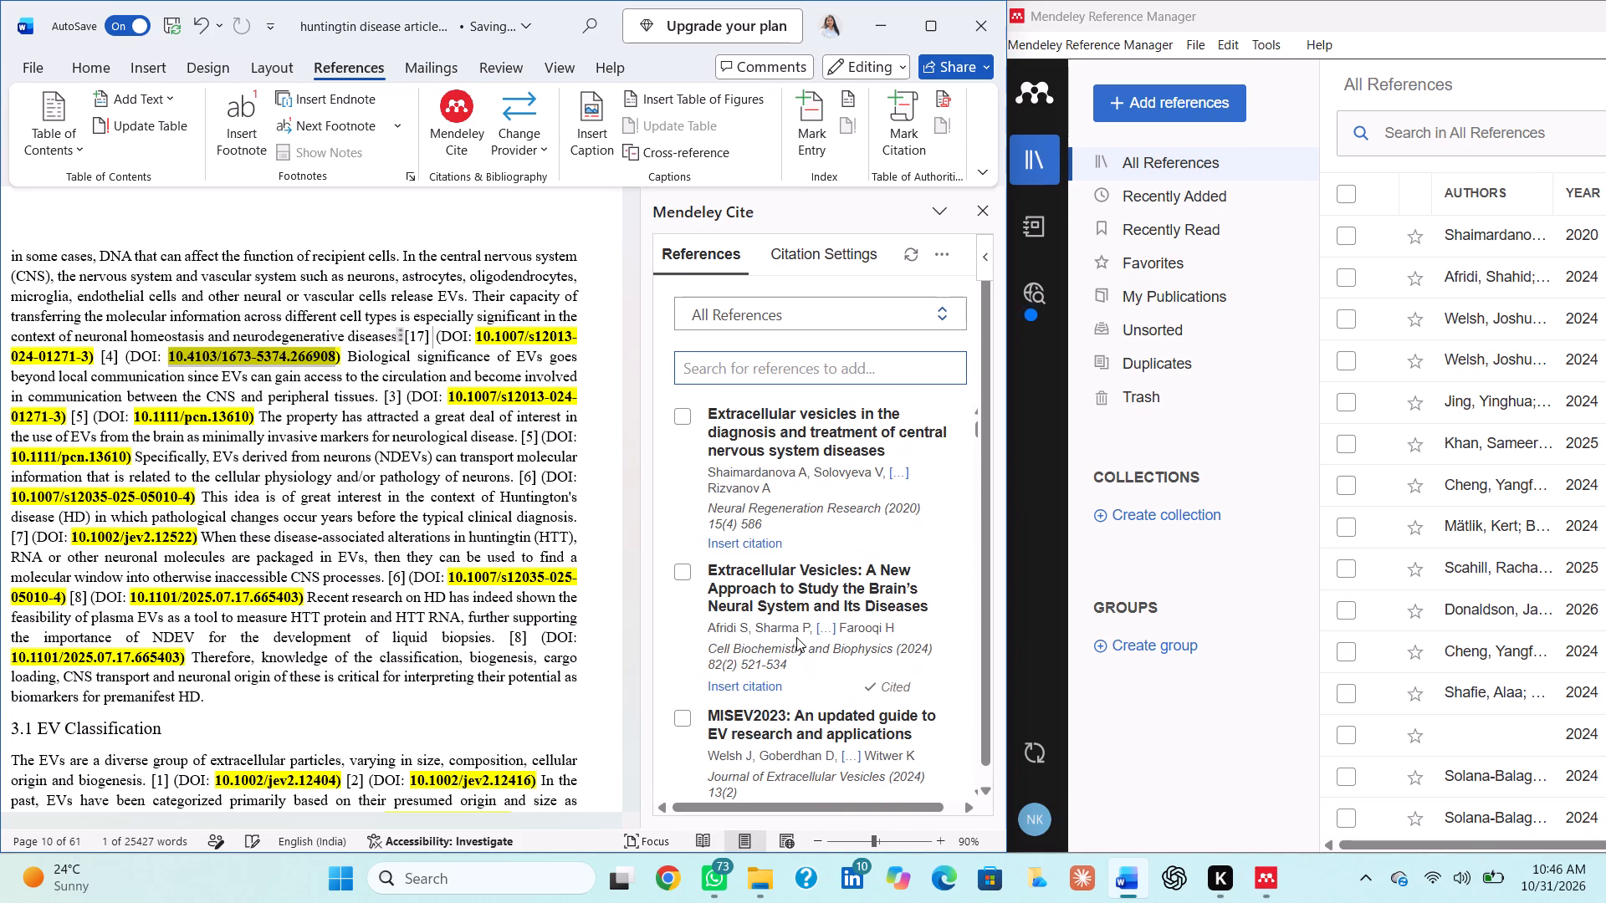
# Replace the typed [4] before "(DOI: 10.4103/1673-5374.266908)" with the citation "Extracellular vesicles in the diagnosis and treatment of central nervous system diseases".
pyautogui.click(678, 404)
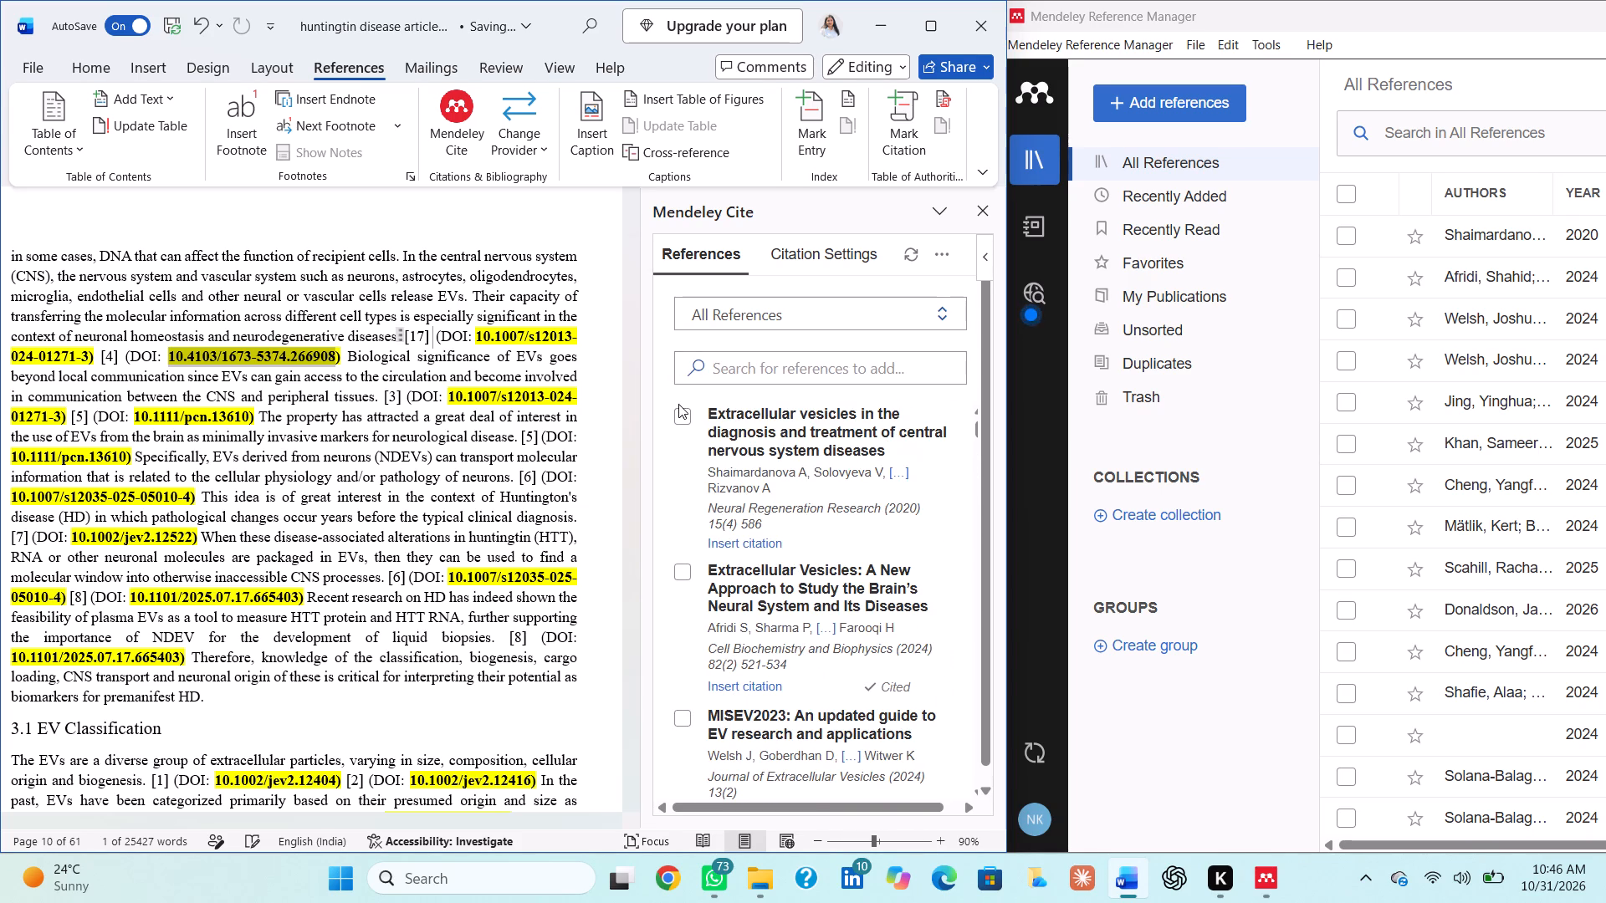
pyautogui.click(682, 415)
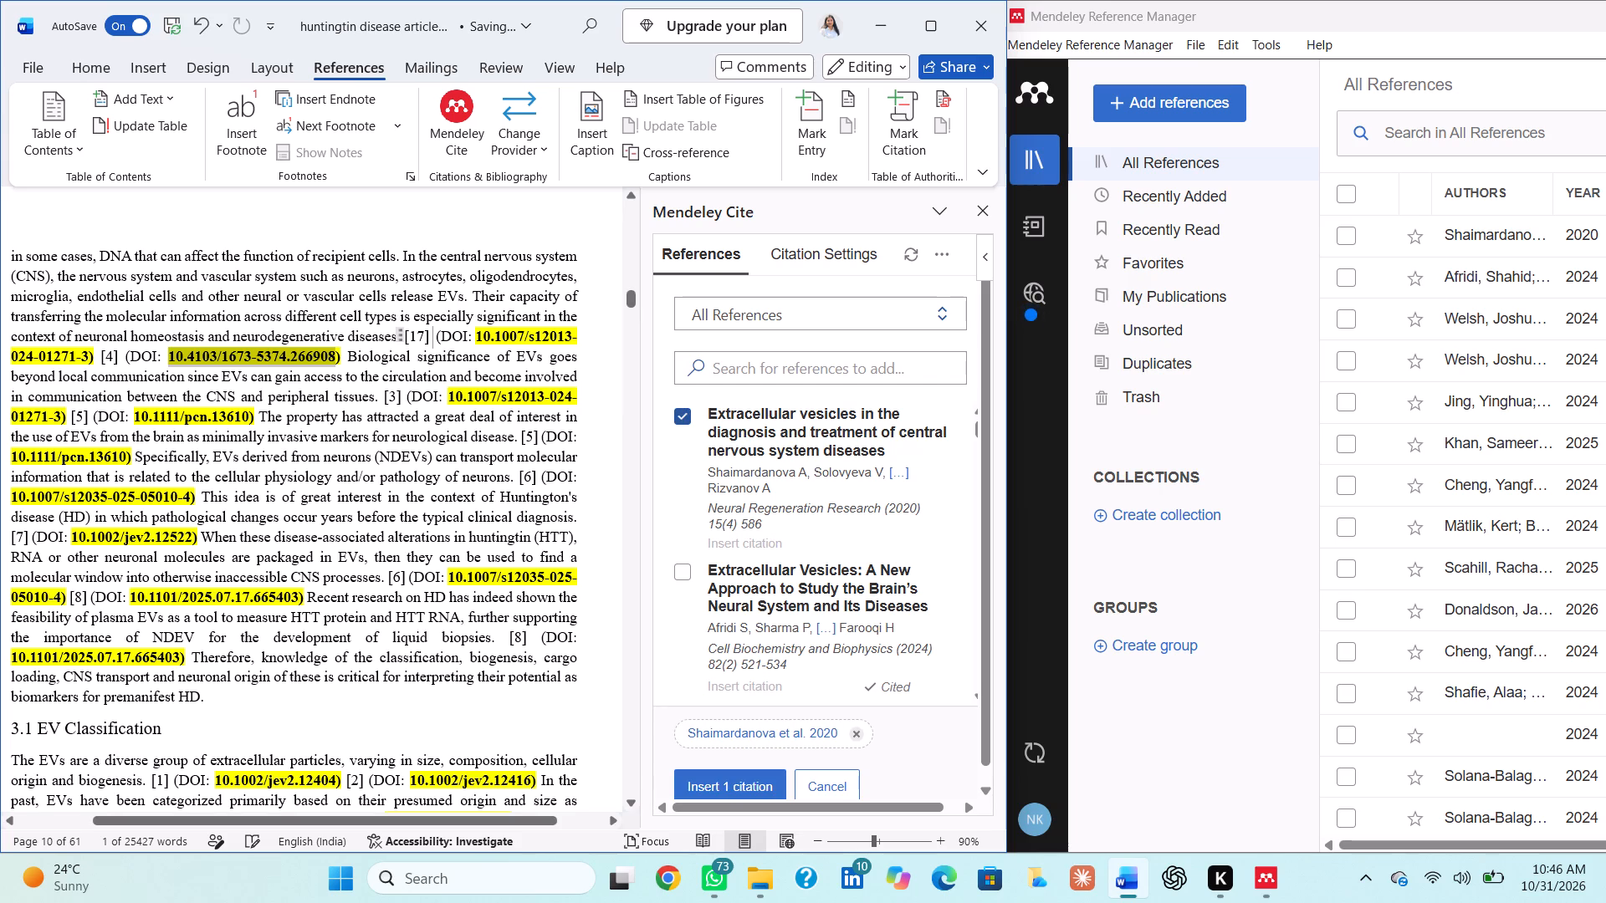
pyautogui.click(123, 355)
pyautogui.press('BackSpace')
pyautogui.press('BackSpace')
pyautogui.press('BackSpace')
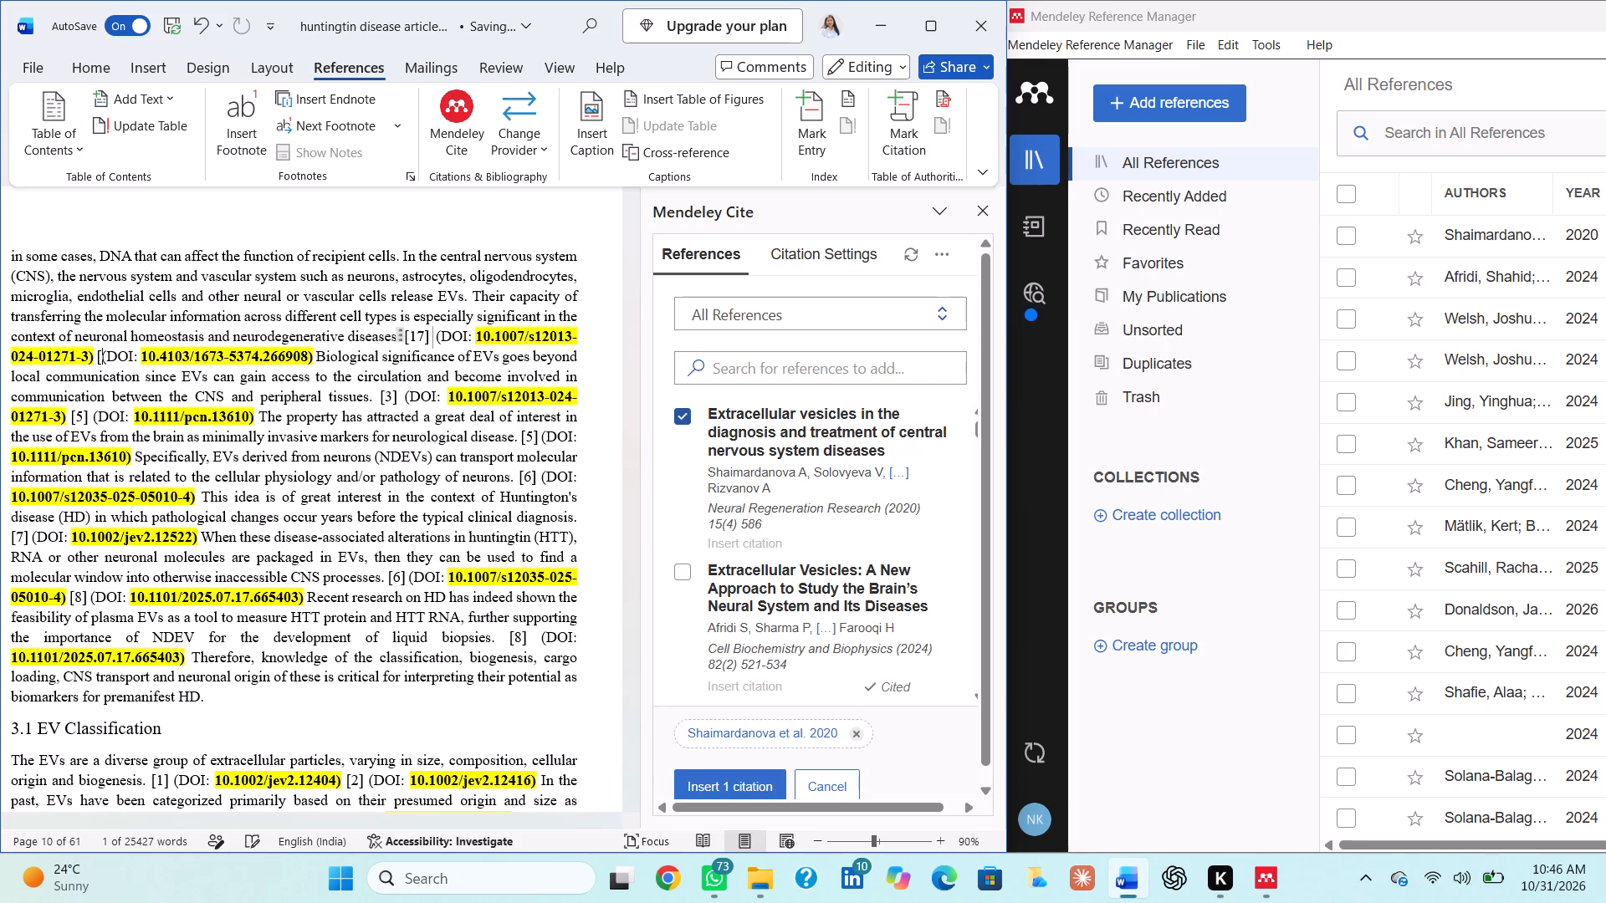
pyautogui.press('BackSpace')
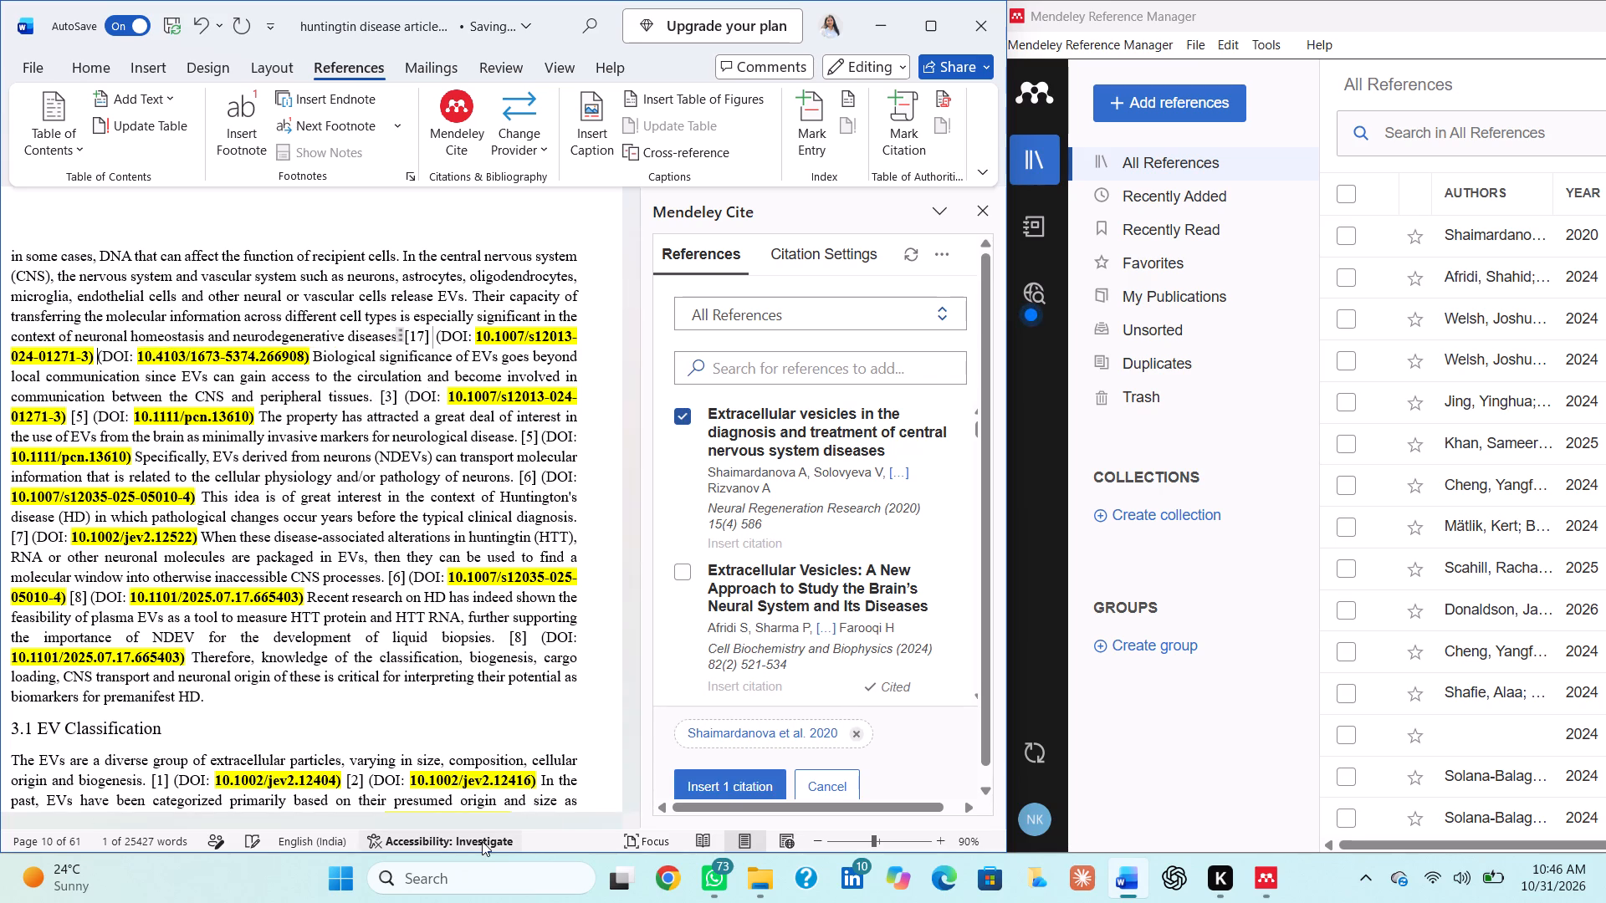
pyautogui.click(723, 783)
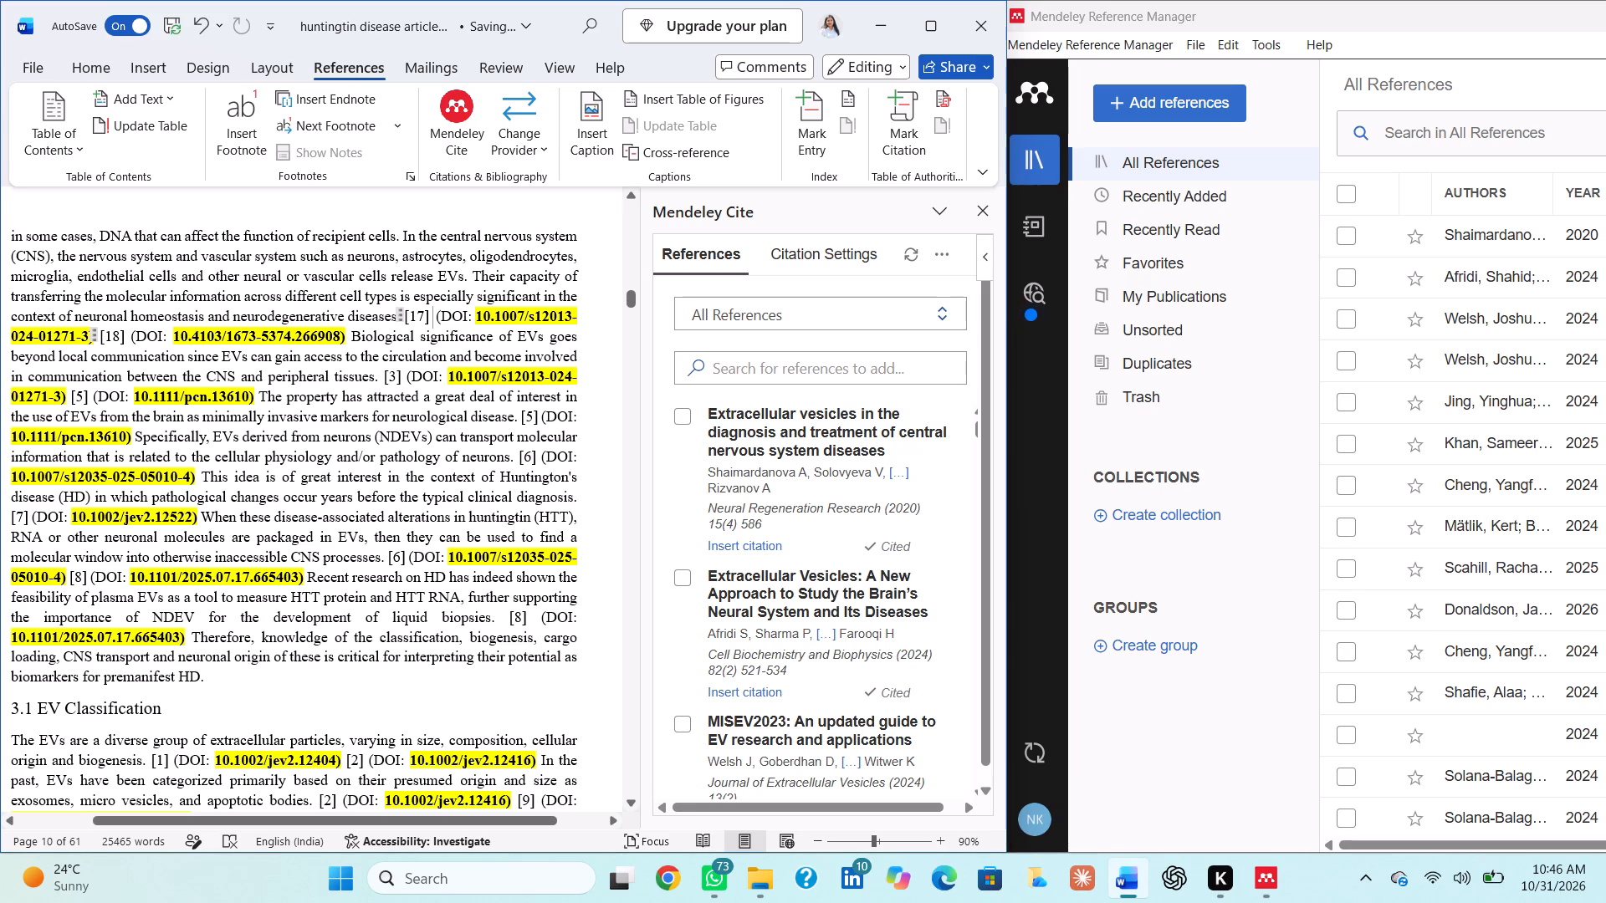
pyautogui.moveTo(448, 373); pyautogui.dragTo(63, 394)
pyautogui.hotkey('ctrl', 'c')
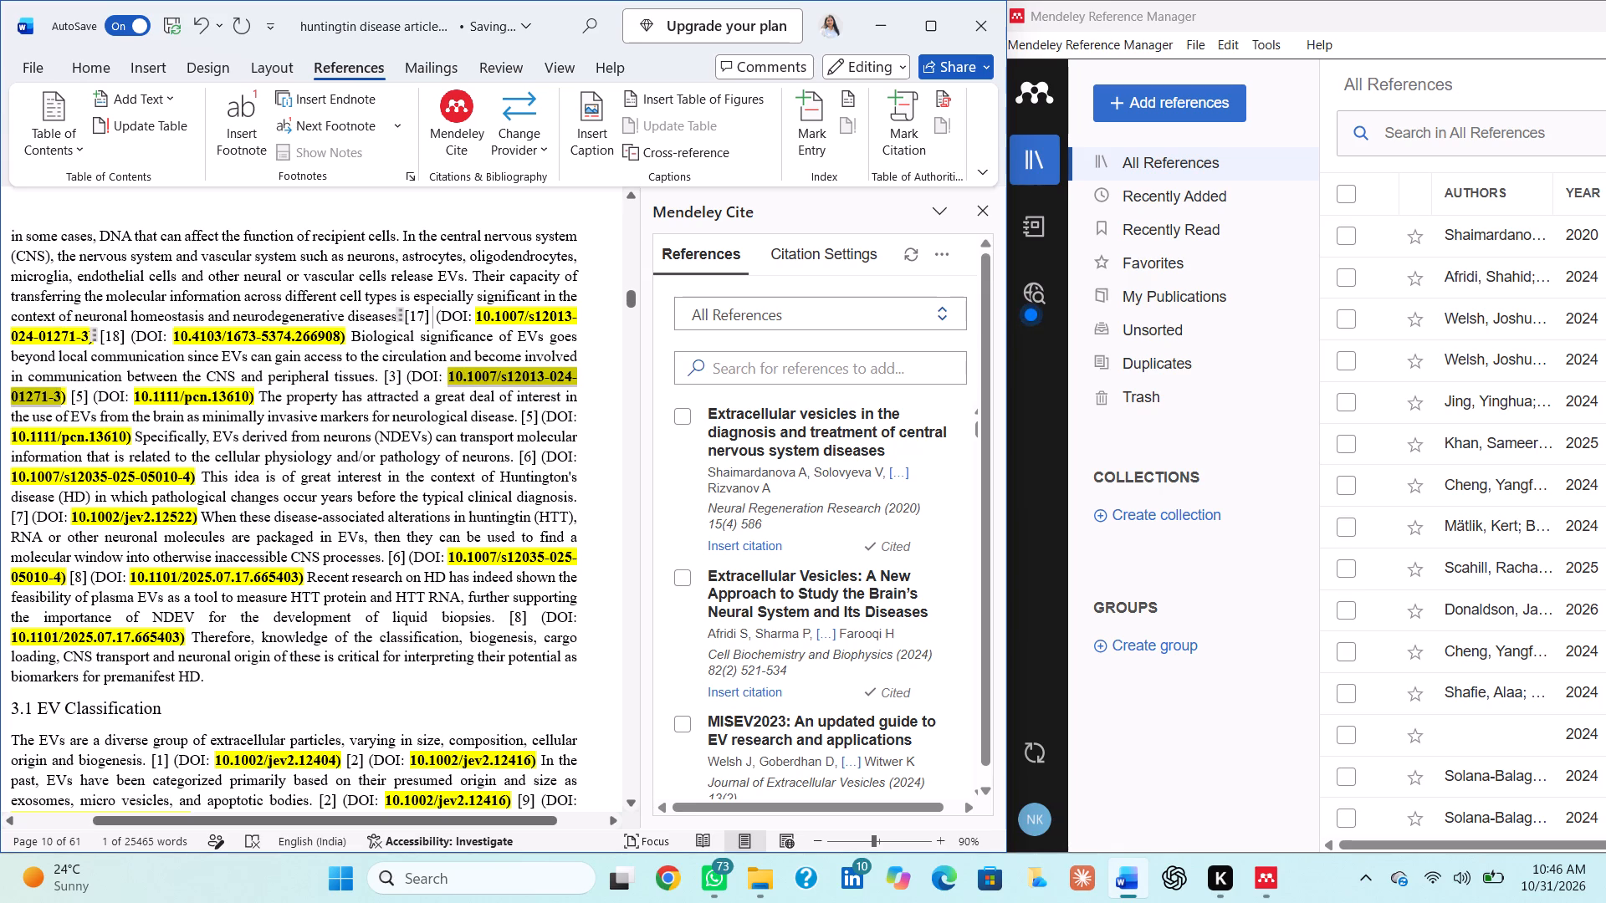
pyautogui.click(797, 377)
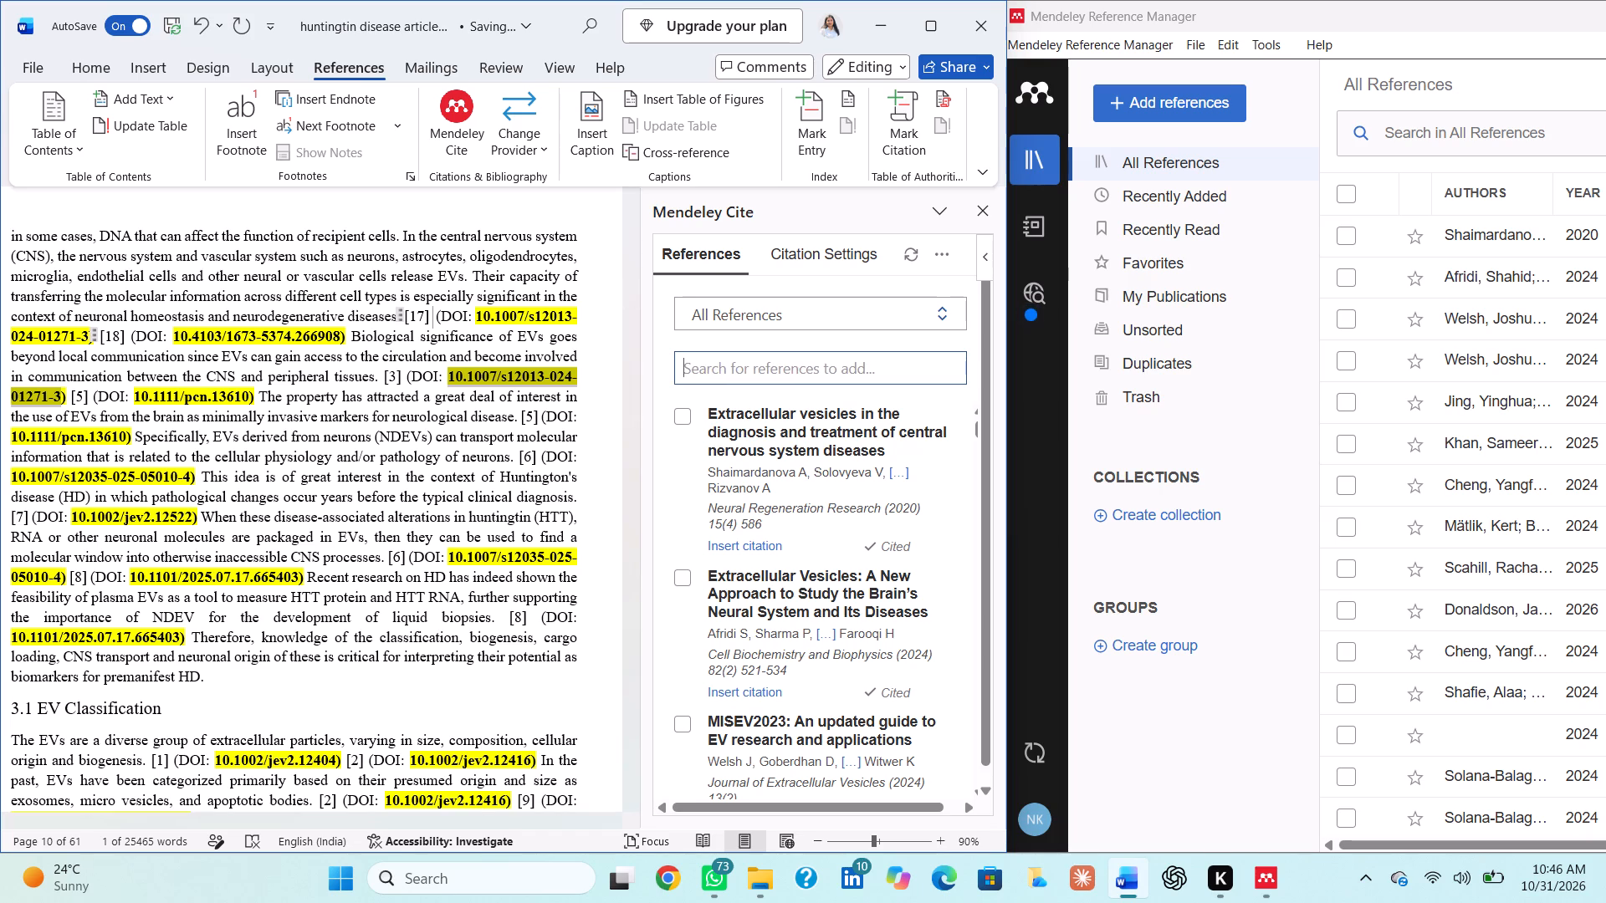
pyautogui.hotkey('ctrl', 'v')
pyautogui.press('Return')
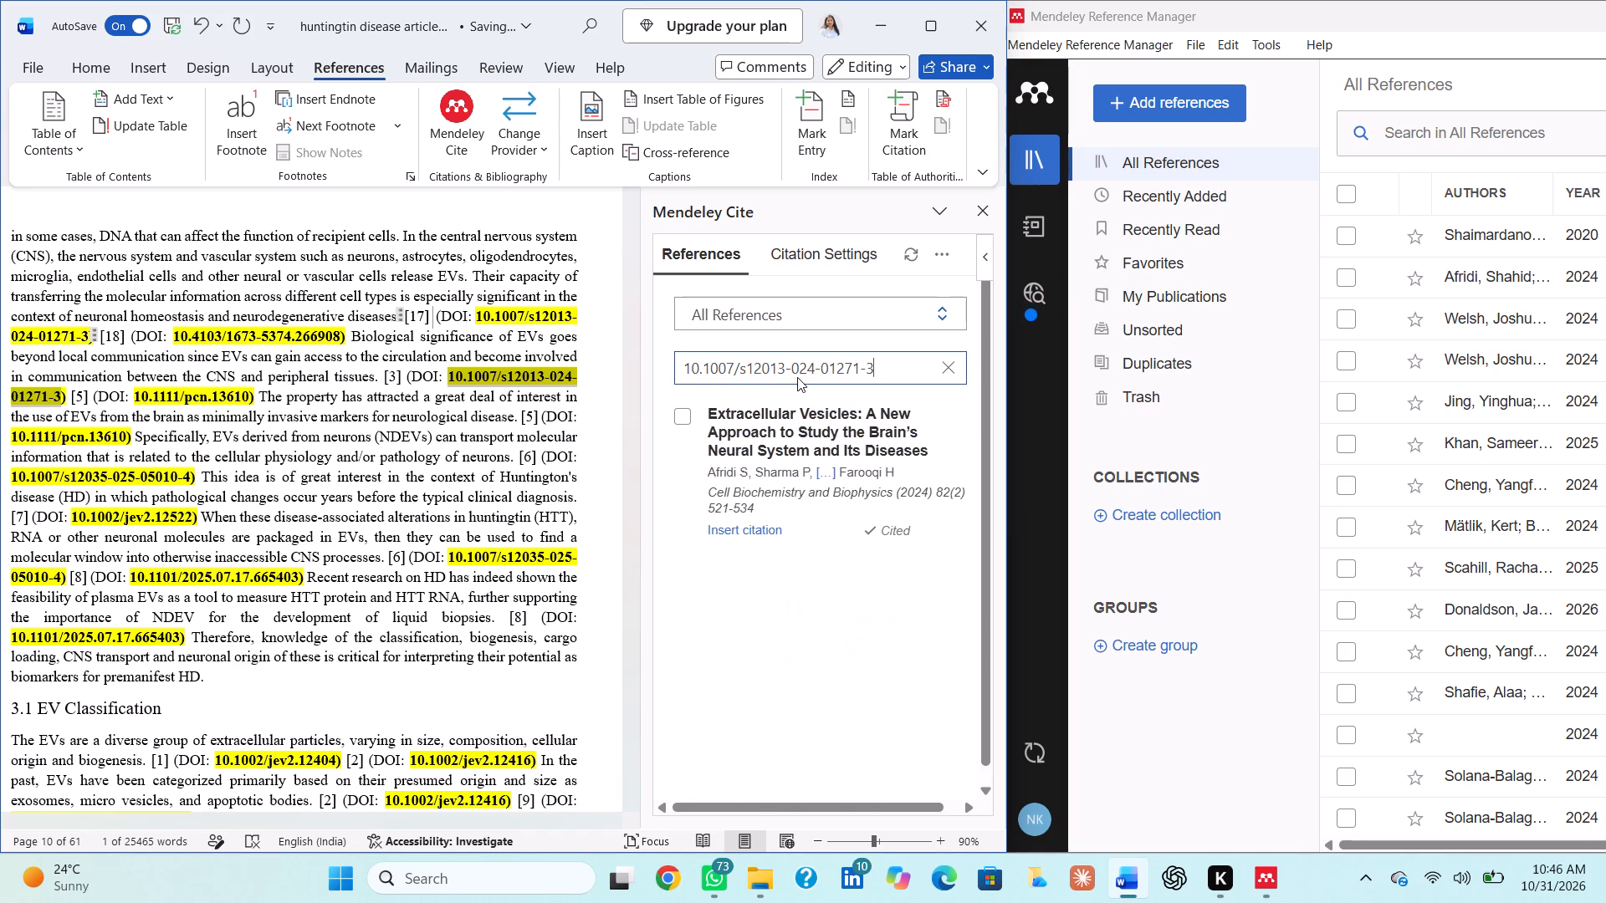
pyautogui.click(398, 375)
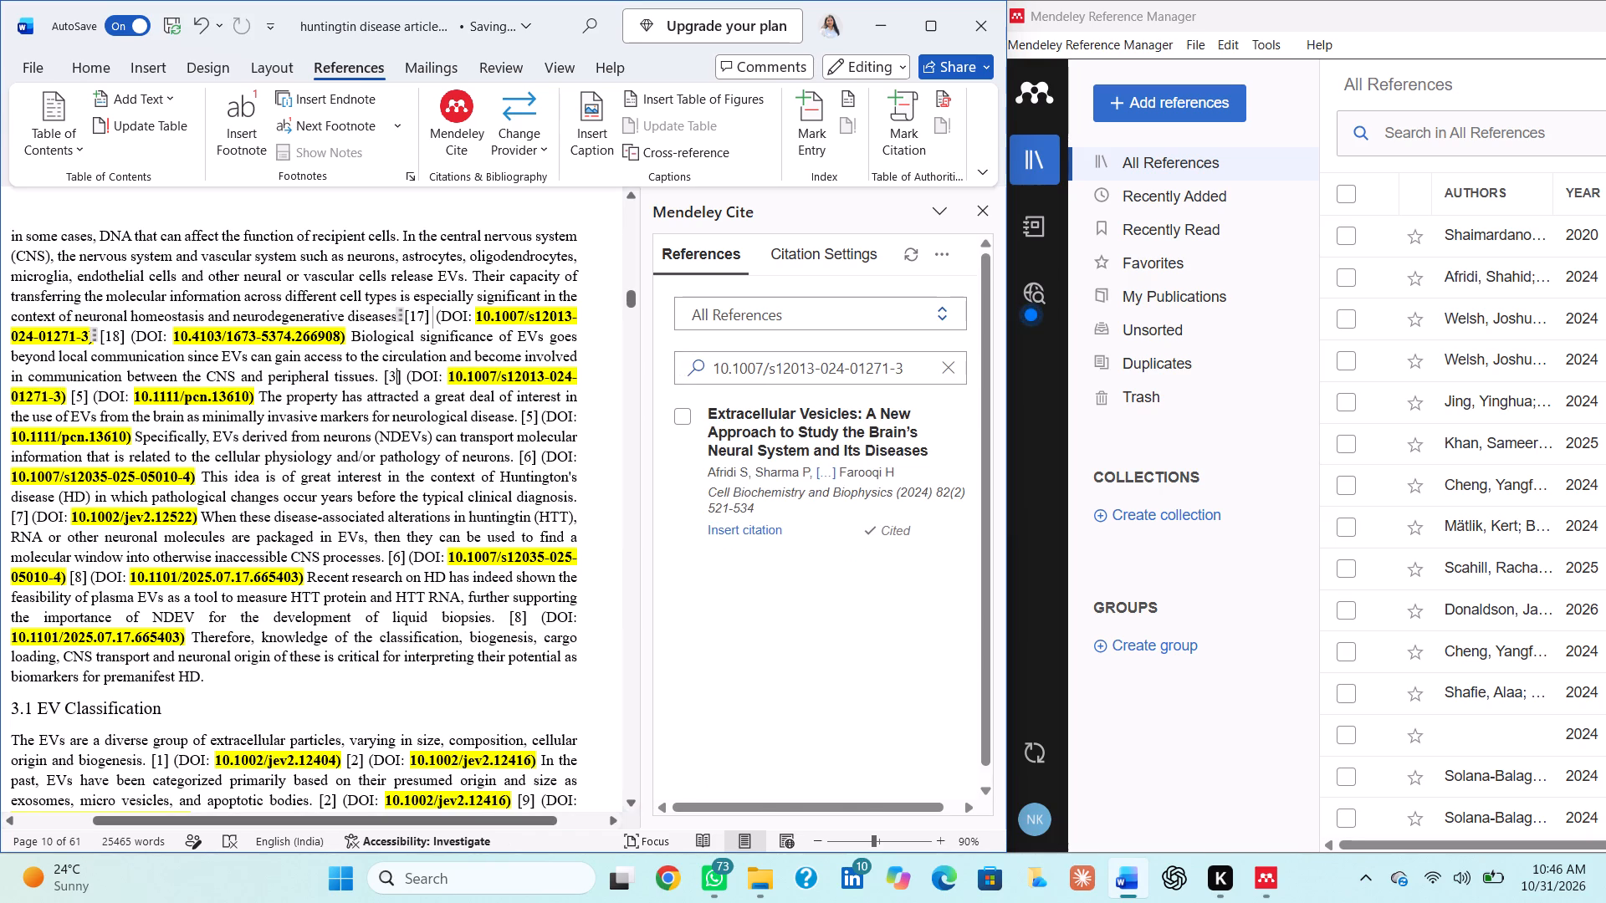
pyautogui.press('Right')
pyautogui.press('BackSpace')
pyautogui.press('BackSpace')
pyautogui.press('BackSpace')
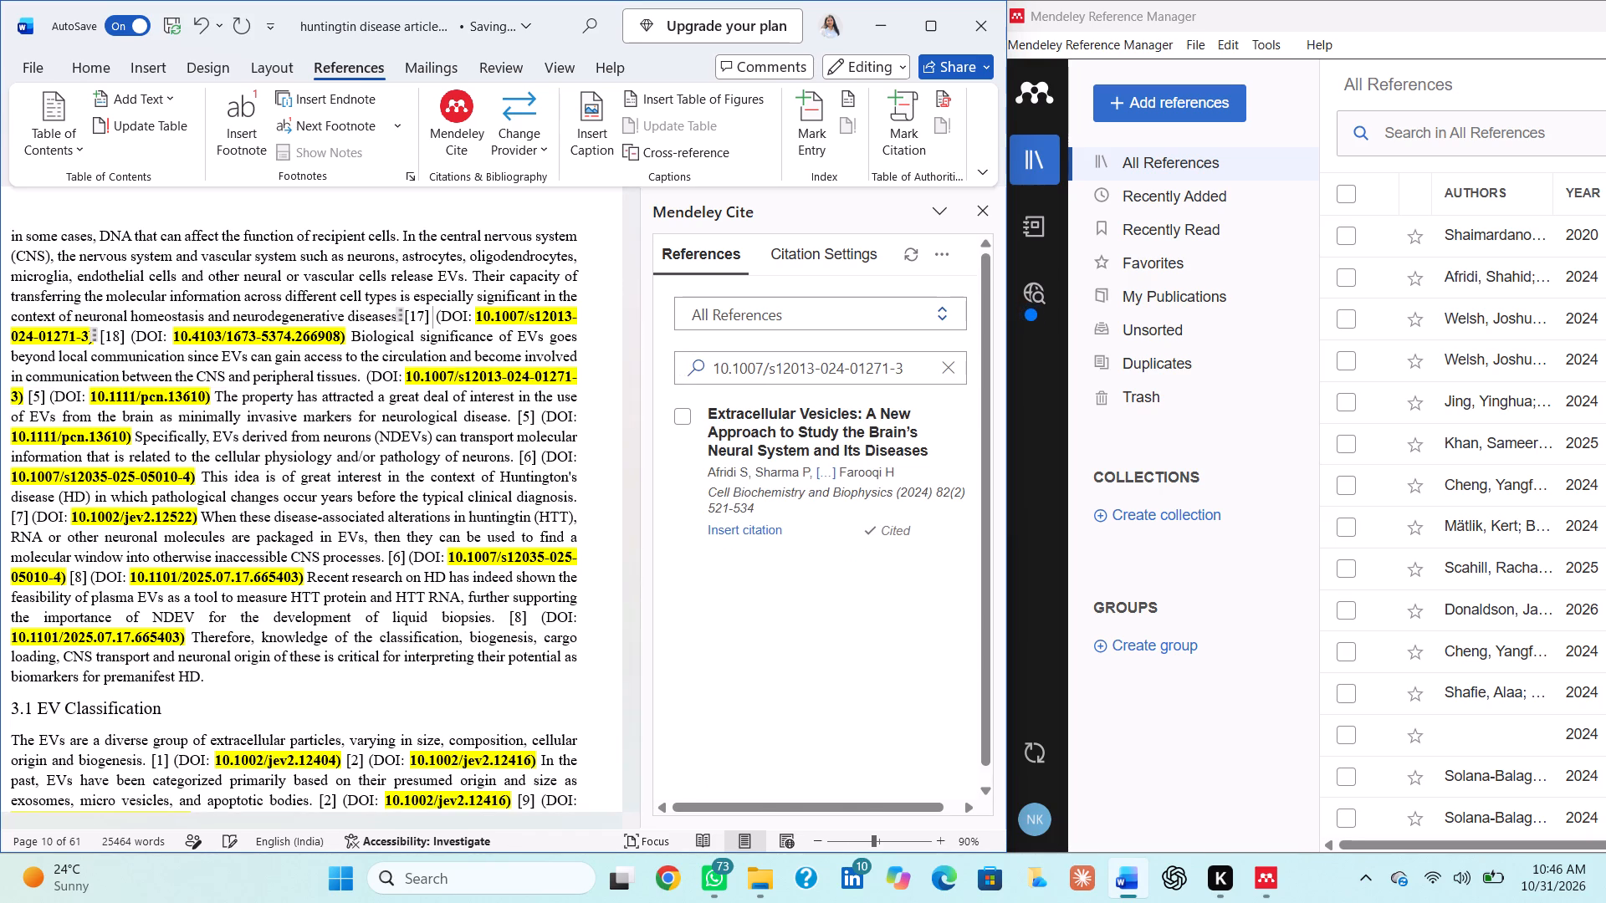
pyautogui.click(691, 411)
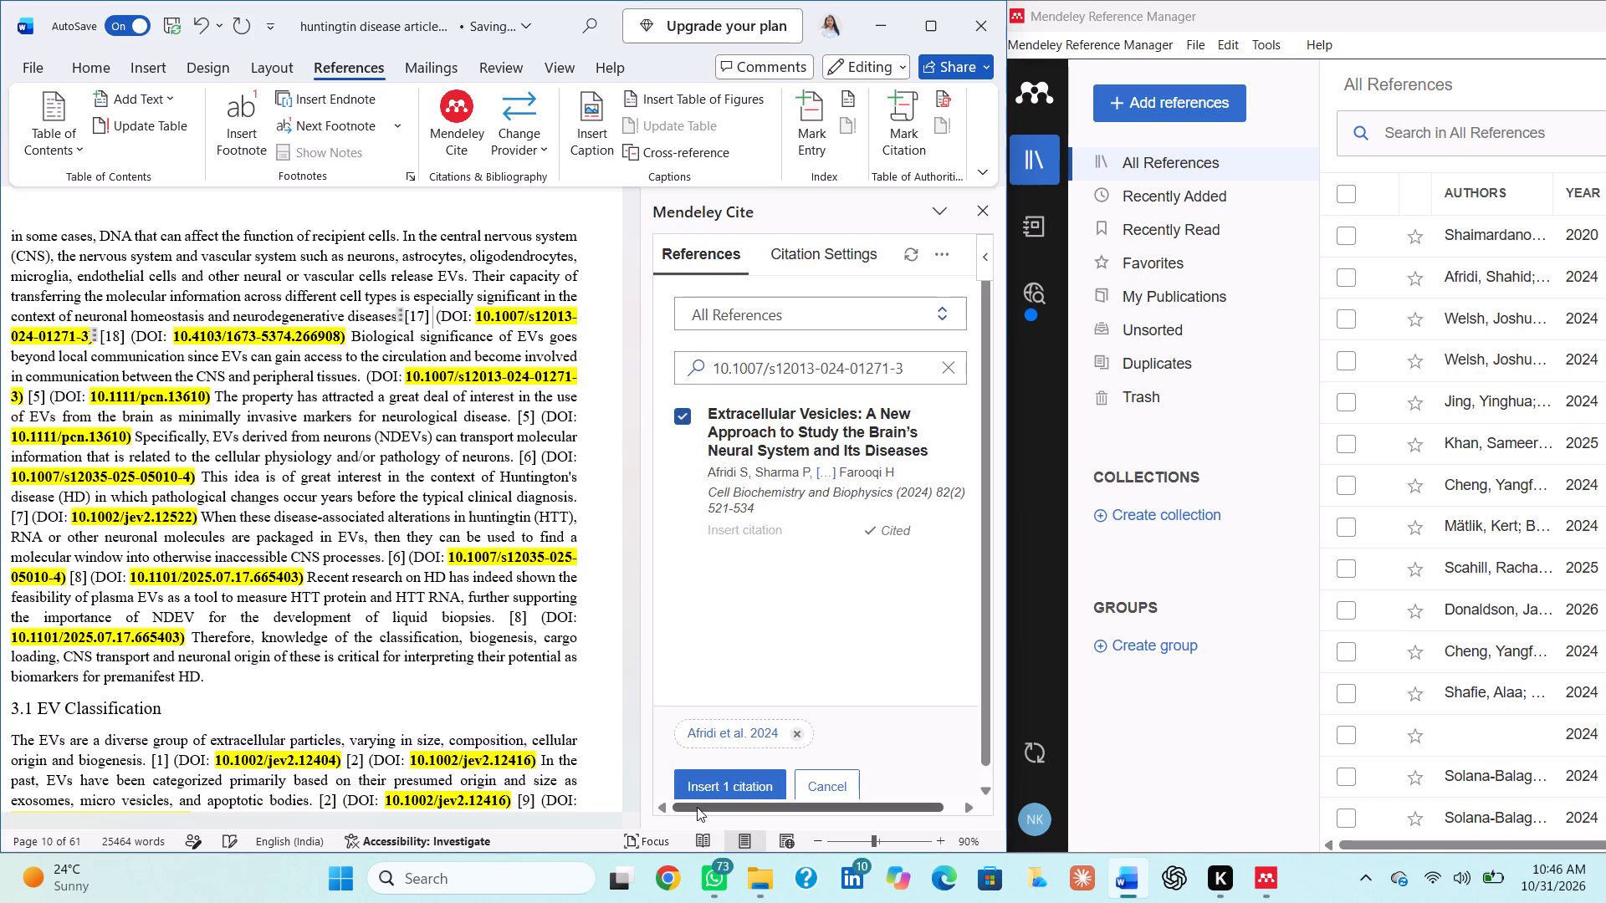
pyautogui.click(714, 778)
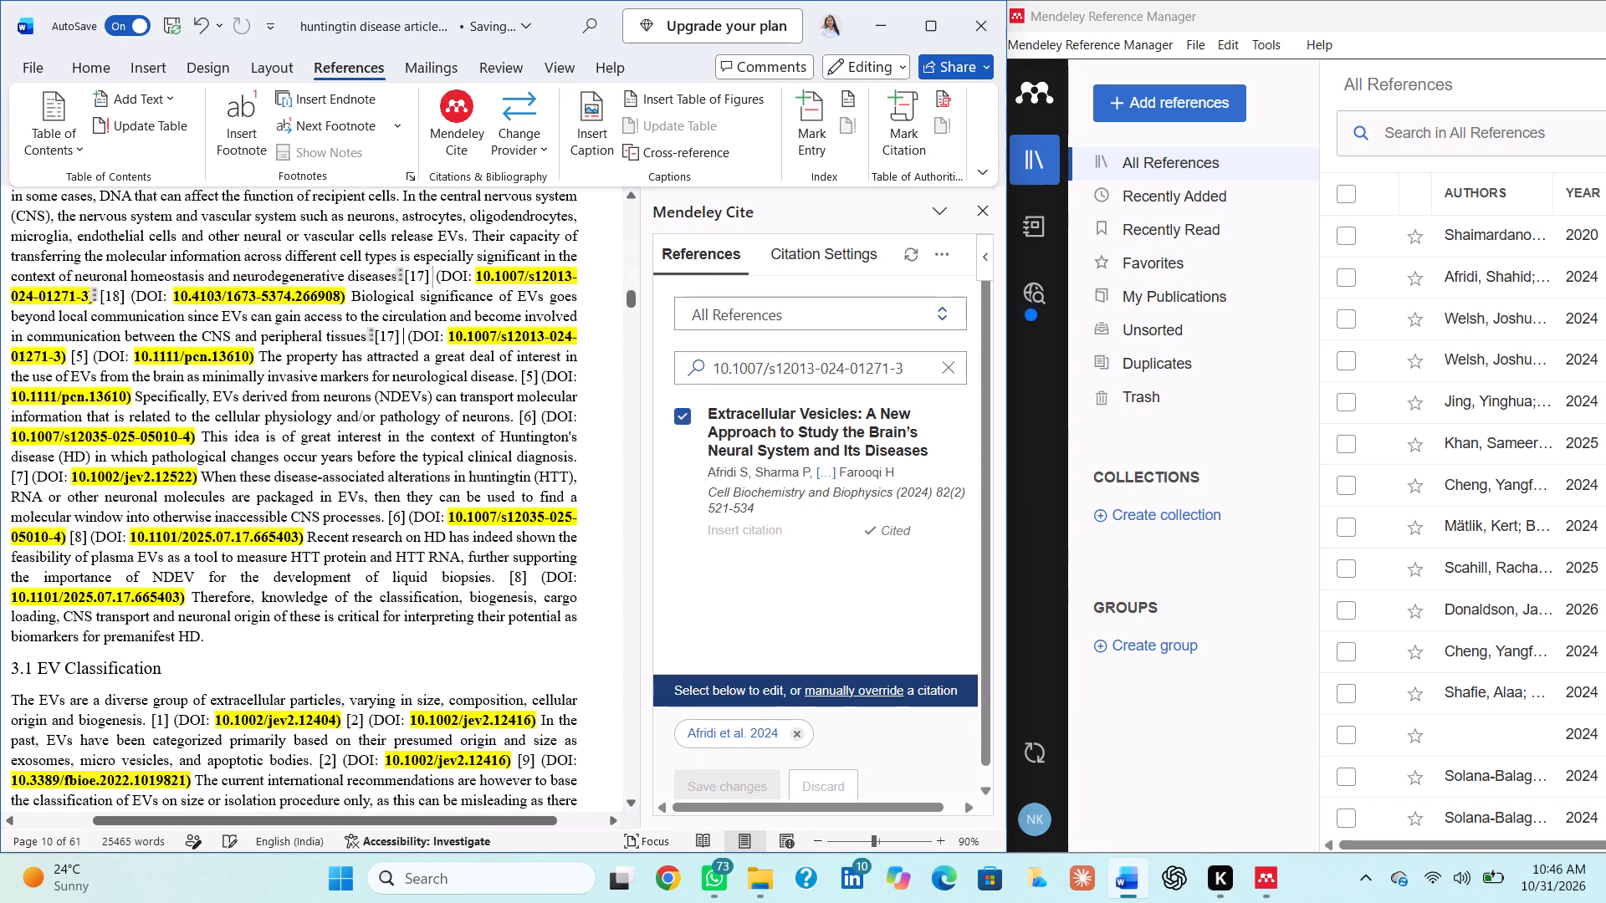
# Copy DOI 10.1111/pcn.13610 from Word, look it up as a manual reference in Mendeley Reference Manager, search Mendeley Cite for it, and add the entry.
pyautogui.moveTo(134, 352); pyautogui.dragTo(227, 367)
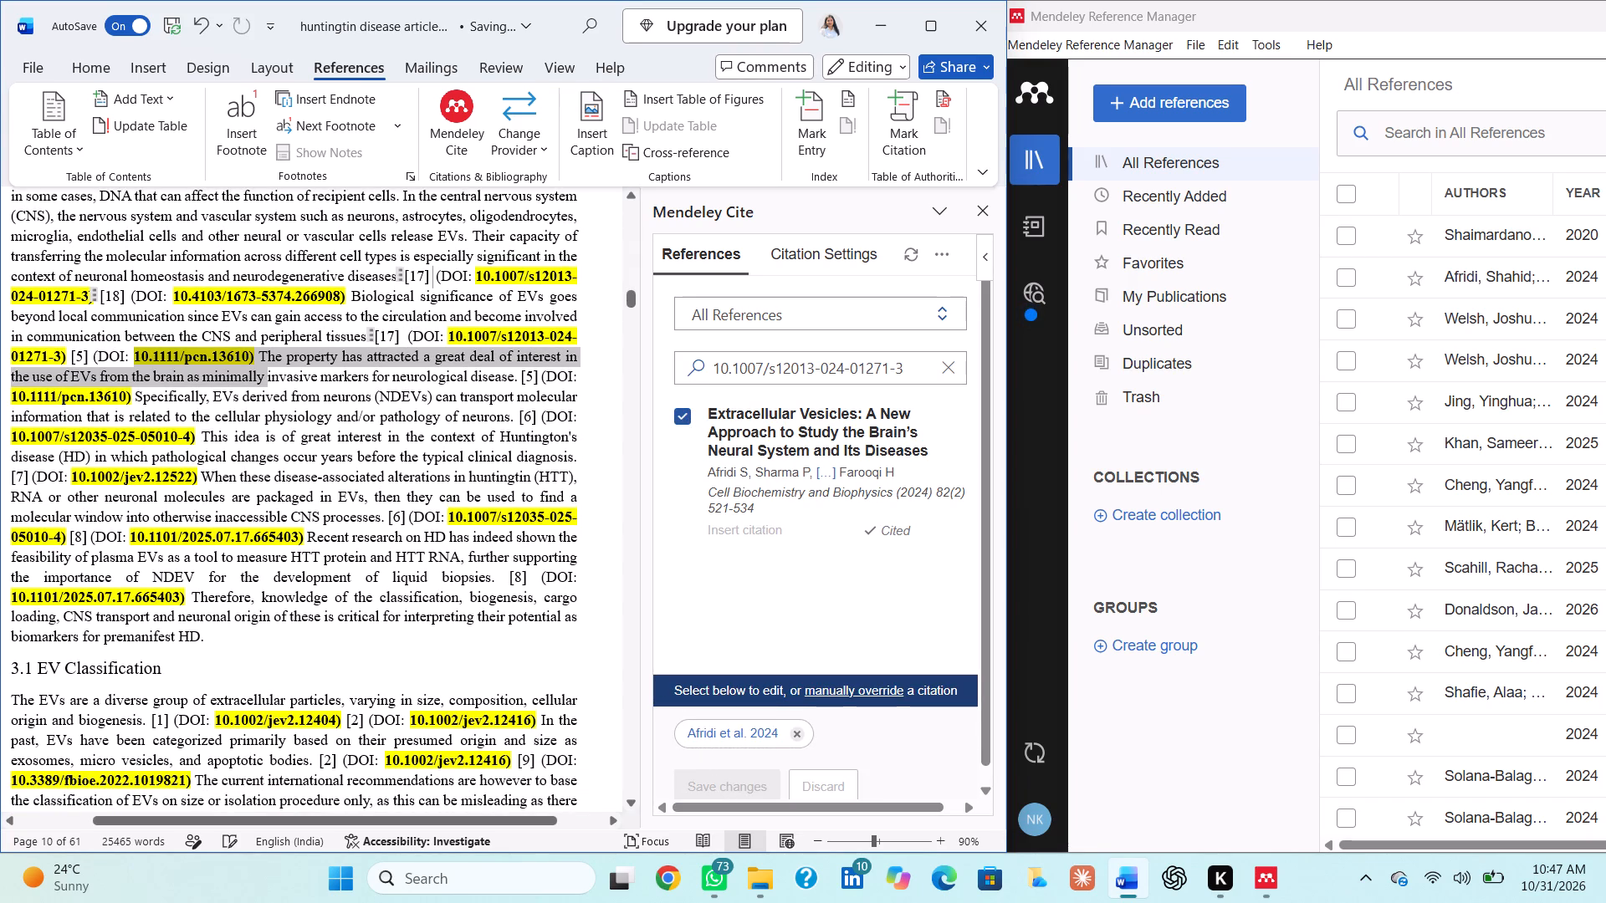
pyautogui.moveTo(227, 367); pyautogui.dragTo(243, 363)
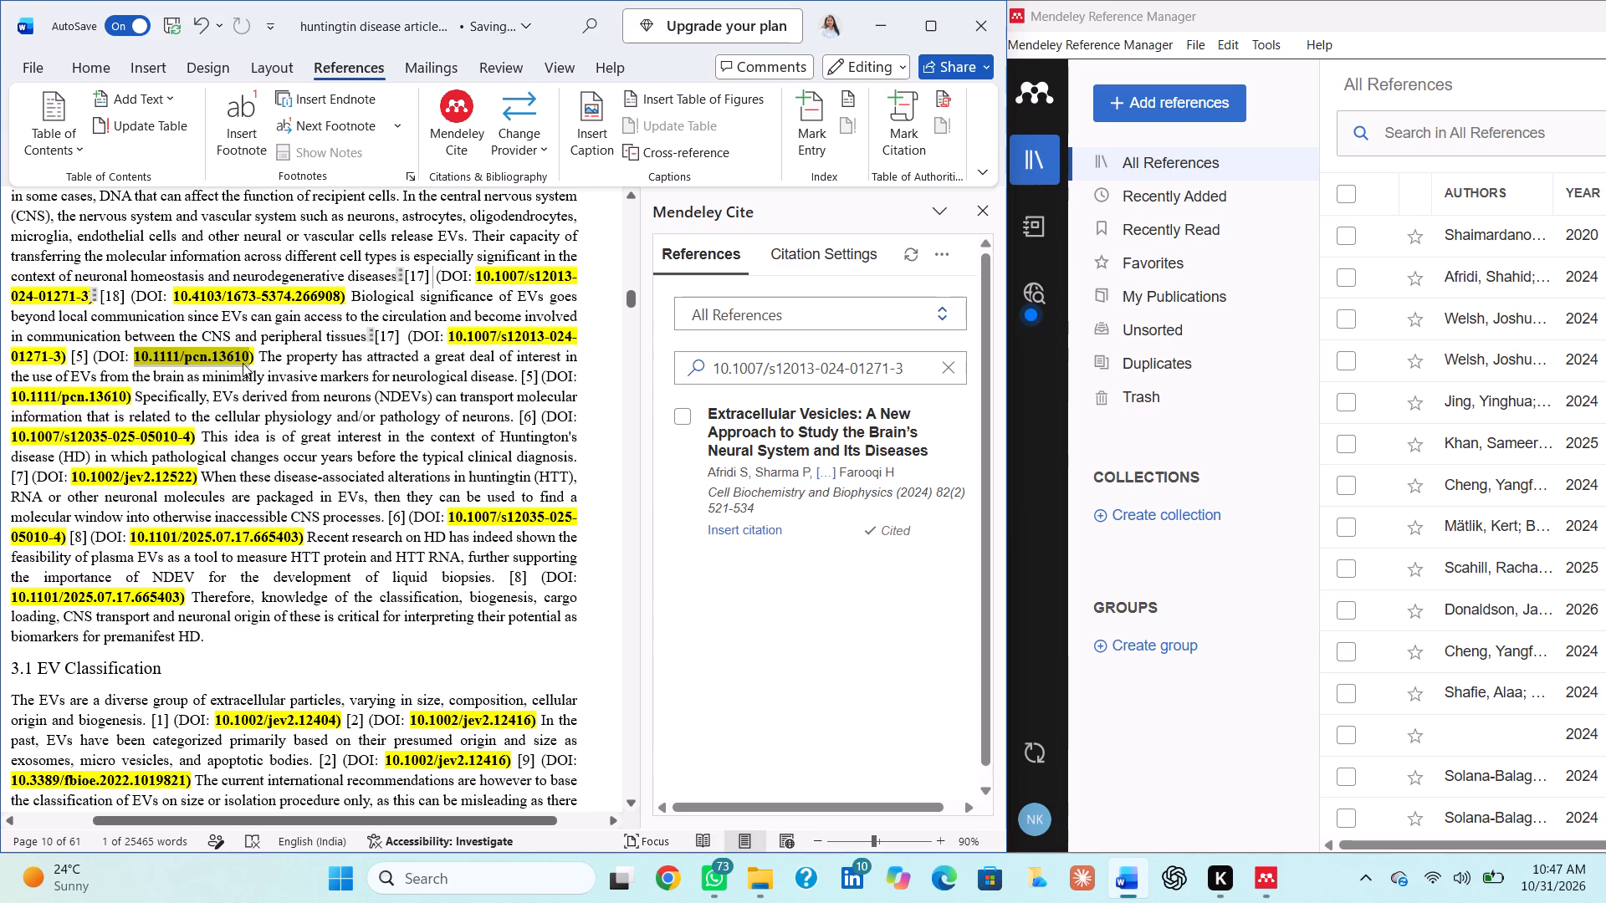
pyautogui.hotkey('ctrl', 'c')
pyautogui.click(1219, 88)
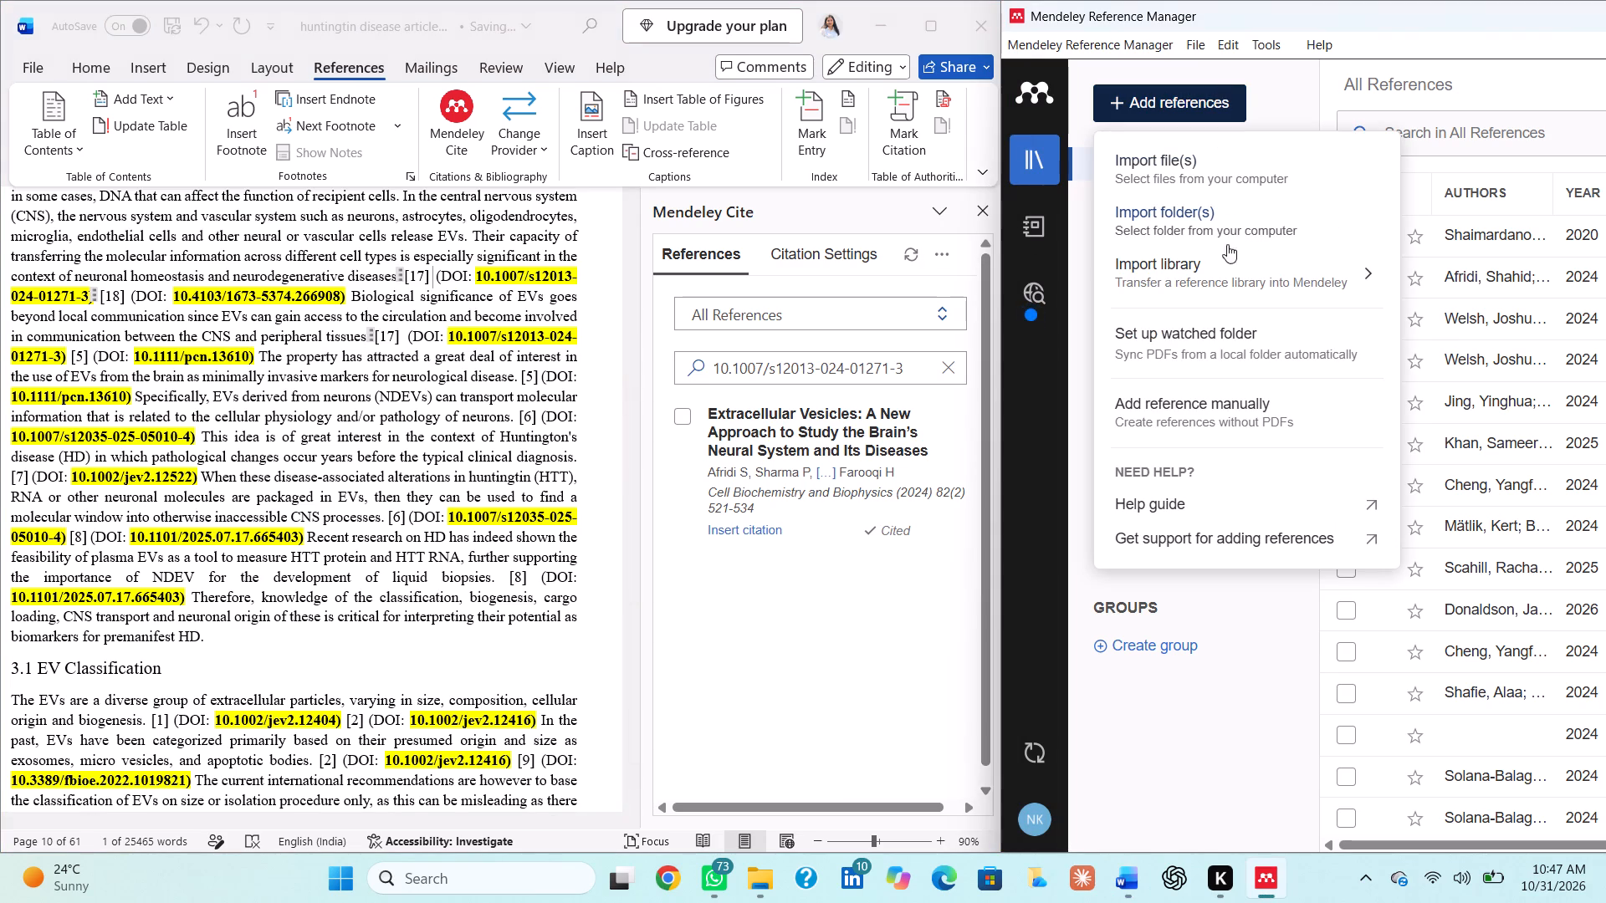
pyautogui.click(1220, 433)
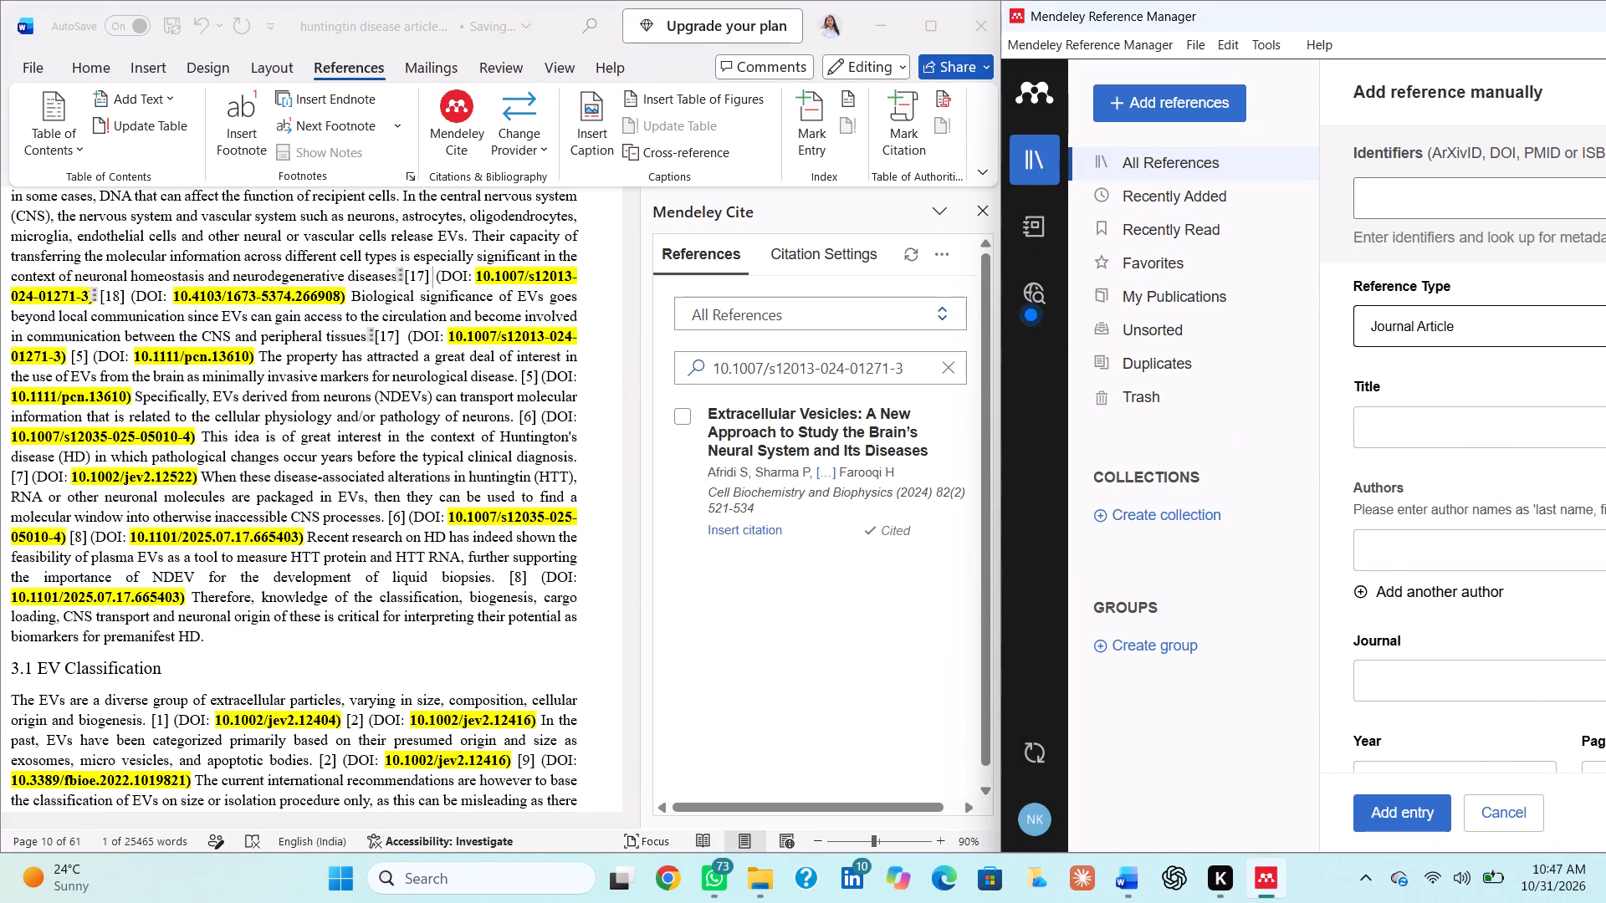
pyautogui.click(1466, 204)
pyautogui.hotkey('ctrl', 'v')
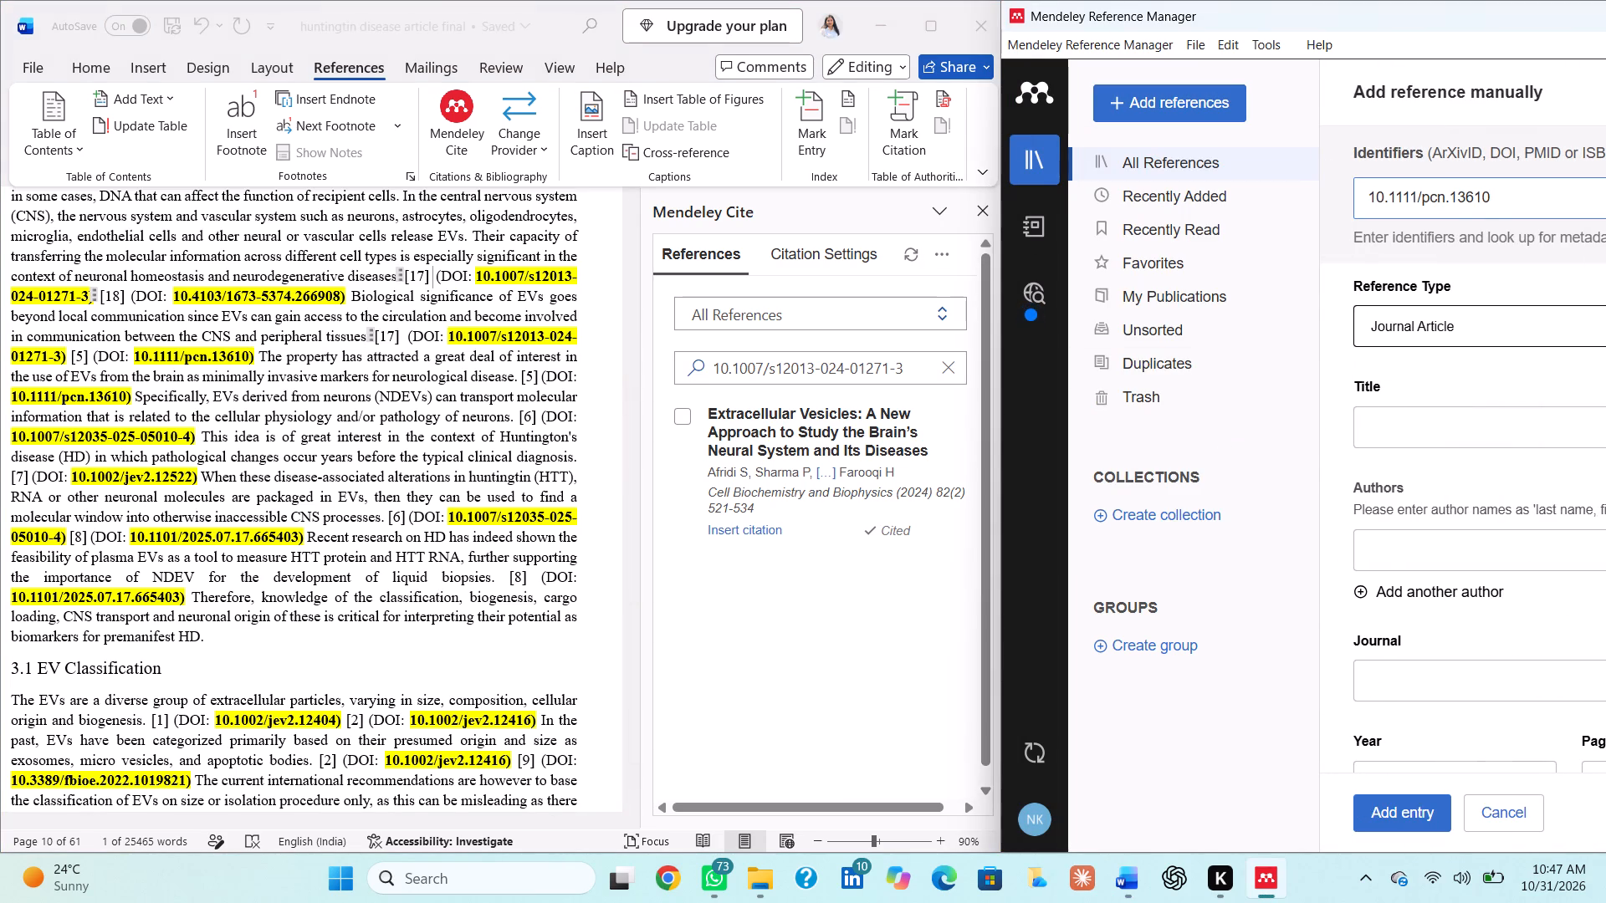
pyautogui.press('Return')
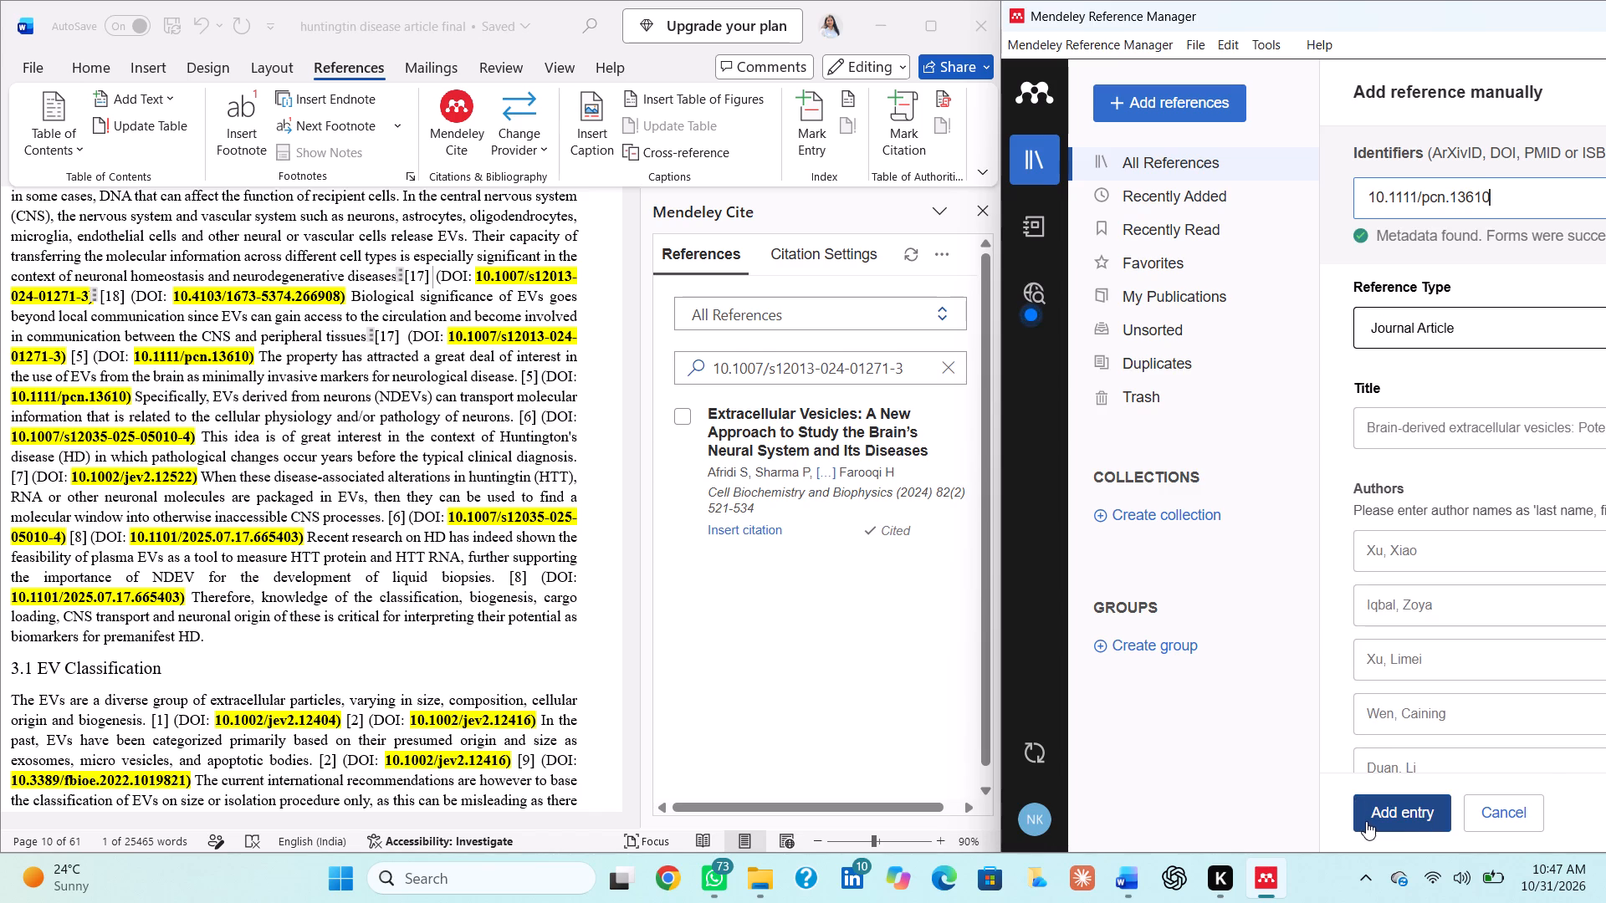
pyautogui.click(944, 373)
pyautogui.click(846, 373)
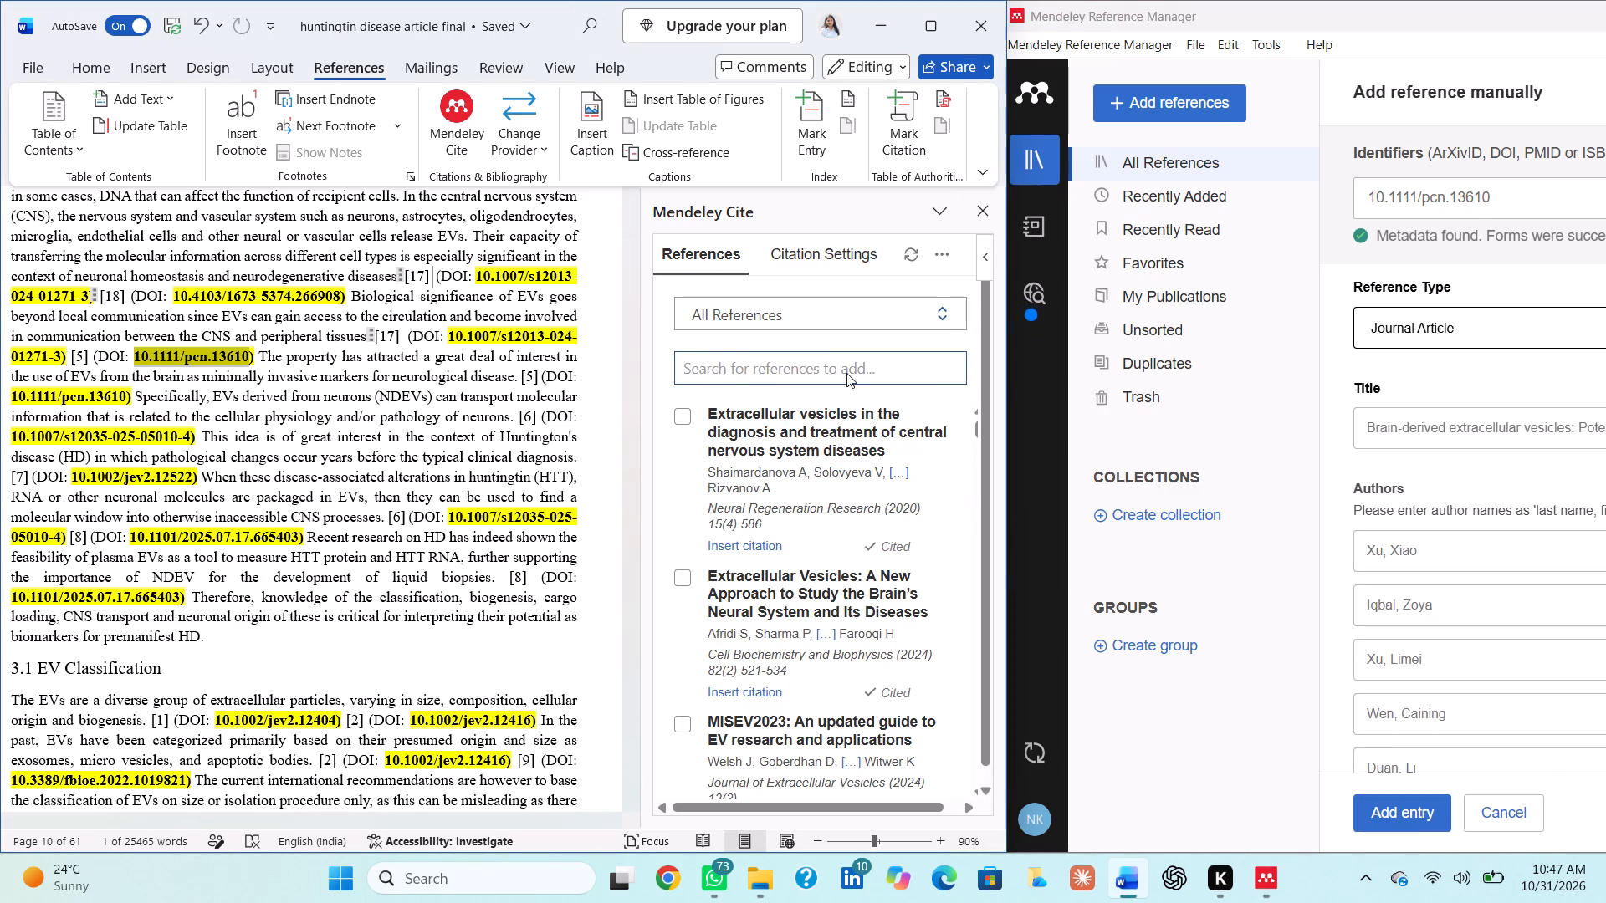
pyautogui.hotkey('ctrl', 'v')
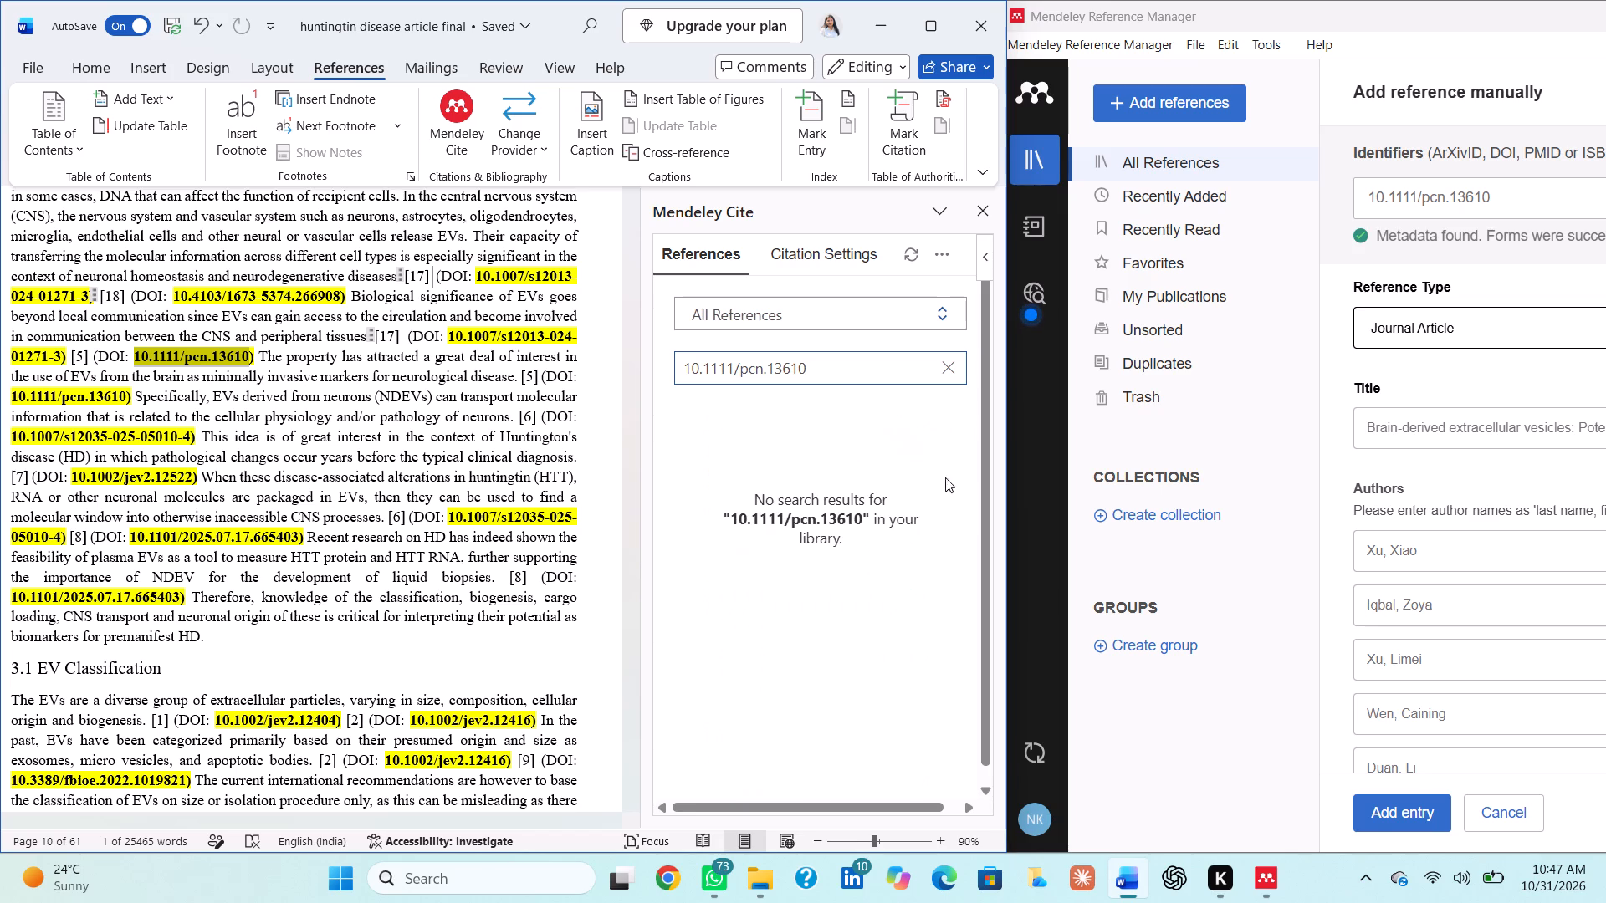
pyautogui.click(1391, 821)
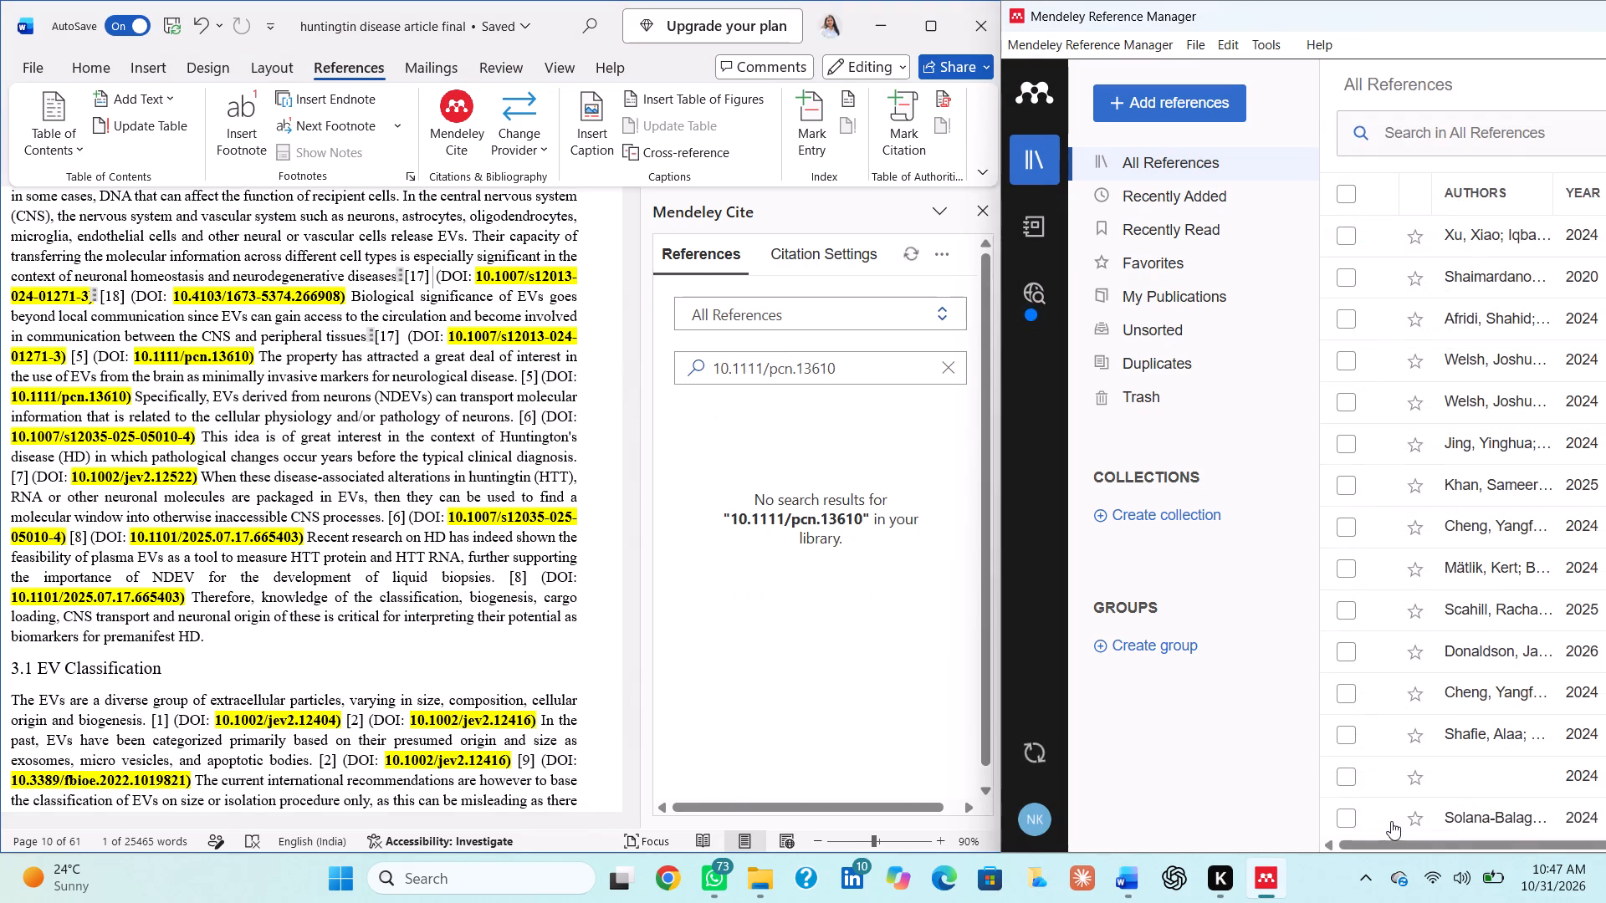
# In Word, replace the typed [5] before the first 10.1111/pcn.13610 with the citation "Brain-derived extracellular vesicles: Potential diagnostic biomarkers for central nervous system diseases".
pyautogui.click(942, 365)
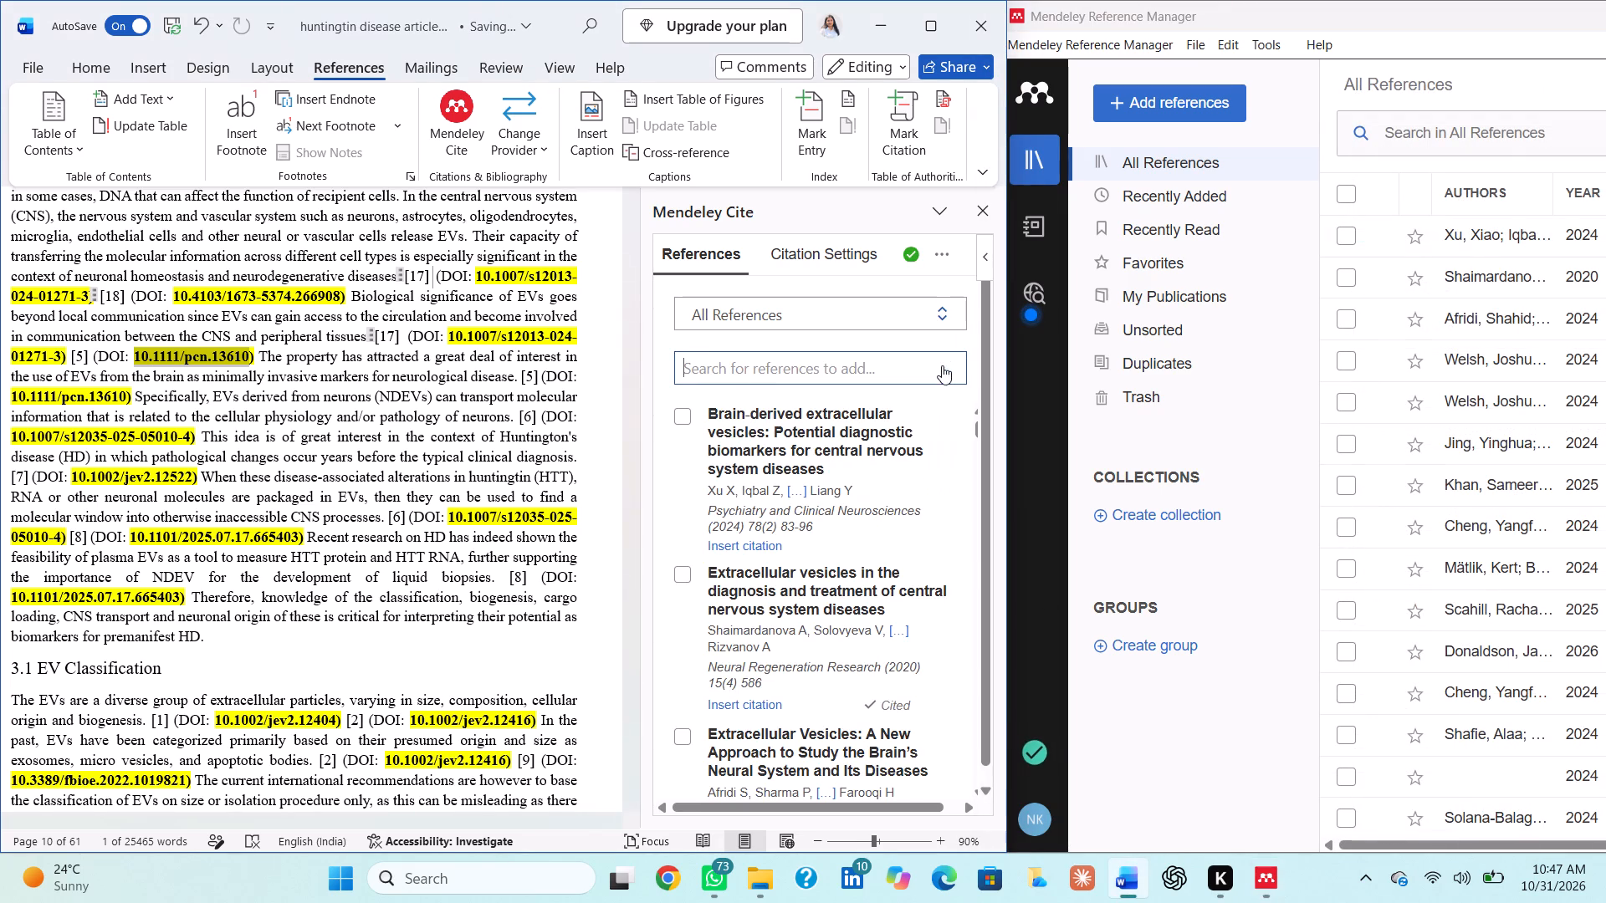
pyautogui.click(691, 411)
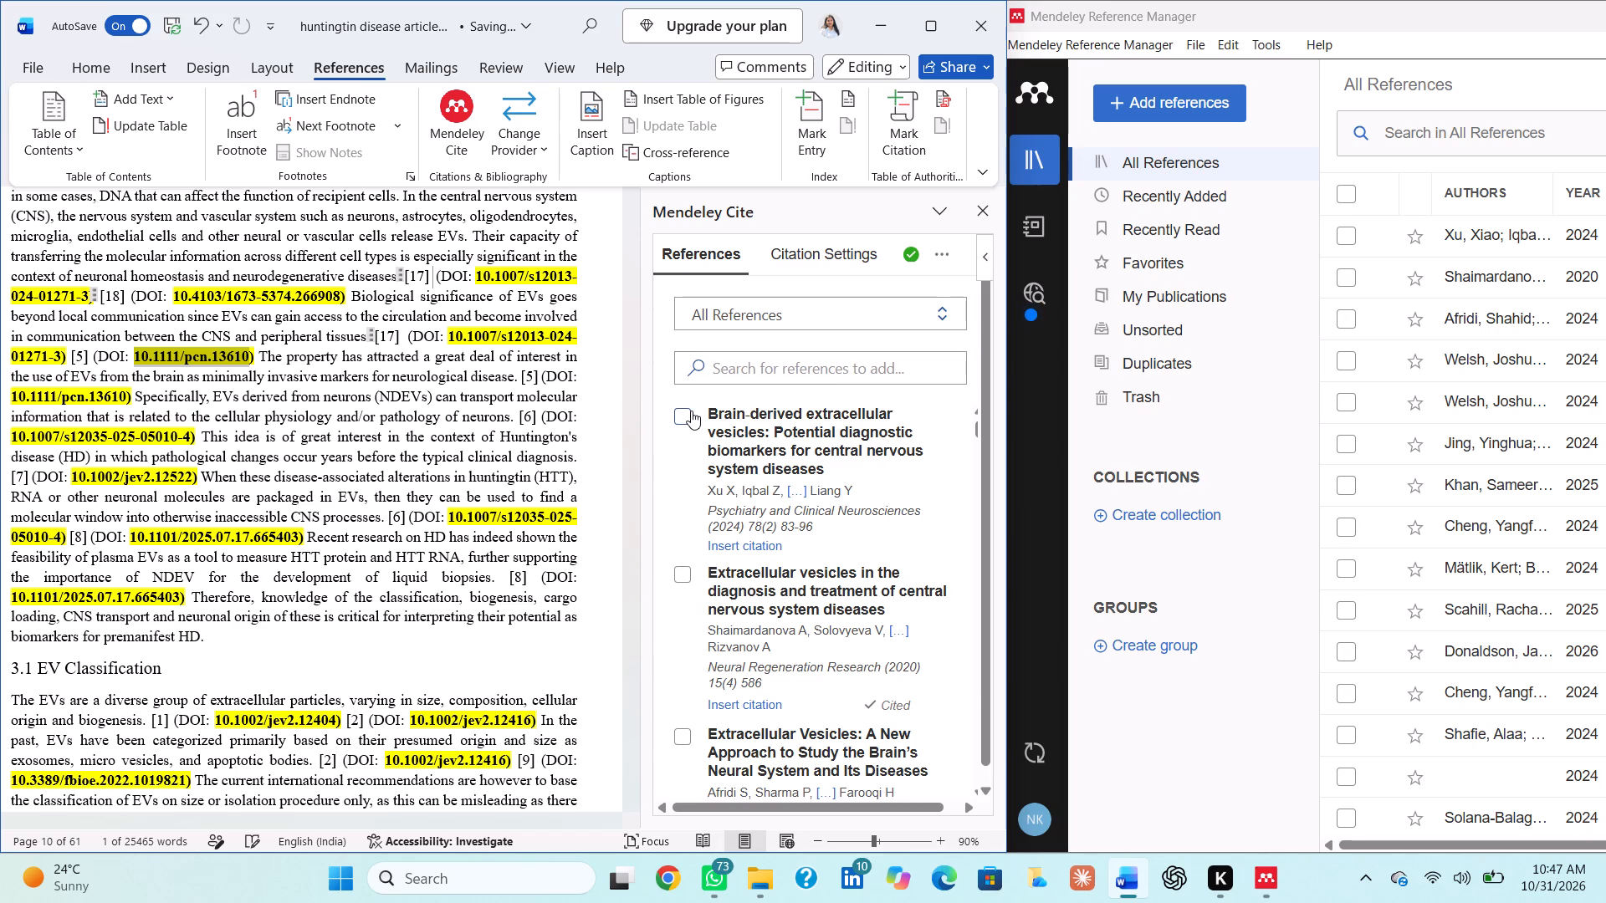
pyautogui.click(90, 361)
pyautogui.press('BackSpace')
pyautogui.press('BackSpace')
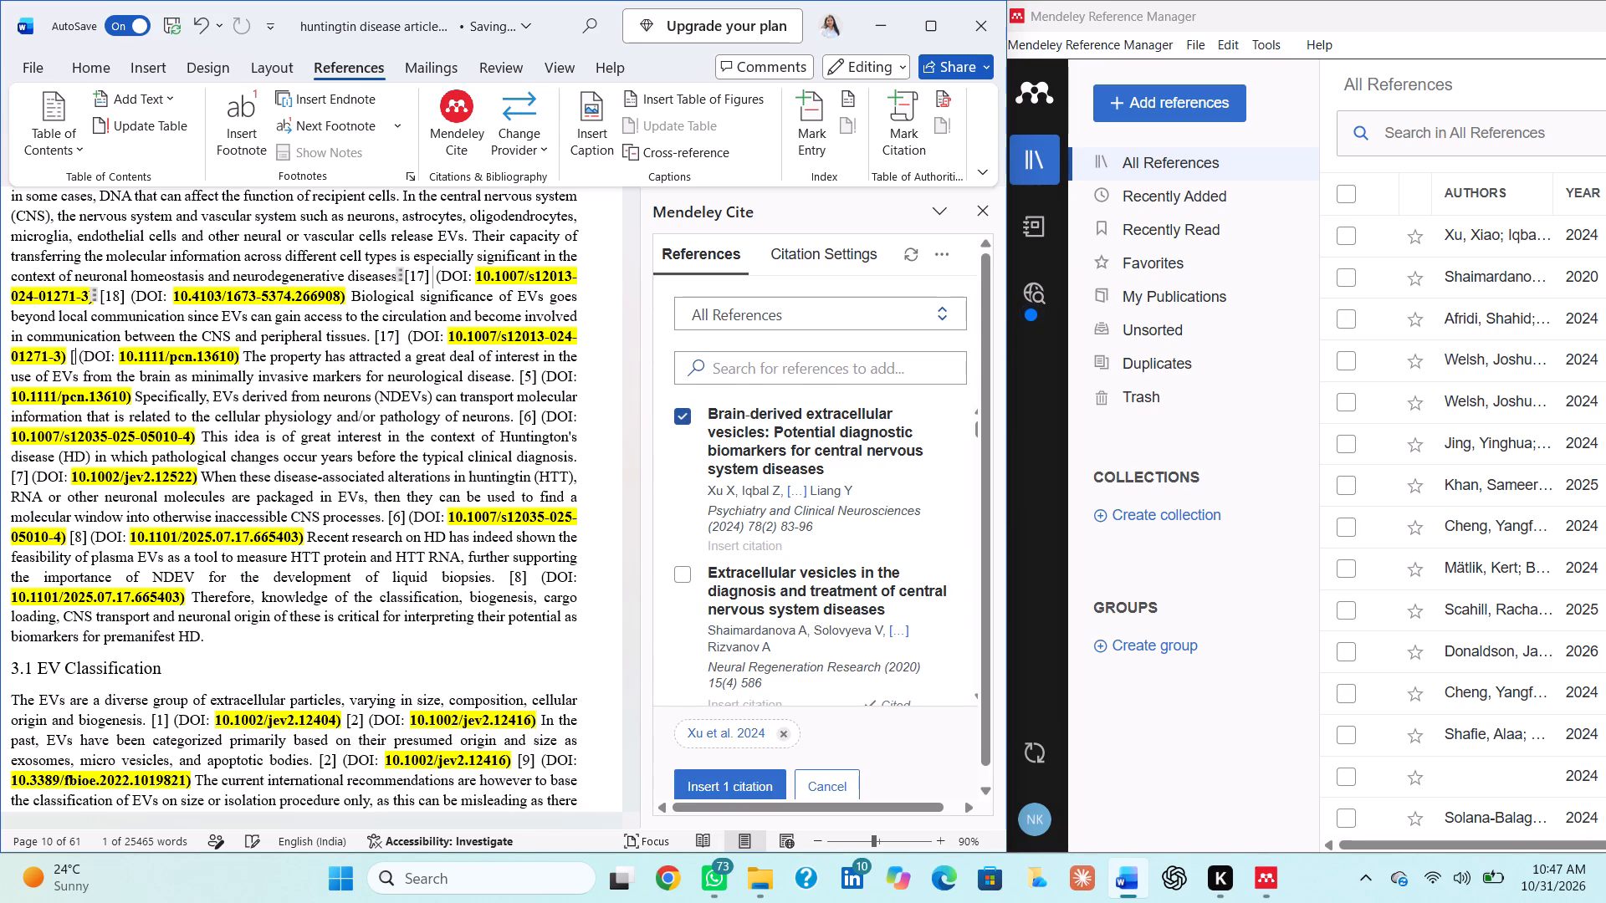
pyautogui.press('BackSpace')
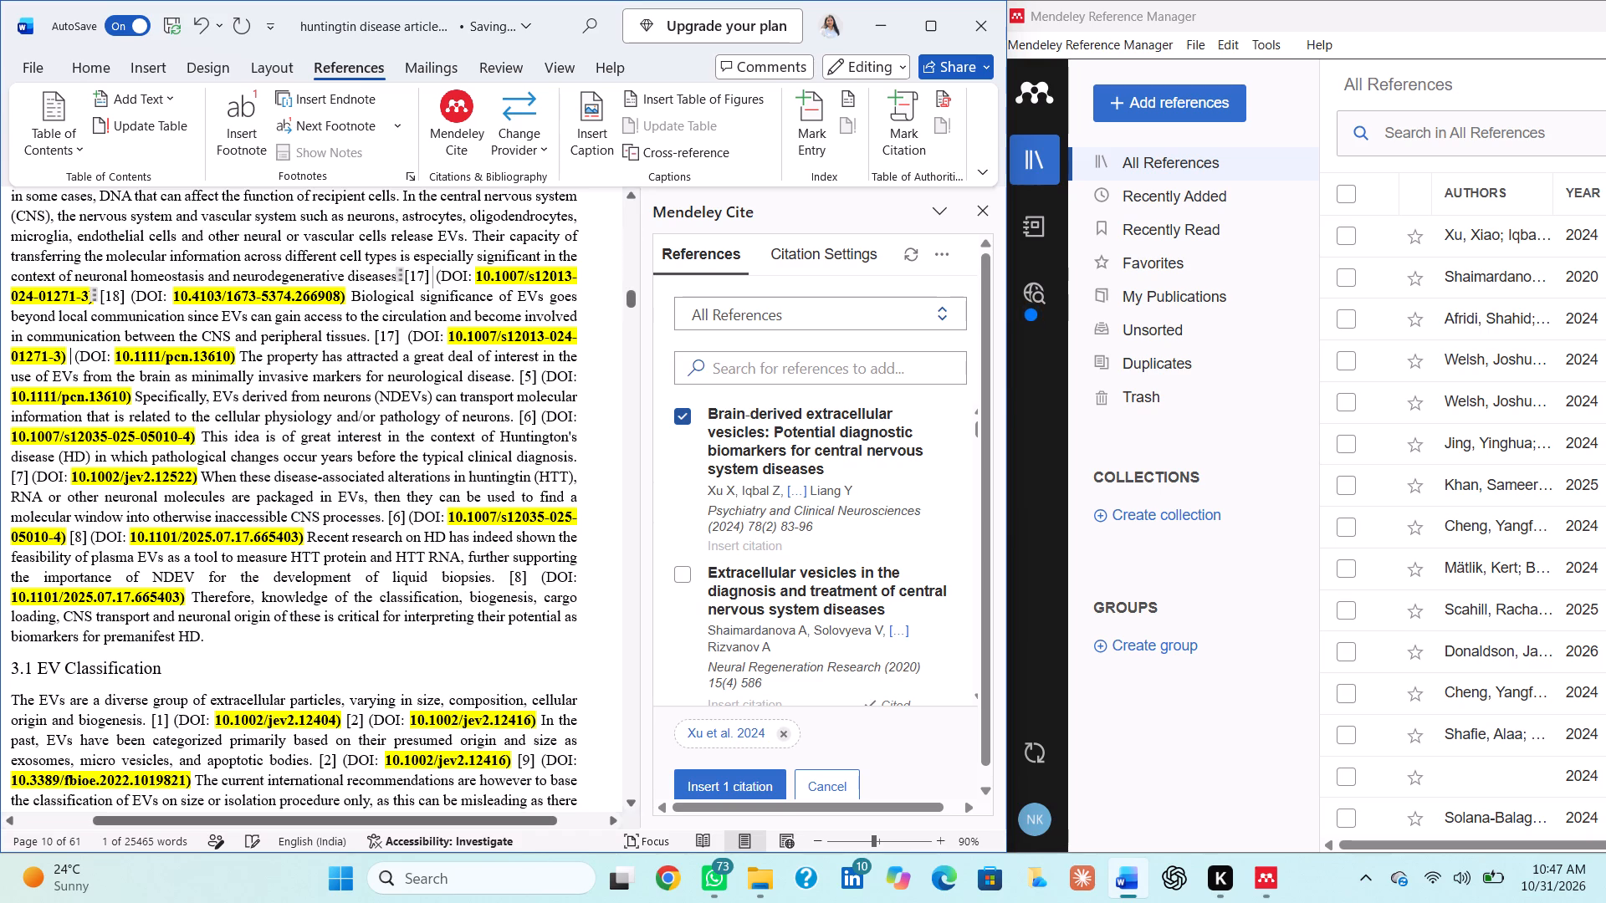
pyautogui.click(714, 787)
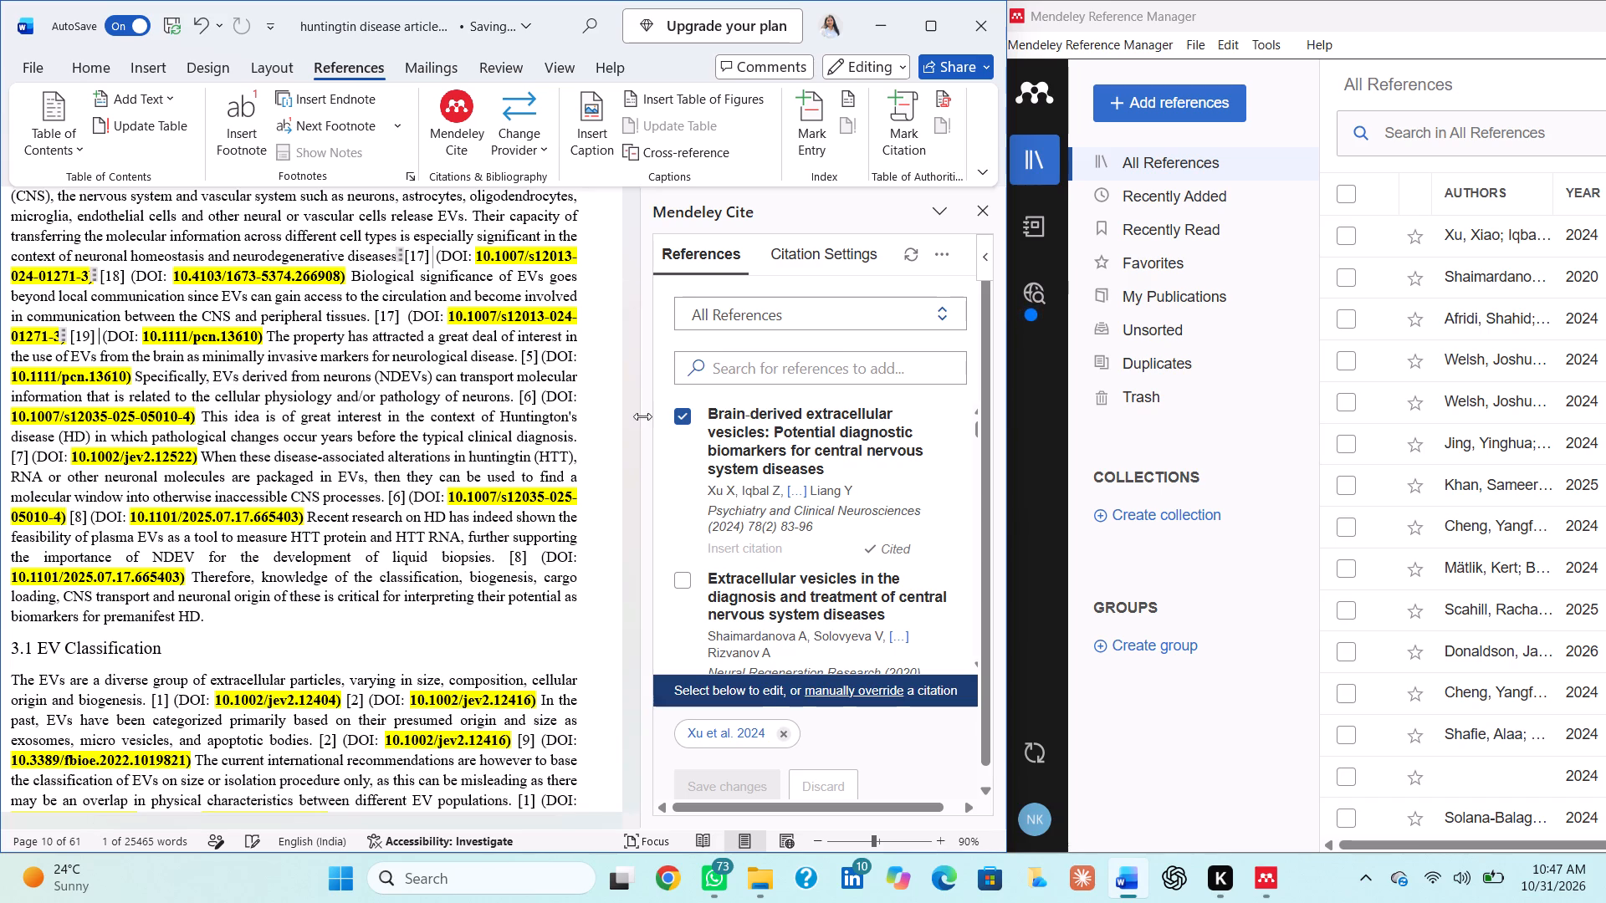
# Replace the typed [5] after "markers for neurological disease." with the same "Brain-derived extracellular vesicles" citation.
pyautogui.click(539, 353)
pyautogui.press('BackSpace')
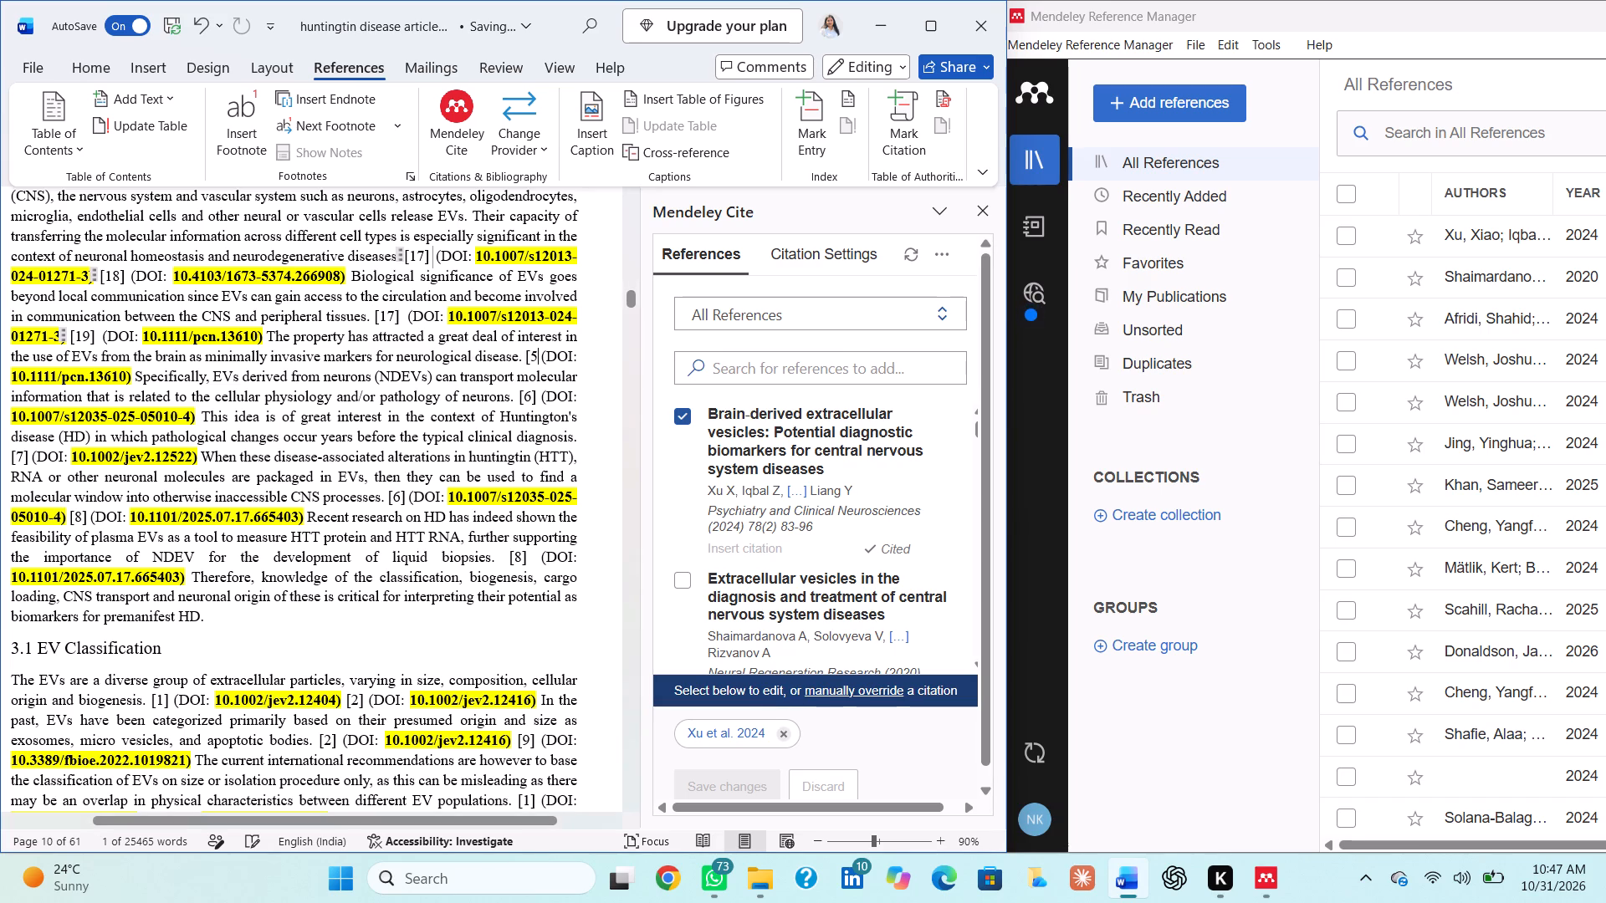
pyautogui.press('BackSpace')
pyautogui.press('BackSpace')
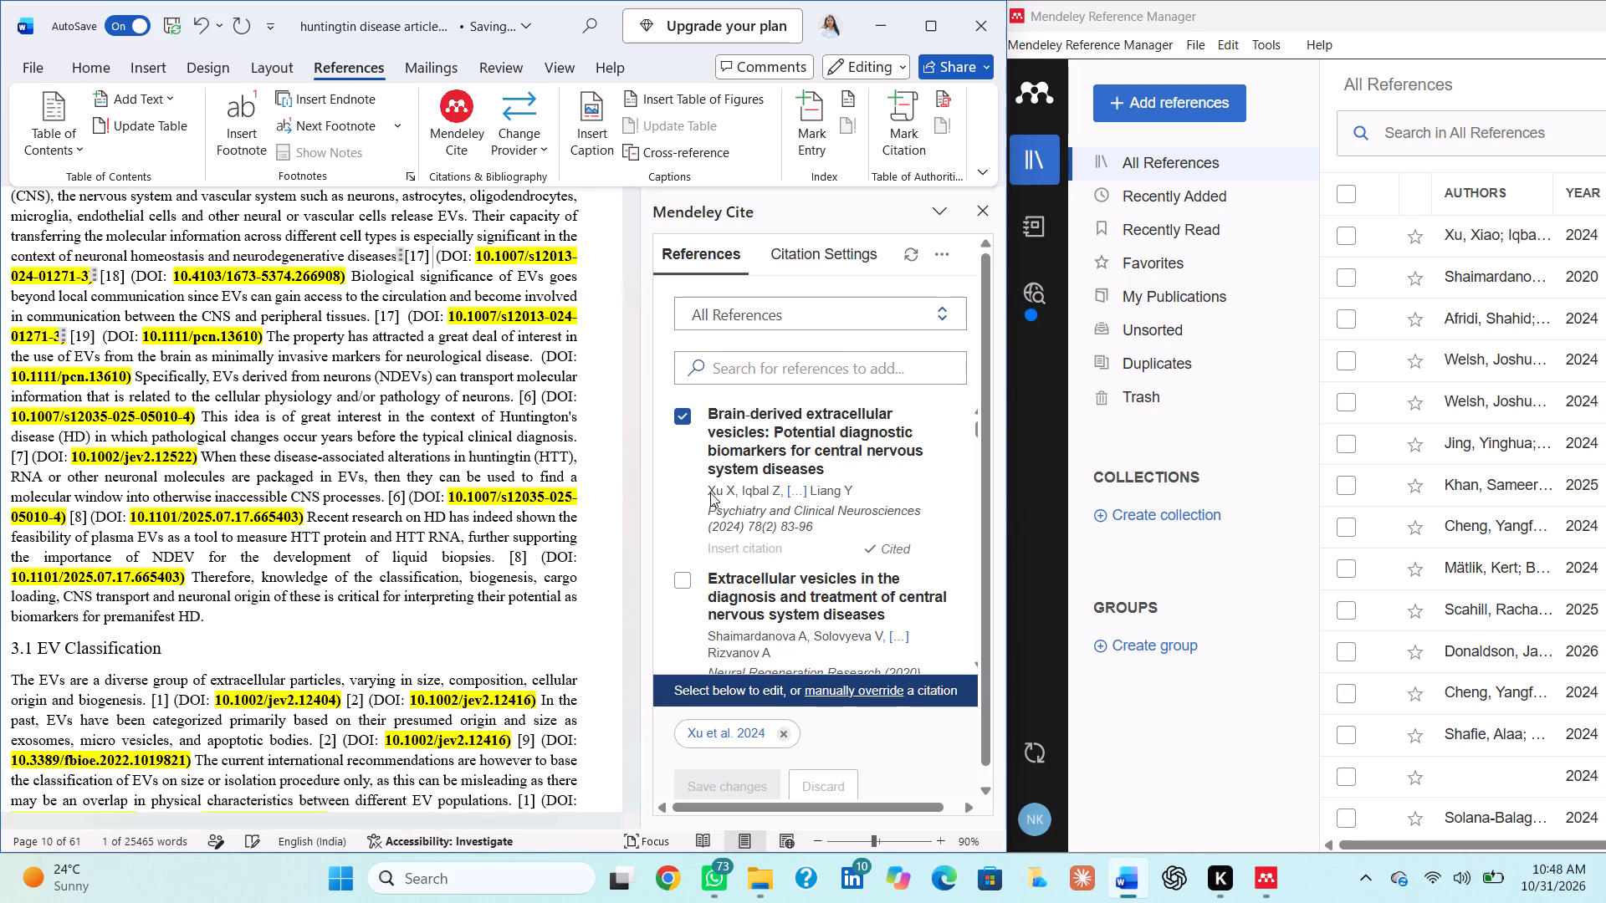
pyautogui.click(685, 429)
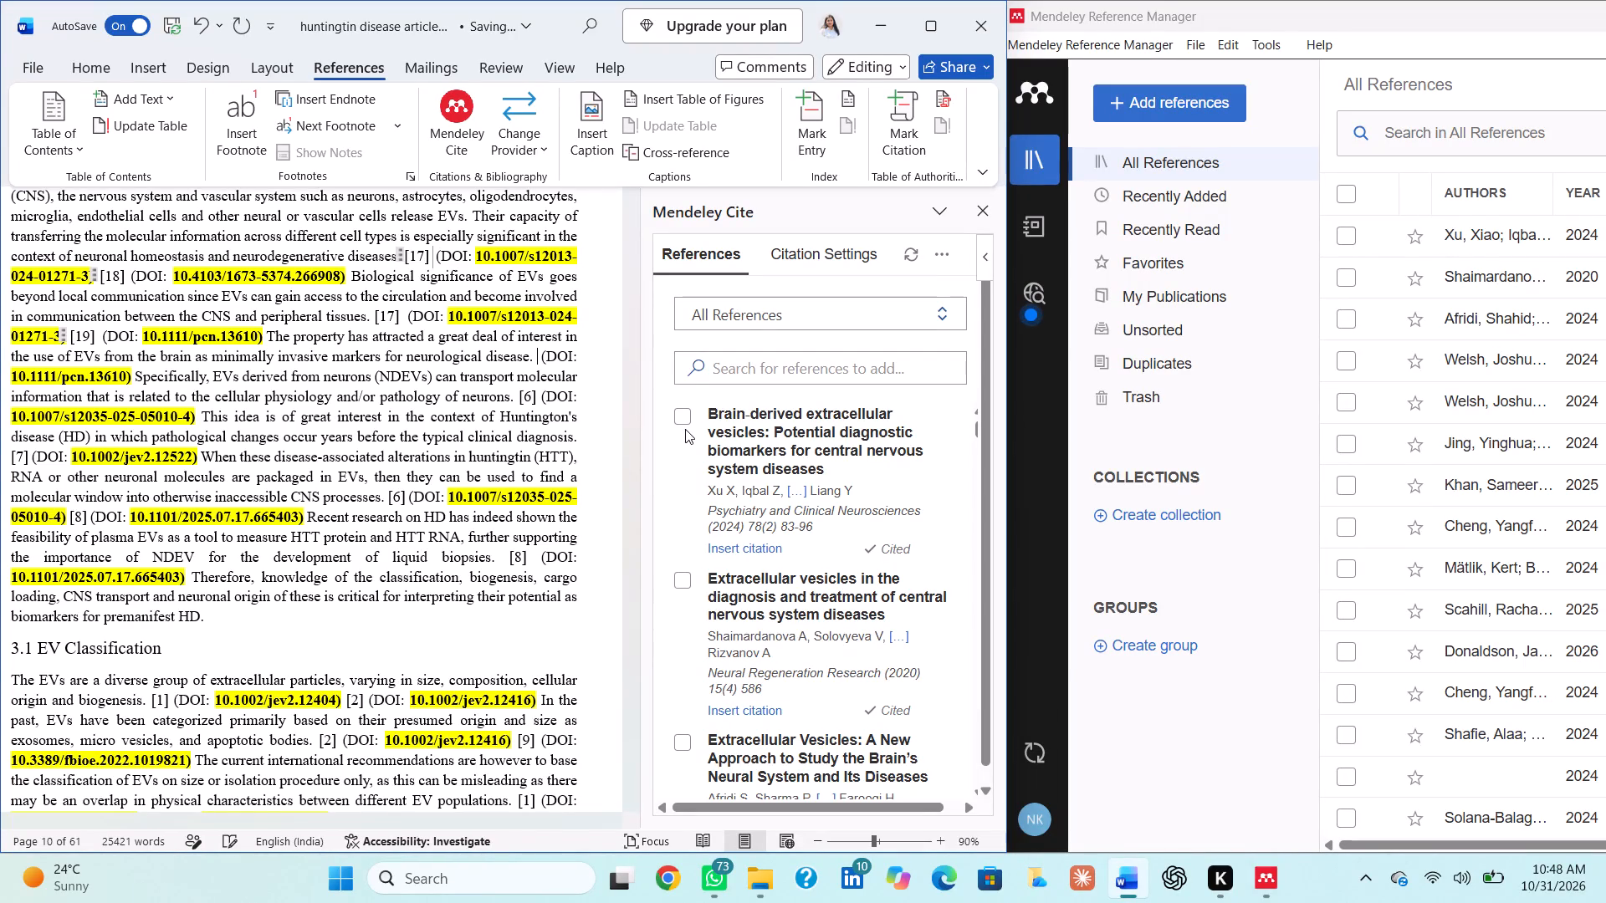
pyautogui.click(684, 419)
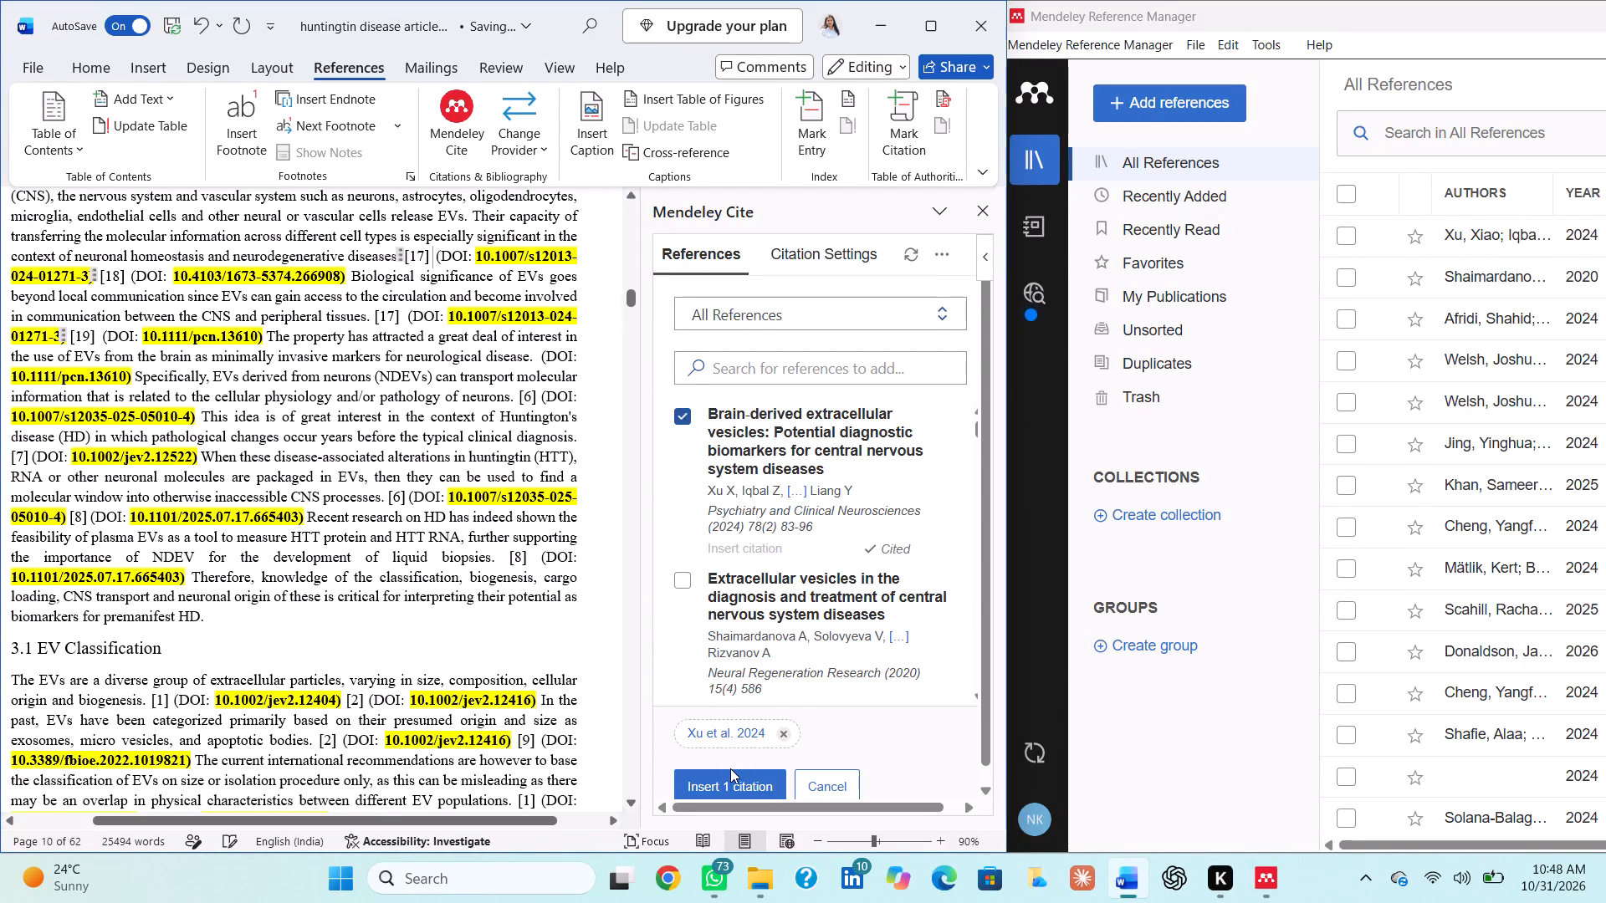
pyautogui.click(730, 768)
pyautogui.click(731, 778)
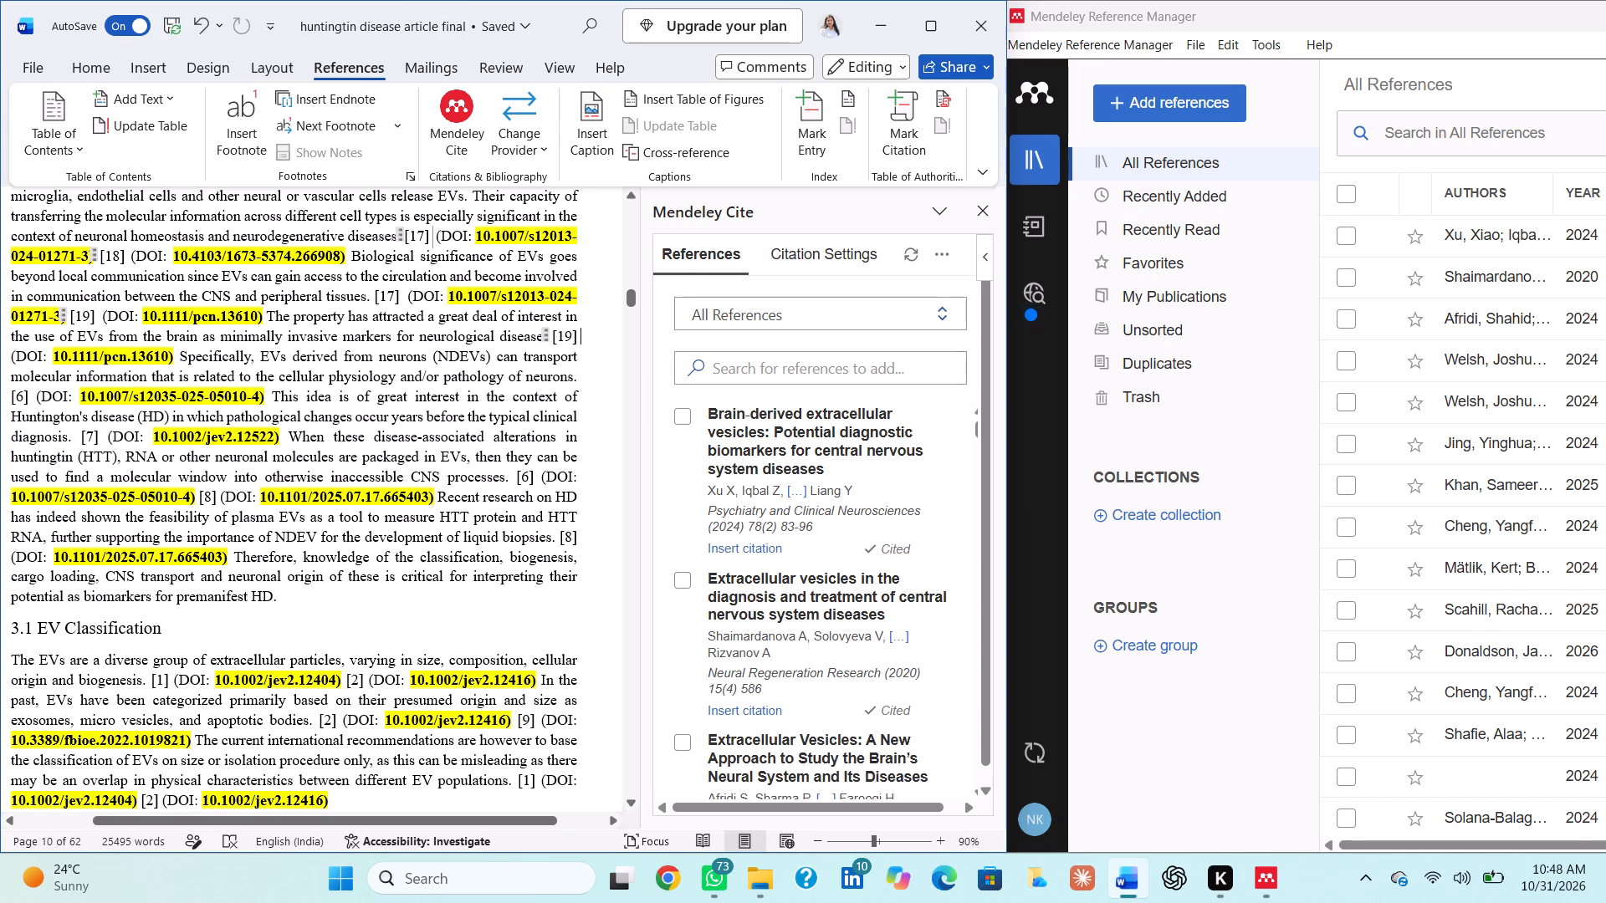
pyautogui.moveTo(76, 392); pyautogui.dragTo(198, 398)
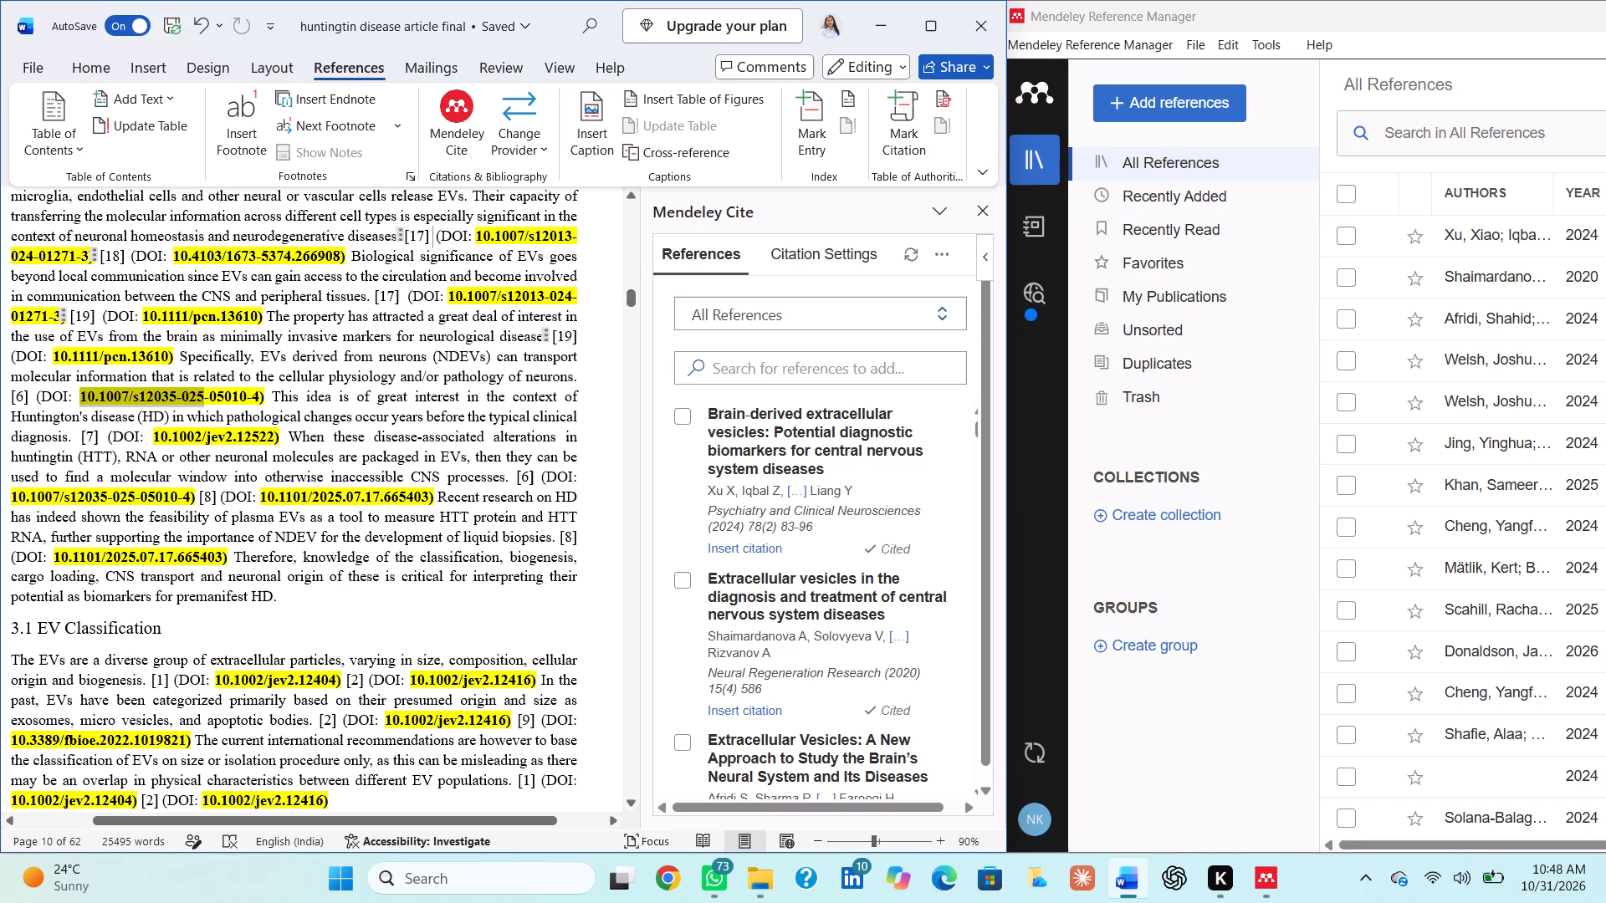
pyautogui.moveTo(198, 398); pyautogui.dragTo(259, 395)
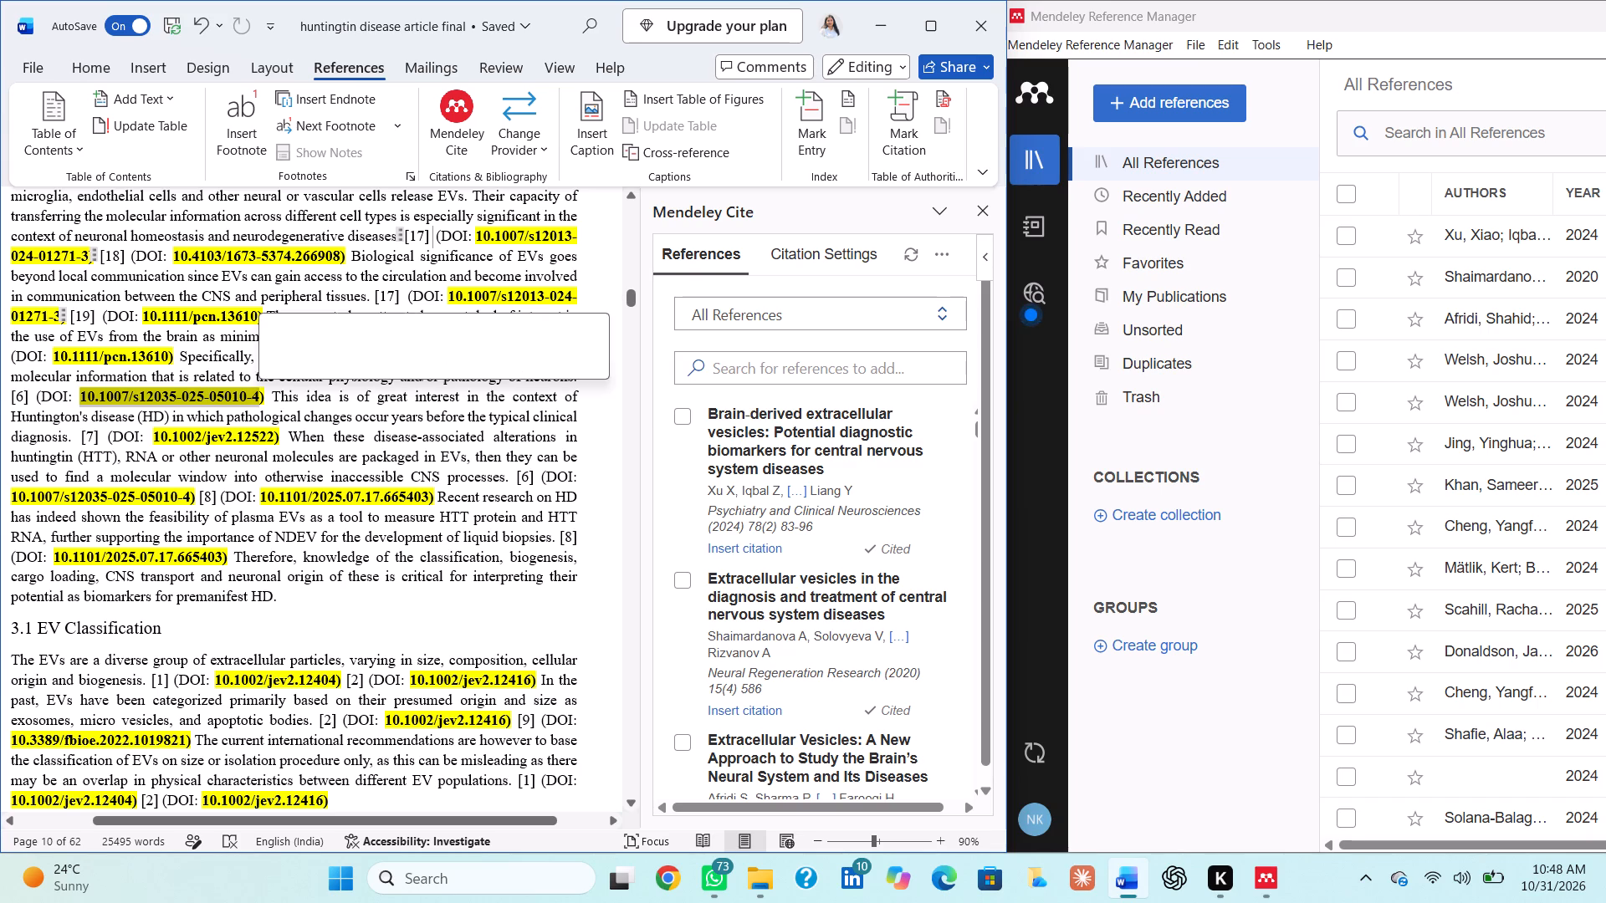
pyautogui.hotkey('ctrl', 'c')
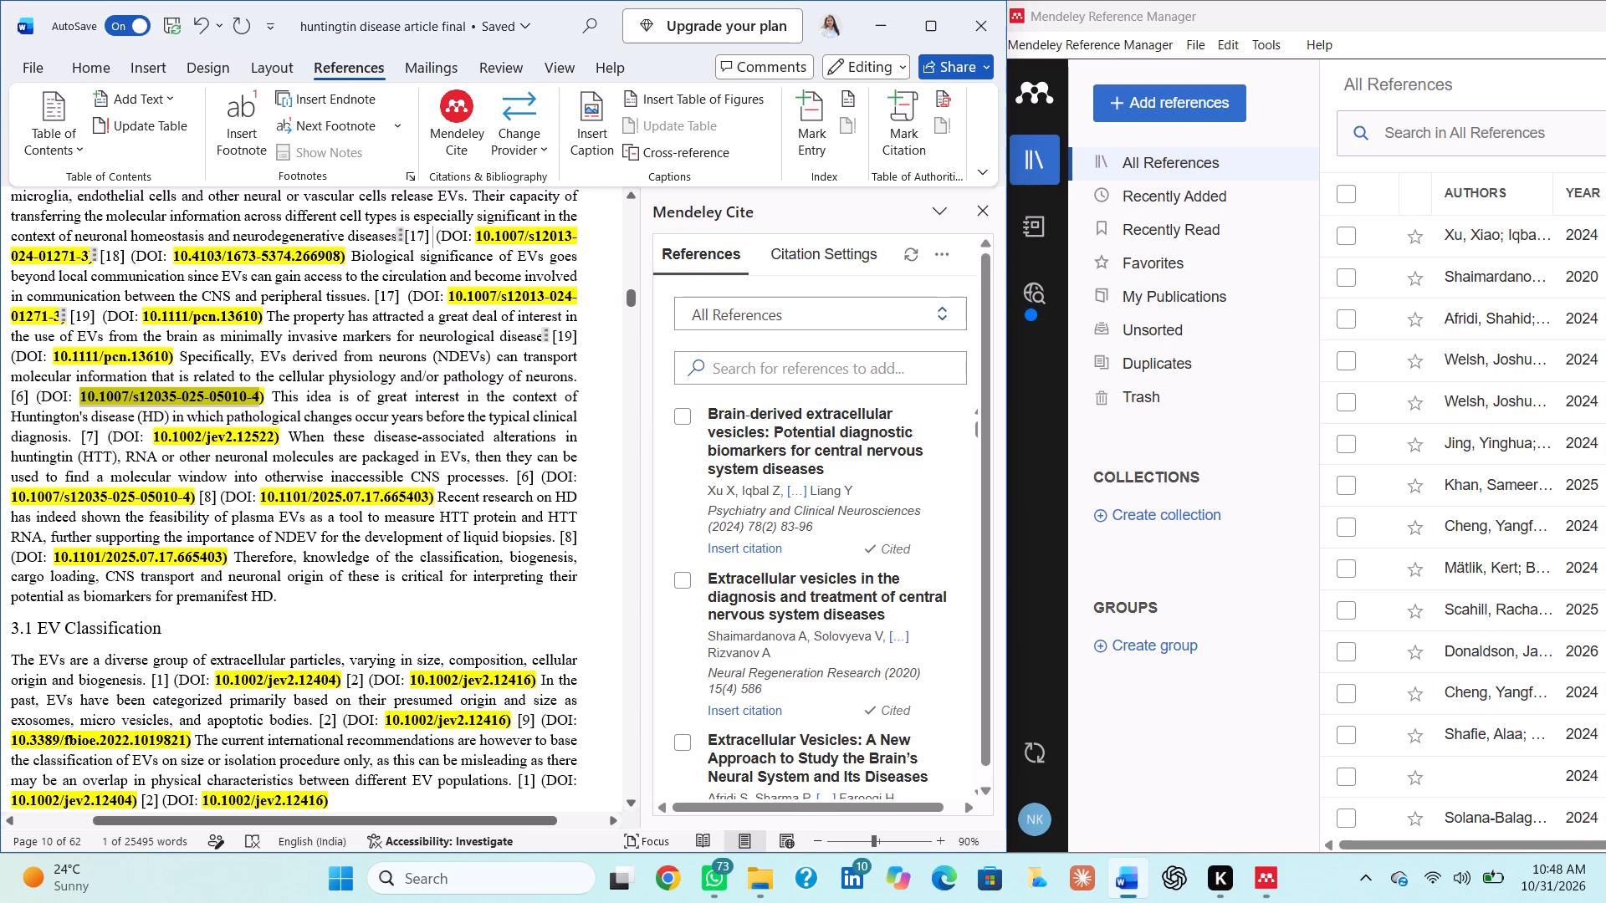
pyautogui.click(755, 375)
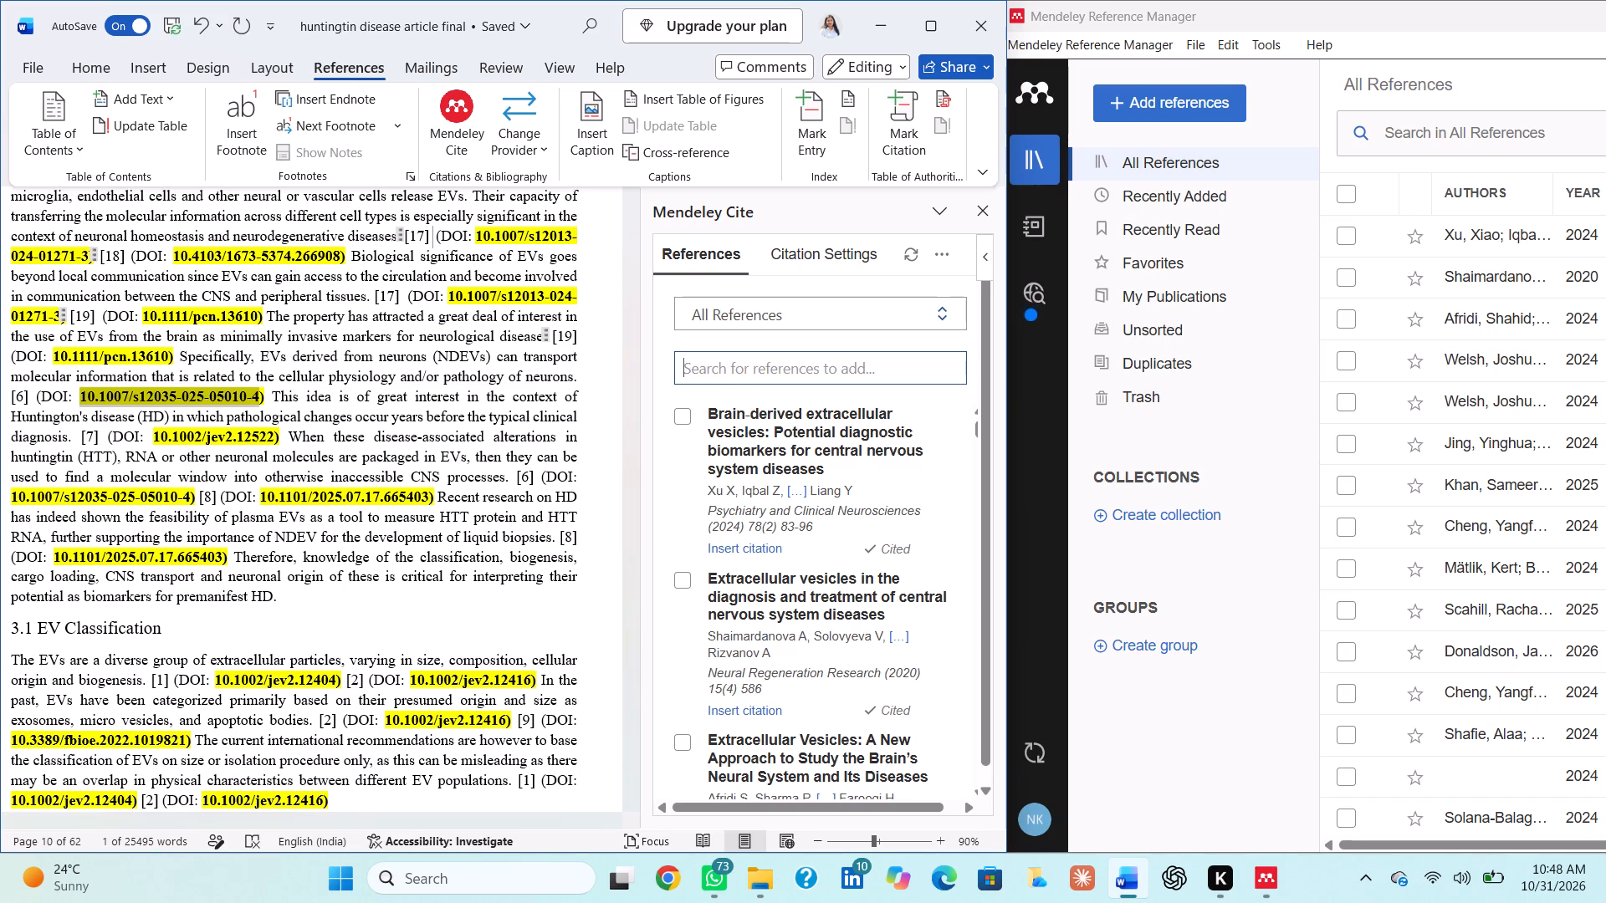
pyautogui.hotkey('ctrl', 'v')
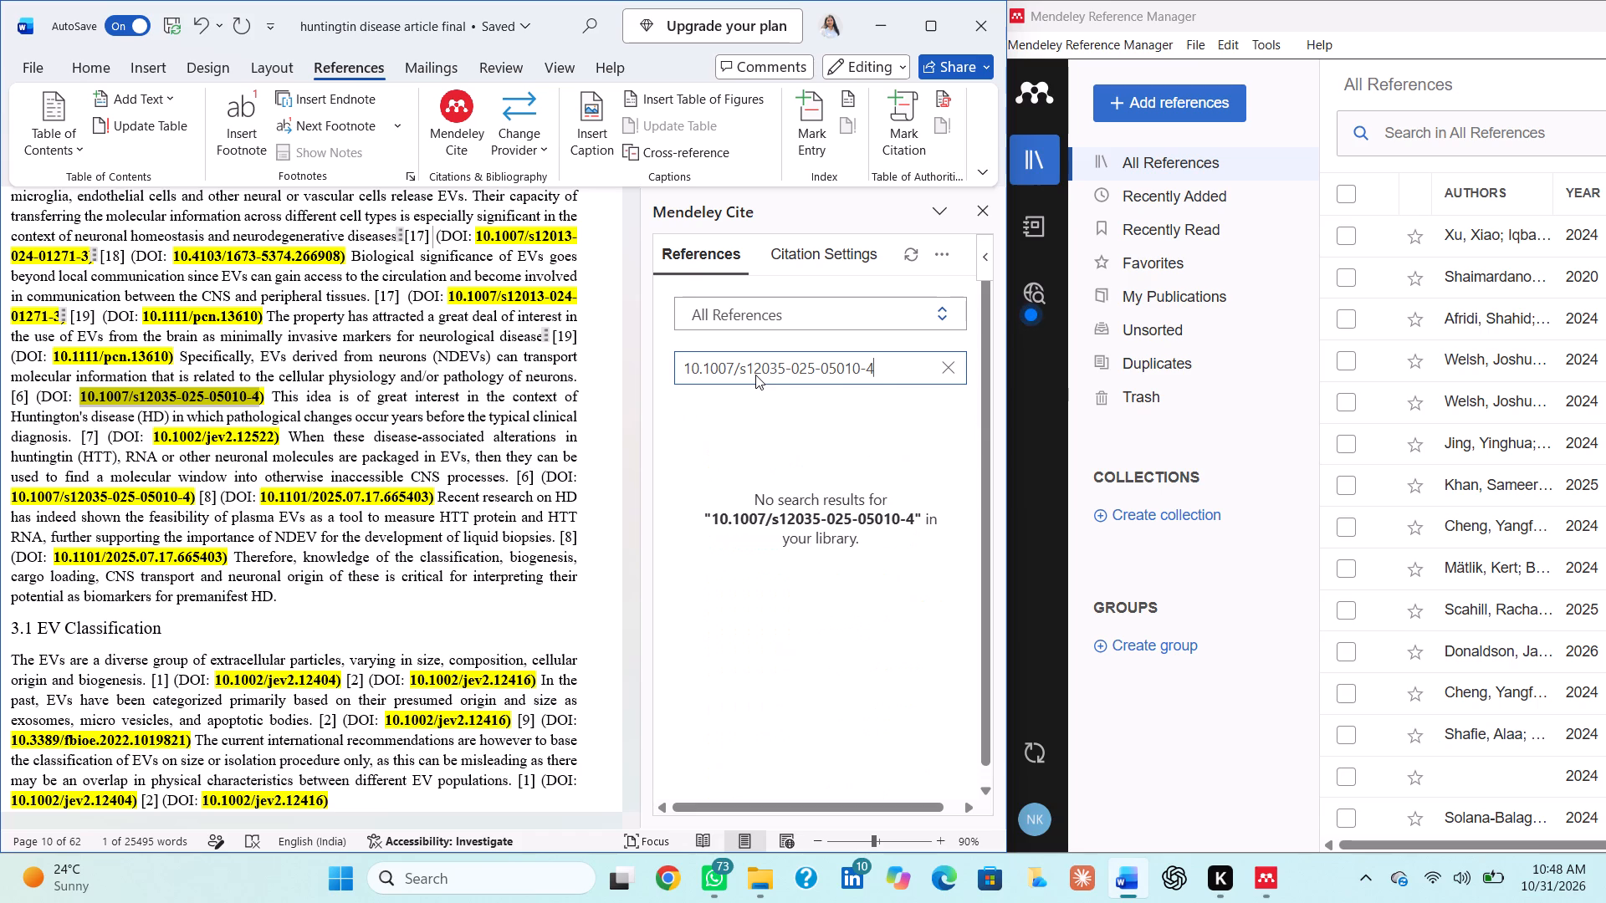
pyautogui.click(1210, 91)
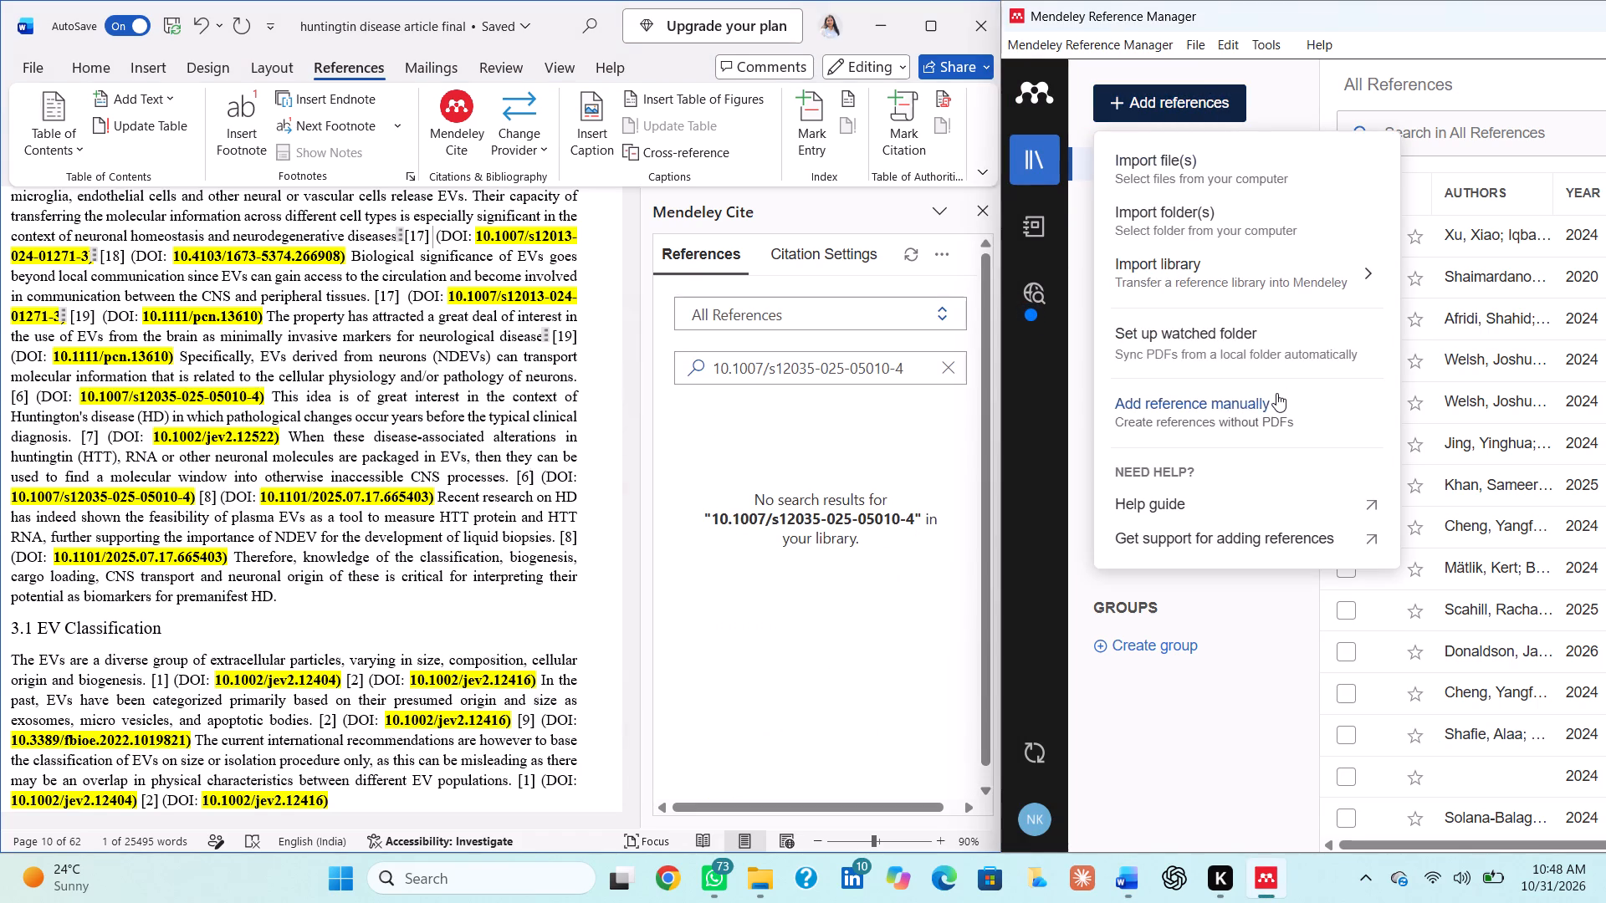
pyautogui.click(1276, 395)
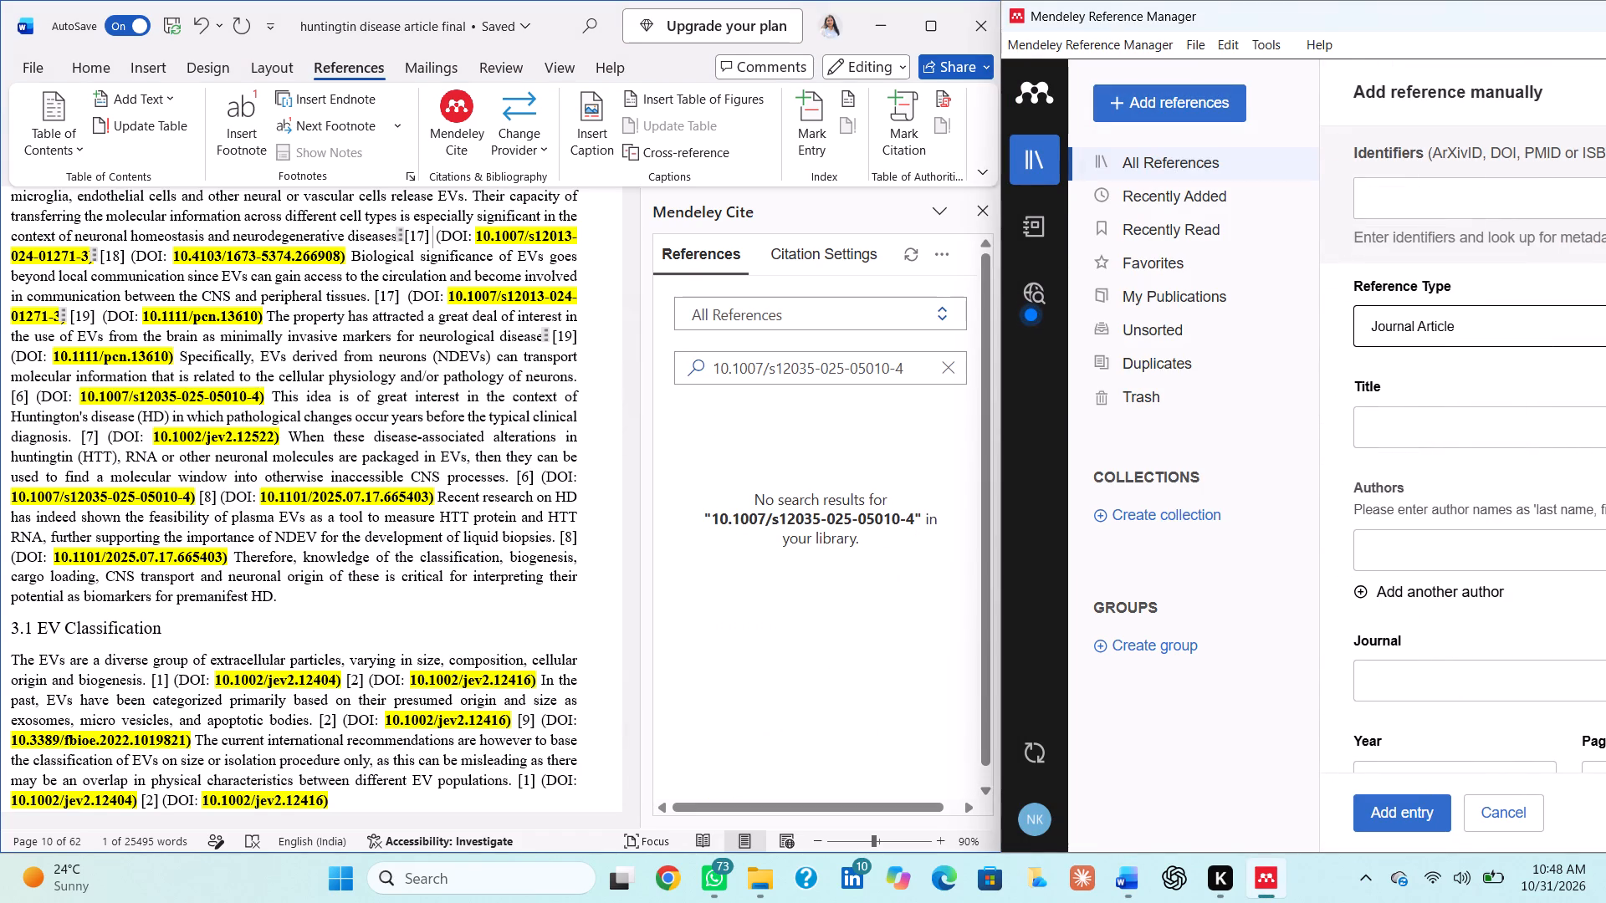
pyautogui.click(1411, 201)
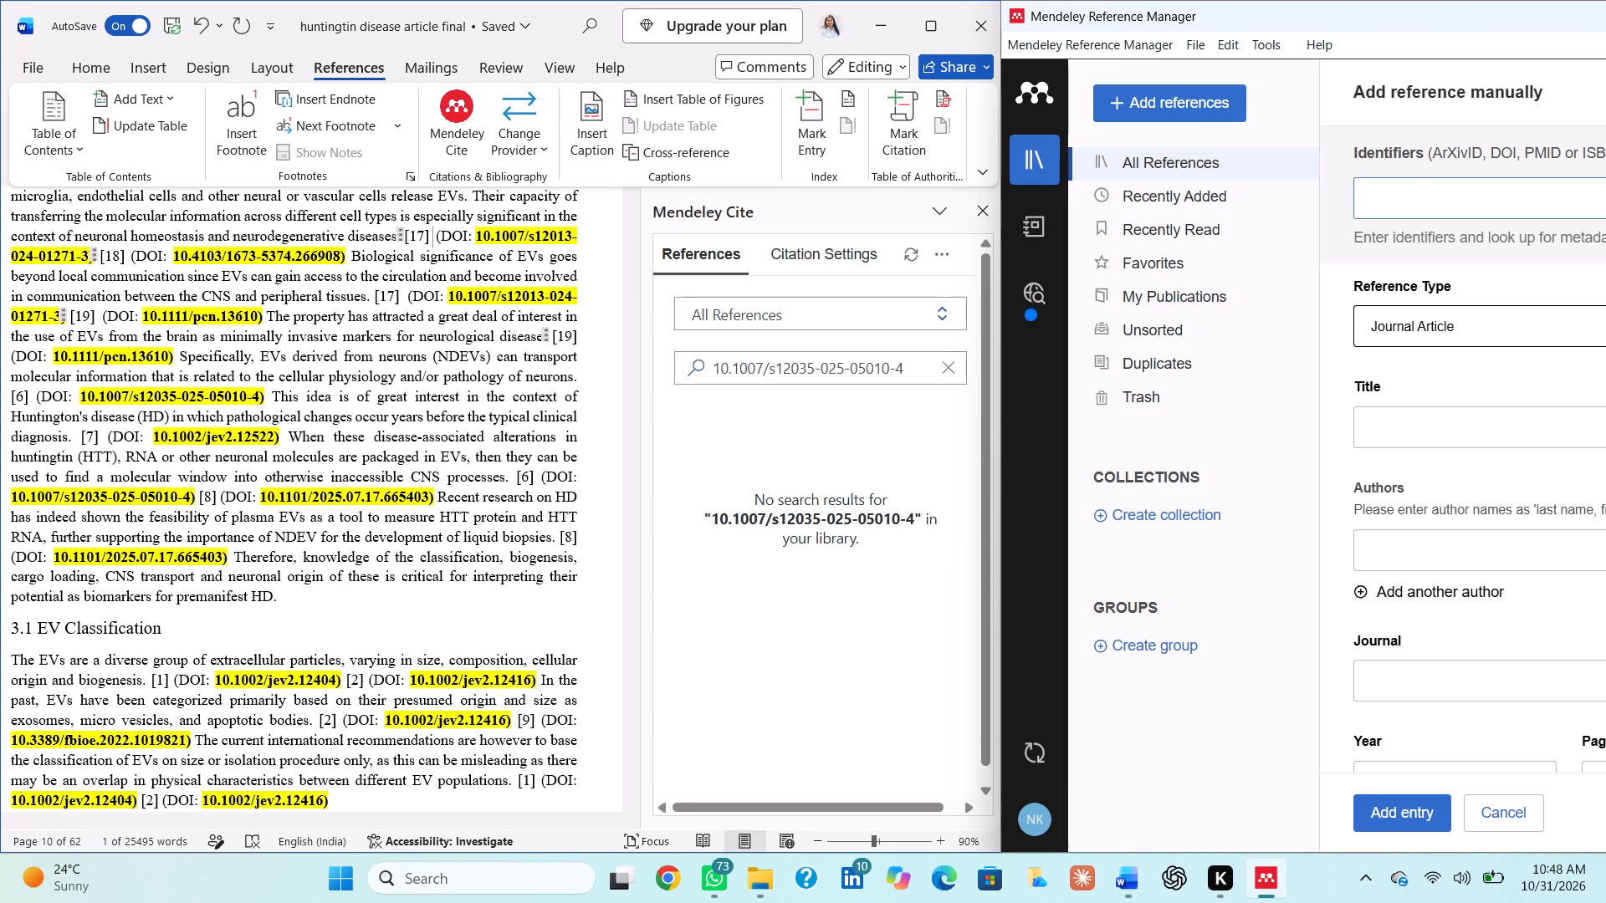
pyautogui.hotkey('ctrl', 'v')
pyautogui.press('Return')
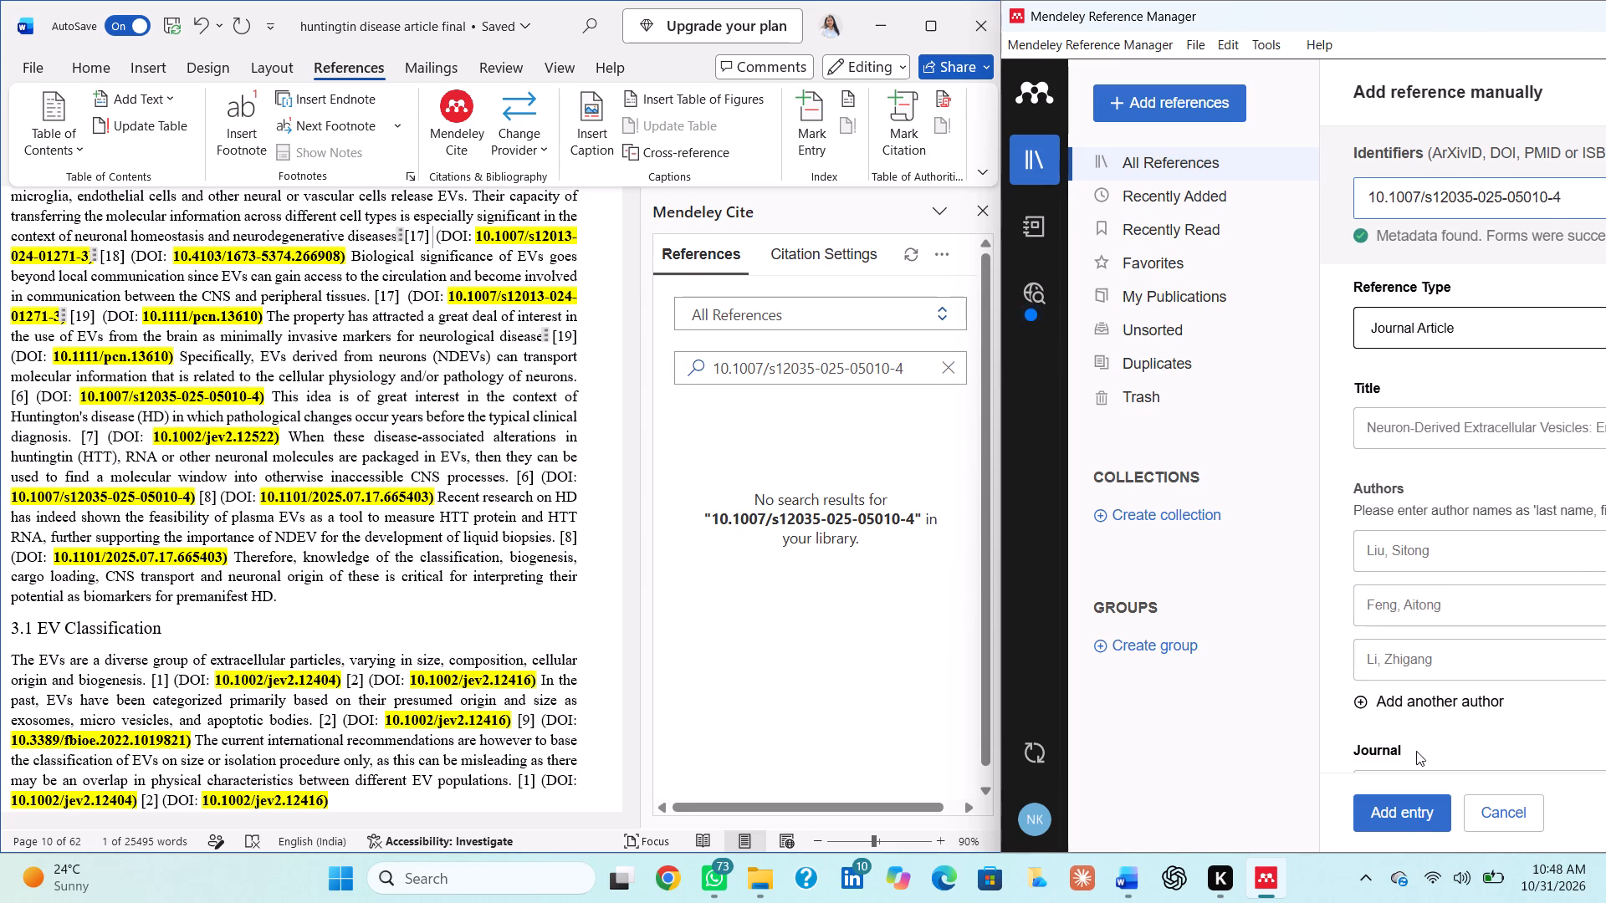
pyautogui.click(1397, 825)
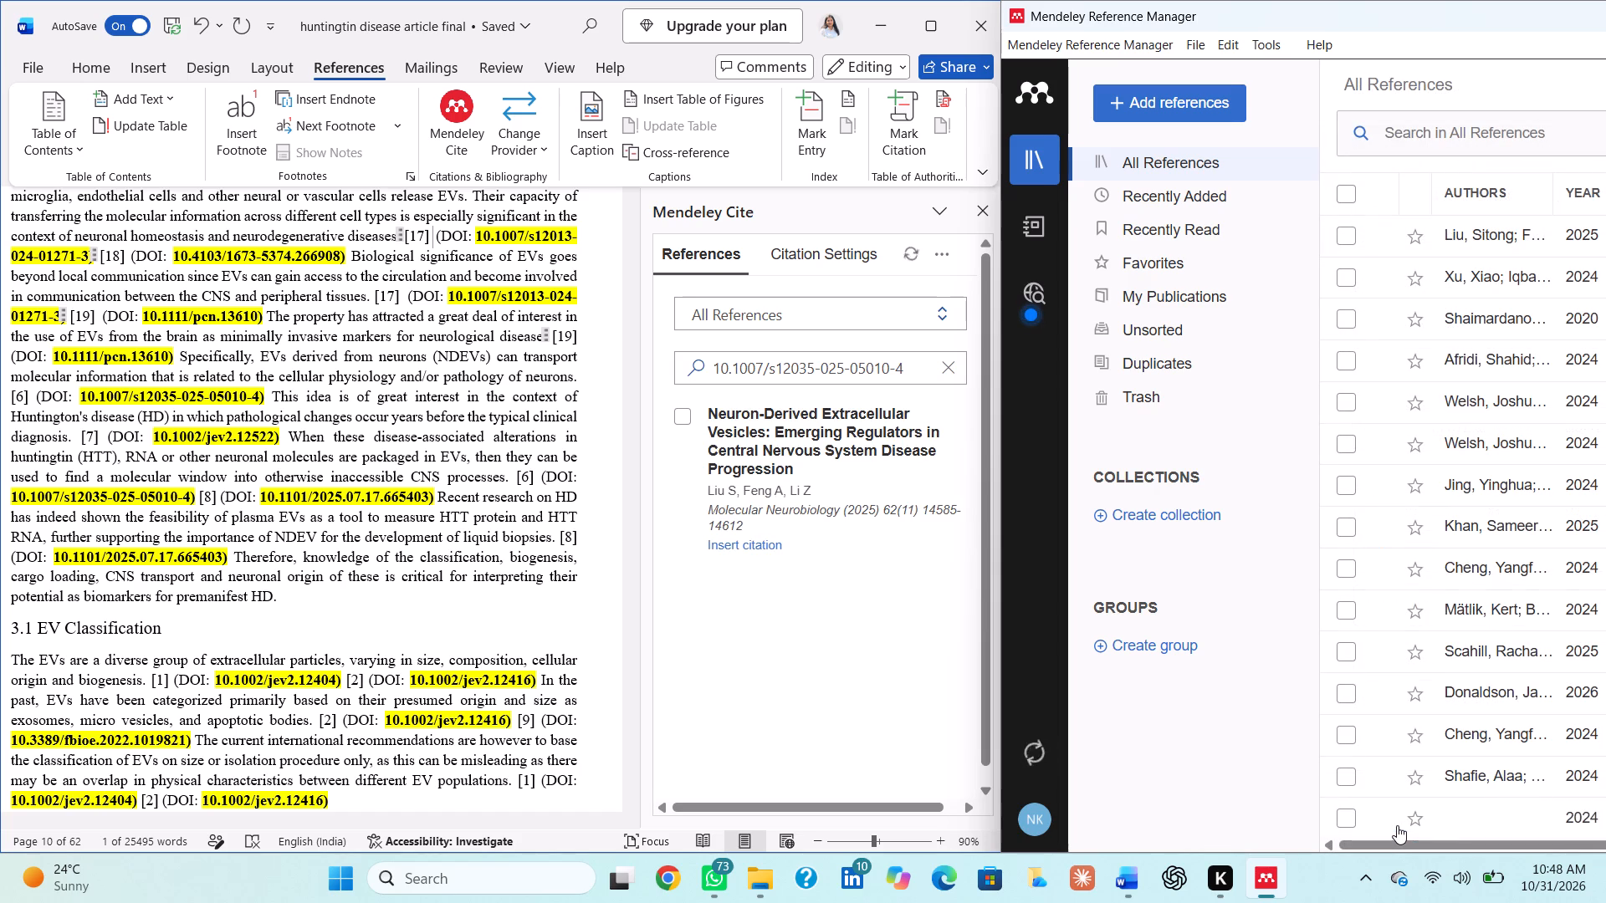
pyautogui.click(688, 416)
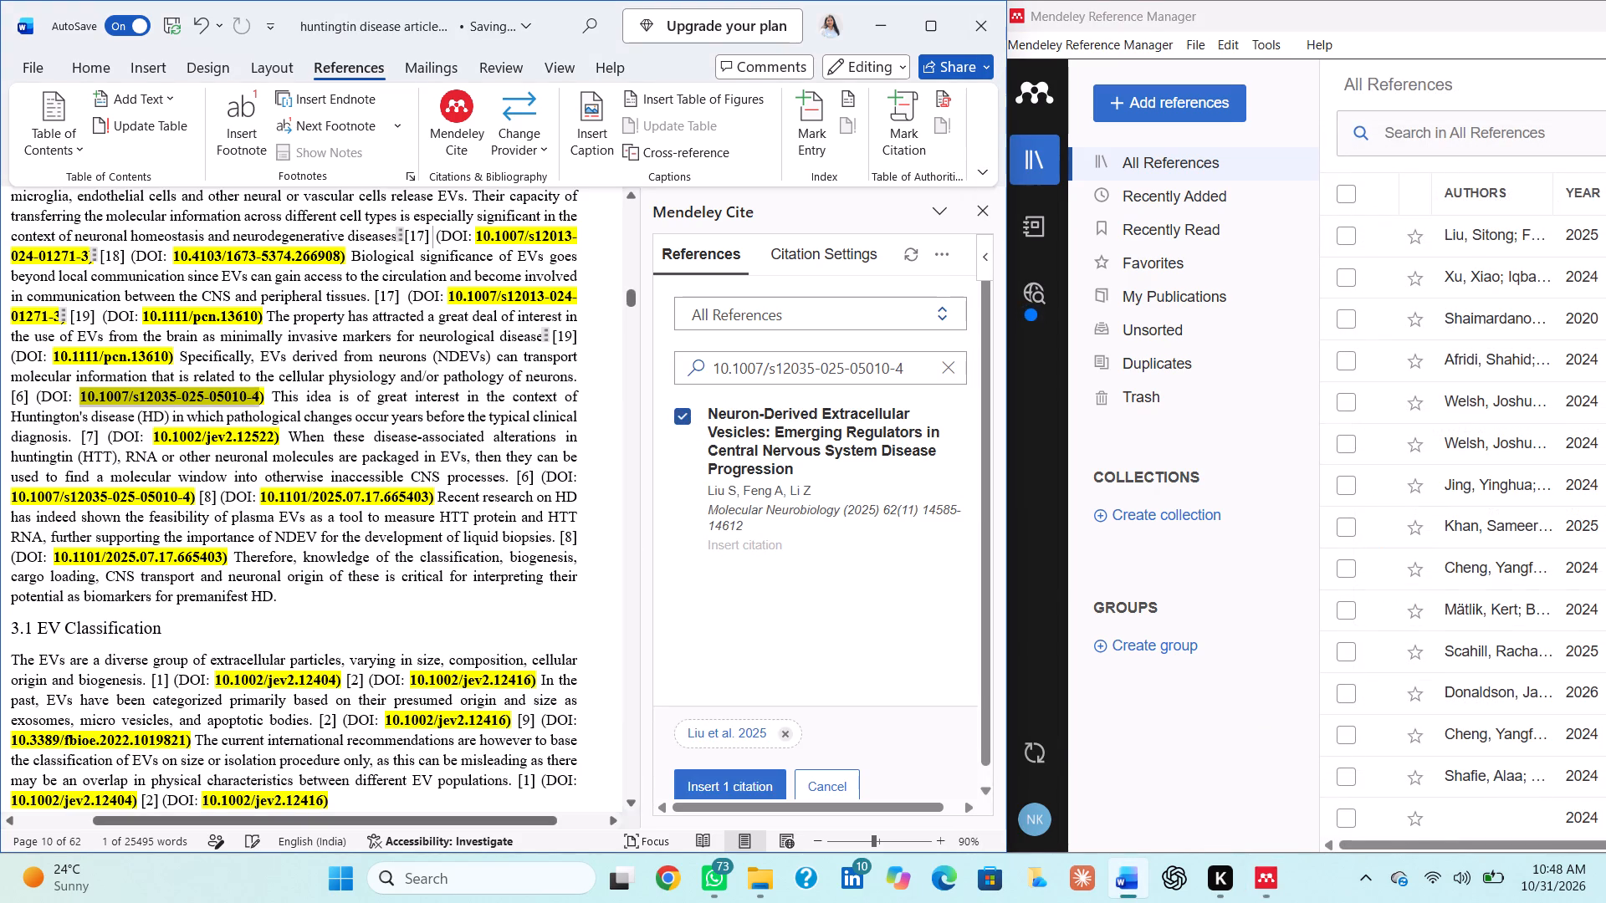
pyautogui.click(33, 400)
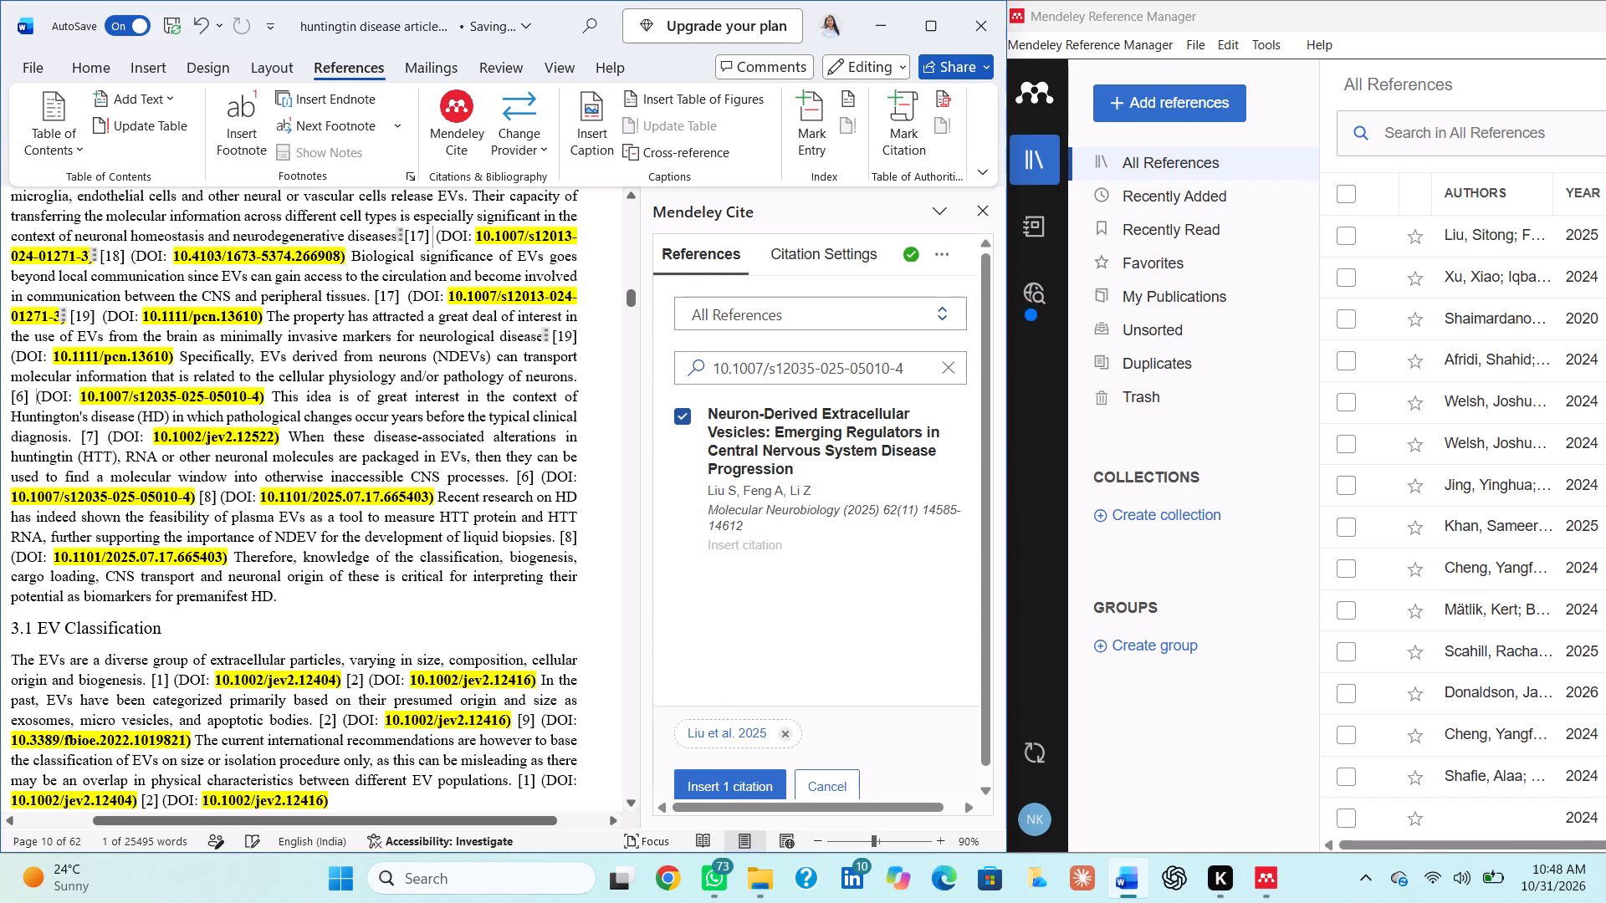
pyautogui.press('BackSpace')
pyautogui.press('BackSpace')
pyautogui.press('BackSpace')
pyautogui.press('BackSpace')
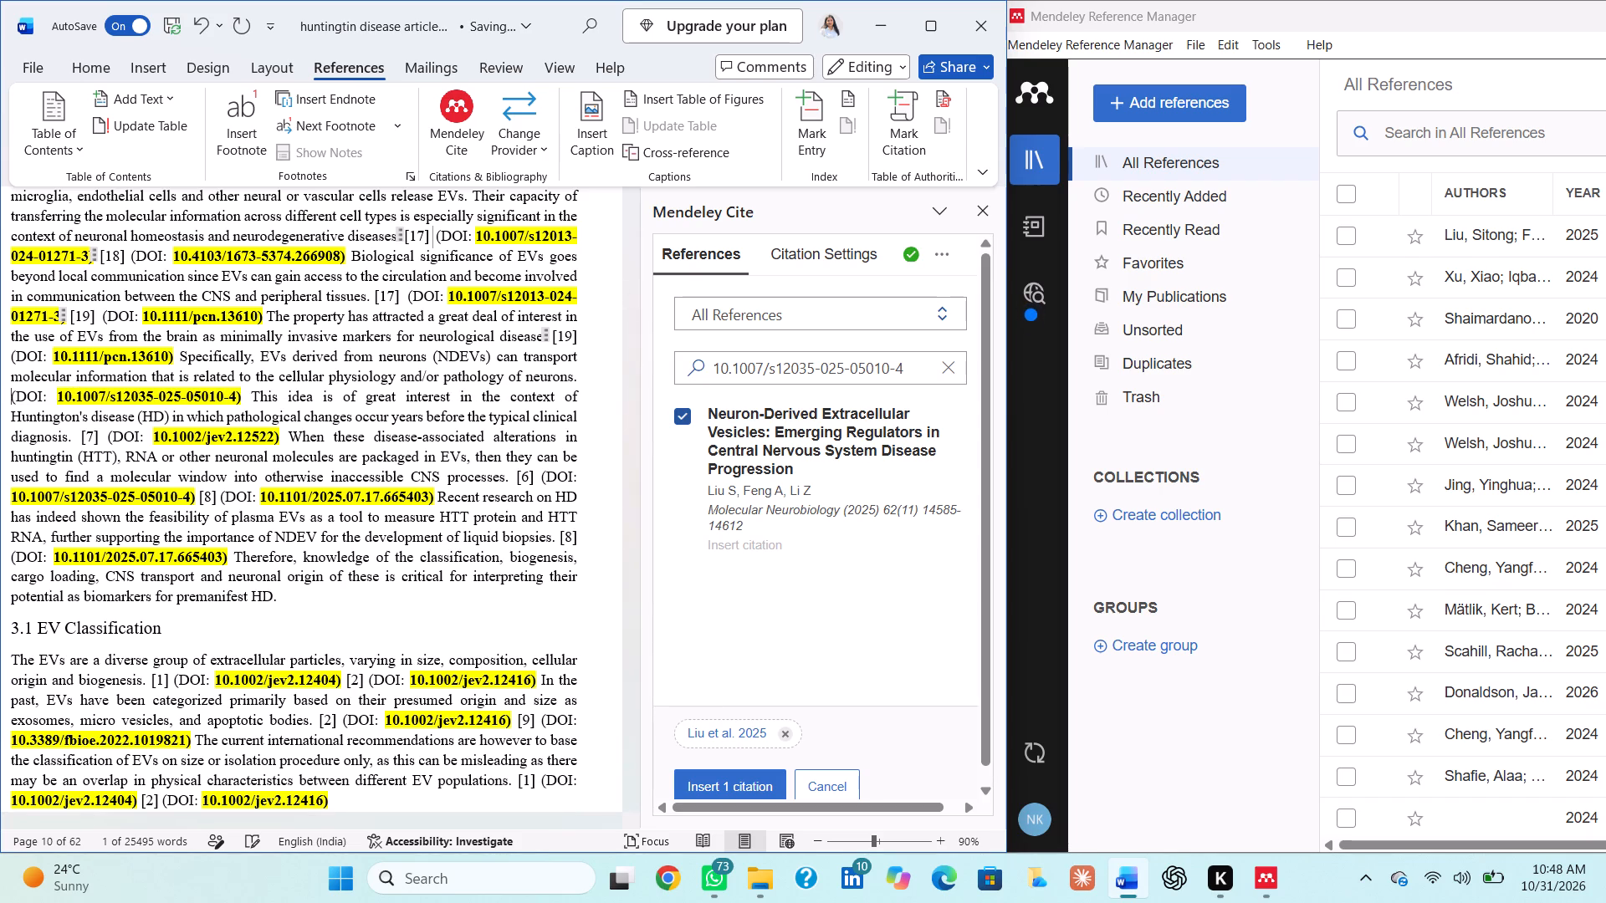
pyautogui.click(719, 778)
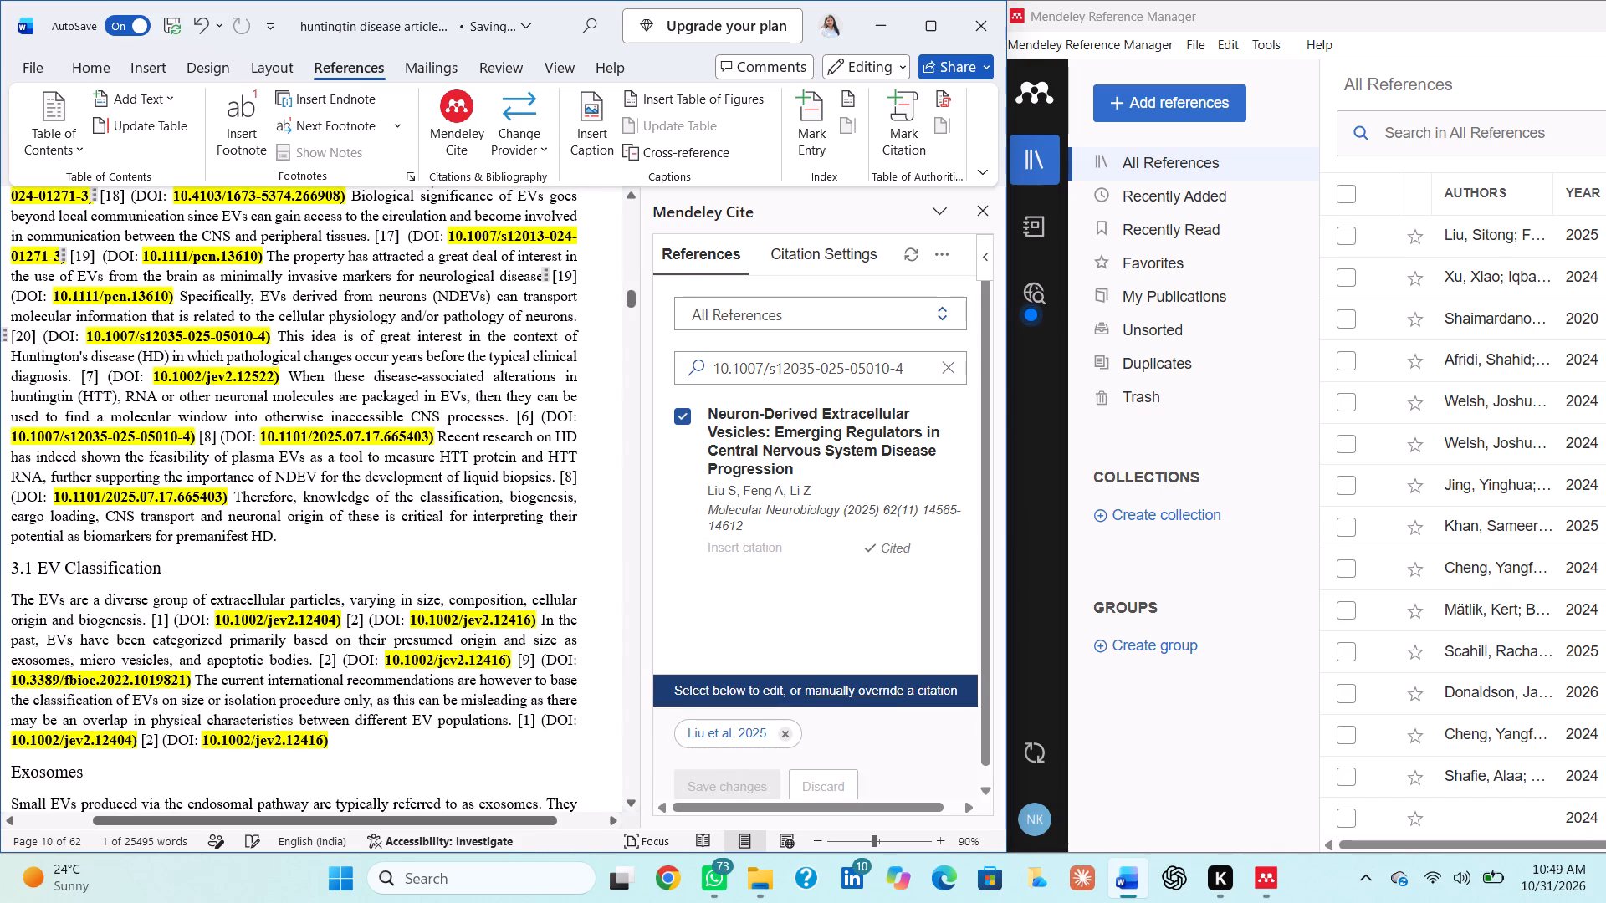
# Copy DOI 10.1002/jev2.12522 from the article and look it up as a manual reference in Mendeley Reference Manager.
pyautogui.moveTo(155, 370); pyautogui.dragTo(274, 380)
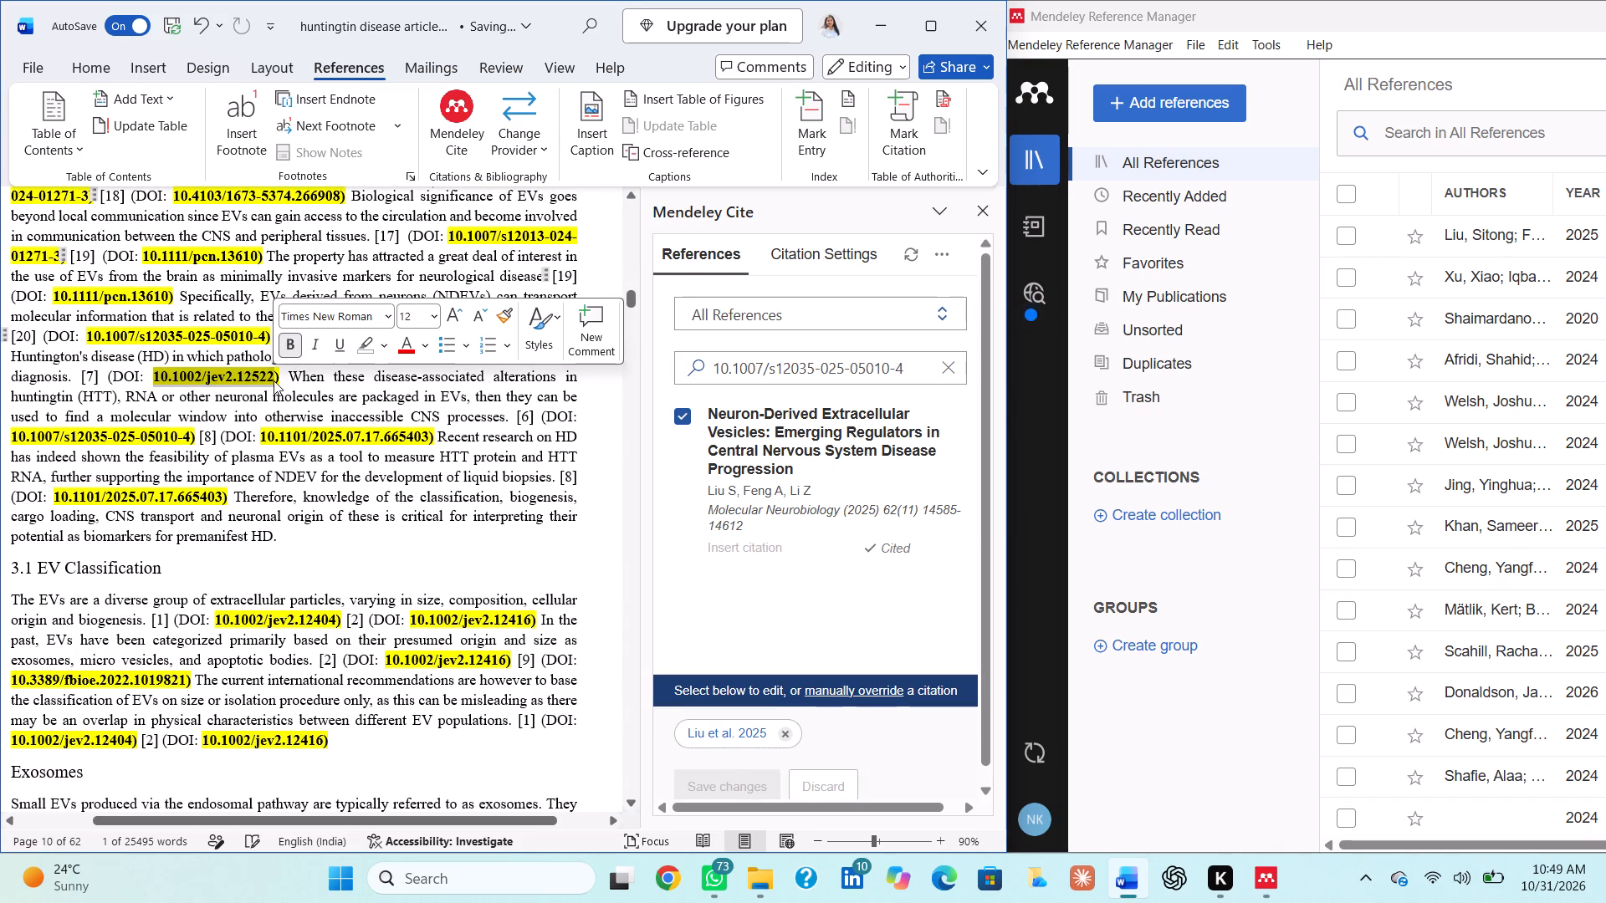
pyautogui.hotkey('ctrl', 'c')
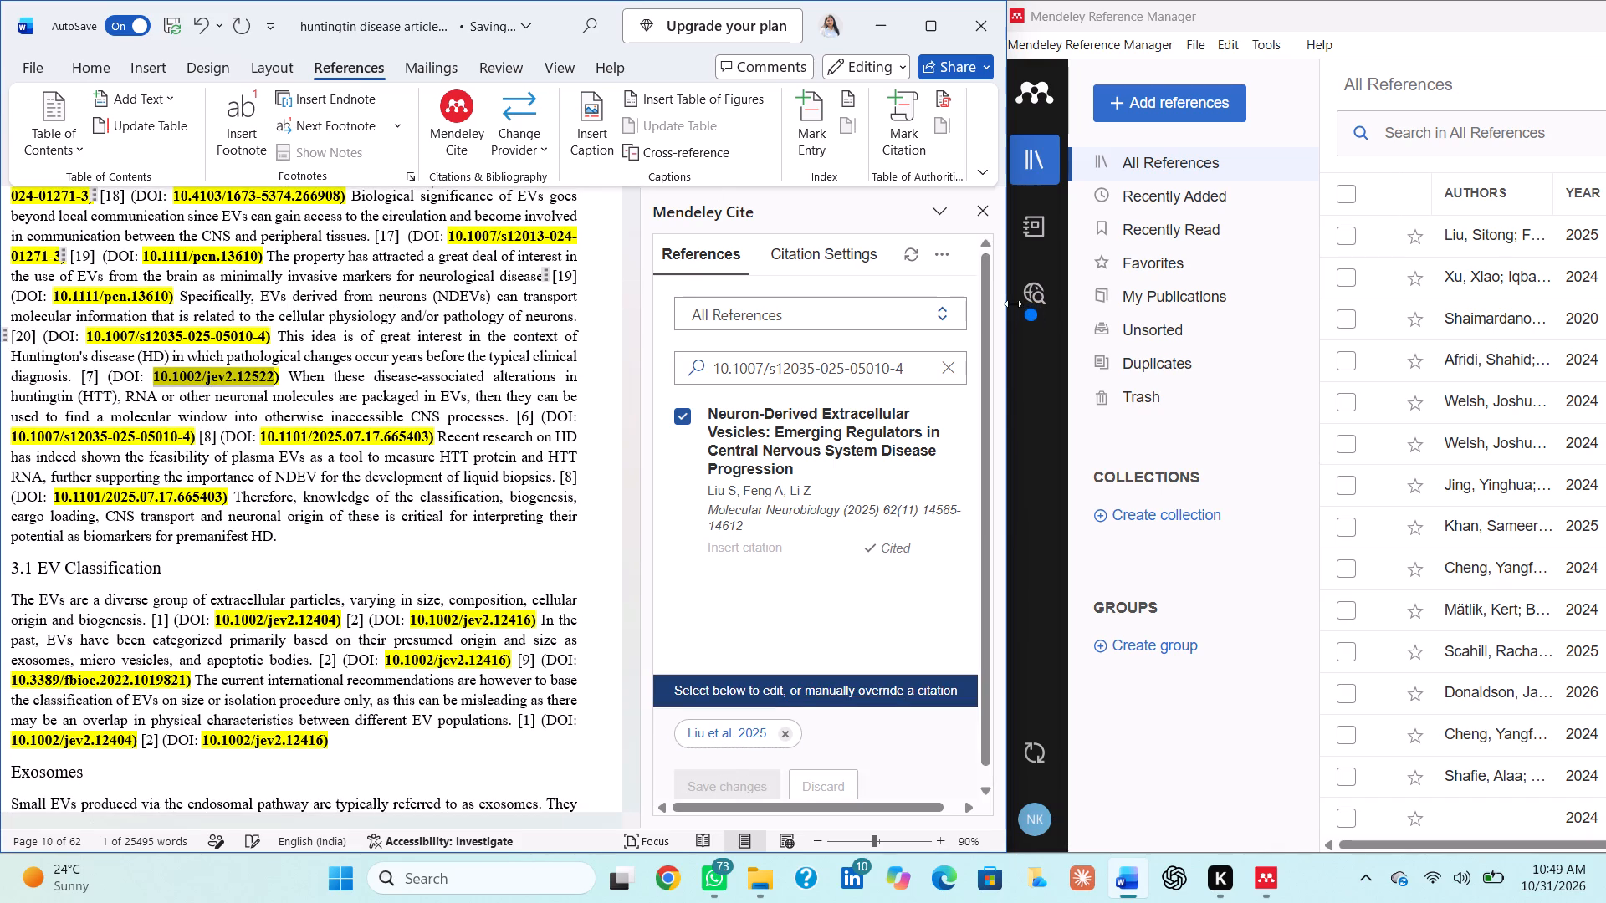
pyautogui.click(1148, 102)
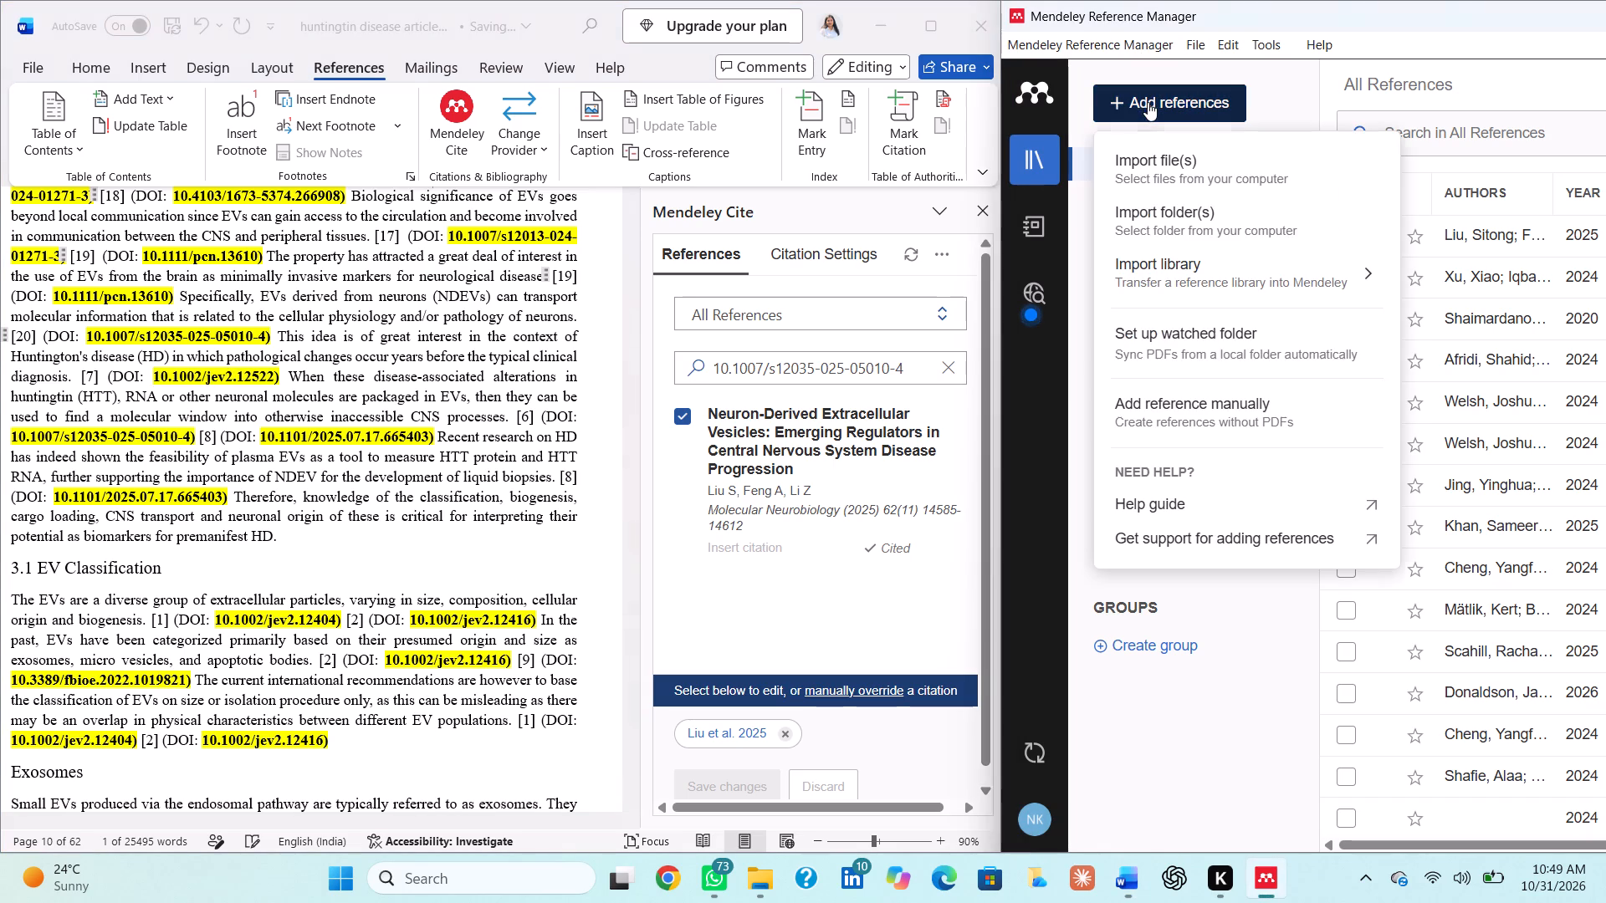
pyautogui.click(1261, 400)
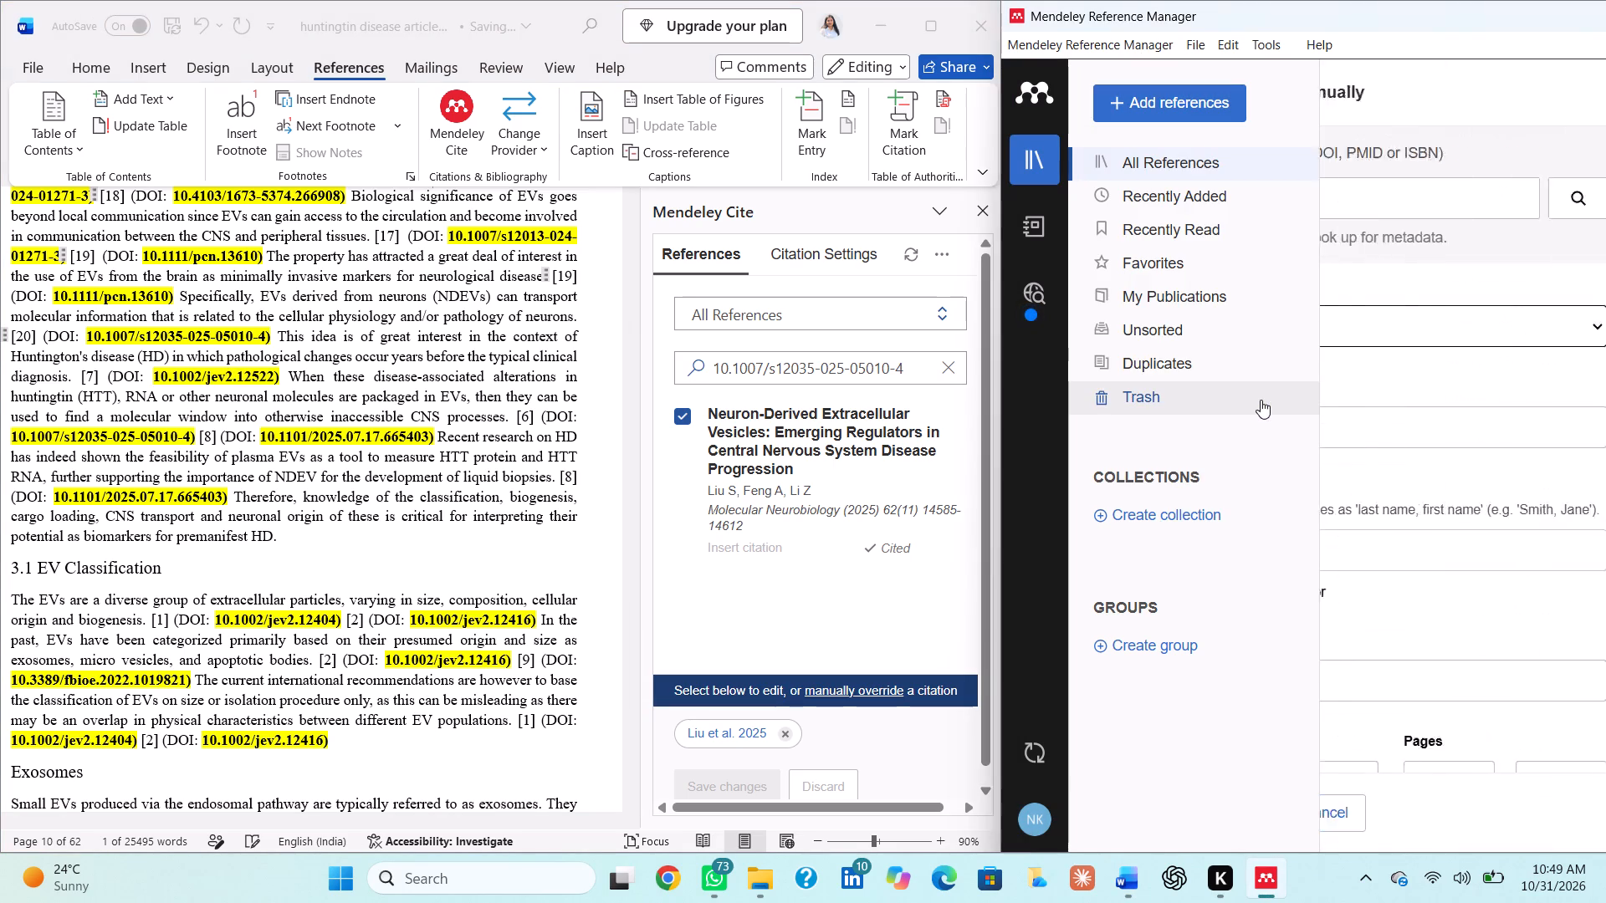
pyautogui.click(1419, 205)
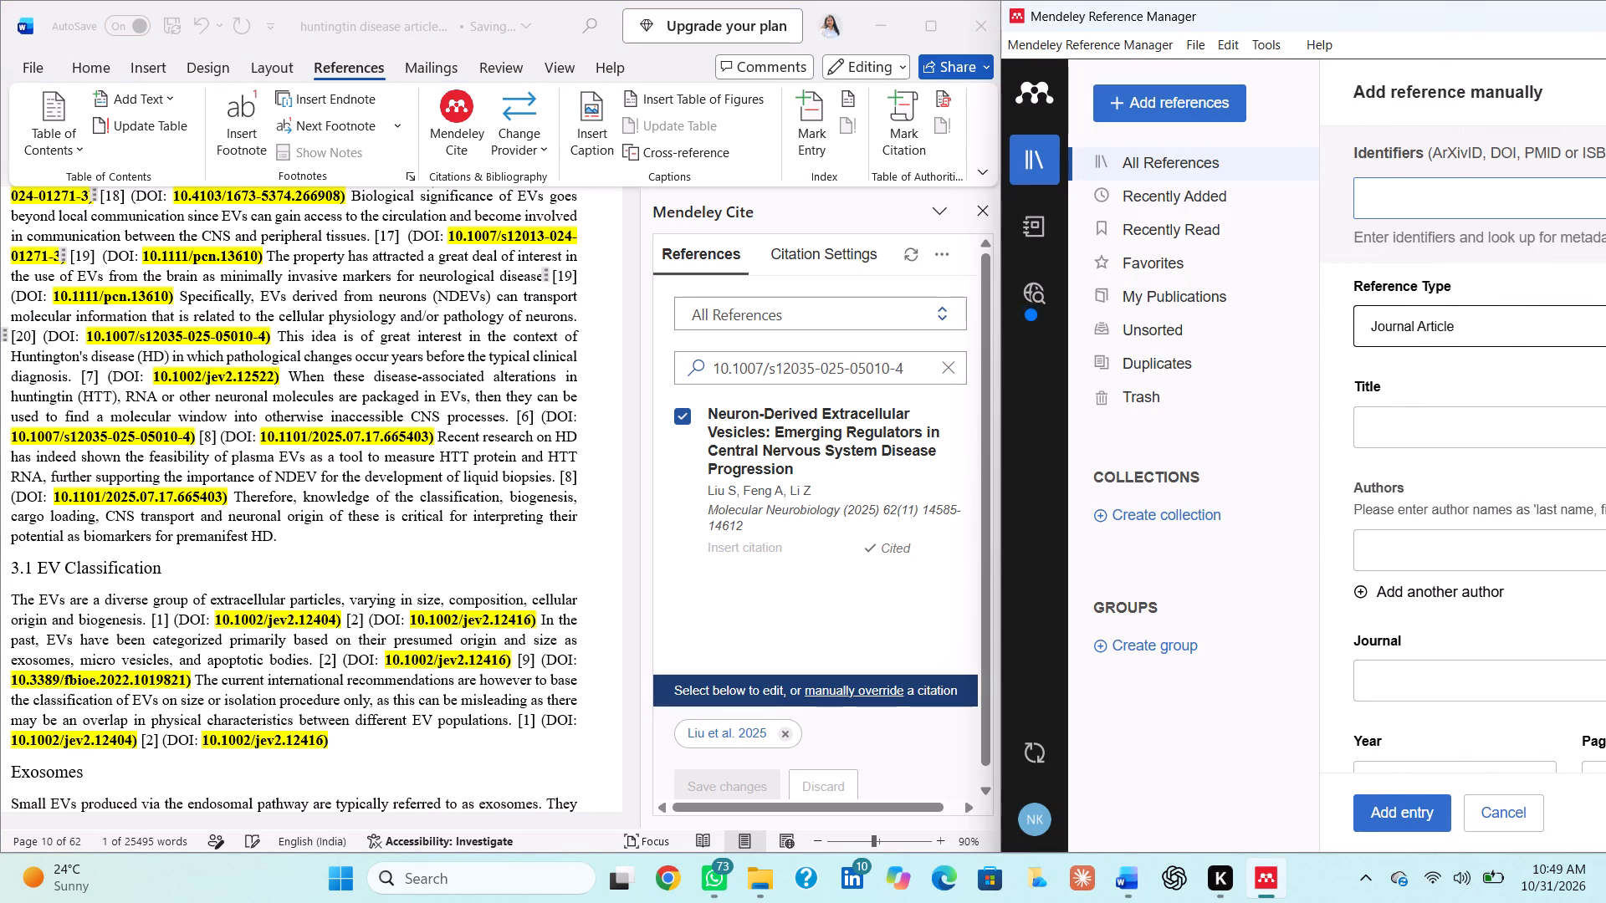
pyautogui.hotkey('ctrl', 'v')
pyautogui.press('Return')
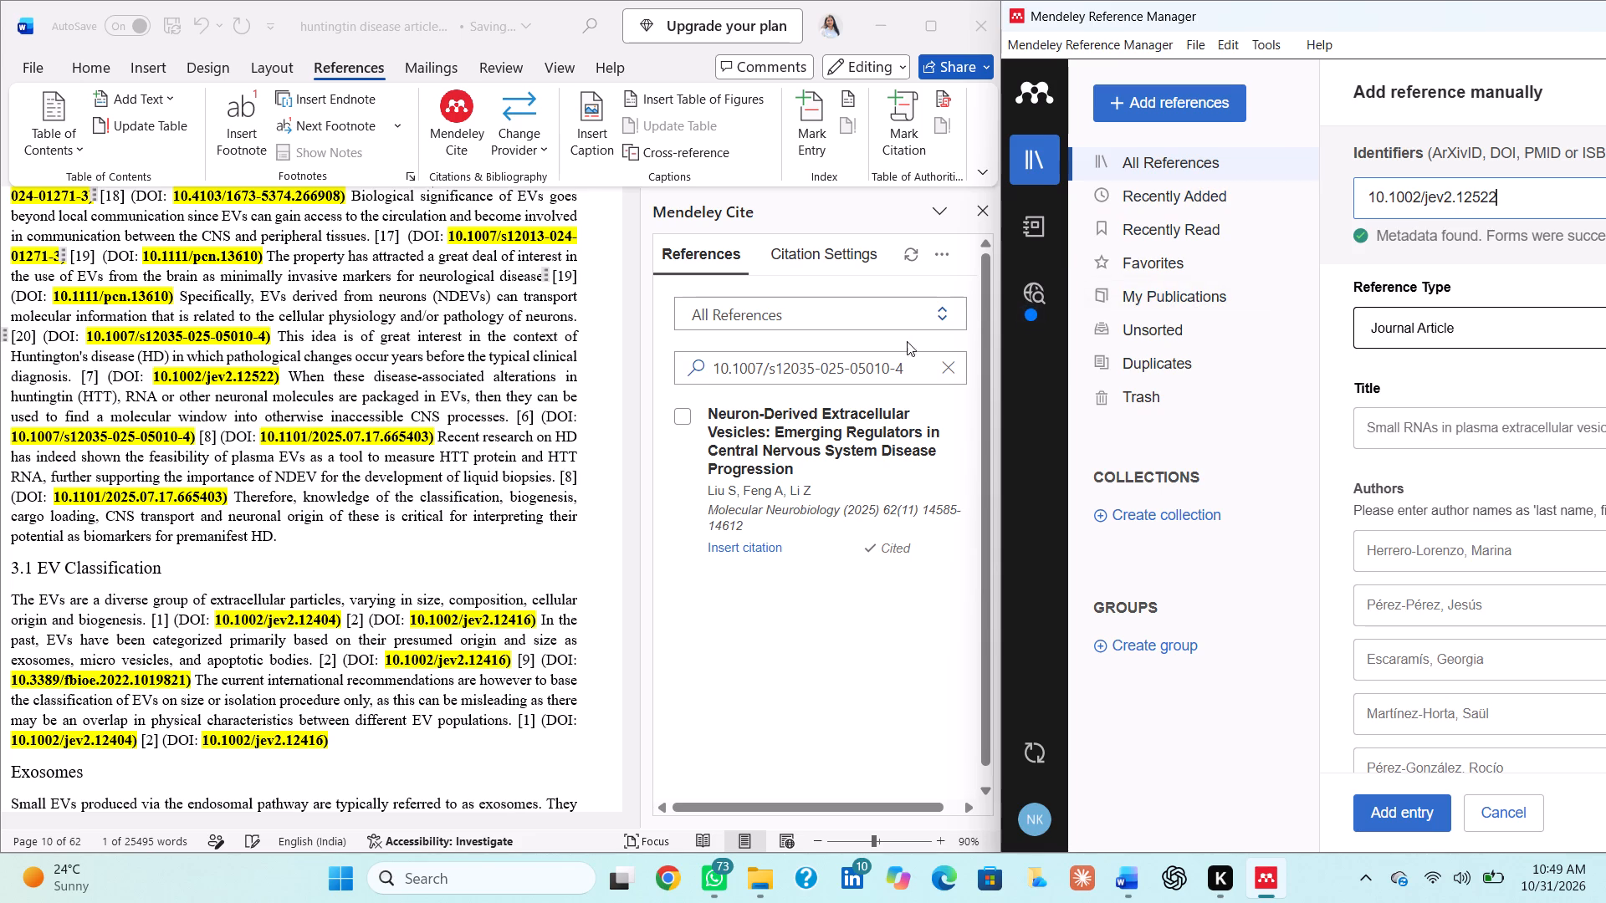
# In Word, search Mendeley Cite for 10.1002/jev2.12522 and replace the typed [7] after "clinical diagnosis." with the citation "Small RNAs in plasma extracellular vesicles".
pyautogui.click(946, 363)
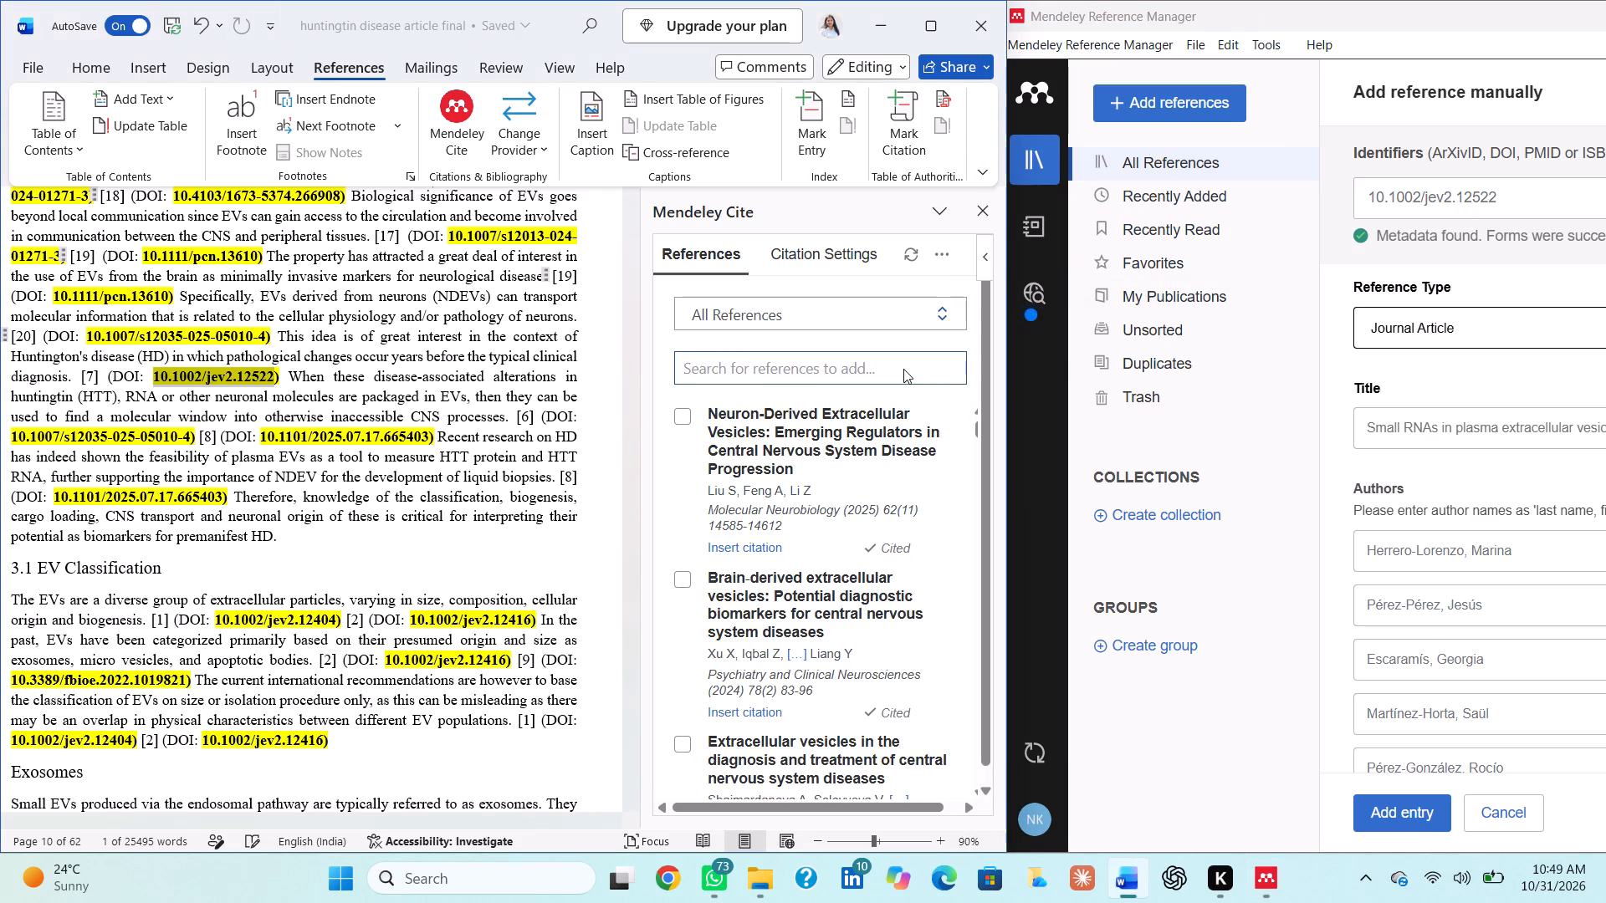
pyautogui.hotkey('ctrl', 'v')
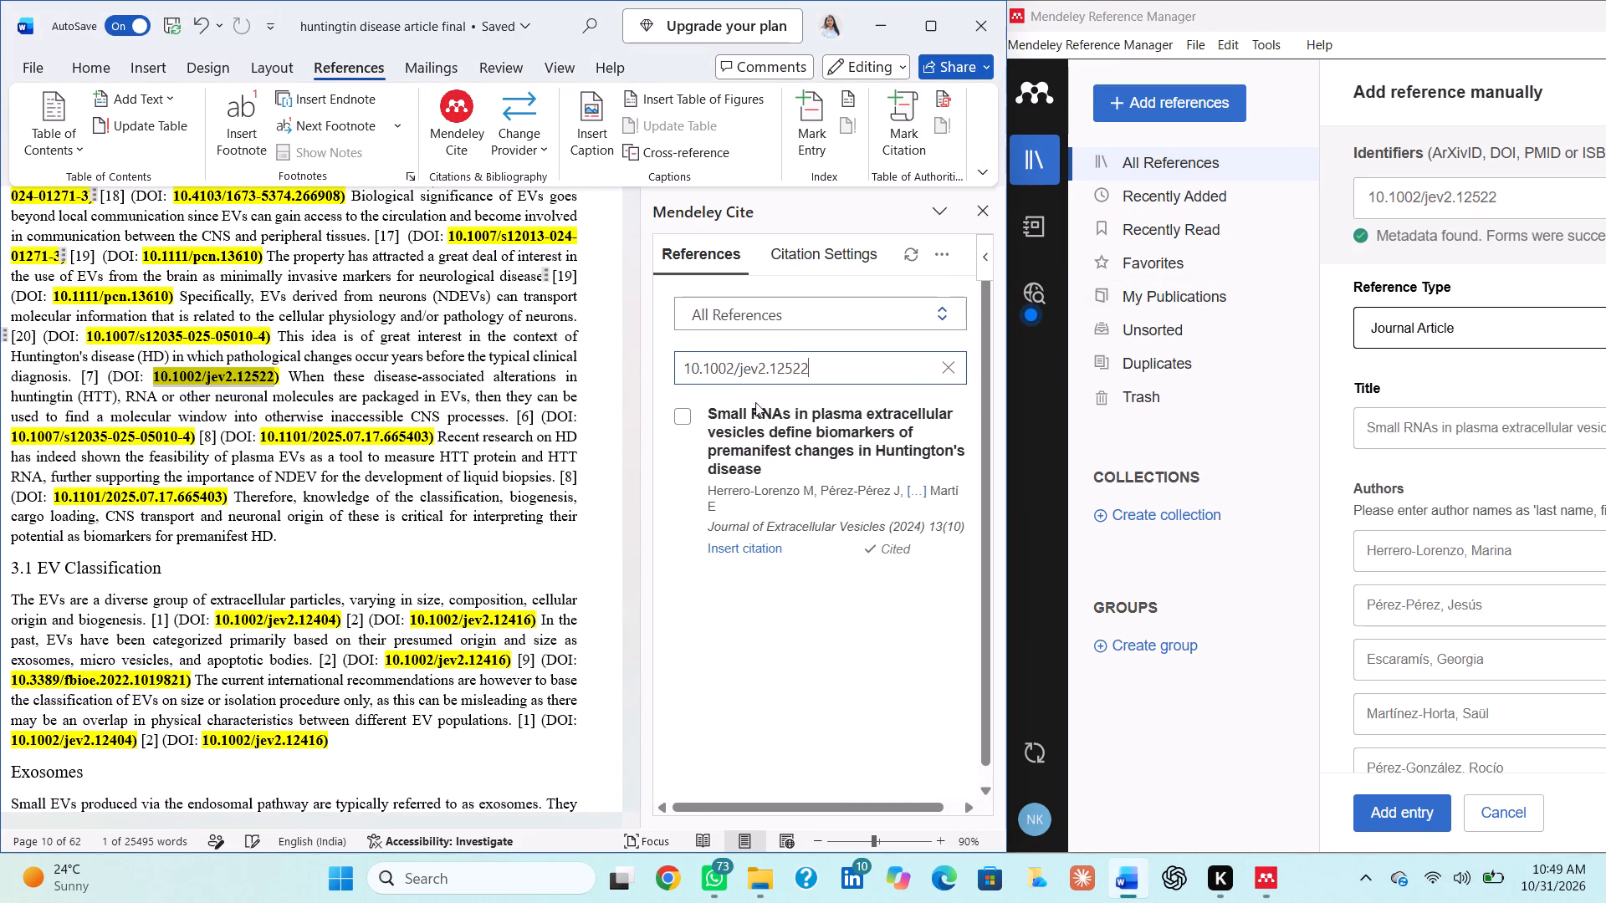
pyautogui.click(680, 416)
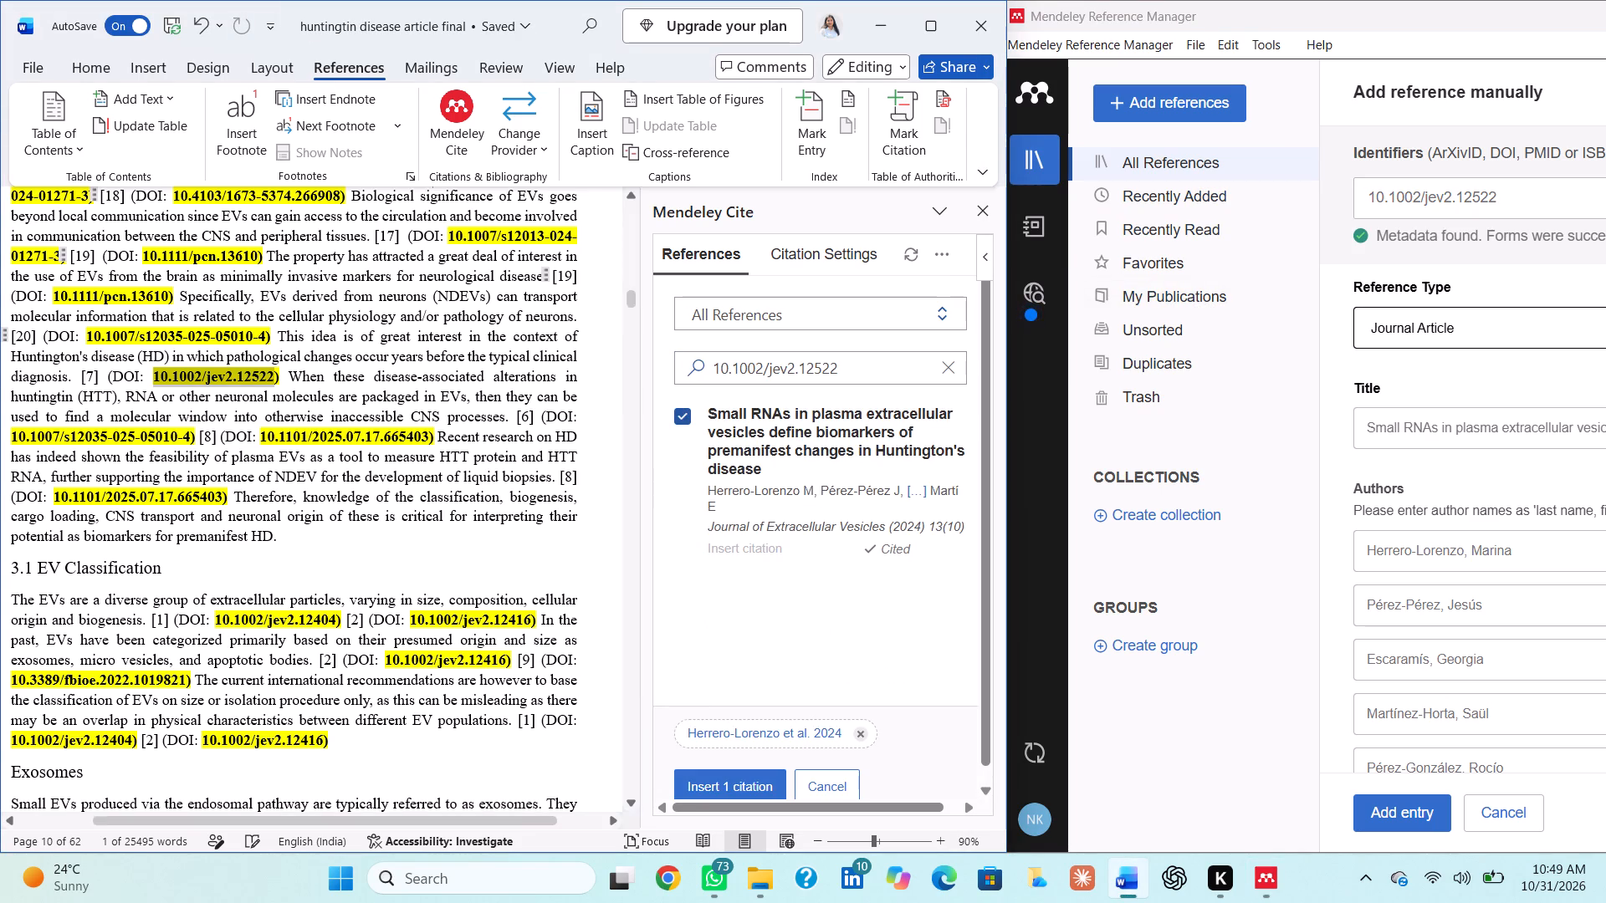
pyautogui.click(98, 379)
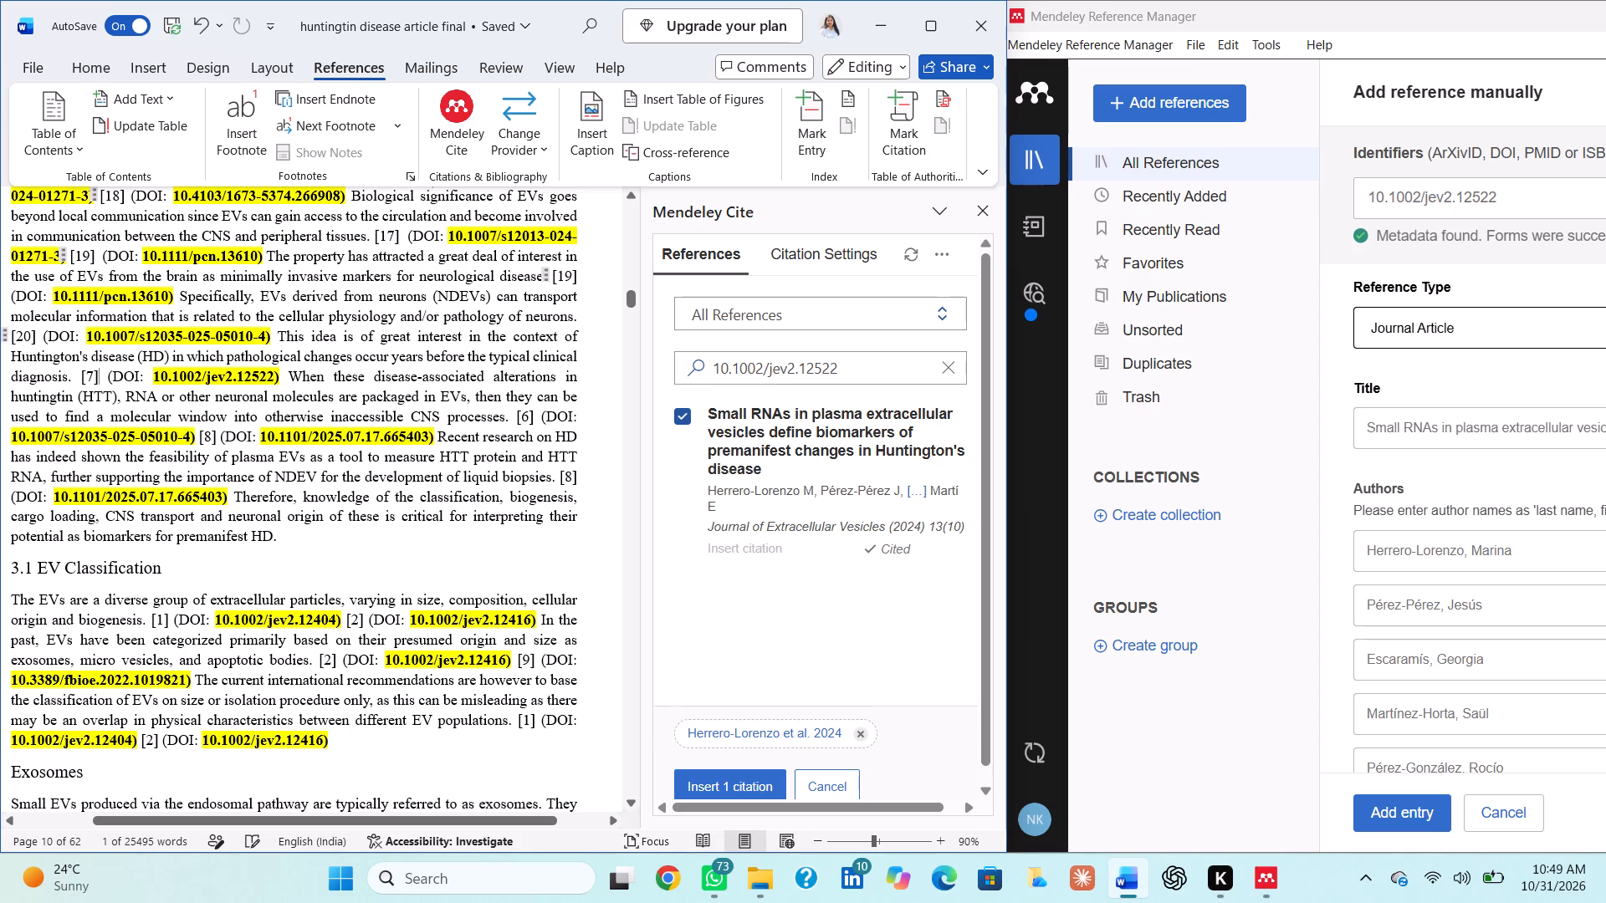
pyautogui.press('BackSpace')
pyautogui.press('BackSpace')
pyautogui.press('BackSpace')
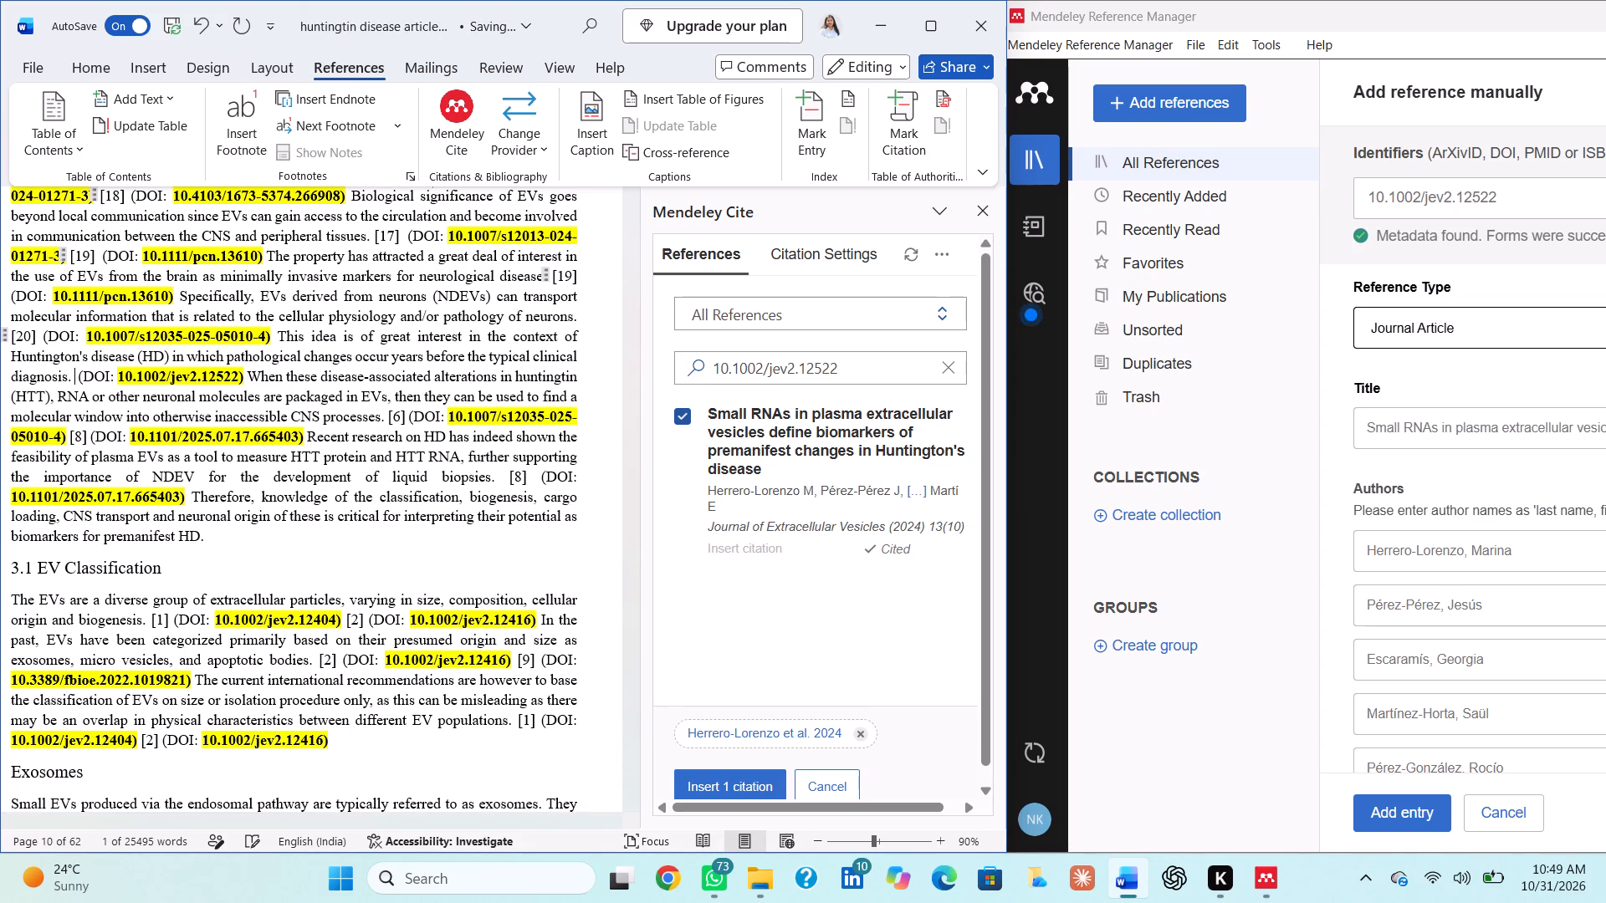
pyautogui.click(721, 787)
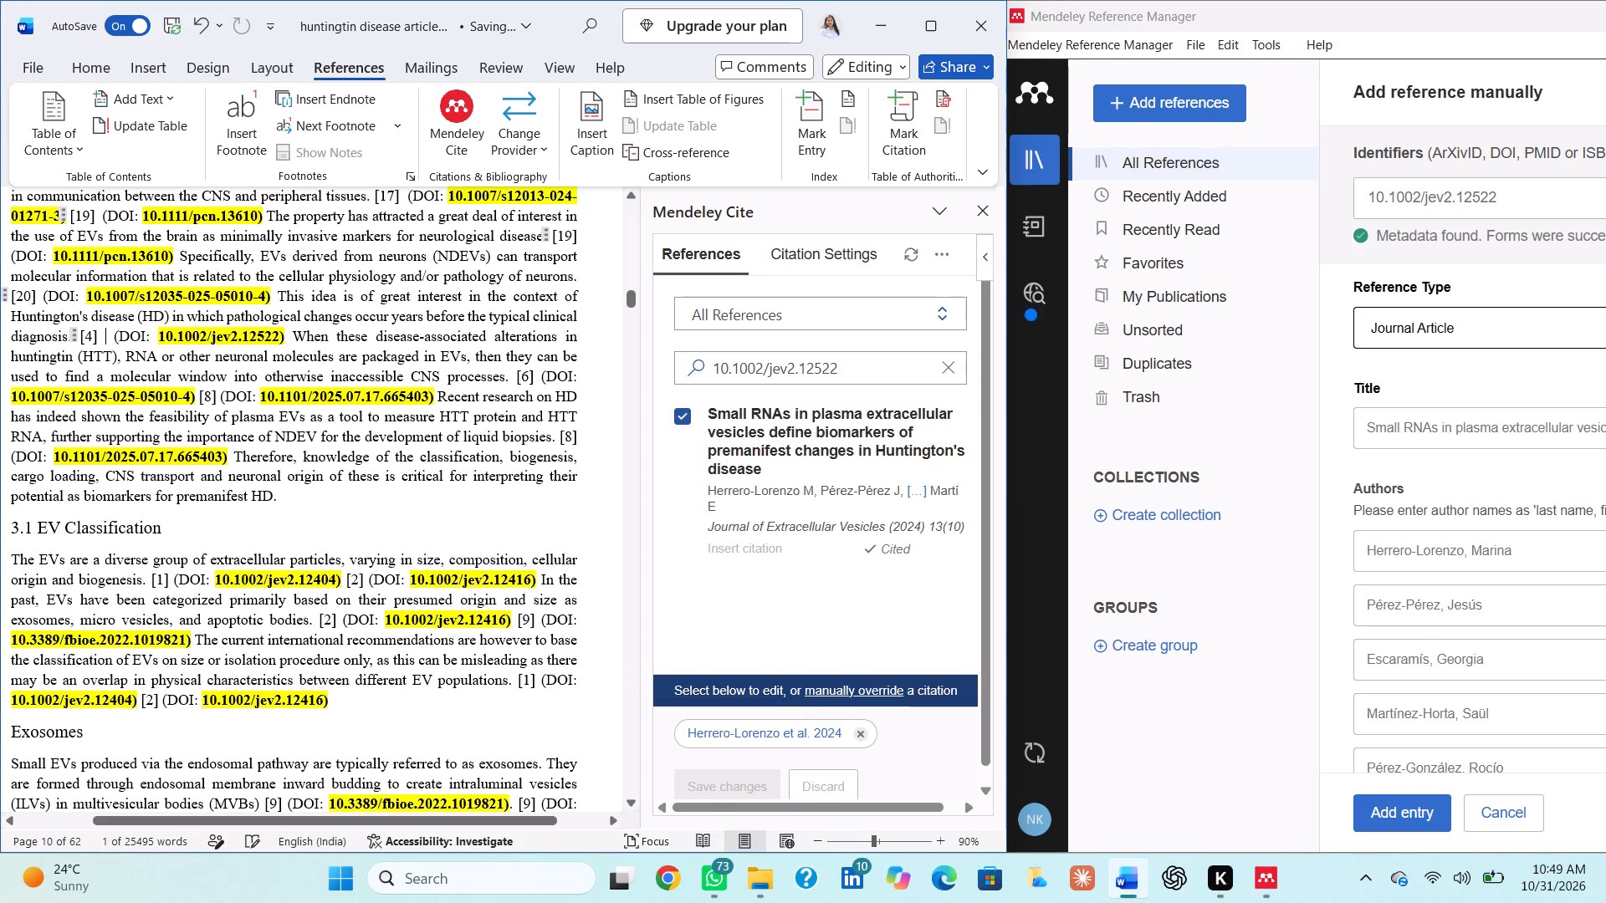
pyautogui.moveTo(13, 387); pyautogui.dragTo(79, 387)
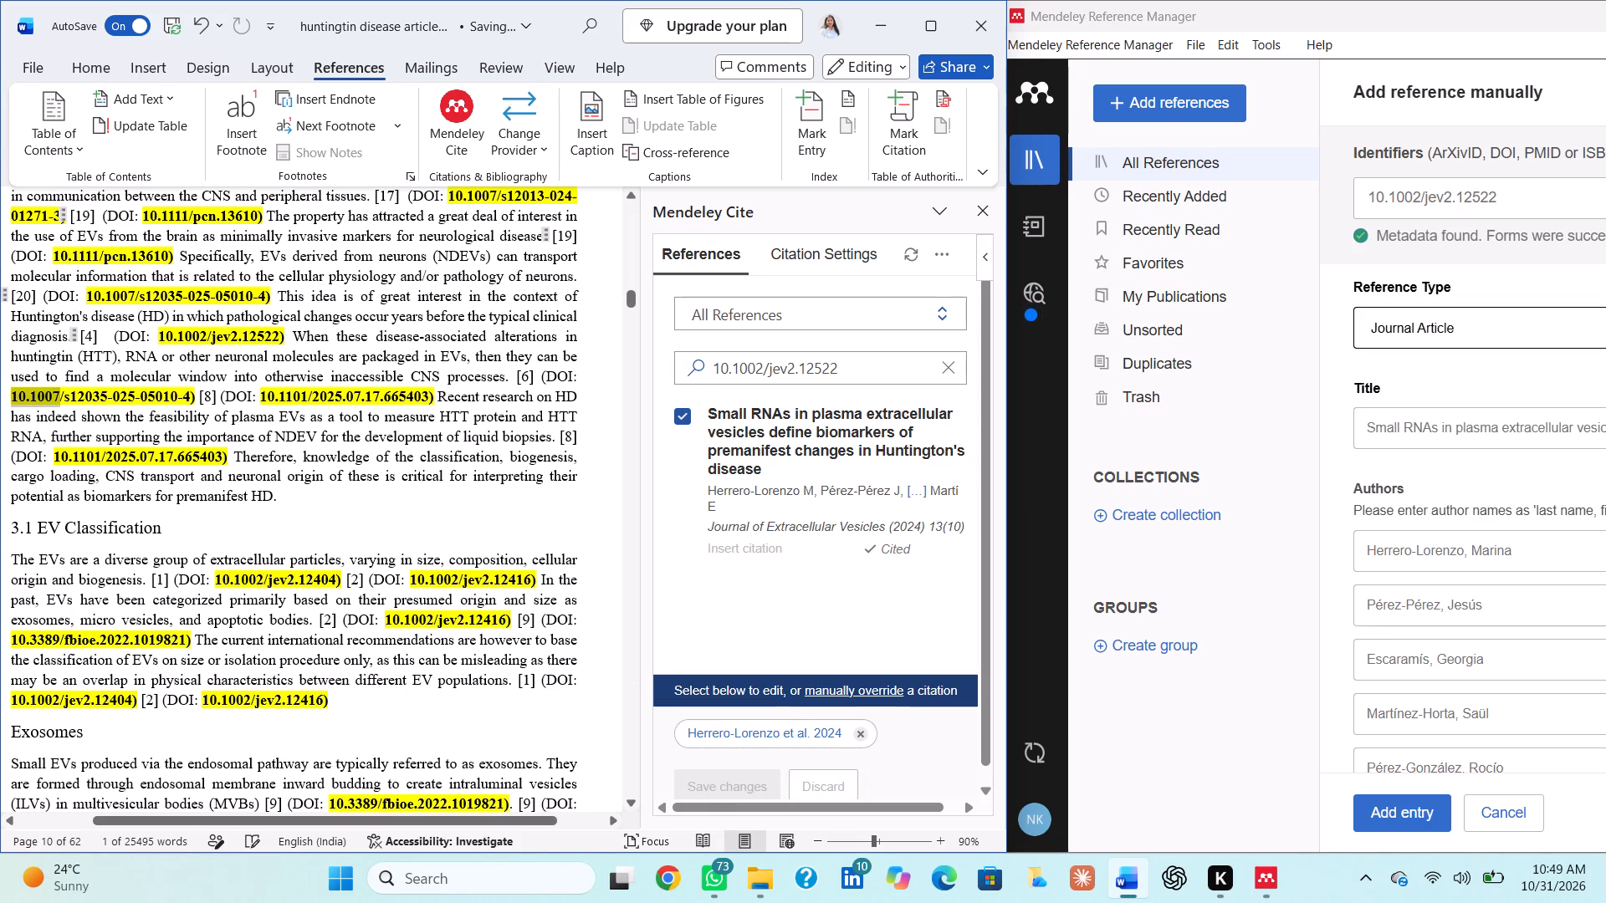
pyautogui.moveTo(79, 387); pyautogui.dragTo(192, 390)
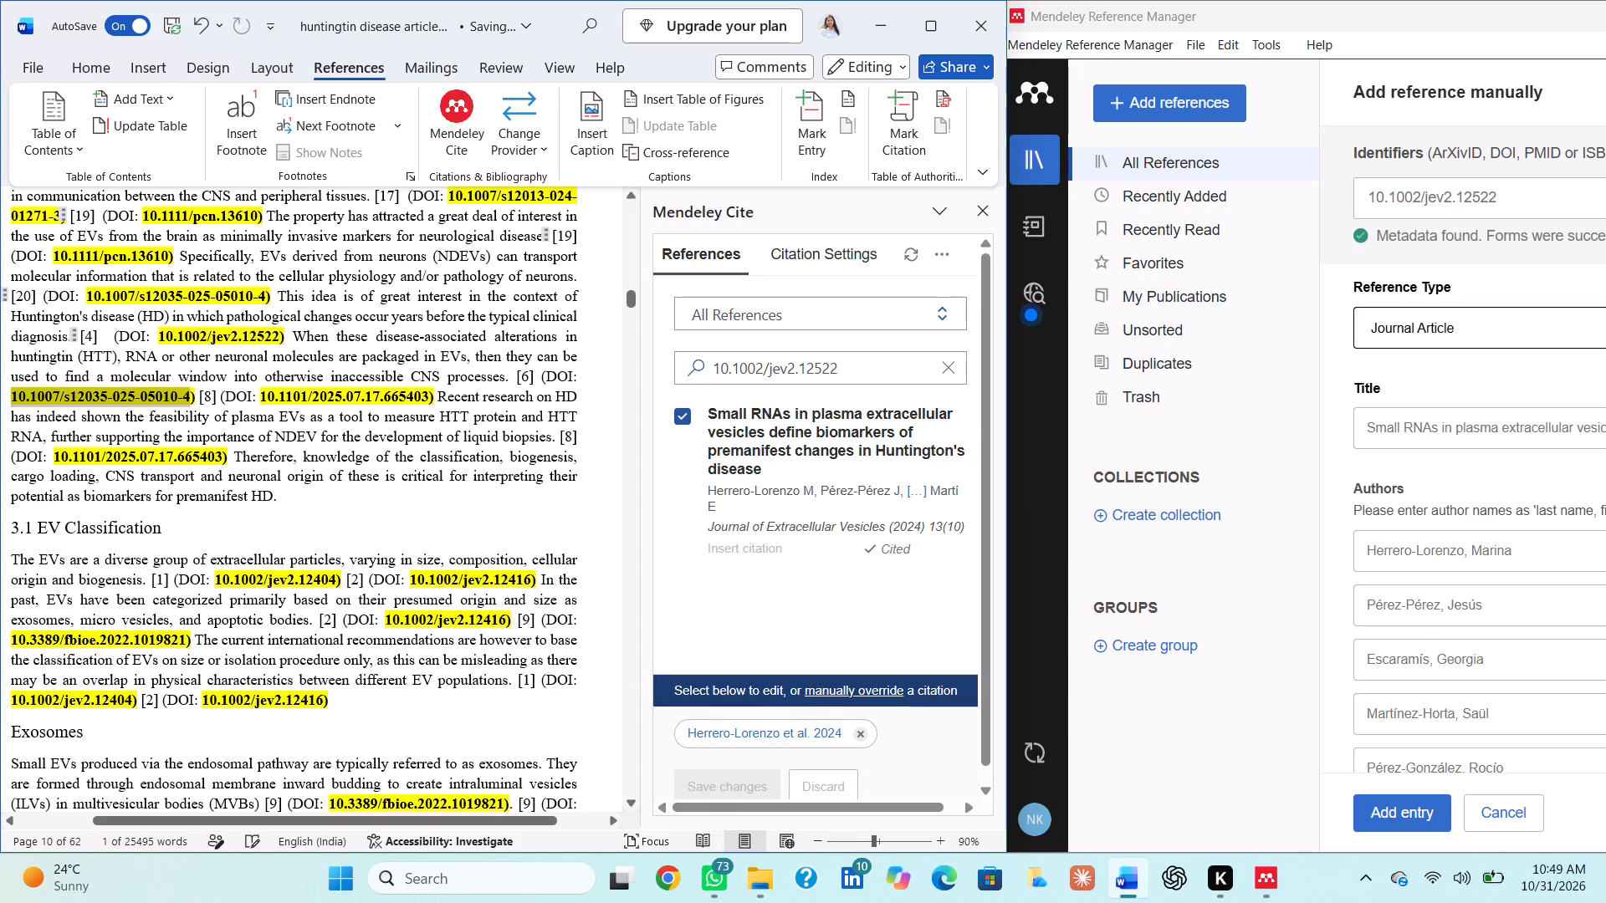
pyautogui.hotkey('ctrl', 'c')
pyautogui.click(954, 374)
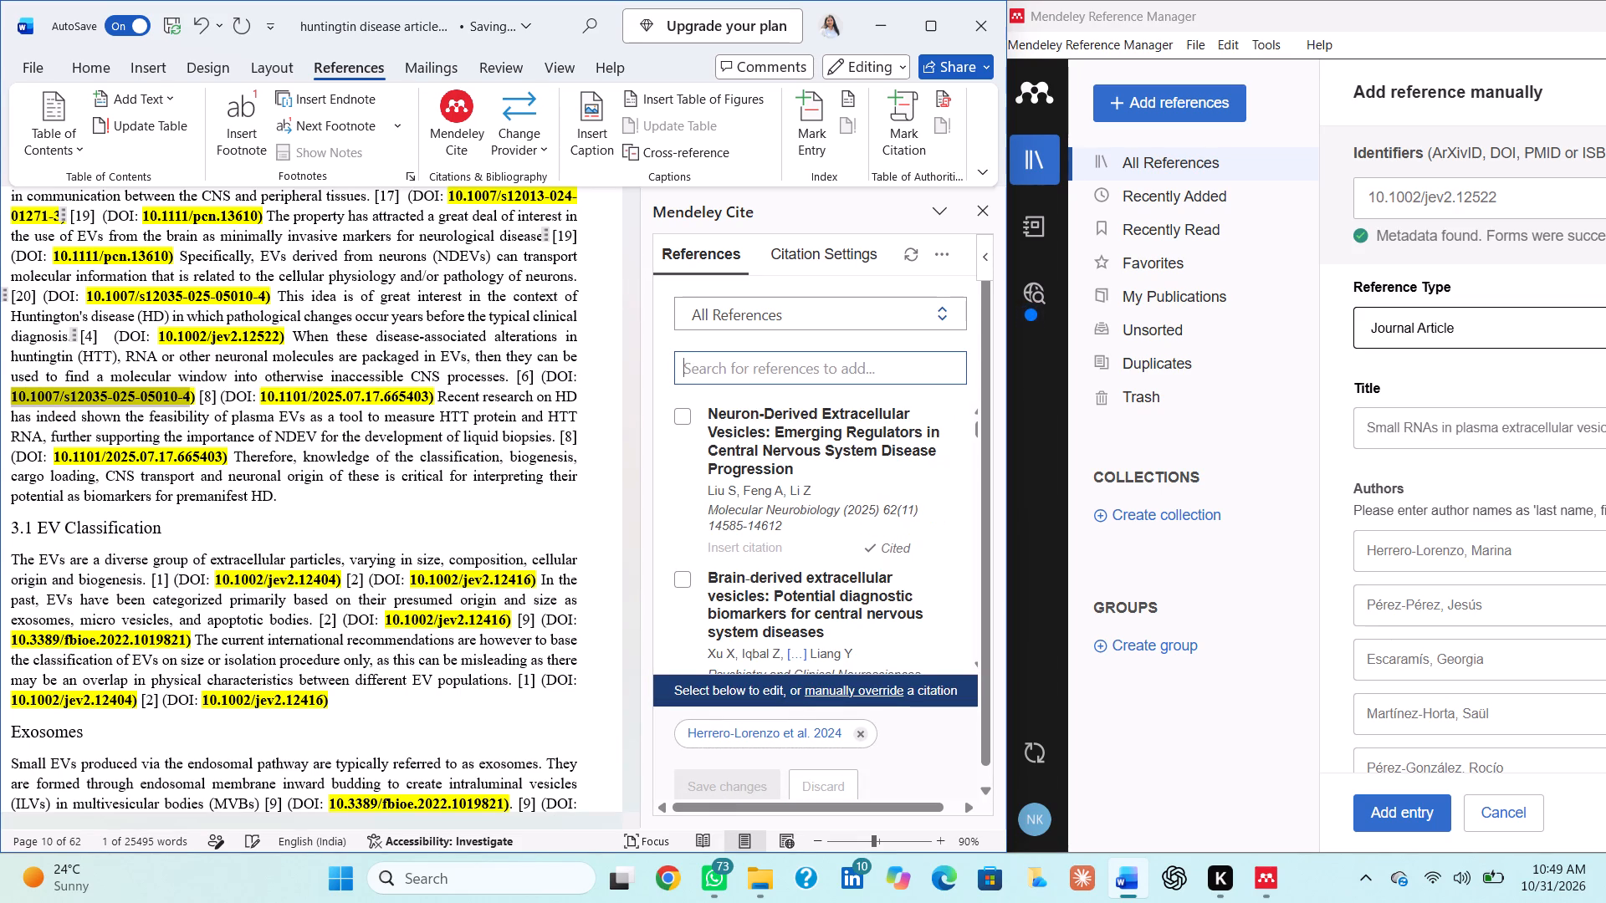
pyautogui.click(854, 363)
pyautogui.hotkey('ctrl', 'v')
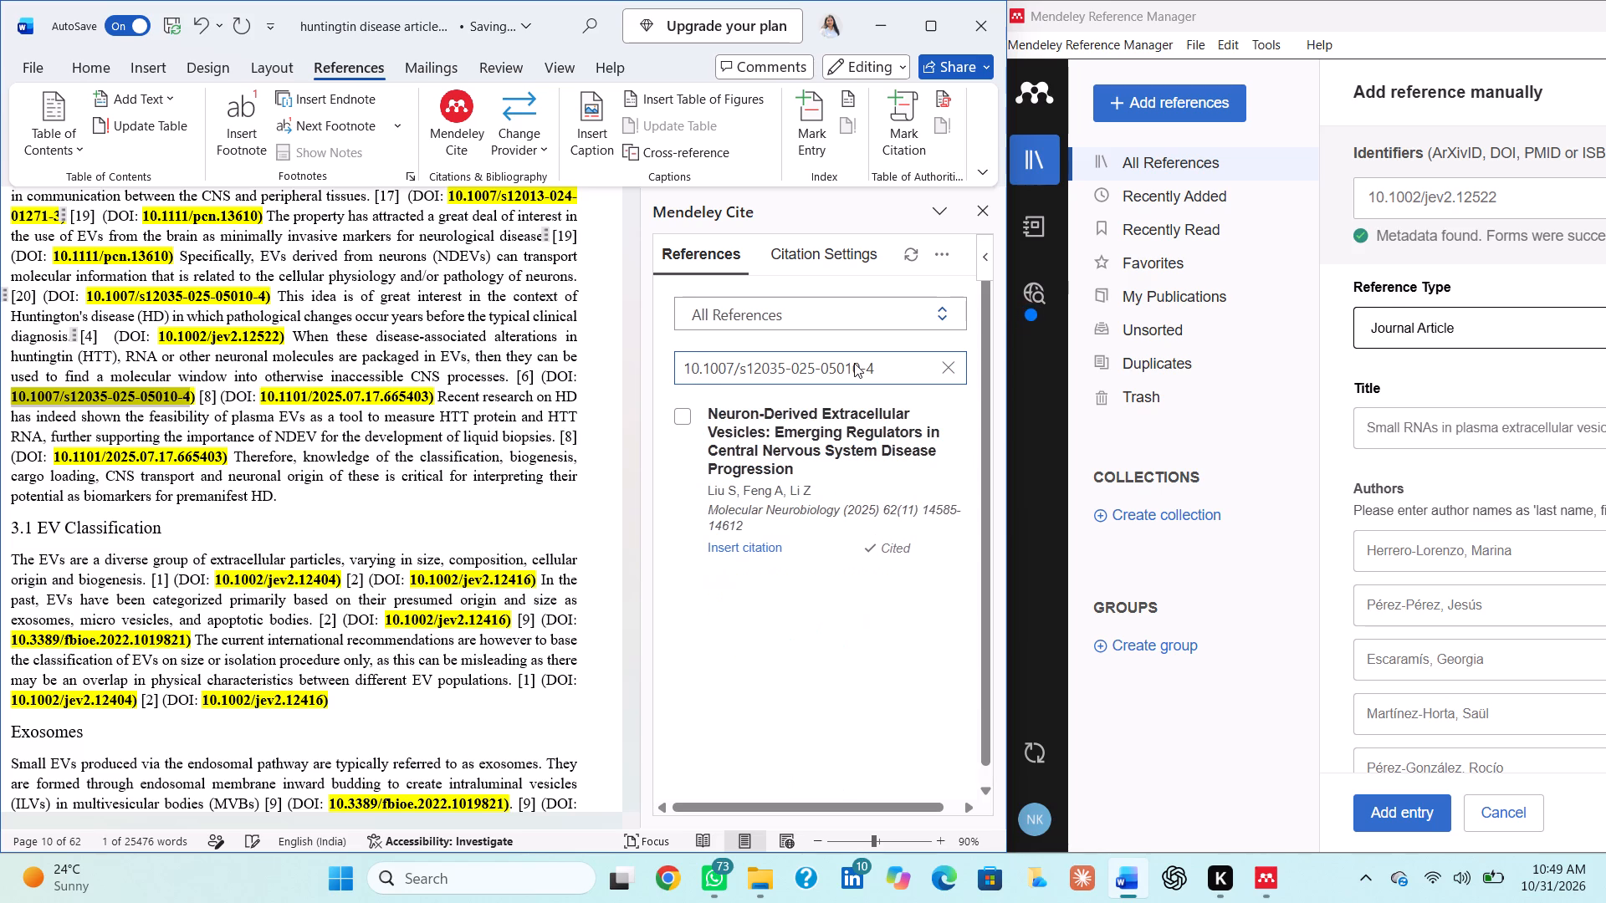
pyautogui.click(681, 420)
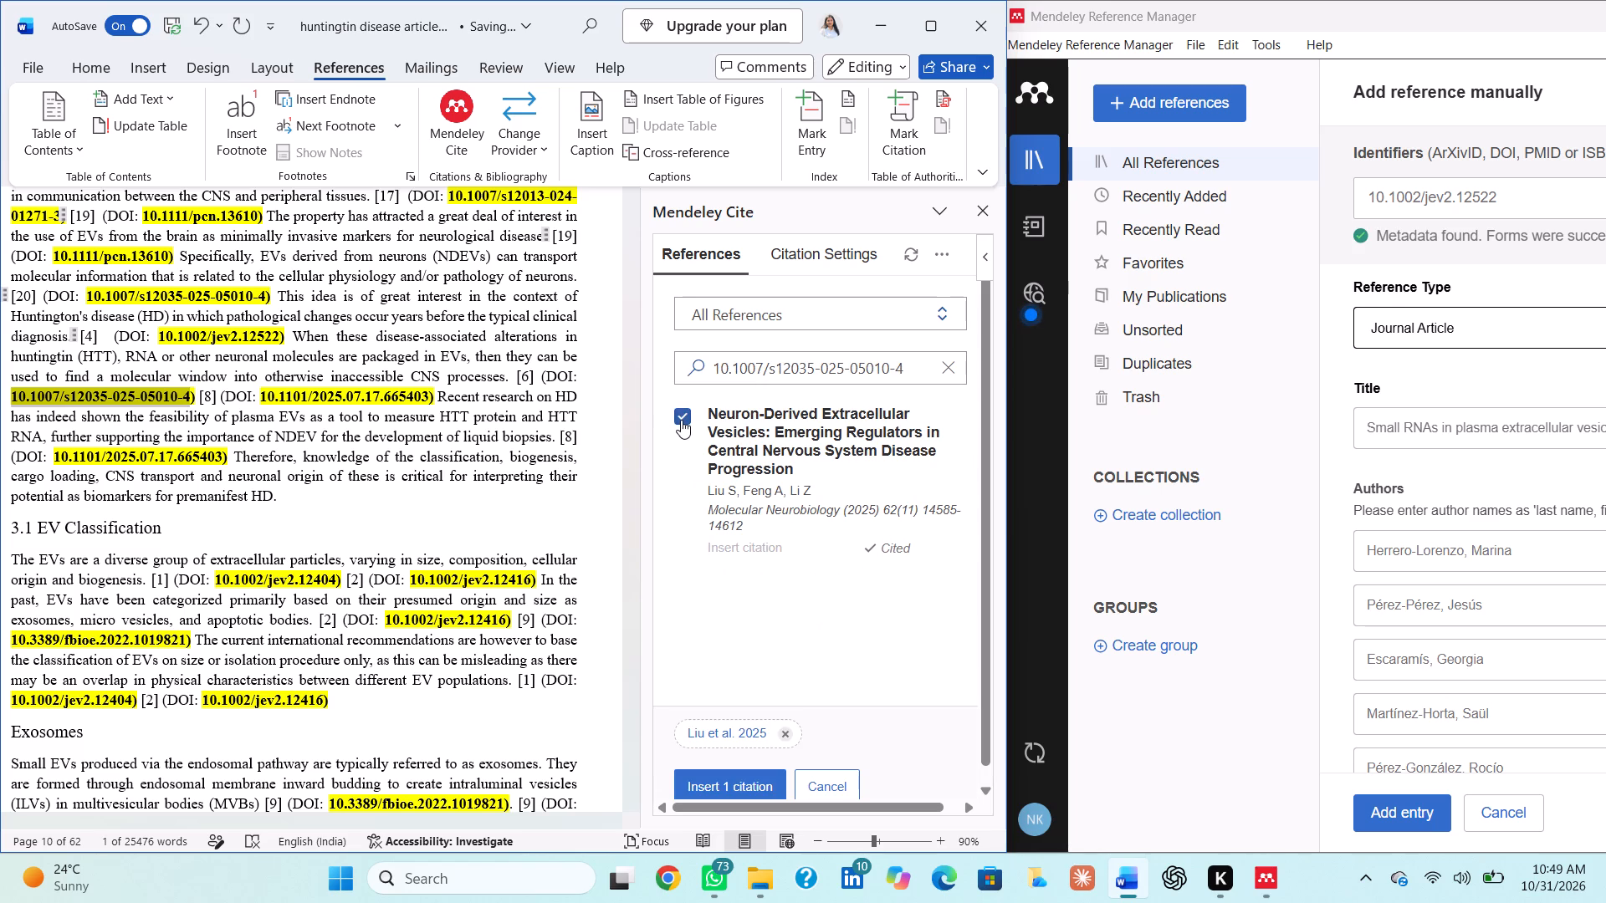
pyautogui.click(537, 383)
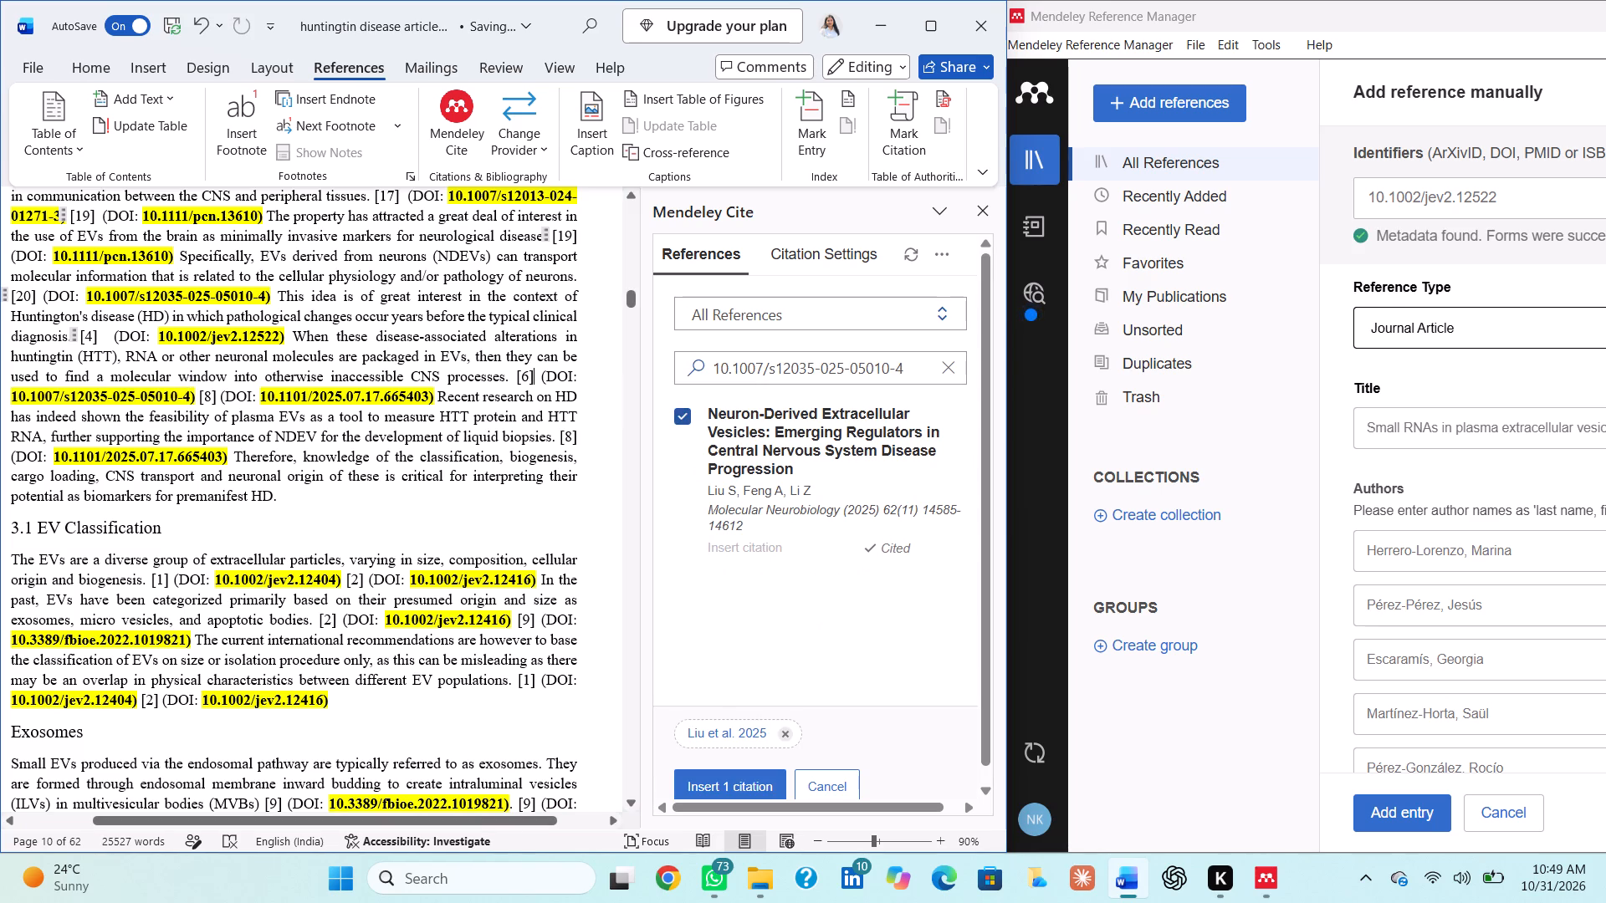
pyautogui.press('BackSpace')
pyautogui.press('BackSpace')
pyautogui.press('BackSpace')
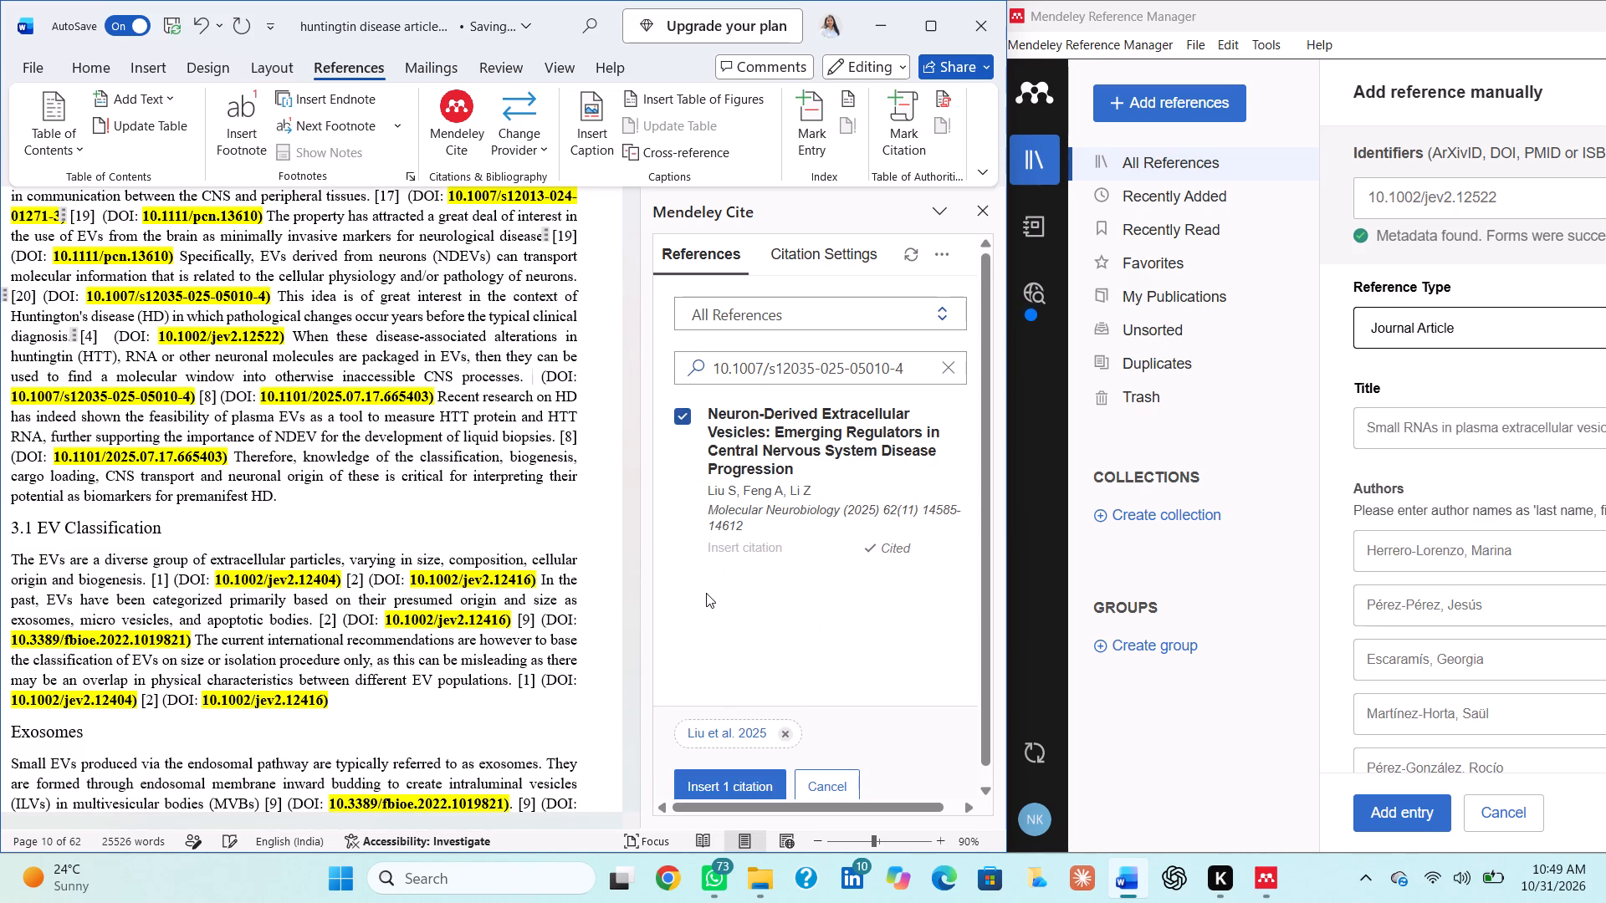
pyautogui.click(709, 789)
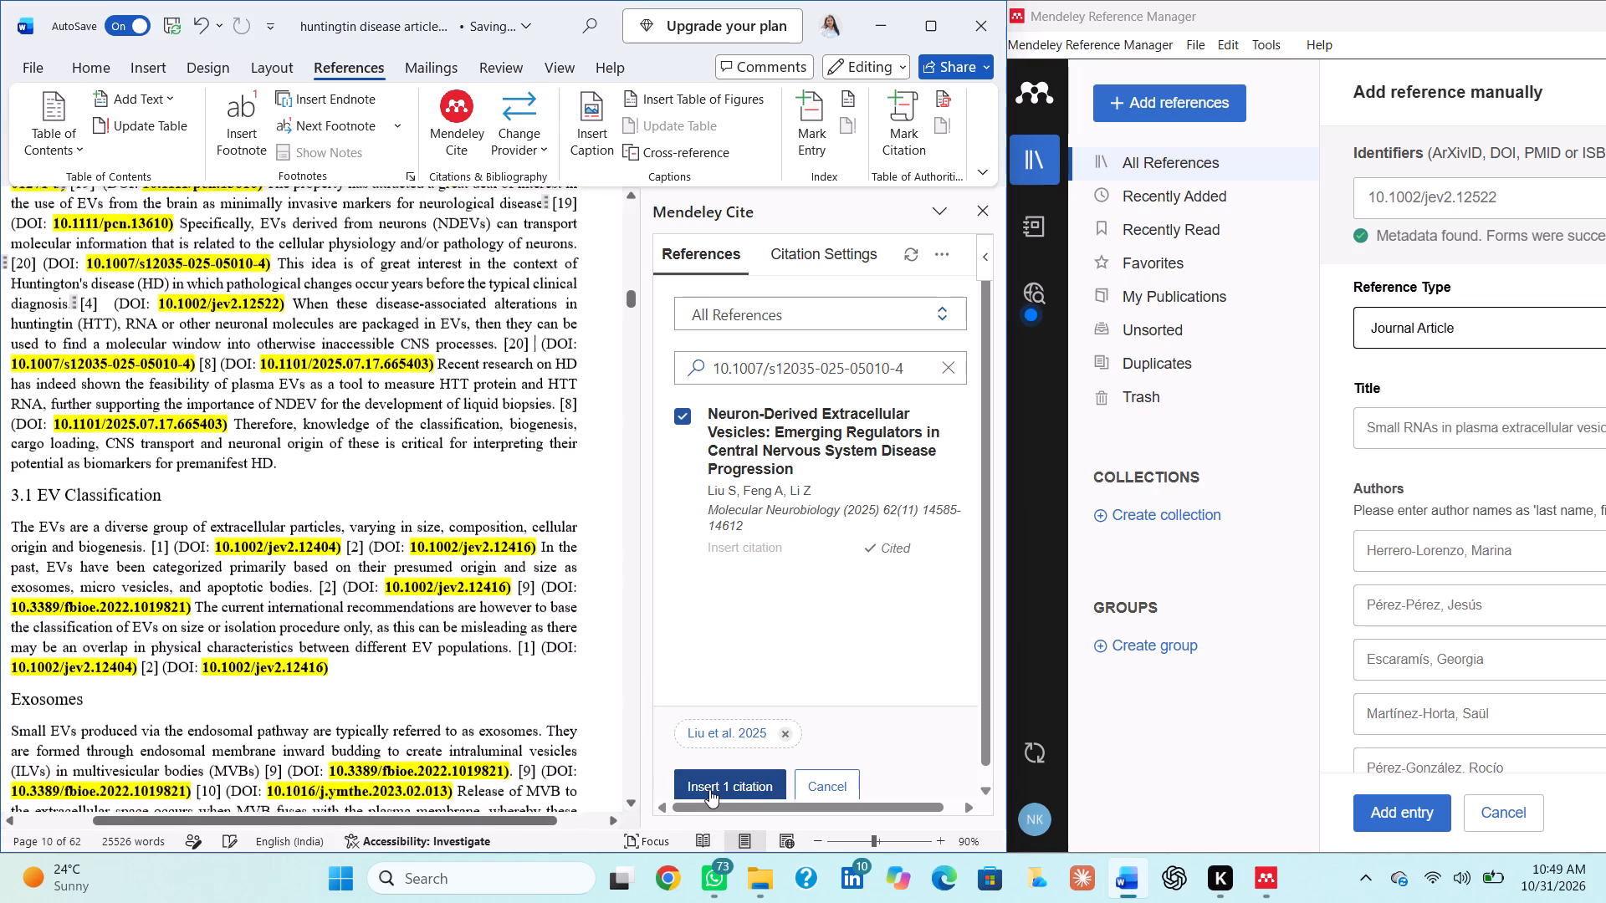
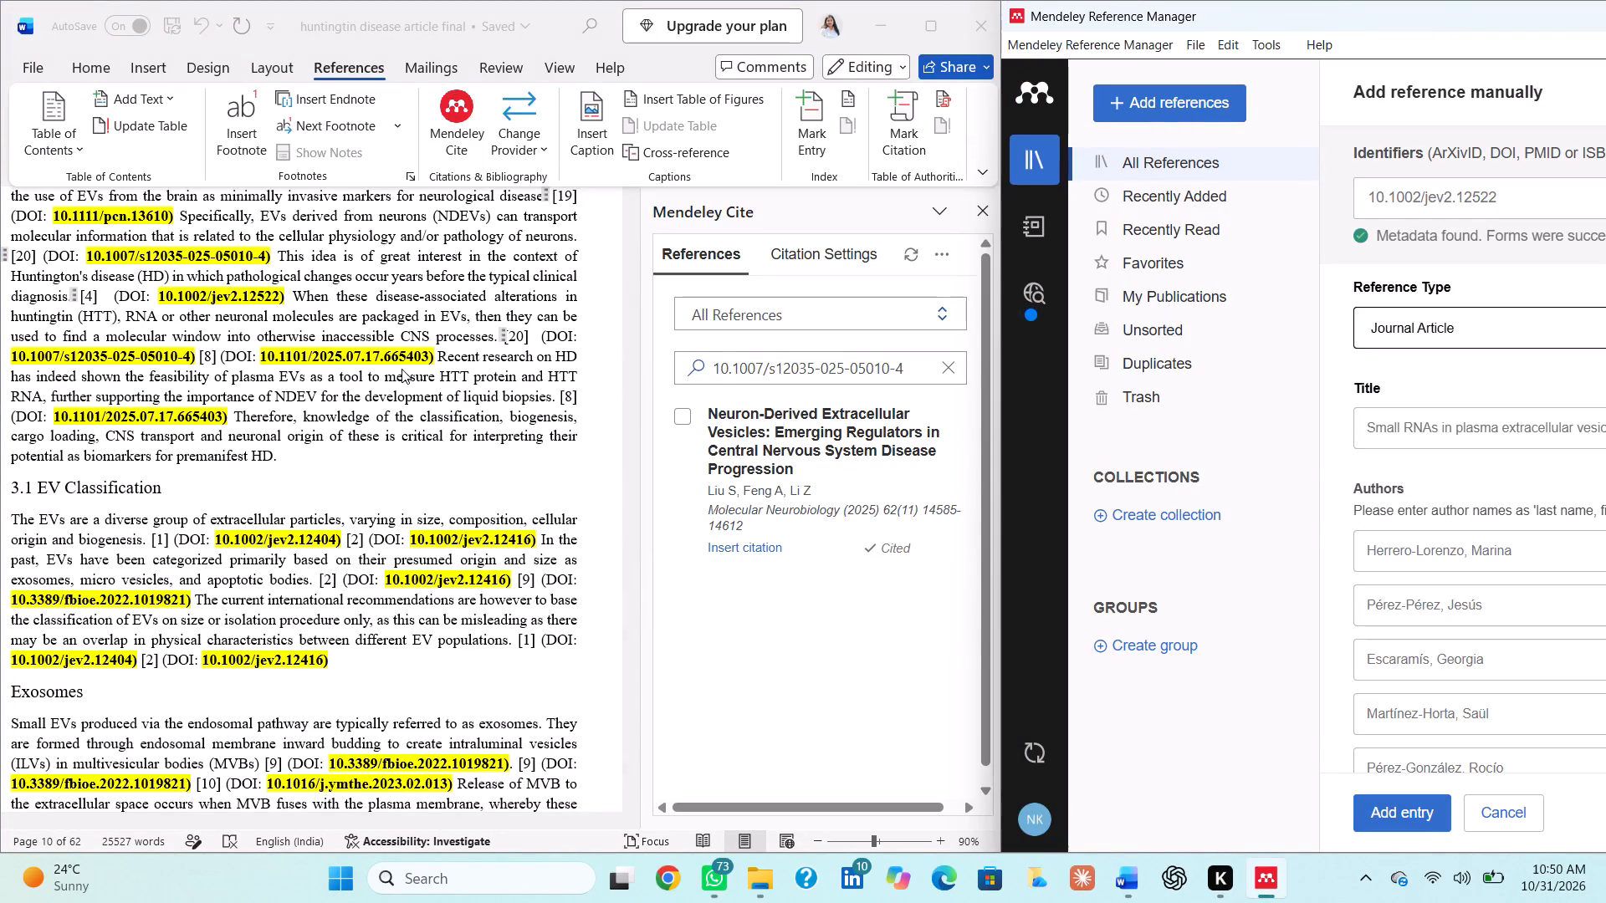
pyautogui.click(213, 355)
pyautogui.click(216, 355)
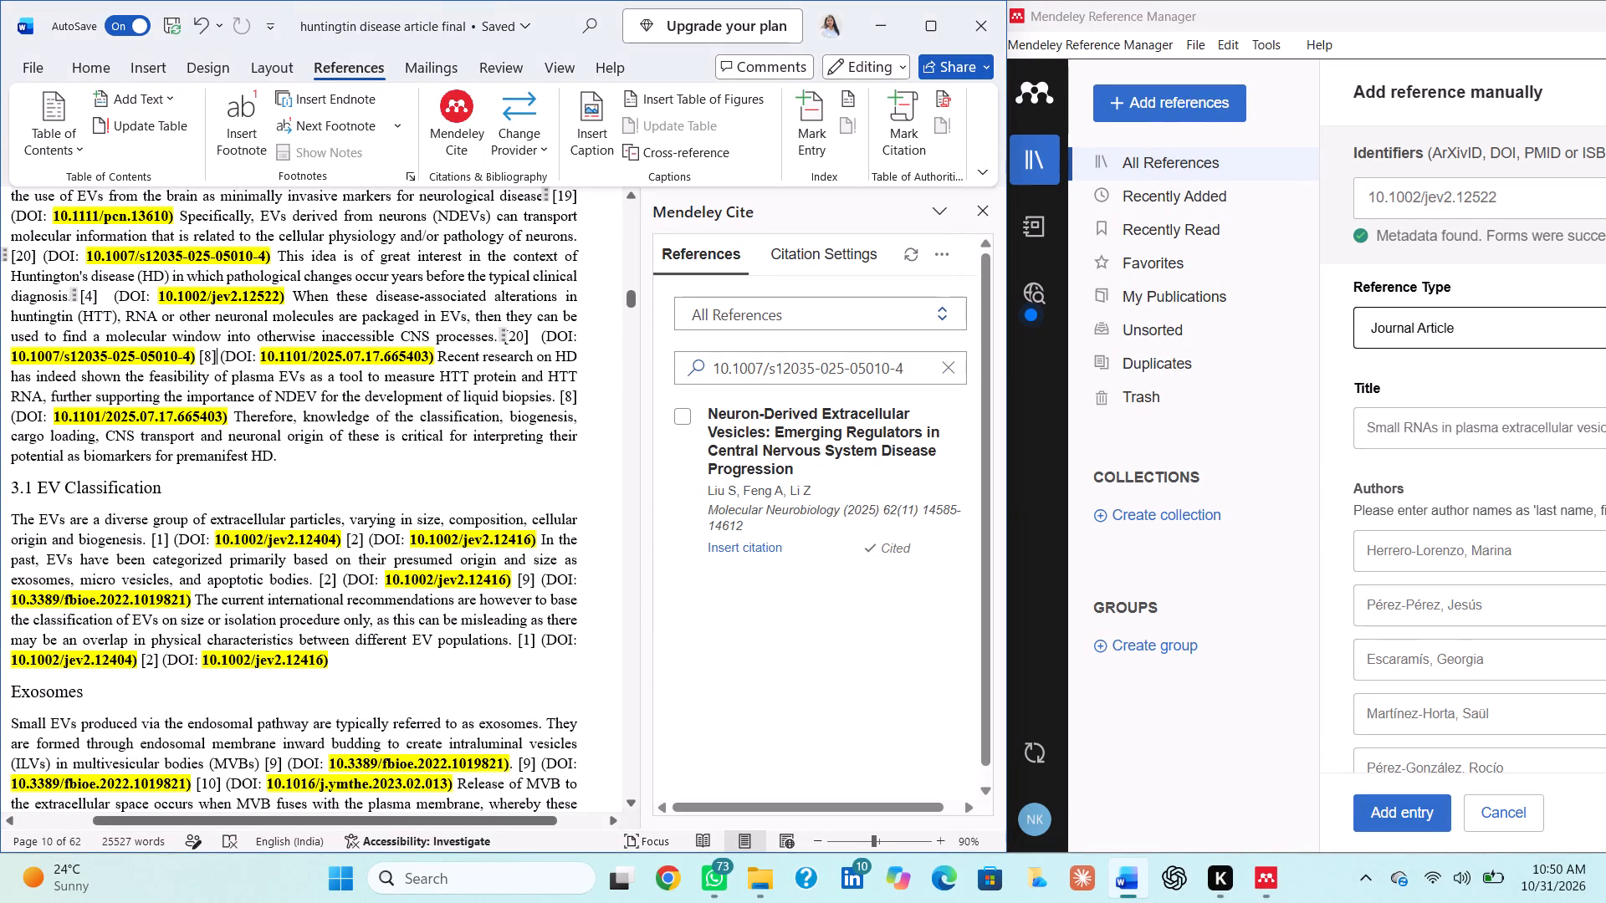
pyautogui.press('BackSpace')
pyautogui.press('BackSpace')
pyautogui.press('BackSpace')
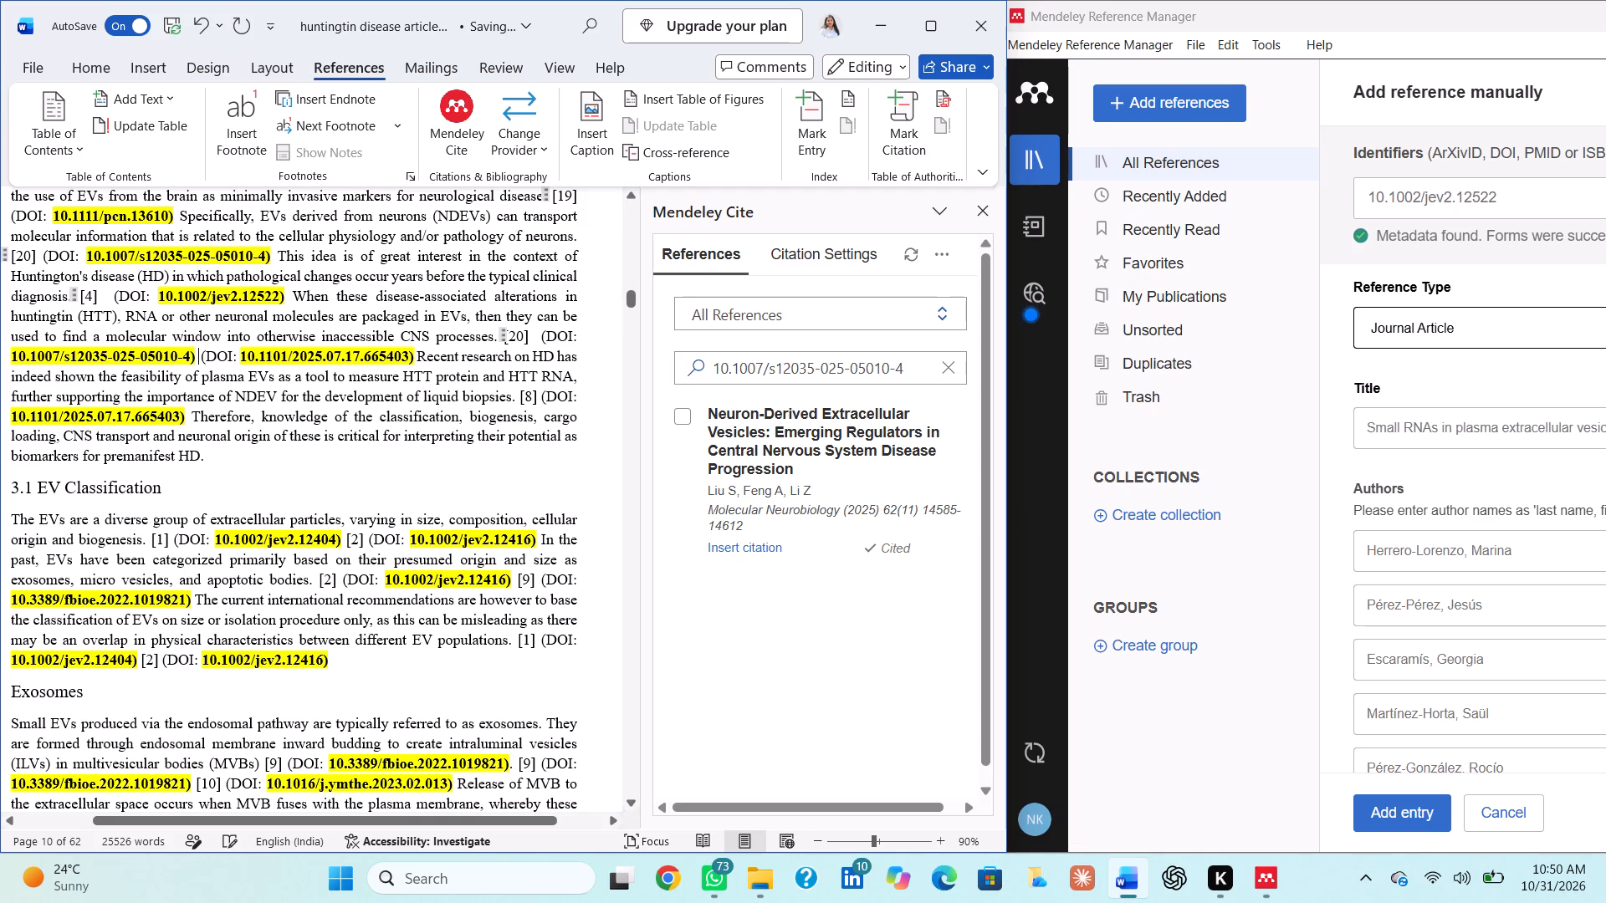
# Copy the first DOI 10.1101/2025.07.17.665403 from the article and search Mendeley Cite for it.
pyautogui.moveTo(239, 354); pyautogui.dragTo(392, 360)
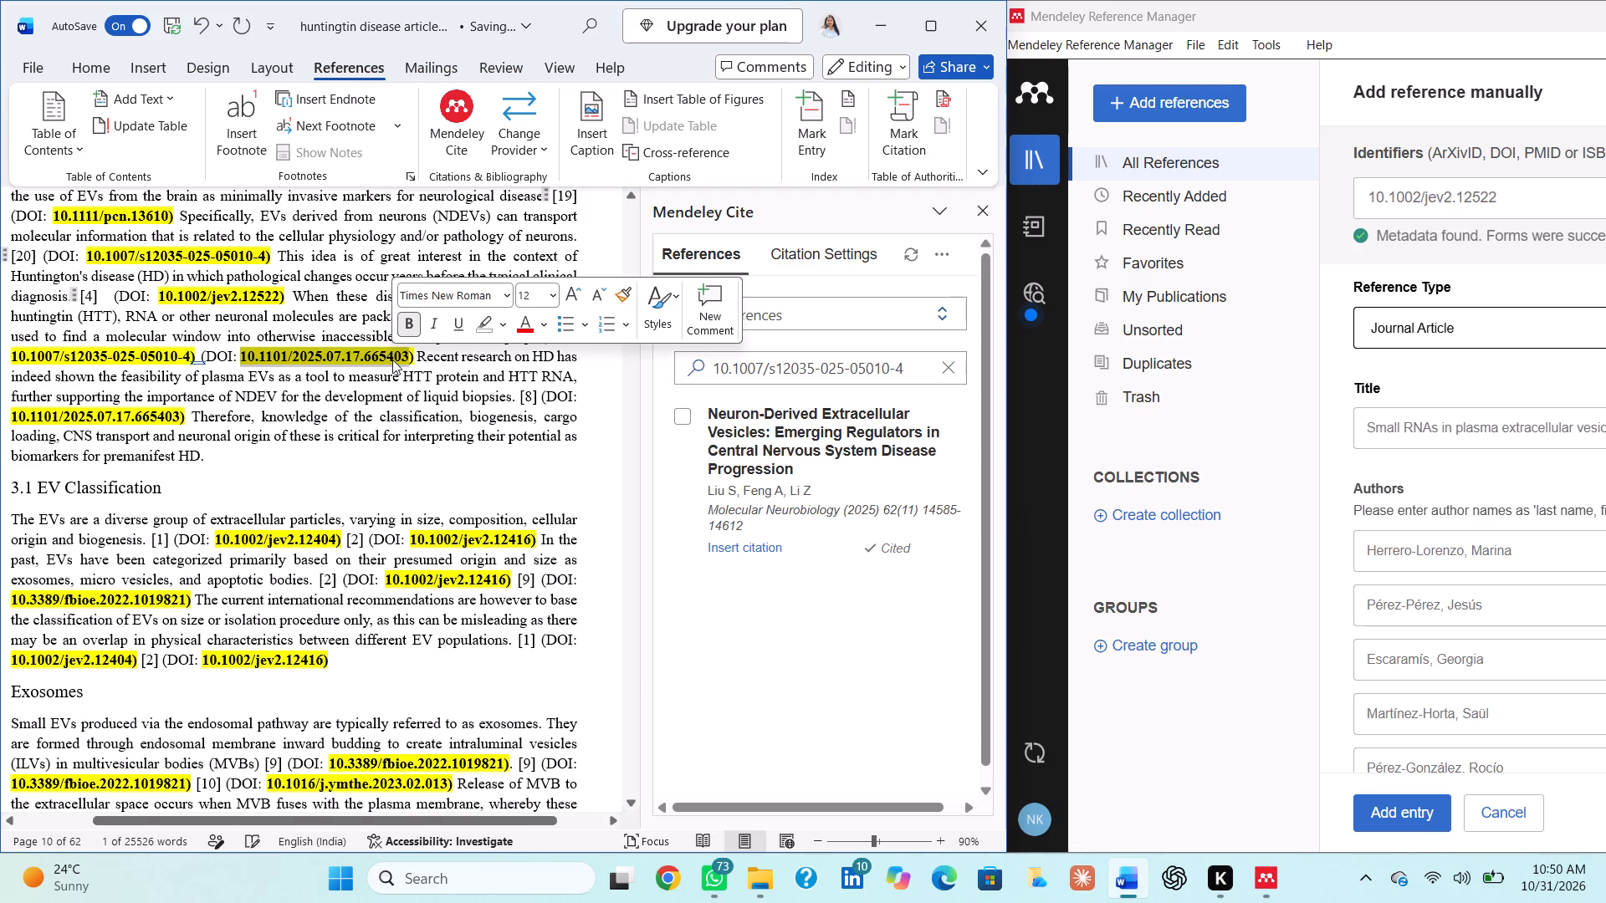
pyautogui.hotkey('ctrl', 'c')
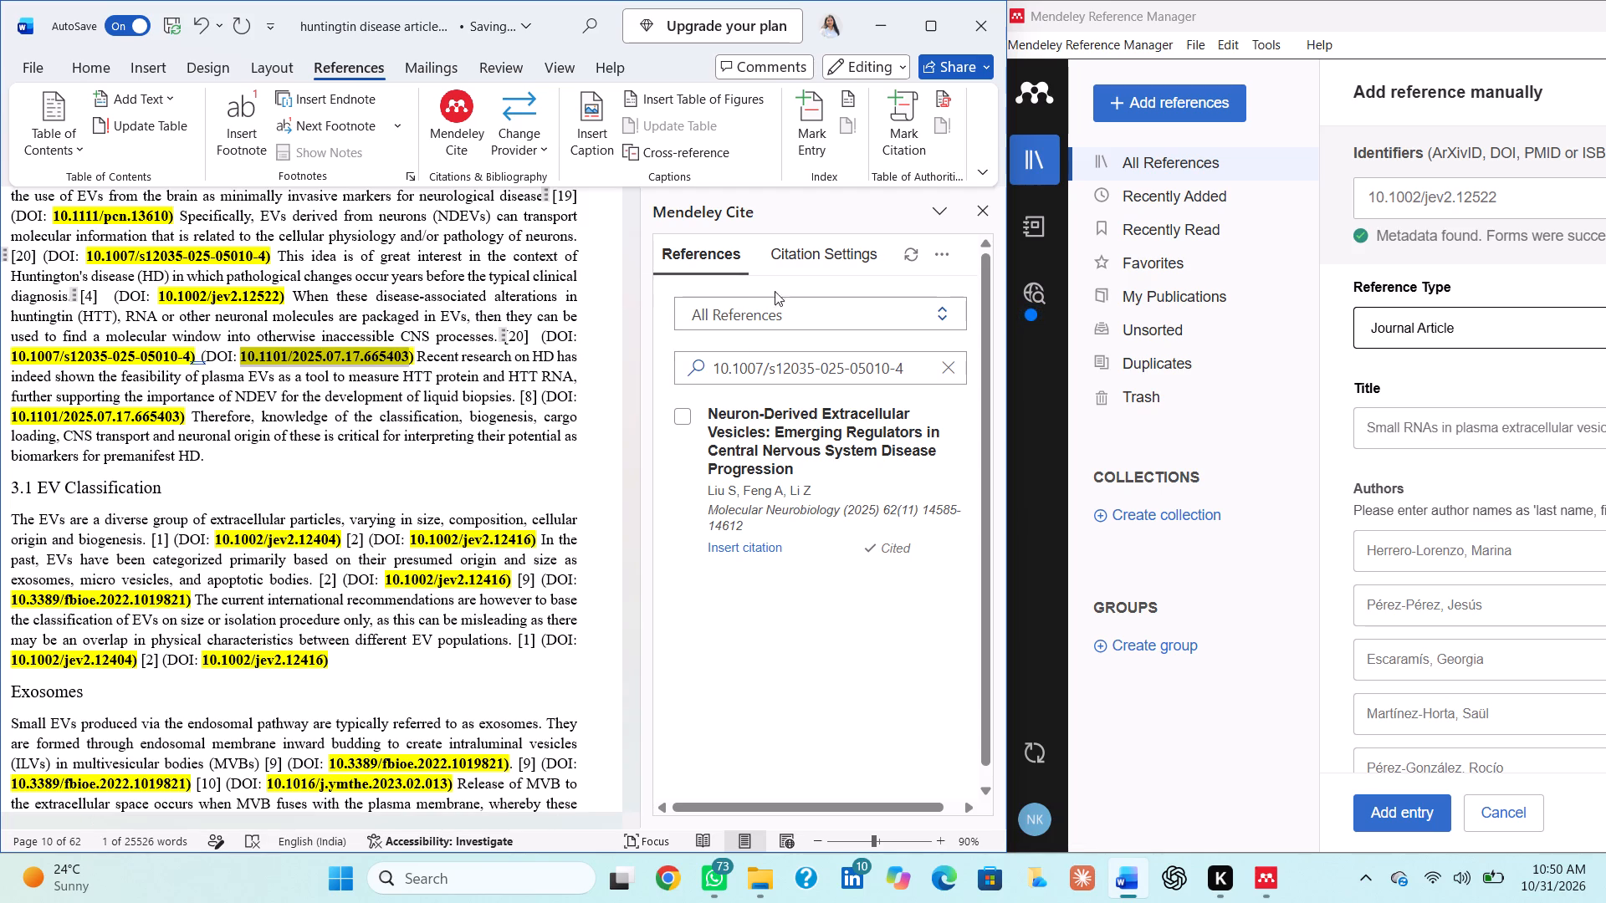
pyautogui.click(949, 360)
pyautogui.click(899, 368)
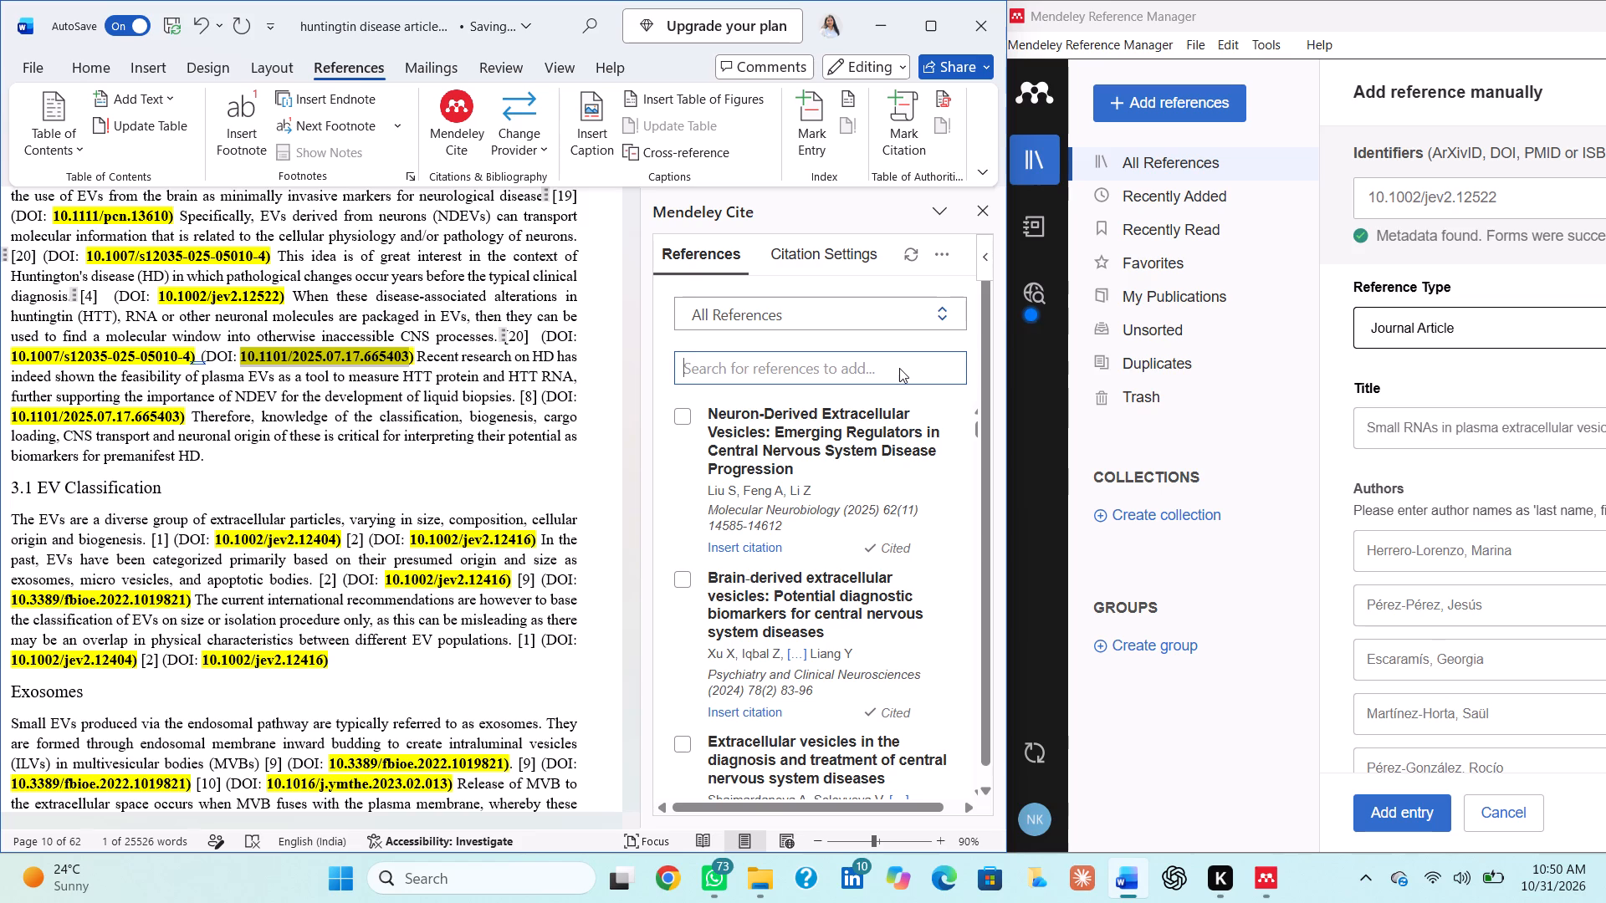
pyautogui.hotkey('ctrl', 'v')
pyautogui.press('Return')
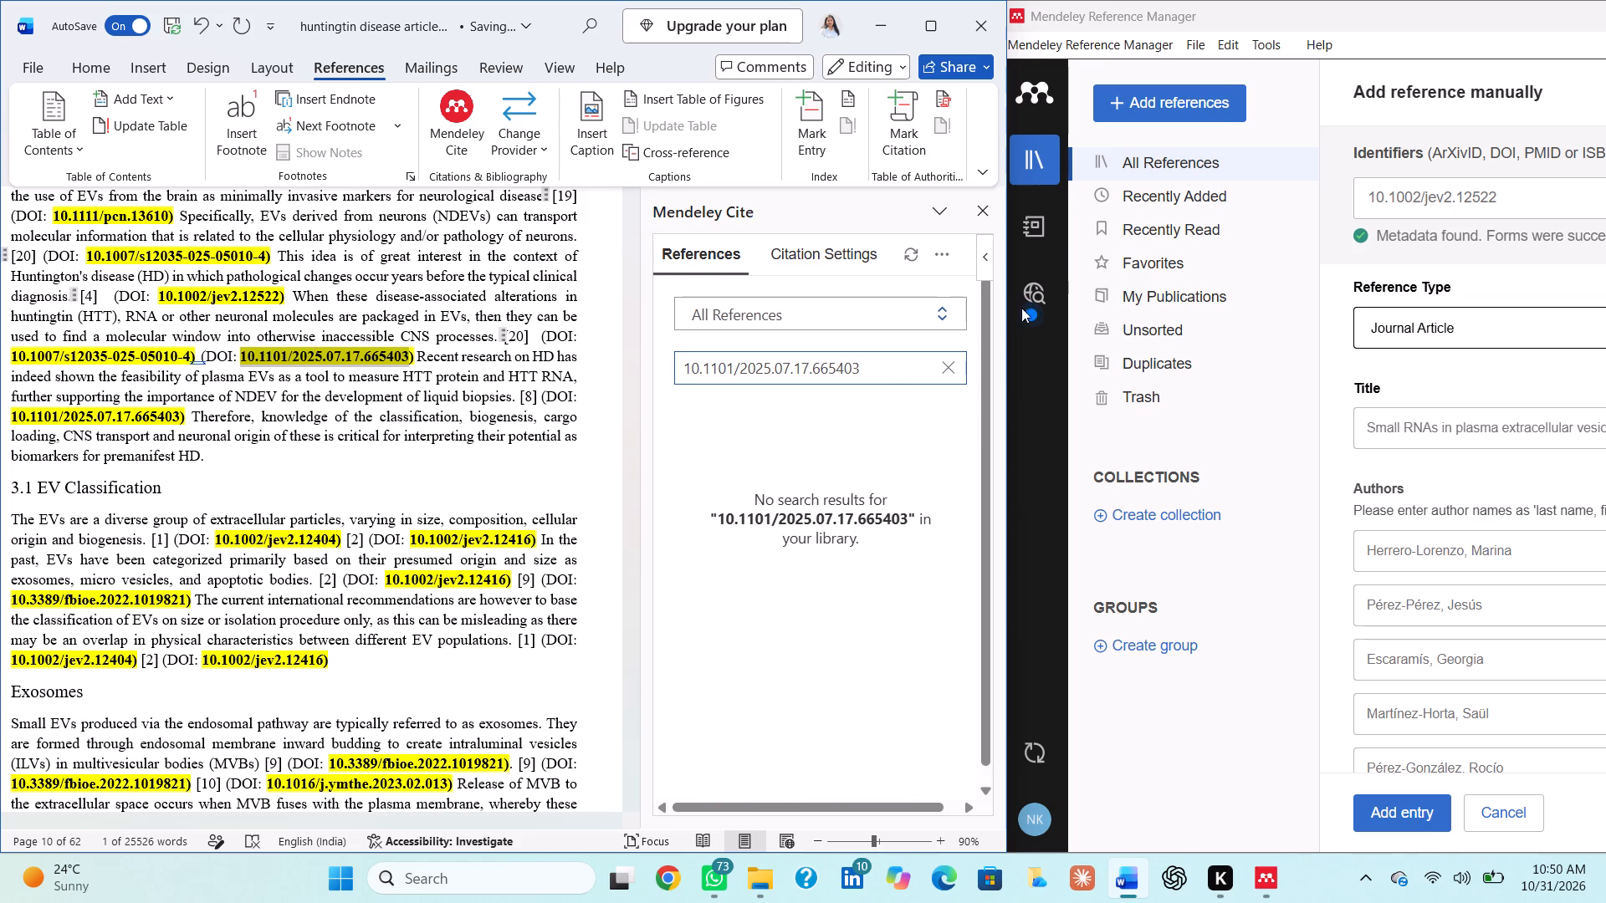
# In Mendeley Reference Manager, look up 10.1101/2025.07.17.665403 as a manual reference and add the entry, clearing the Mendeley Cite search.
pyautogui.click(1145, 89)
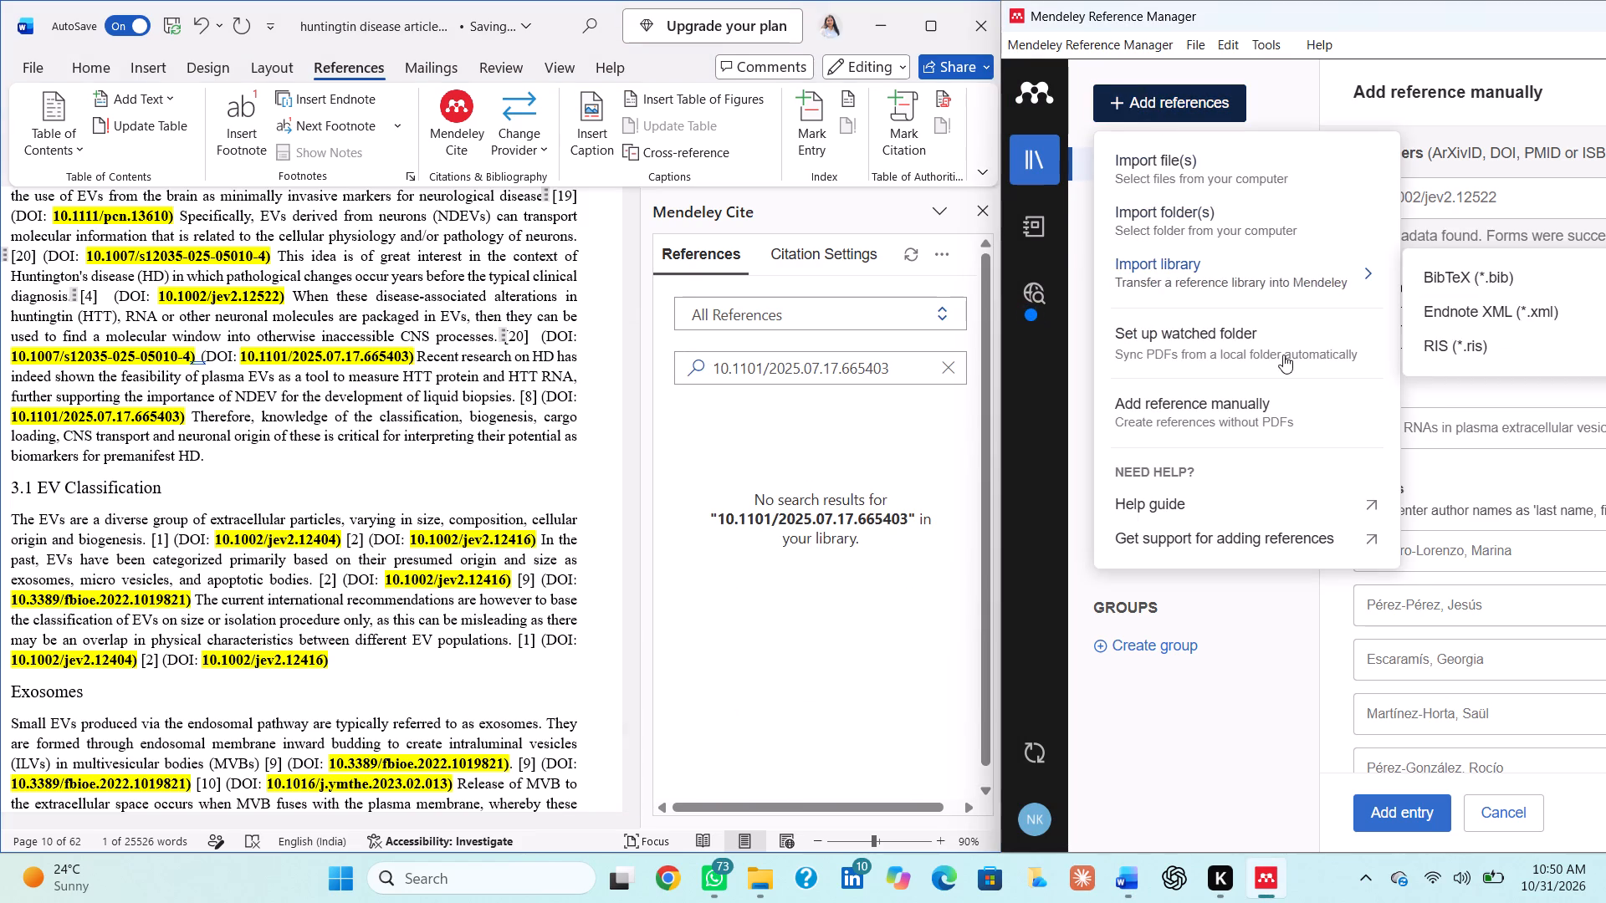
pyautogui.click(1266, 425)
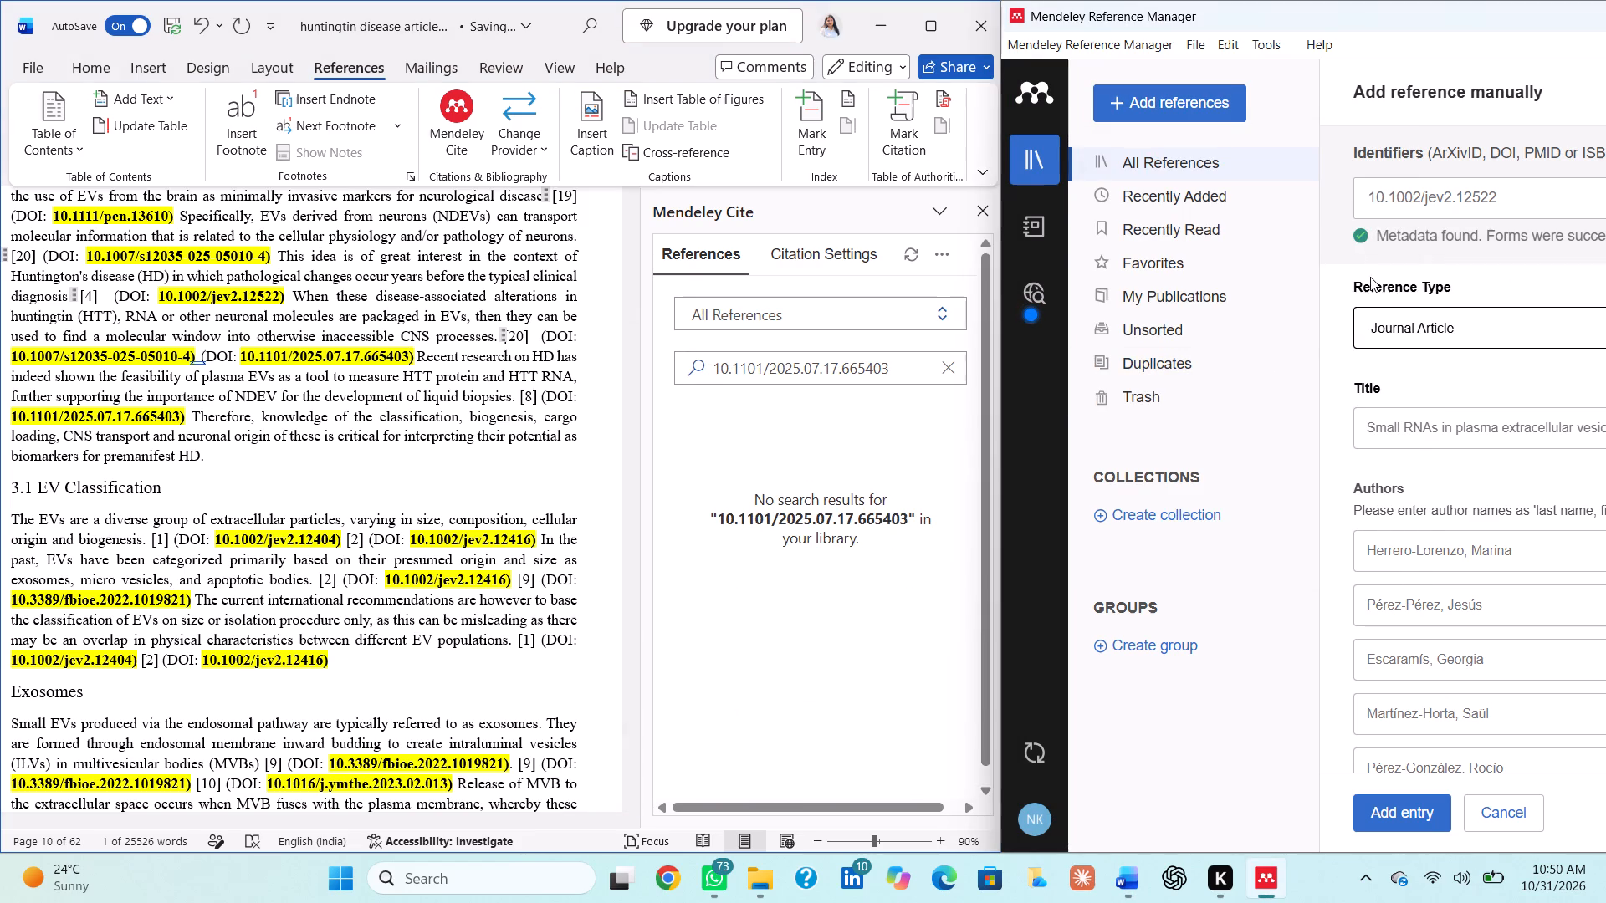
pyautogui.click(1512, 199)
pyautogui.hotkey('ctrl', 'a')
pyautogui.press('BackSpace')
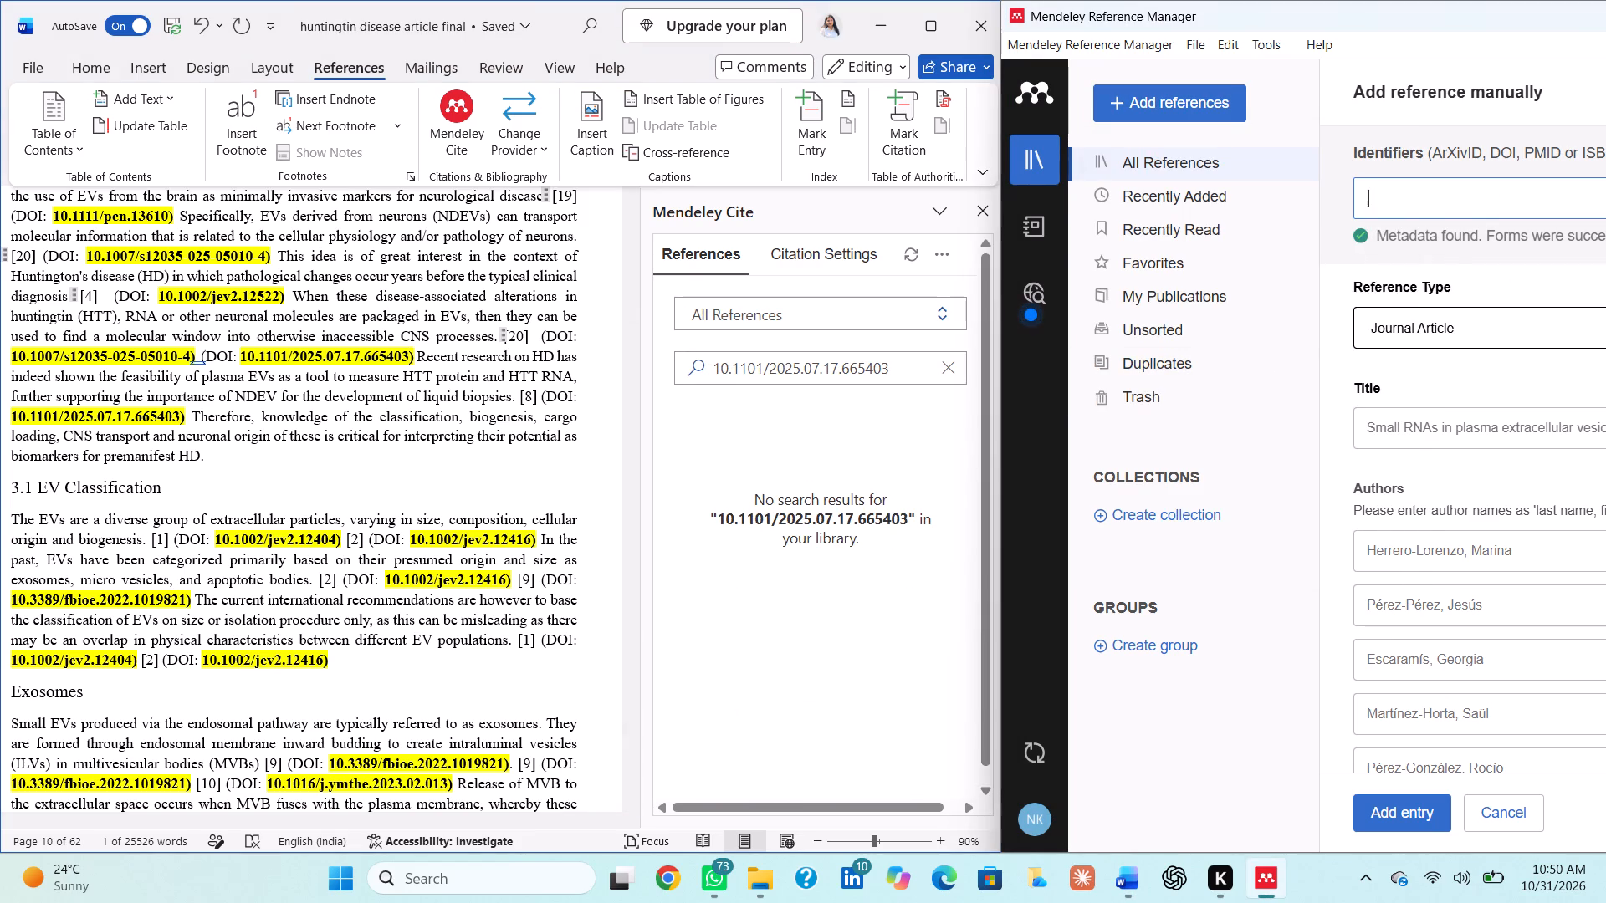
pyautogui.hotkey('ctrl', 'v')
pyautogui.press('Return')
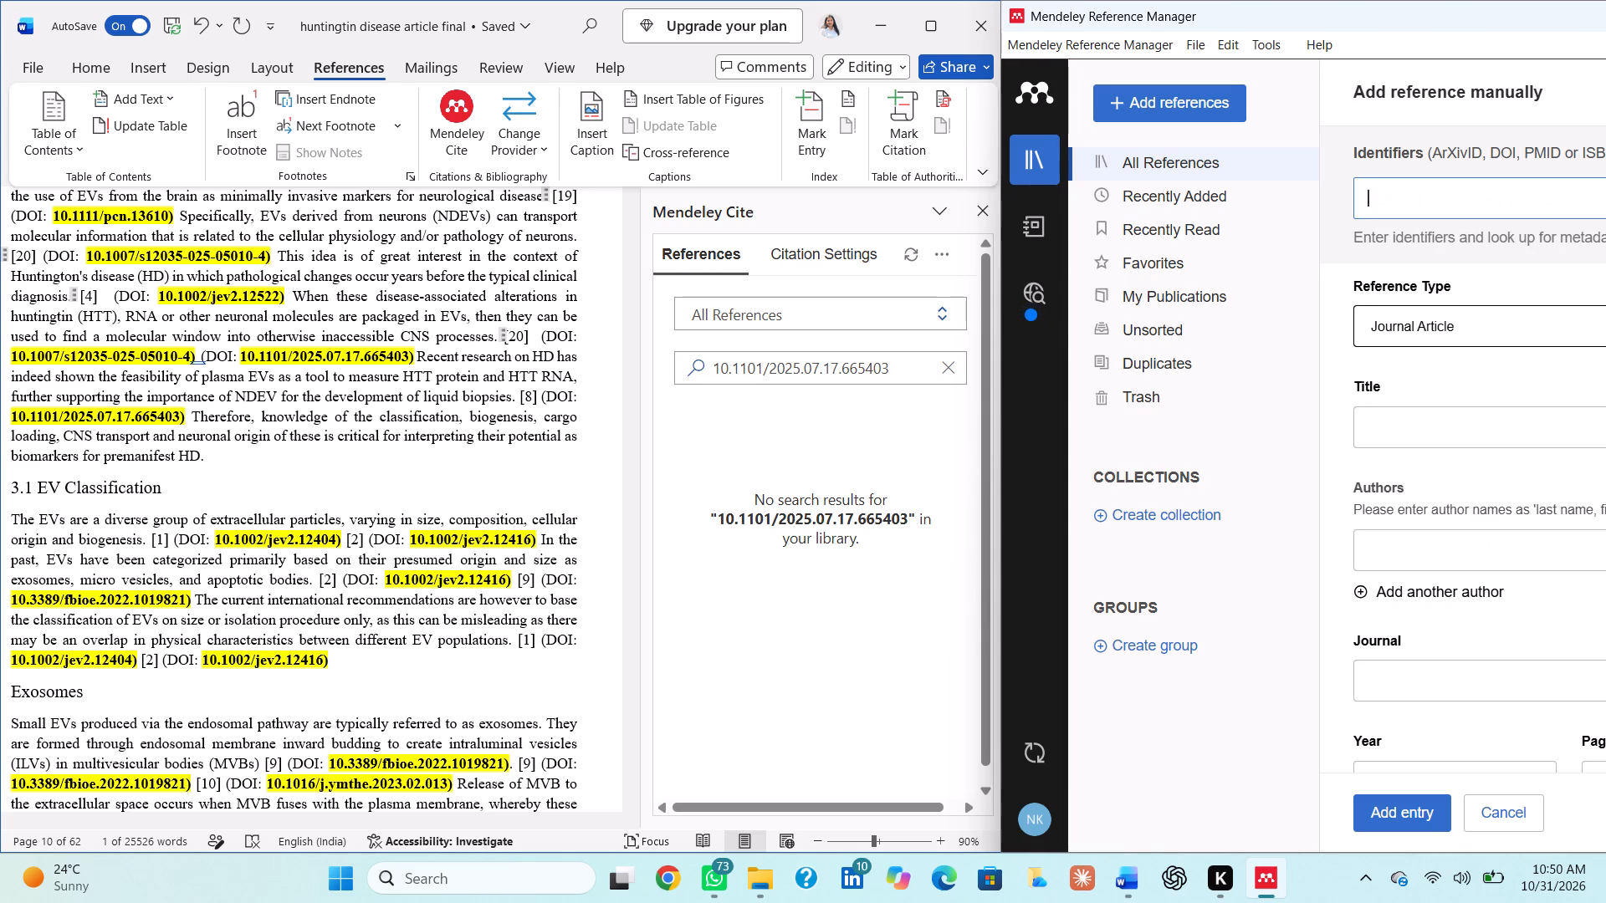
pyautogui.hotkey('ctrl', 'v')
pyautogui.press('Return')
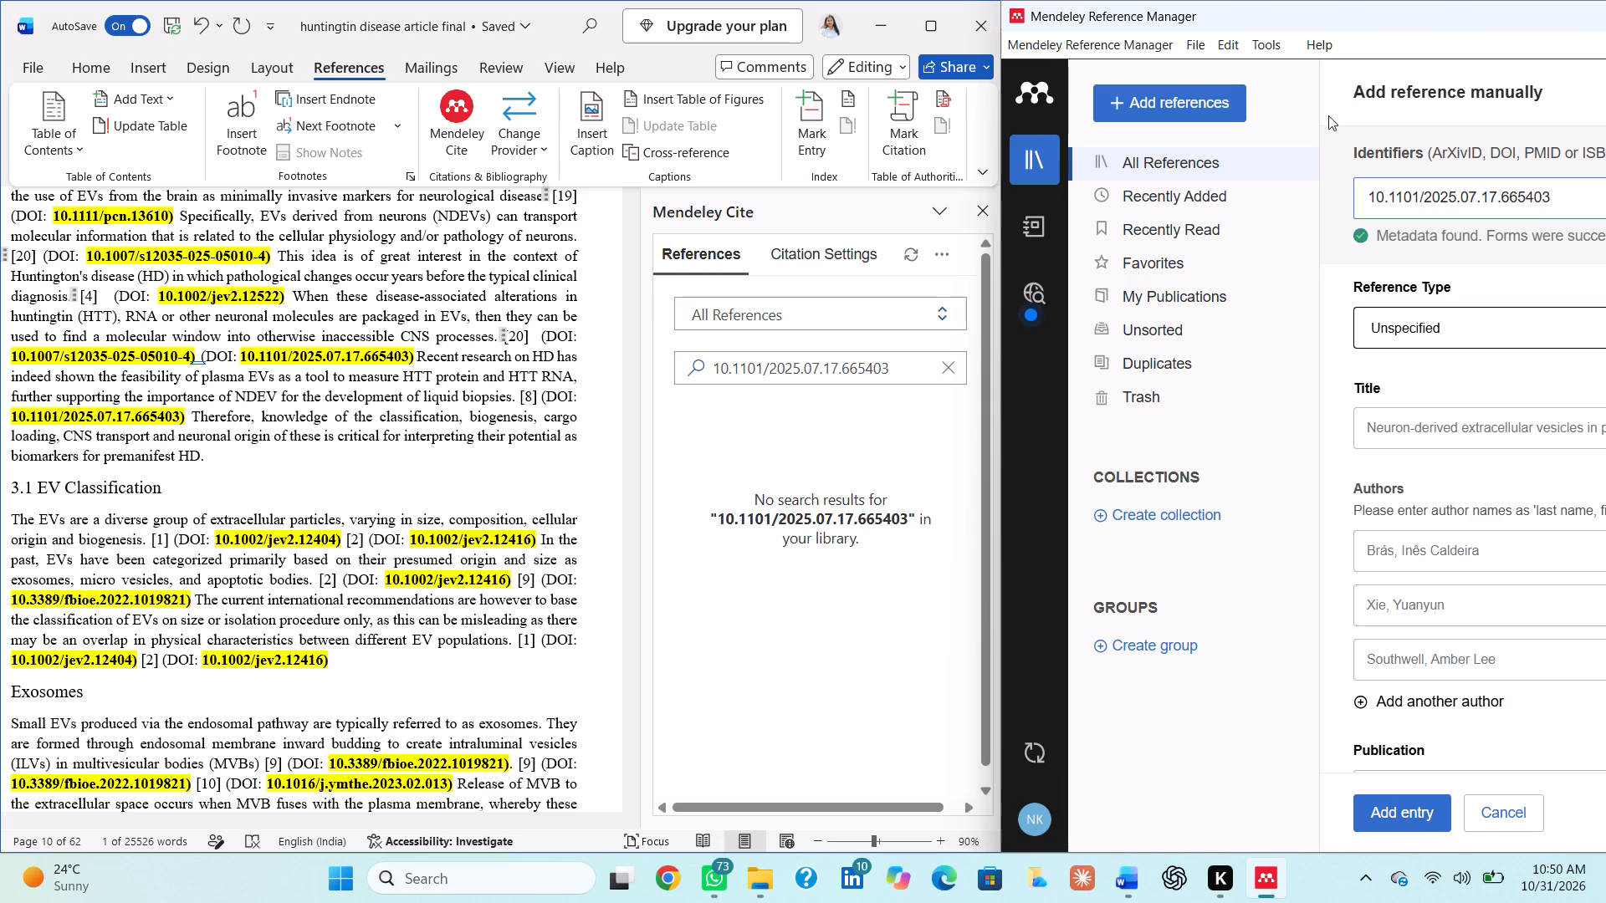
pyautogui.moveTo(996, 413); pyautogui.dragTo(959, 413)
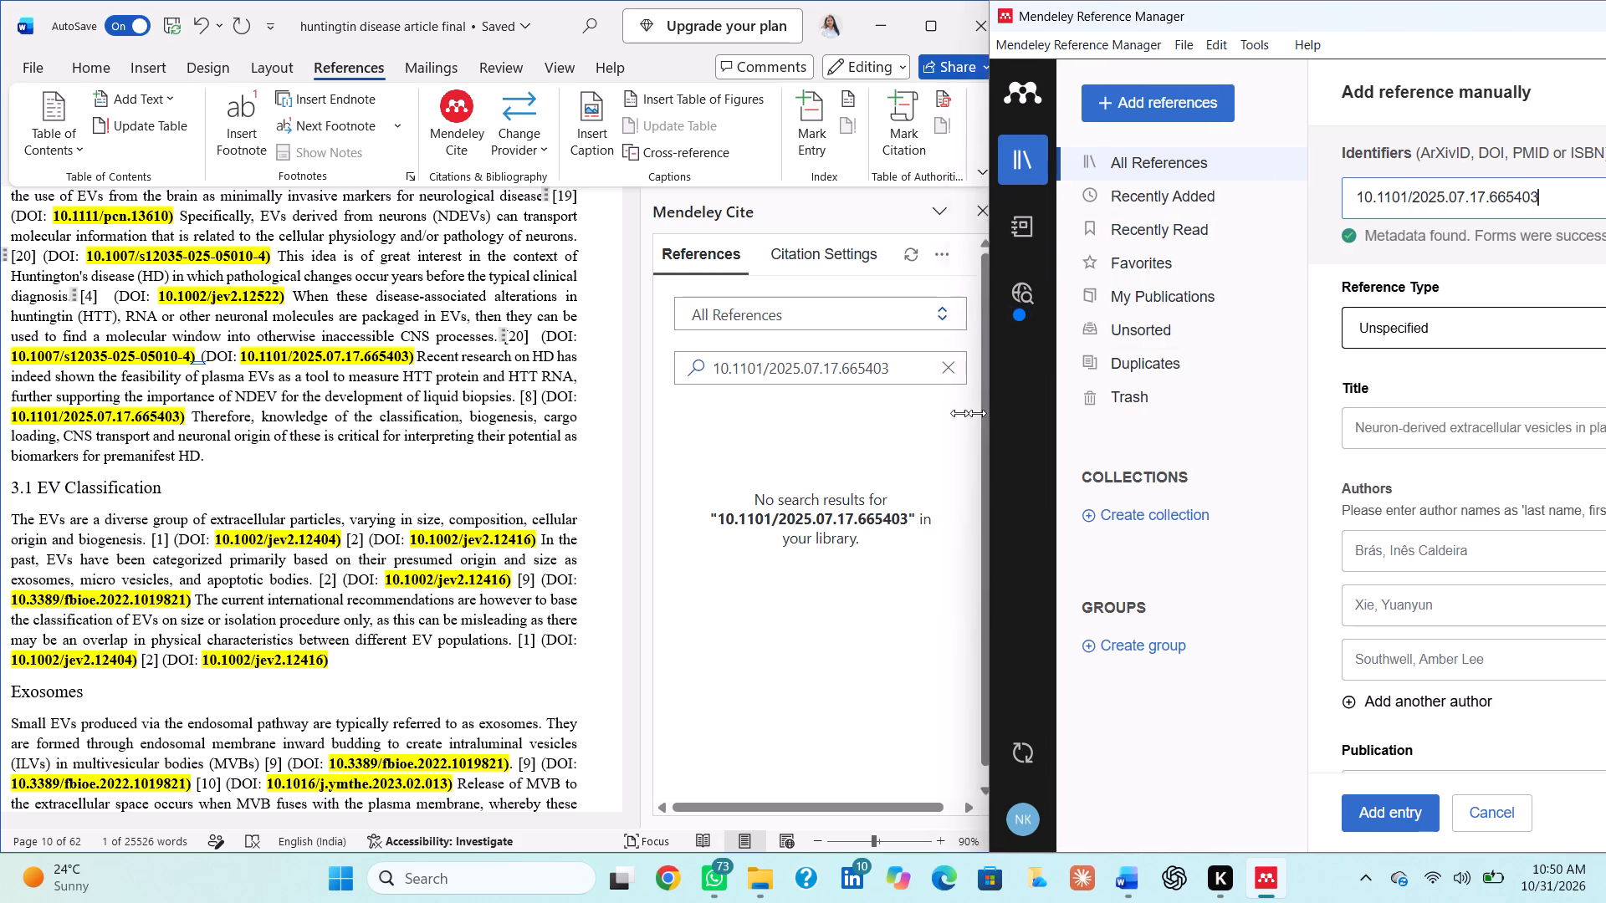
pyautogui.moveTo(959, 413); pyautogui.dragTo(741, 421)
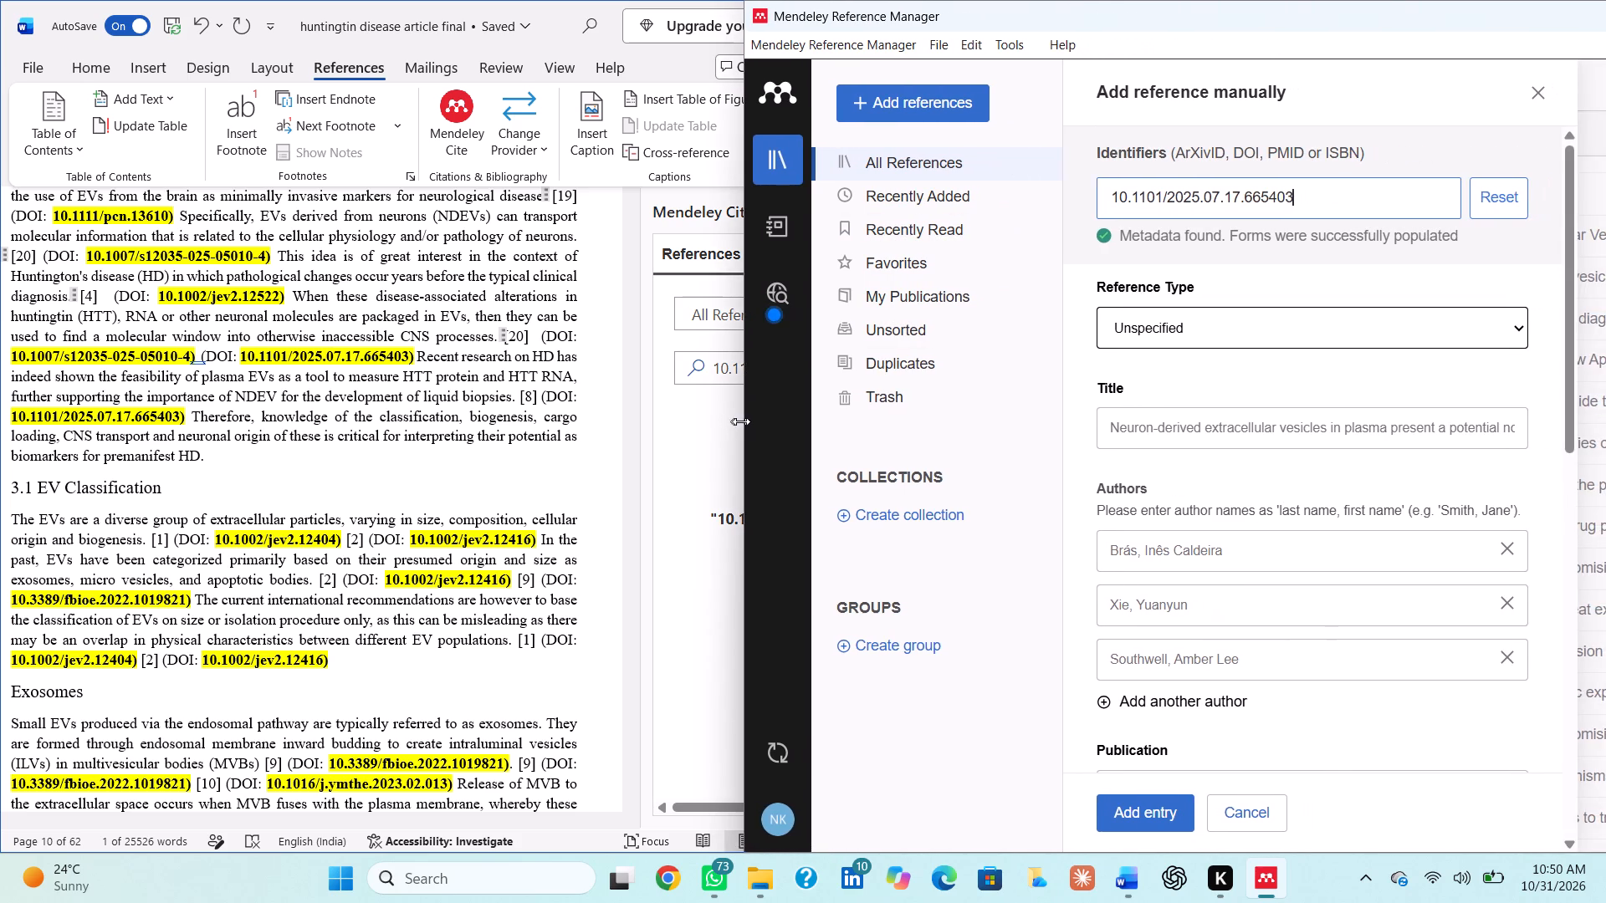
pyautogui.moveTo(741, 421); pyautogui.dragTo(1076, 446)
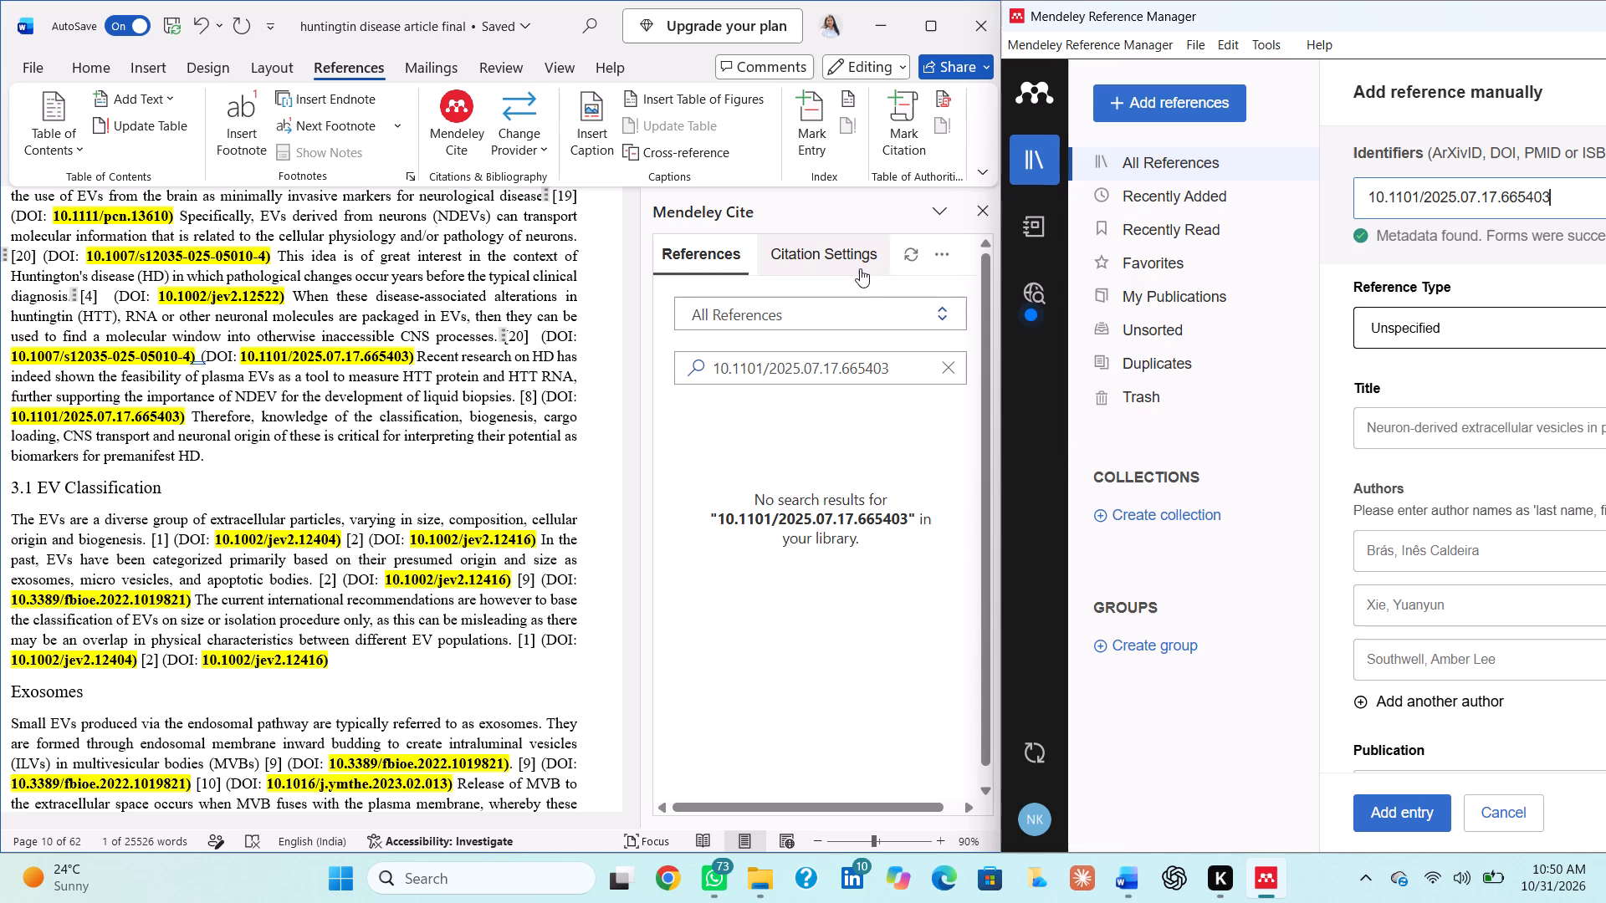
pyautogui.click(953, 374)
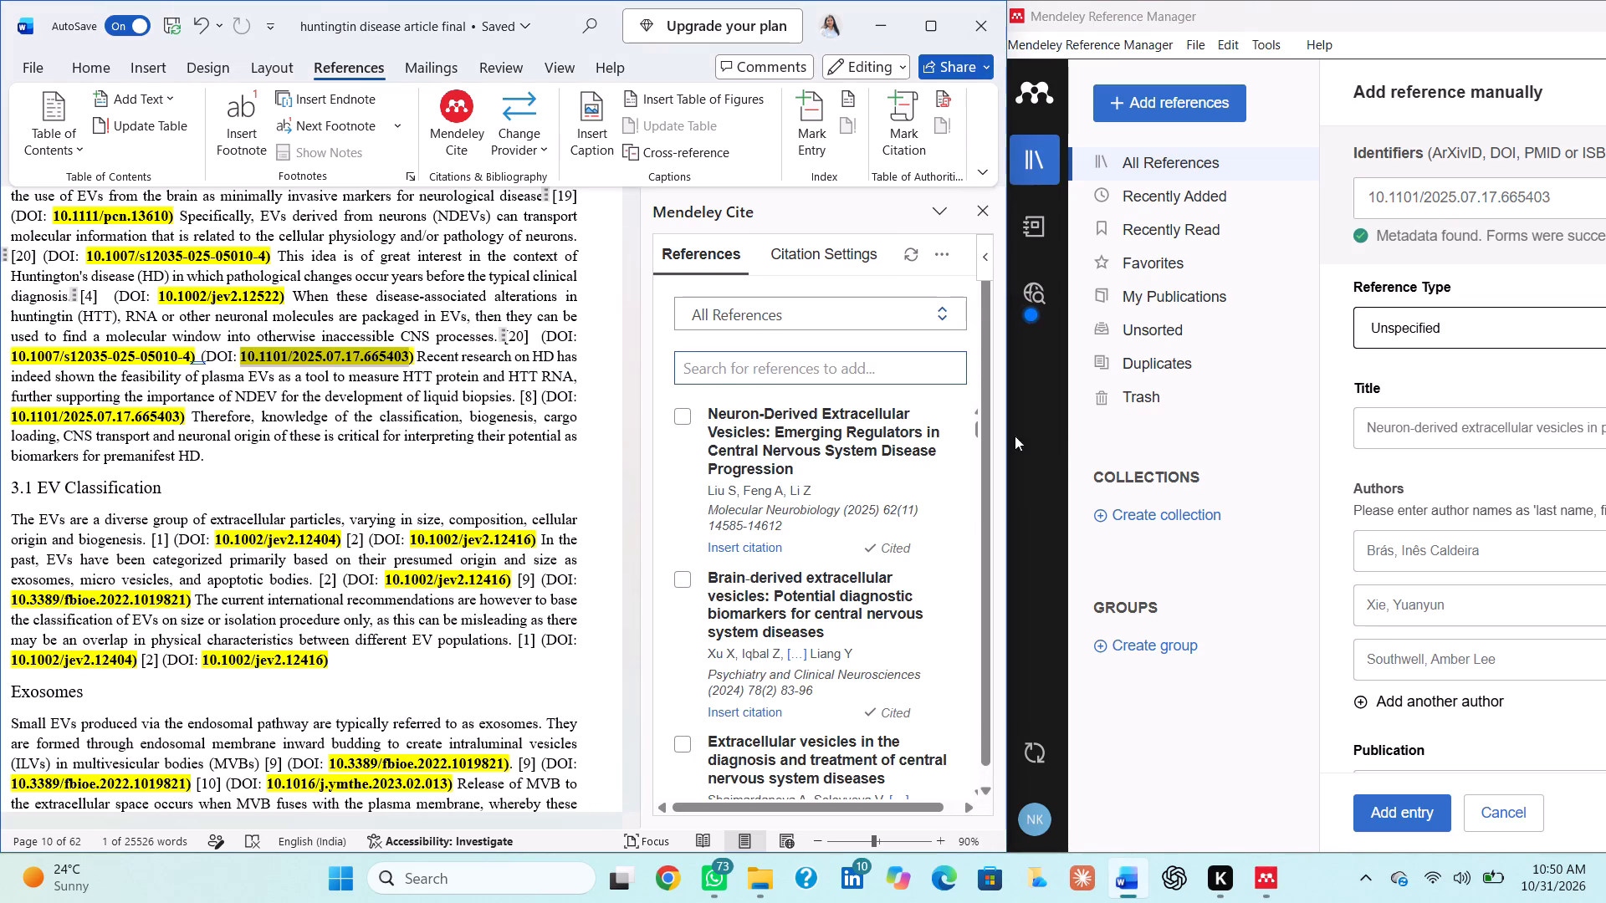
pyautogui.click(1403, 811)
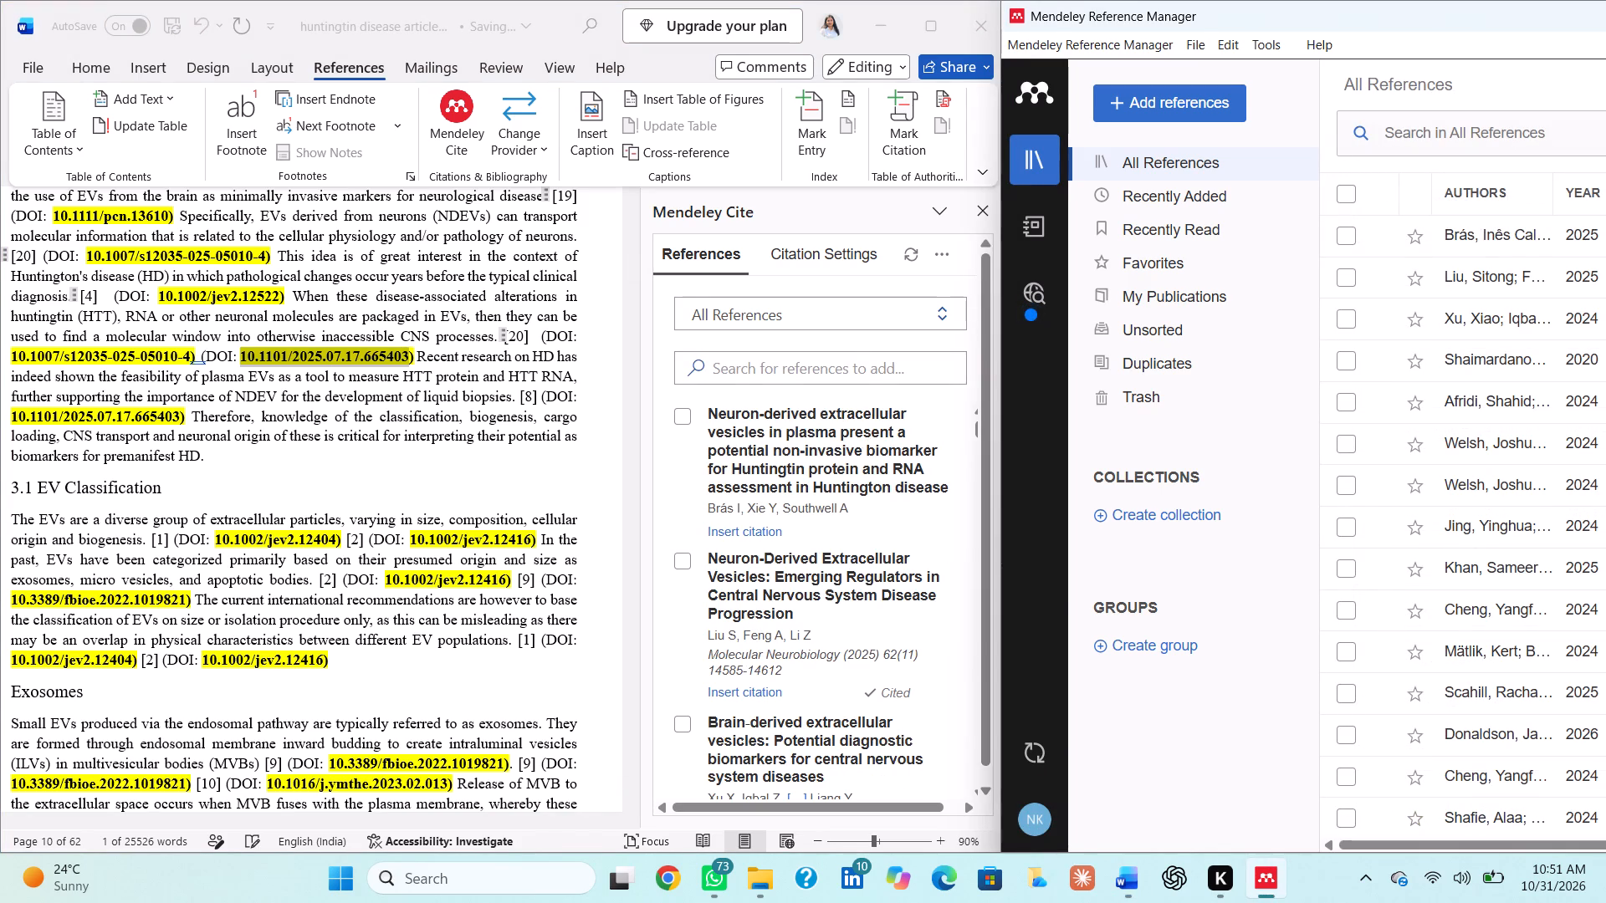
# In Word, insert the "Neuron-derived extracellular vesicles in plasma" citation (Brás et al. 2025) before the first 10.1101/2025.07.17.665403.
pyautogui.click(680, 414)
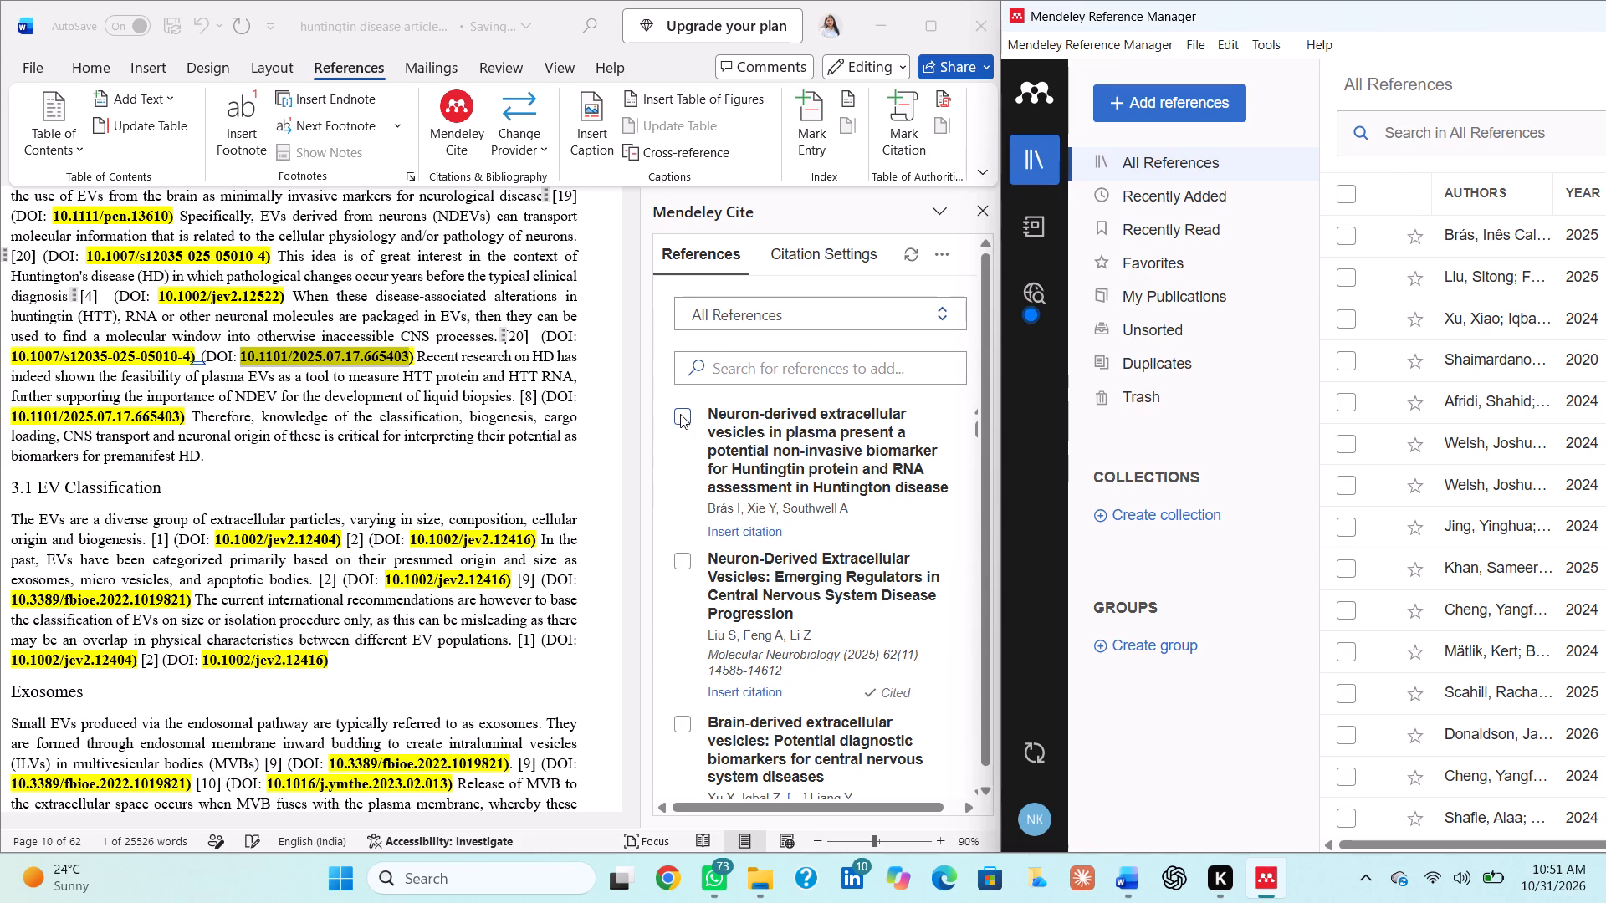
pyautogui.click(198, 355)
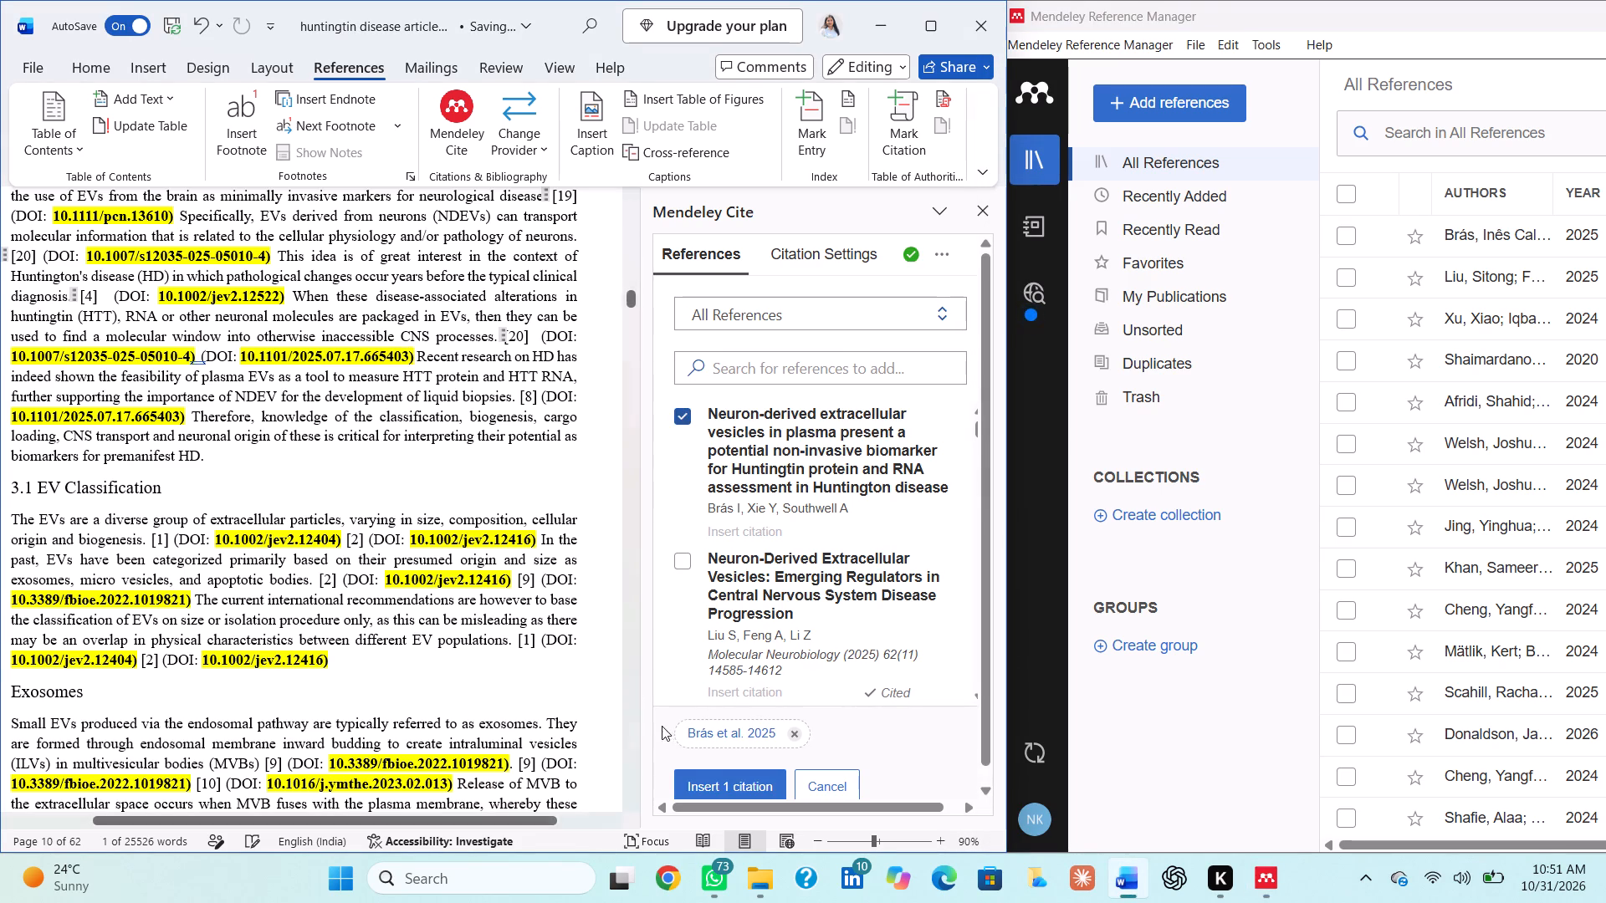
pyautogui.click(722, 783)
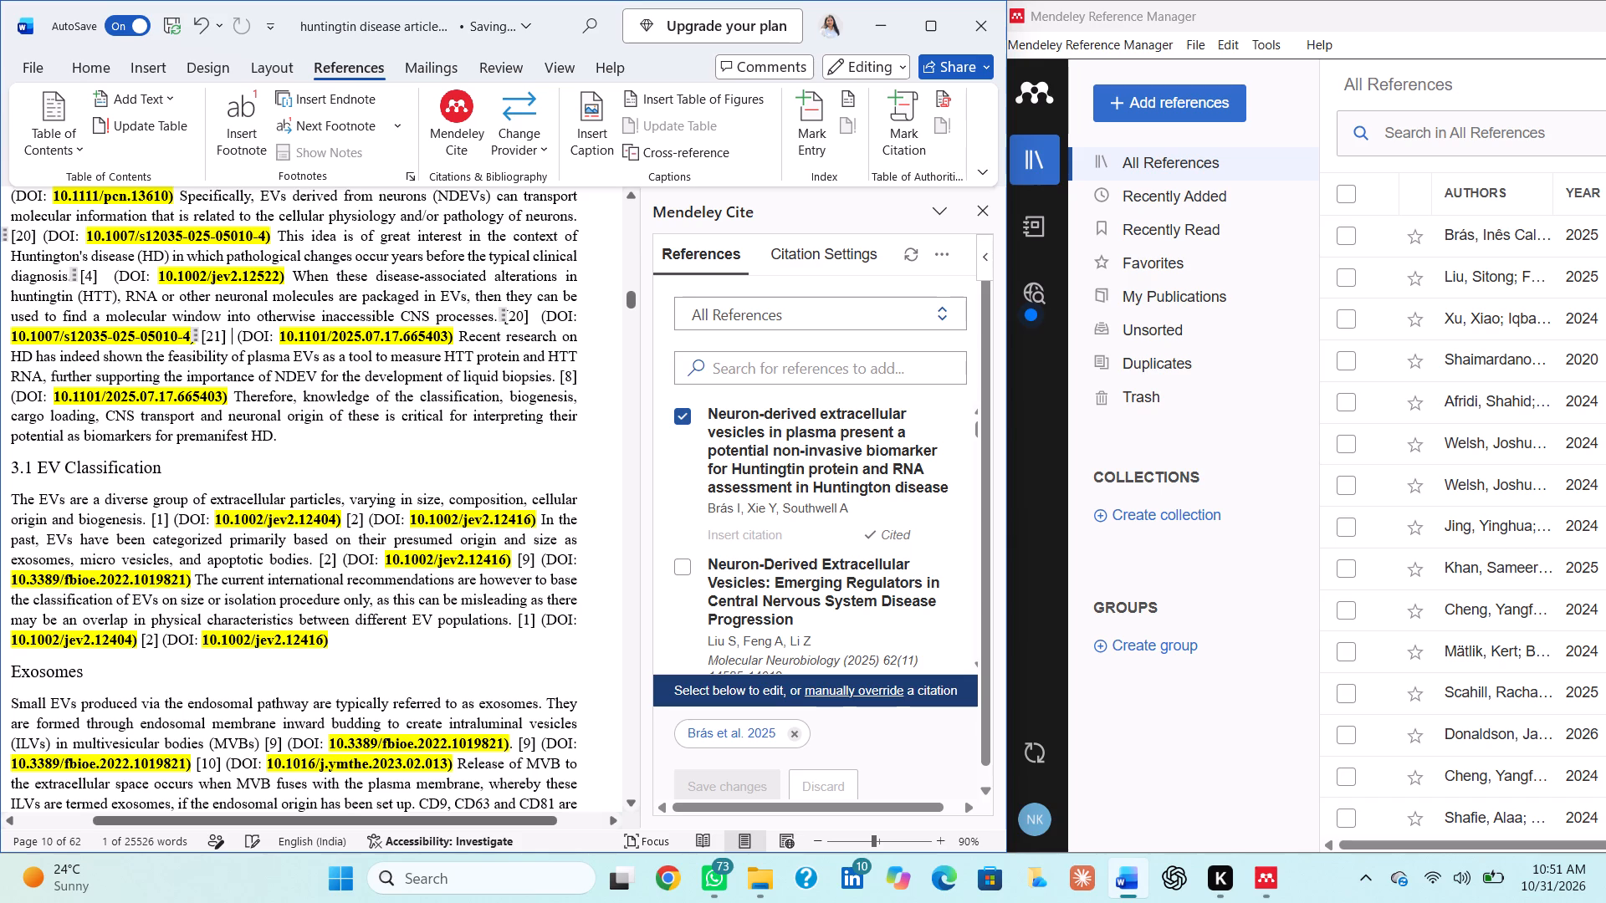
# Copy the second 10.1101/2025.07.17.665403, search Mendeley Cite for it, and reselect its "Neuron-derived extracellular vesicles in plasma" reference.
pyautogui.moveTo(54, 394); pyautogui.dragTo(171, 403)
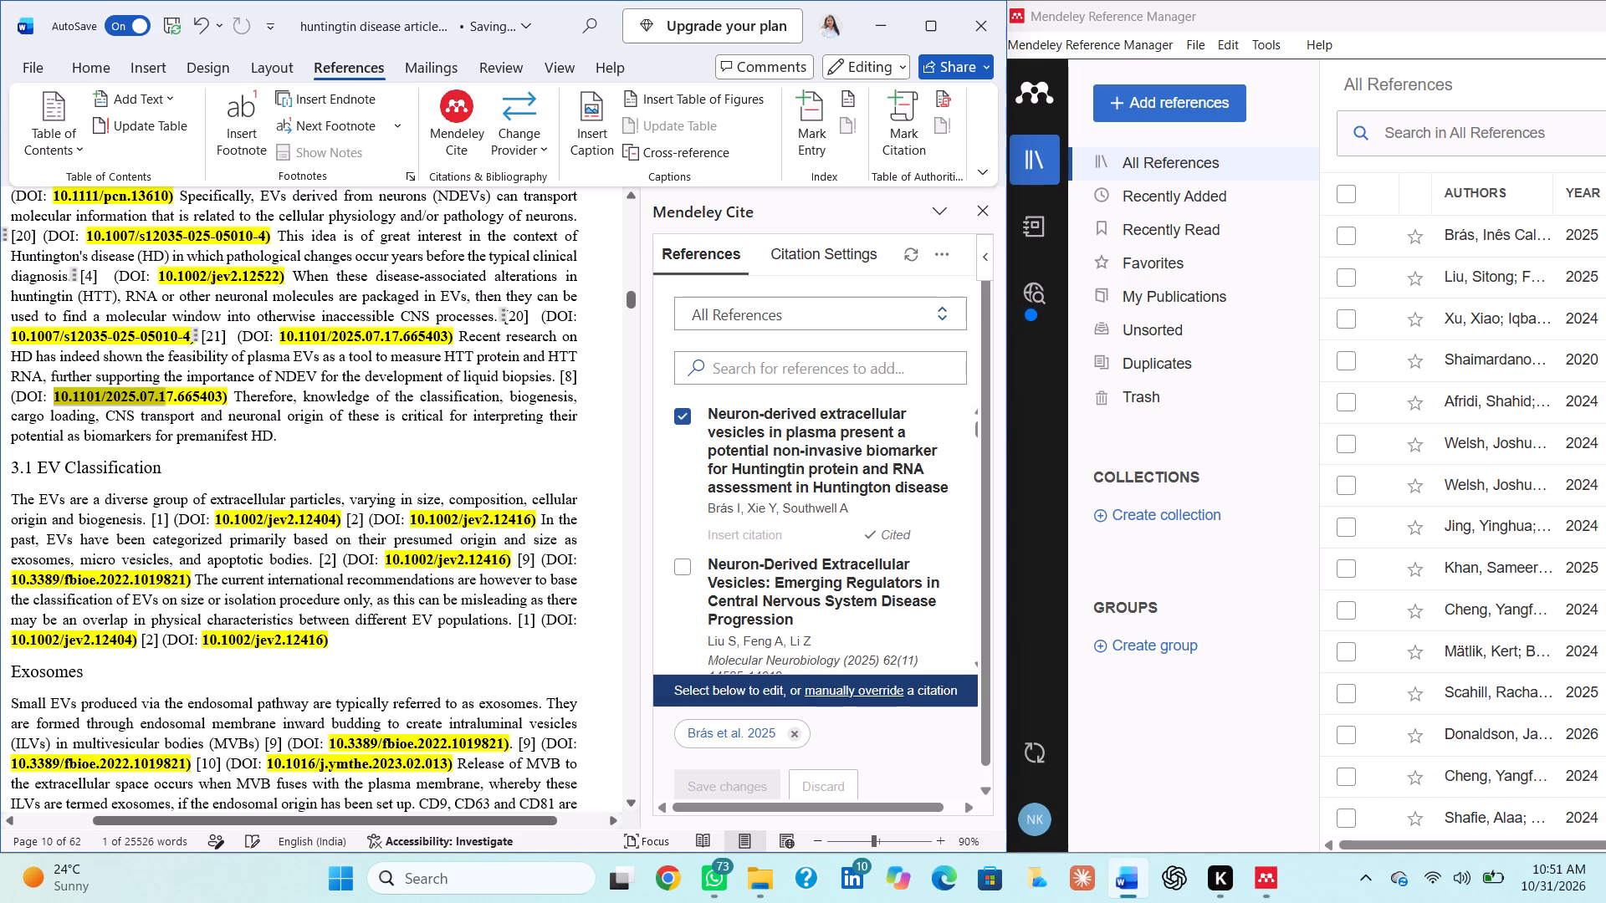
pyautogui.moveTo(171, 403); pyautogui.dragTo(196, 406)
pyautogui.hotkey('ctrl', 'c')
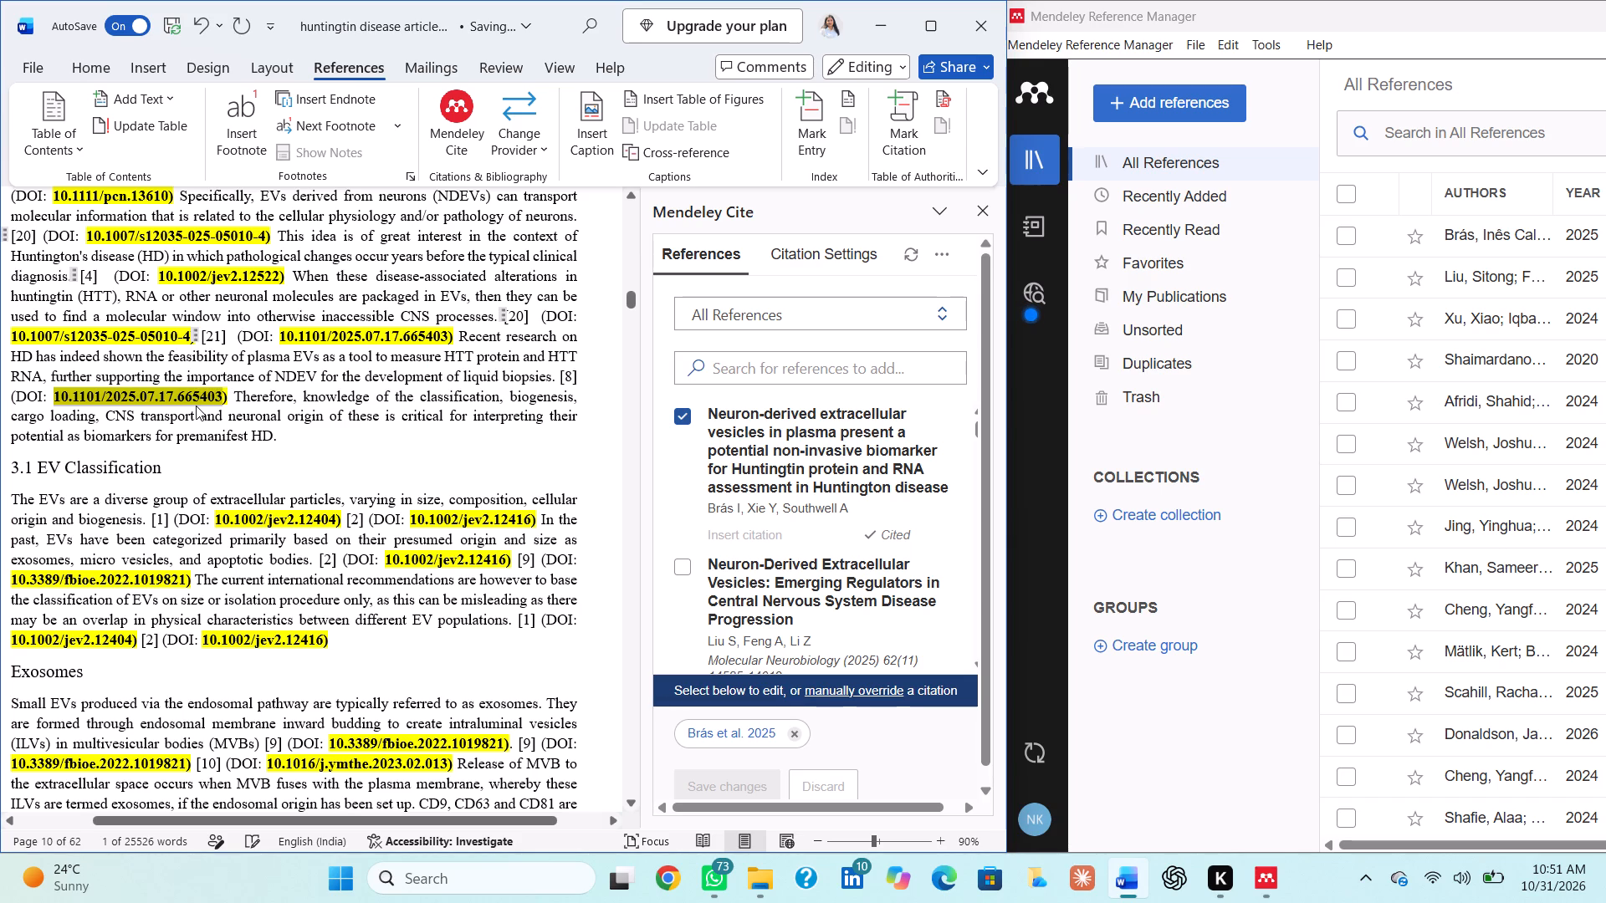
pyautogui.click(731, 365)
pyautogui.hotkey('ctrl', 'v')
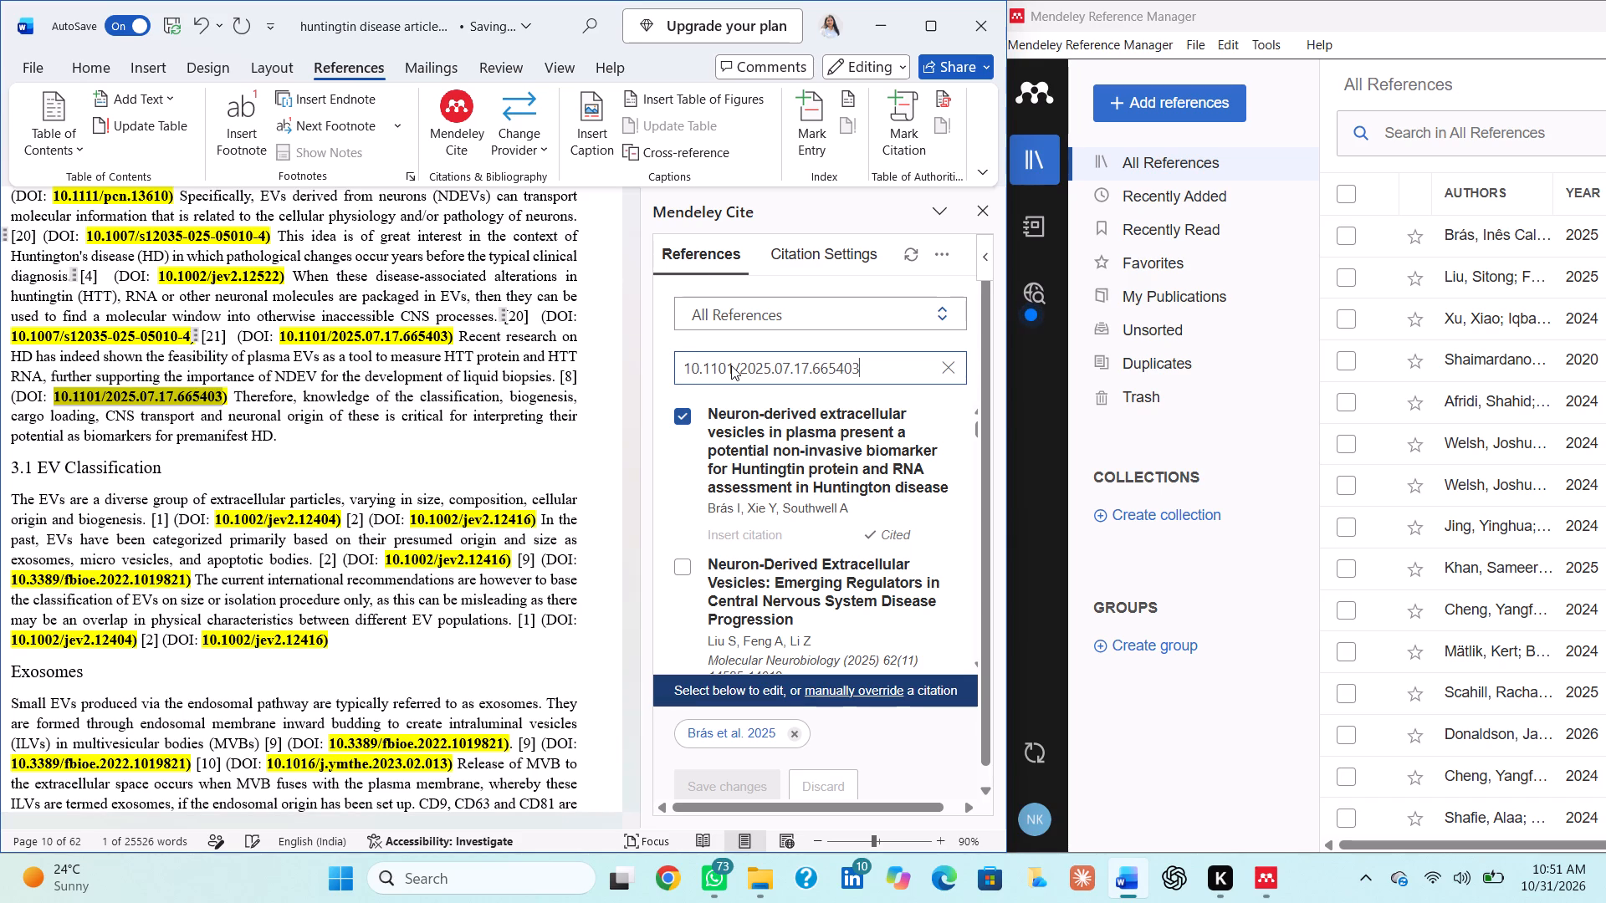
pyautogui.press('Return')
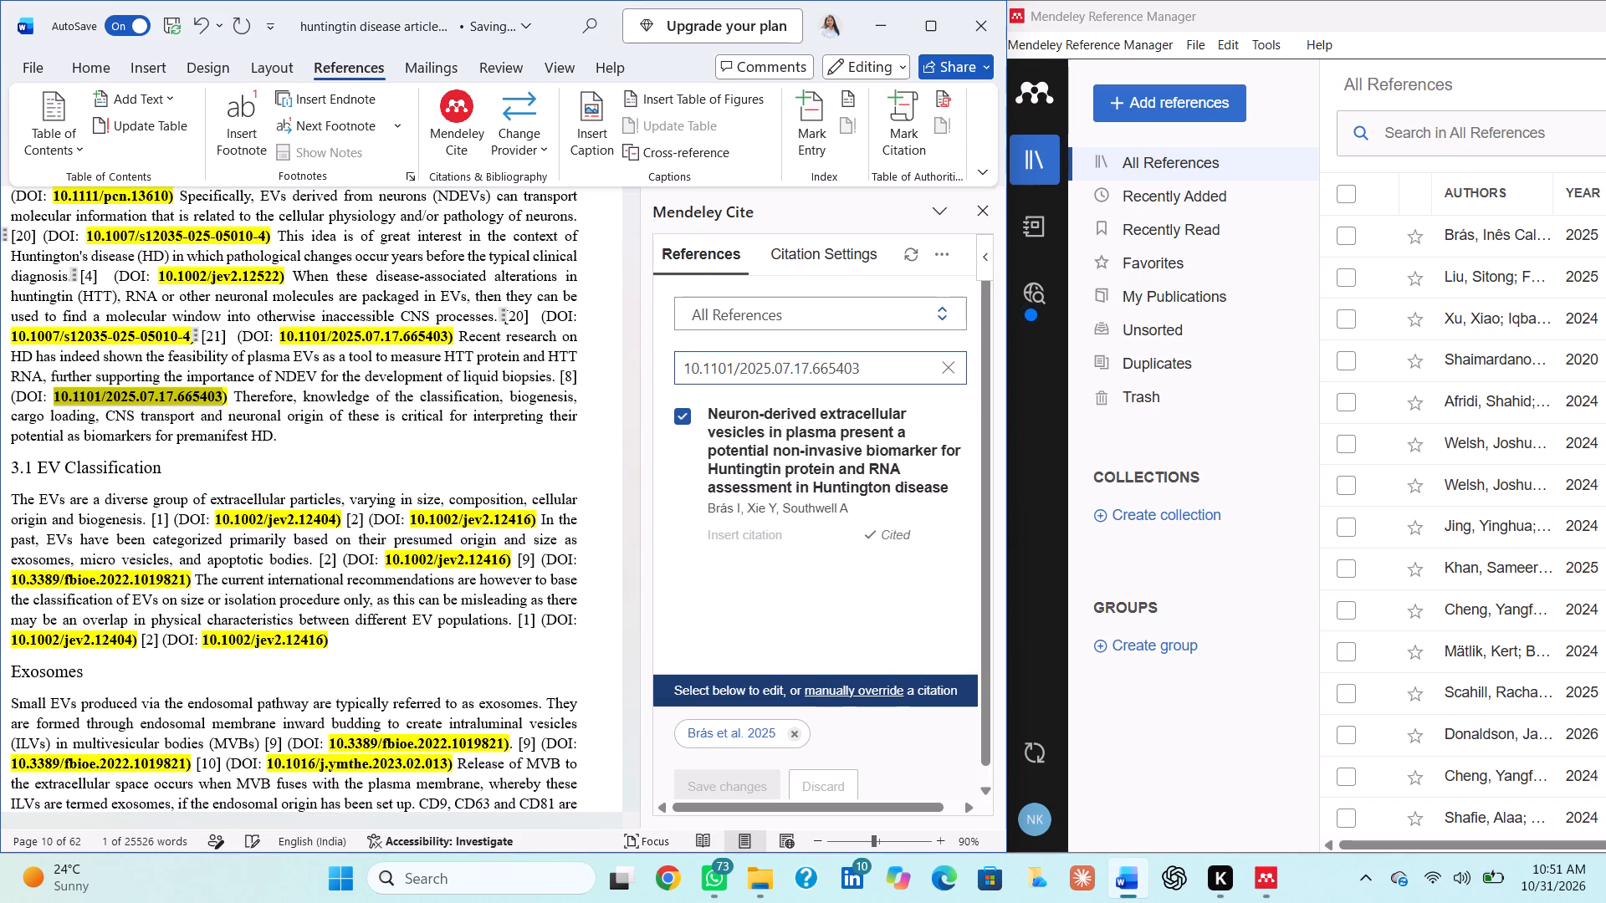
pyautogui.click(677, 422)
pyautogui.click(683, 419)
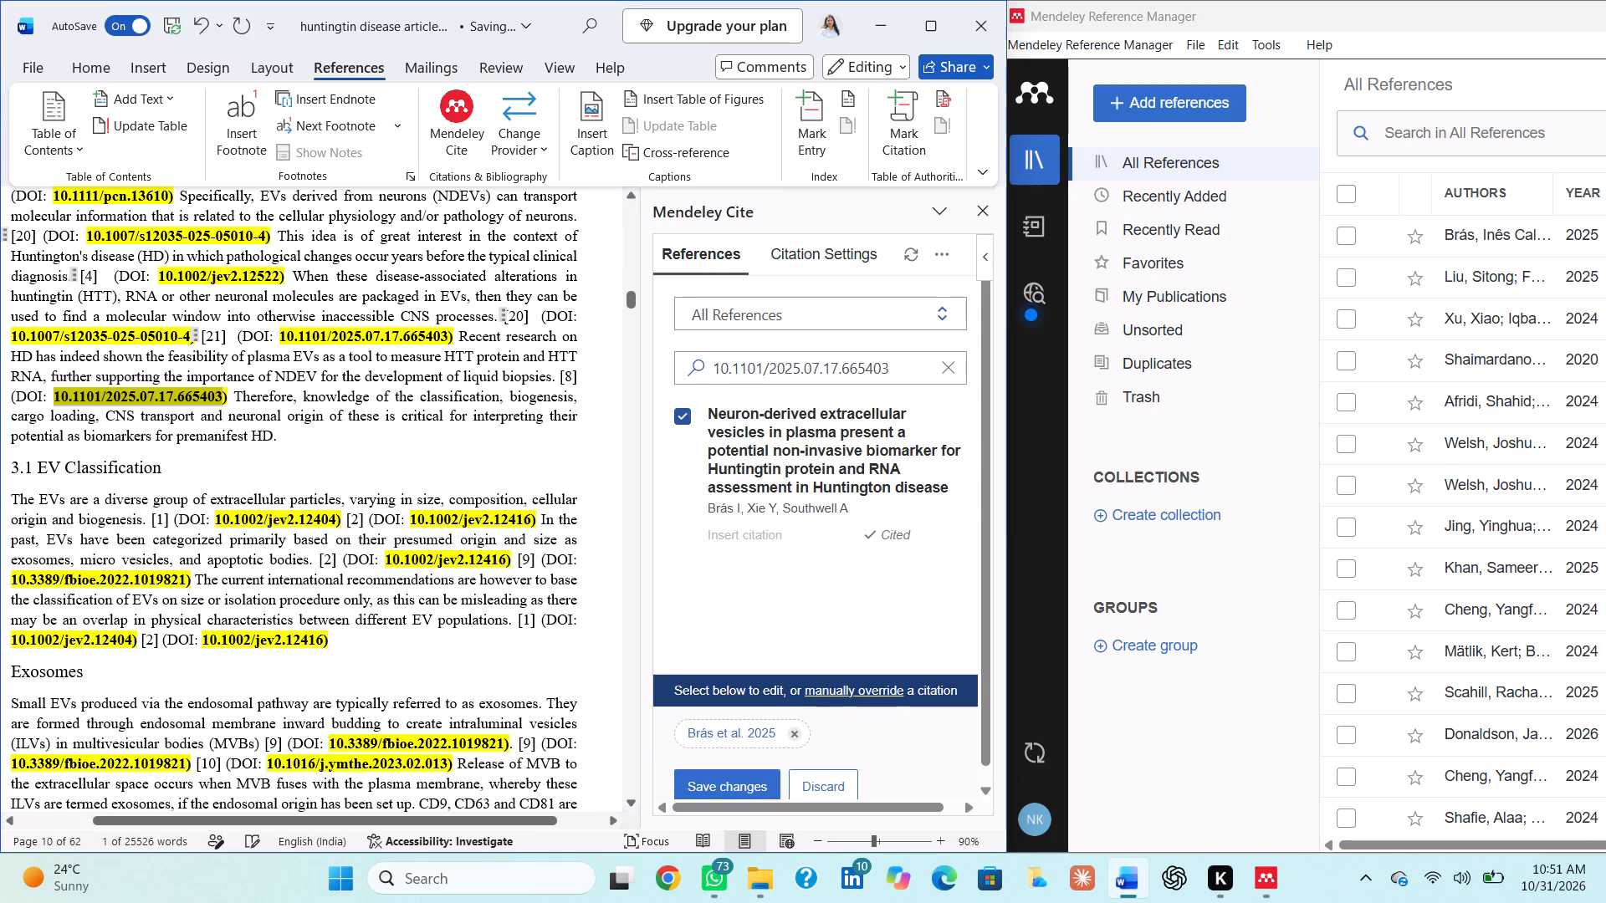
# Delete the typed [8] after "development of liquid biopsies." in the article.
pyautogui.click(580, 377)
pyautogui.press('BackSpace')
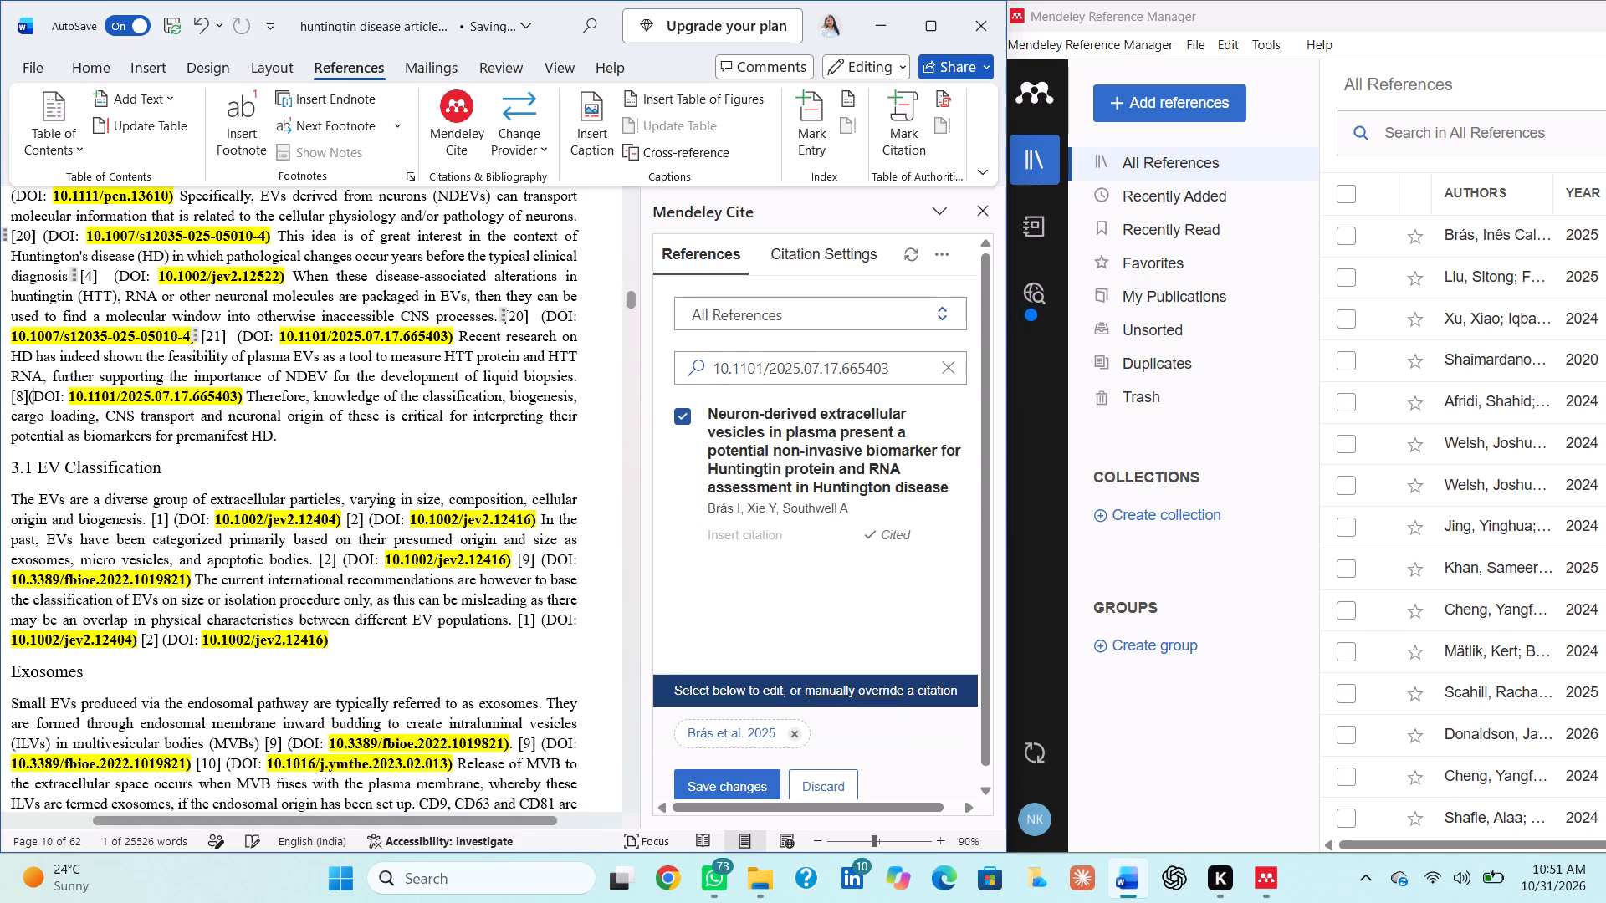
pyautogui.press('BackSpace')
pyautogui.press('BackSpace')
pyautogui.press('BackSpace')
pyautogui.press('BackSpace')
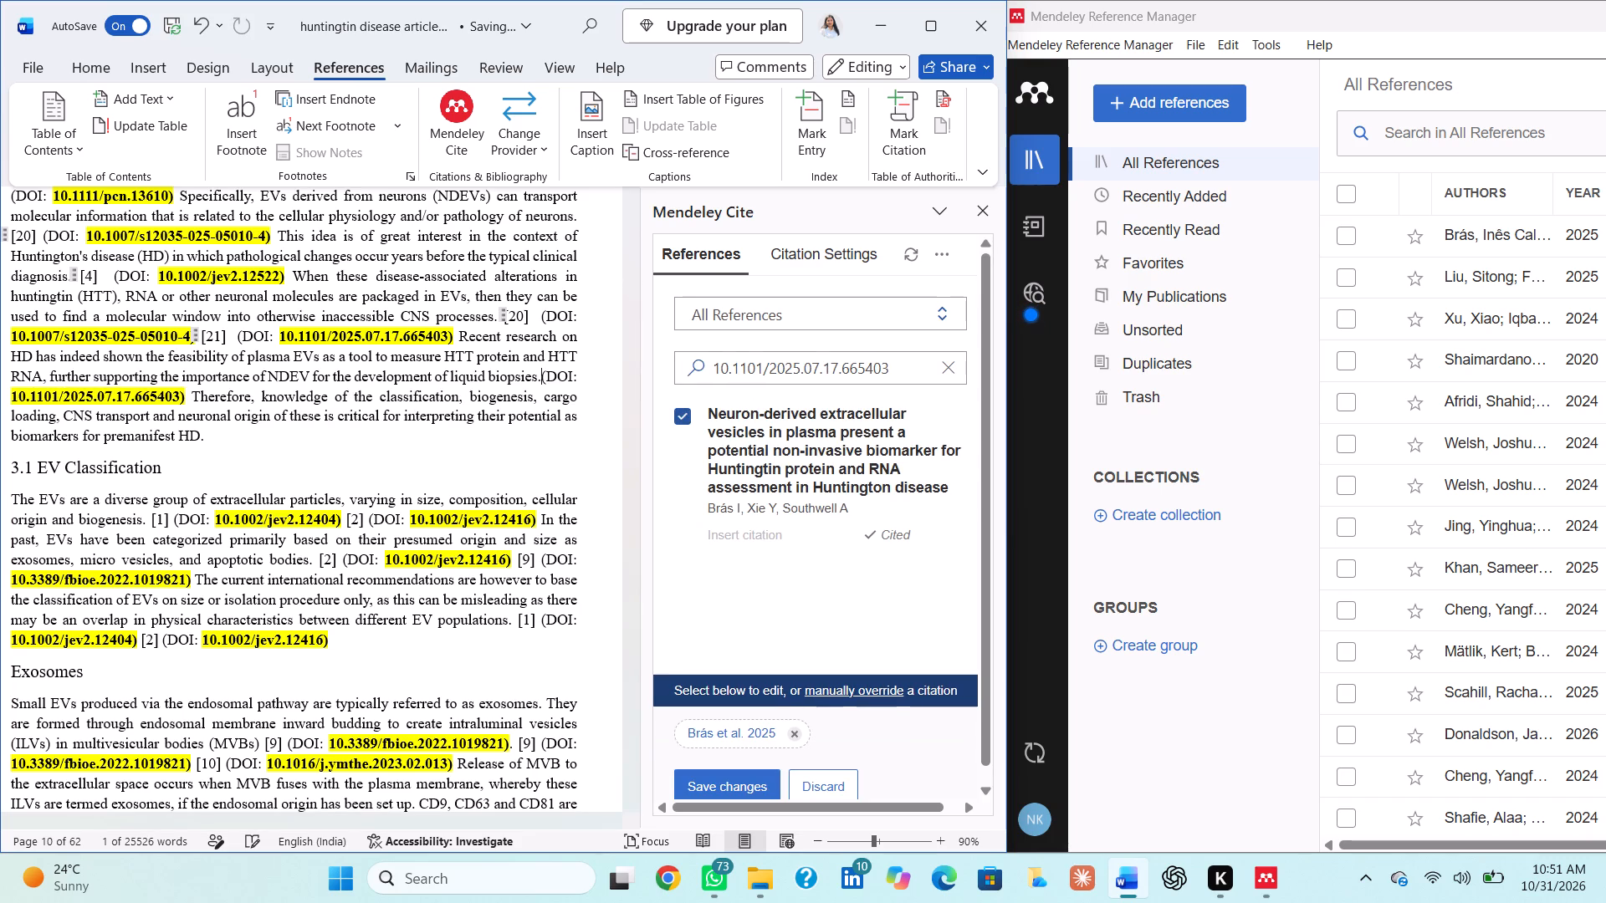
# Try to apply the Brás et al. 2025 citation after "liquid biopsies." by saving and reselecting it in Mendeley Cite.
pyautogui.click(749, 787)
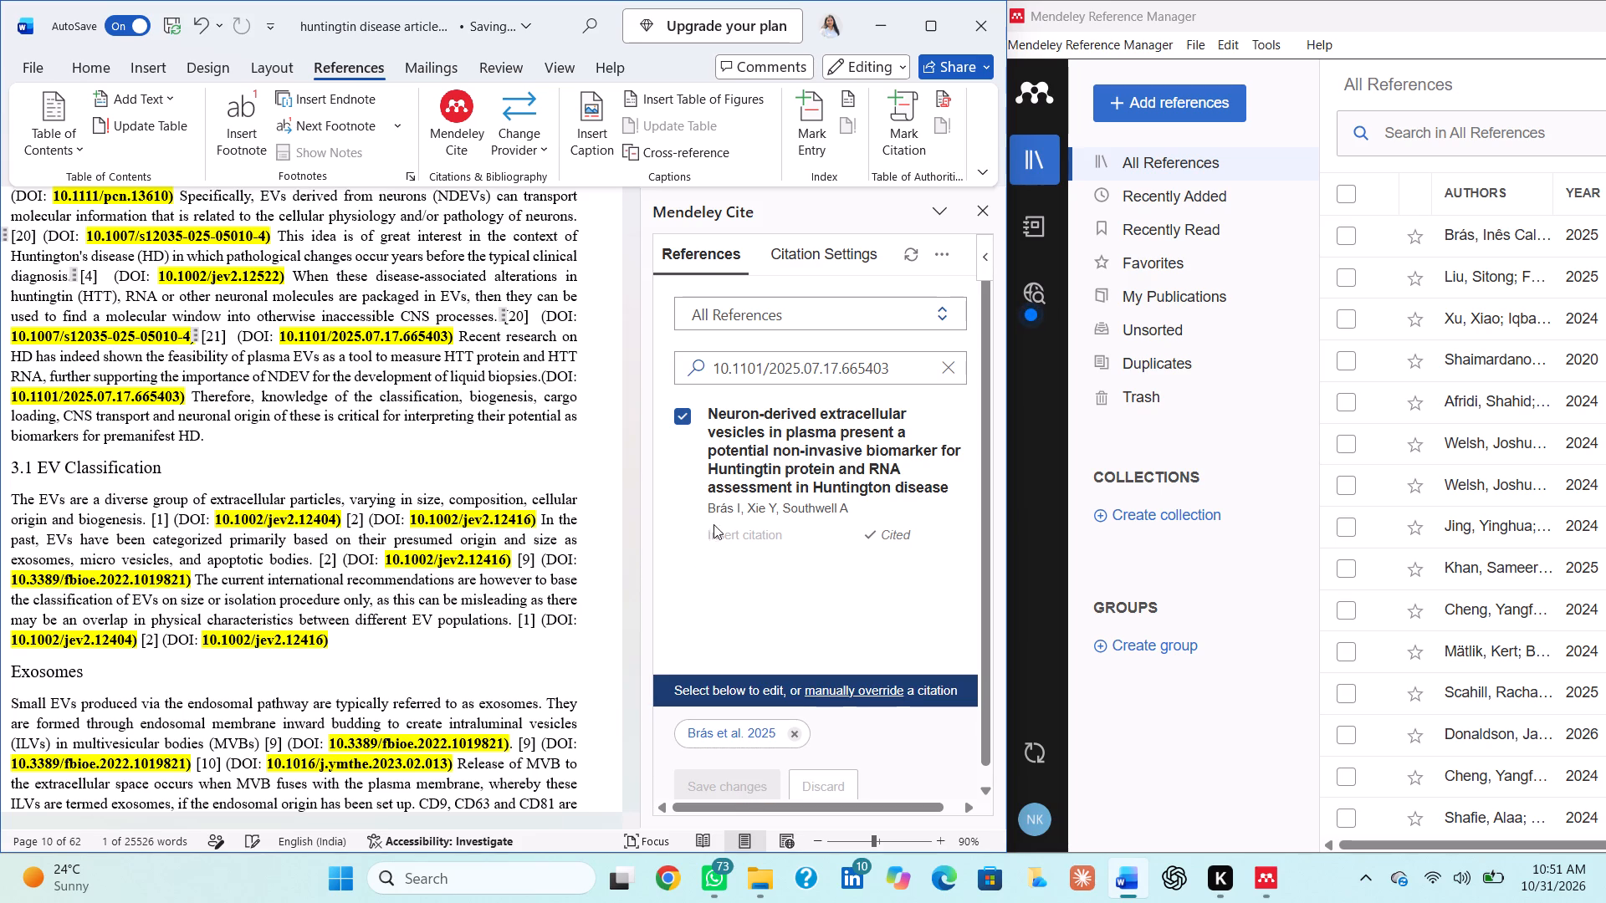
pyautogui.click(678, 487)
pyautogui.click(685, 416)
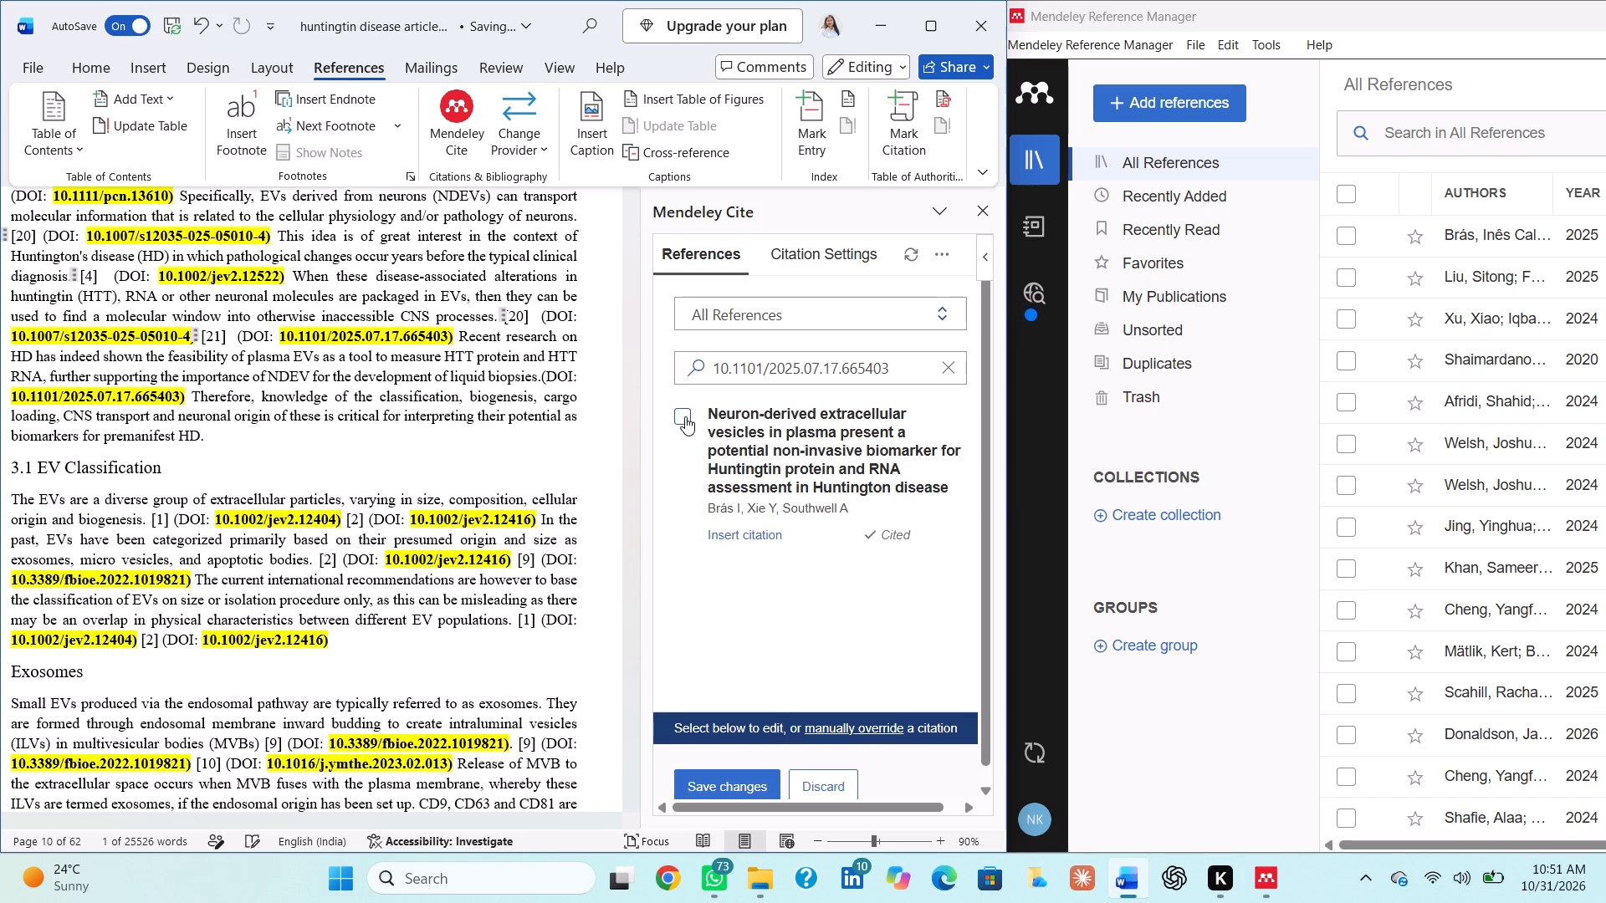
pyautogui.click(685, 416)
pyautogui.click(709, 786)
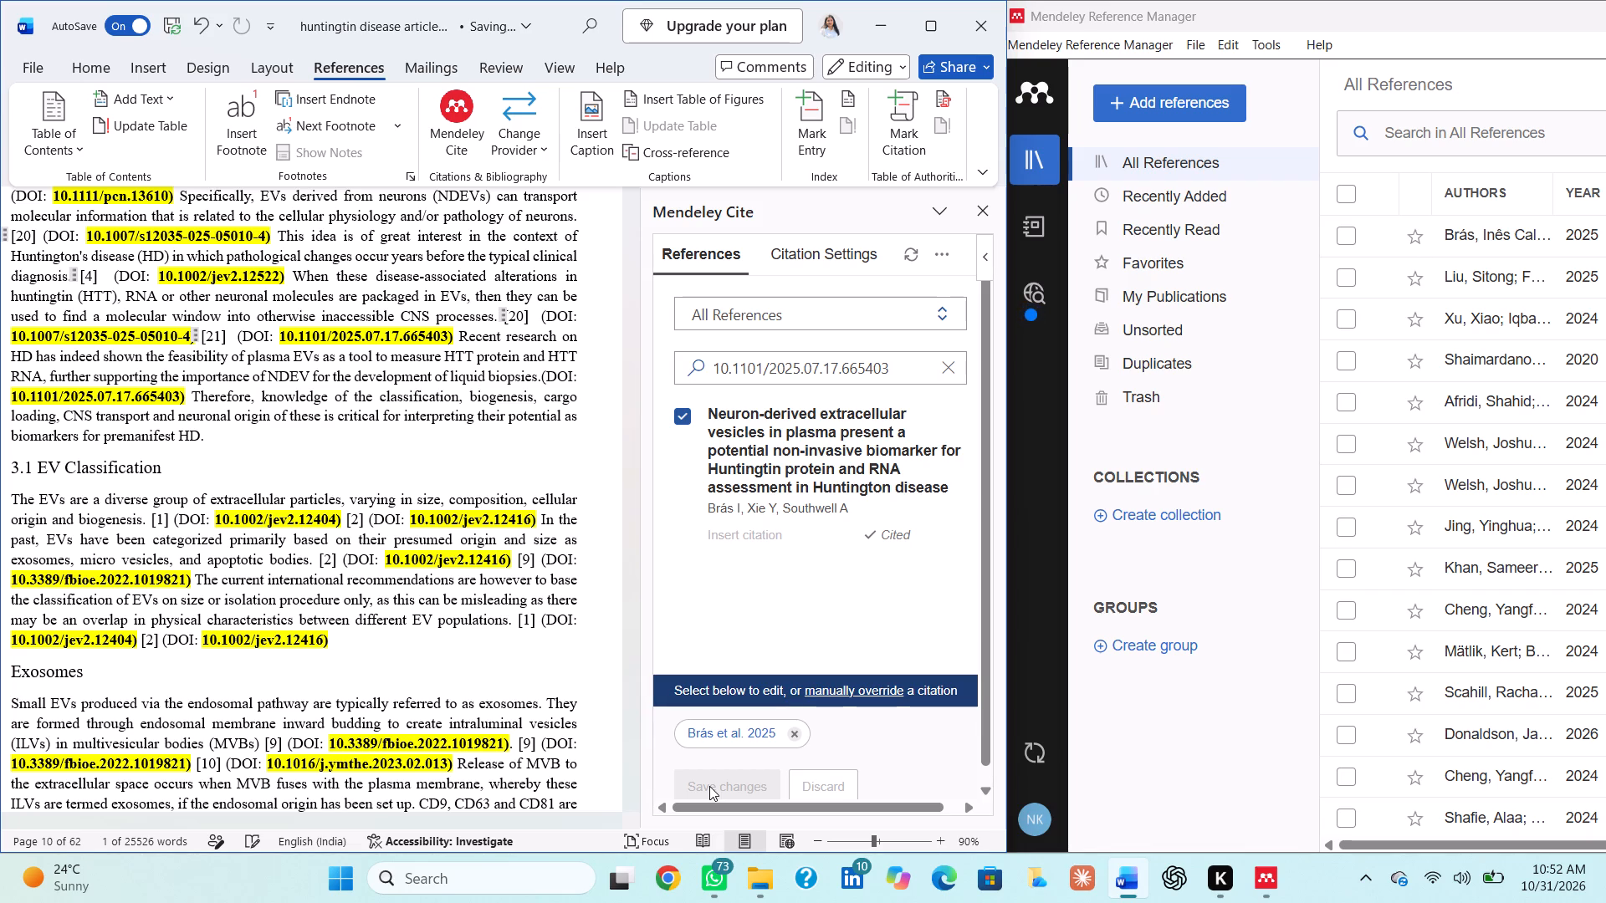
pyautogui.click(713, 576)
# Insert a space between "liquid biopsies." and the second (DOI: 10.1101/2025.07.17.665403).
pyautogui.click(539, 377)
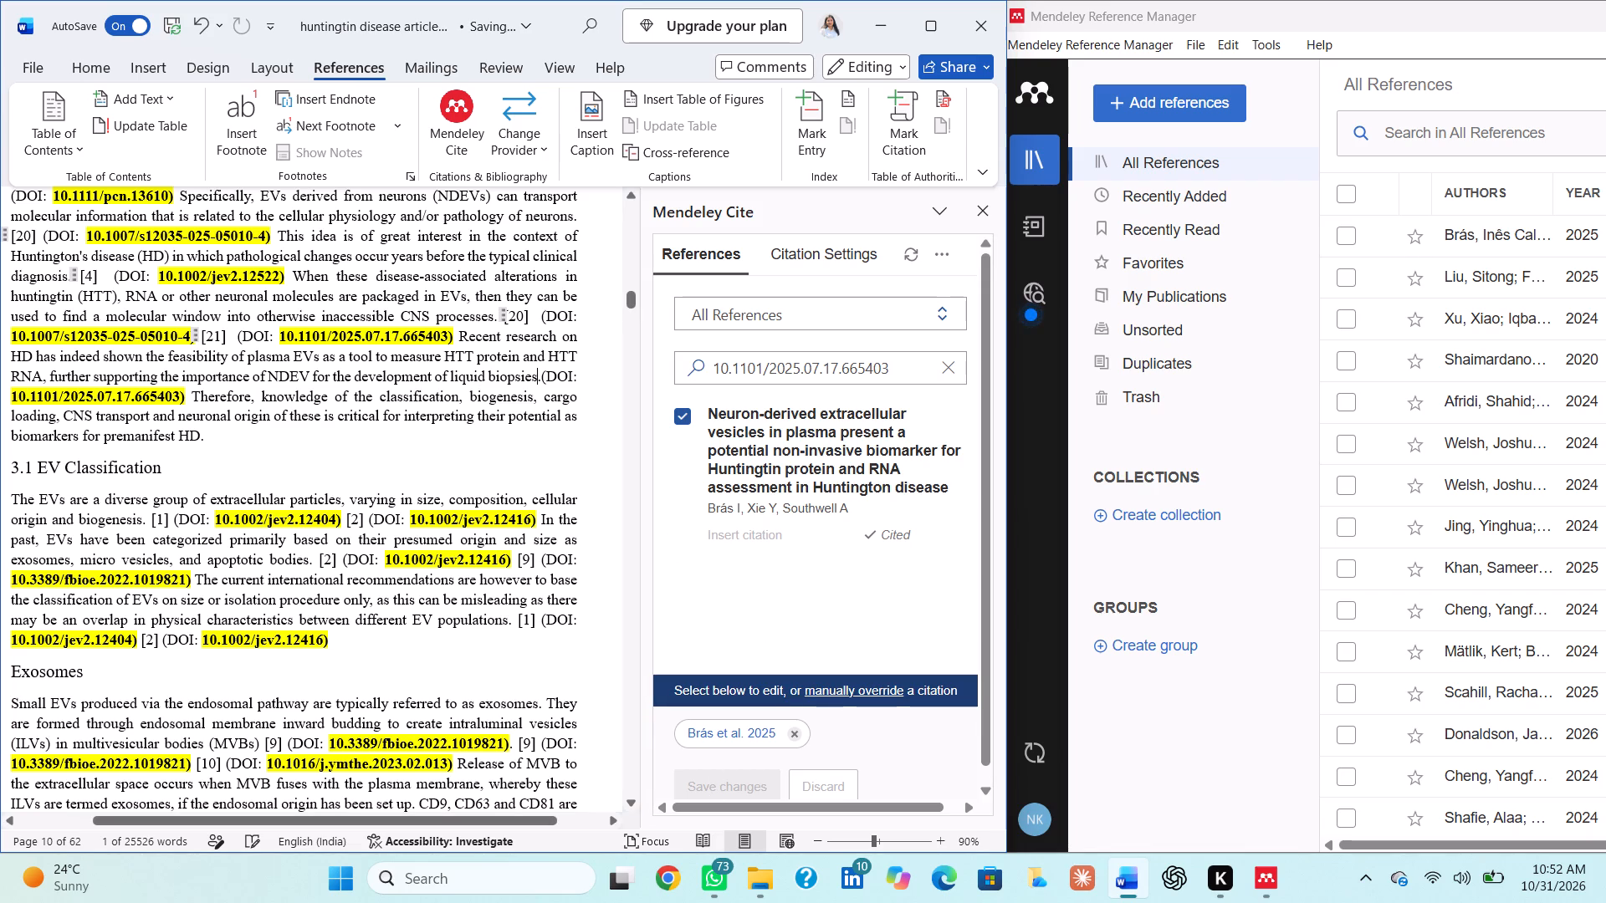
pyautogui.click(537, 380)
pyautogui.press('Right')
pyautogui.press('space')
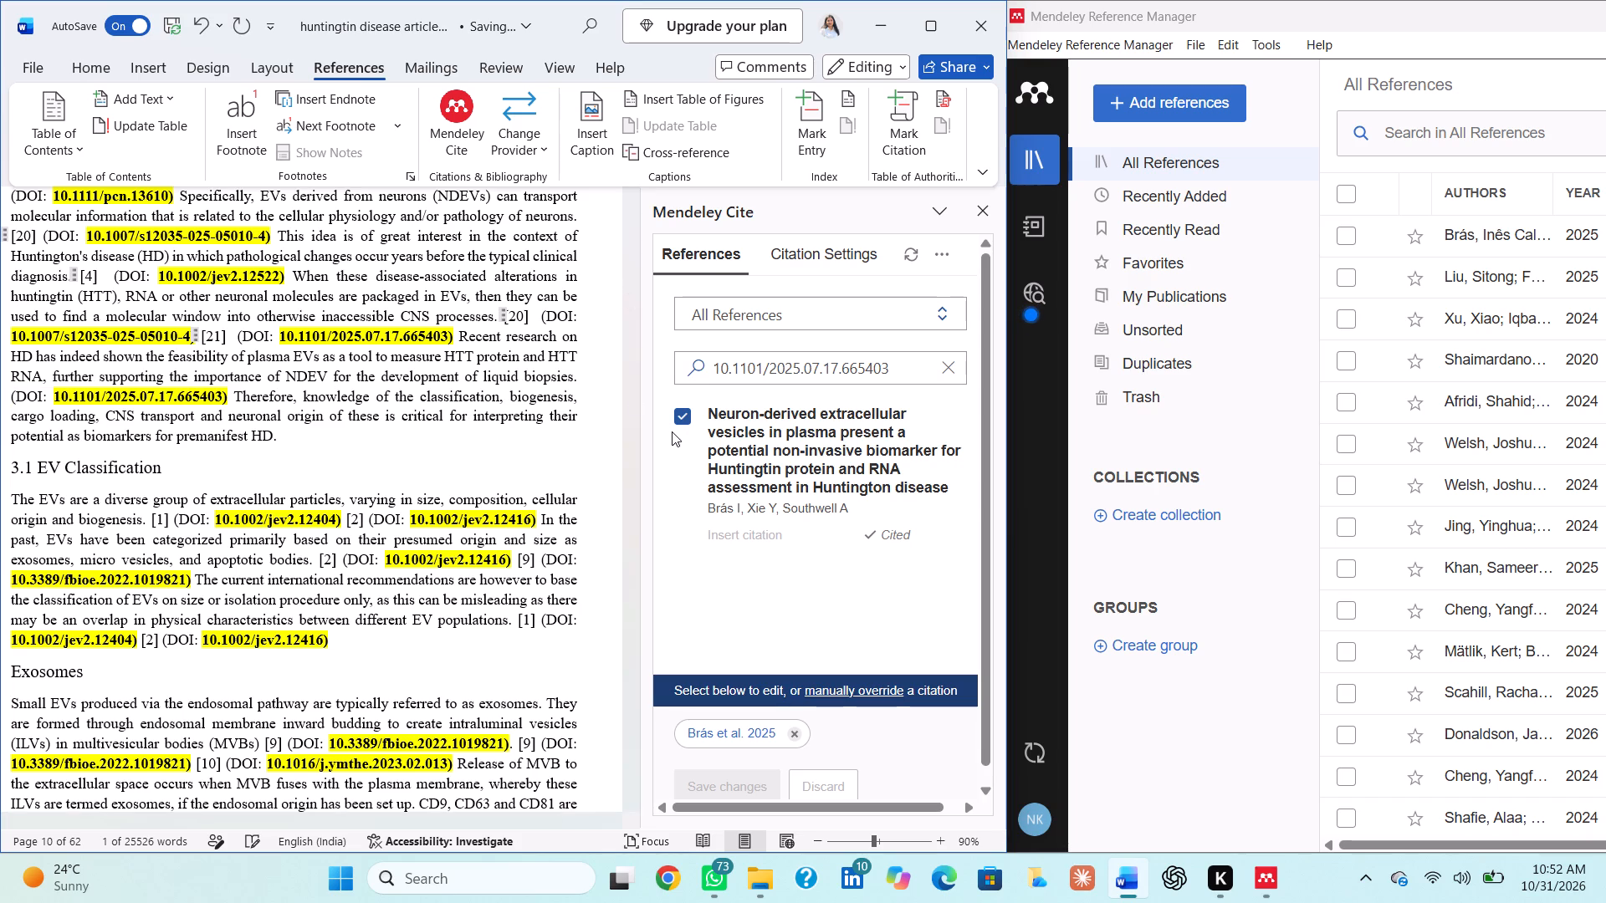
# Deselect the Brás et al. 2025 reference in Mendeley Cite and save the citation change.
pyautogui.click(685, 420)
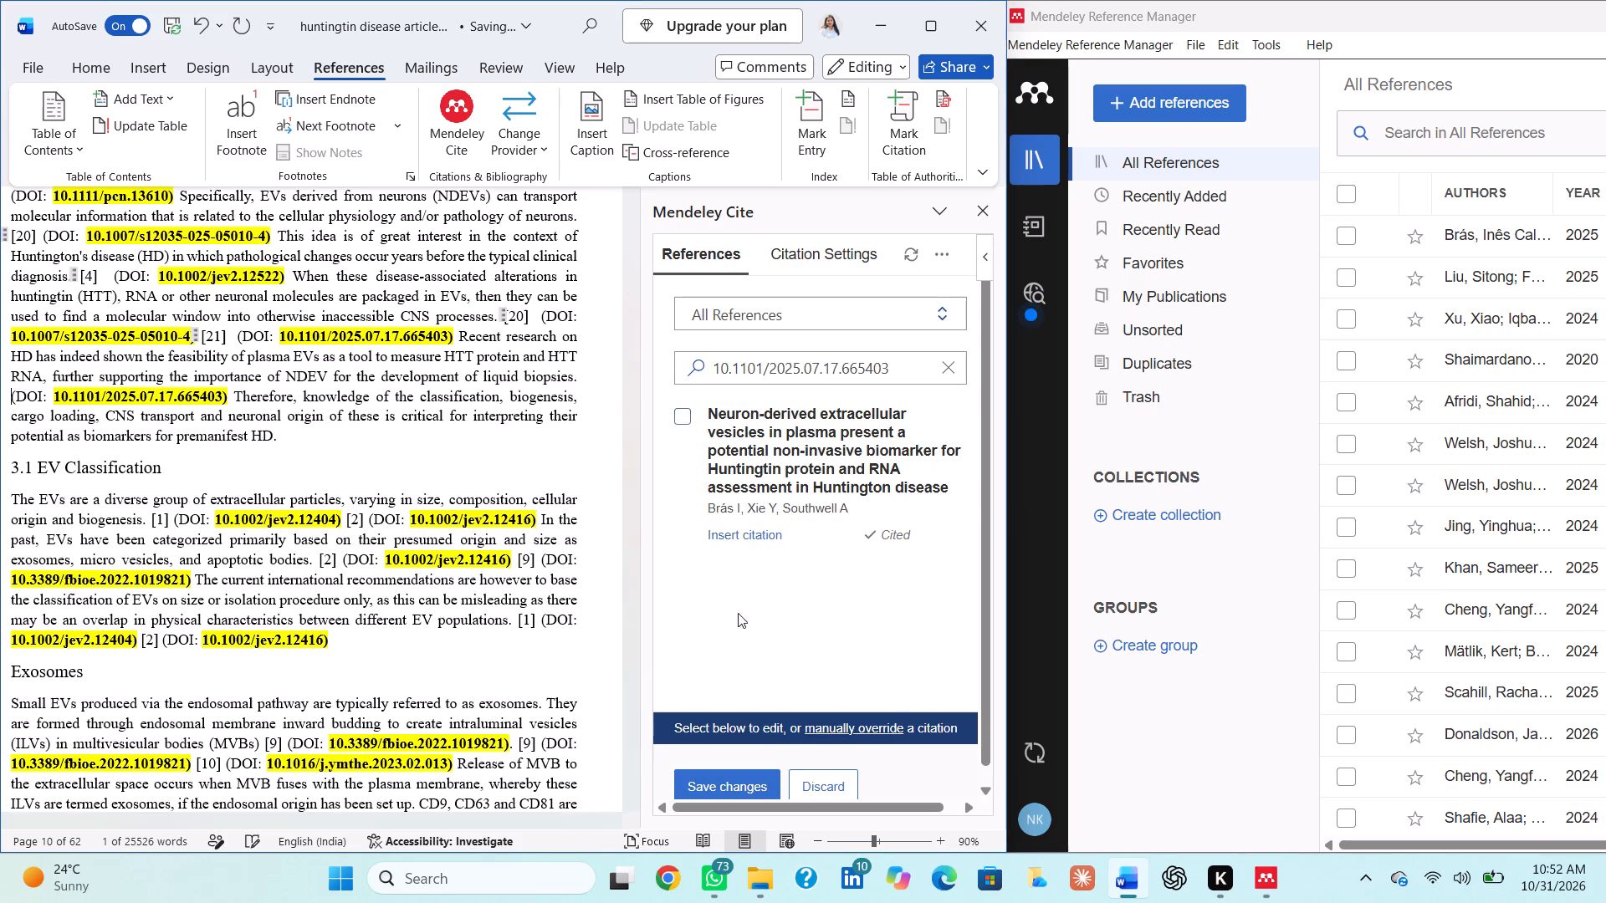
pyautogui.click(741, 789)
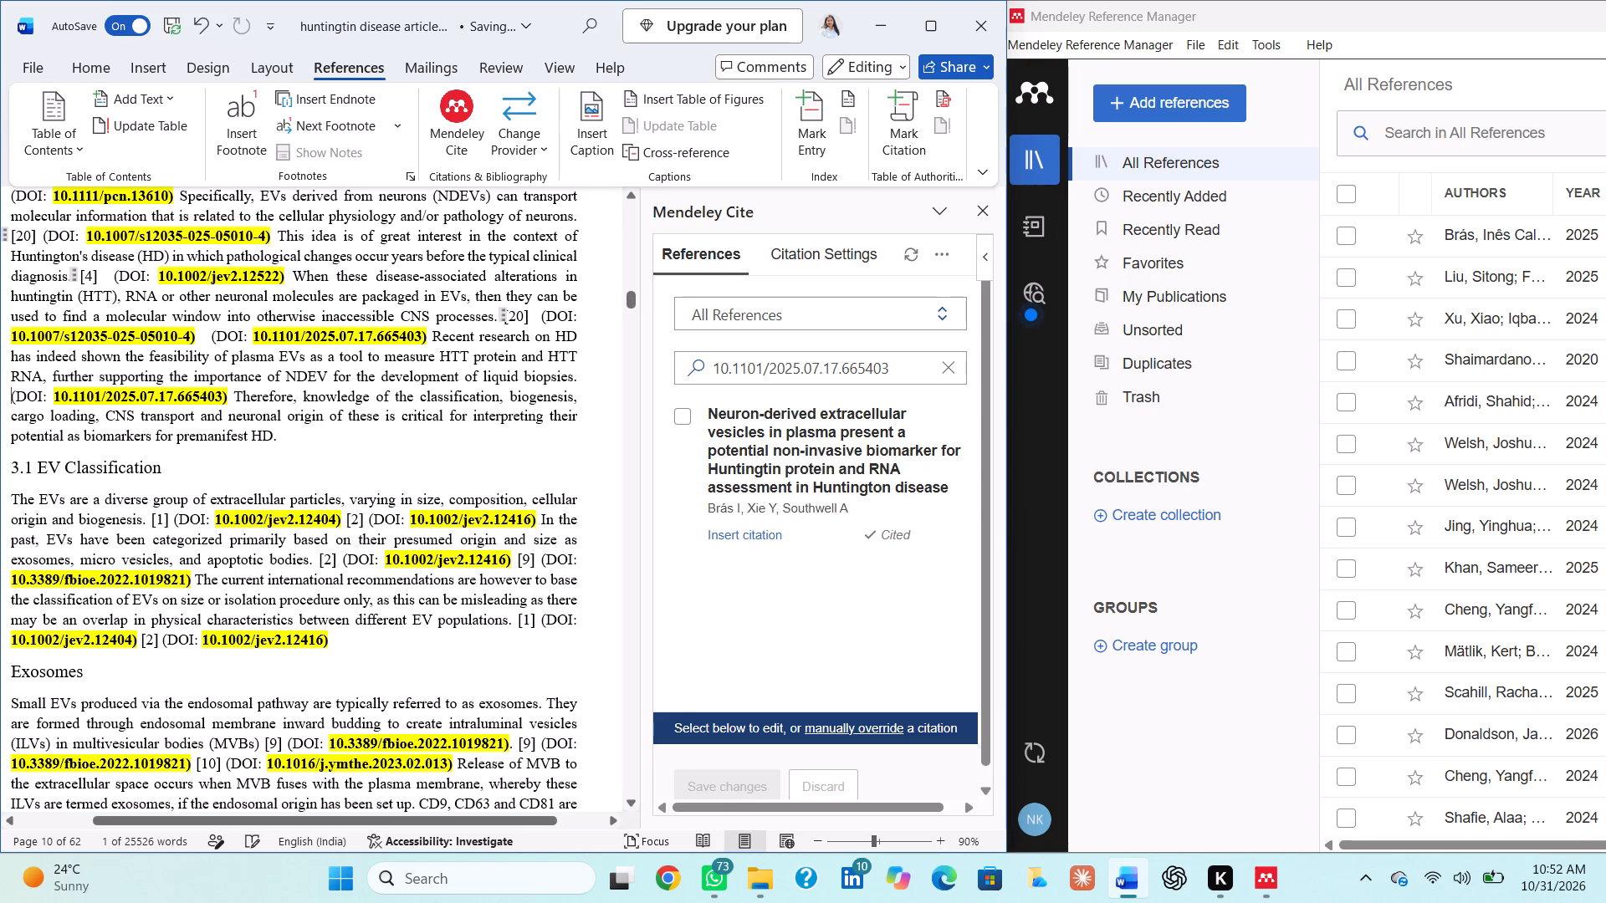
# Insert the Brás et al. 2025 Mendeley citation before the first (DOI: 10.1101/2025.07.17.665403).
pyautogui.click(201, 341)
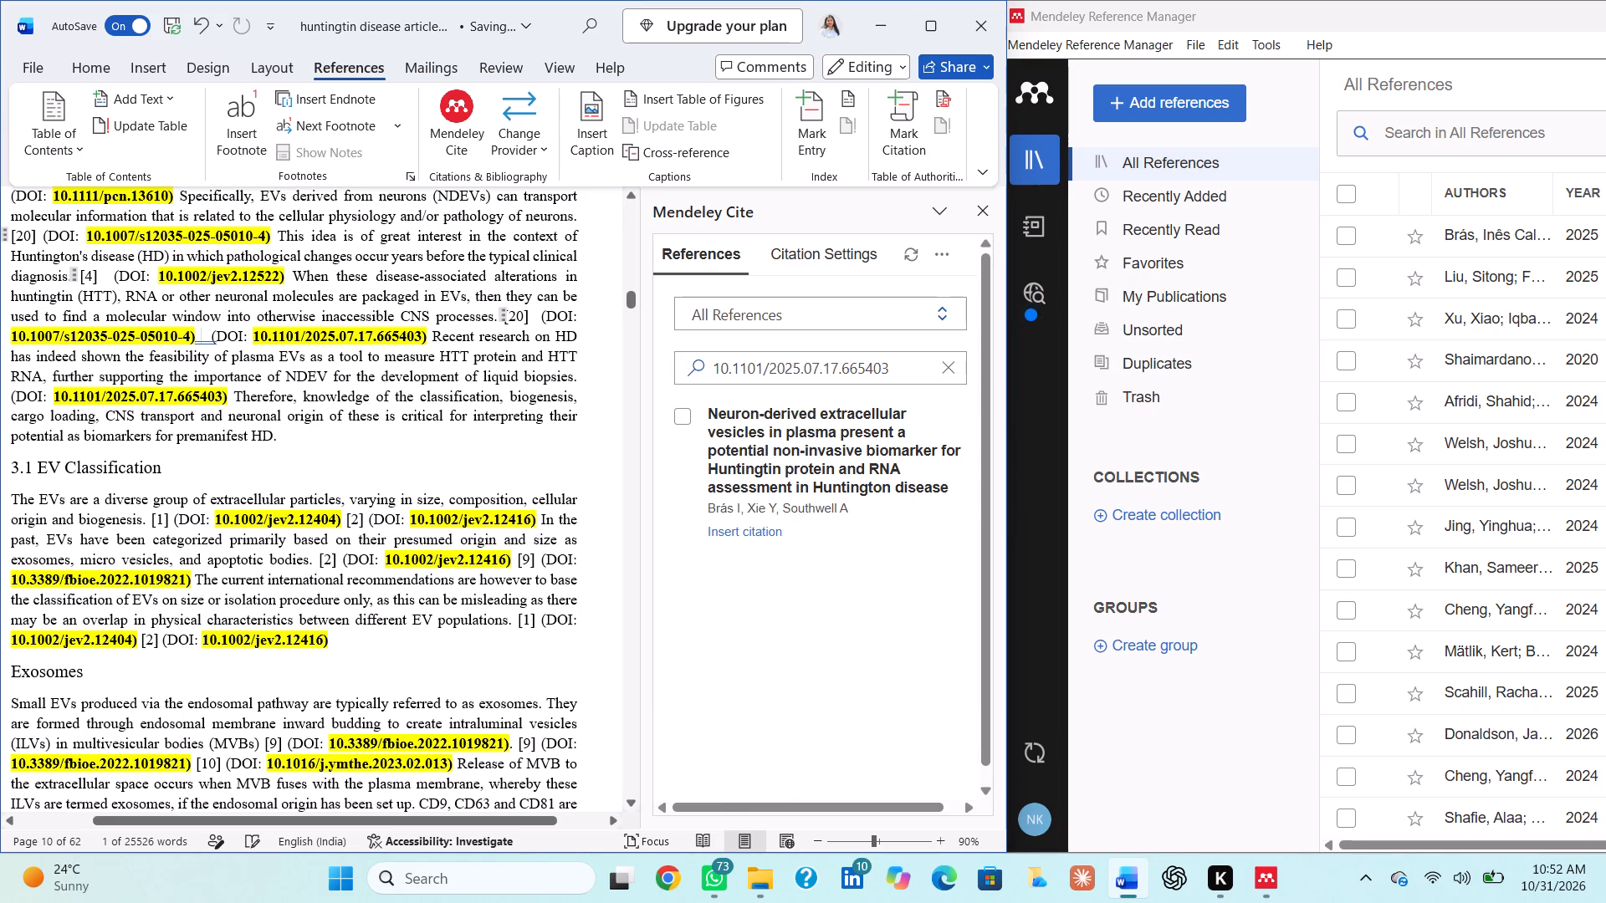
pyautogui.click(692, 414)
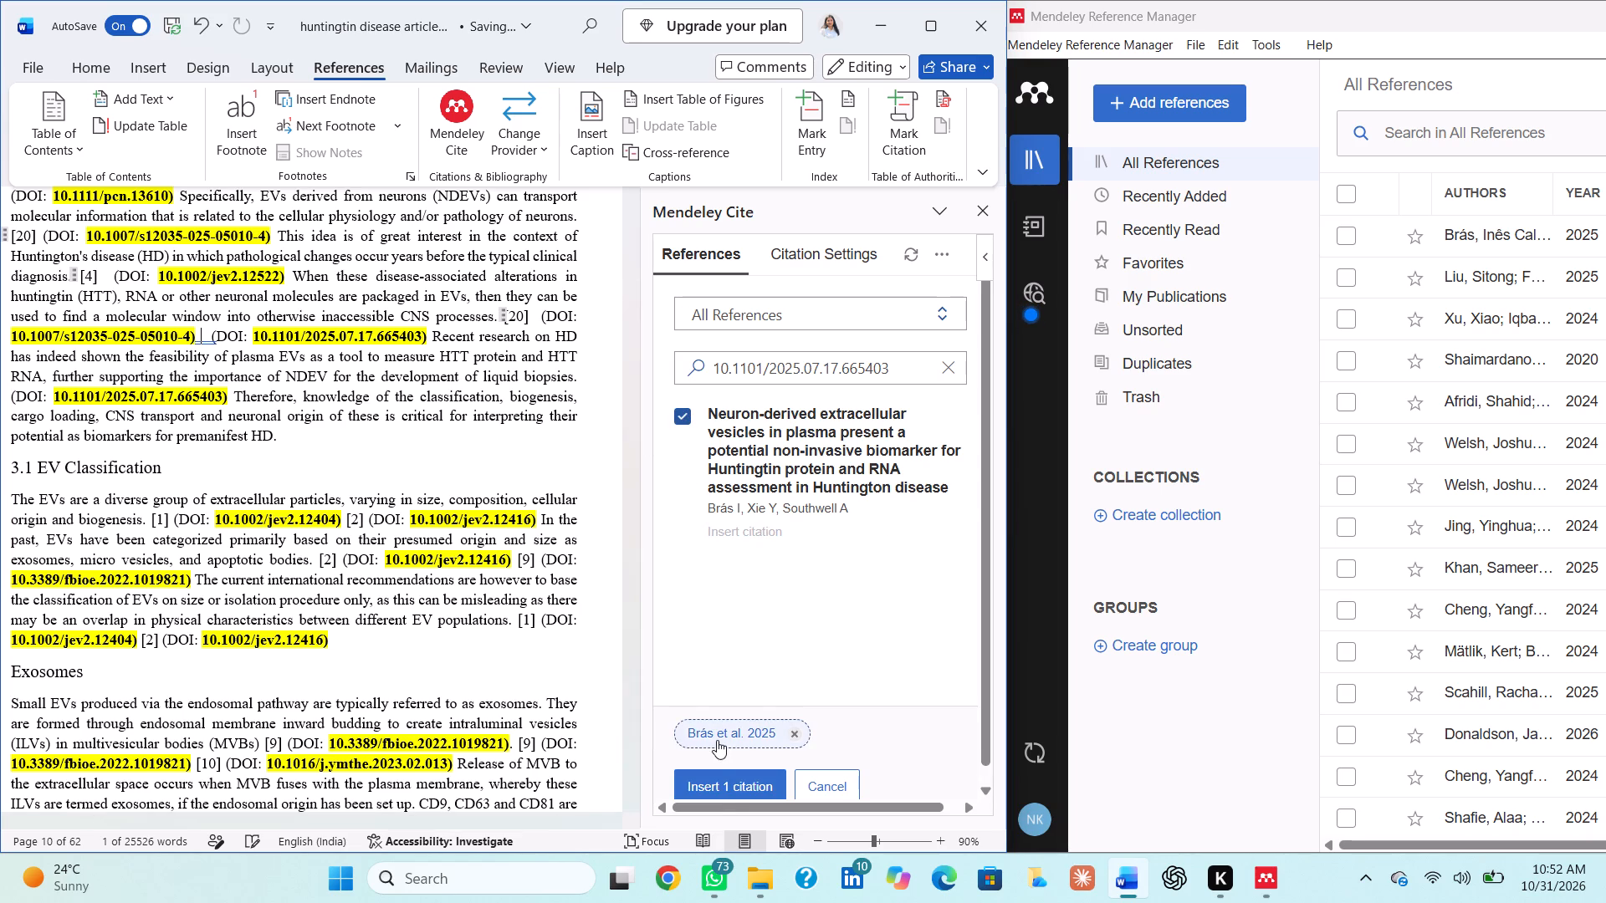
pyautogui.click(719, 787)
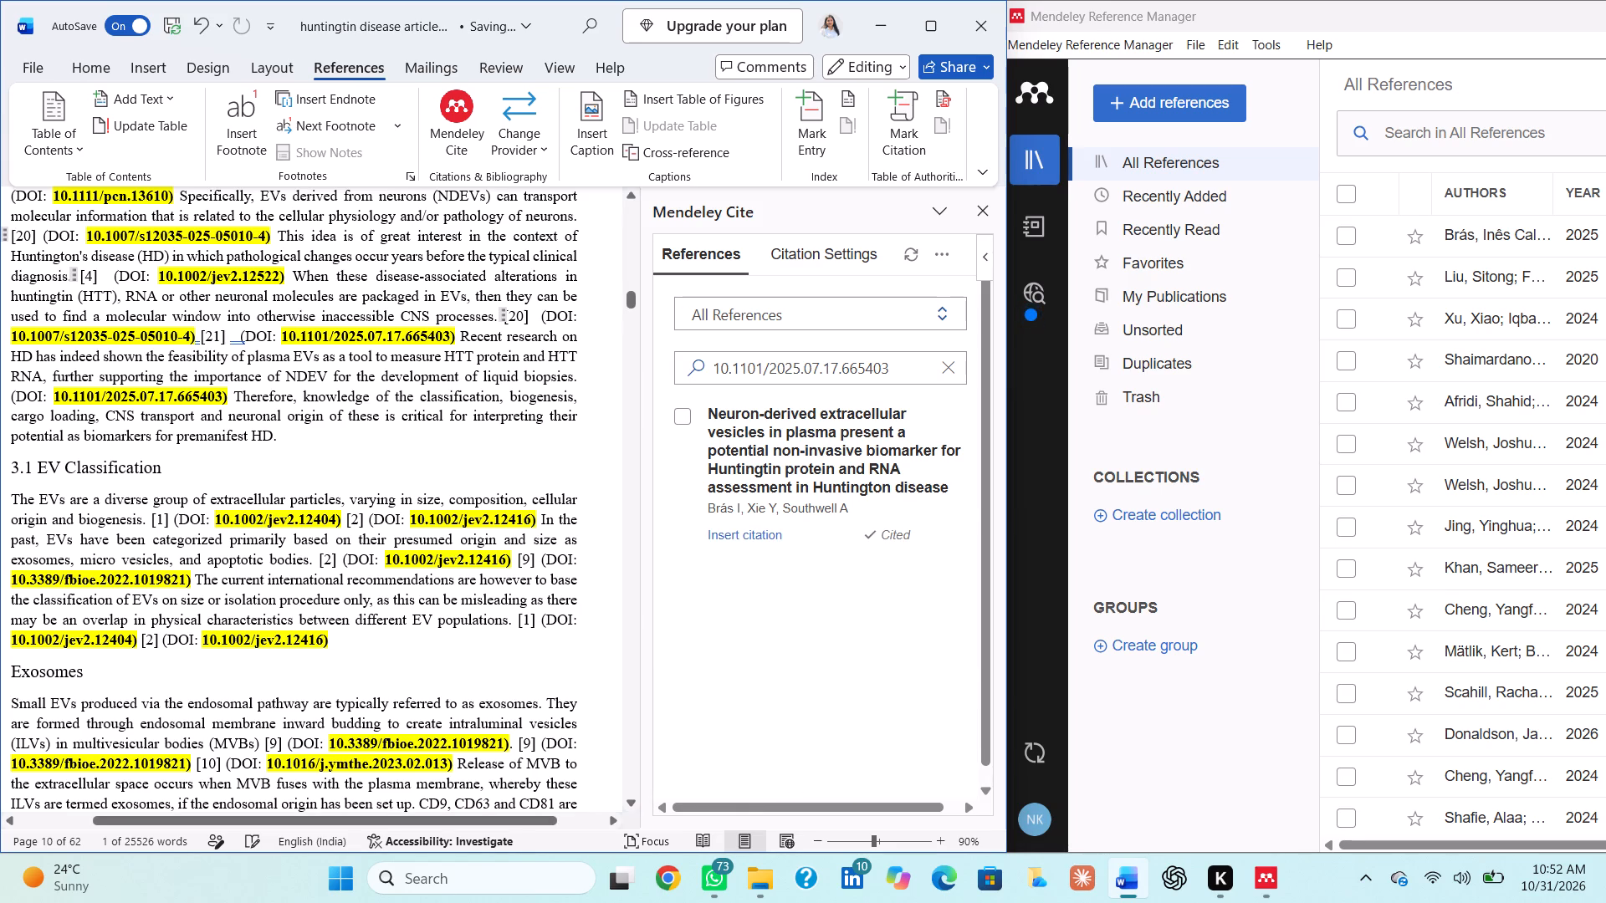
# Insert the Brás et al. 2025 Mendeley citation after "development of liquid biopsies.".
pyautogui.click(580, 383)
pyautogui.click(686, 415)
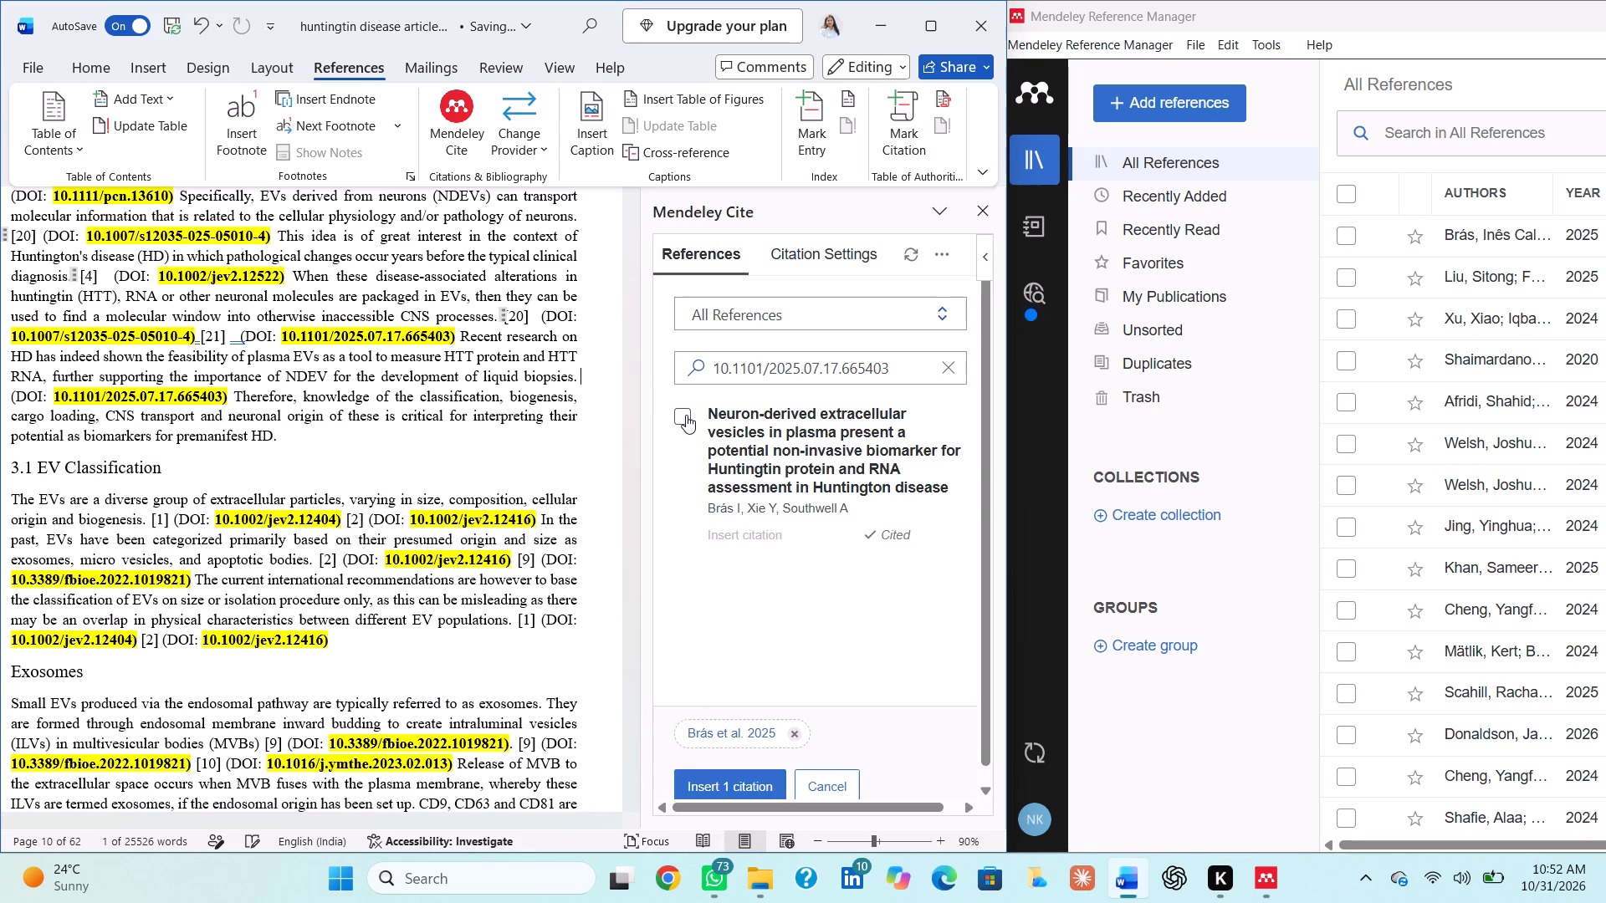
pyautogui.click(721, 784)
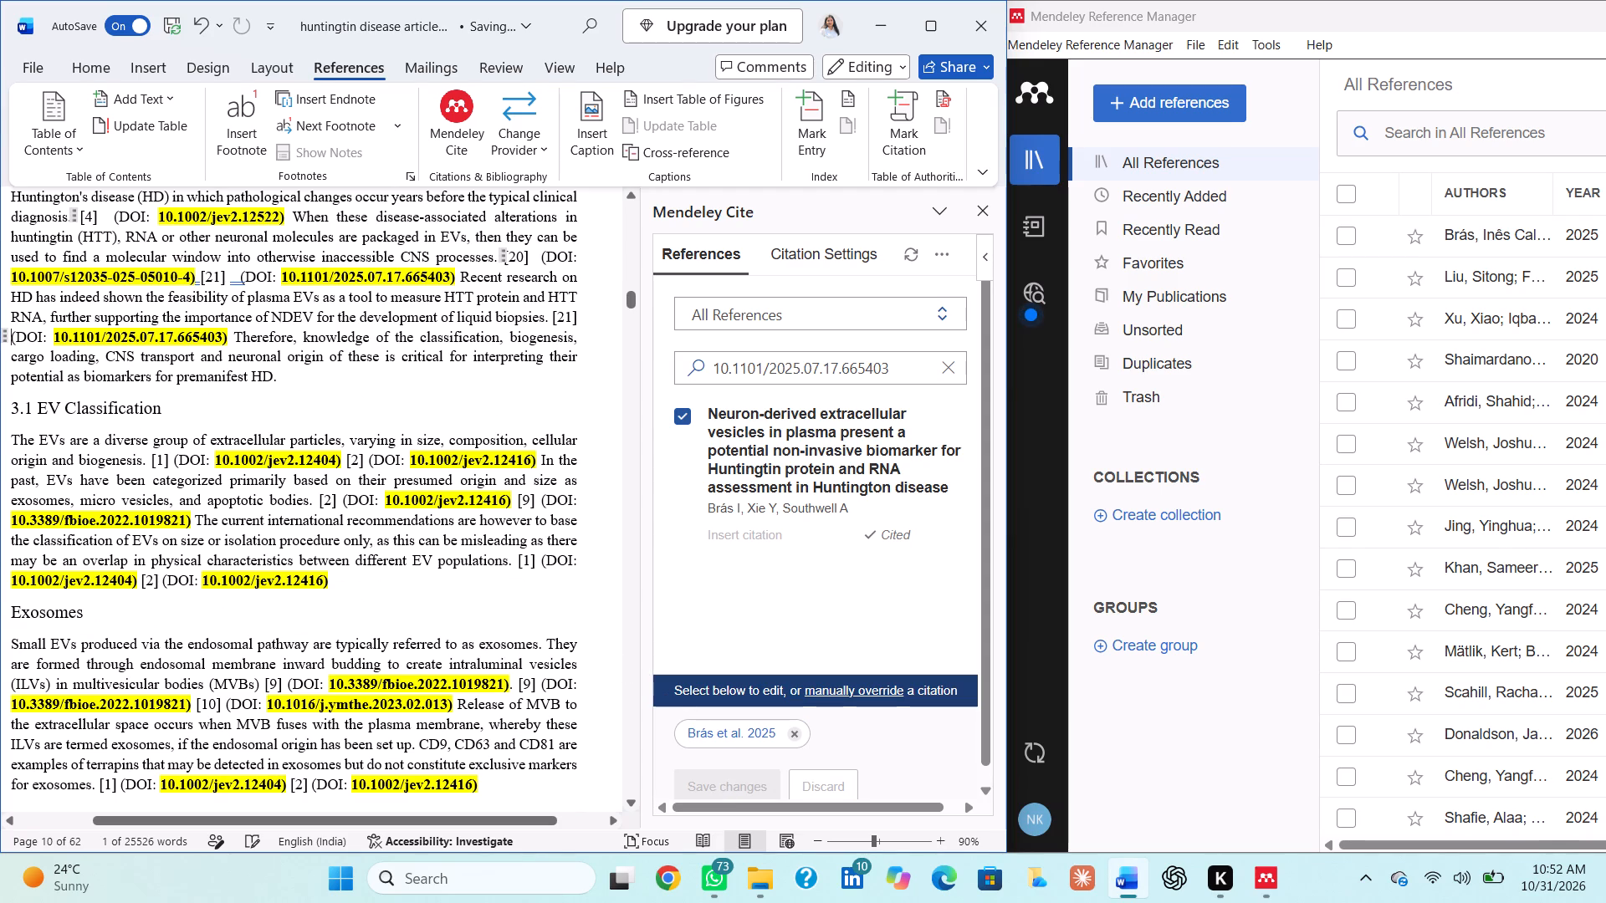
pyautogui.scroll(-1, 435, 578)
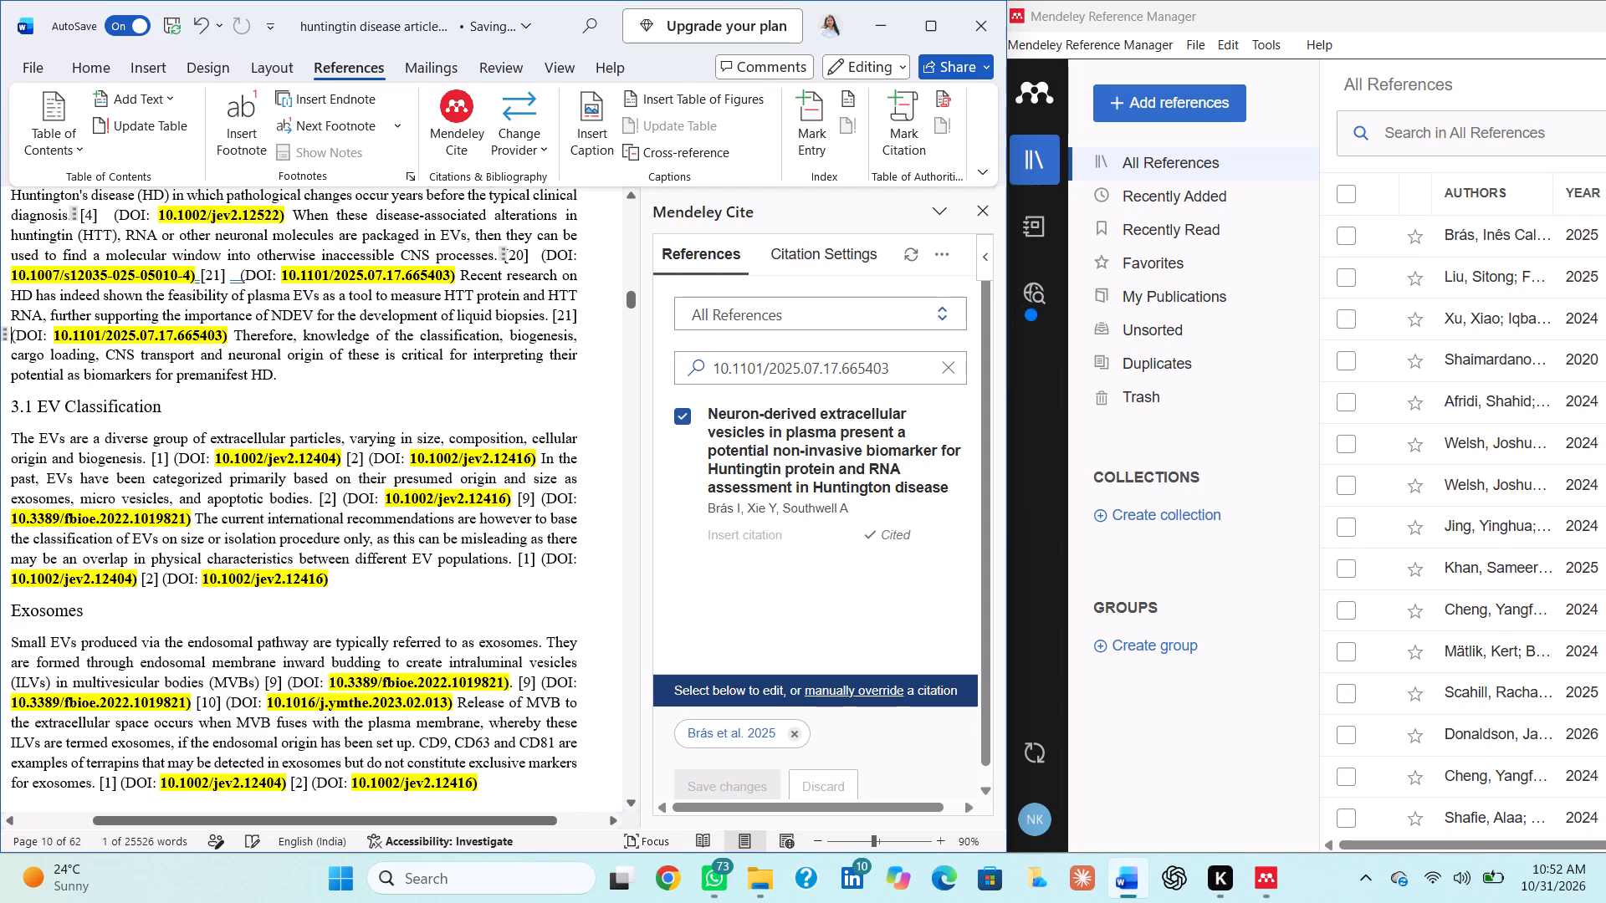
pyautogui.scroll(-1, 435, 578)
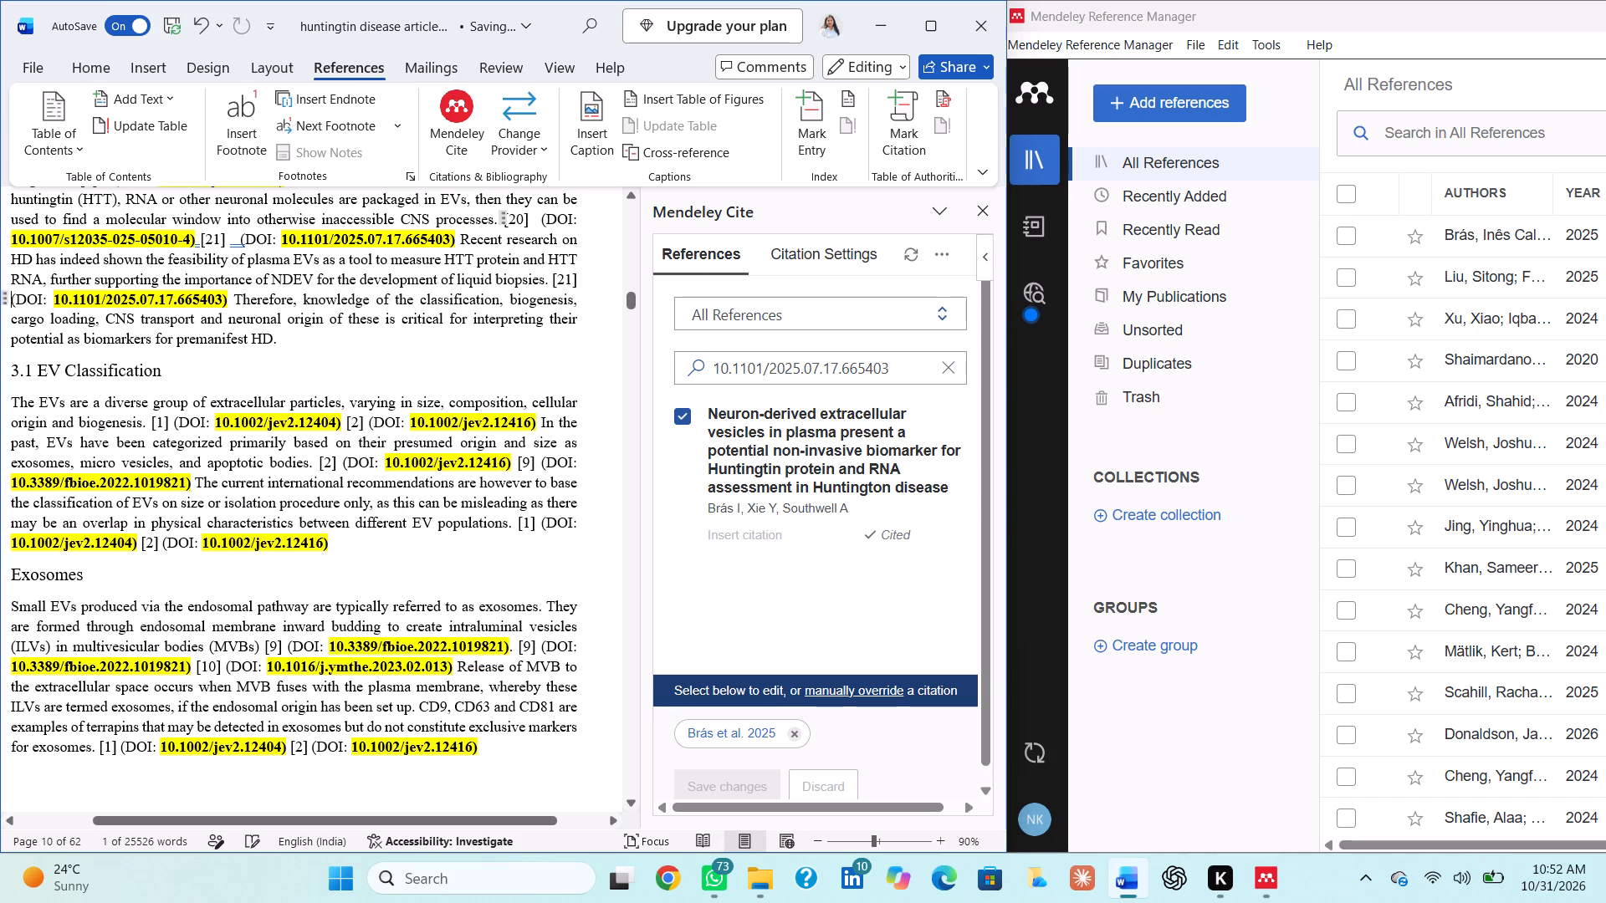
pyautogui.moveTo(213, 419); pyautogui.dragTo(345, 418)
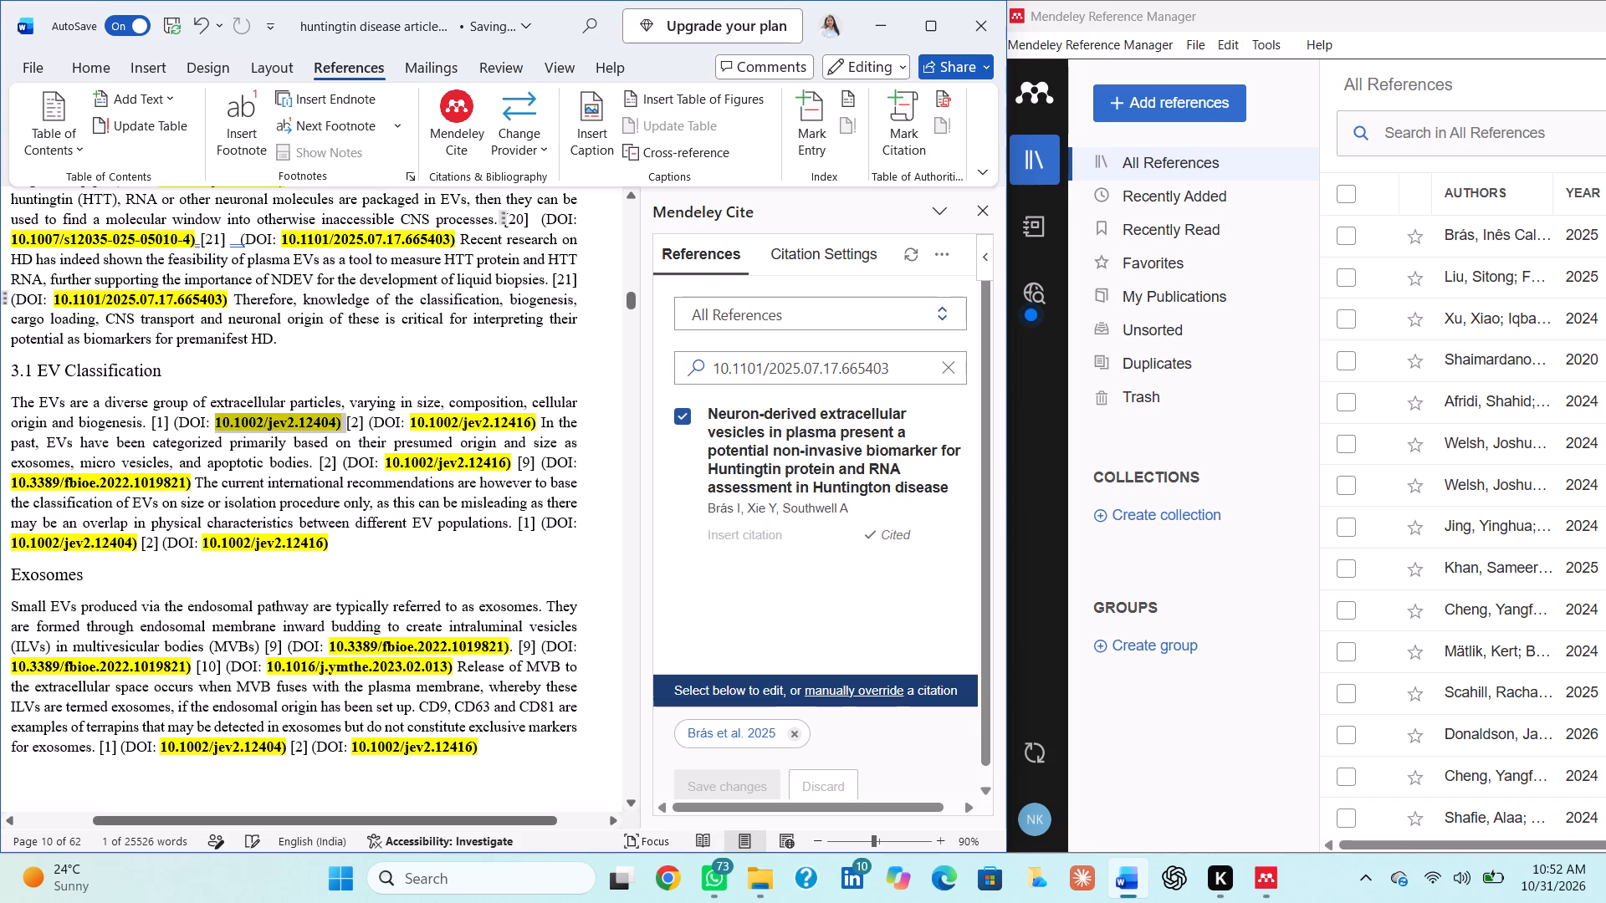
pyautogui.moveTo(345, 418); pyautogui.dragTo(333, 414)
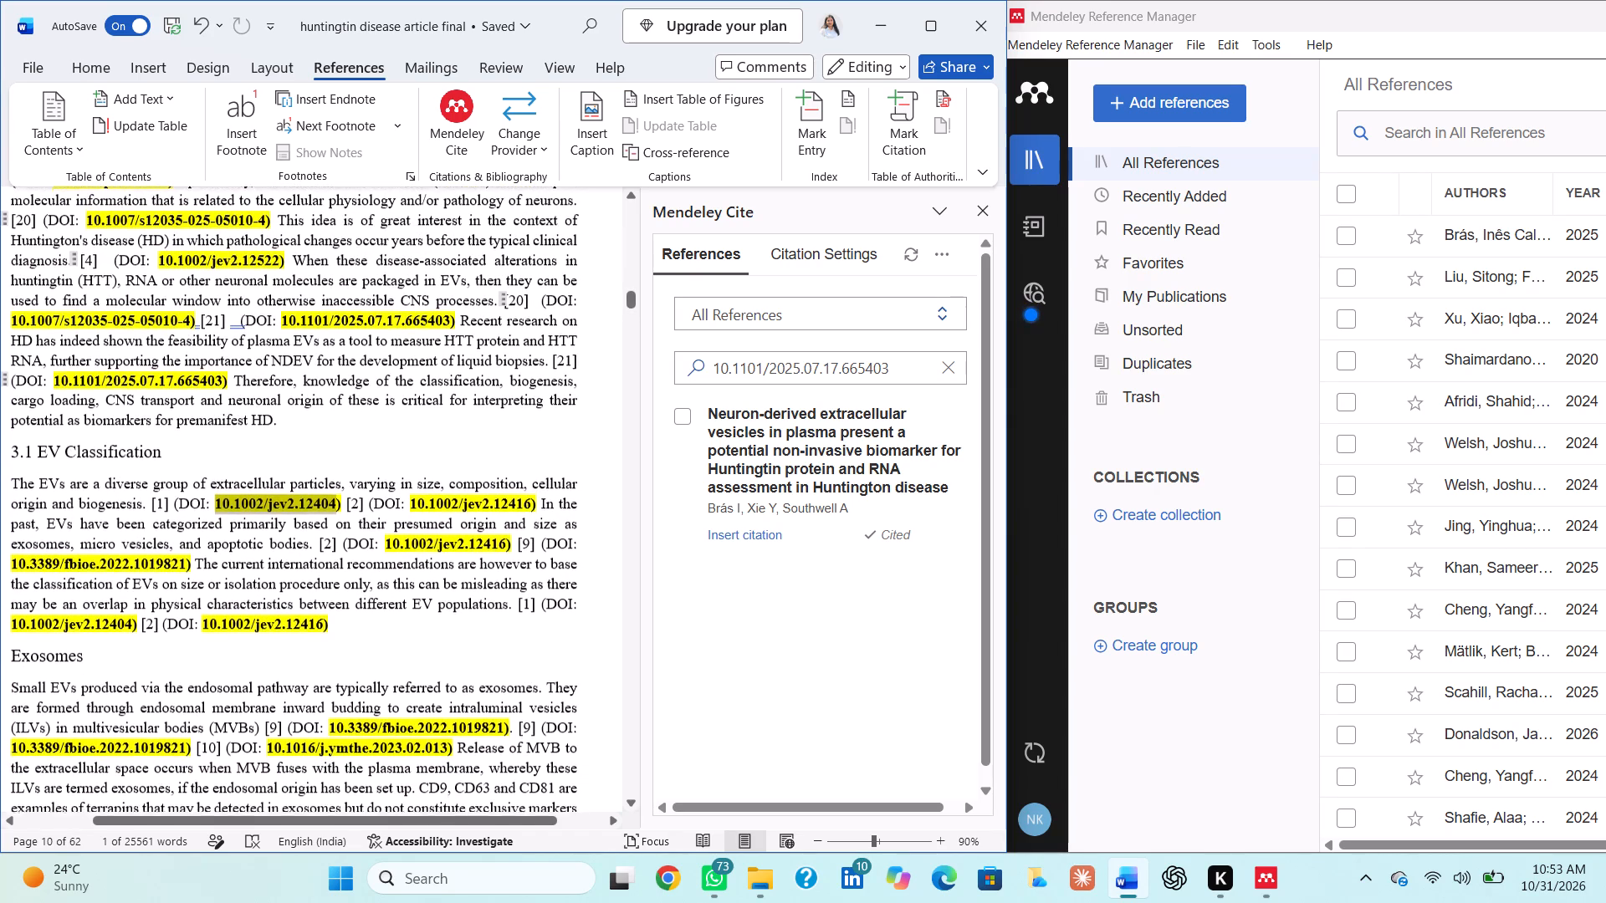
# Delete the surplus spaces and the opening parenthesis between citation [21] and the first DOI: 10.1101/2025.07.17.665403.
pyautogui.click(238, 319)
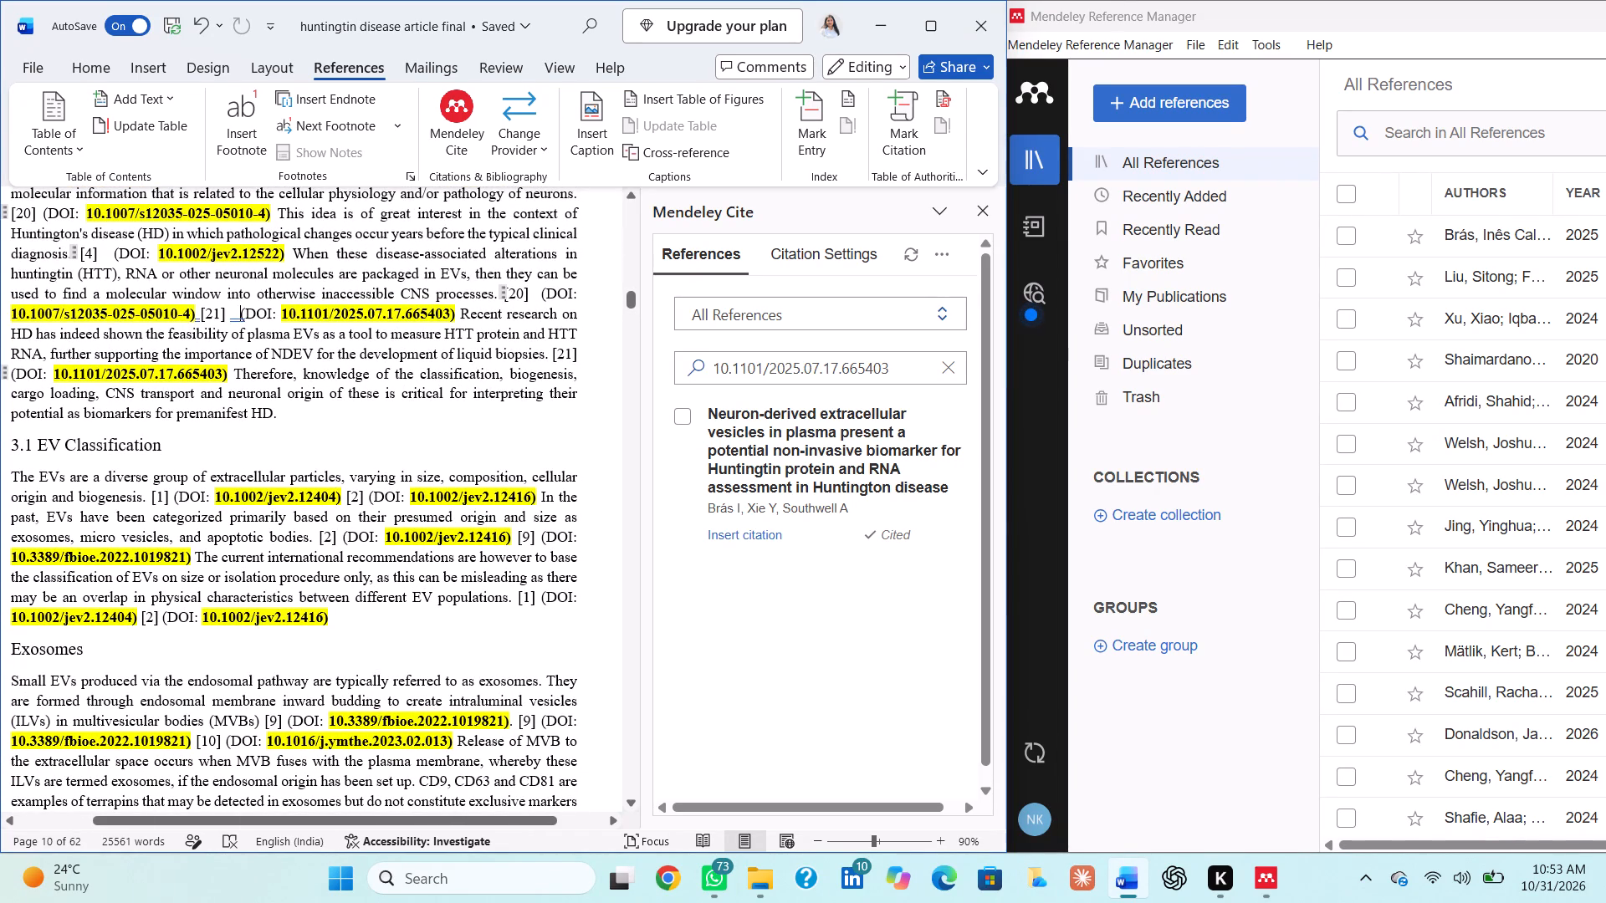
pyautogui.press('BackSpace')
pyautogui.press('BackSpace')
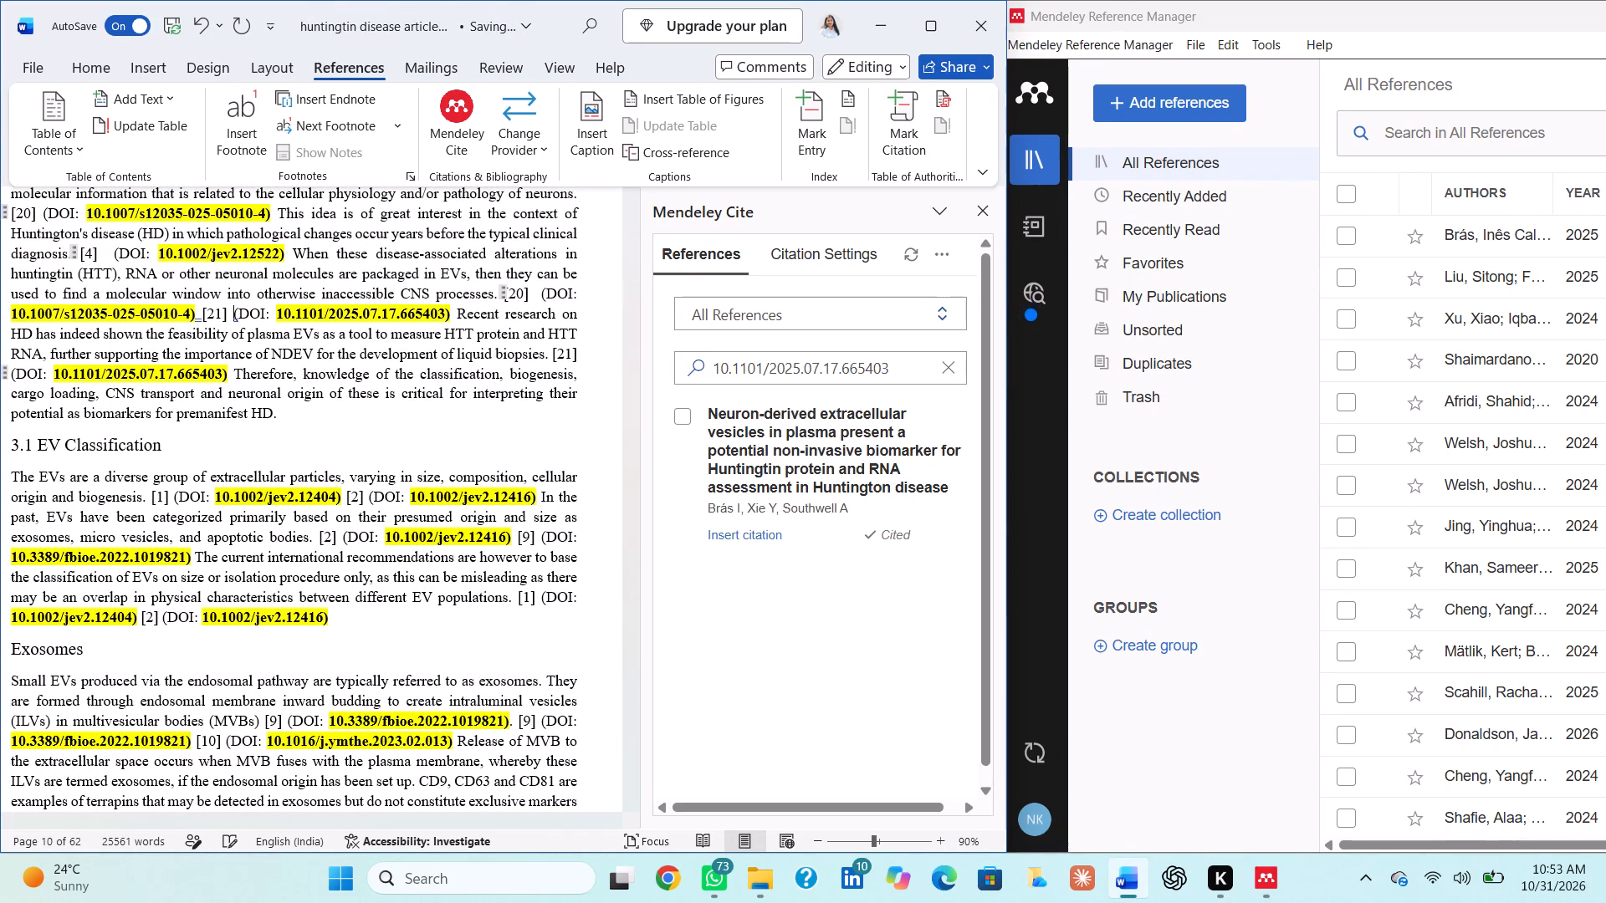
pyautogui.click(238, 319)
pyautogui.press('BackSpace')
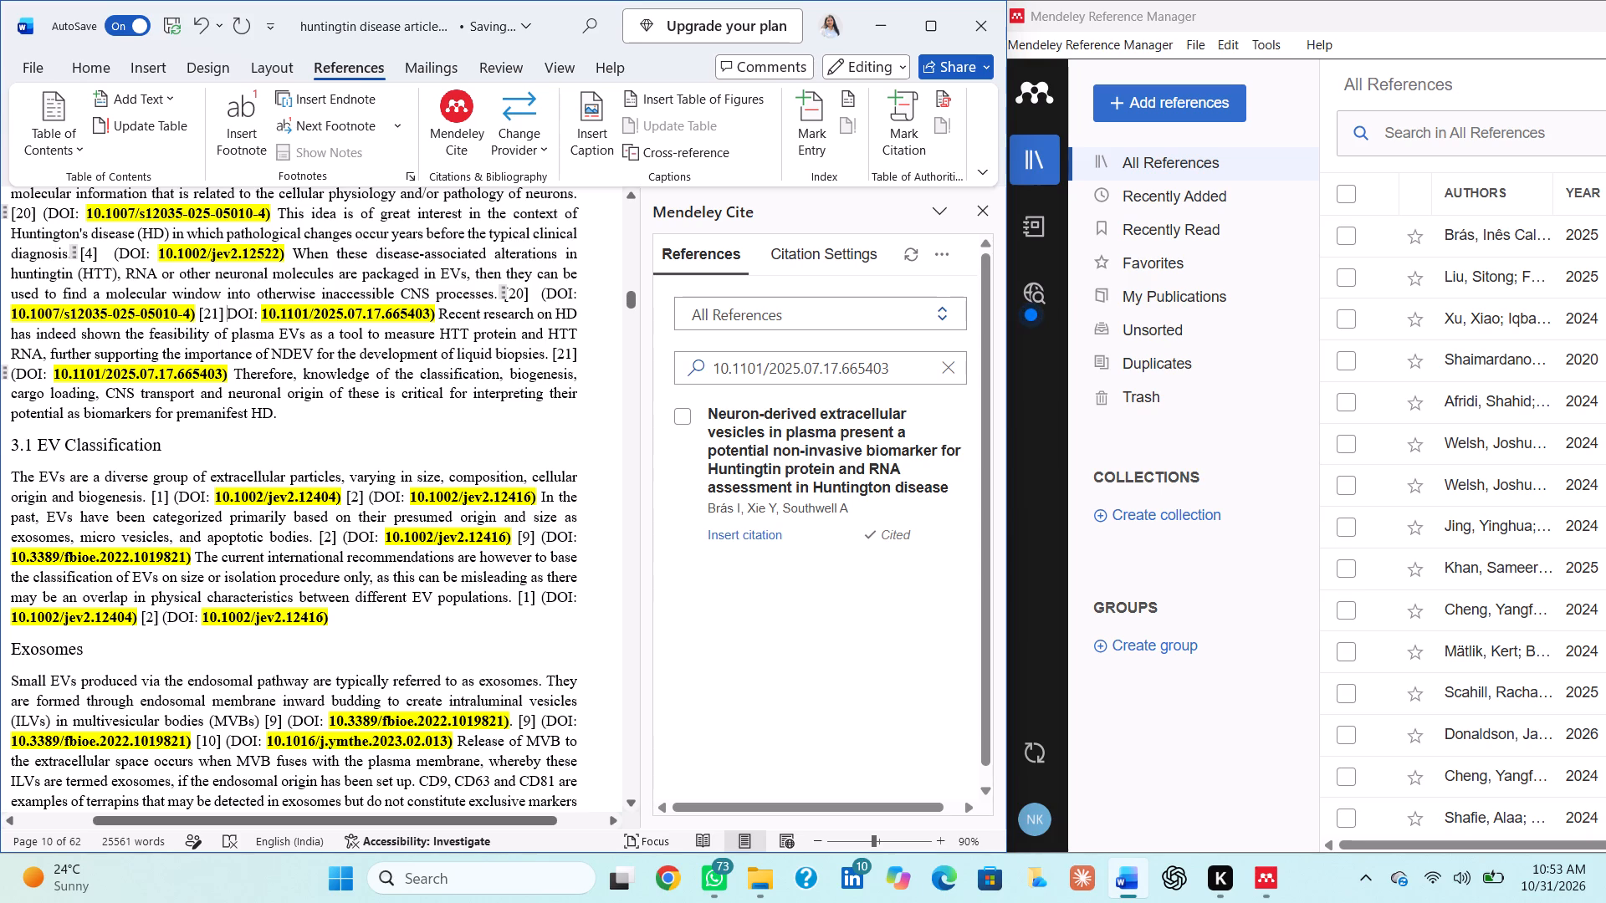
# Copy the DOI 10.1002/jev2.12404 after "origin and biogenesis." in section 3.1 and delete the typed [1] before it.
pyautogui.moveTo(212, 495); pyautogui.dragTo(328, 503)
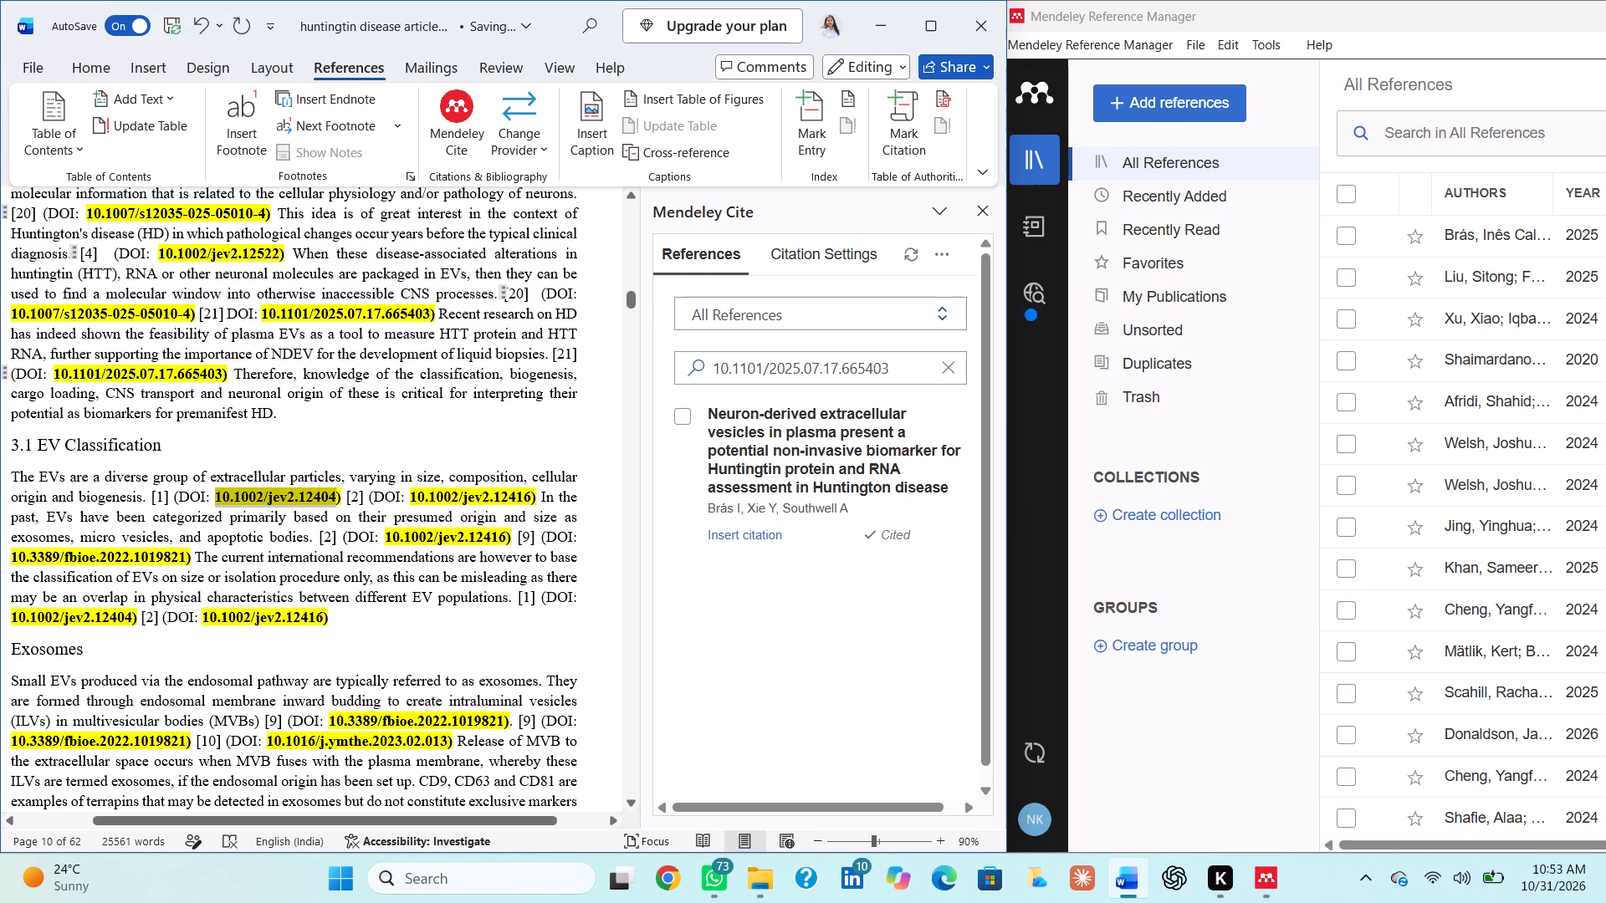
pyautogui.moveTo(328, 503); pyautogui.dragTo(331, 503)
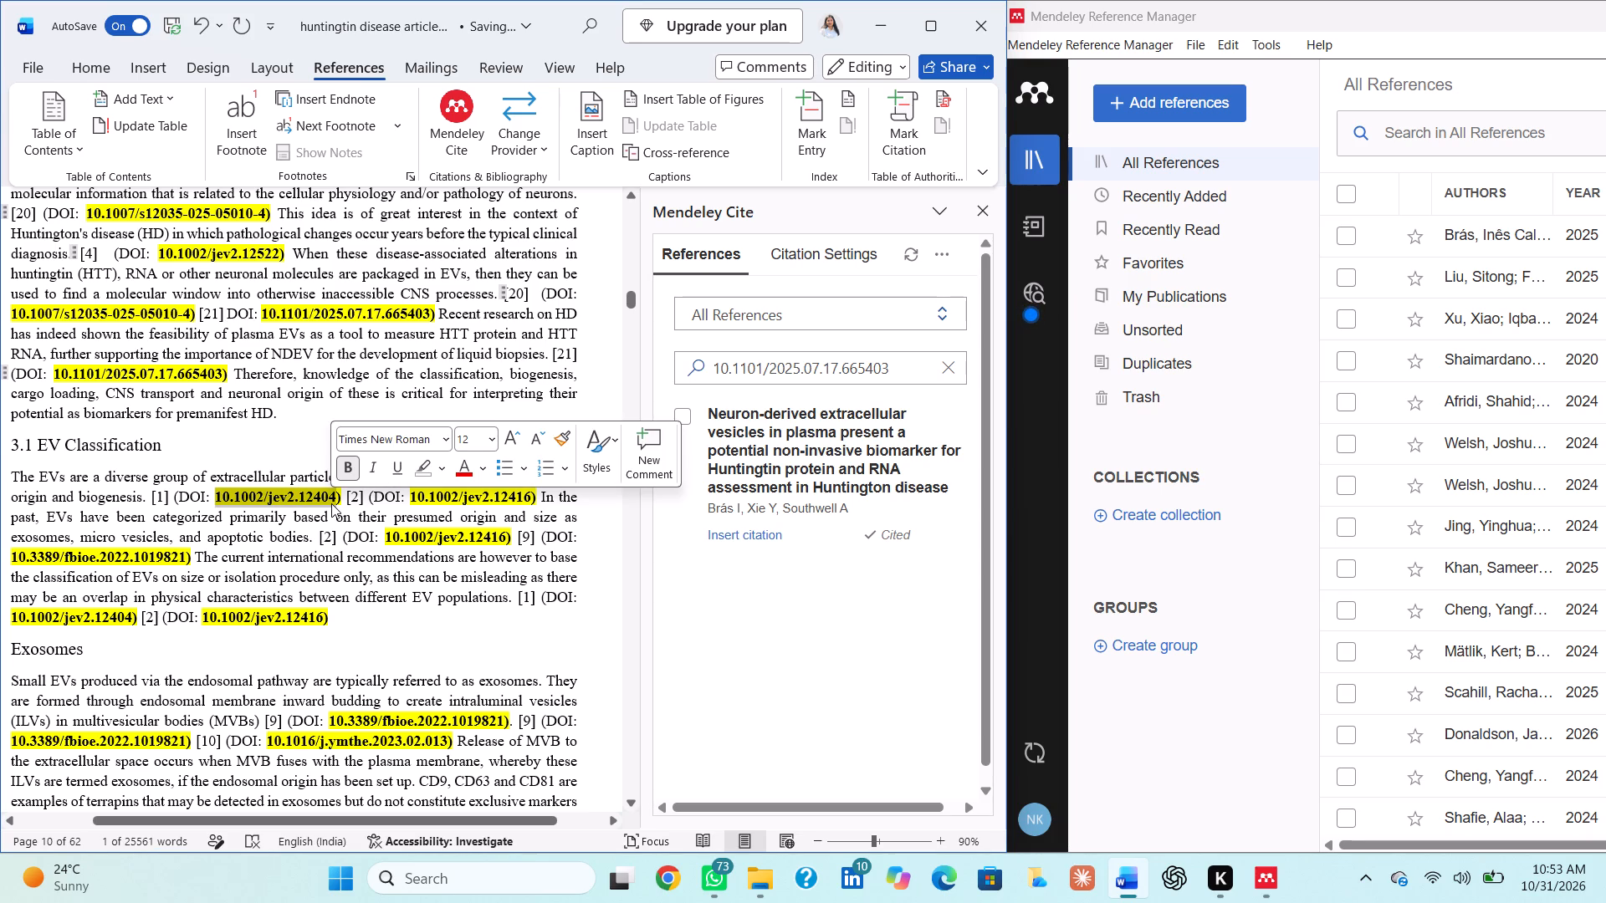
pyautogui.hotkey('ctrl', 'c')
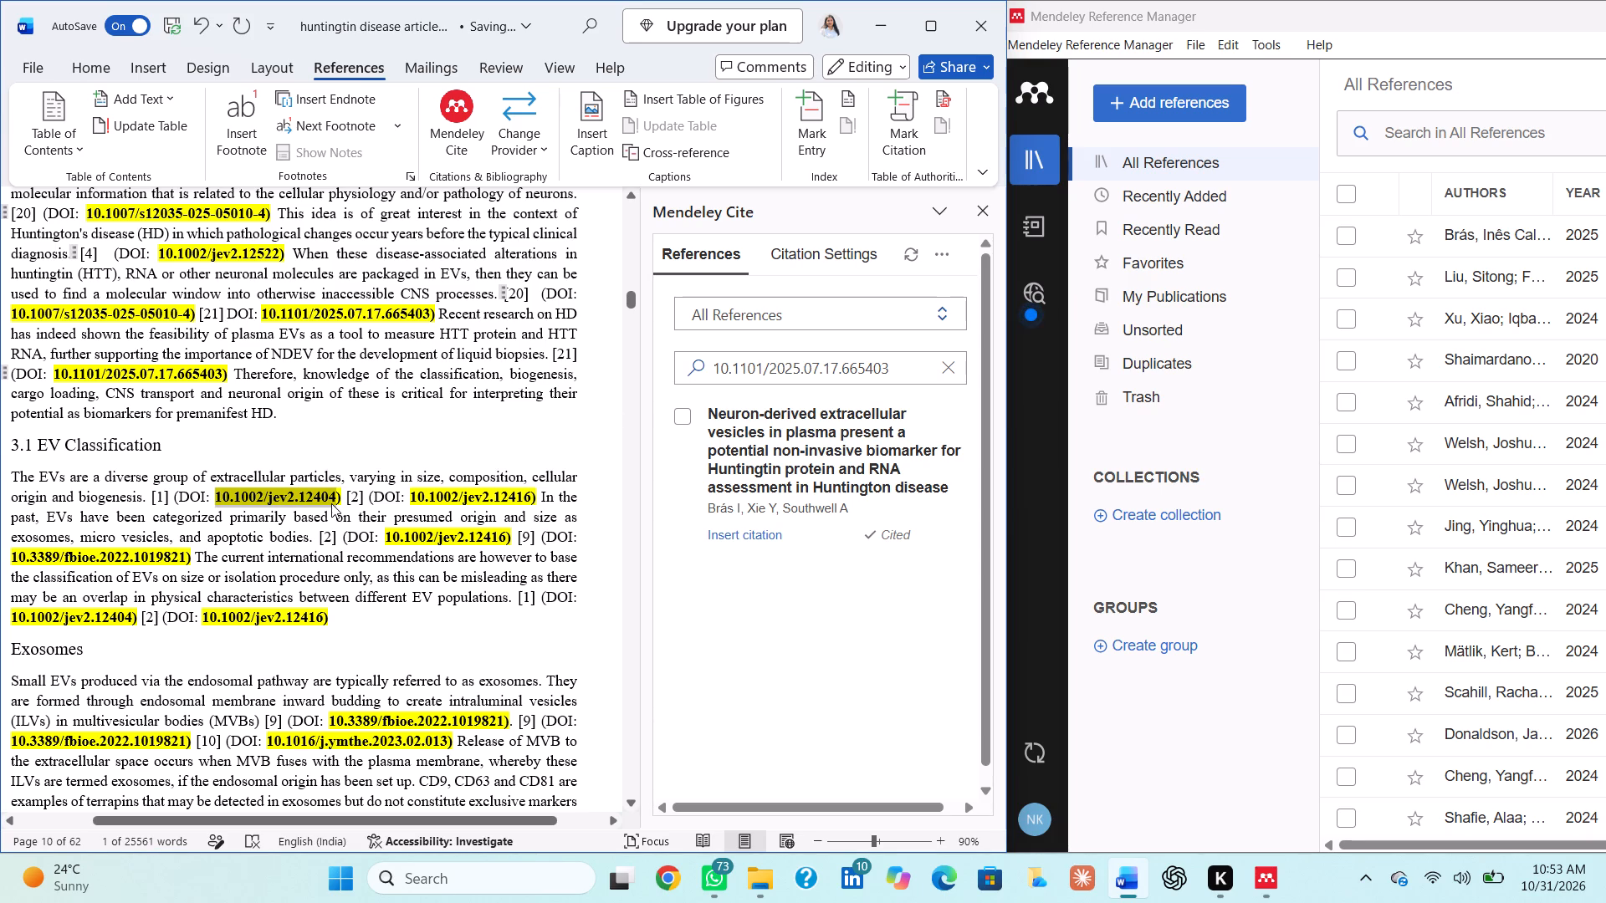
pyautogui.click(171, 497)
pyautogui.press('BackSpace')
pyautogui.press('BackSpace')
pyautogui.press('BackSpace')
pyautogui.press('BackSpace')
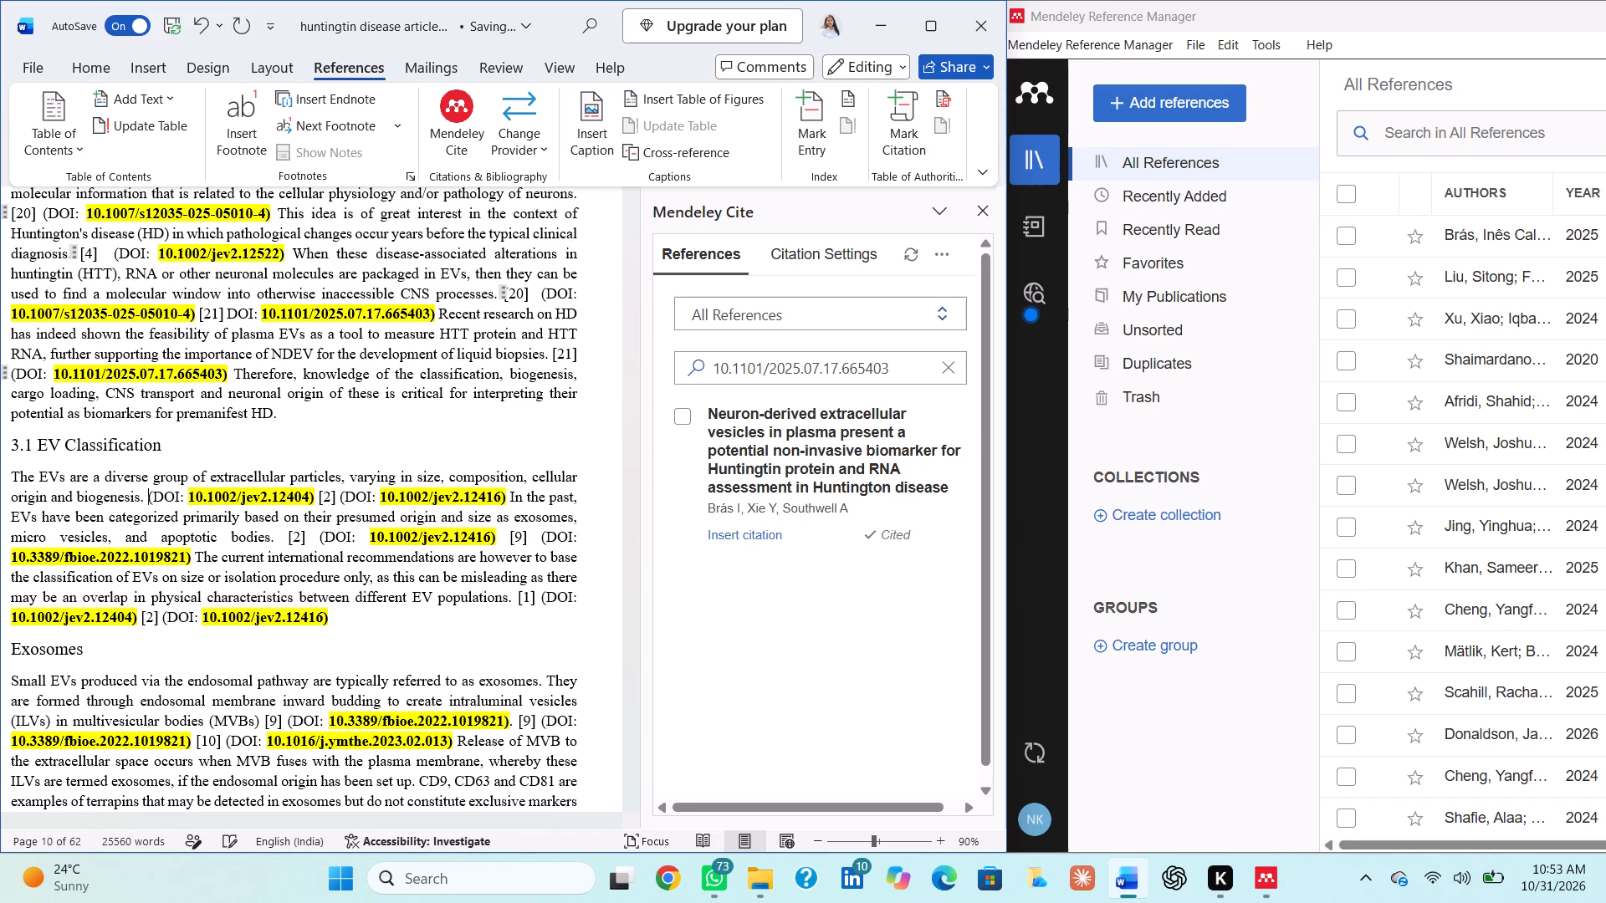
# Find 10.1002/jev2.12404 in Mendeley Cite and insert the Welsh et al. 2024 citation after "origin and biogenesis.".
pyautogui.click(952, 370)
pyautogui.click(854, 363)
pyautogui.hotkey('ctrl', 'v')
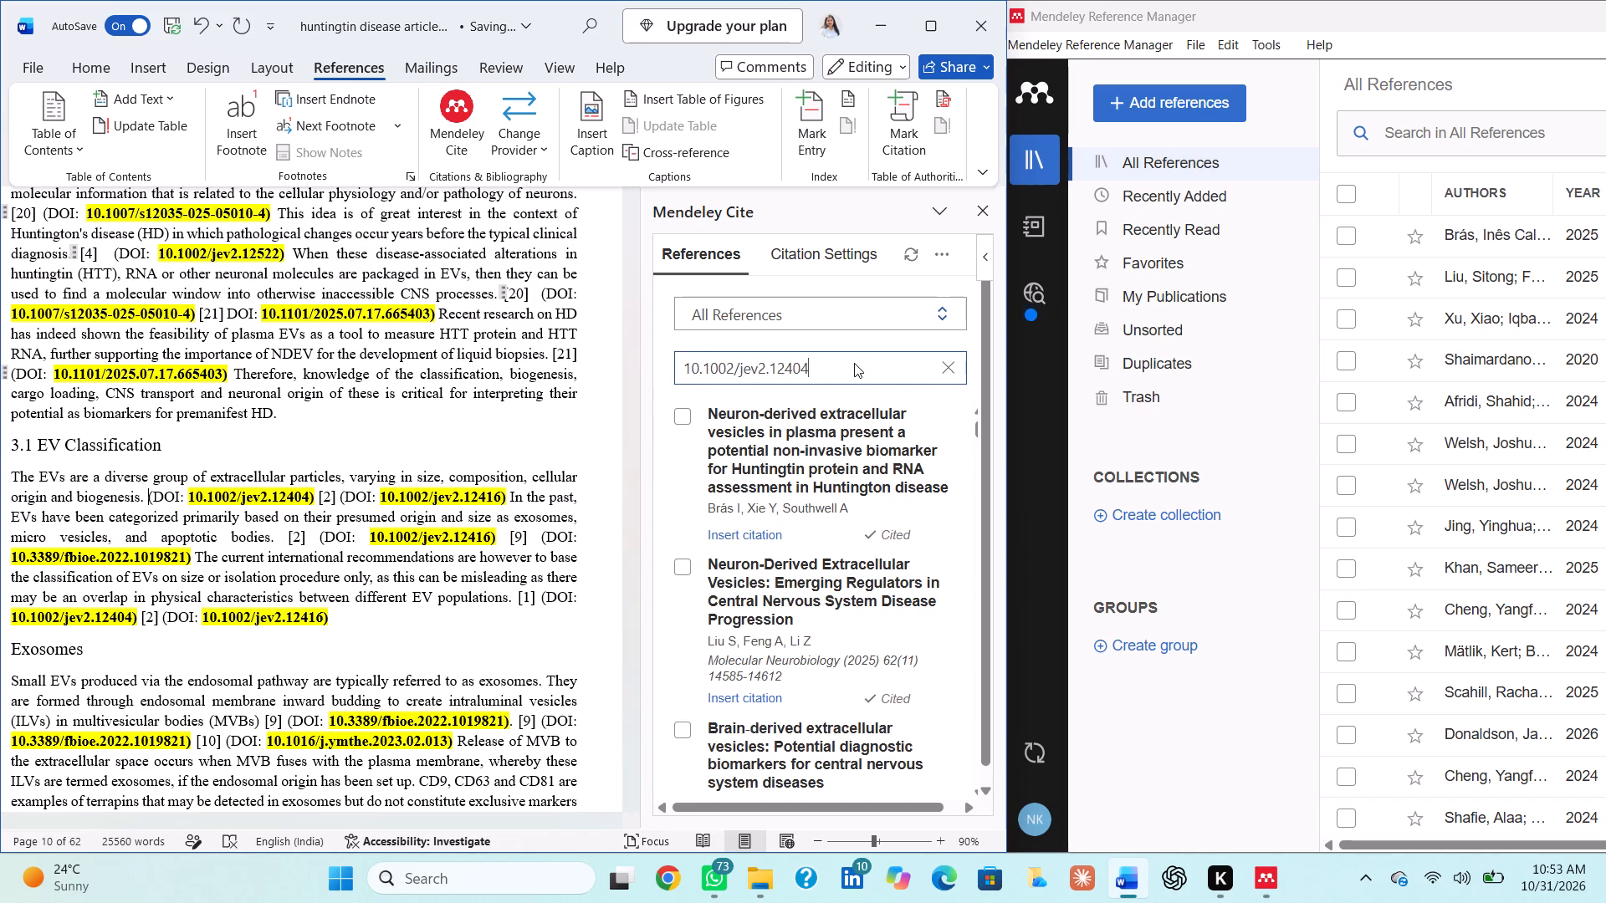
pyautogui.press('Return')
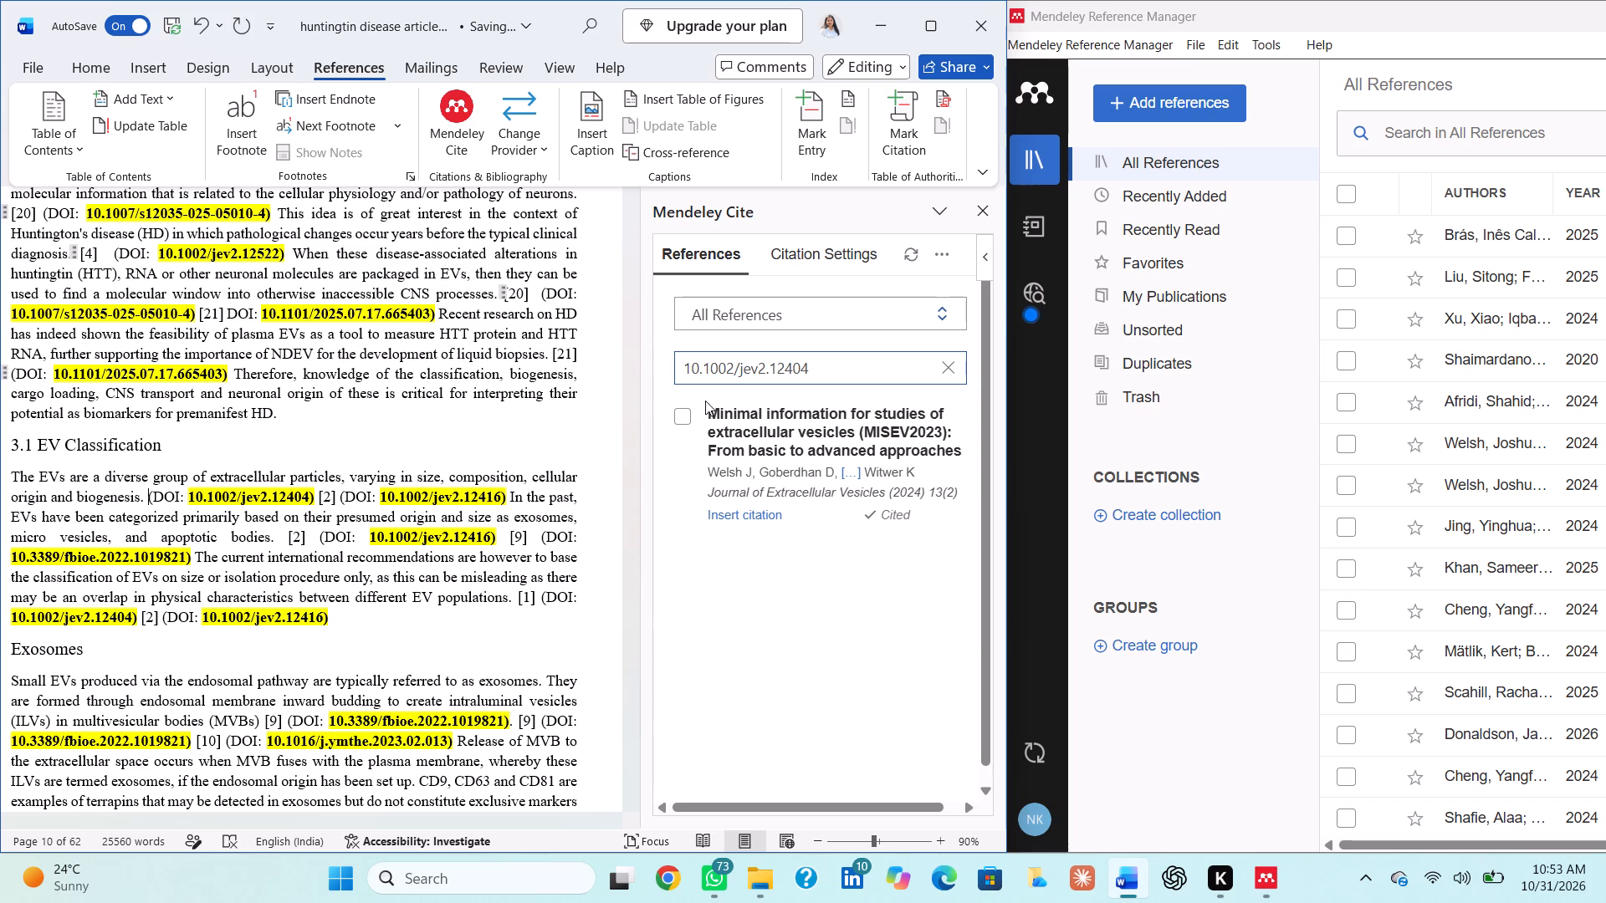
pyautogui.click(686, 420)
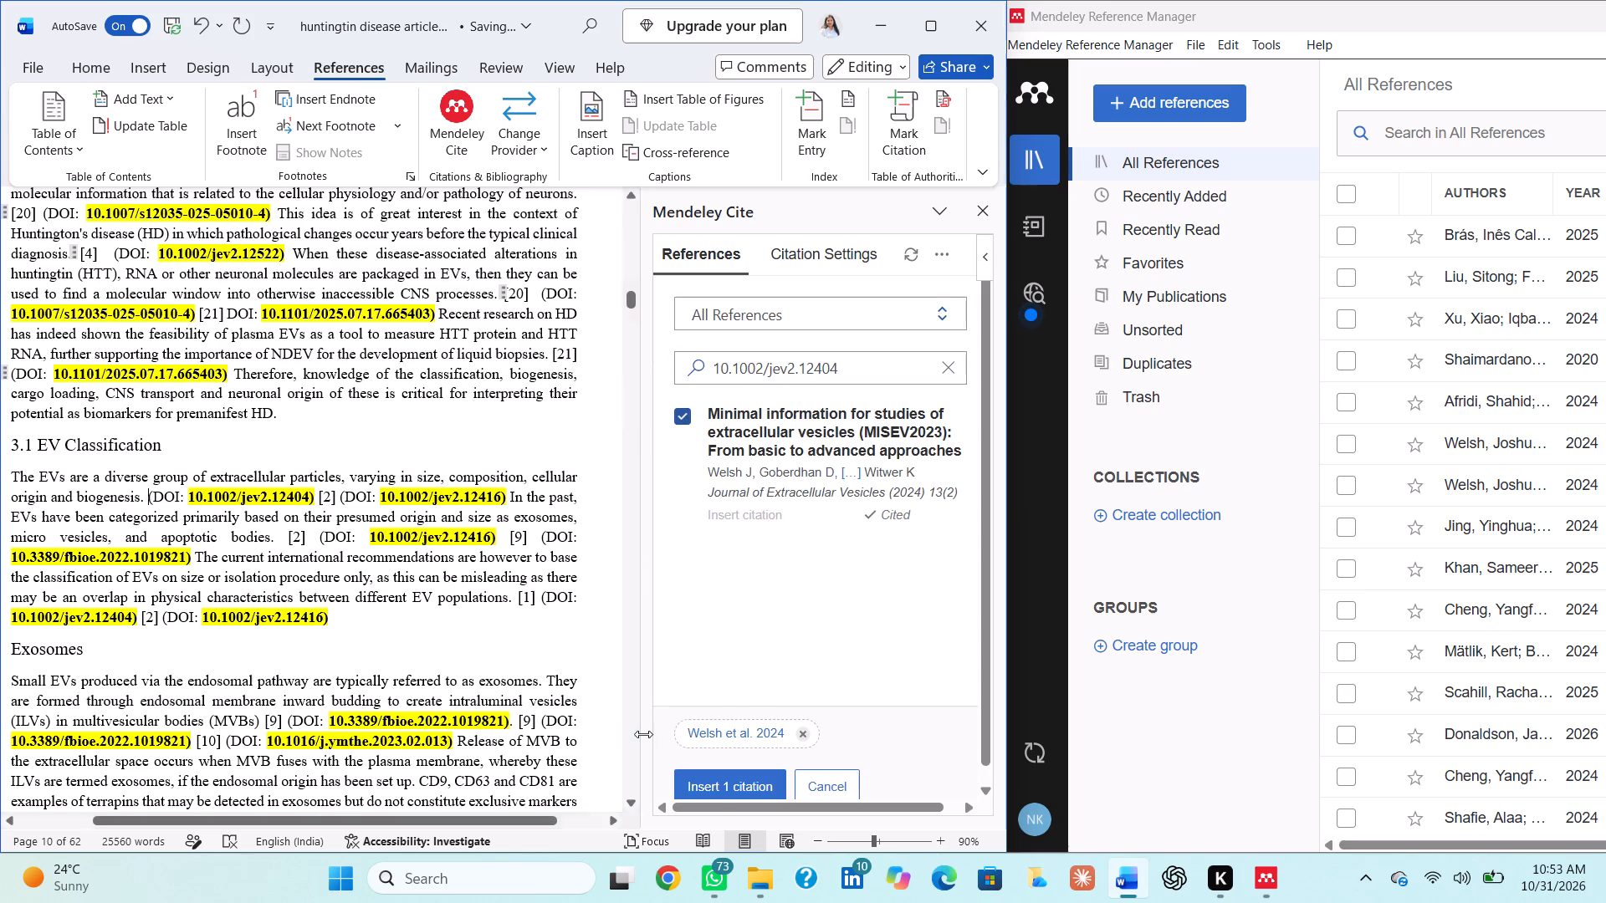
pyautogui.click(719, 803)
pyautogui.click(714, 790)
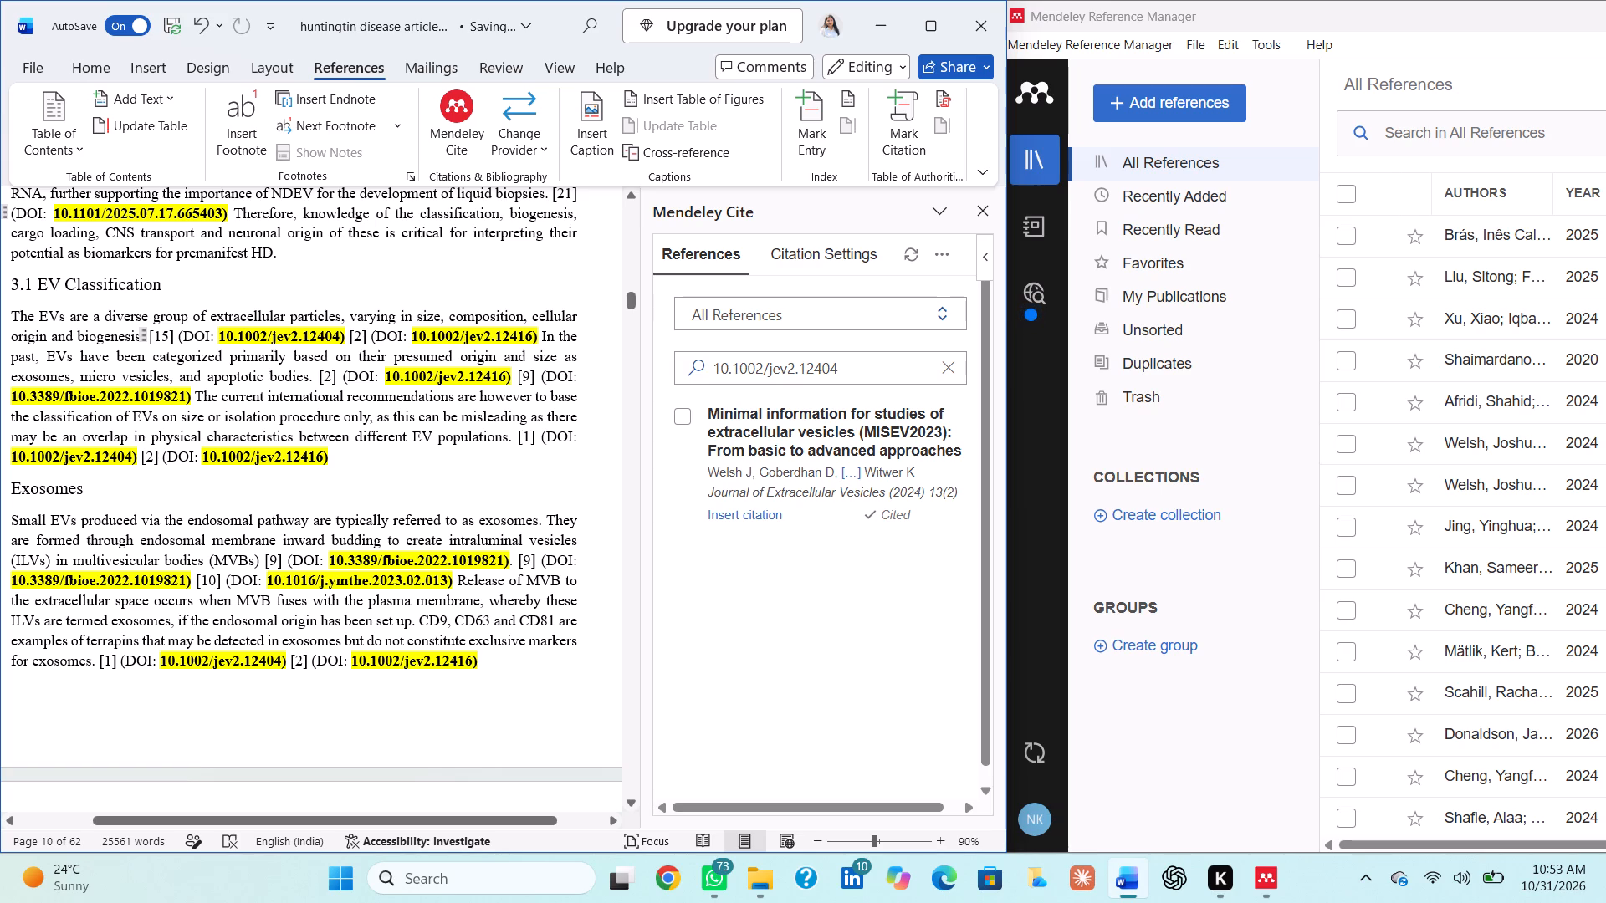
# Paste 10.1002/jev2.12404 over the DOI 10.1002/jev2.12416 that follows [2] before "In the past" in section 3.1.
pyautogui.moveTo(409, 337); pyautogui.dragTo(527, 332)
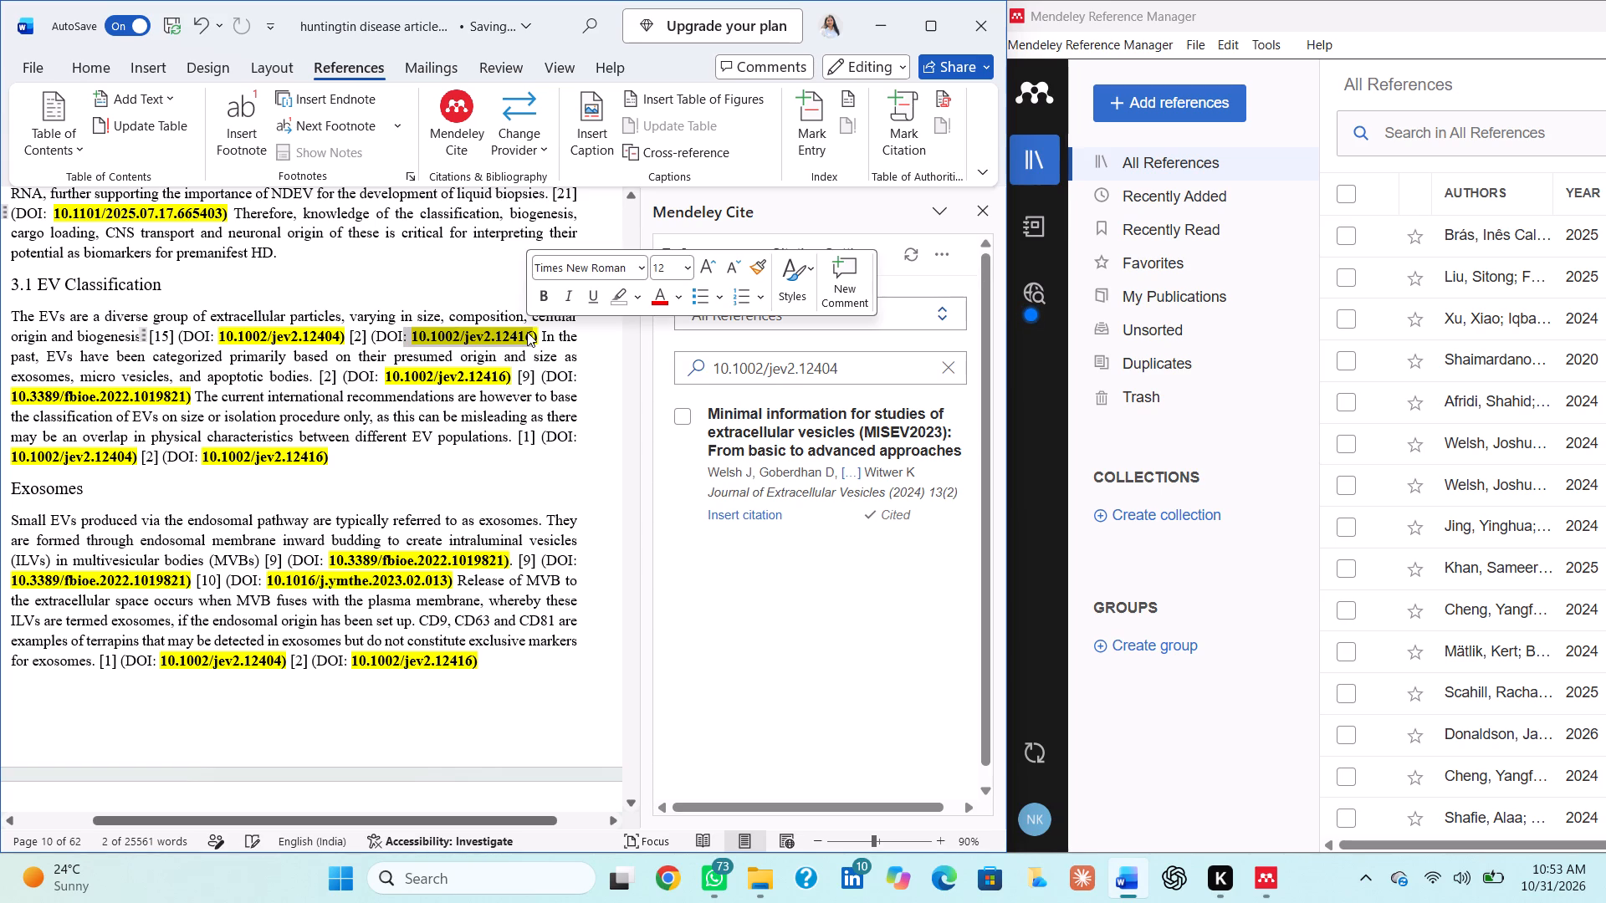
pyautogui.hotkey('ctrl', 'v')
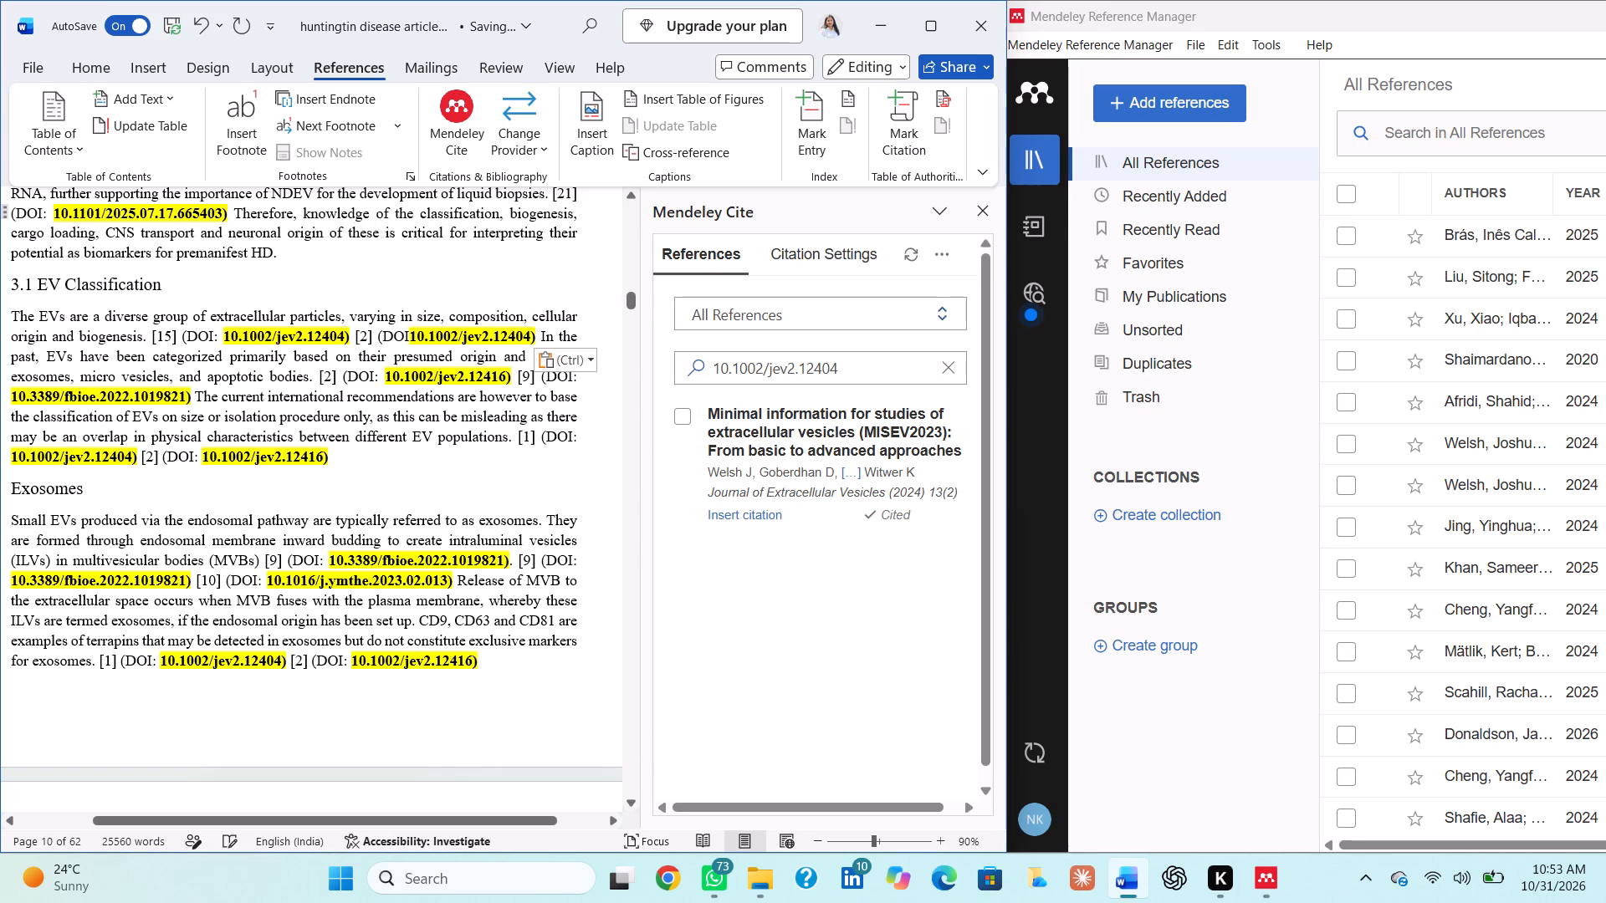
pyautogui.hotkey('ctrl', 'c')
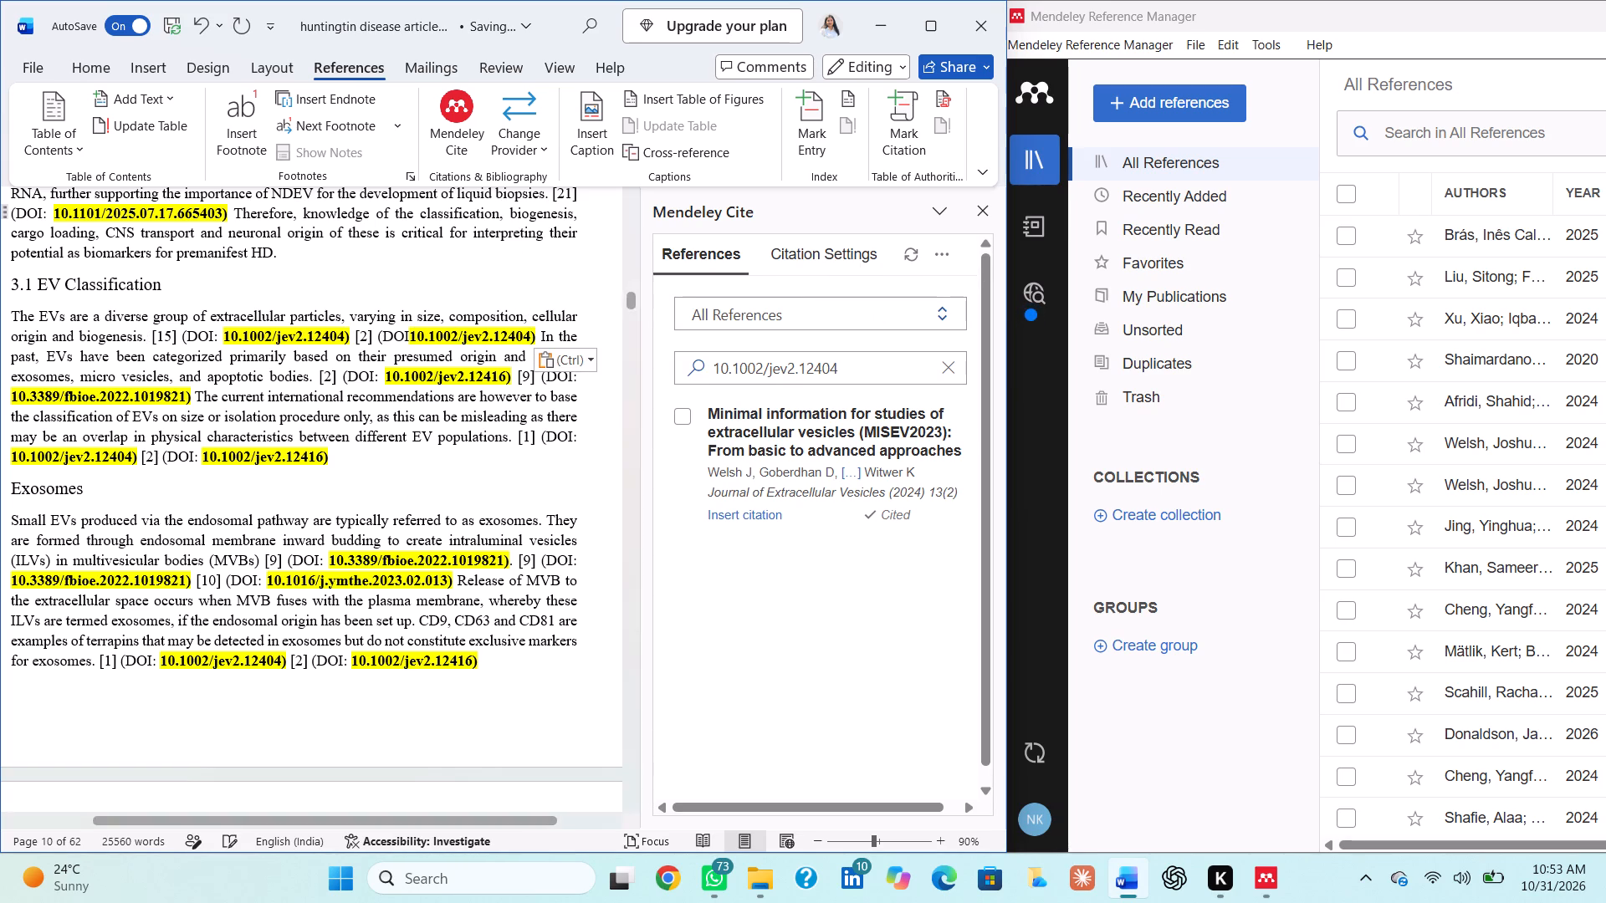
# Search the Mendeley Cite references for 10.1002/jev2.12404 again.
pyautogui.click(948, 365)
pyautogui.click(916, 365)
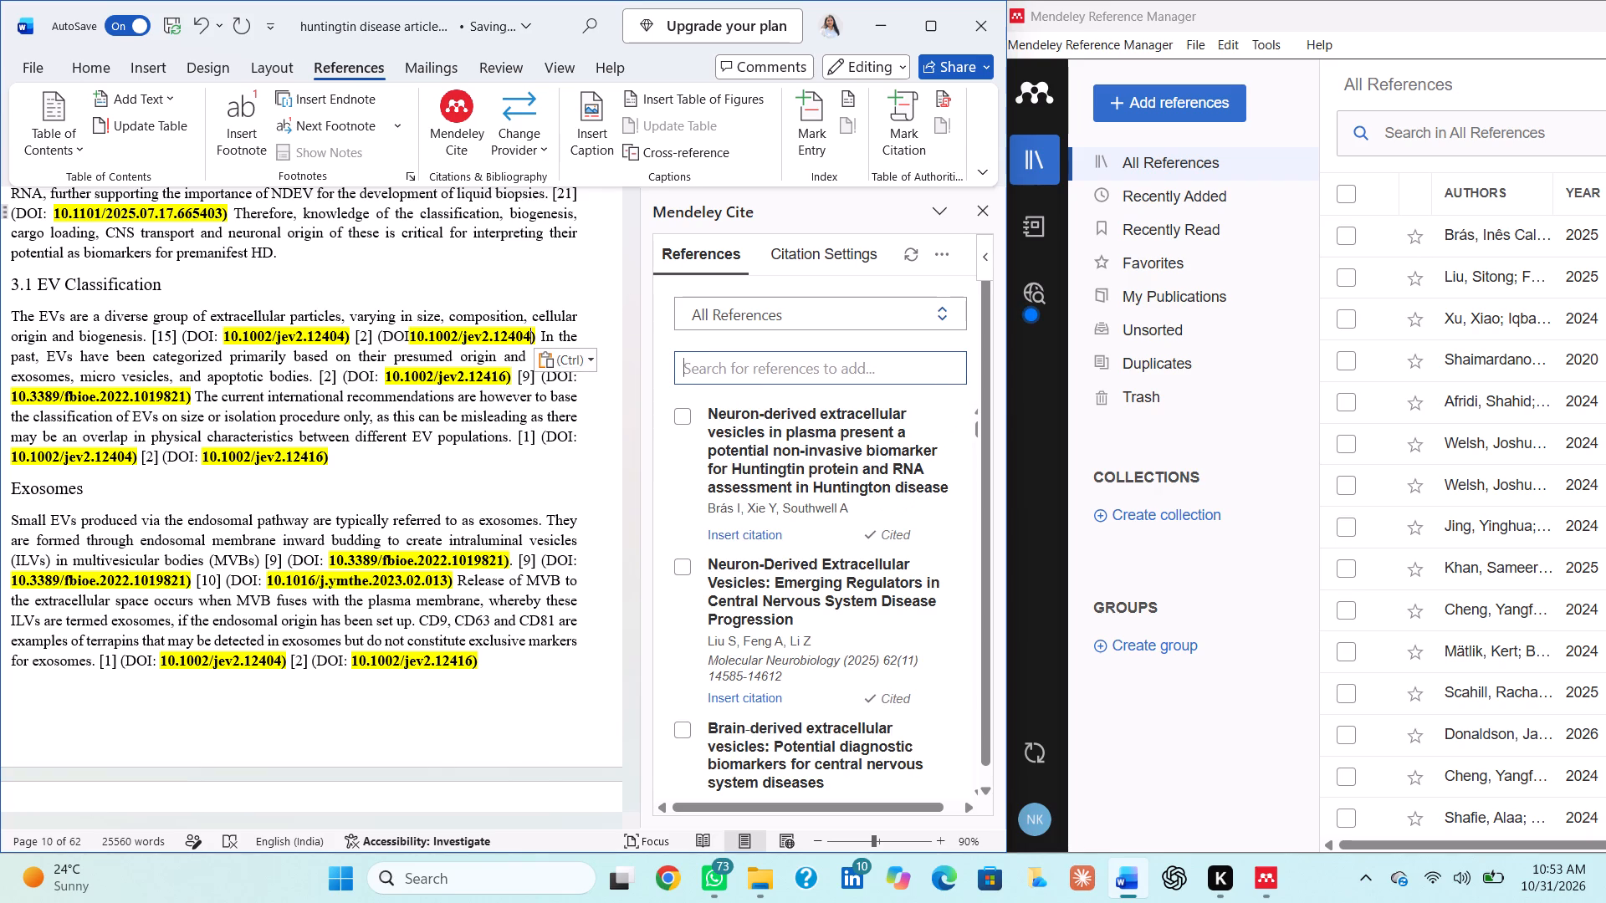
pyautogui.hotkey('ctrl', 'v')
pyautogui.press('Return')
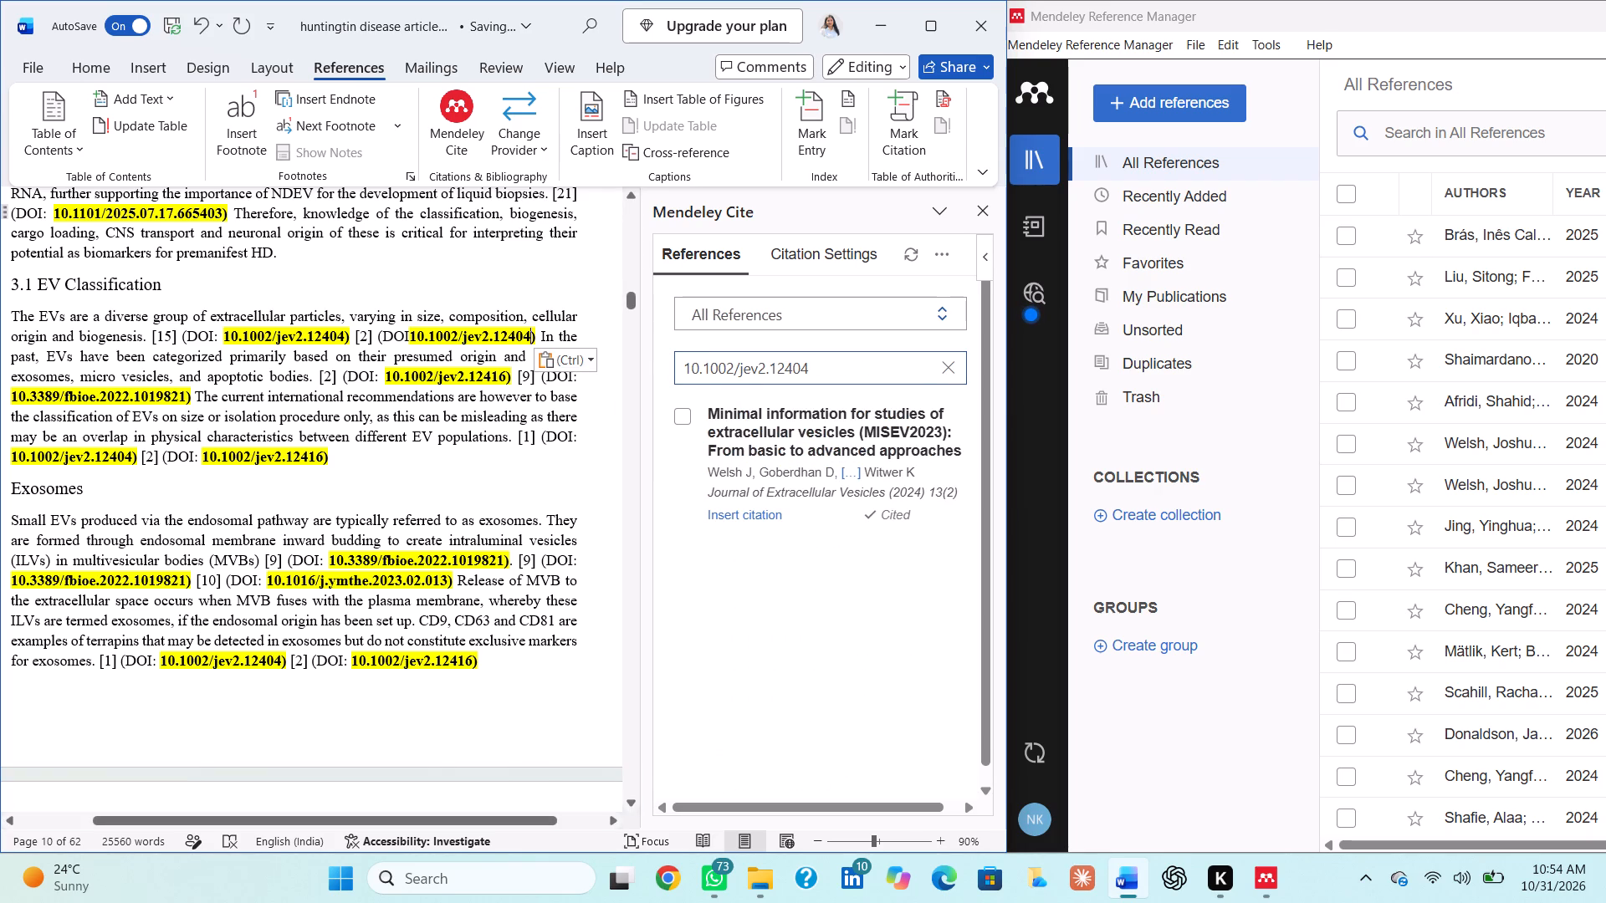
# Delete the typed [2] and its DOI before "In the past", then restore the closing parenthesis and space after 10.1002/jev2.12404.
pyautogui.moveTo(349, 334); pyautogui.dragTo(420, 341)
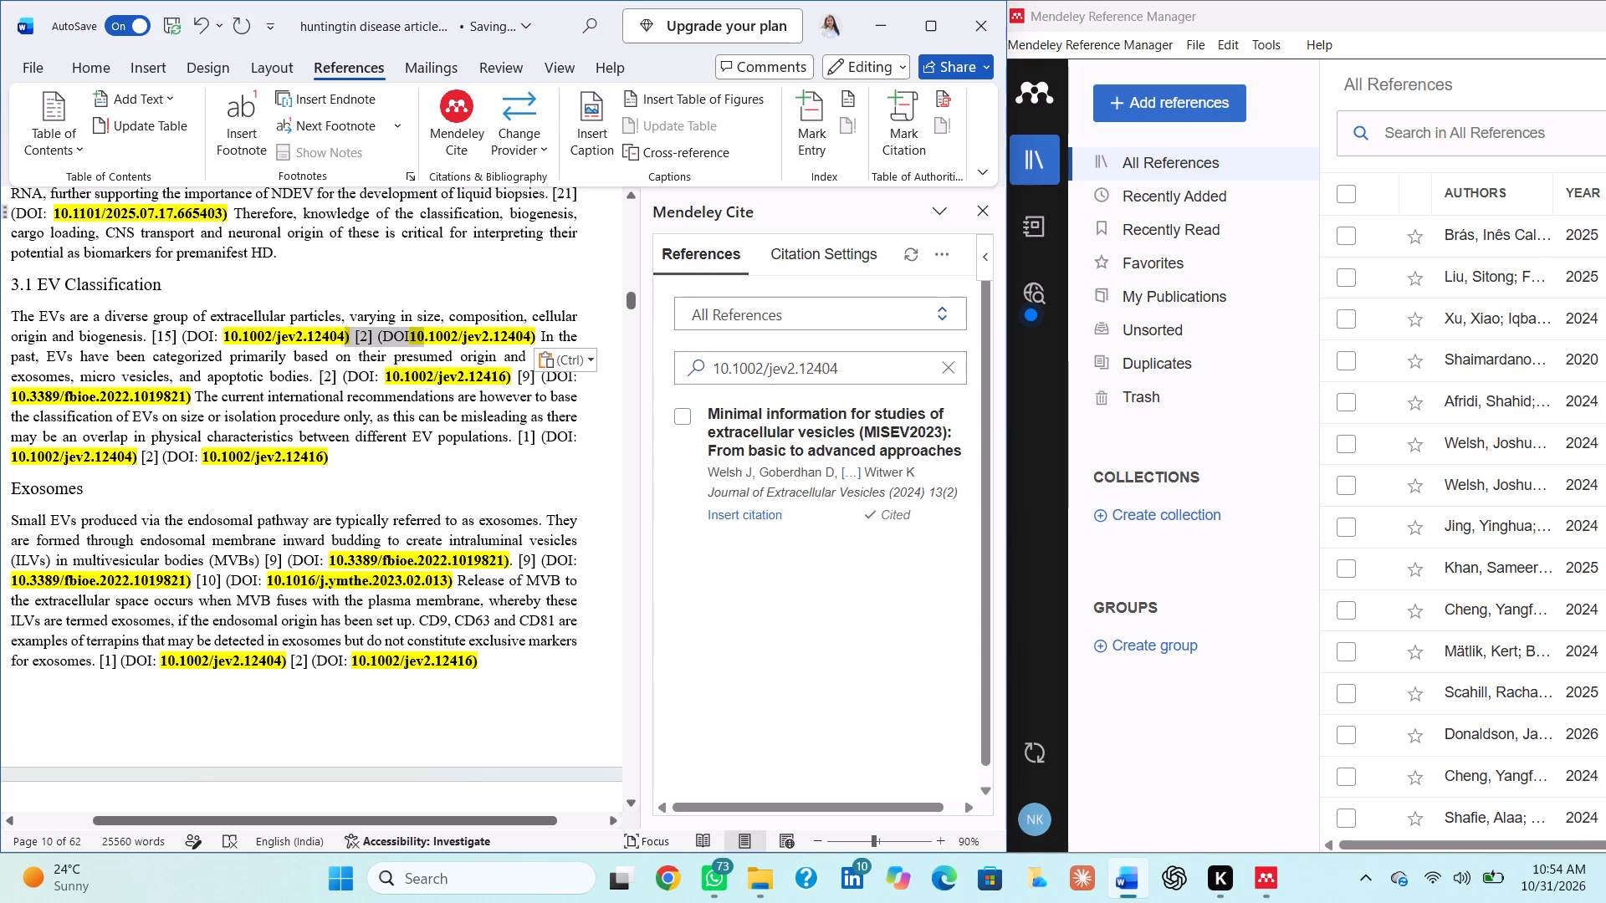
pyautogui.moveTo(420, 341); pyautogui.dragTo(534, 329)
pyautogui.press('BackSpace')
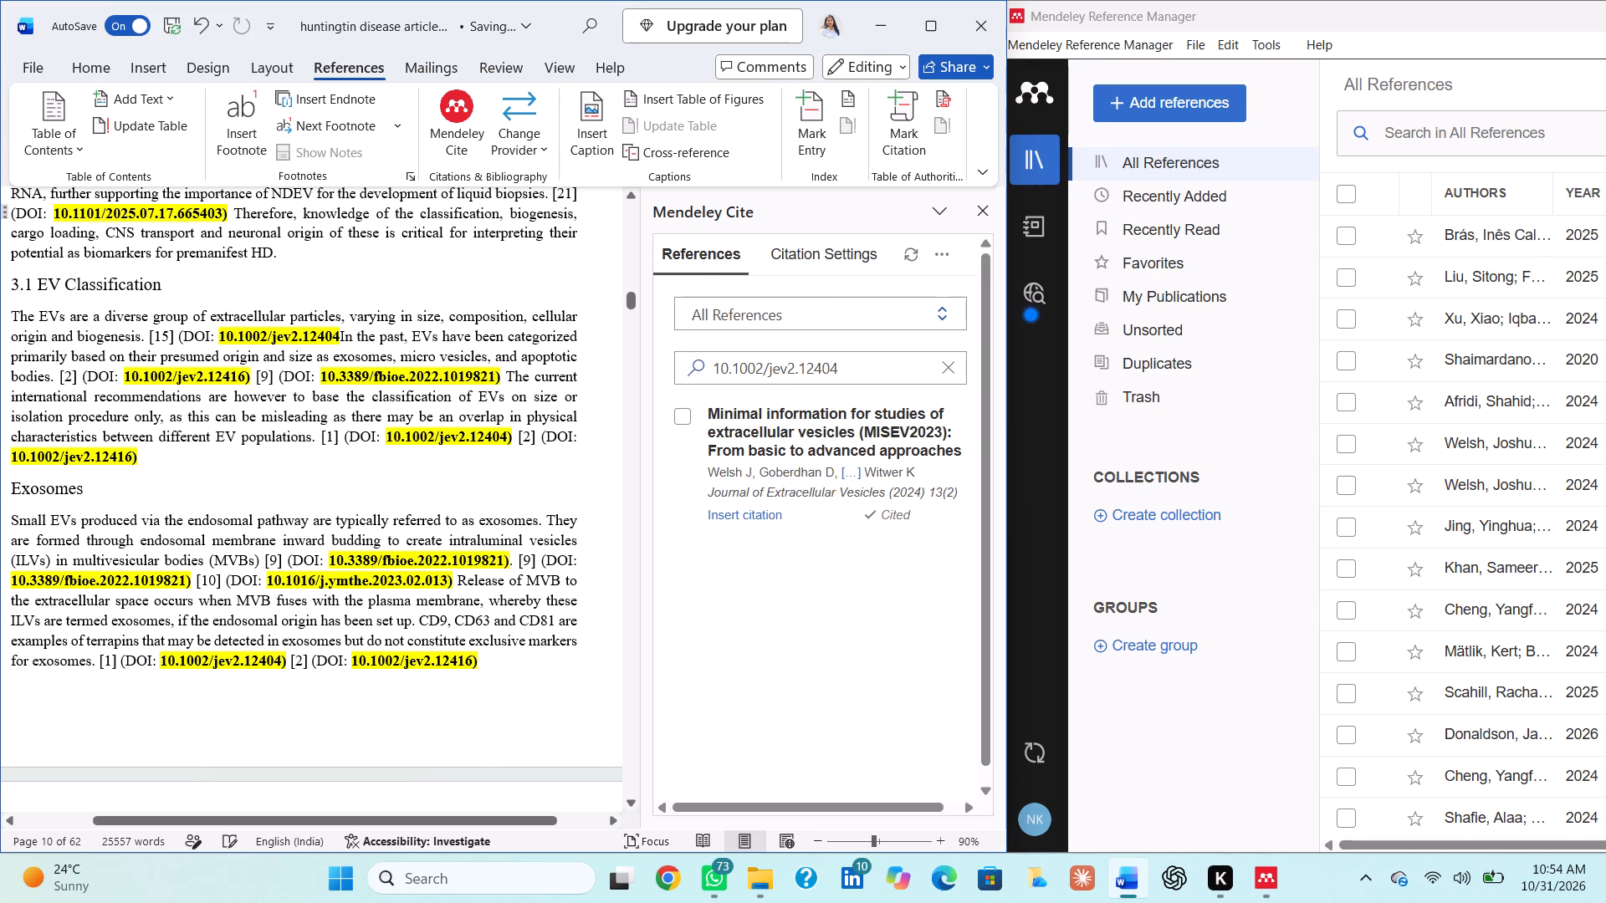
pyautogui.write(')')
pyautogui.press('space')
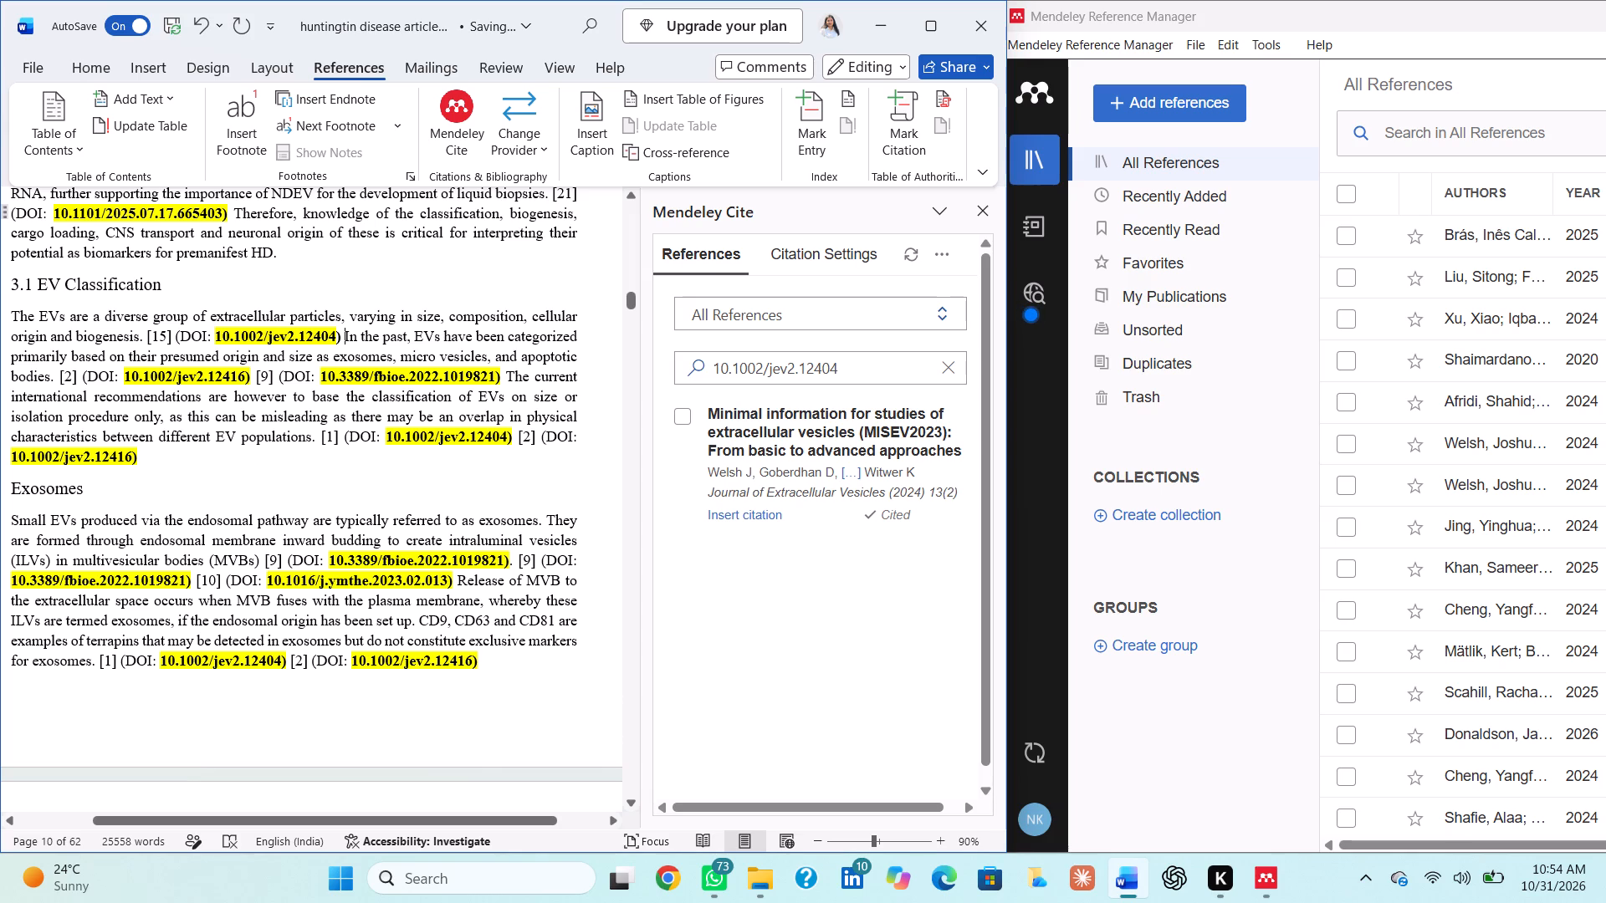
# Copy the DOI 10.1002/jev2.12416 that follows [2] after "apoptotic bodies" and search the Mendeley Cite references for it.
pyautogui.moveTo(121, 374); pyautogui.dragTo(239, 370)
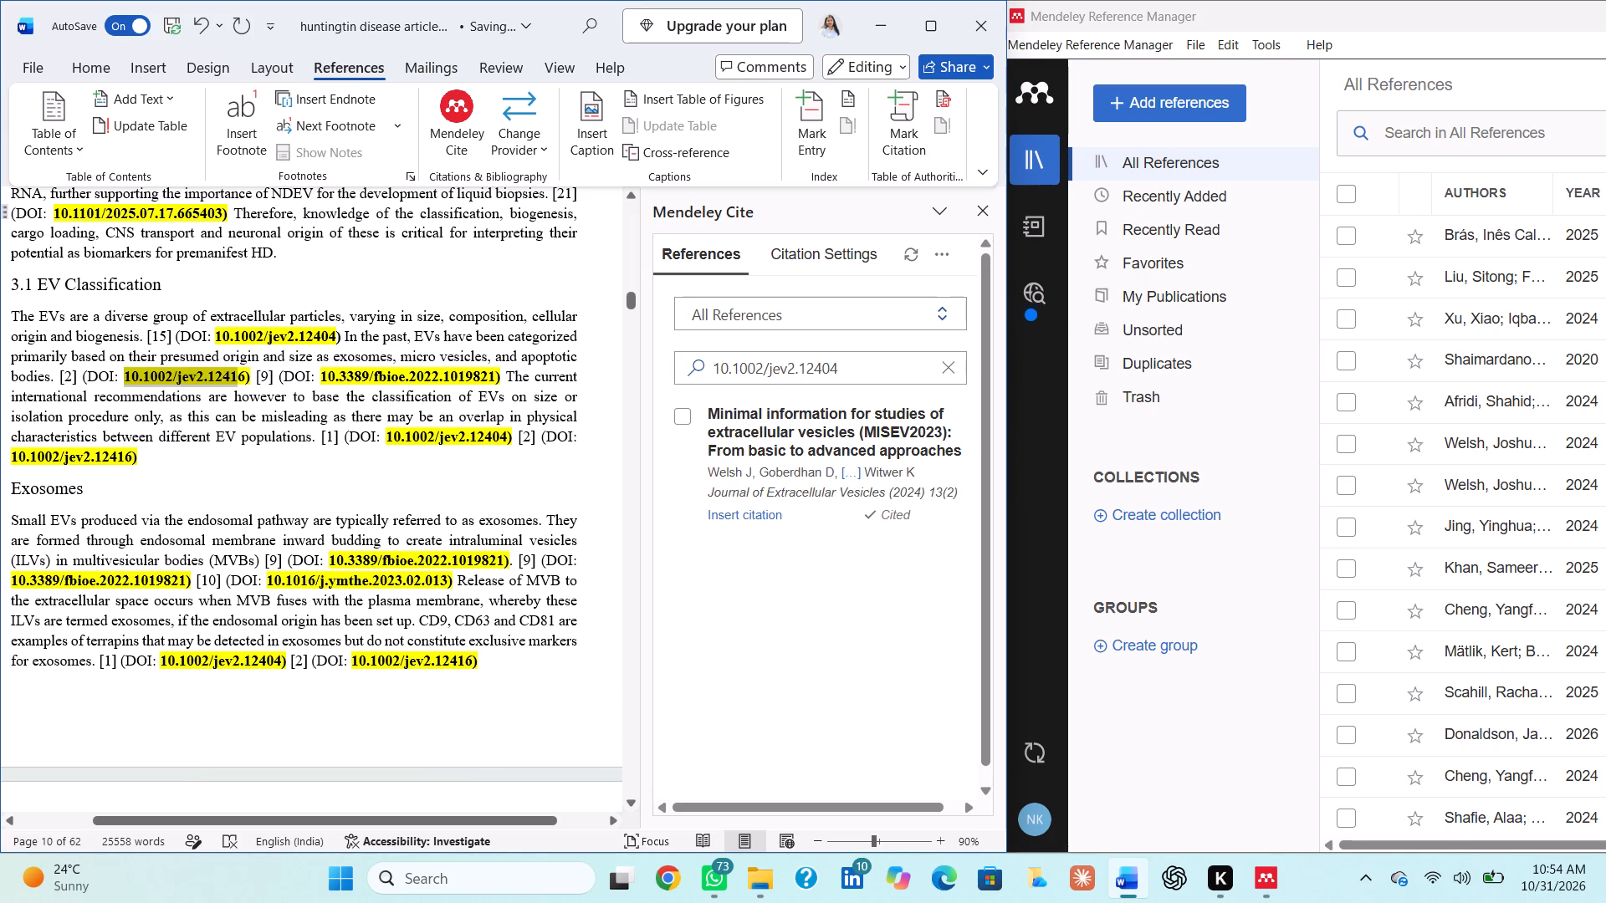
pyautogui.moveTo(239, 370); pyautogui.dragTo(248, 373)
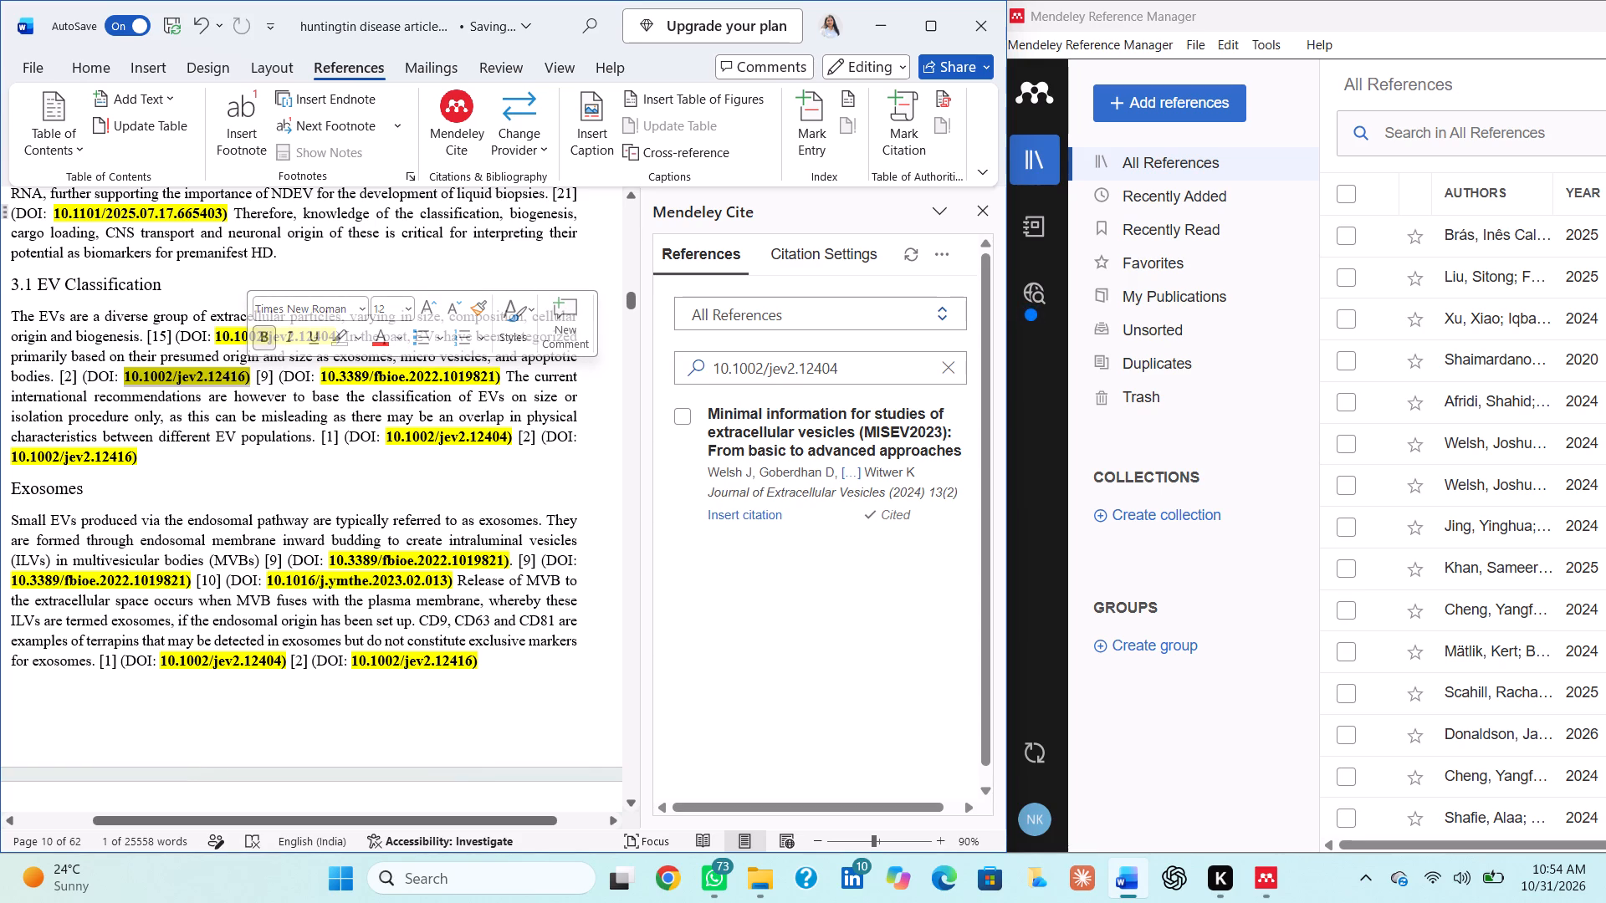
pyautogui.click(254, 467)
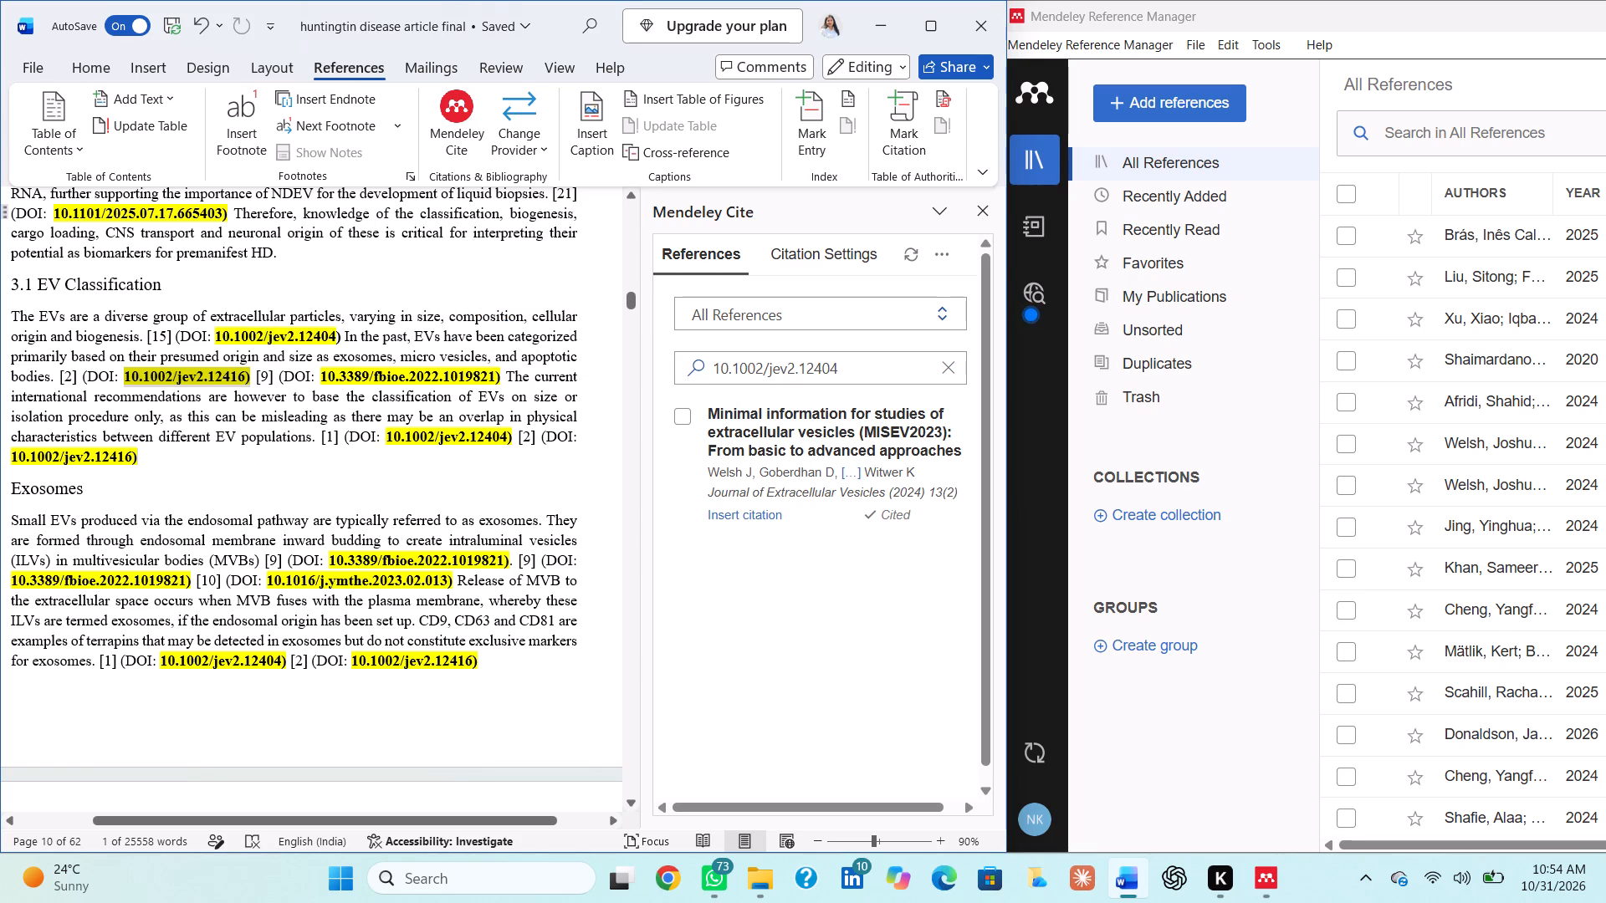
pyautogui.moveTo(121, 372); pyautogui.dragTo(180, 381)
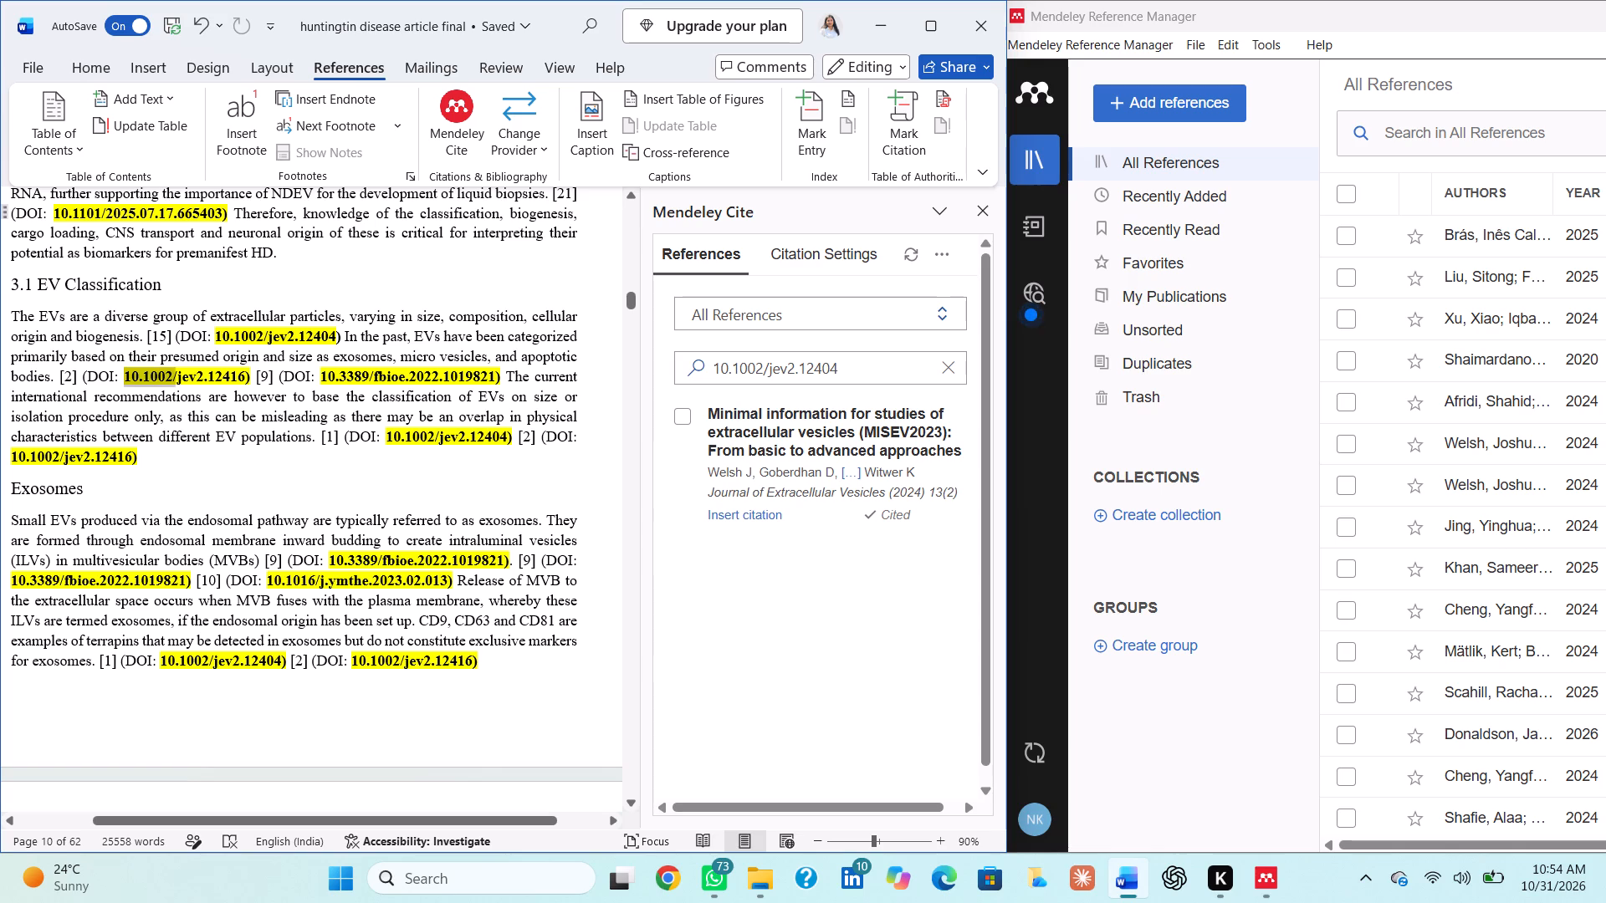
pyautogui.moveTo(180, 381); pyautogui.dragTo(228, 382)
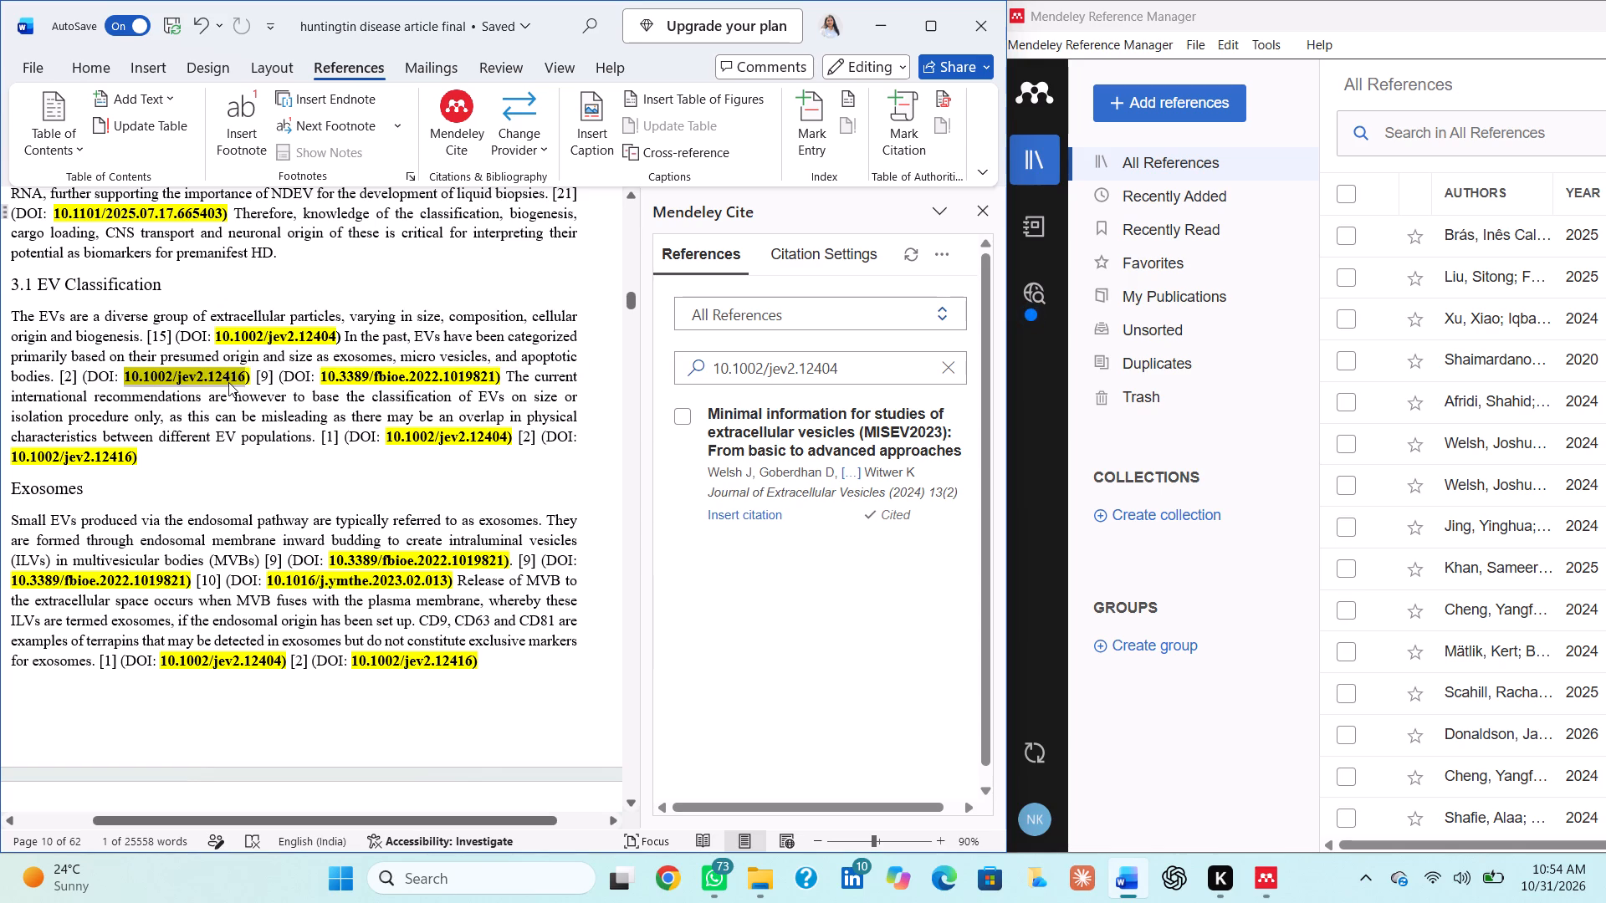
pyautogui.hotkey('ctrl', 'c')
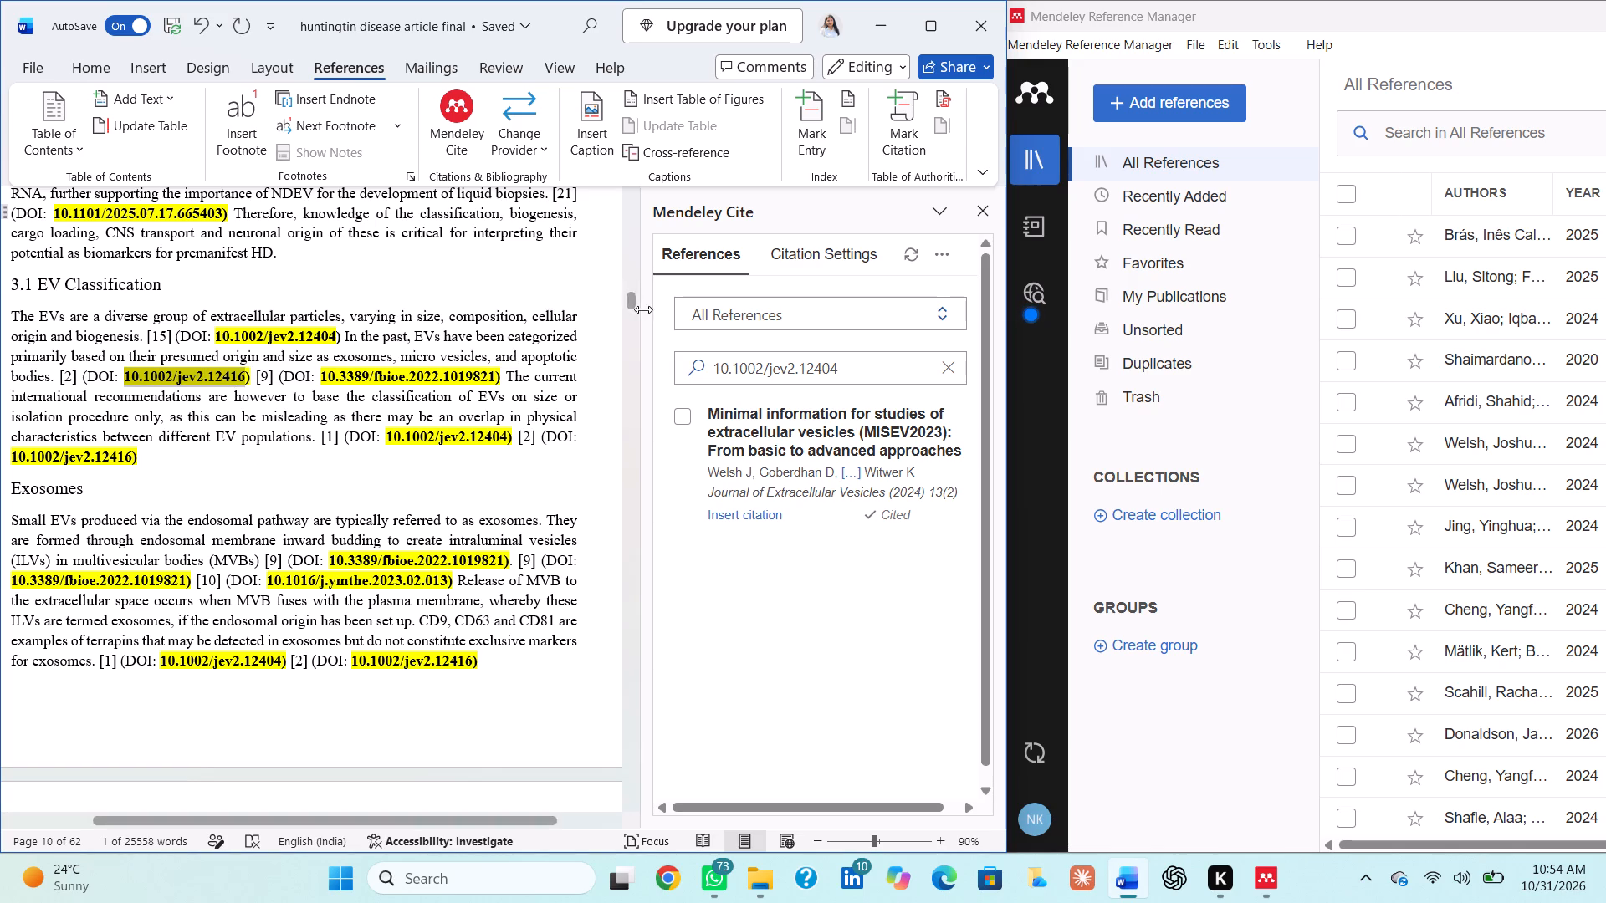
pyautogui.click(954, 365)
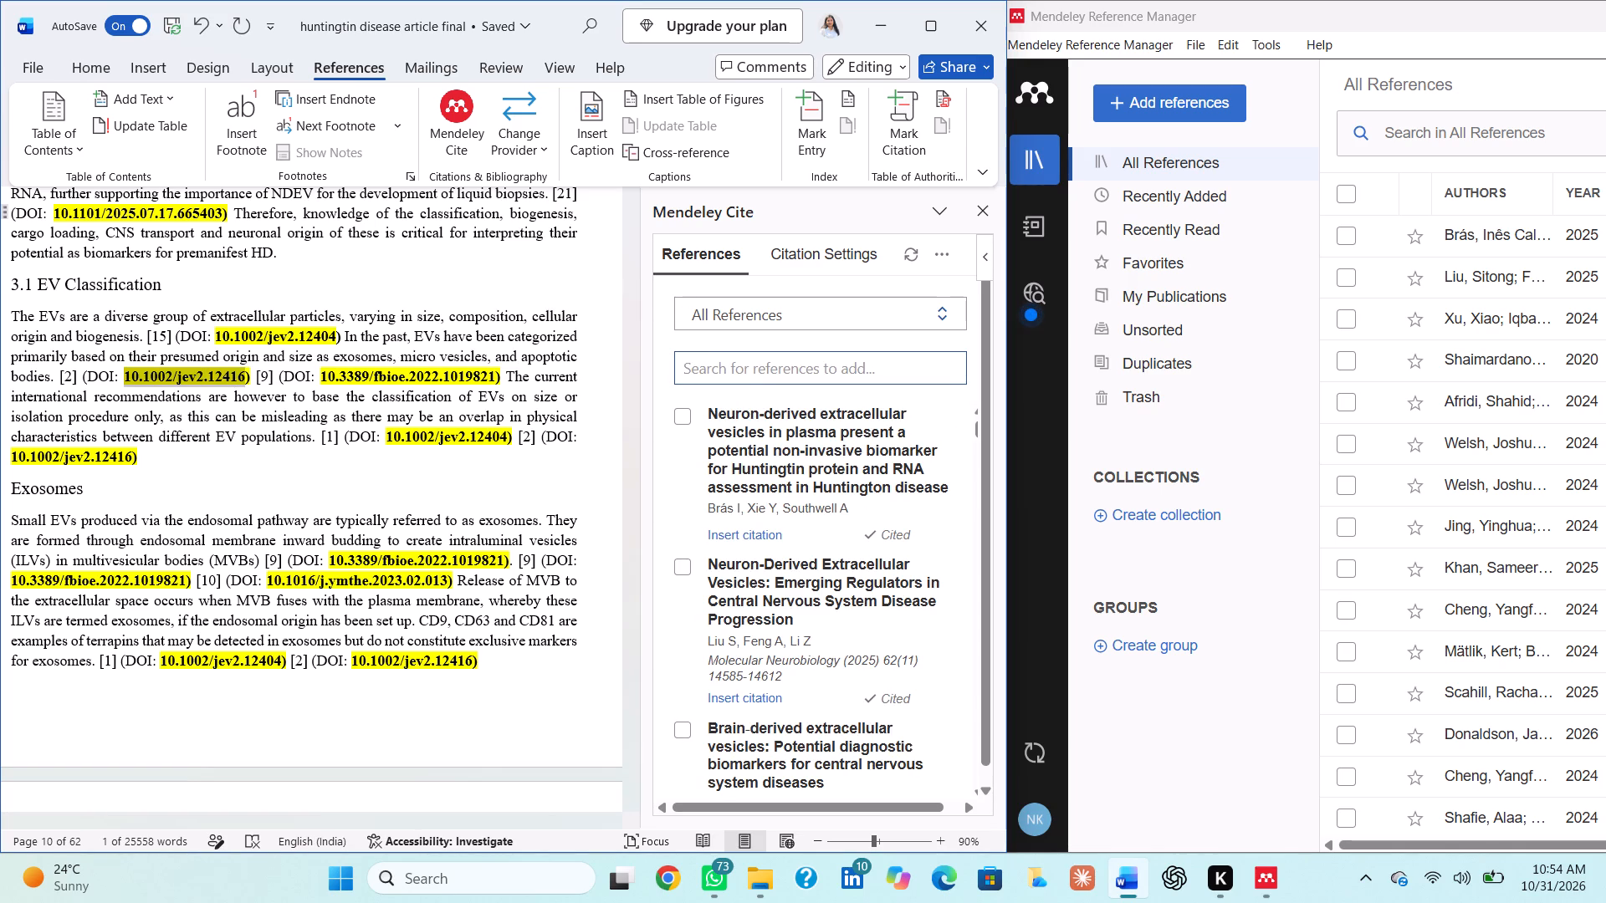
pyautogui.hotkey('ctrl', 'v')
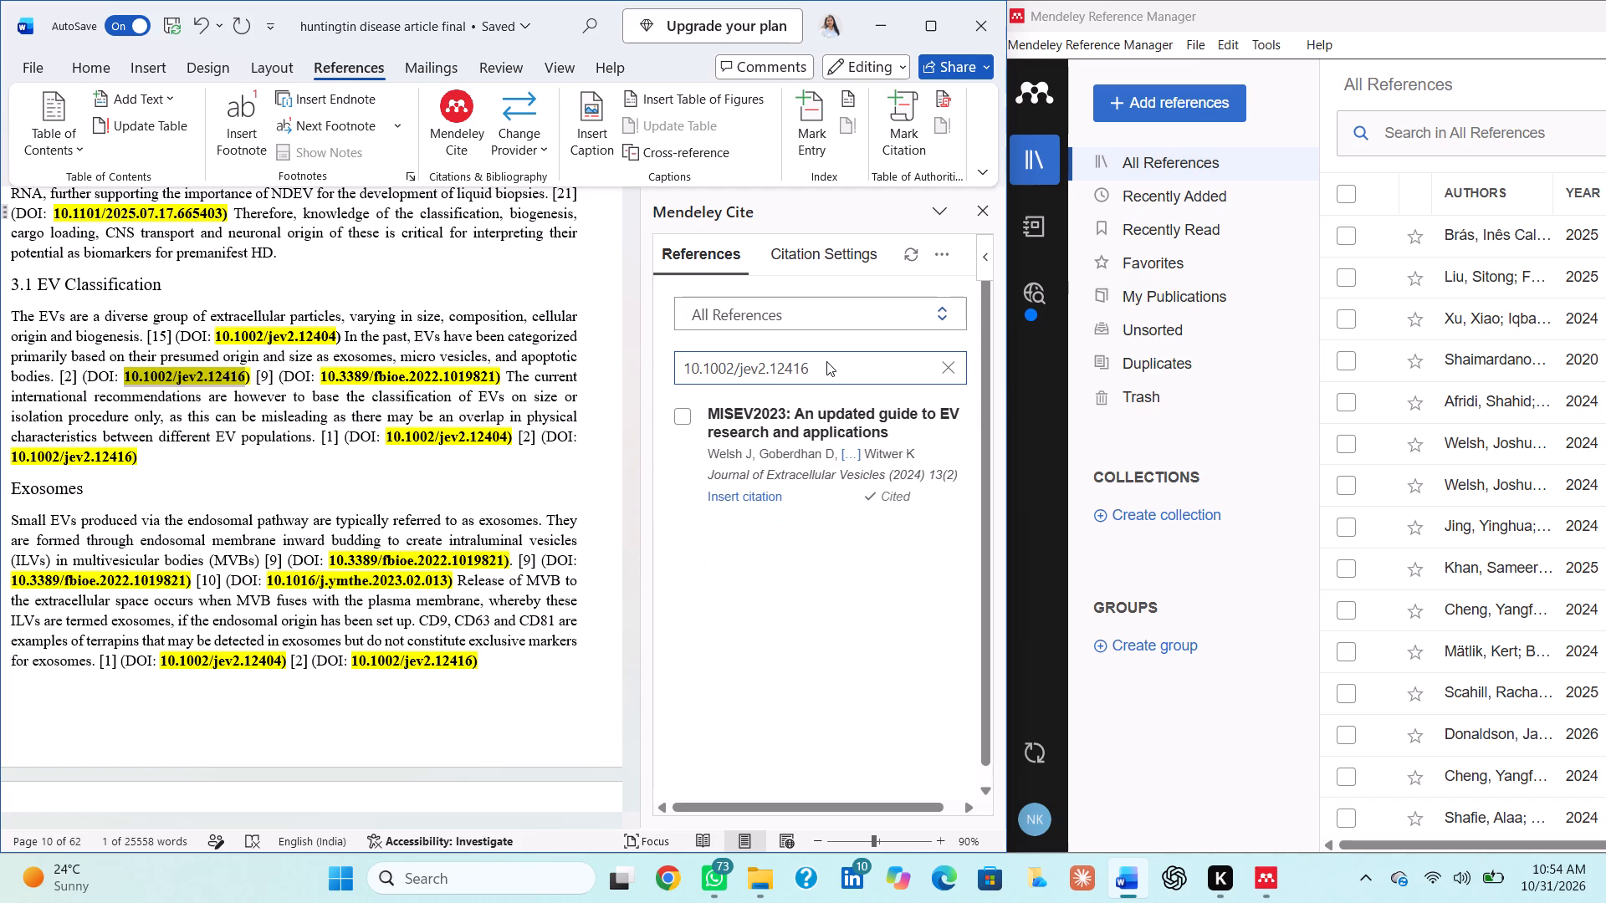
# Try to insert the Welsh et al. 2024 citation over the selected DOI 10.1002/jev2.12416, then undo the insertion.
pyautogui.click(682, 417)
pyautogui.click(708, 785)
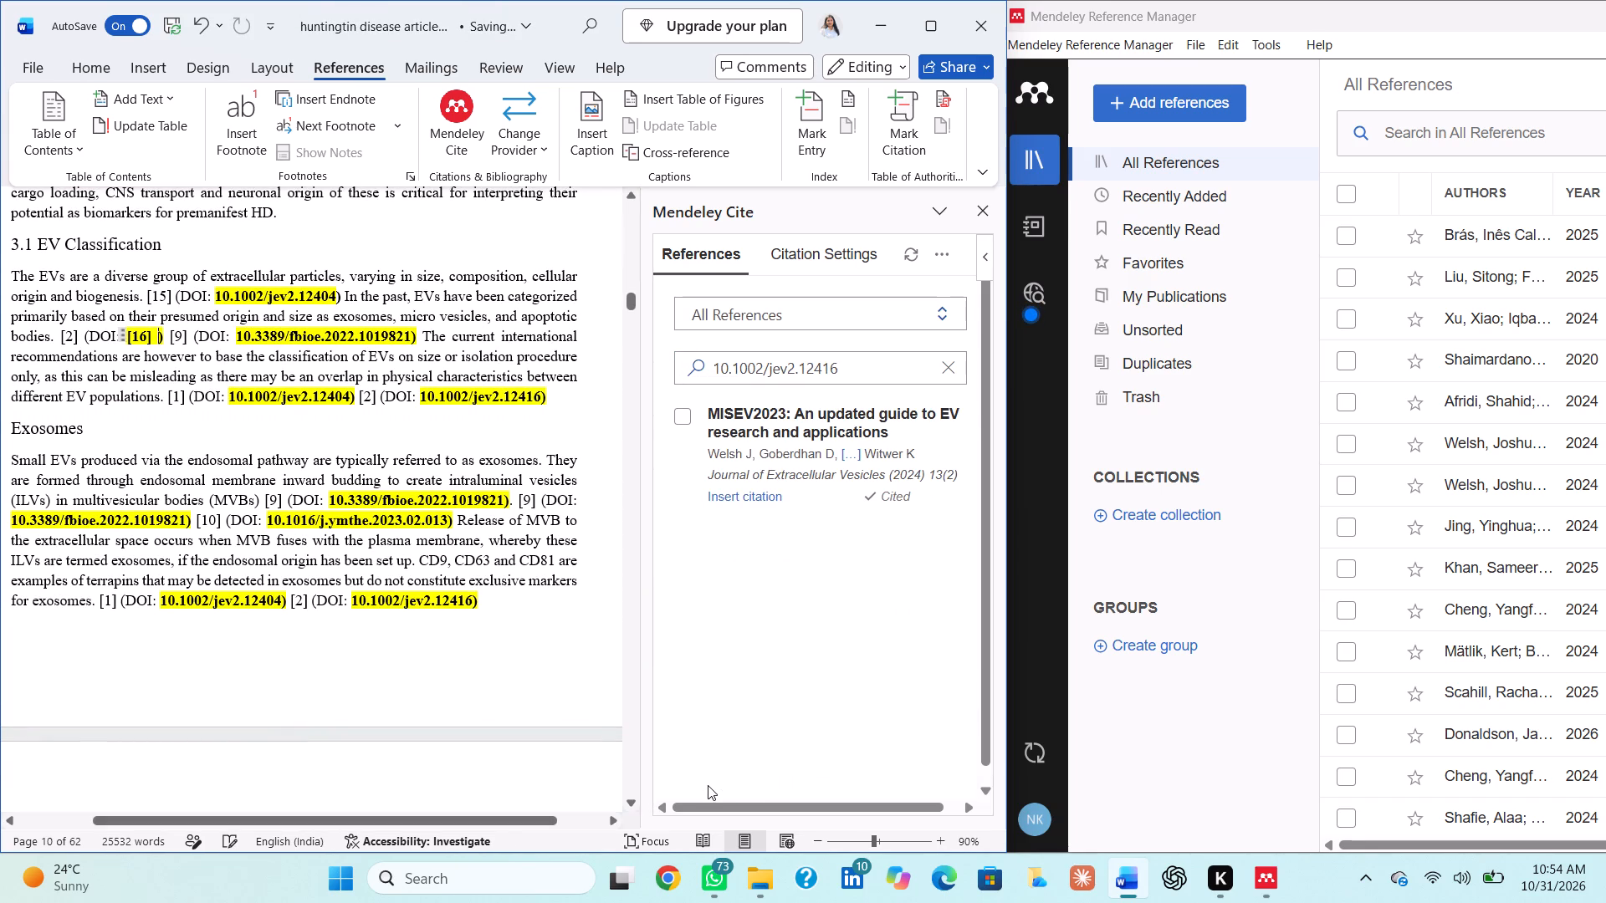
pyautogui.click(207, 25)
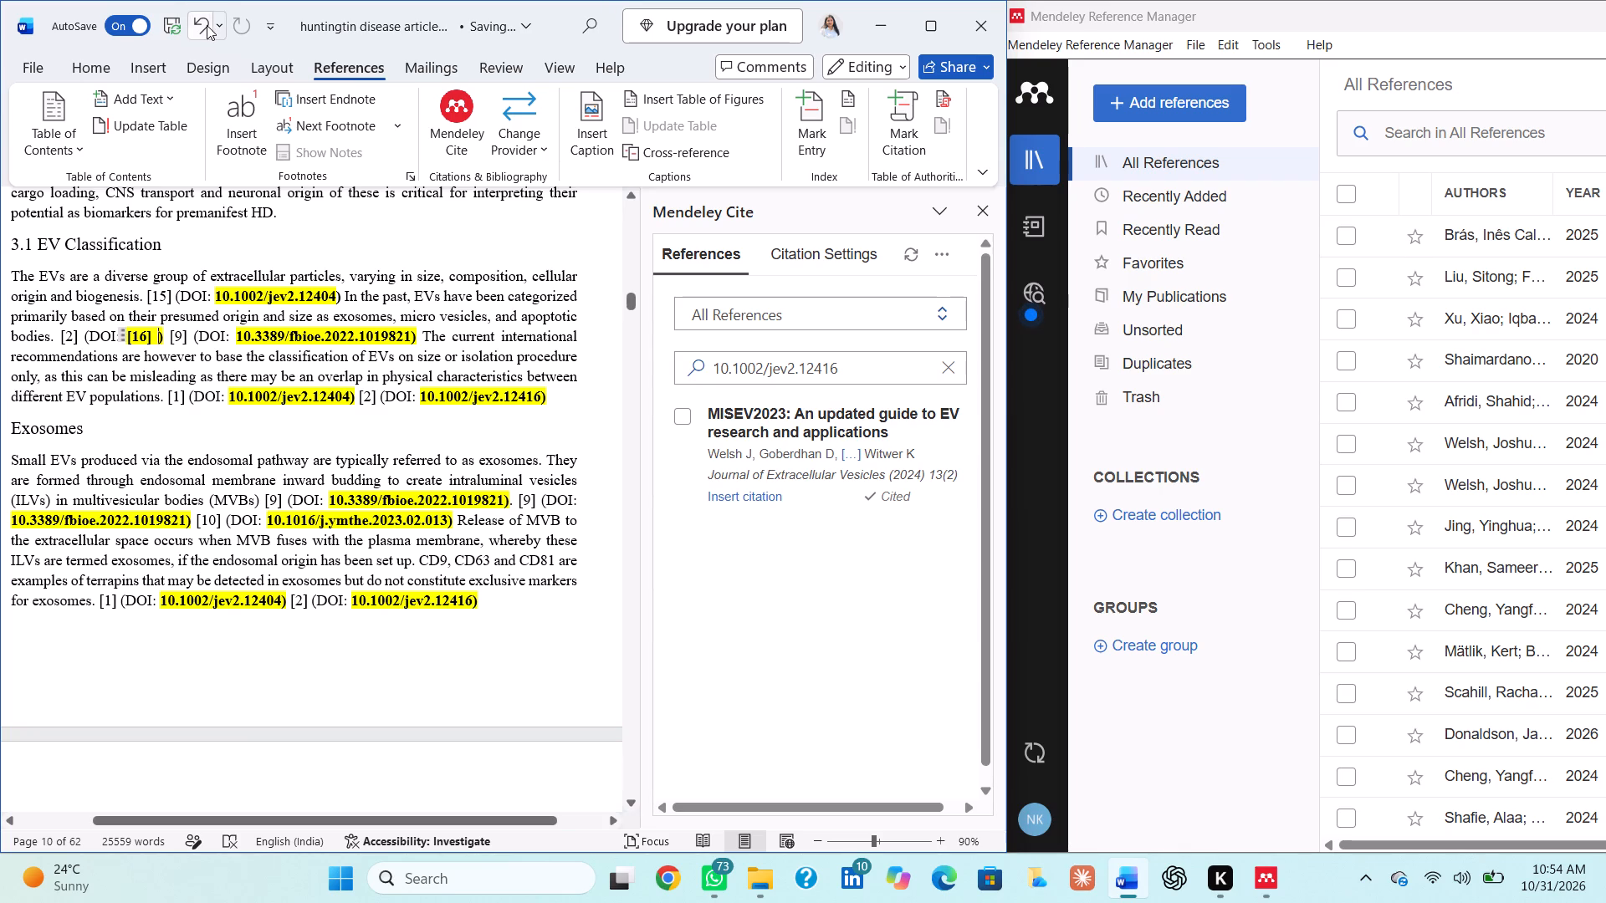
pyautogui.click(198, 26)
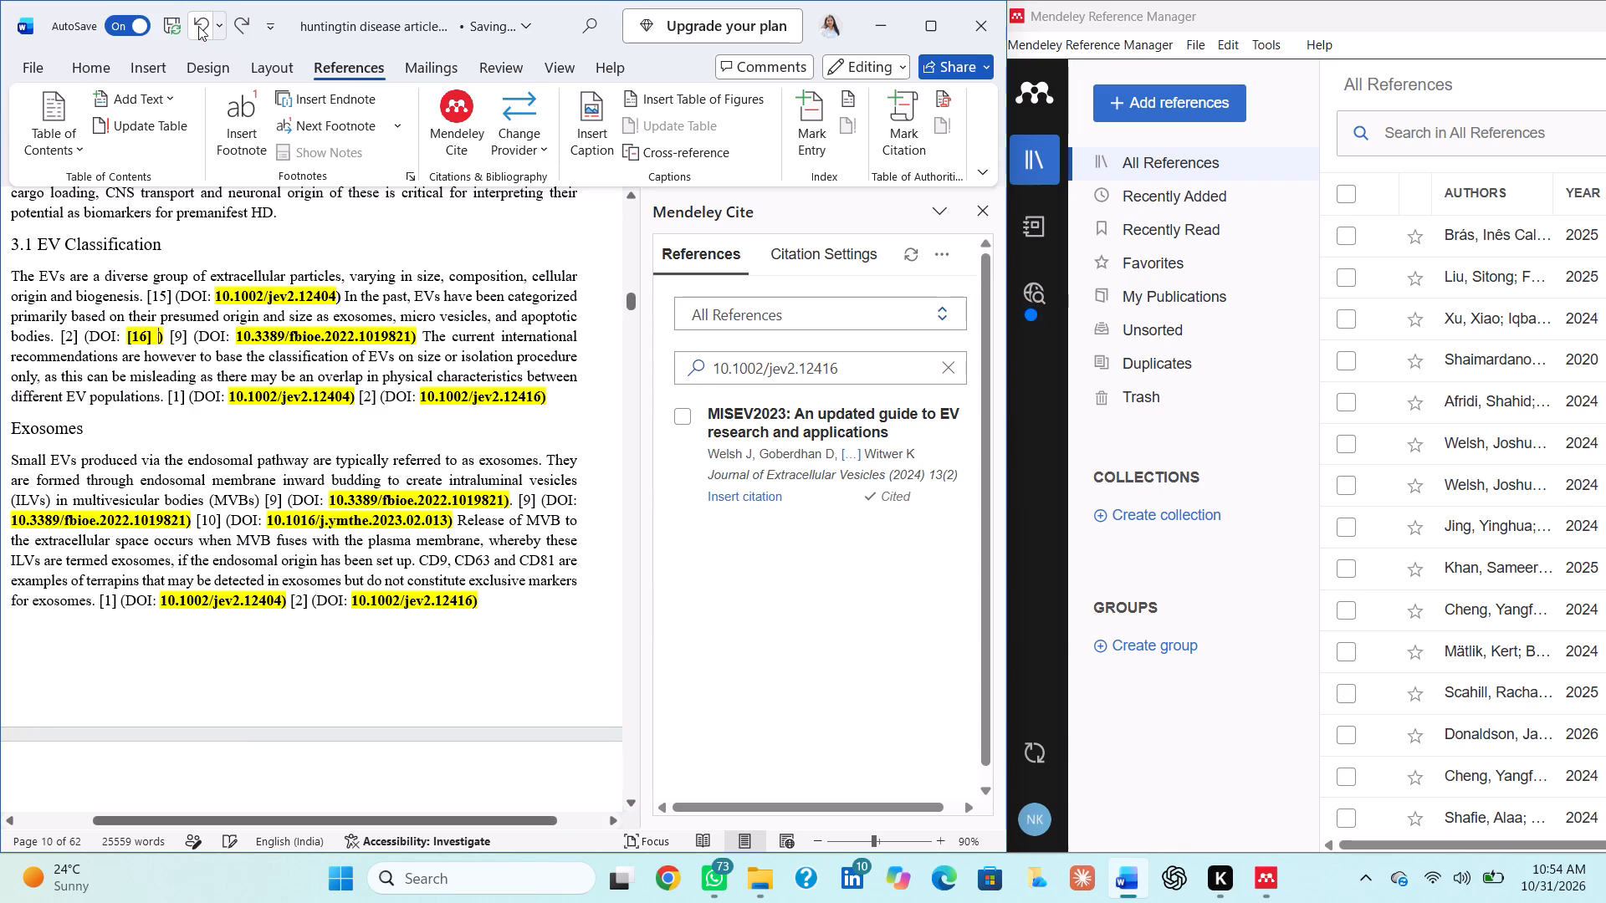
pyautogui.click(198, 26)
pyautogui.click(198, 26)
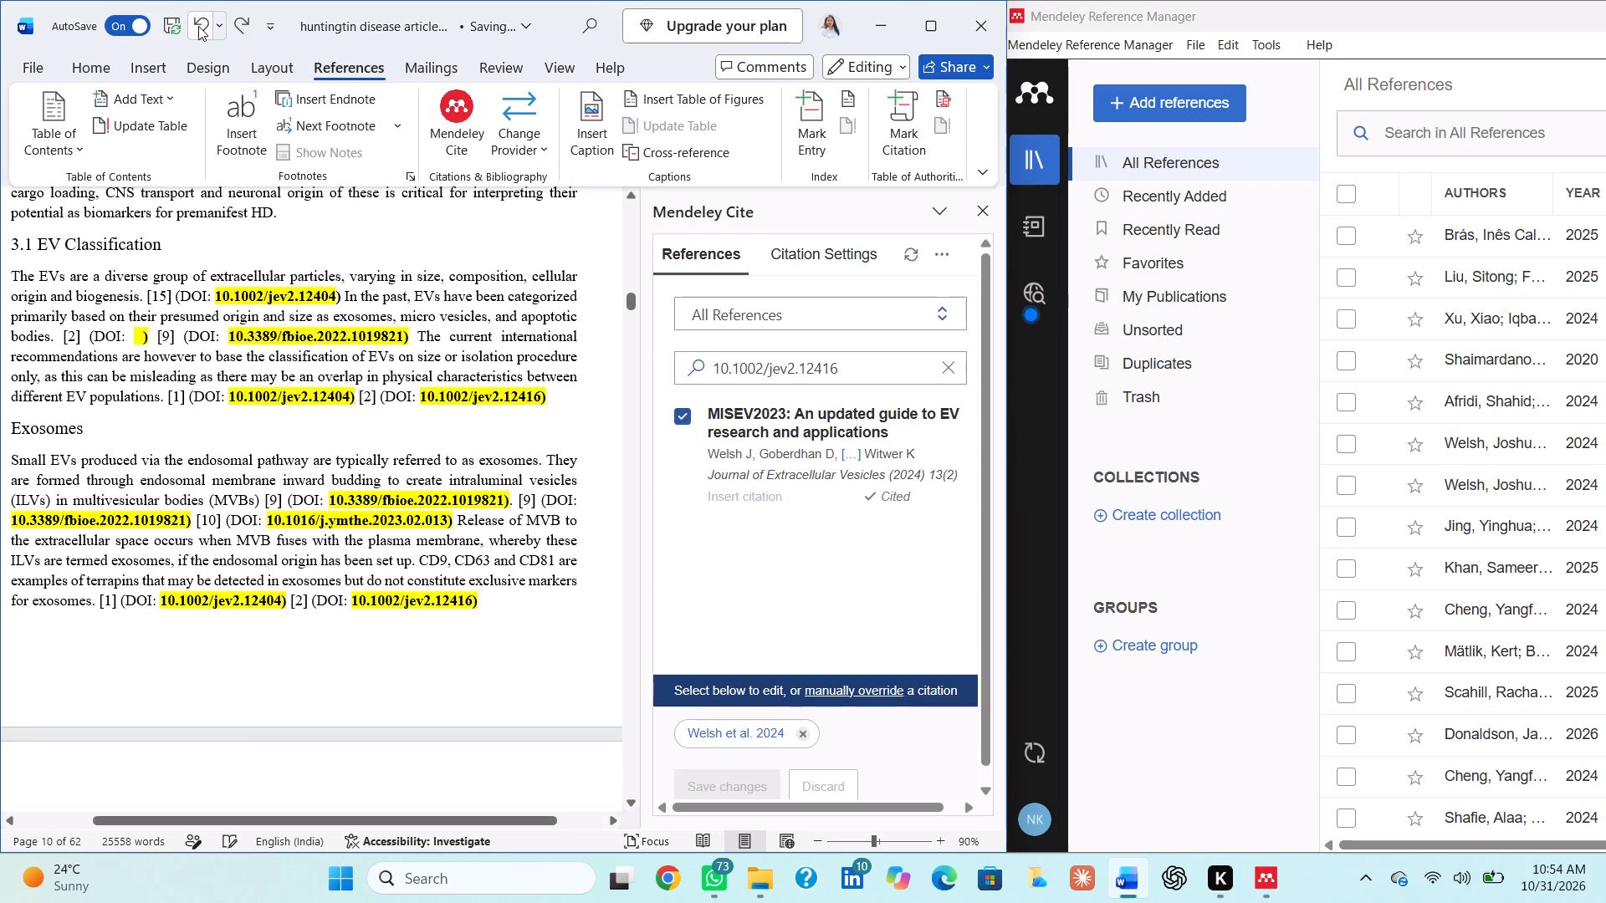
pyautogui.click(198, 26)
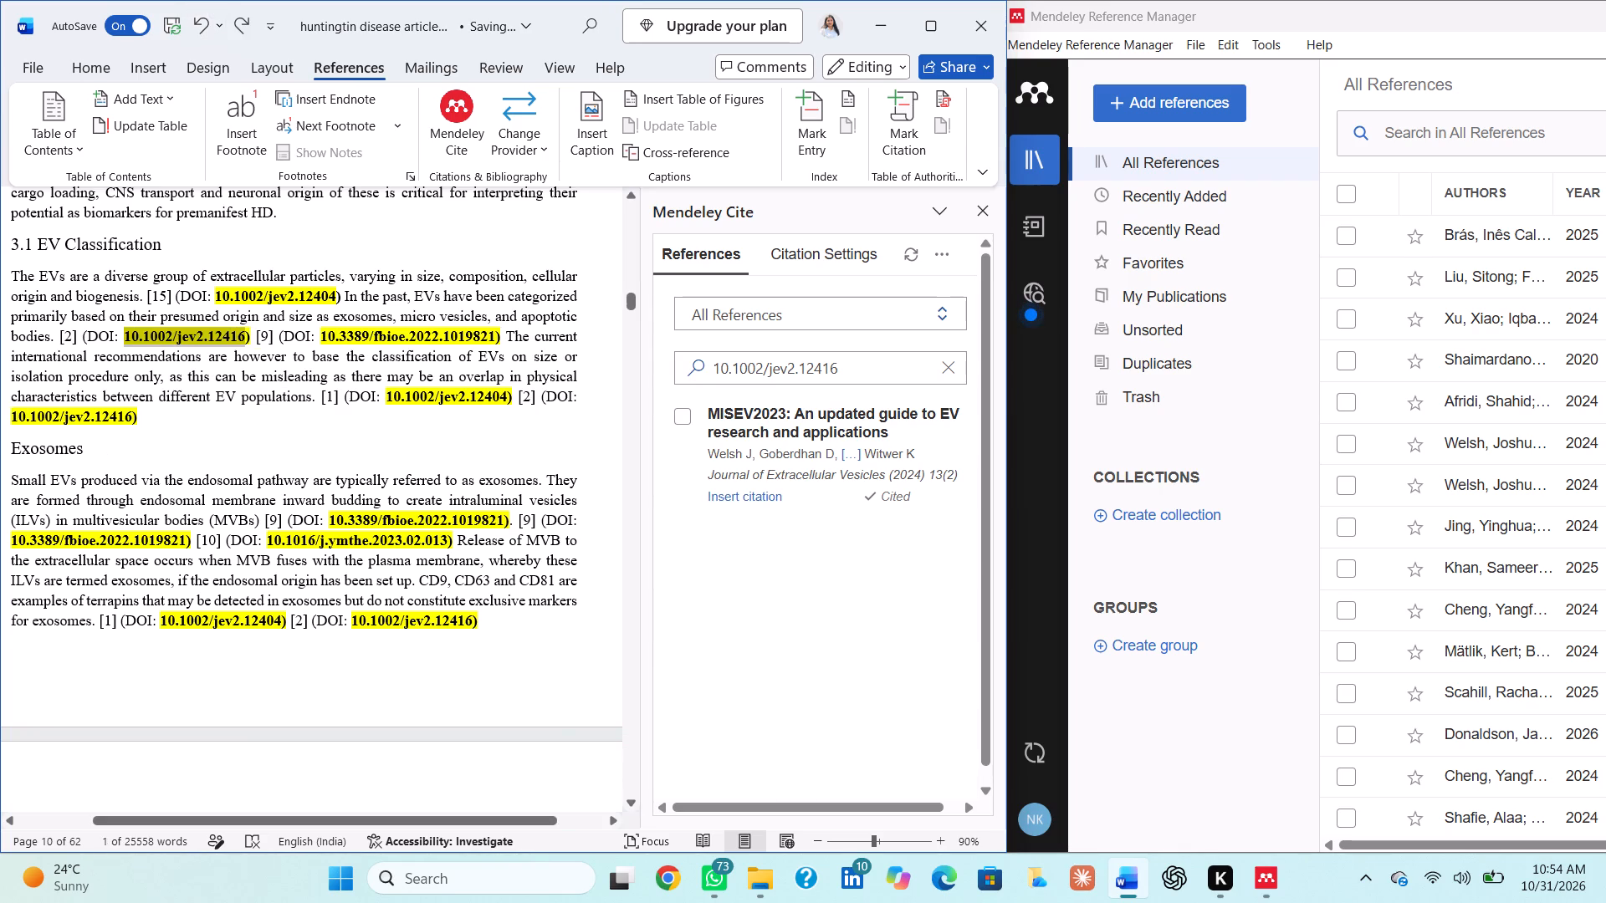
# Replace the typed [2] after "apoptotic bodies." with the Welsh et al. 2024 Mendeley citation for 10.1002/jev2.12416.
pyautogui.click(79, 337)
pyautogui.press('BackSpace')
pyautogui.press('BackSpace')
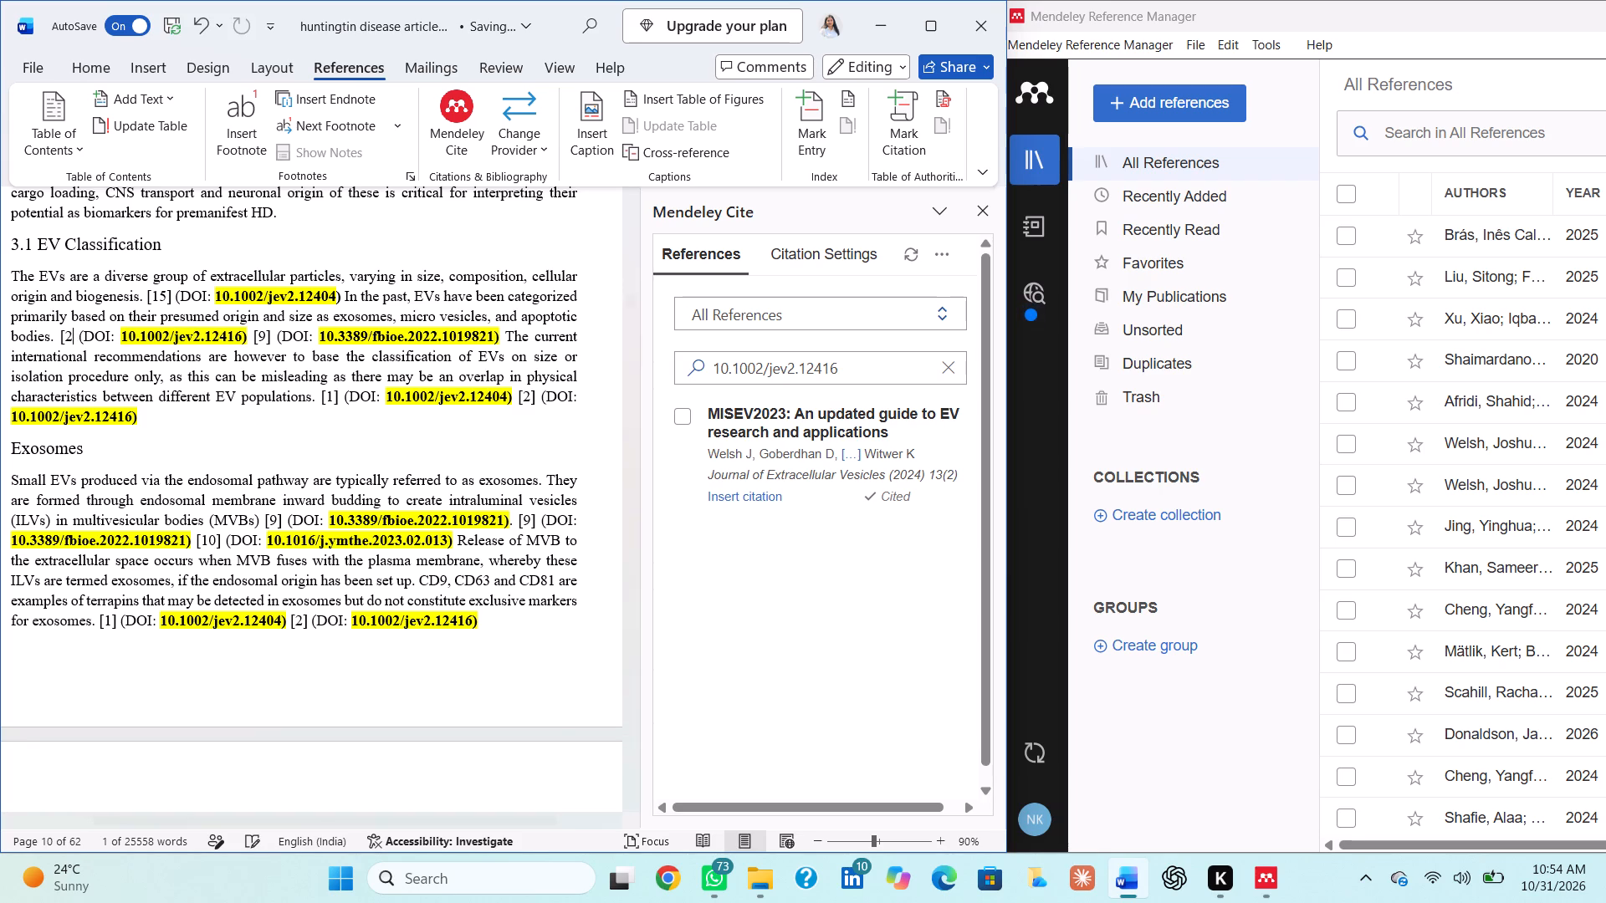
pyautogui.press('BackSpace')
pyautogui.press('BackSpace')
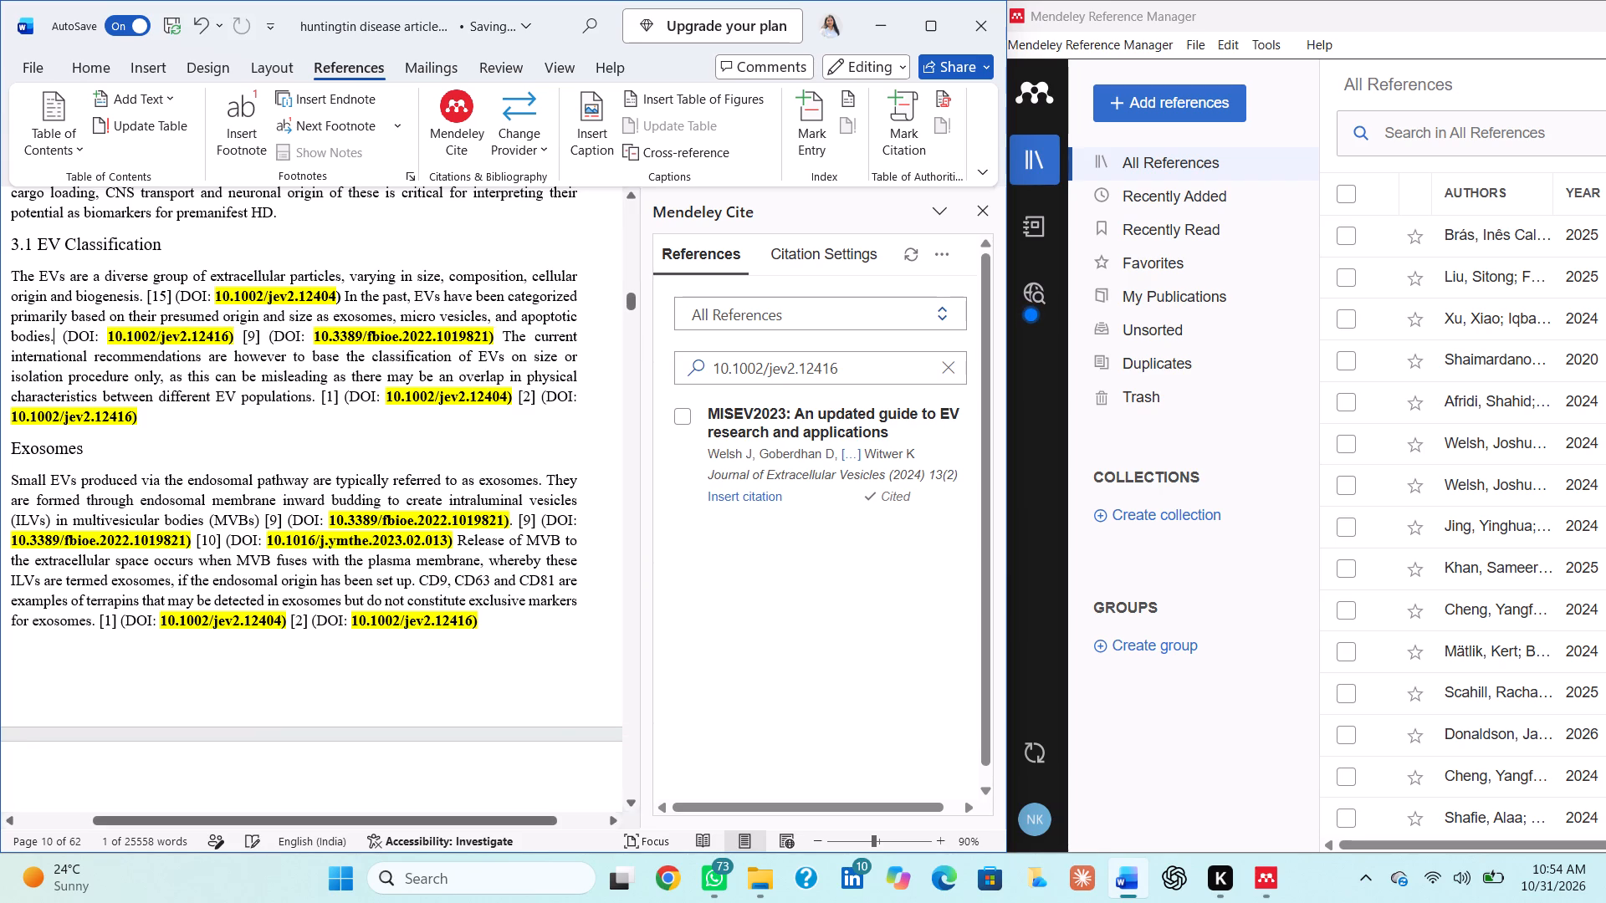
pyautogui.click(694, 407)
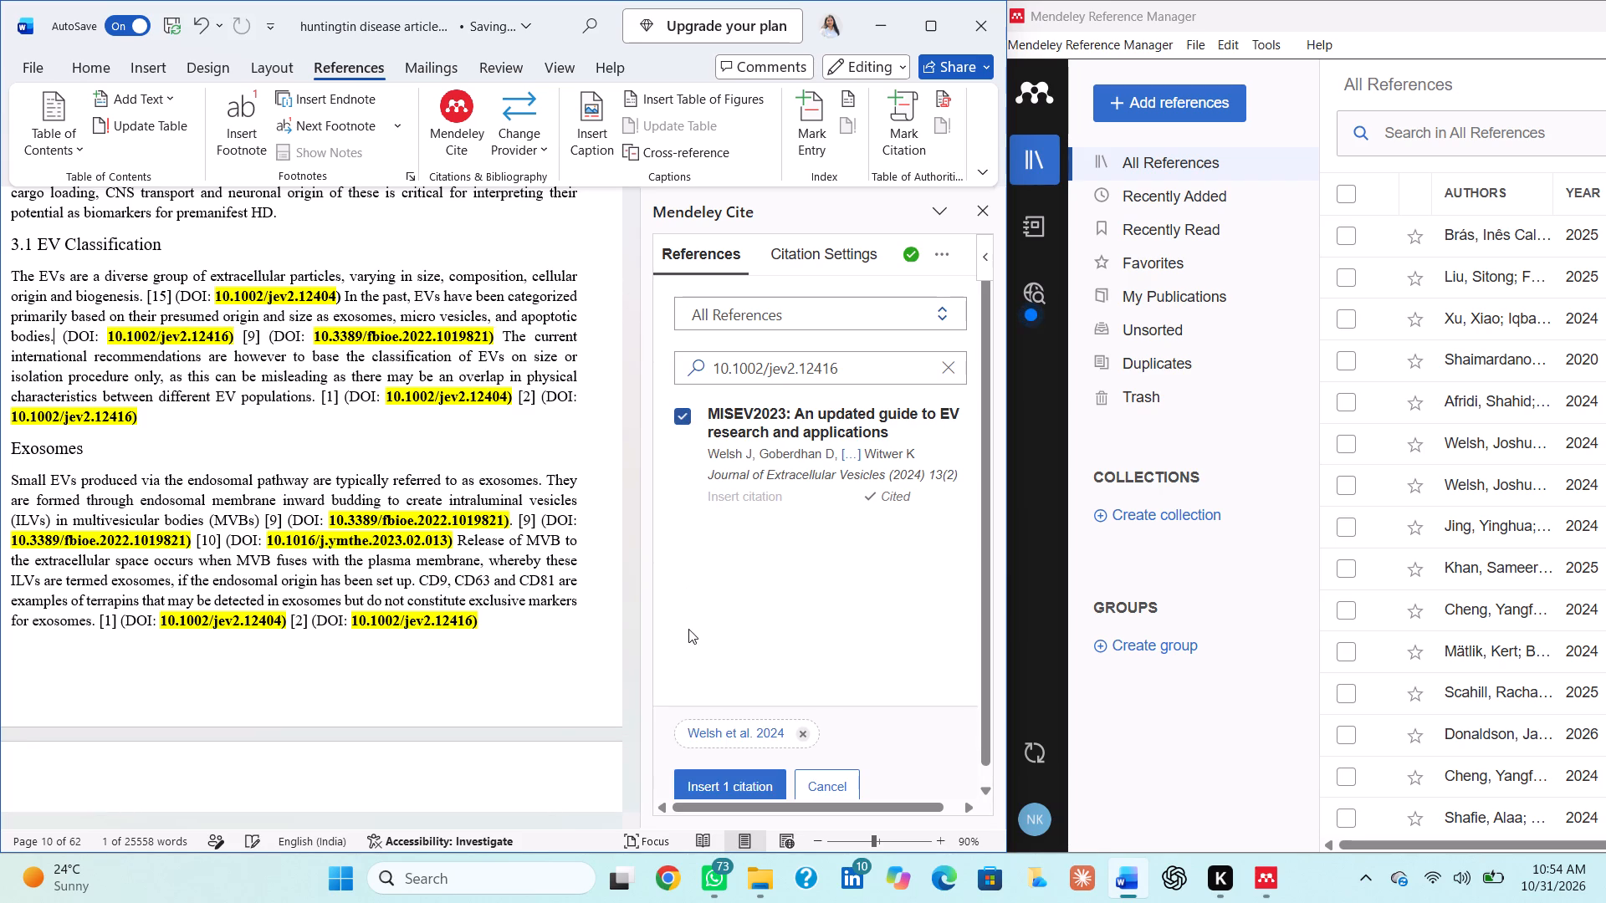
pyautogui.click(722, 773)
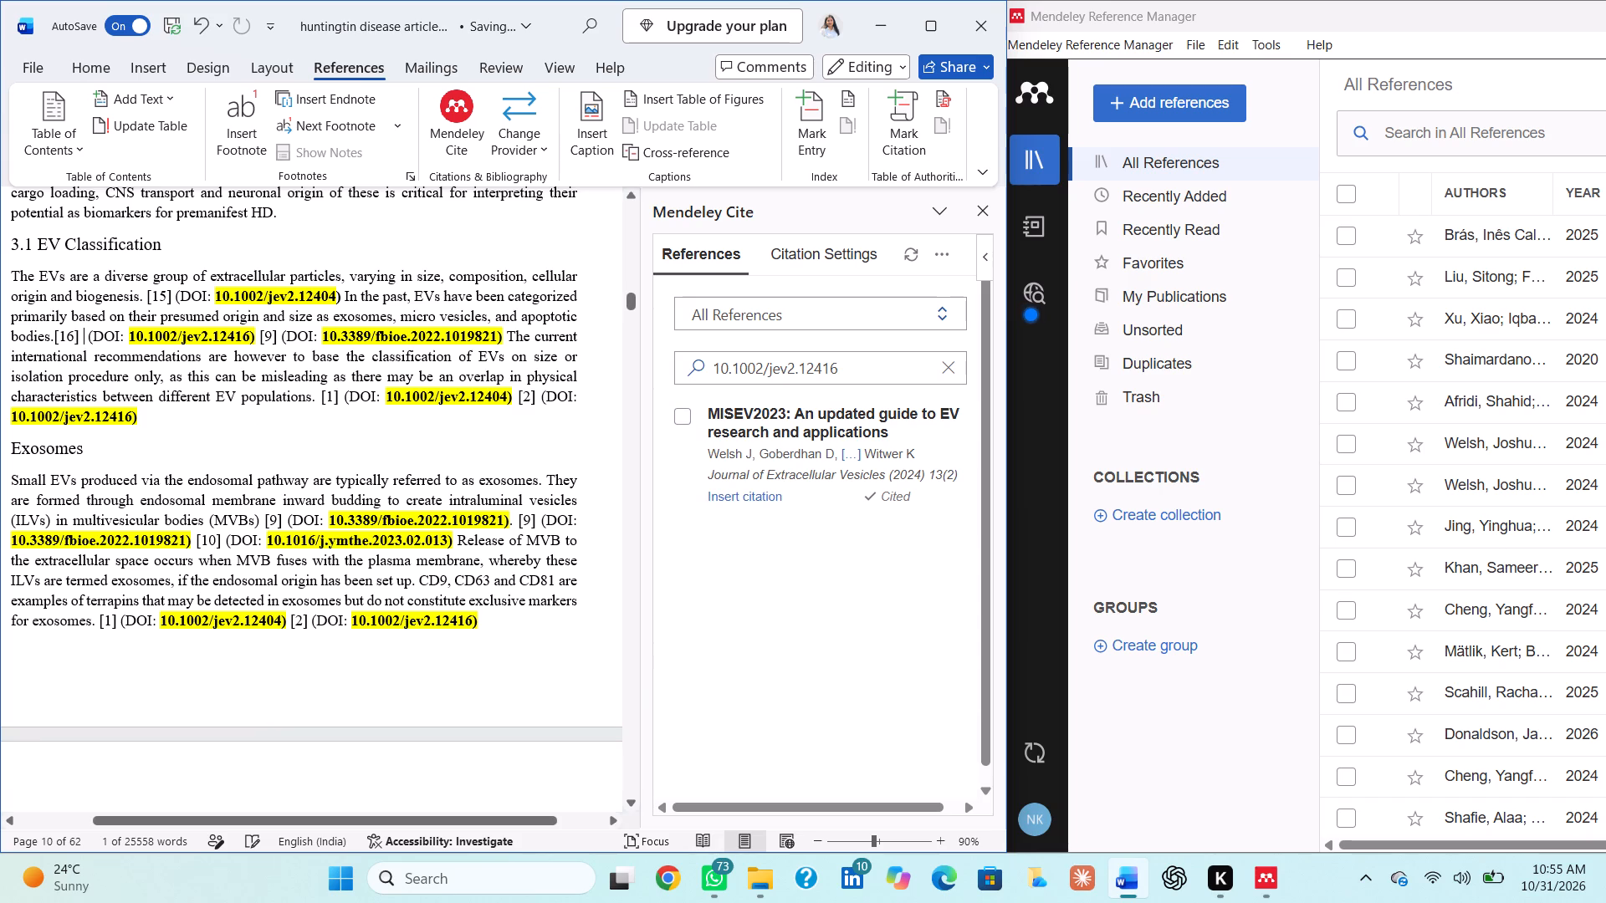
# Copy the DOI 10.3389/fbioe.2022.1019821 that follows [9] in section 3.1 and search the Mendeley Cite references for it.
pyautogui.moveTo(322, 334); pyautogui.dragTo(426, 339)
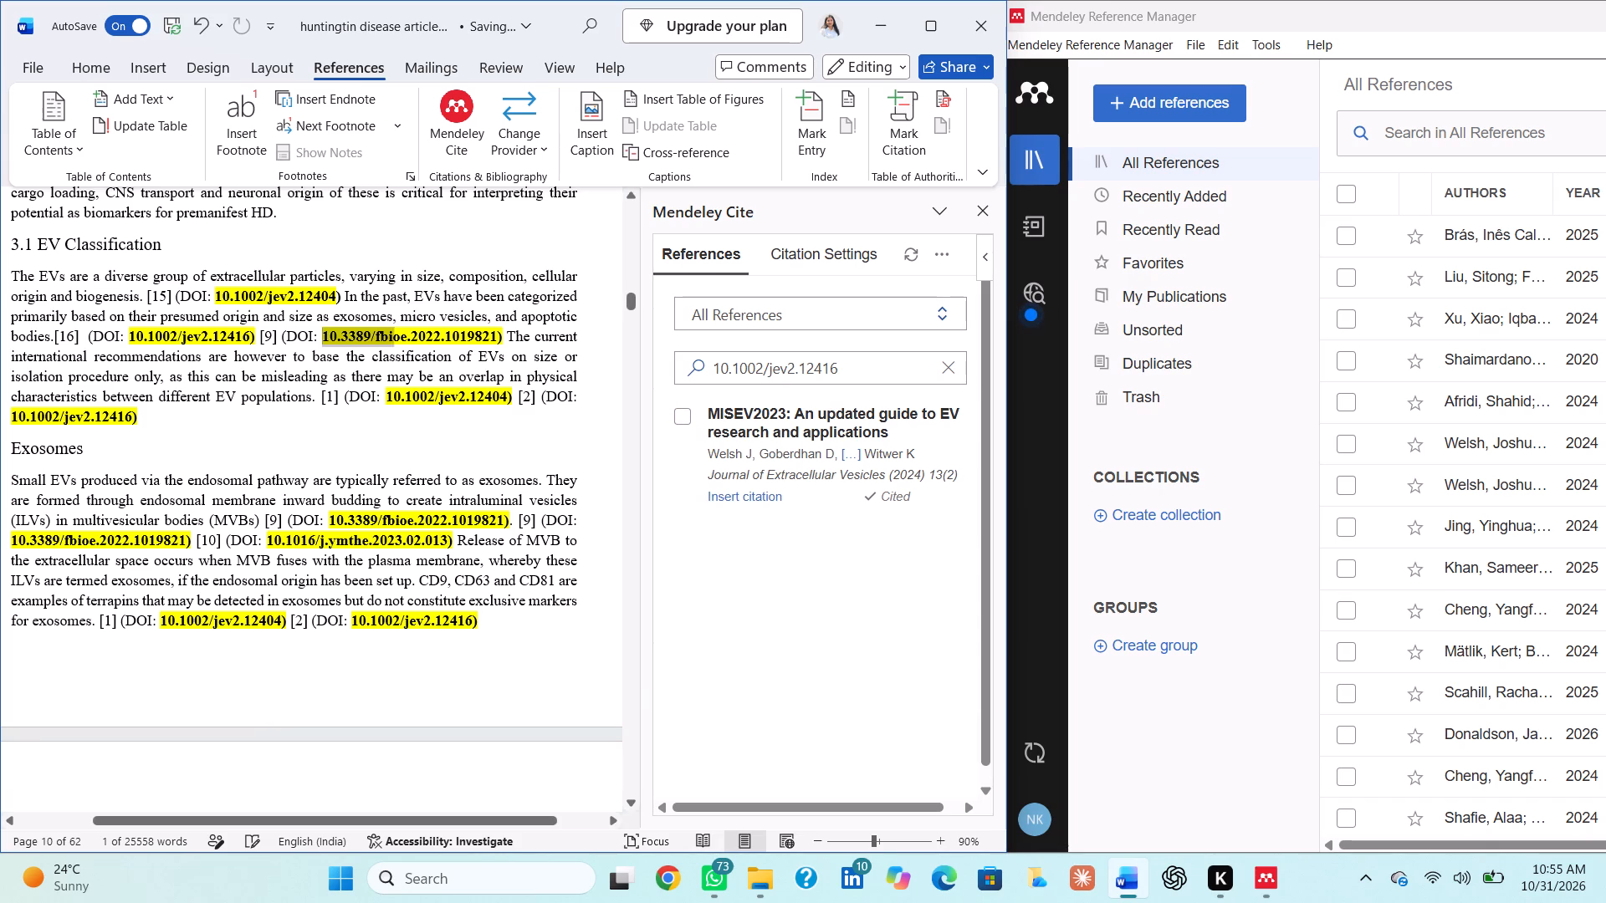
pyautogui.moveTo(426, 339); pyautogui.dragTo(491, 345)
pyautogui.hotkey('ctrl', 'c')
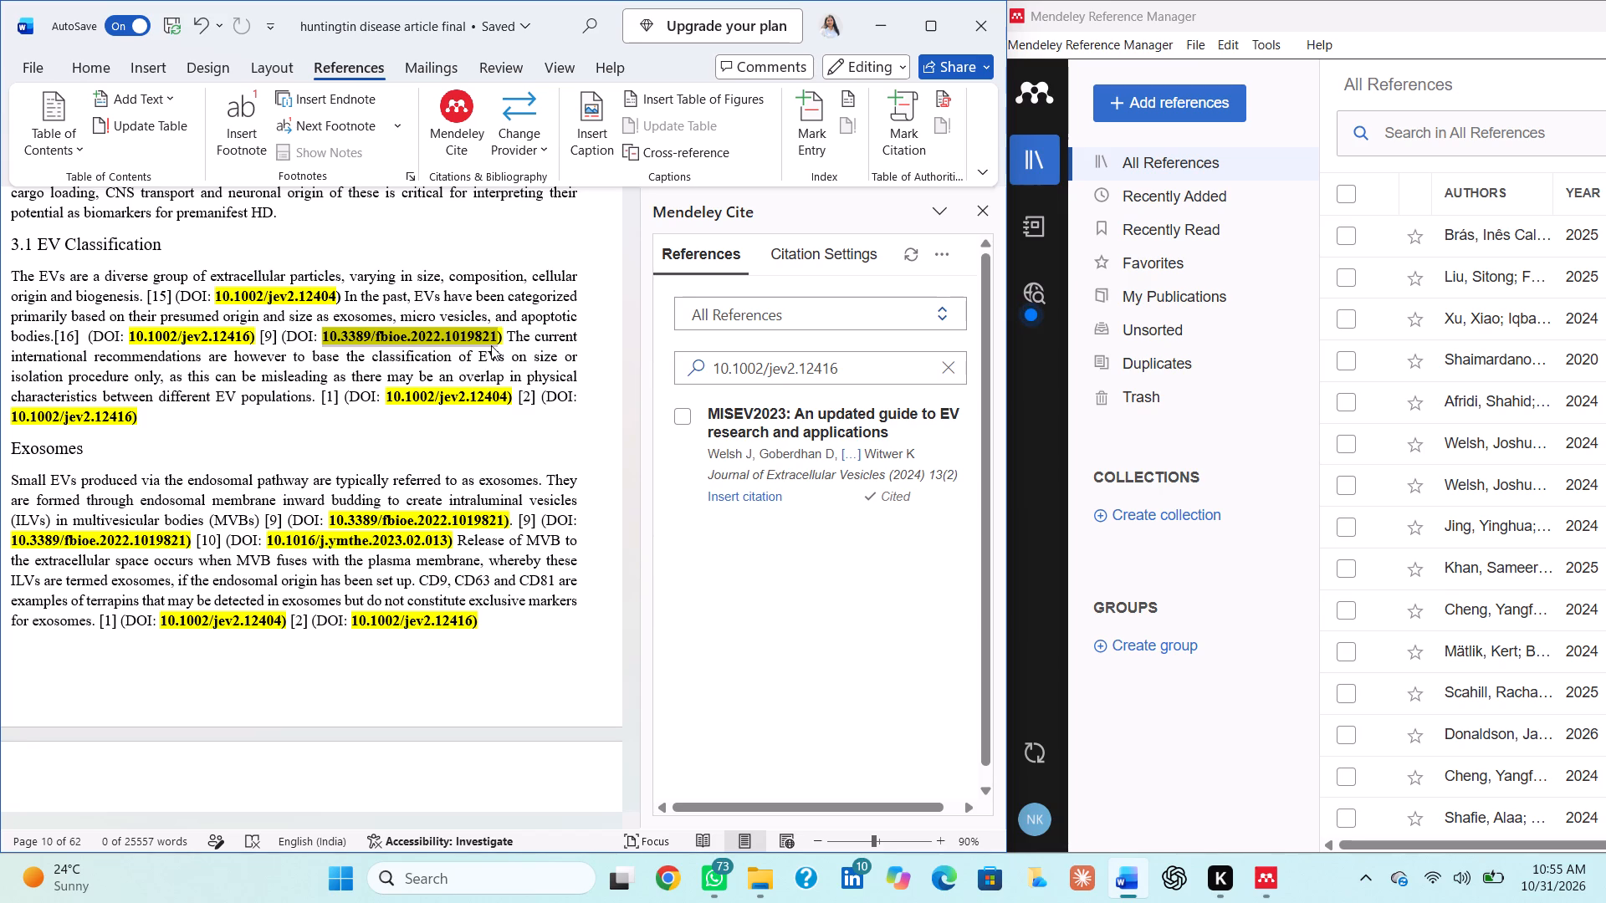
pyautogui.hotkey('ctrl', 'c')
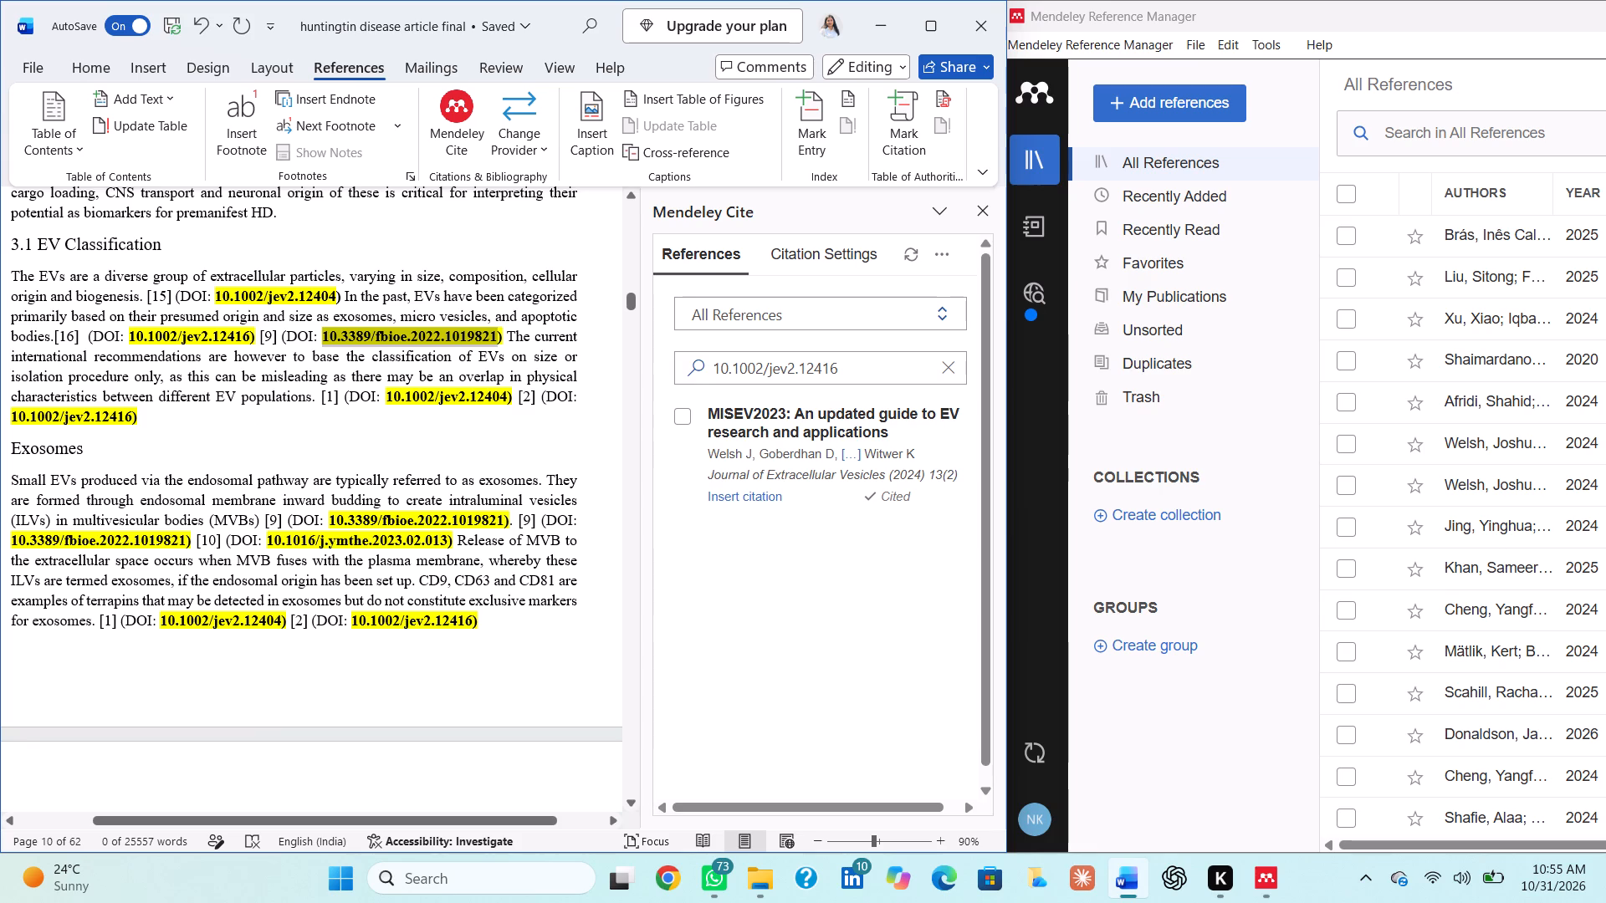
pyautogui.click(948, 368)
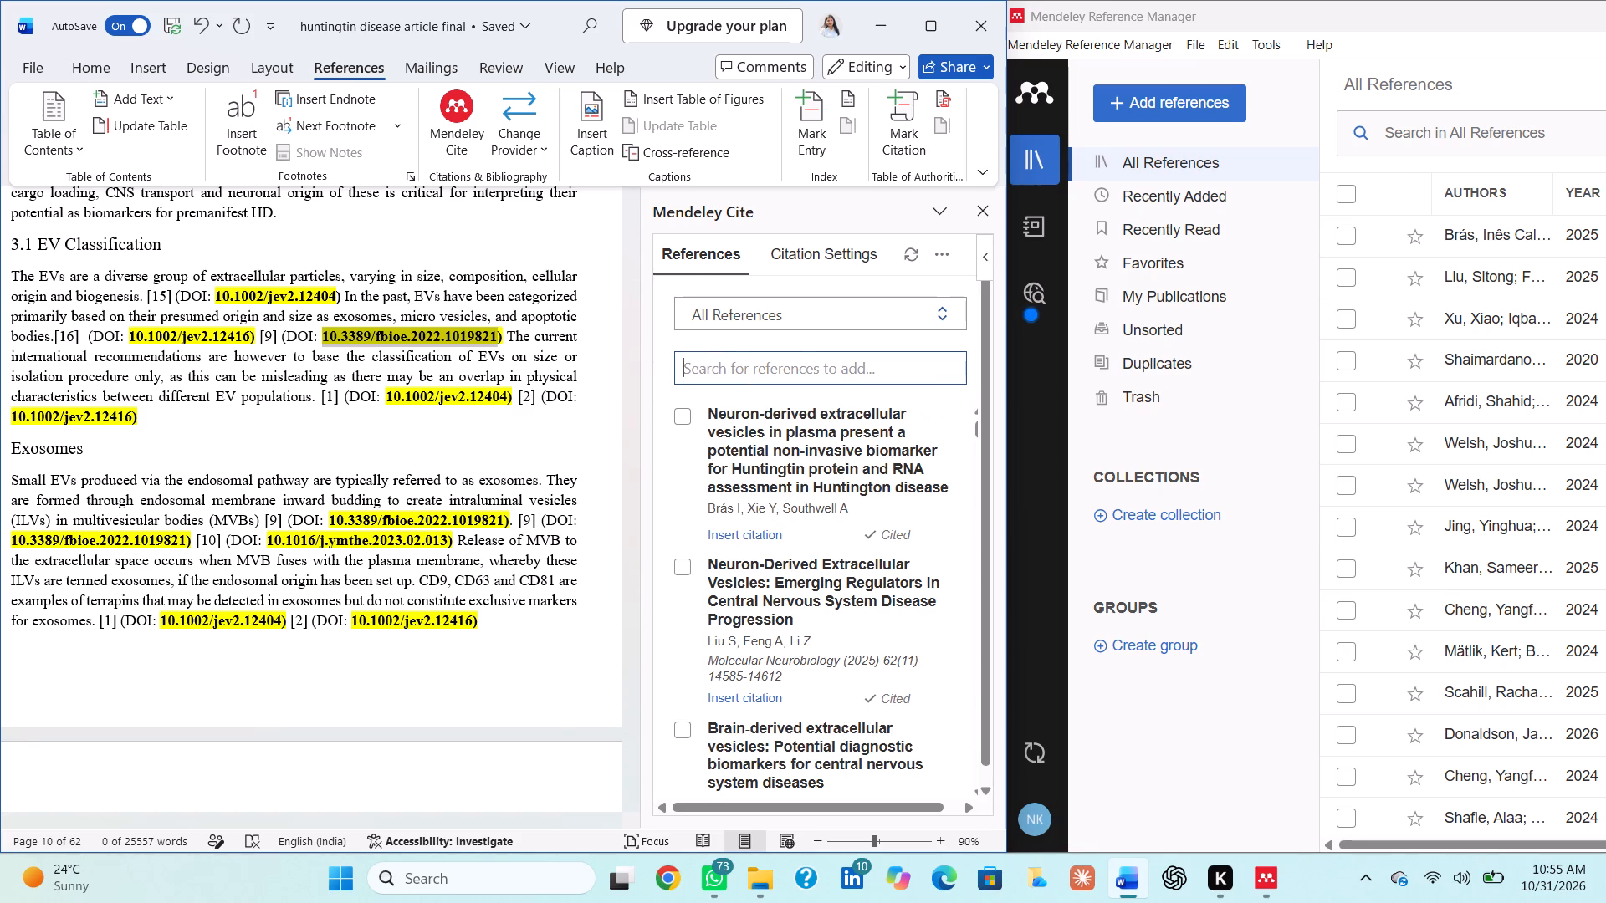
pyautogui.click(839, 375)
pyautogui.hotkey('ctrl', 'v')
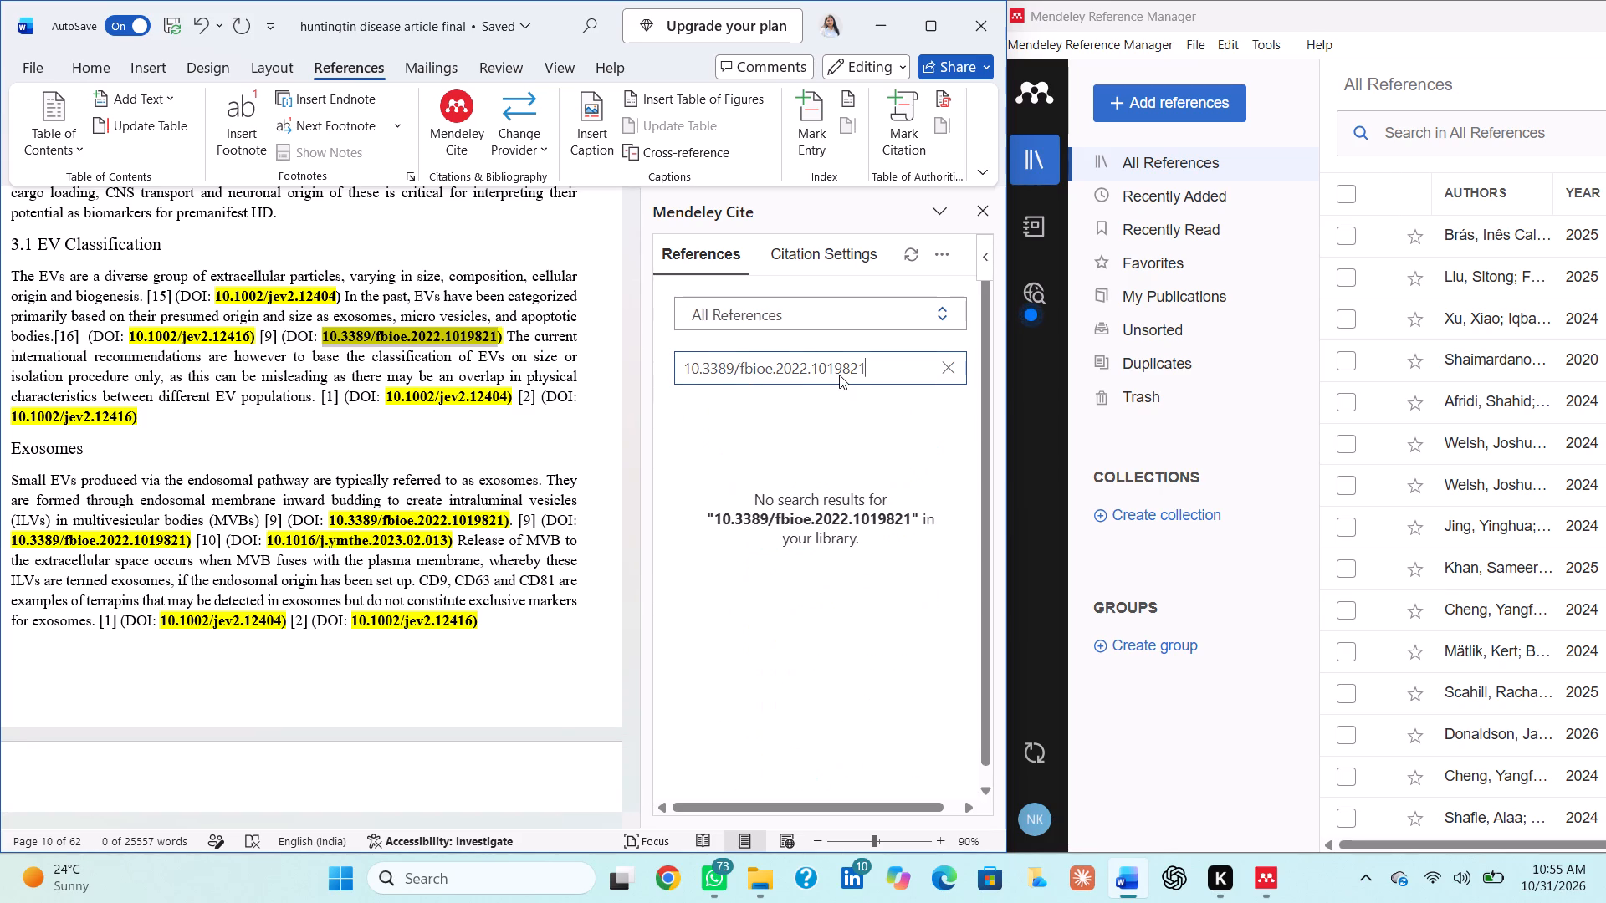
# Add a new reference manually in Mendeley Reference Manager by looking up DOI 10.3389/fbioe.2022.1019821.
pyautogui.click(1178, 92)
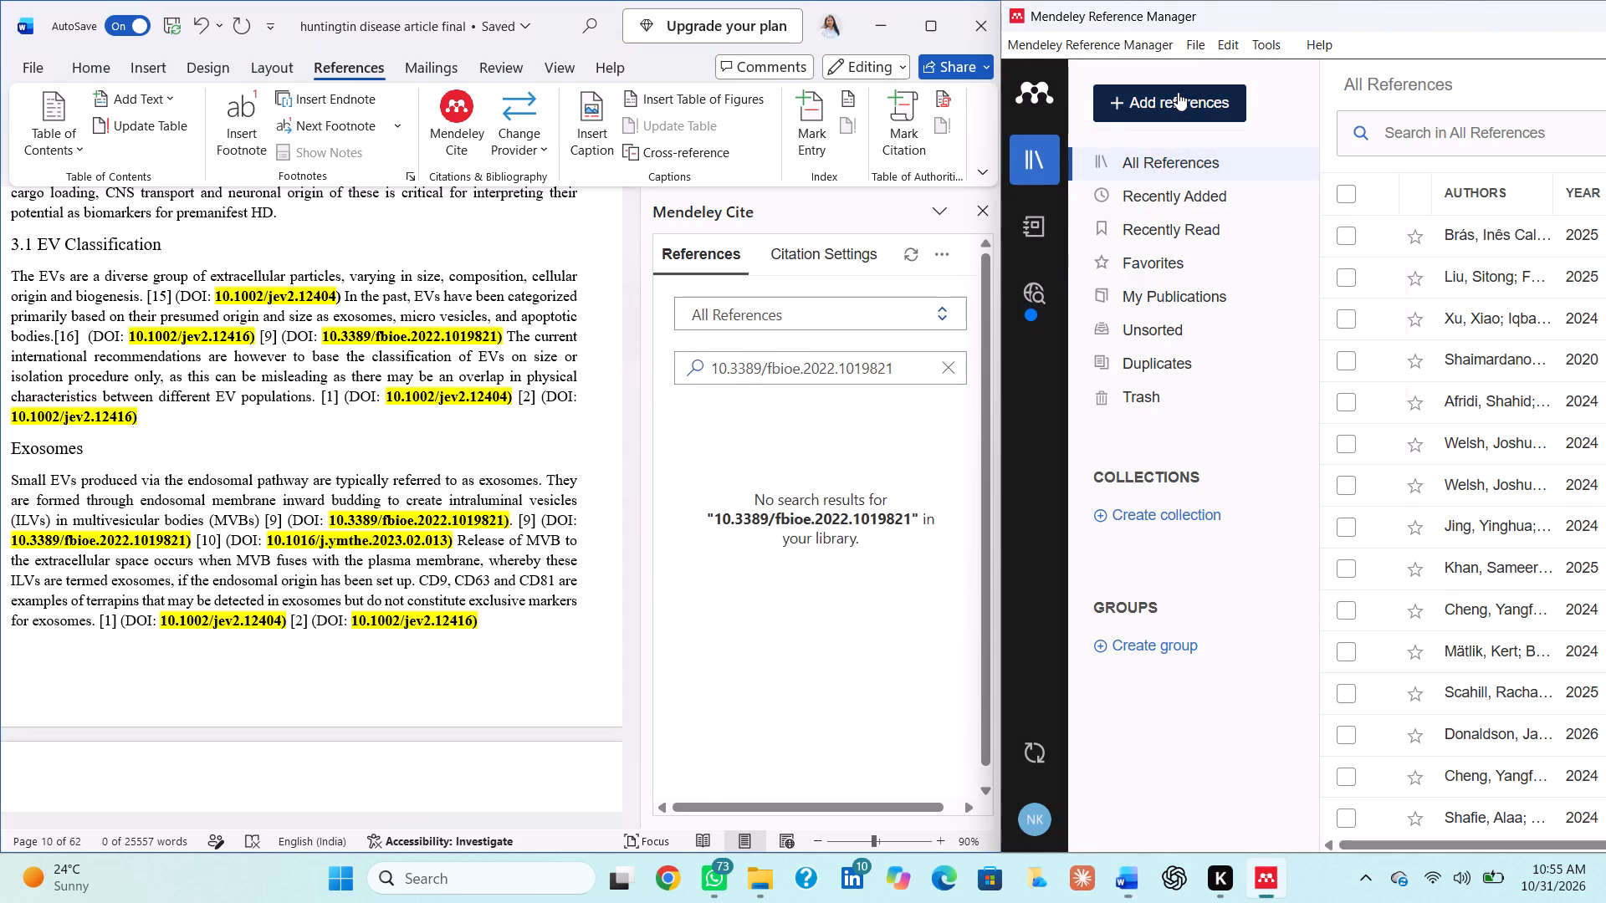
pyautogui.click(1230, 422)
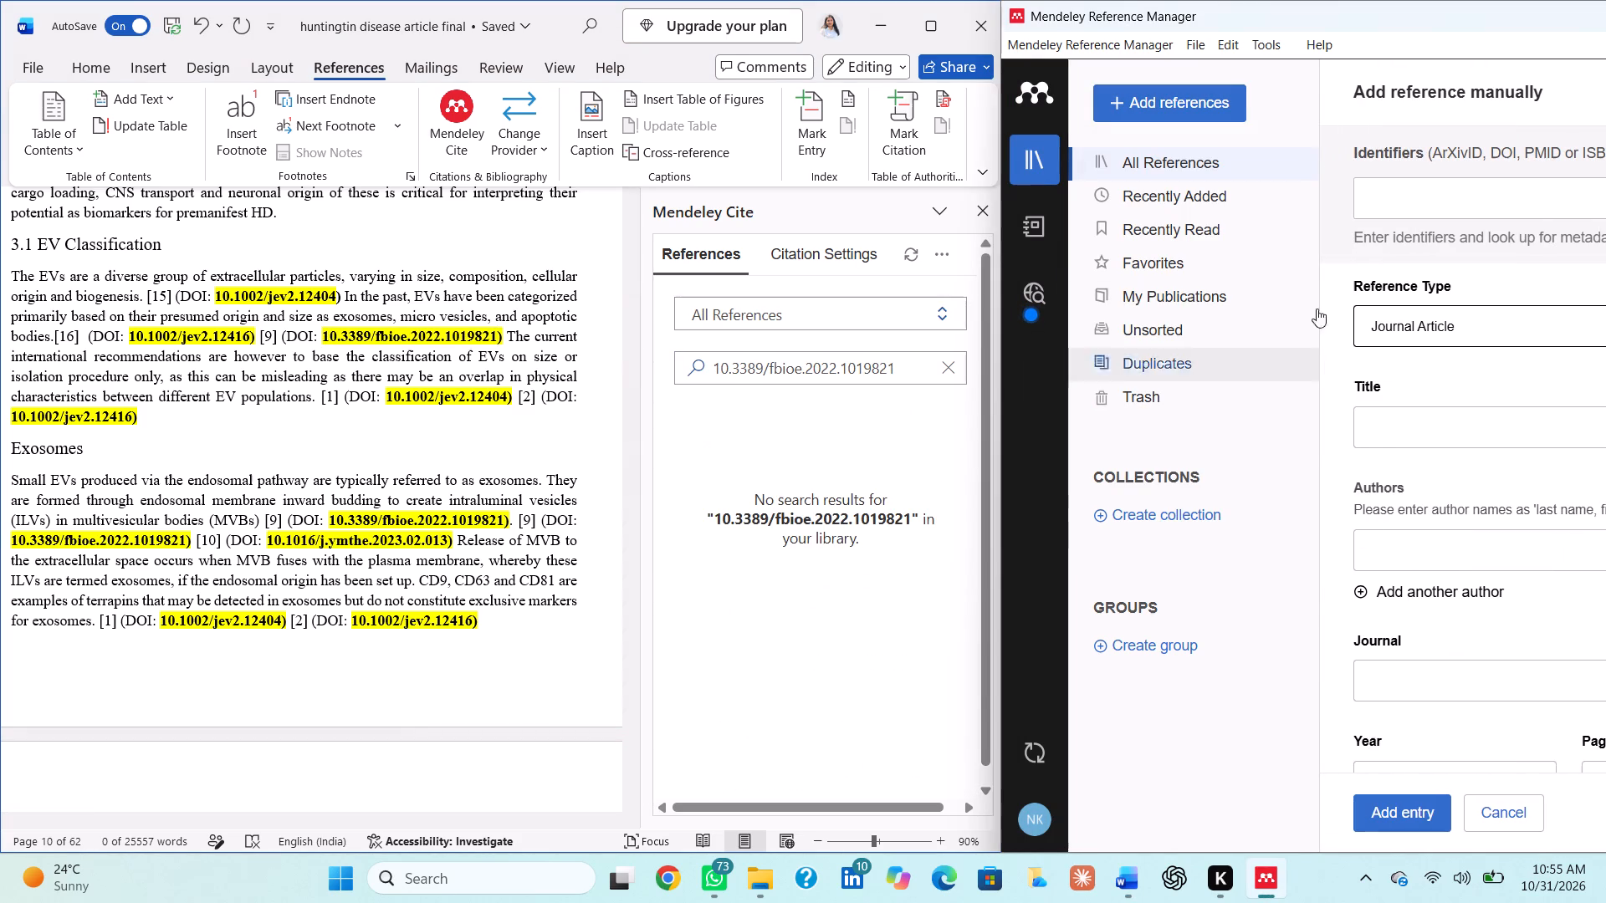
pyautogui.click(1419, 202)
pyautogui.hotkey('ctrl', 'v')
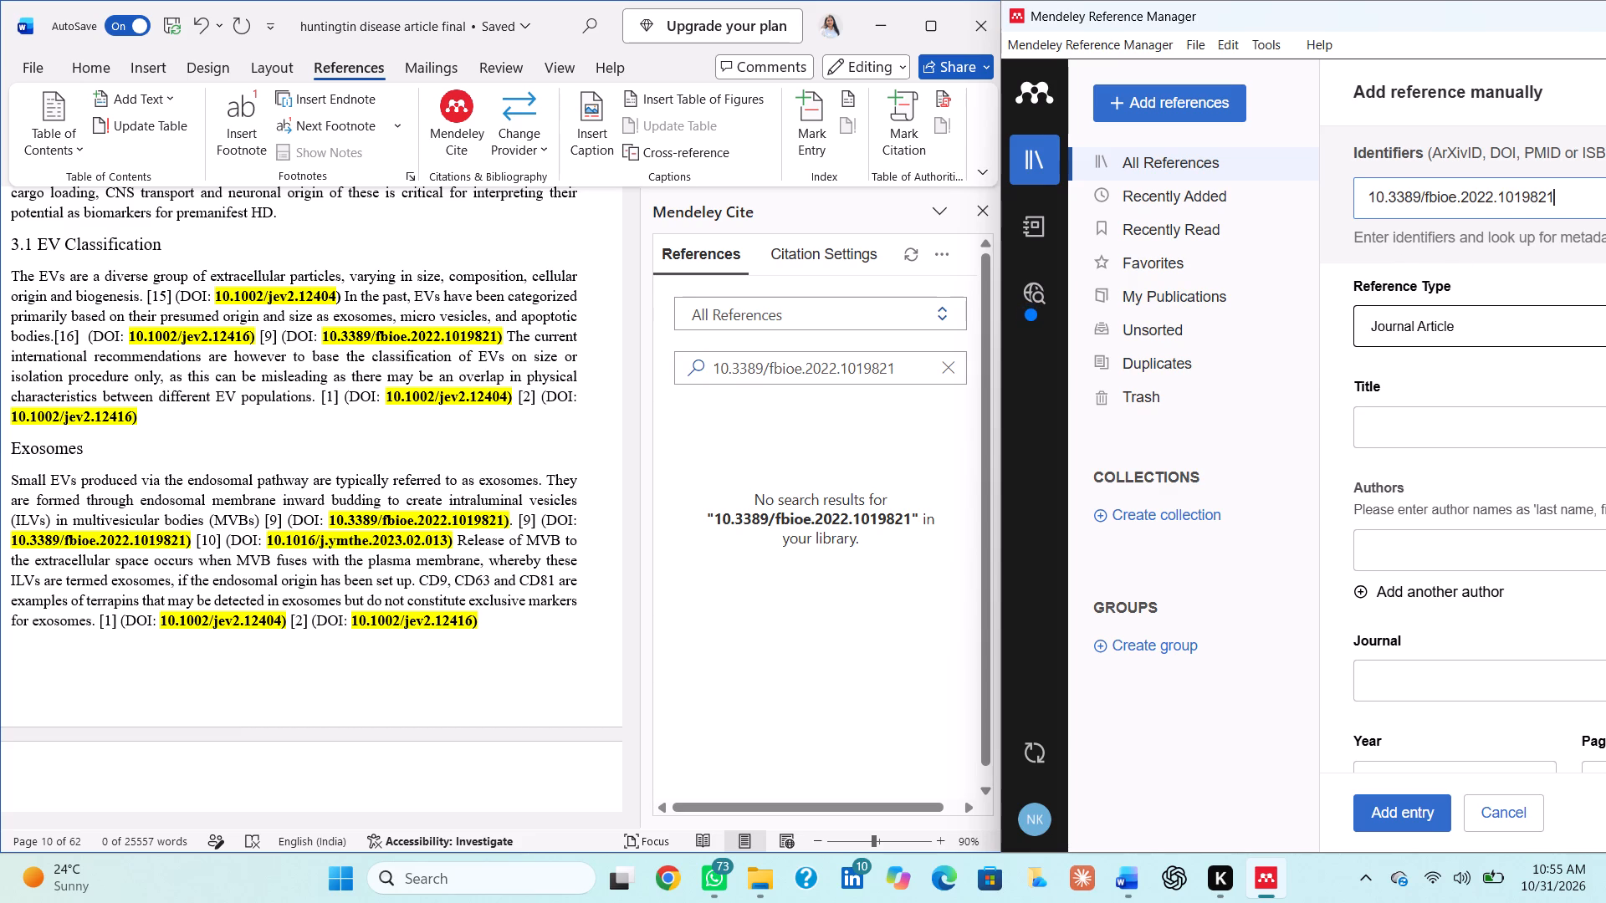
pyautogui.press('Return')
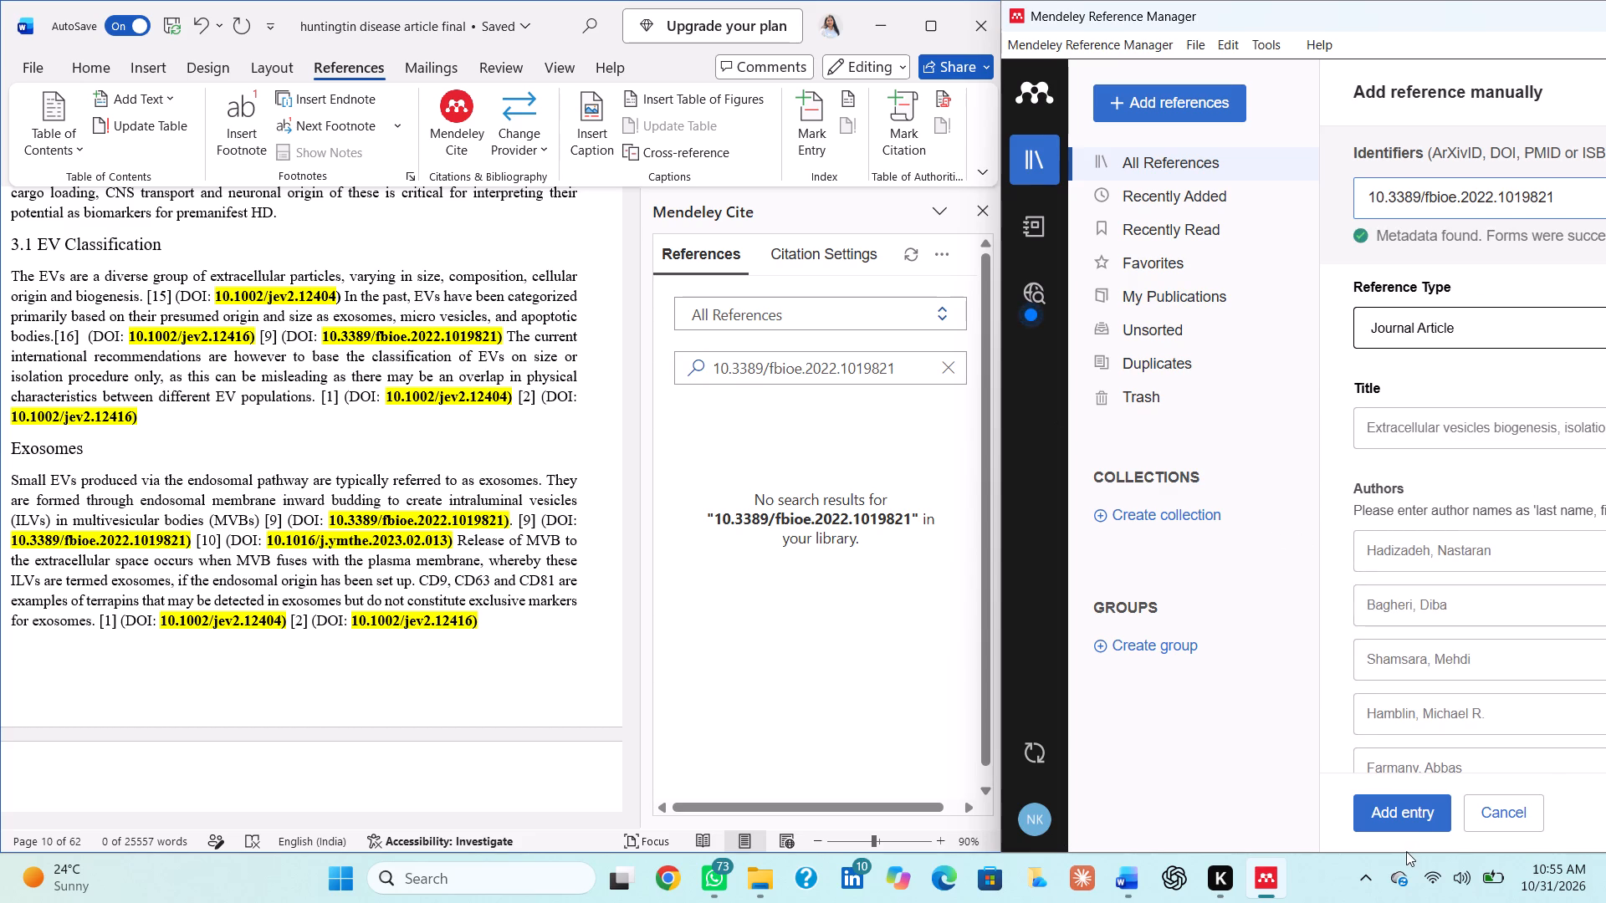
pyautogui.click(1402, 818)
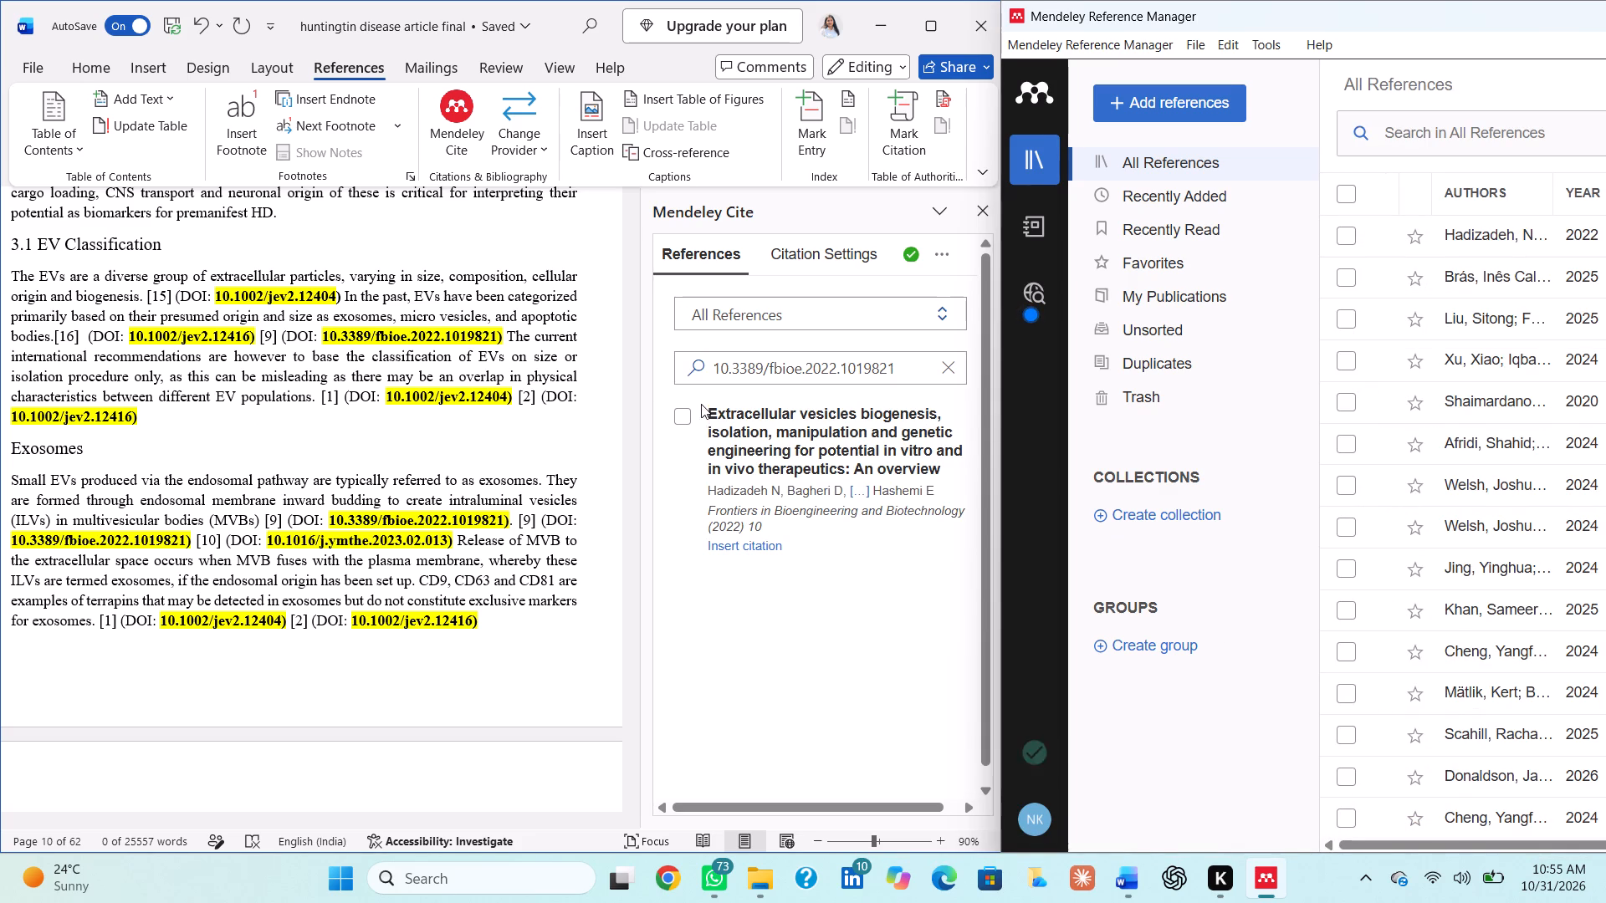
# In Word, replace the typed [9] before 10.3389/fbioe.2022.1019821 in section 3.1 with the Hadizadeh et al. 2022 Mendeley citation.
pyautogui.click(676, 412)
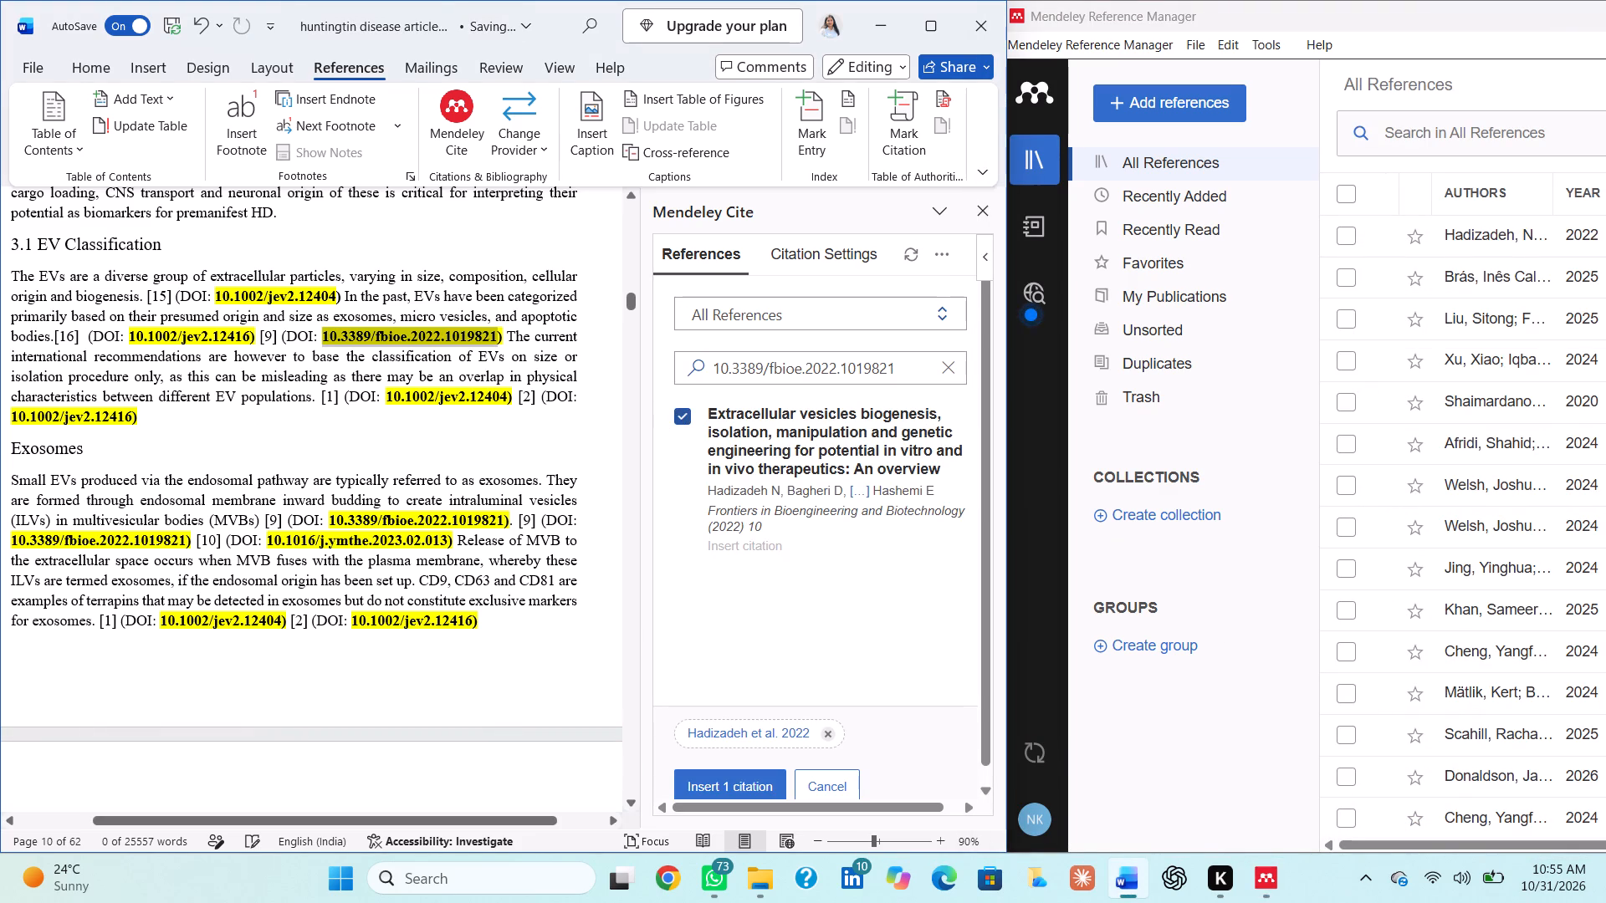
pyautogui.click(277, 334)
pyautogui.press('BackSpace')
pyautogui.press('BackSpace')
pyautogui.press('BackSpace')
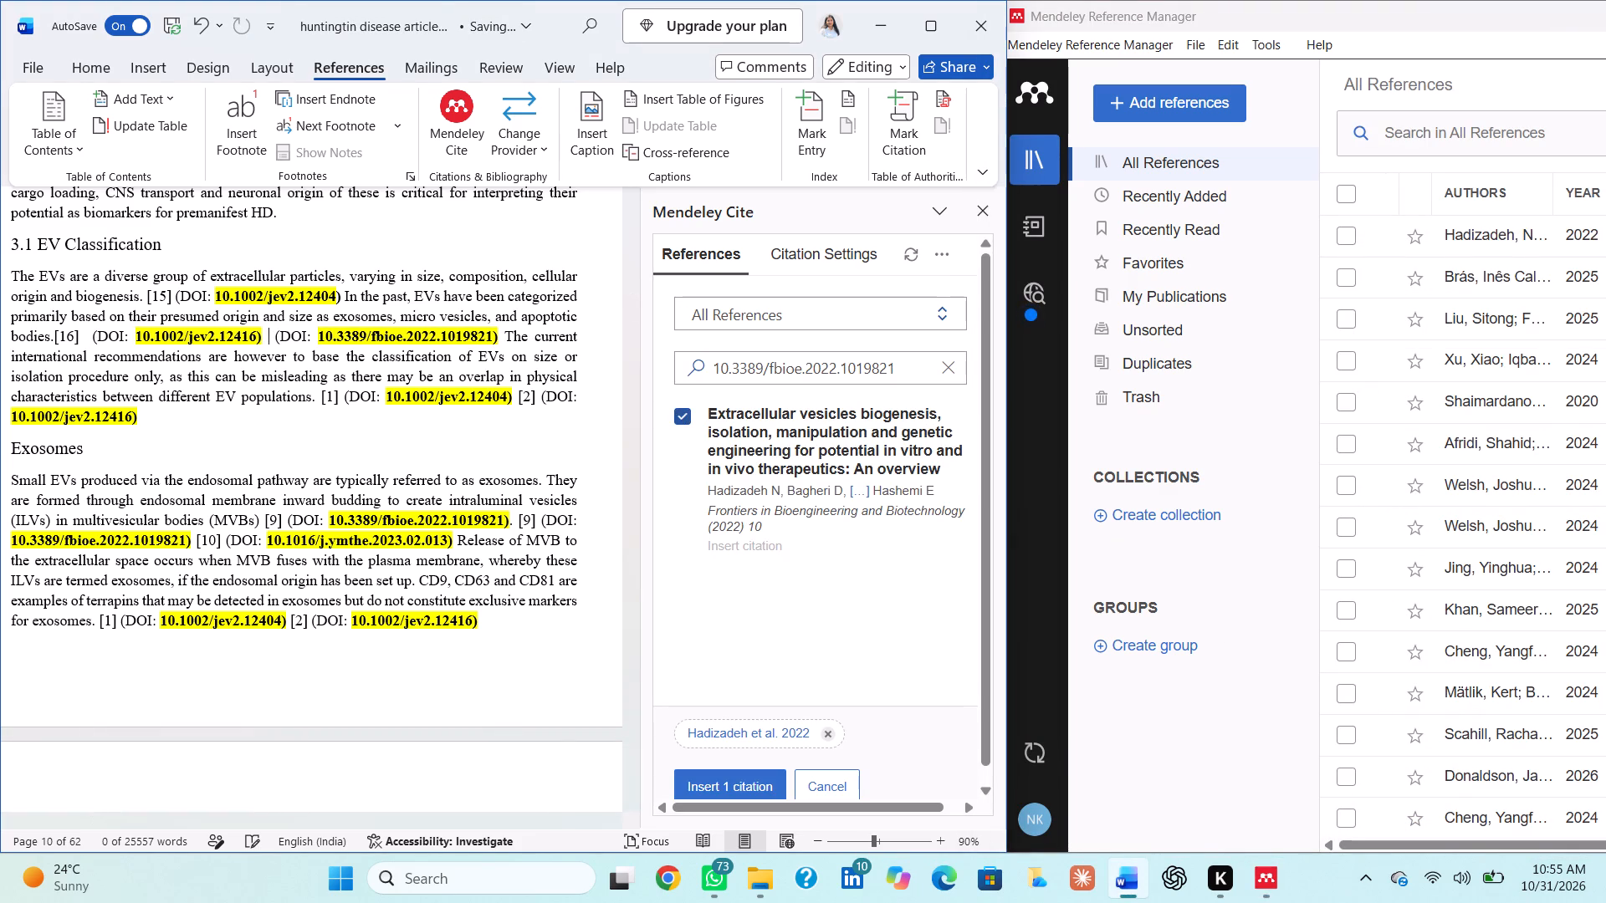
pyautogui.click(709, 774)
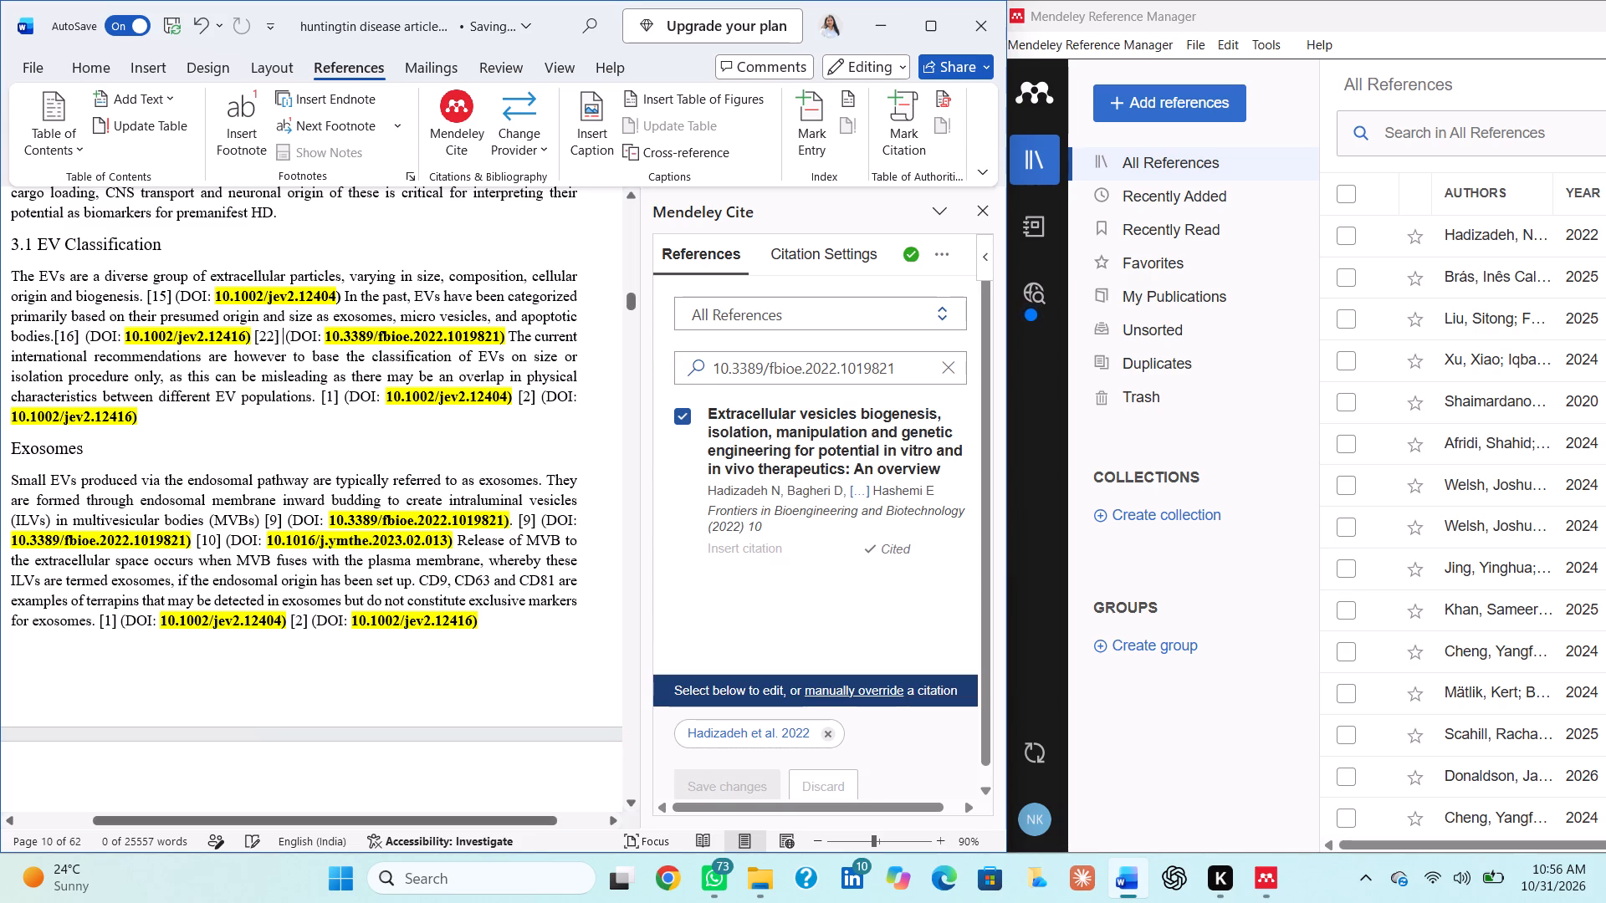
# Look up 10.1002/jev2.12404 in Mendeley Cite and replace the typed [1] after "EV populations." with its Welsh et al. 2024 citation.
pyautogui.moveTo(381, 399); pyautogui.dragTo(403, 401)
pyautogui.moveTo(403, 401); pyautogui.dragTo(497, 407)
pyautogui.click(497, 407)
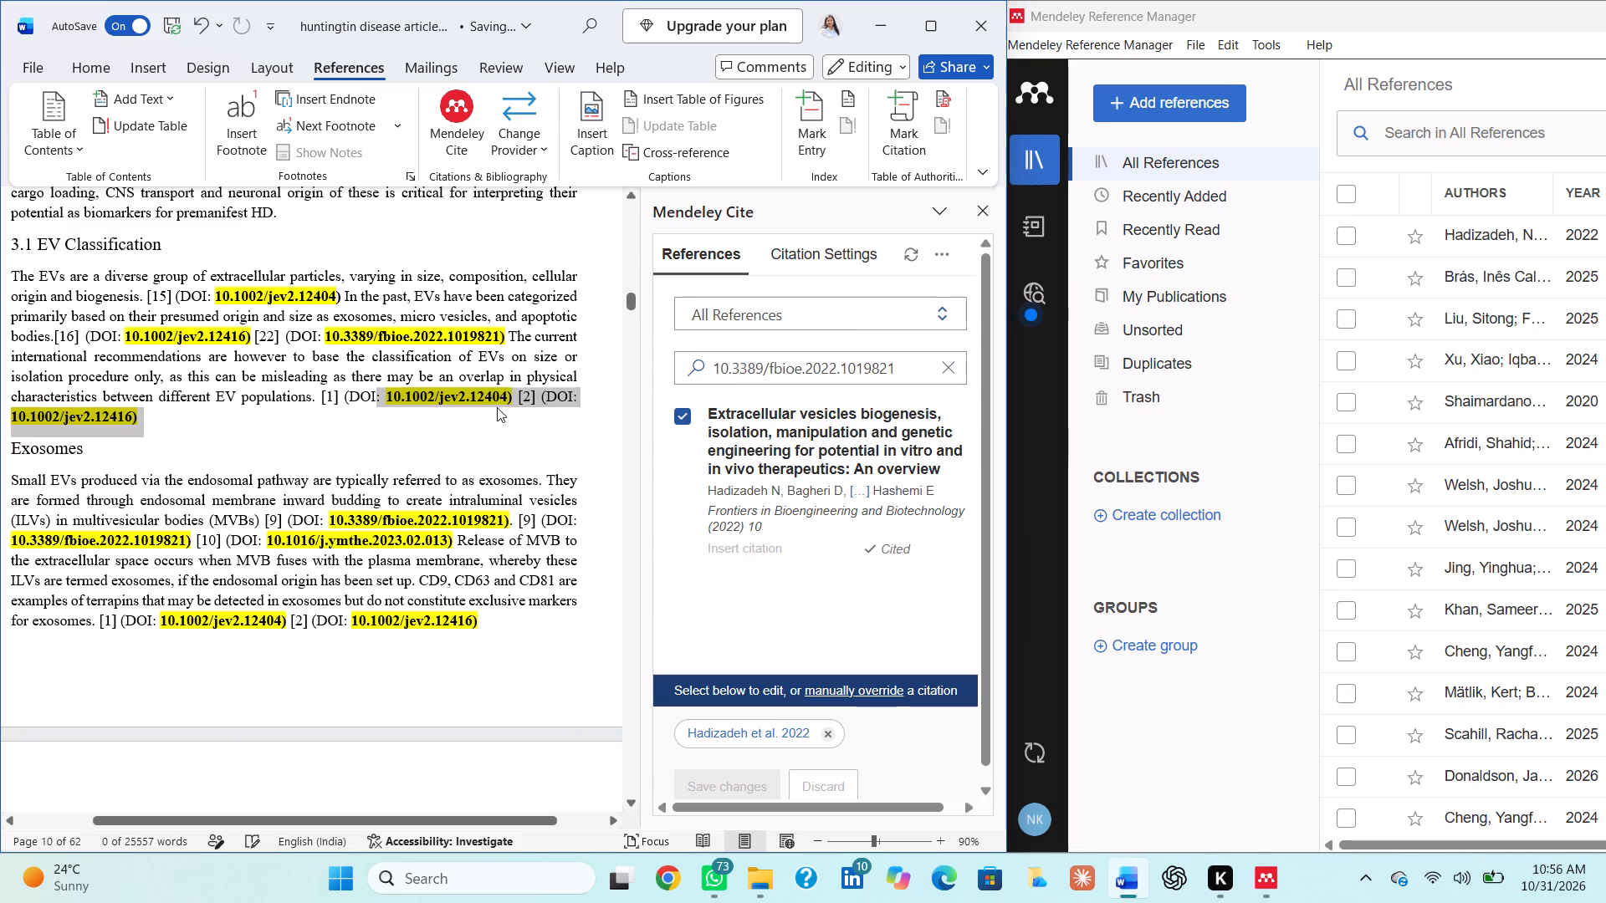
pyautogui.moveTo(386, 394); pyautogui.dragTo(511, 415)
pyautogui.moveTo(511, 415); pyautogui.dragTo(505, 391)
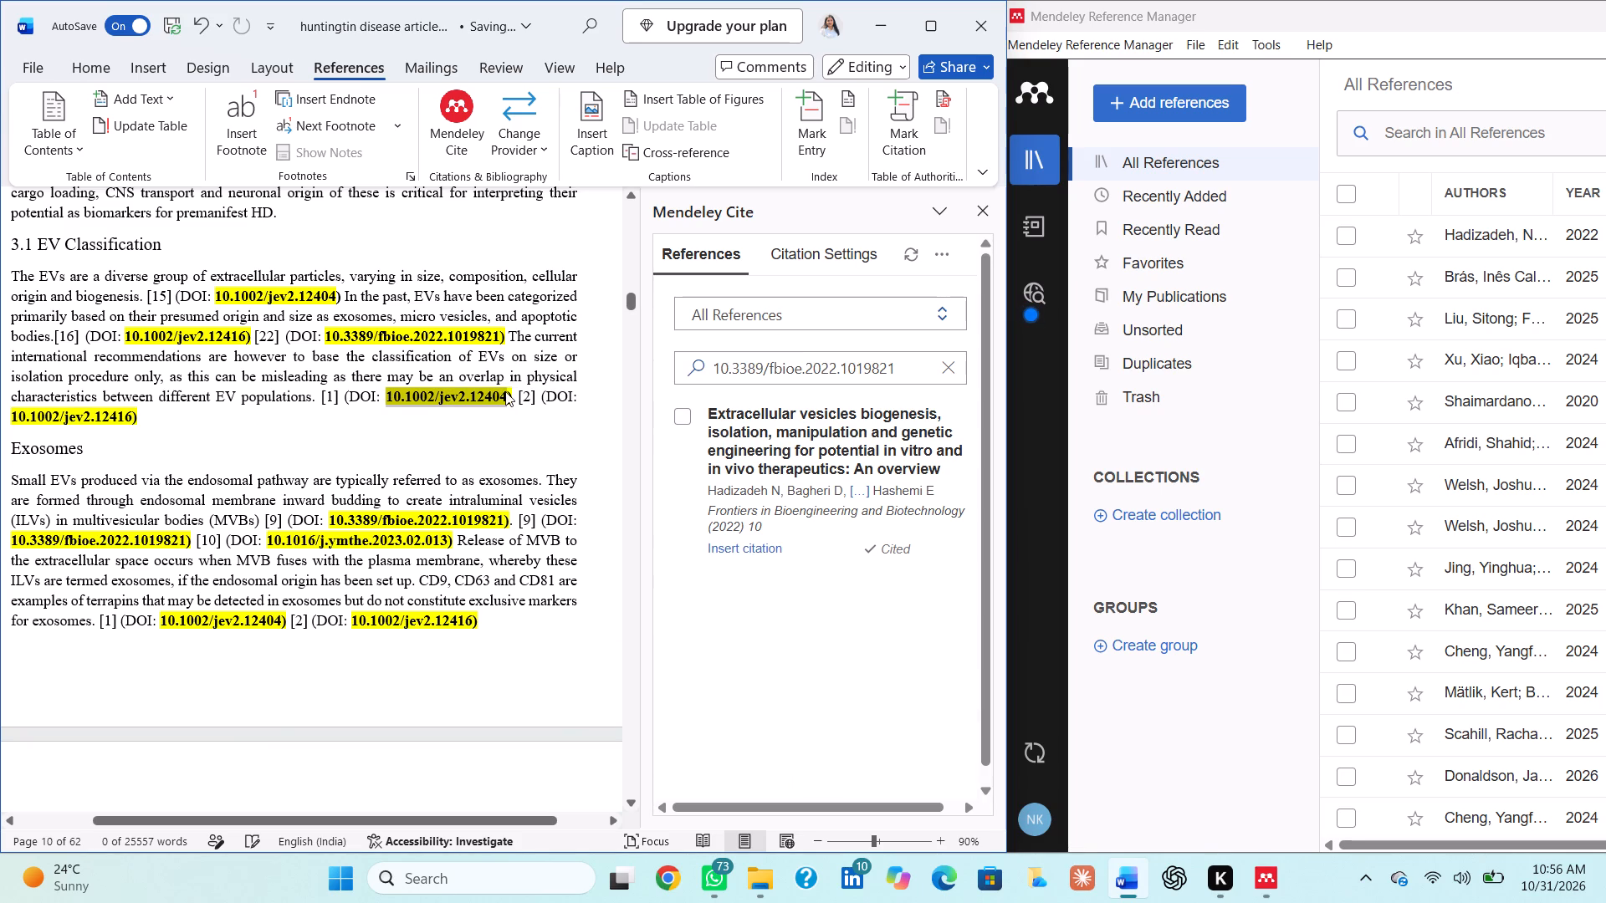
pyautogui.hotkey('ctrl', 'c')
pyautogui.click(949, 372)
pyautogui.click(831, 367)
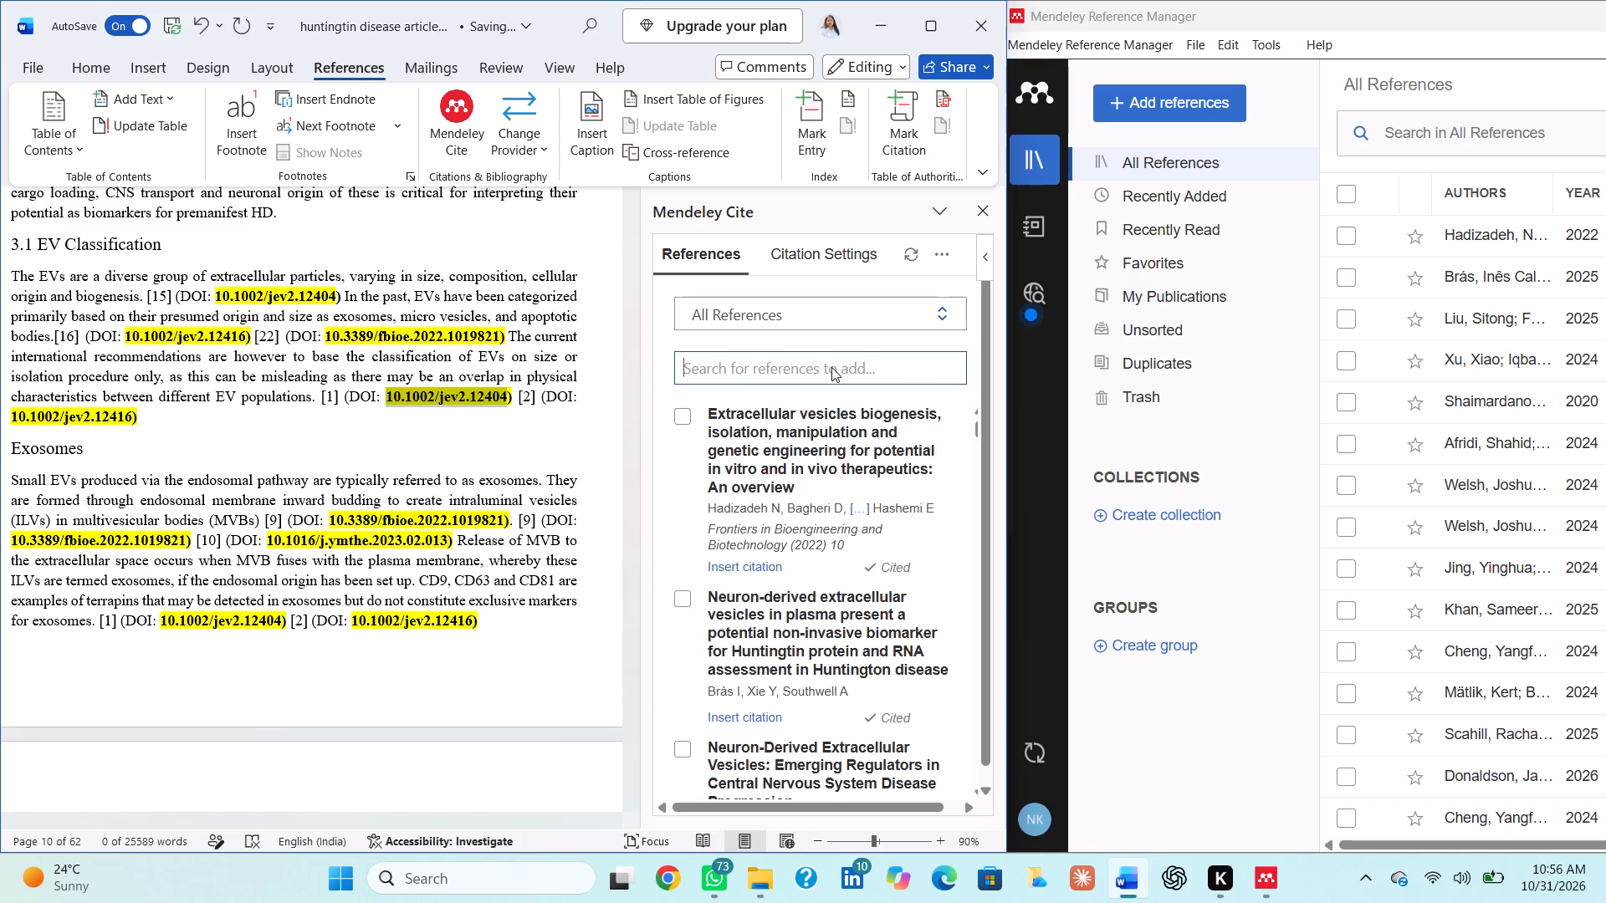
pyautogui.hotkey('ctrl', 'v')
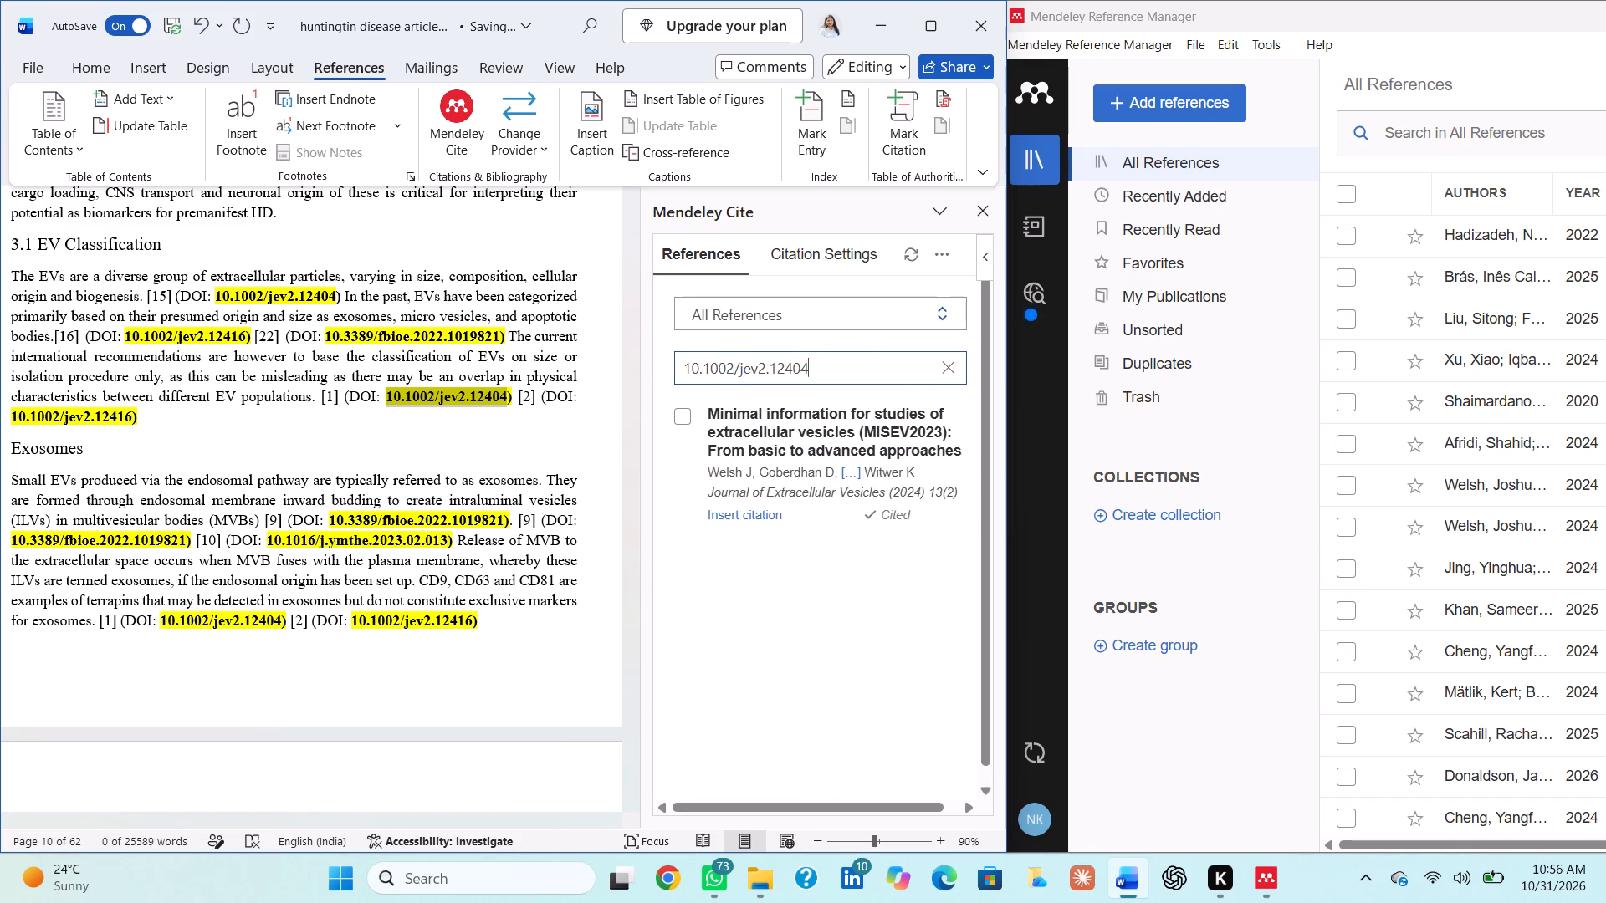
pyautogui.click(686, 425)
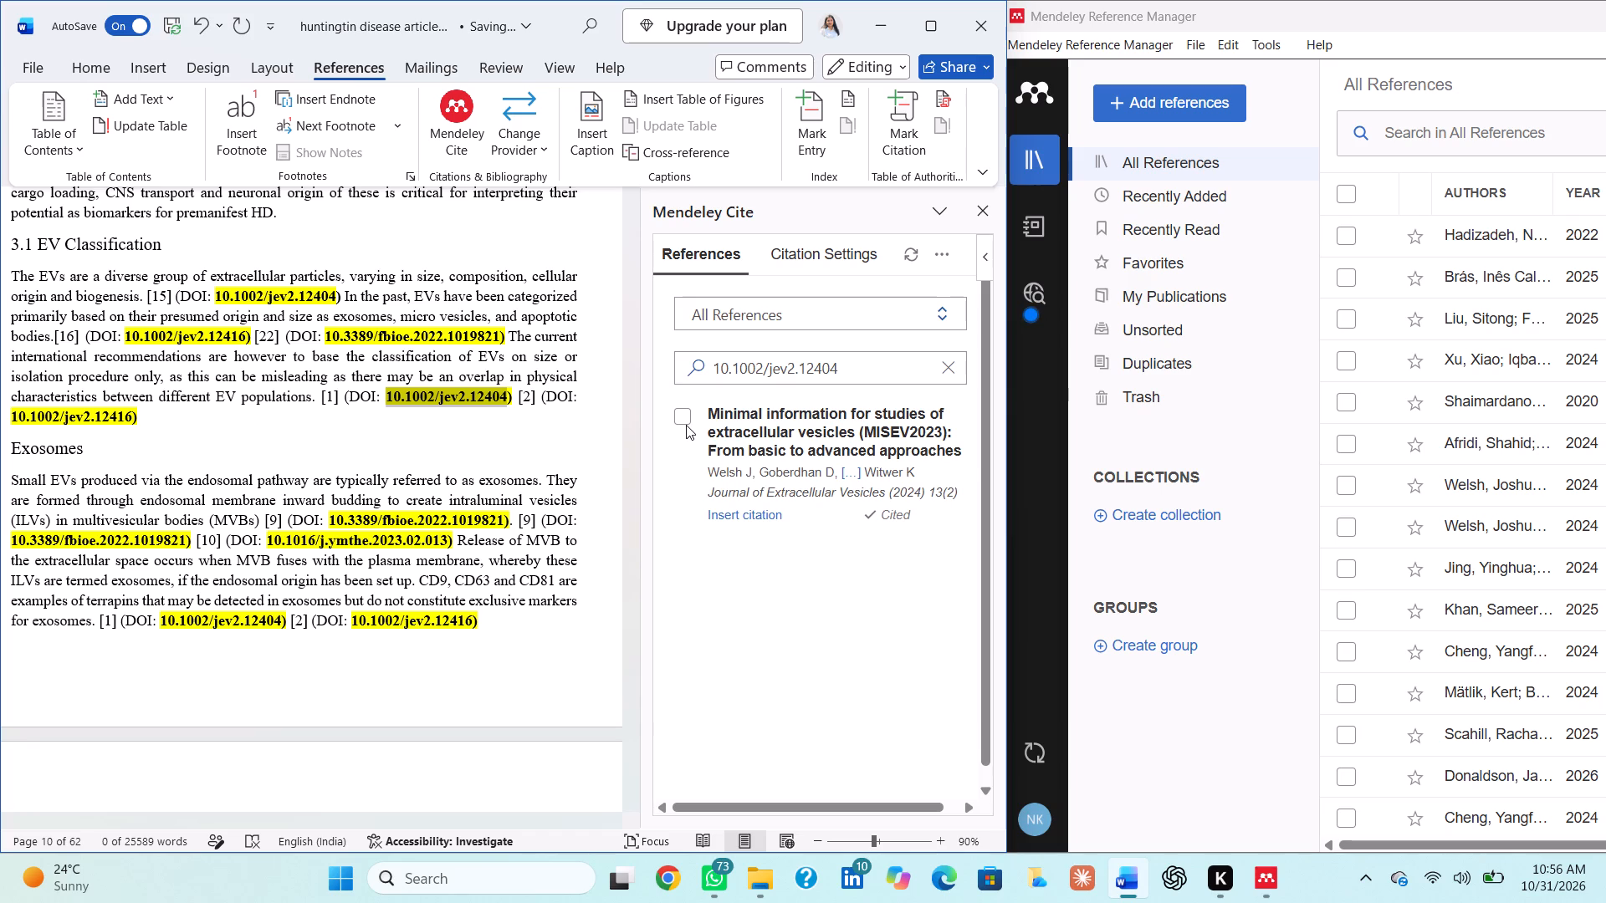
pyautogui.click(683, 416)
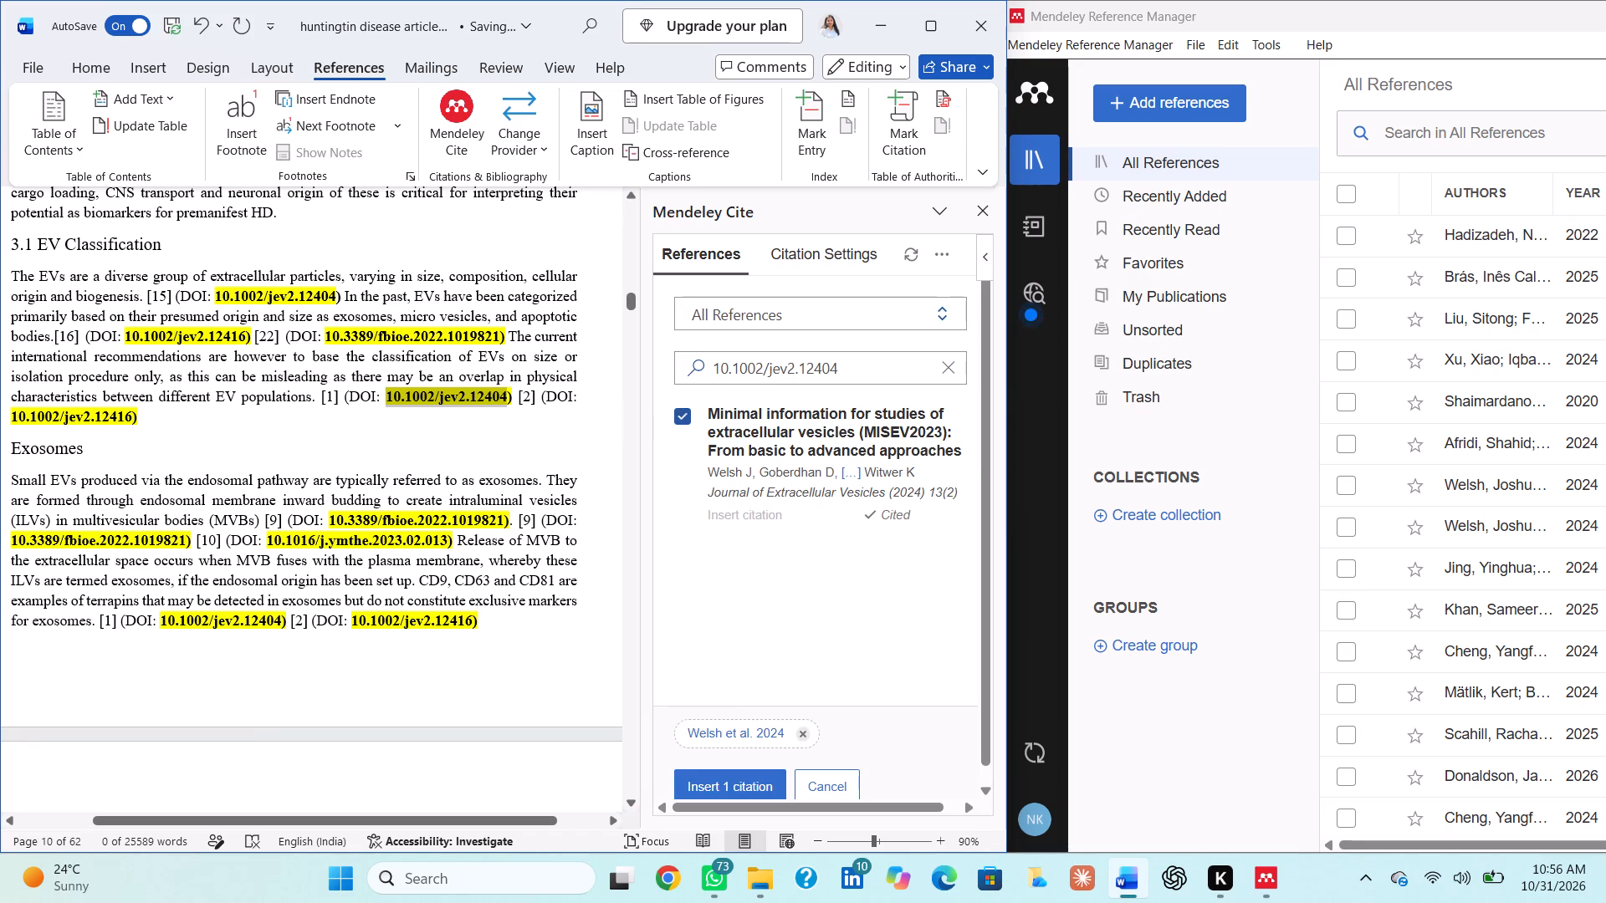
pyautogui.click(332, 394)
pyautogui.press('Right')
pyautogui.press('BackSpace')
pyautogui.press('BackSpace')
pyautogui.press('BackSpace')
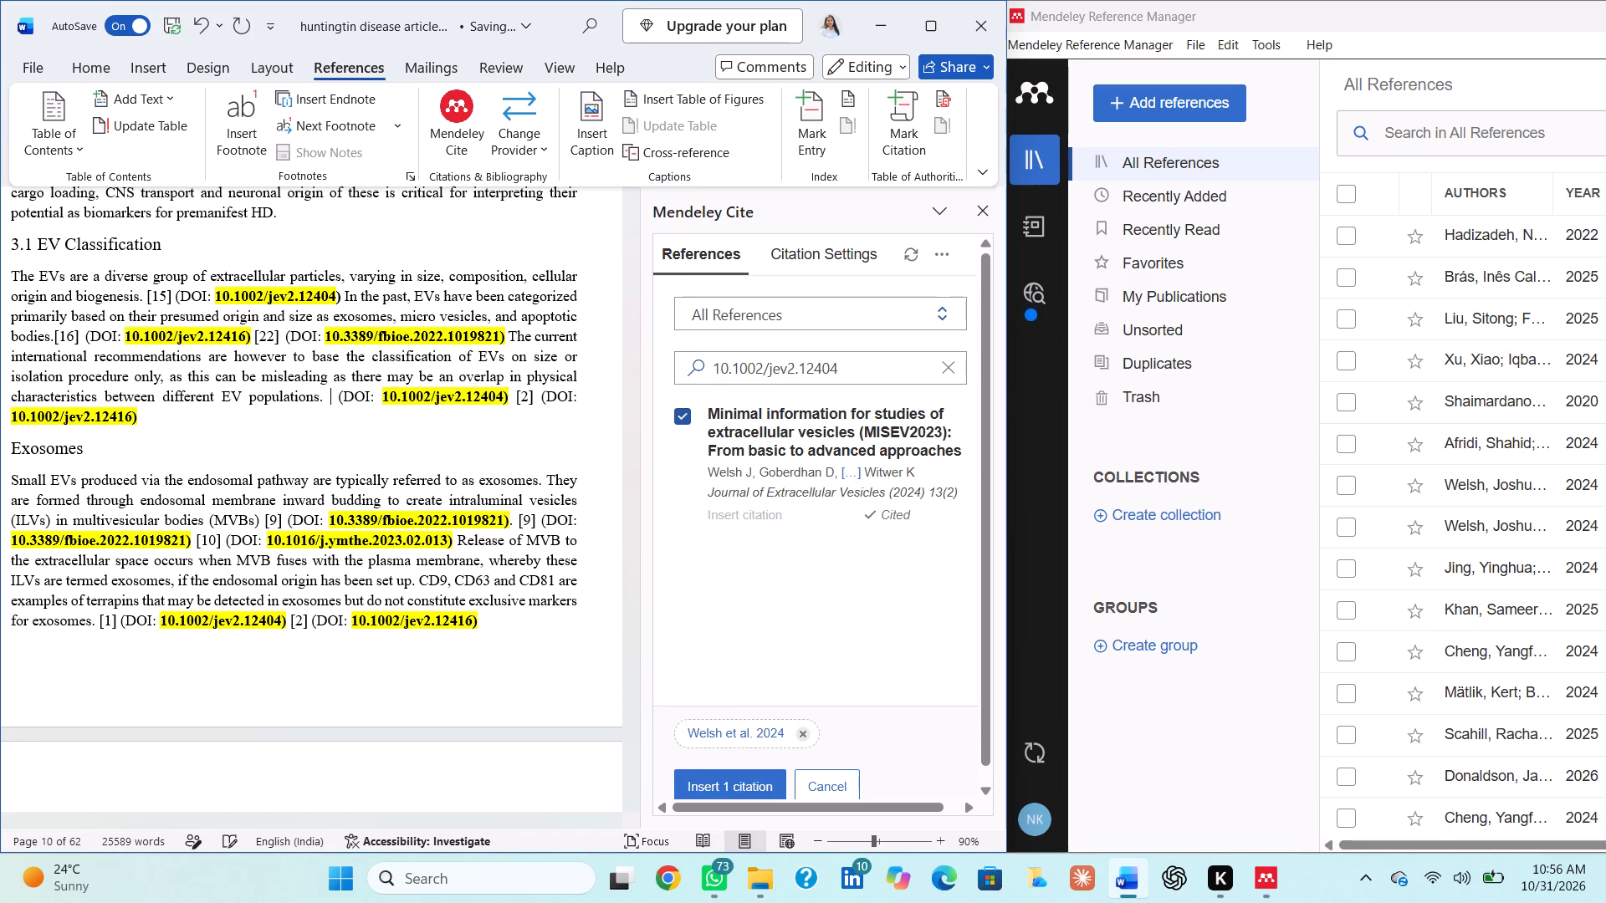
pyautogui.click(737, 782)
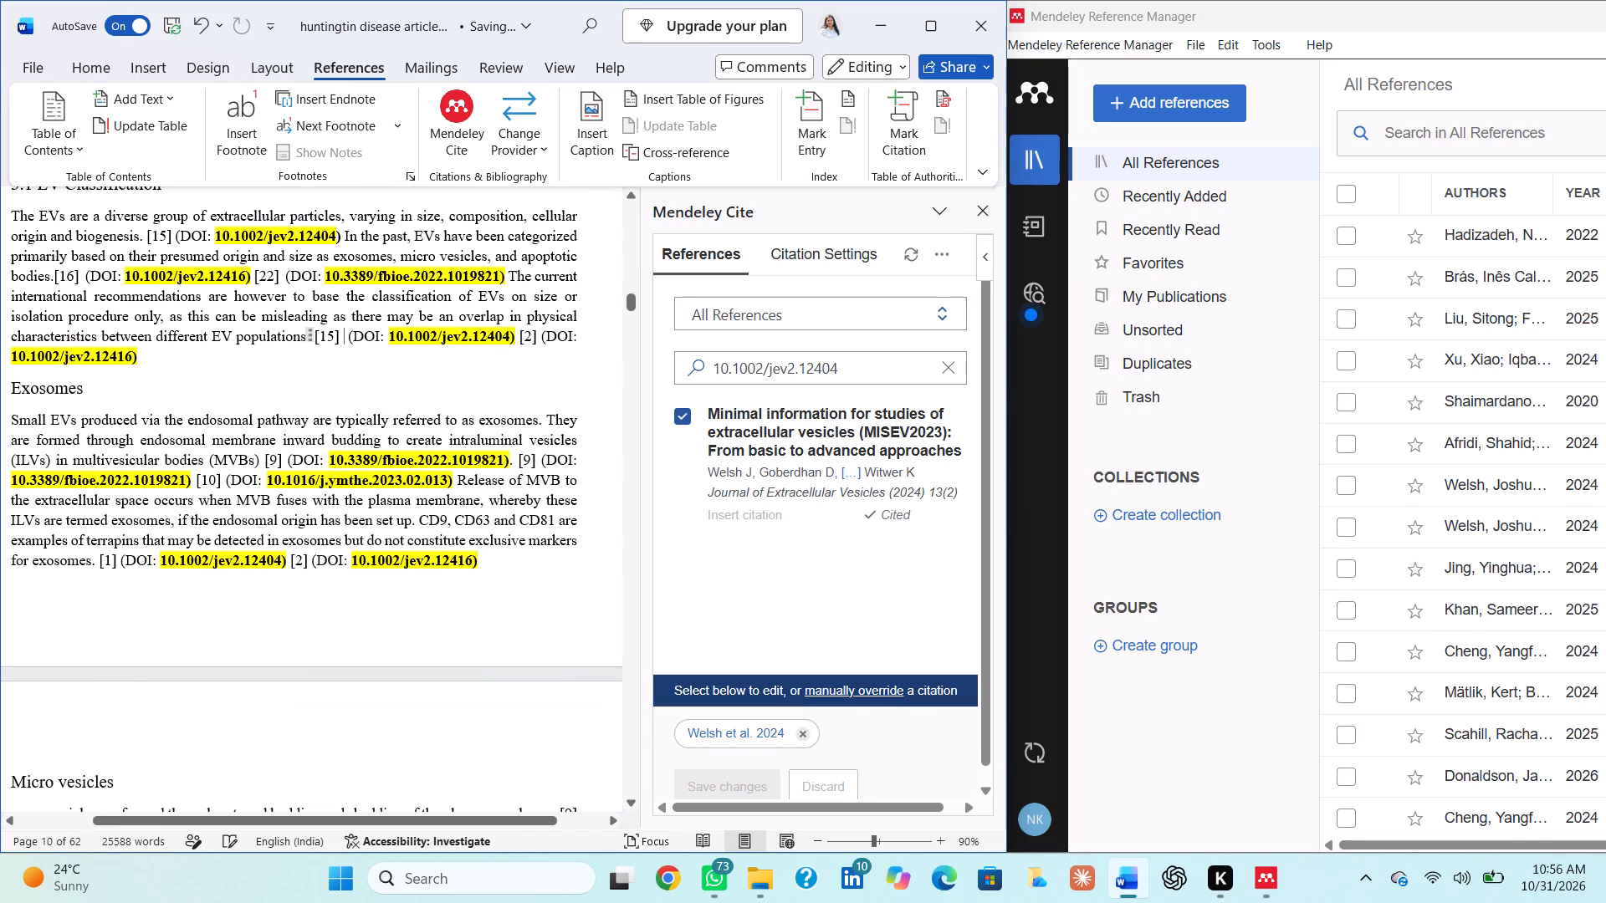
# Look up 10.1002/jev2.12416 in Mendeley Cite and replace the typed [2] before that DOI at the end of section 3.1 with its Welsh et al. 2024 citation.
pyautogui.moveTo(6, 355); pyautogui.dragTo(128, 360)
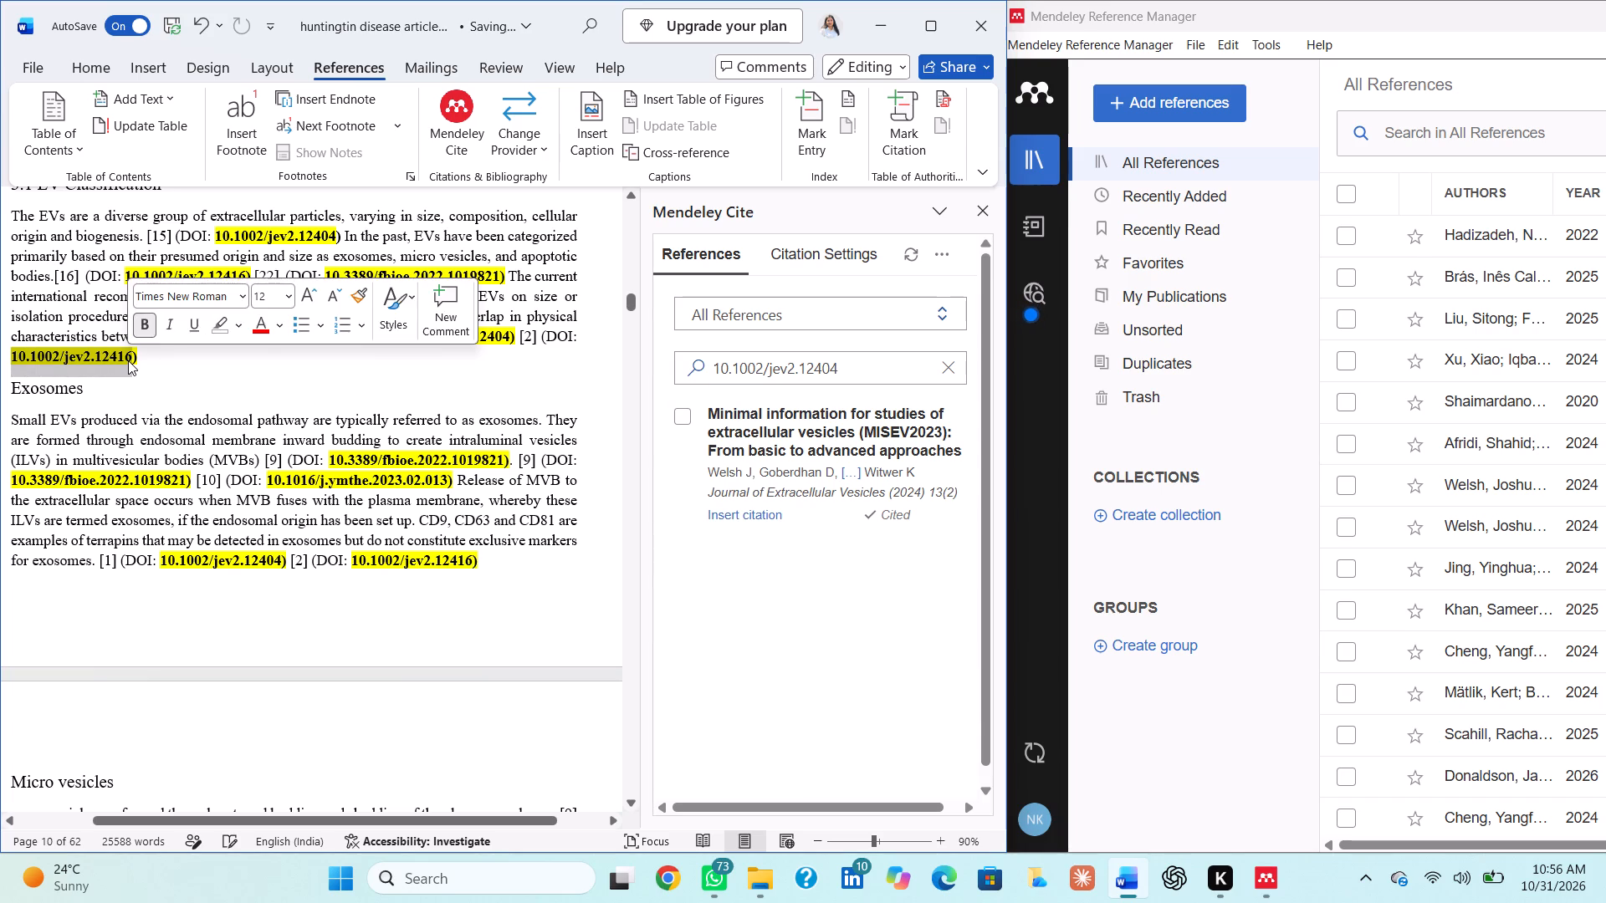
pyautogui.hotkey('ctrl', 'c')
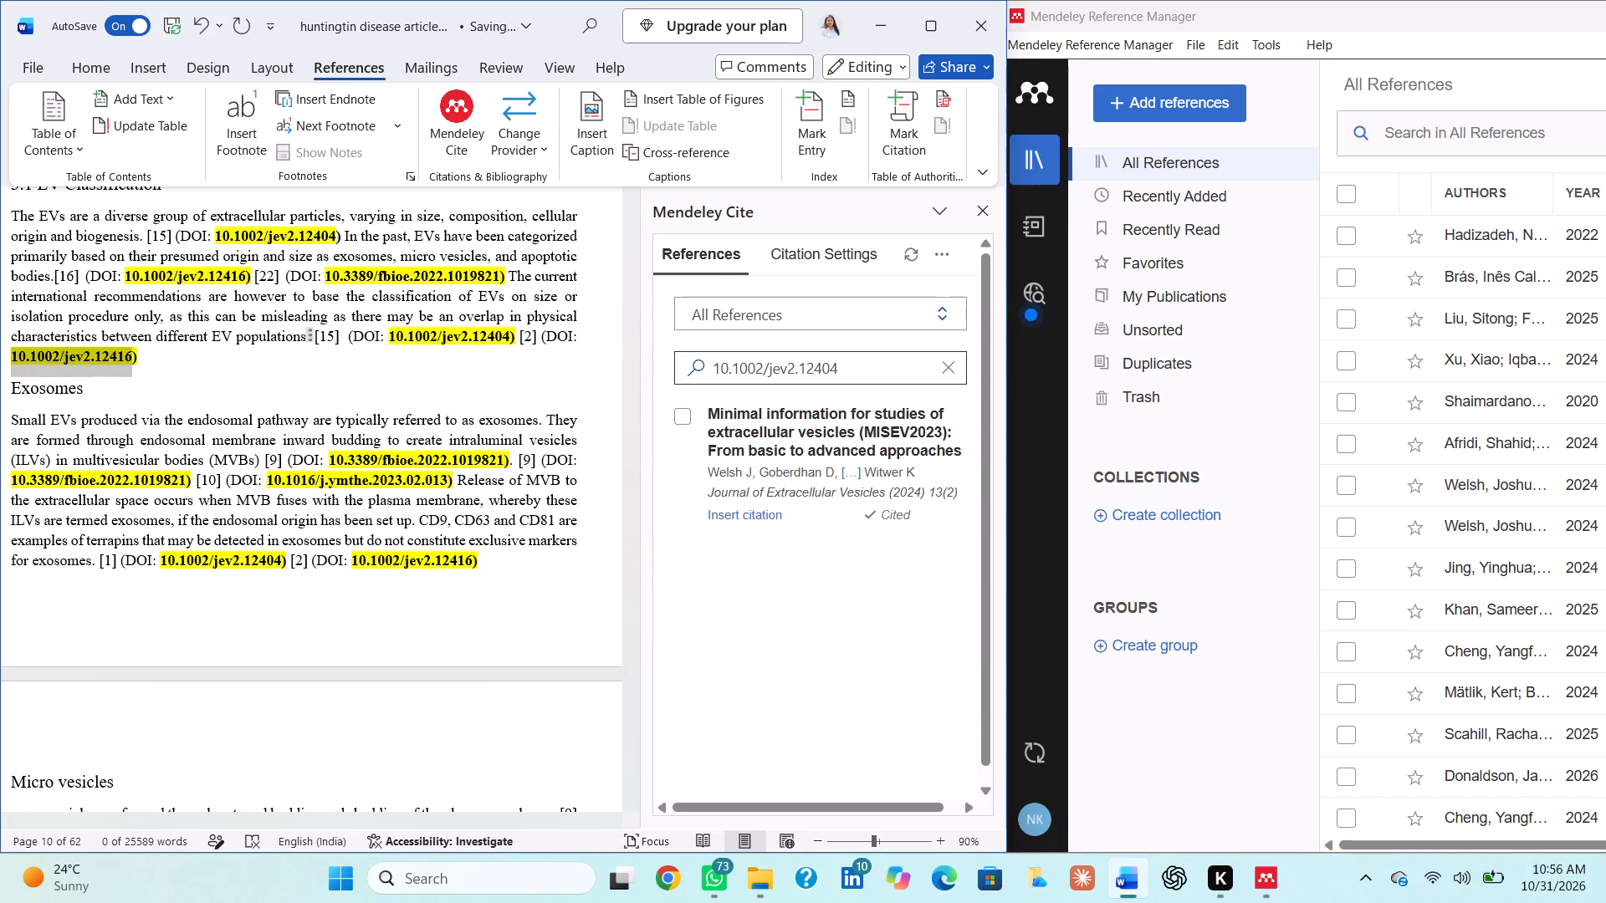
pyautogui.click(936, 370)
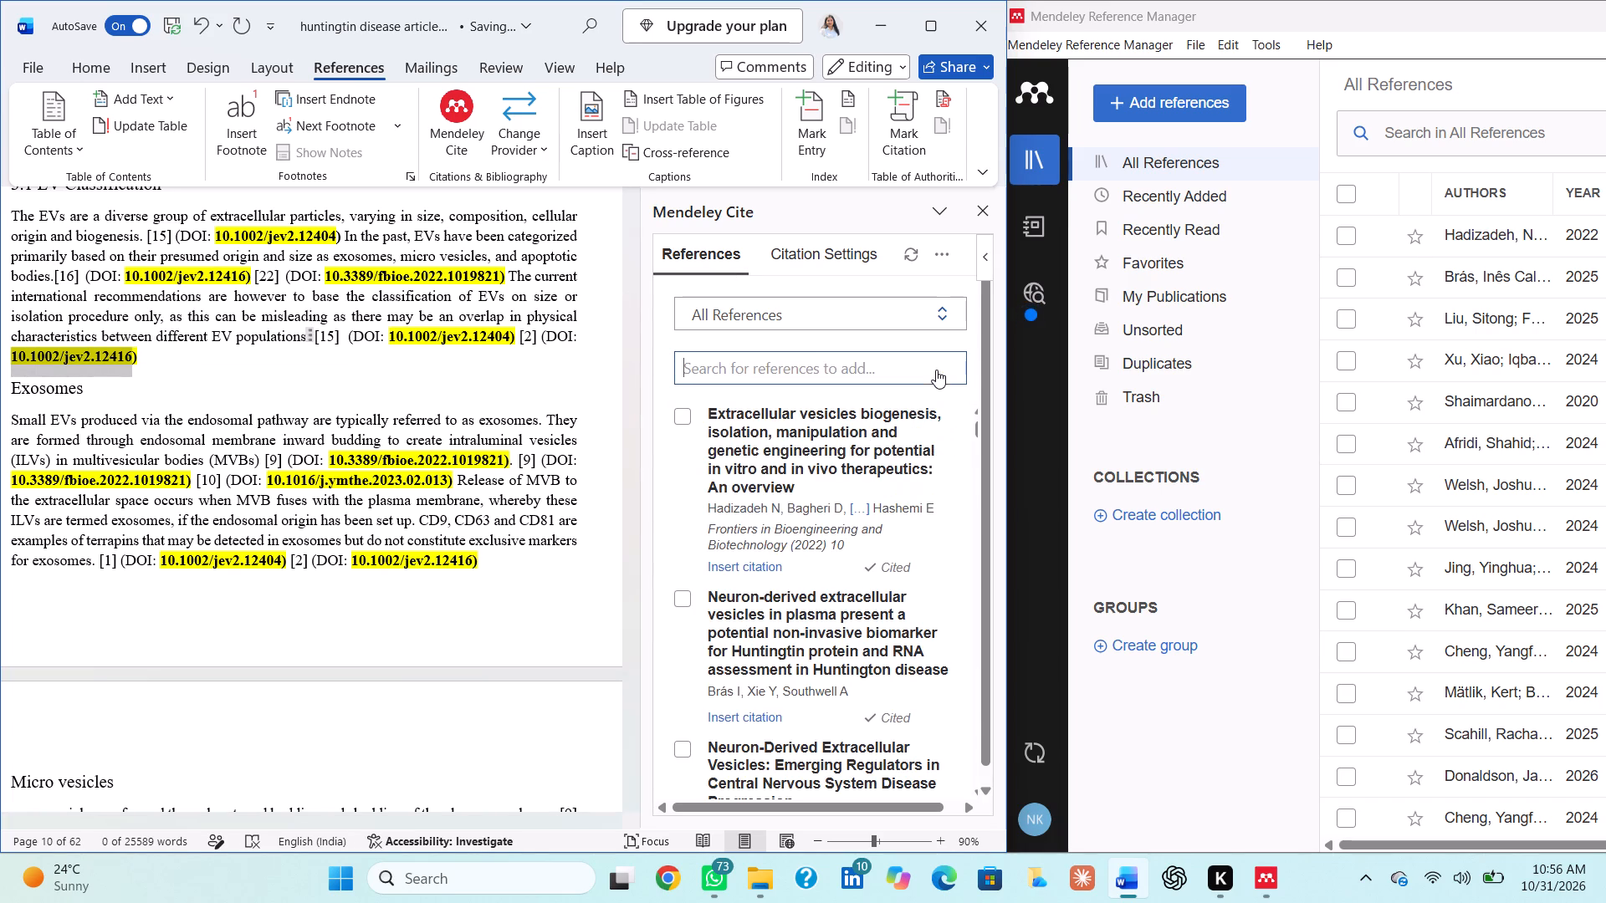
pyautogui.hotkey('ctrl', 'v')
pyautogui.press('Return')
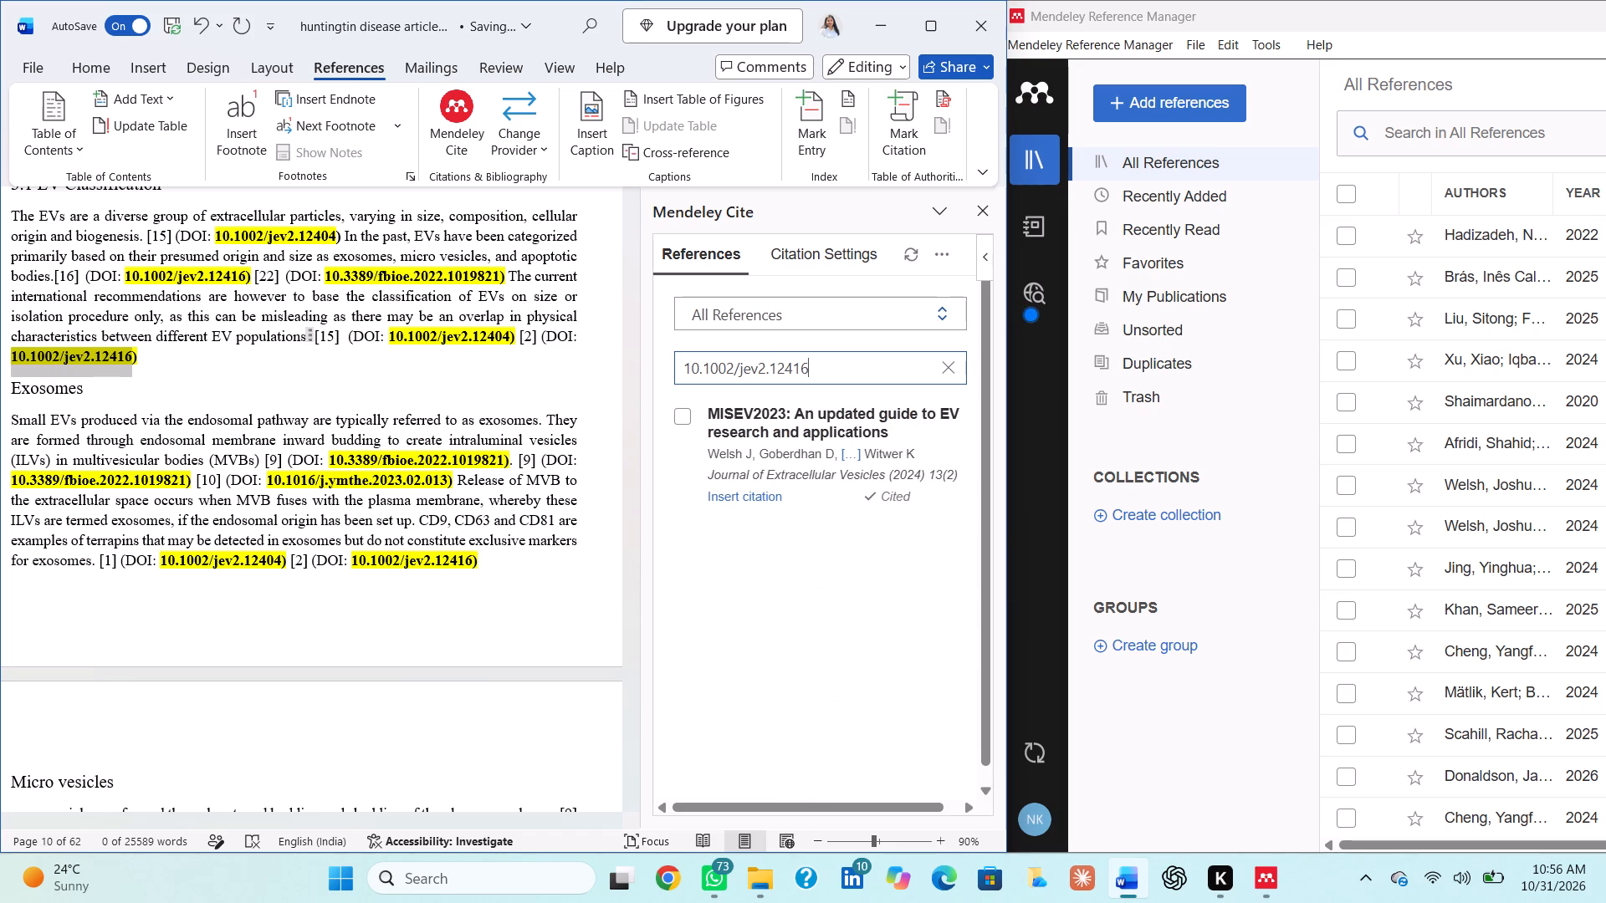
pyautogui.click(682, 411)
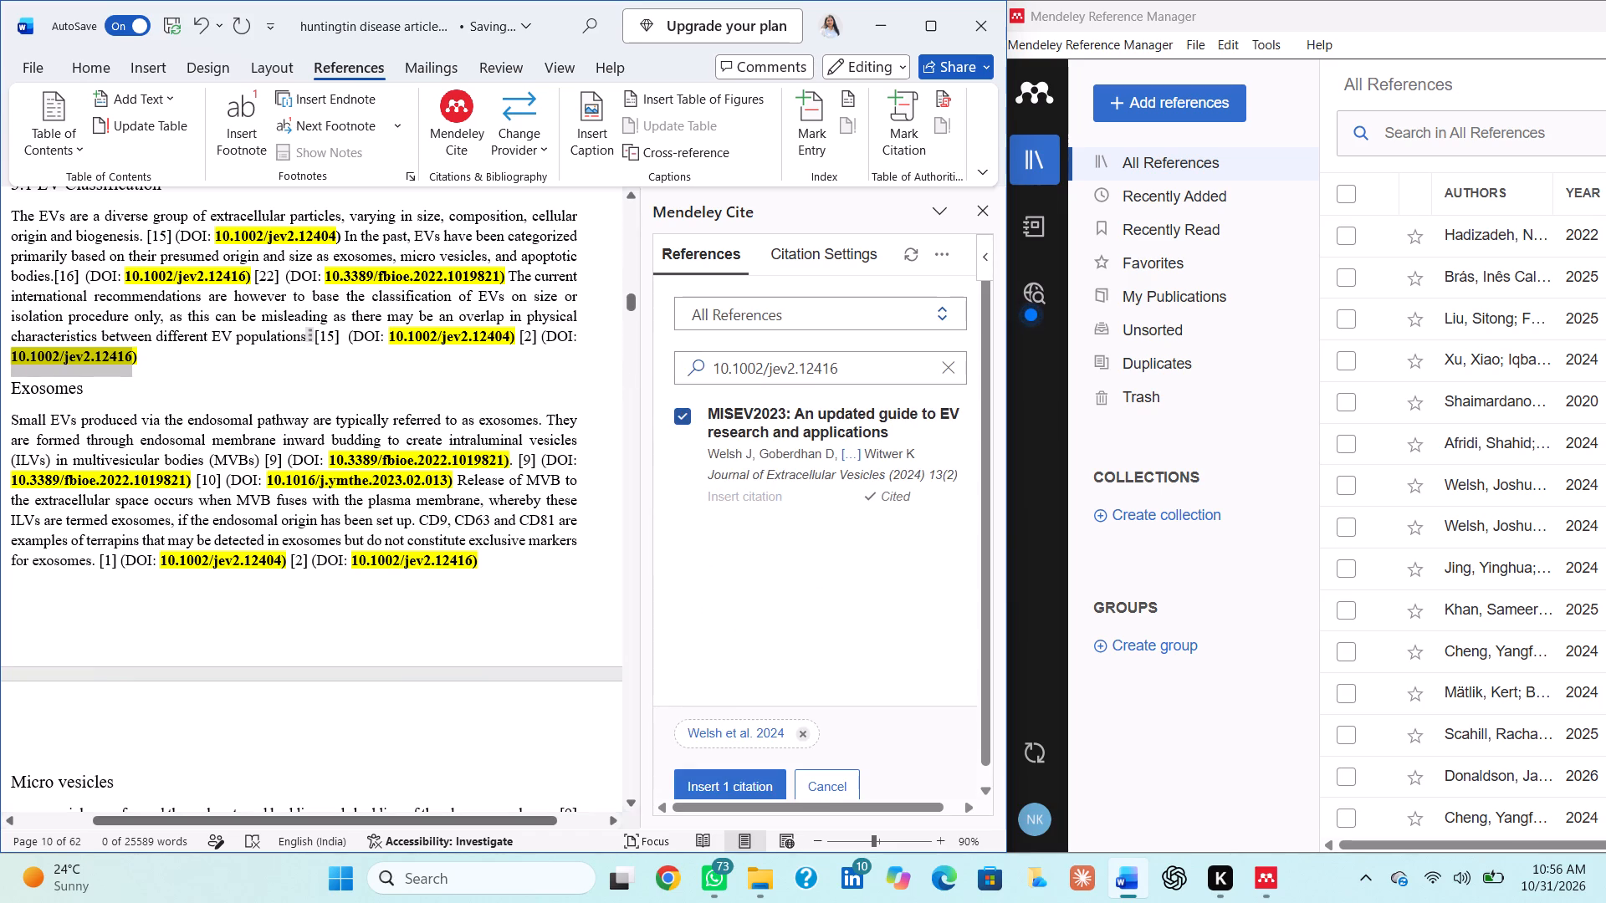
pyautogui.click(536, 335)
pyautogui.press('BackSpace')
pyautogui.press('BackSpace')
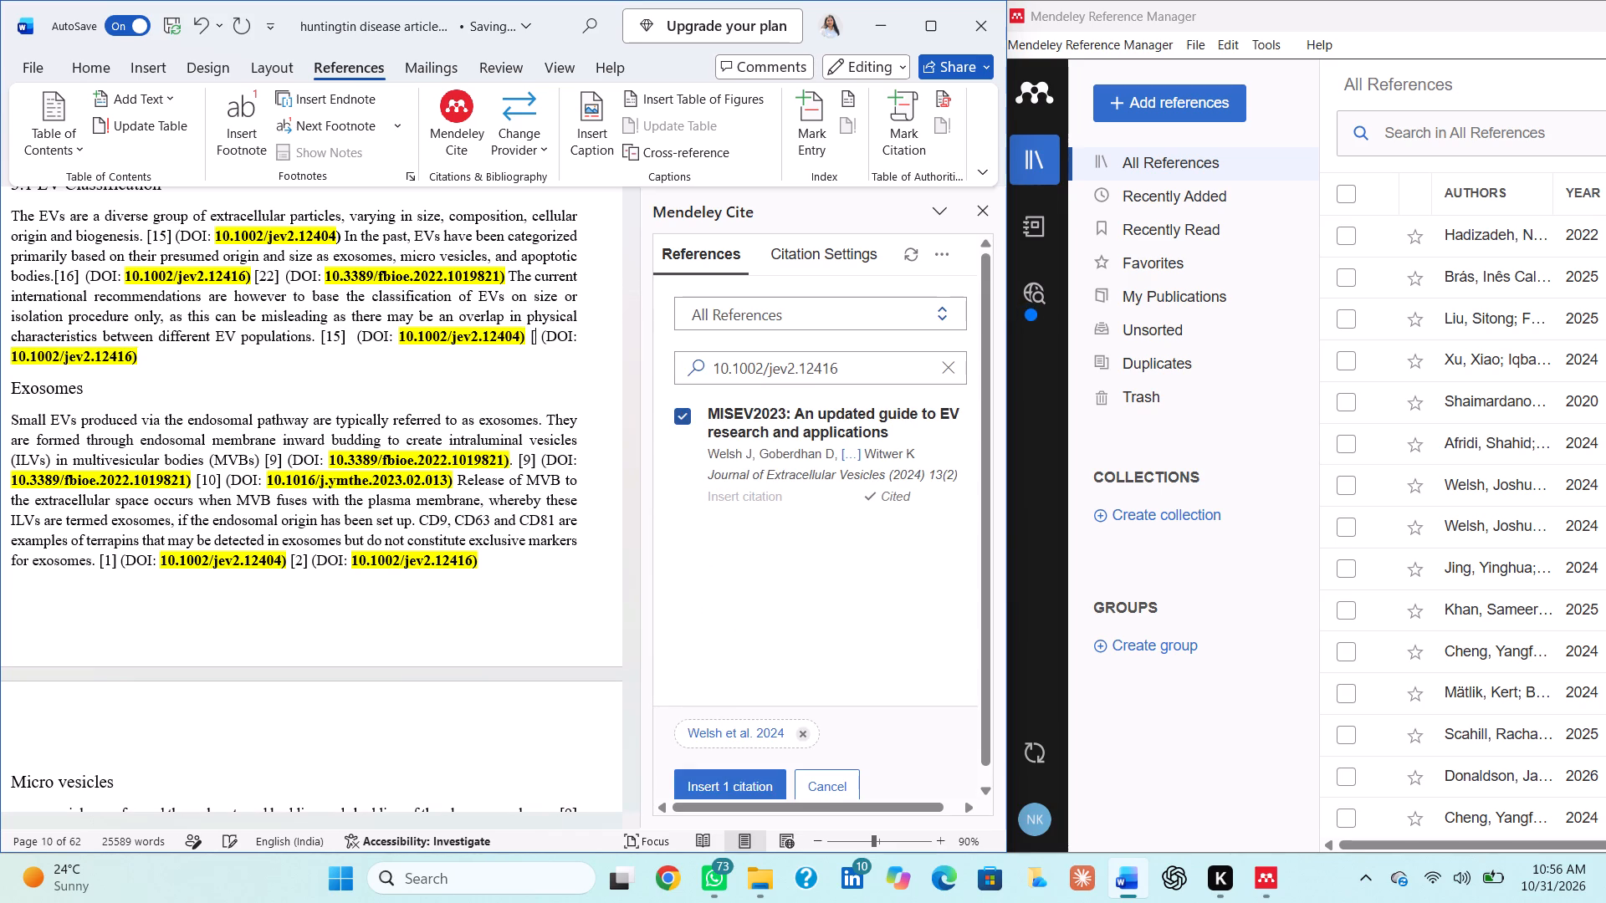
pyautogui.press('BackSpace')
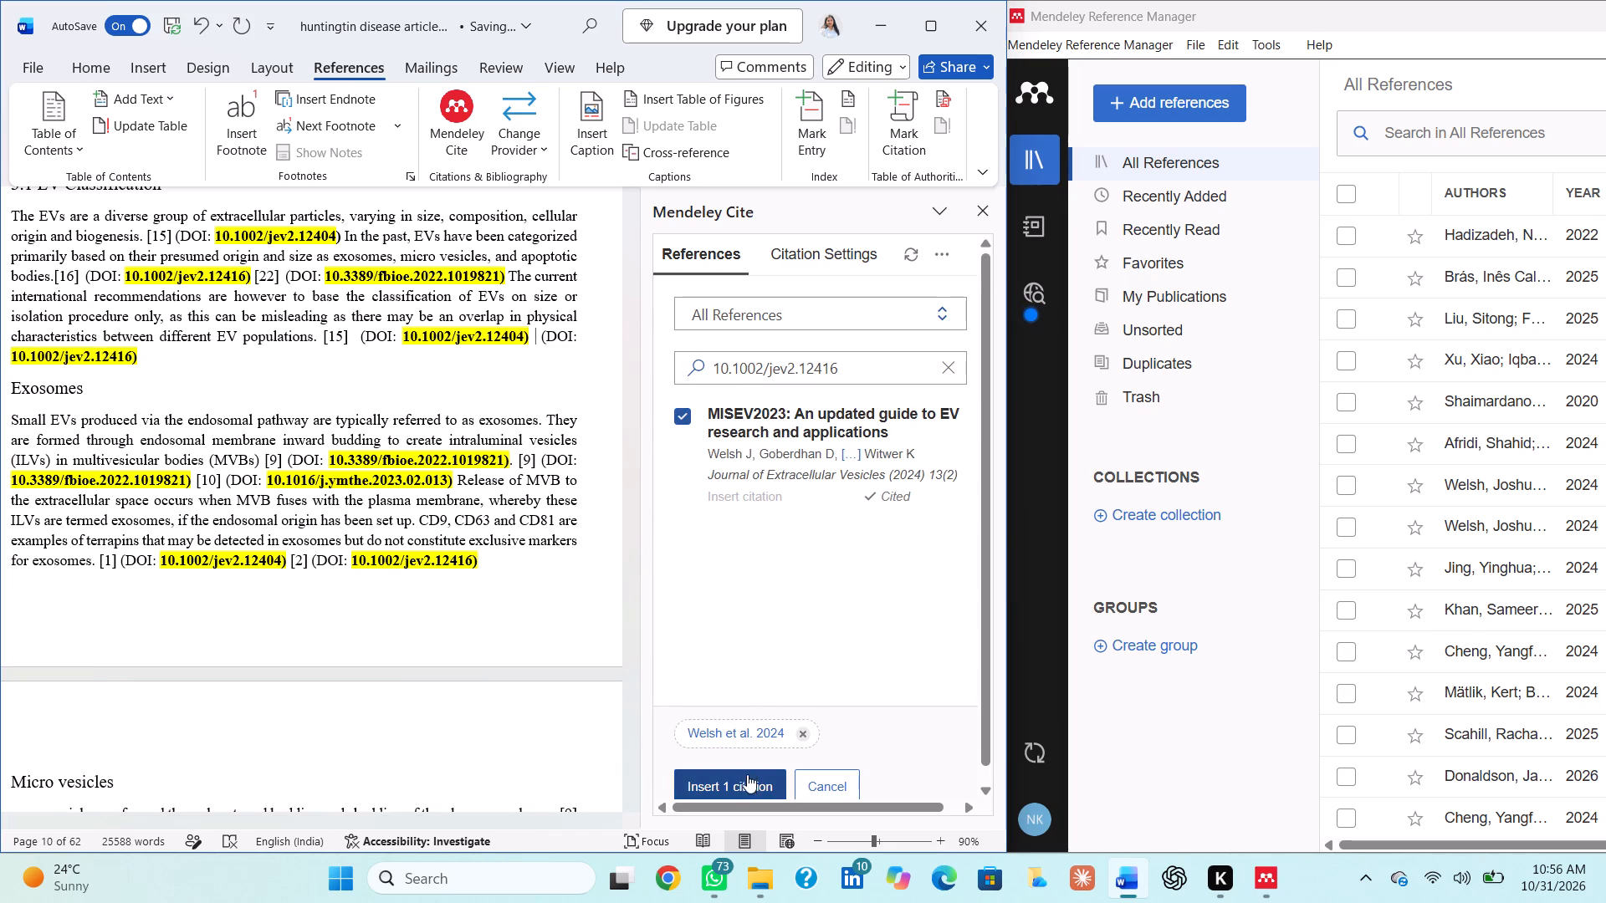
pyautogui.click(747, 781)
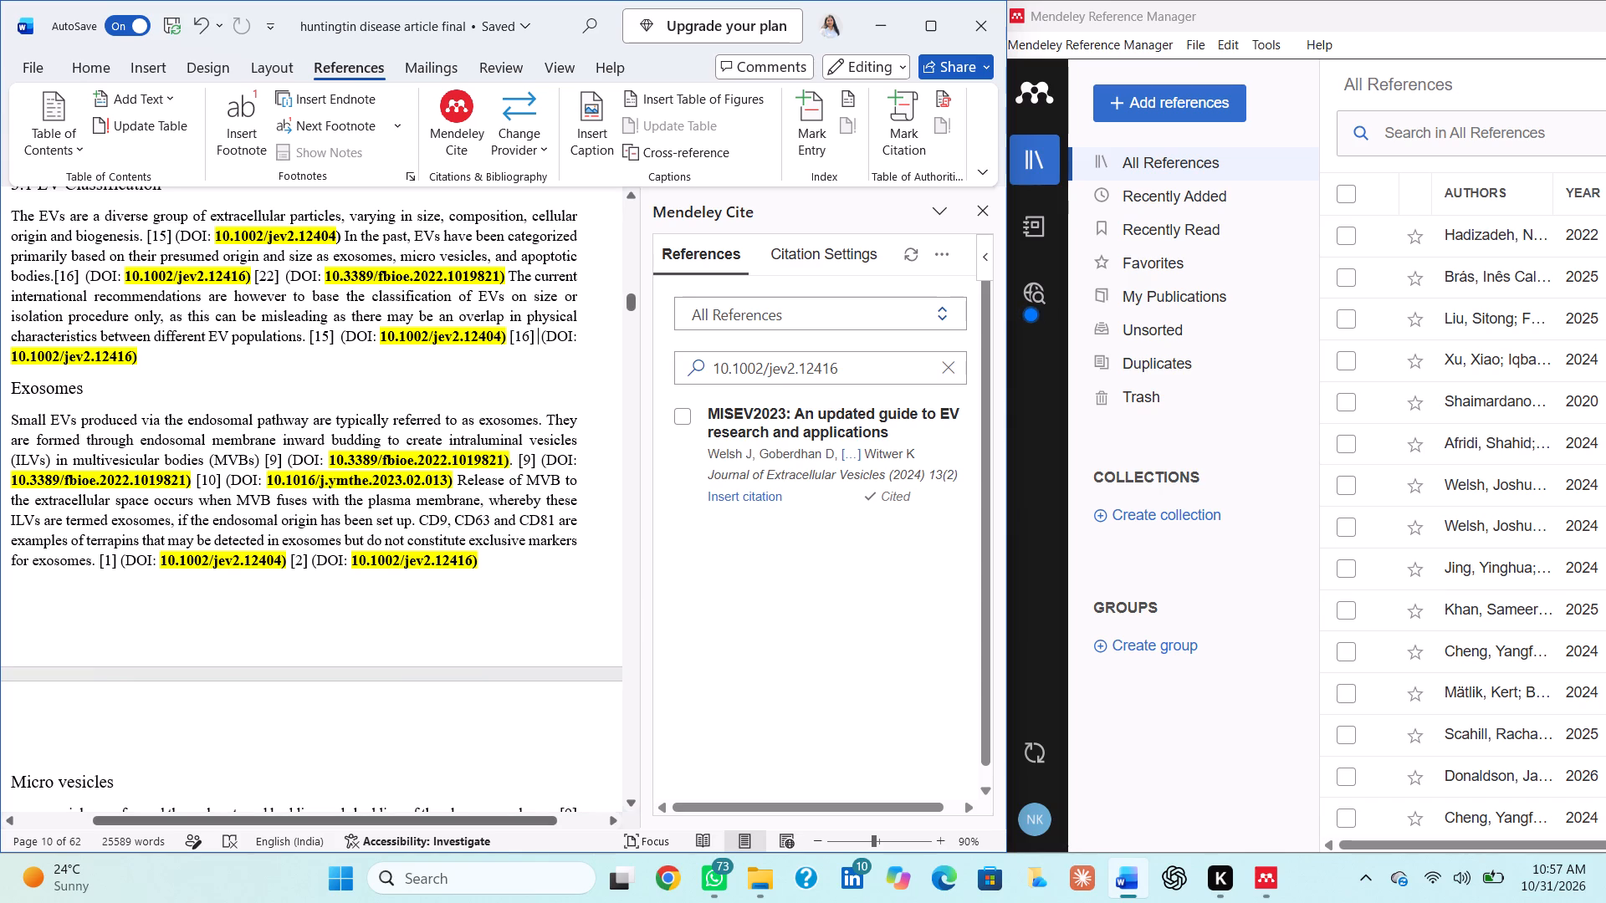
# Make the "Exosomes" heading bold.
pyautogui.moveTo(9, 385); pyautogui.dragTo(93, 390)
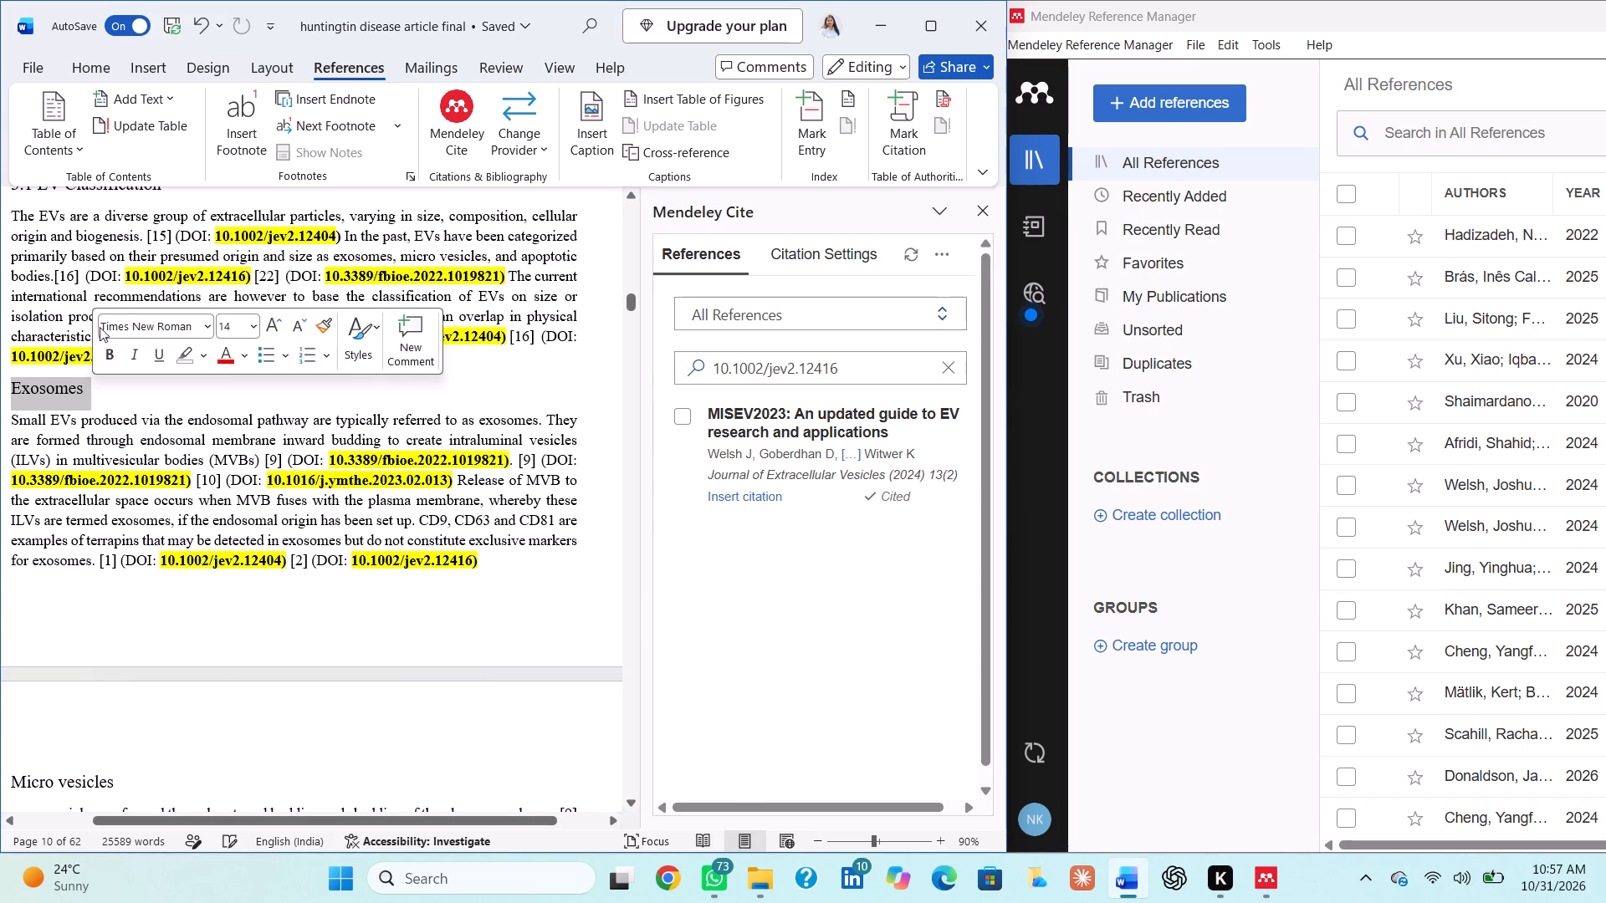
pyautogui.click(97, 69)
pyautogui.click(127, 125)
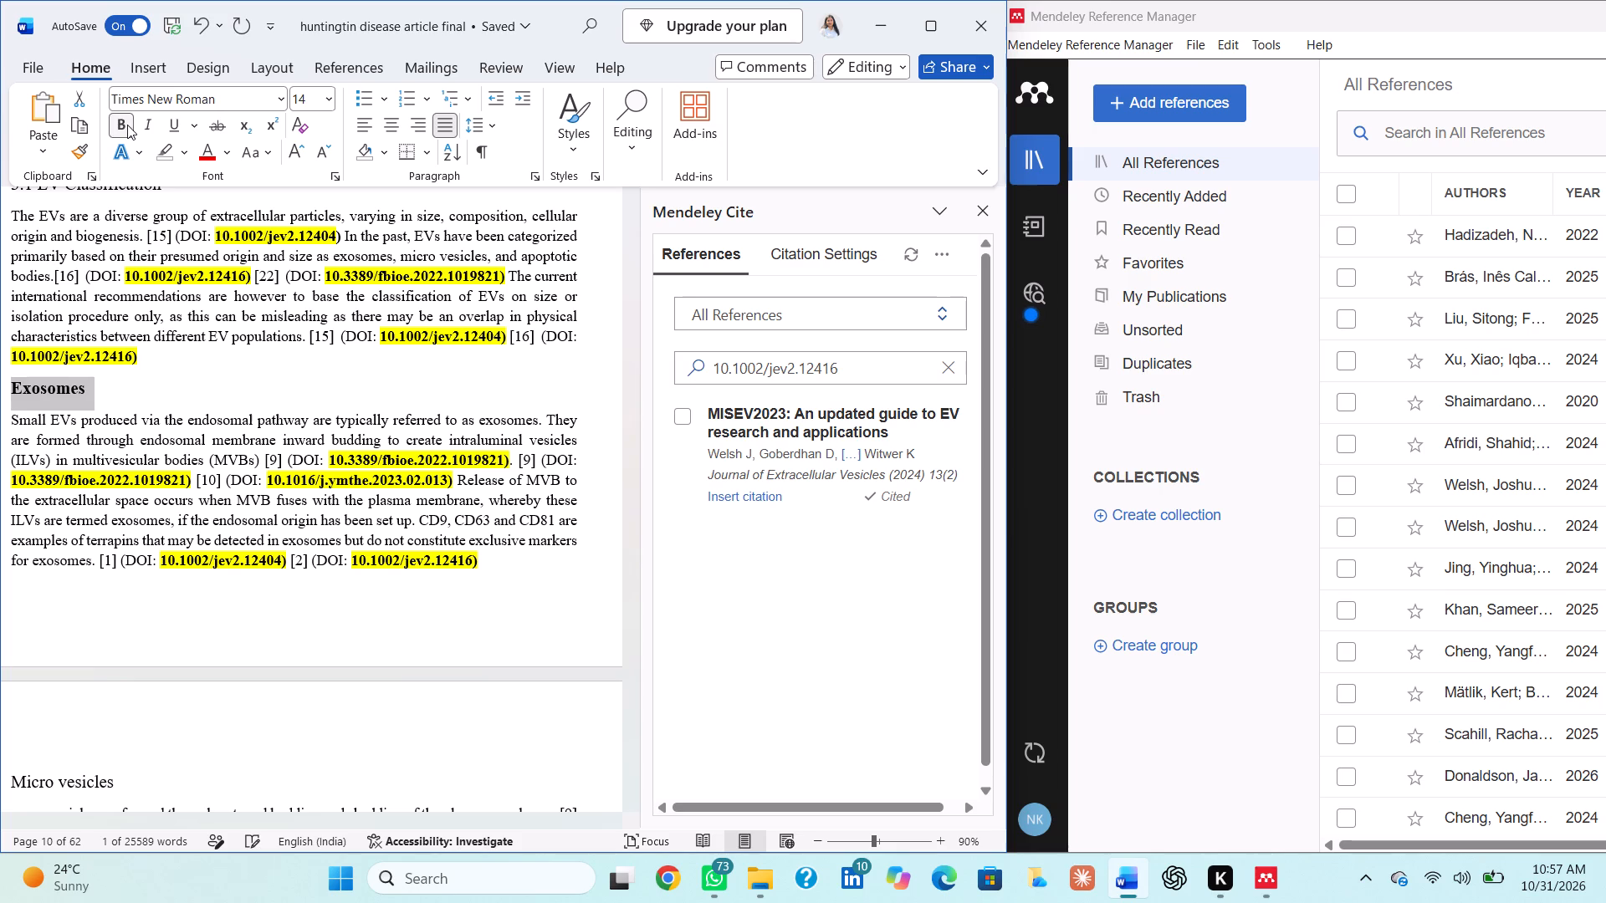
pyautogui.click(157, 394)
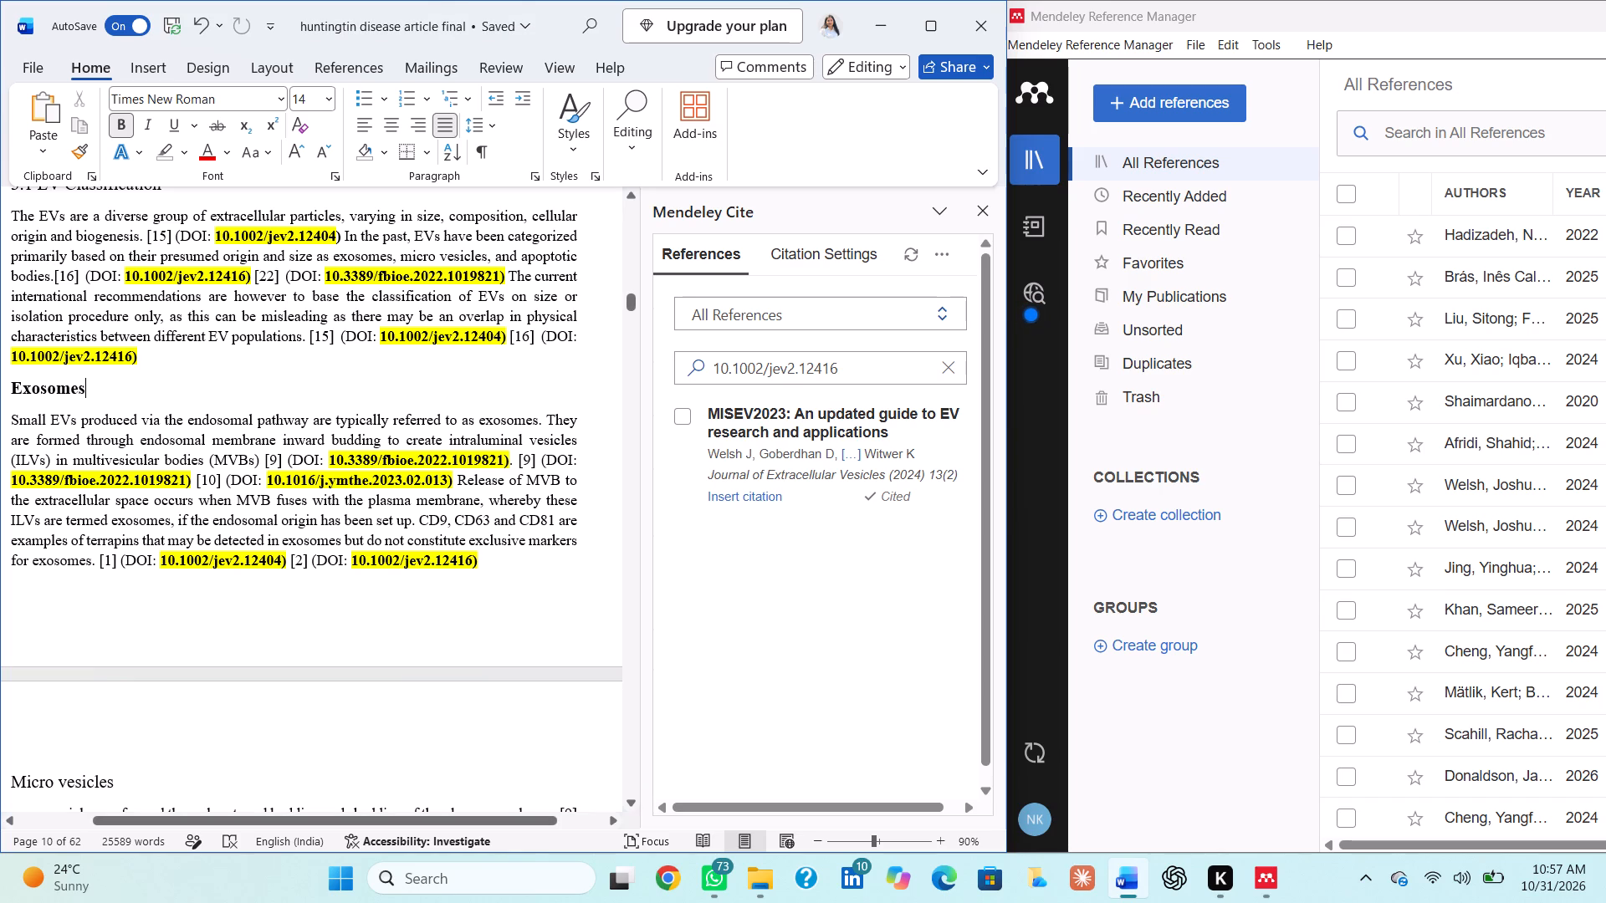
# Delete the duplicate [9] citation and its DOI after "(MVBs)" in the Exosomes paragraph, and end that sentence with a full stop.
pyautogui.click(513, 457)
pyautogui.moveTo(263, 458); pyautogui.dragTo(516, 467)
pyautogui.press('BackSpace')
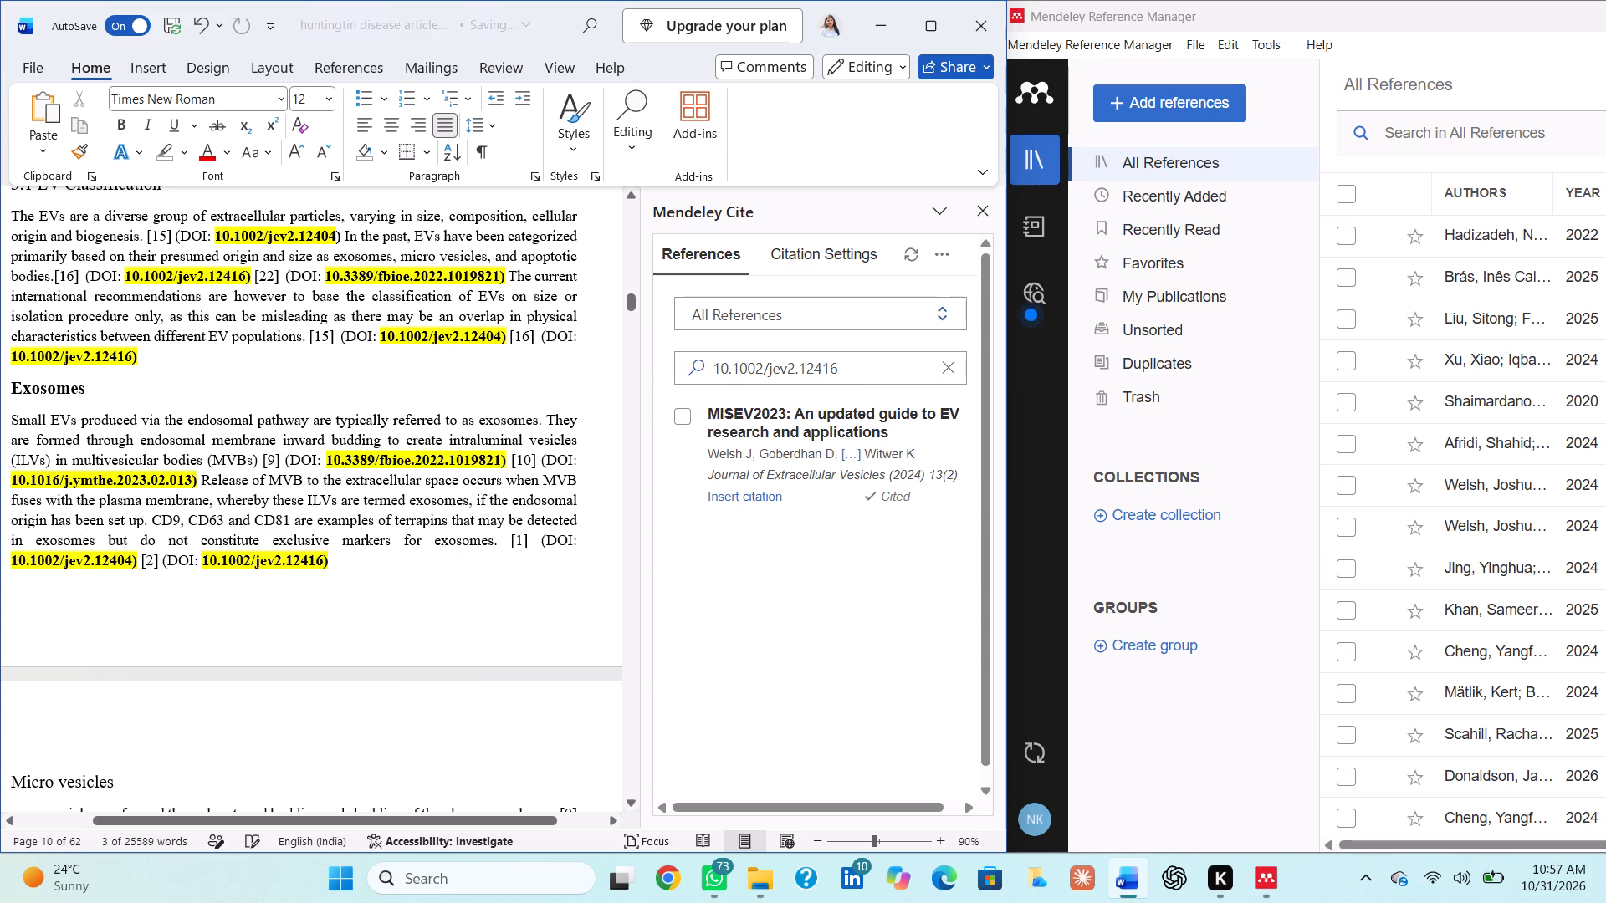
pyautogui.write('.')
pyautogui.press('space')
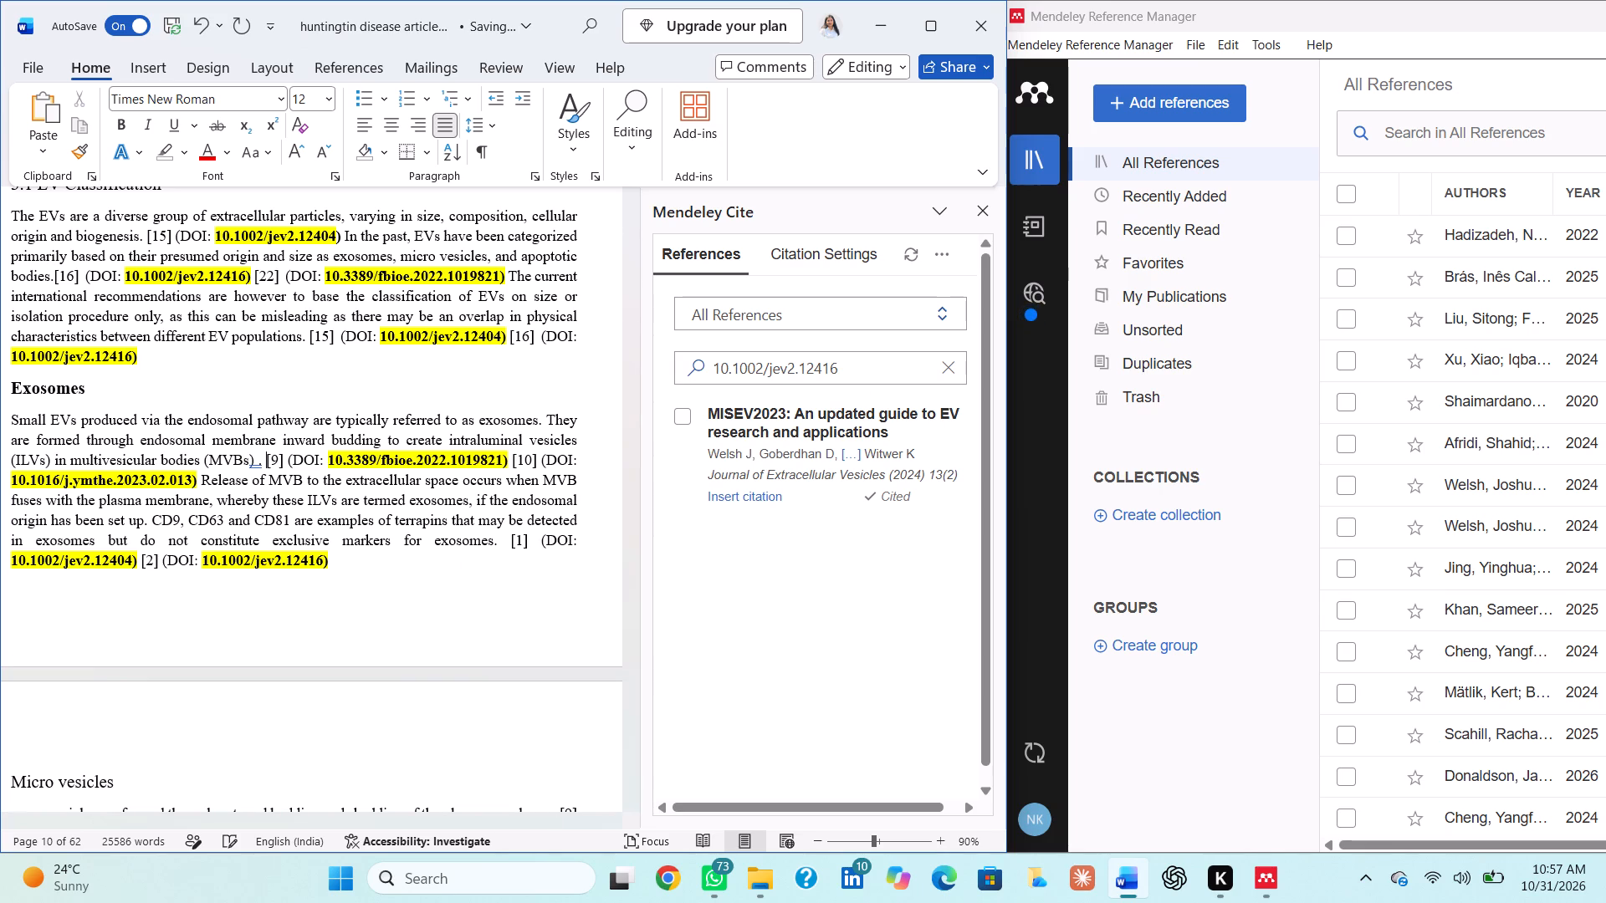
pyautogui.press('BackSpace')
pyautogui.press('BackSpace')
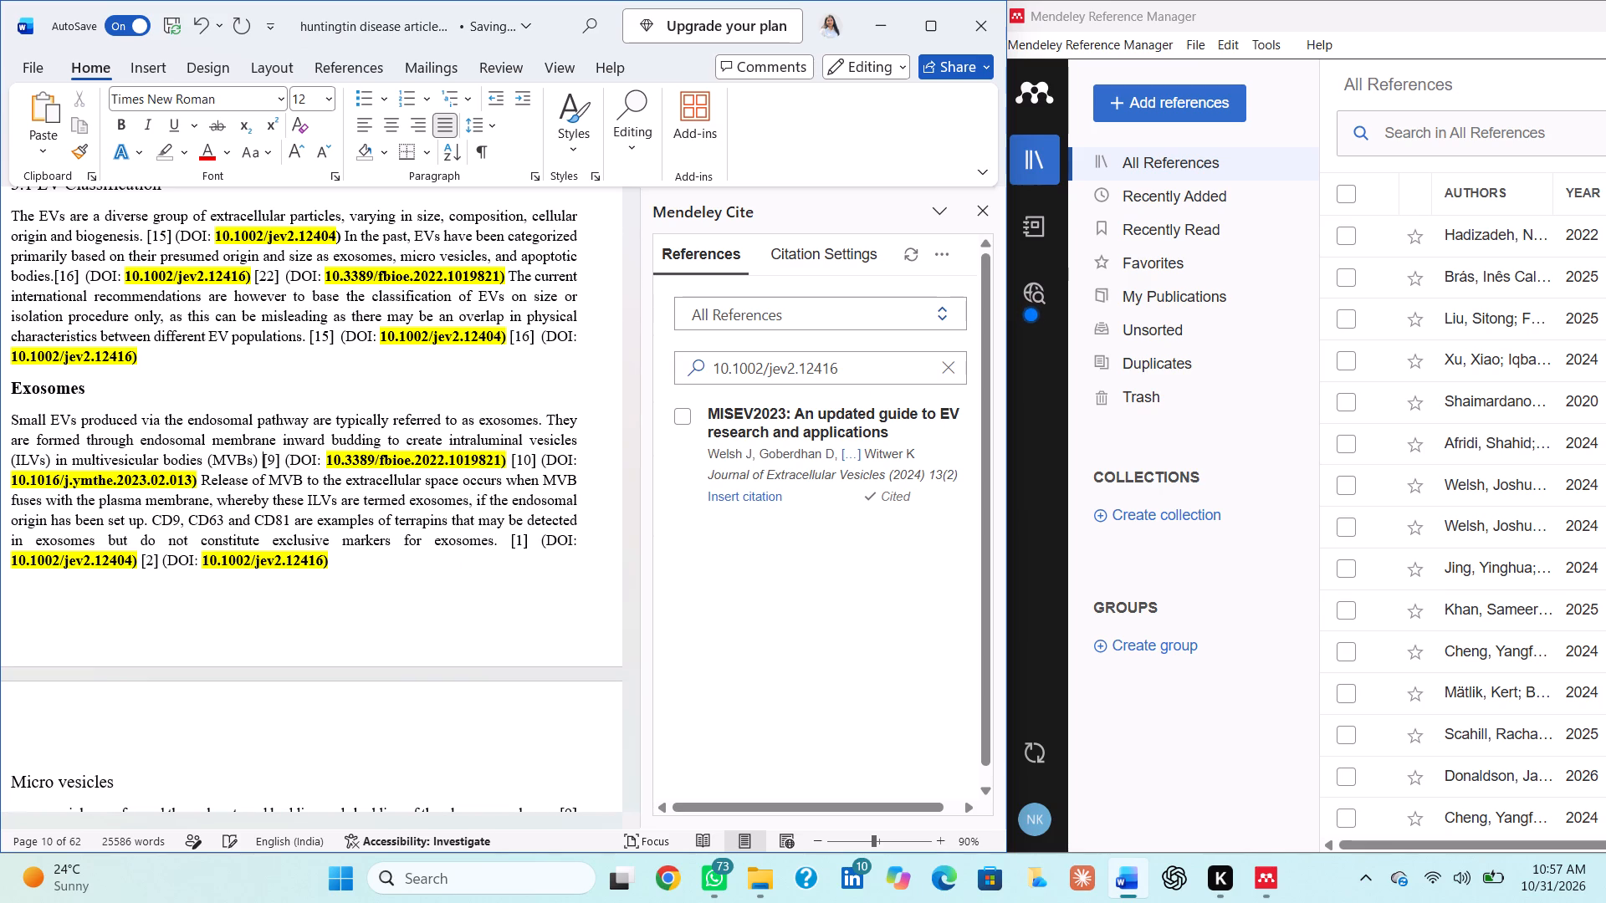
pyautogui.press('BackSpace')
pyautogui.write('.')
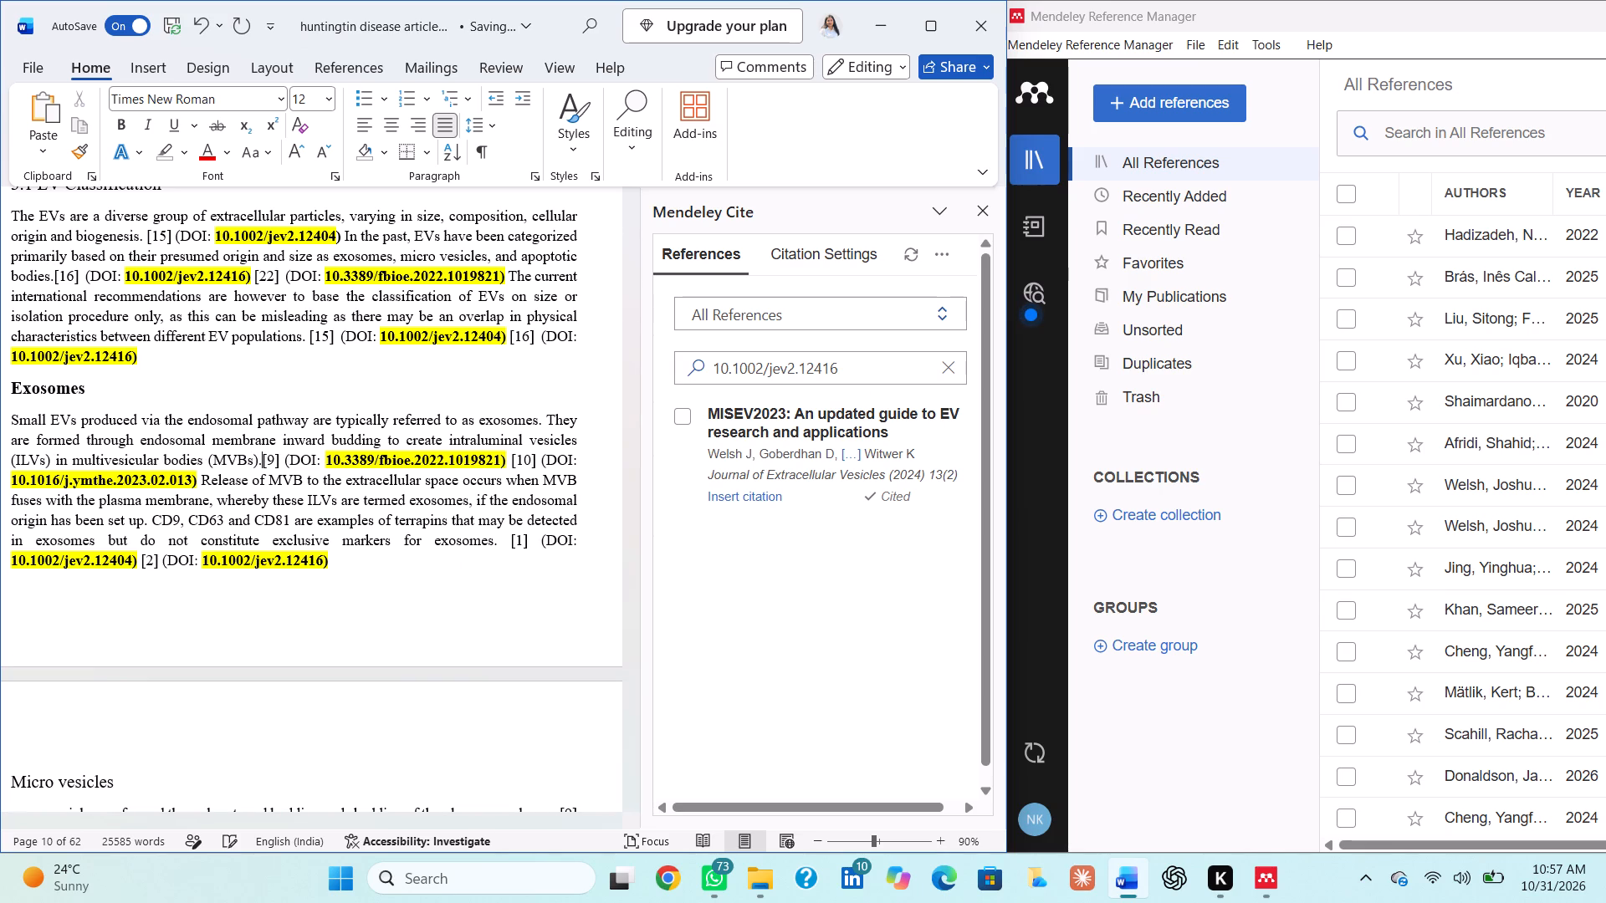
pyautogui.press('space')
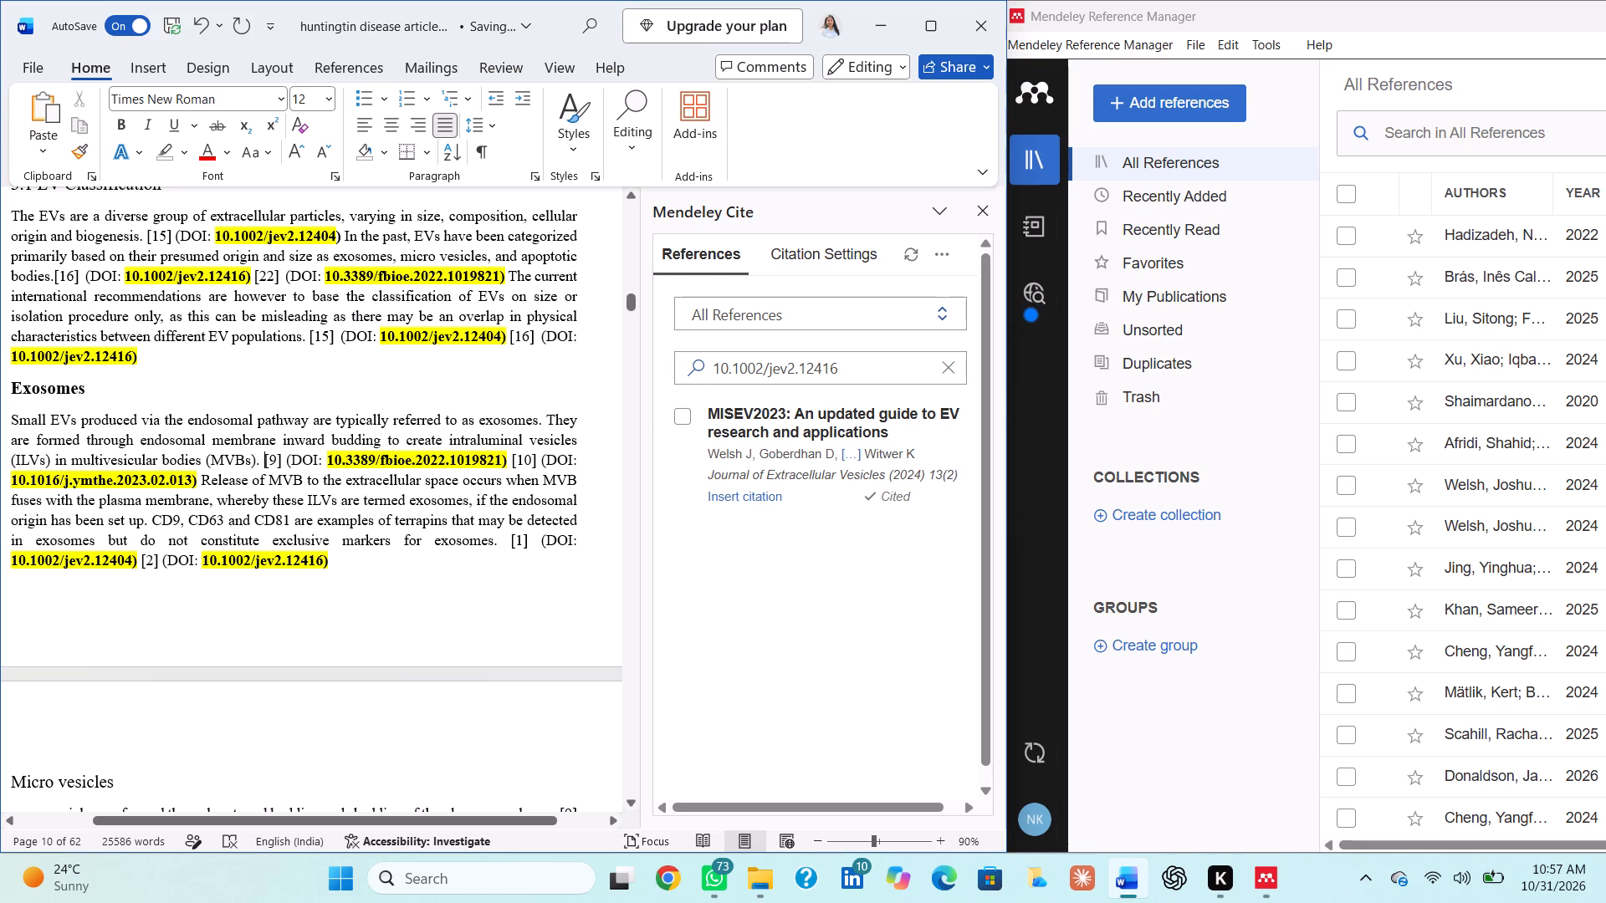
# Copy the DOI 10.3389/fbioe.2022.1019821 following [9] in the Exosomes paragraph and search the Mendeley Cite references for it.
pyautogui.moveTo(324, 461); pyautogui.dragTo(475, 464)
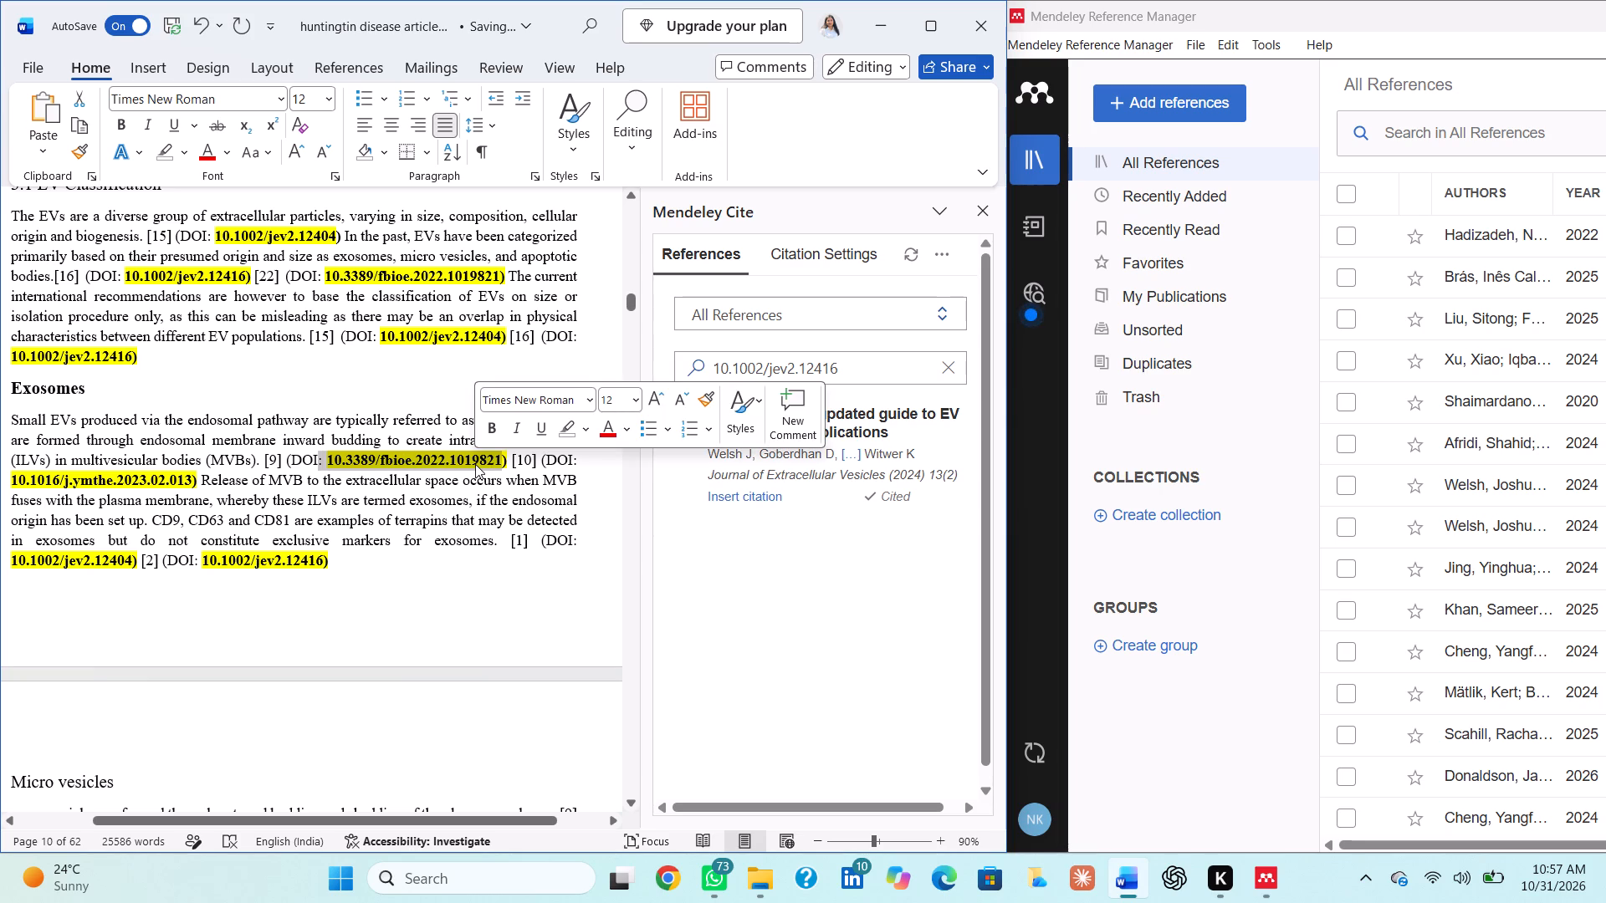
pyautogui.hotkey('ctrl', 'c')
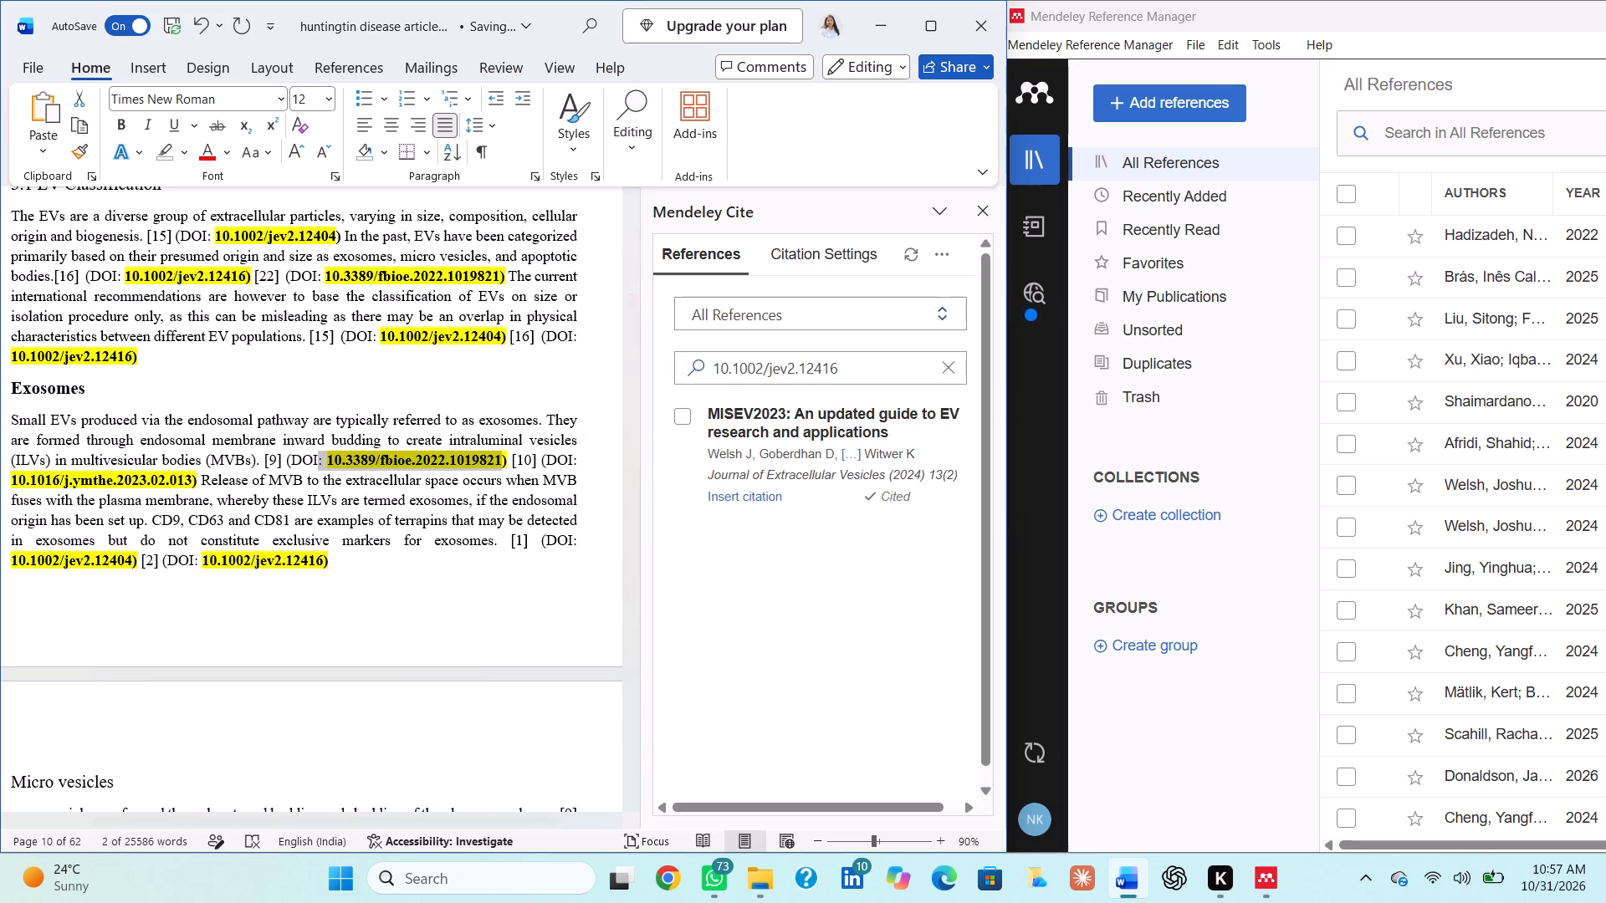
pyautogui.click(939, 375)
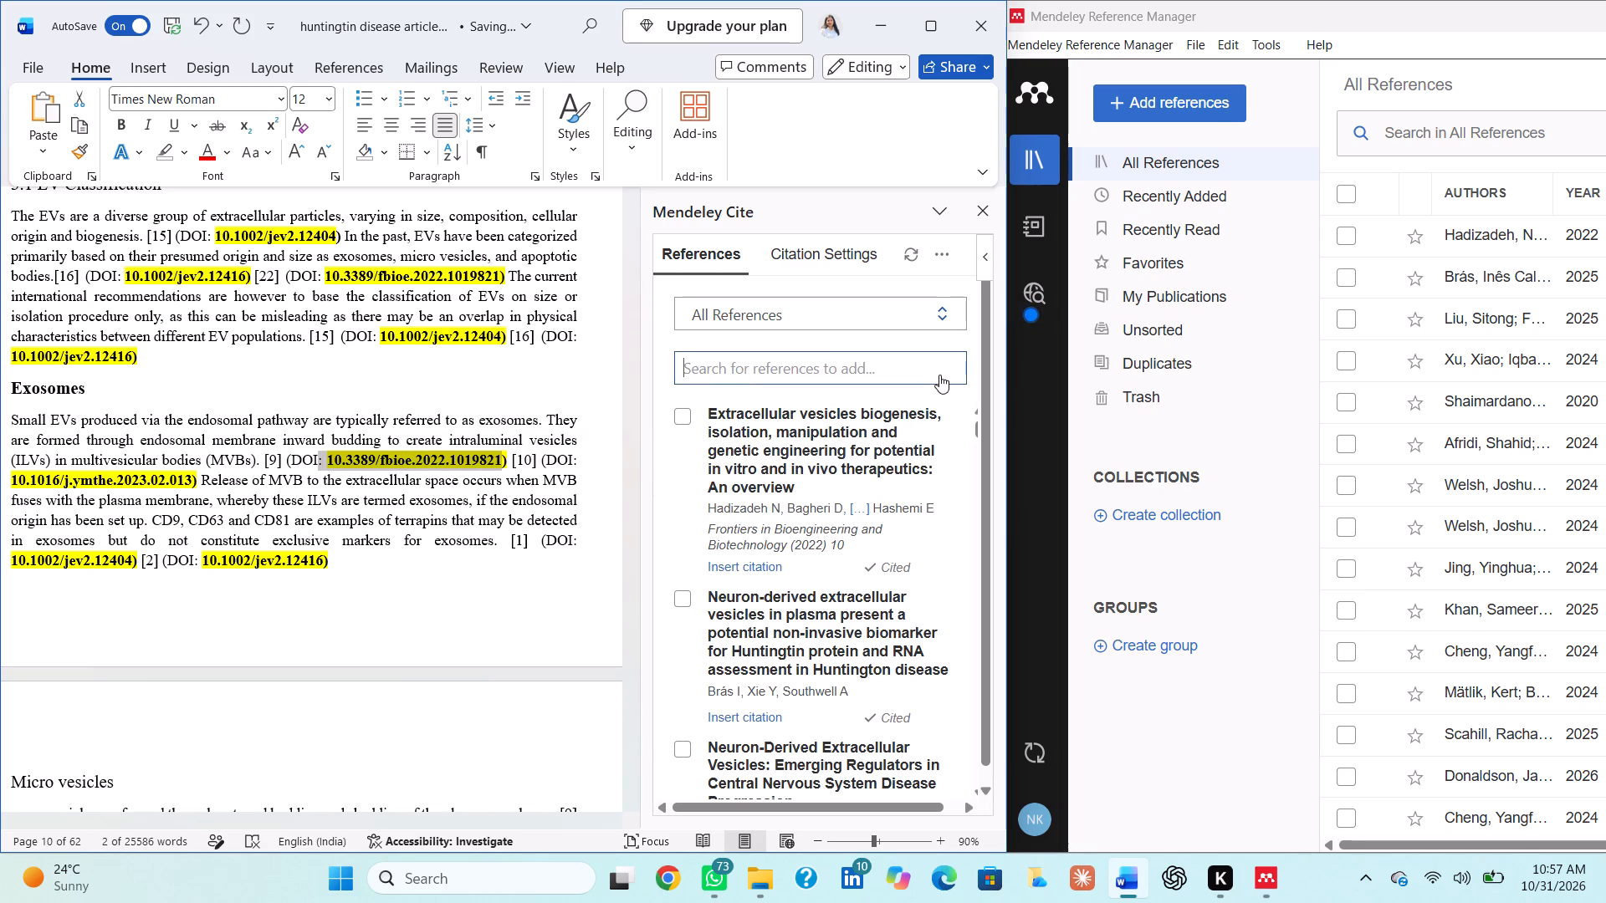
pyautogui.hotkey('ctrl', 'v')
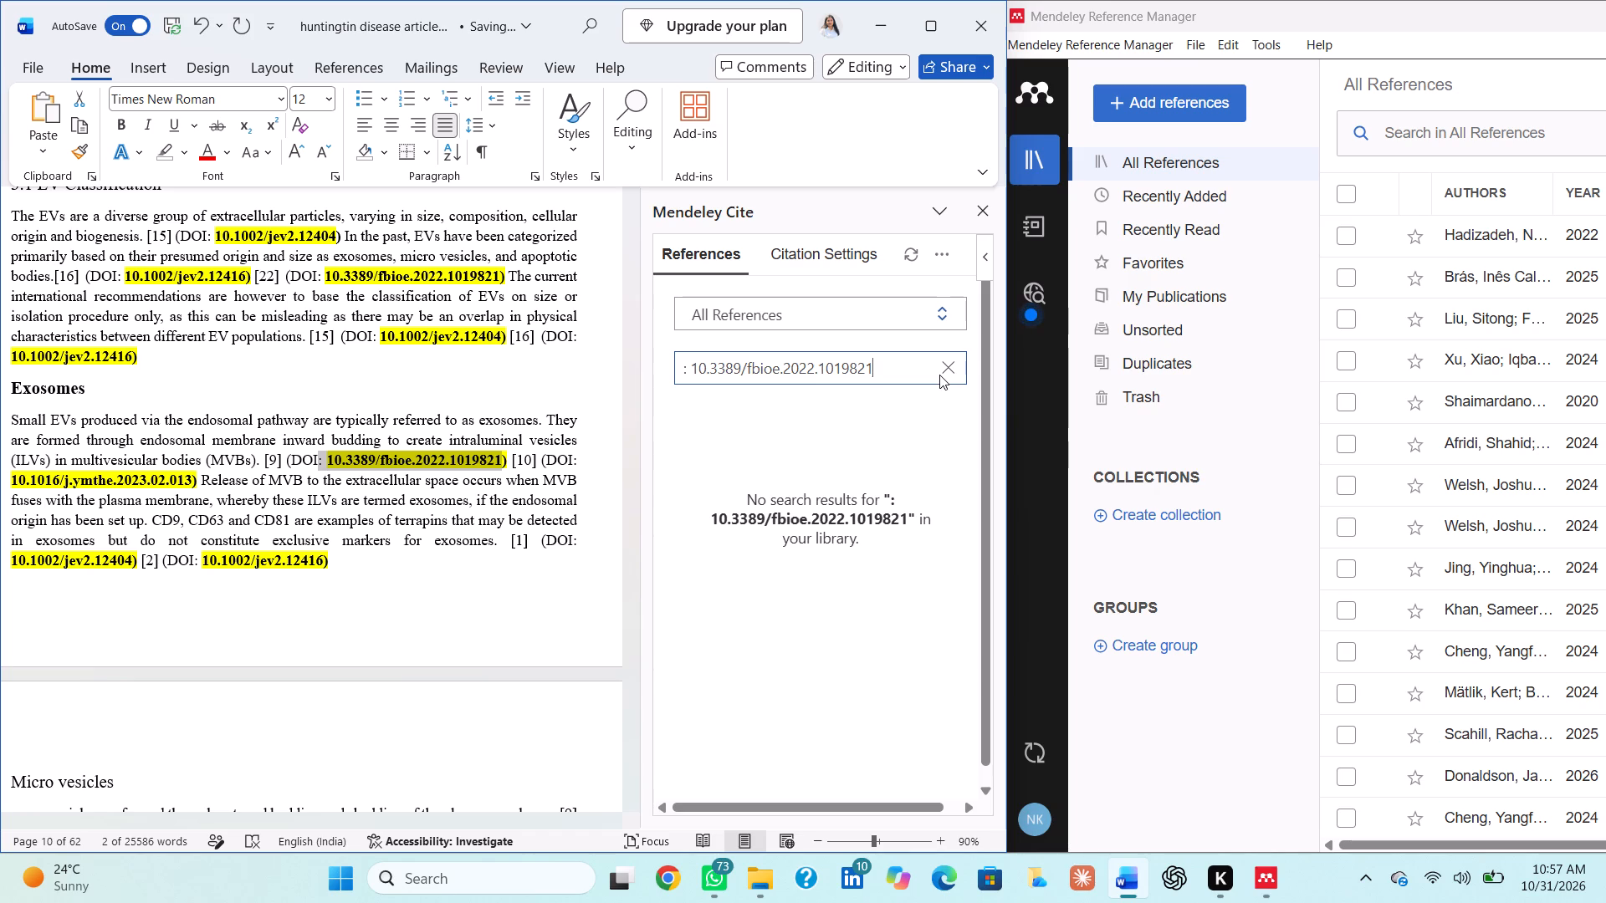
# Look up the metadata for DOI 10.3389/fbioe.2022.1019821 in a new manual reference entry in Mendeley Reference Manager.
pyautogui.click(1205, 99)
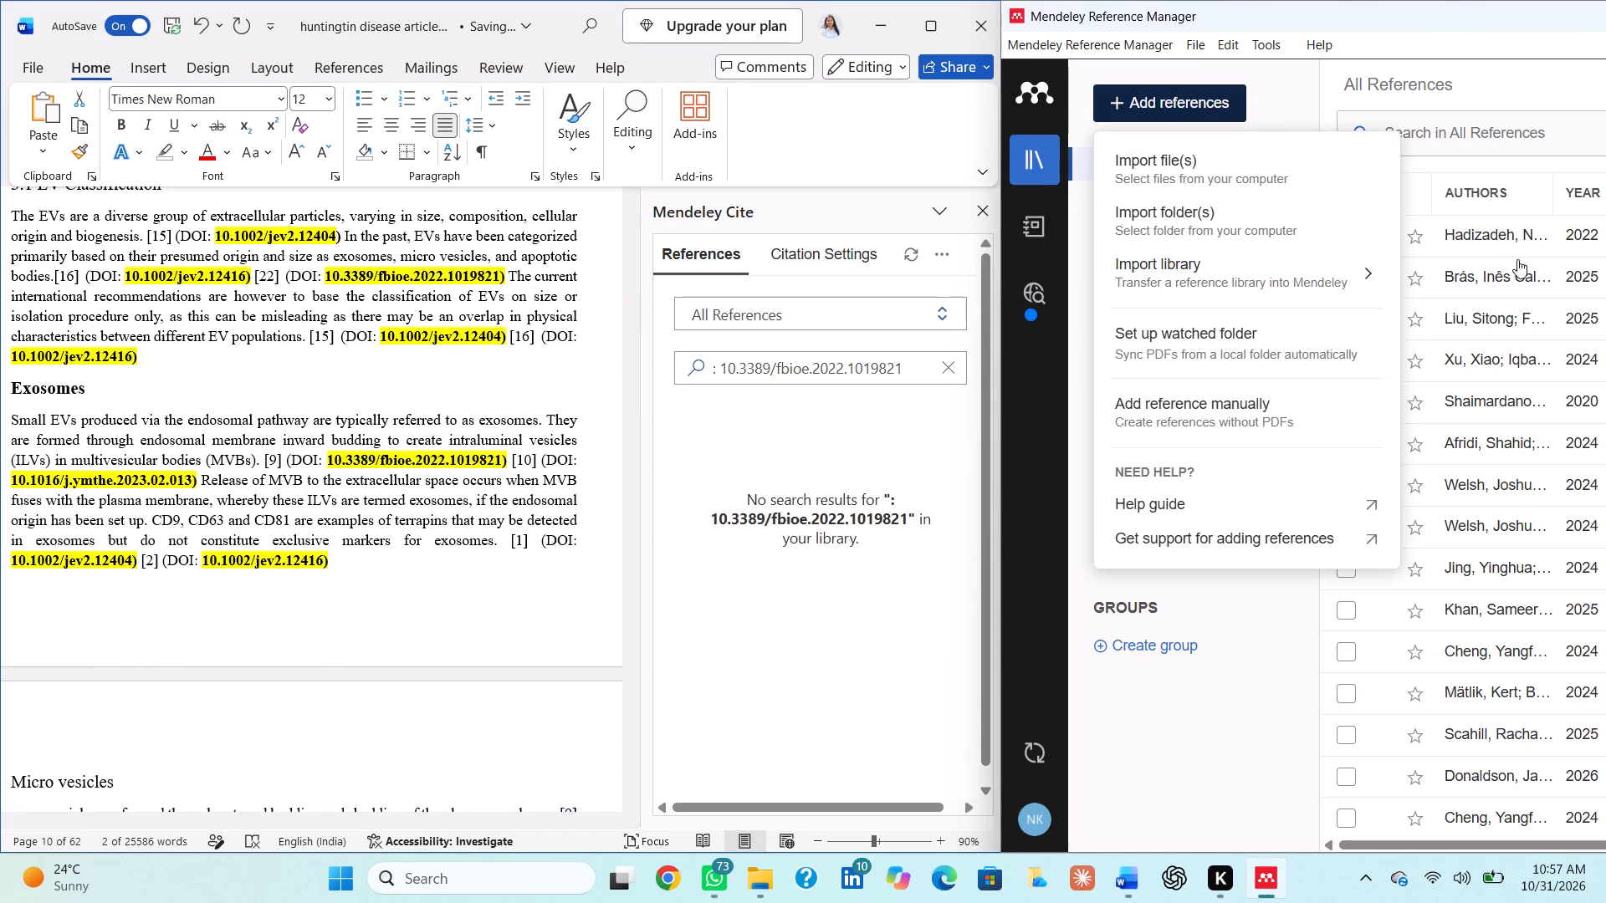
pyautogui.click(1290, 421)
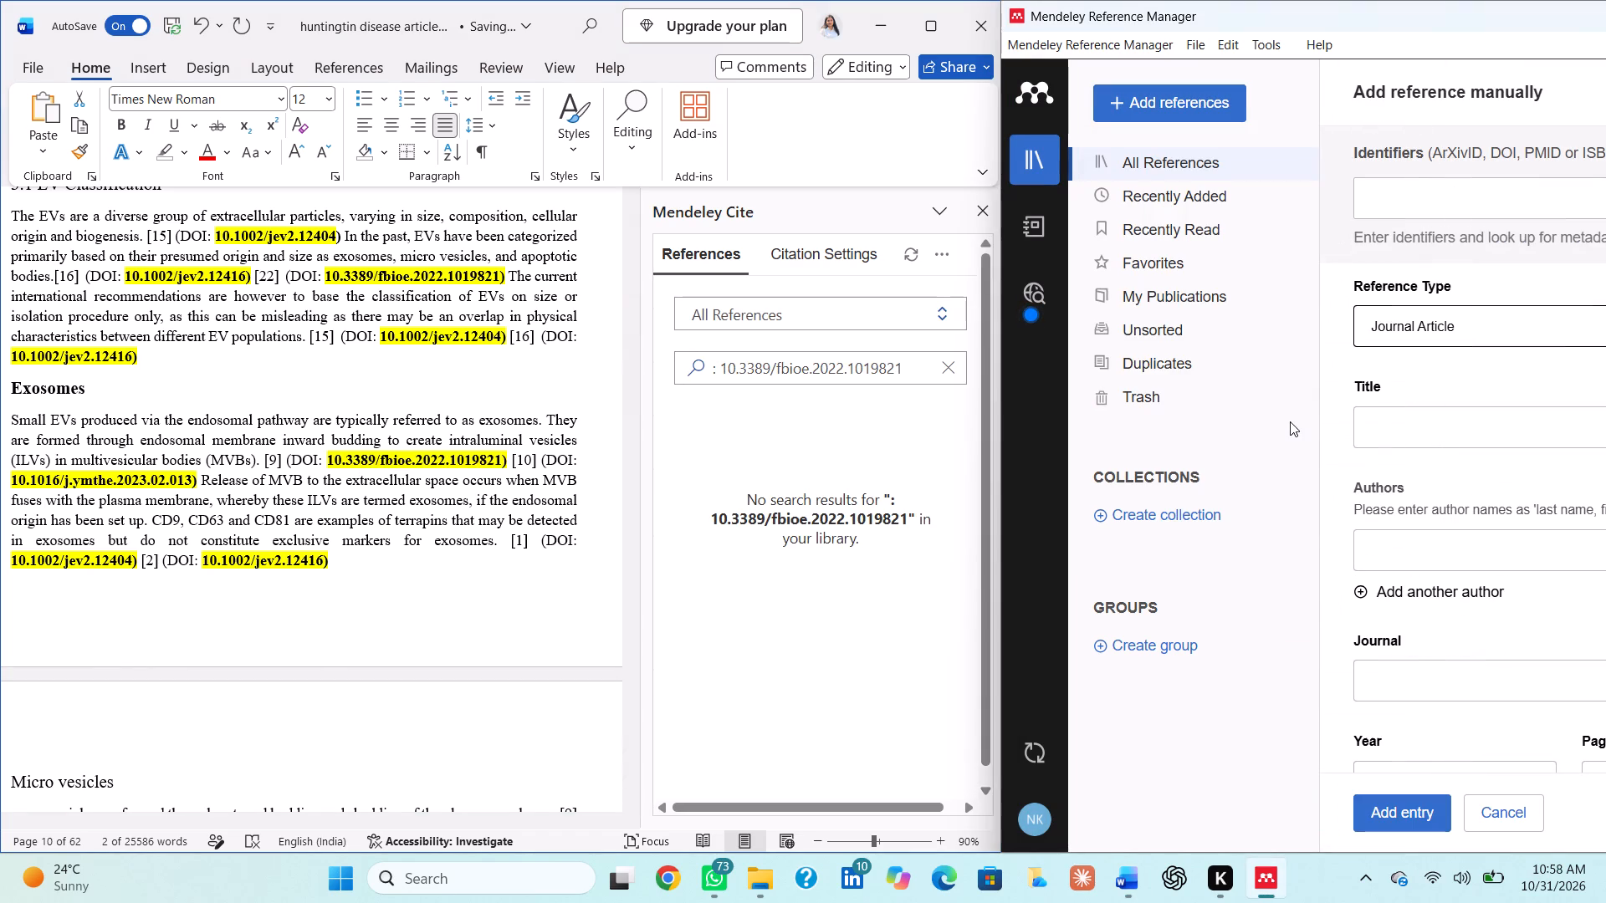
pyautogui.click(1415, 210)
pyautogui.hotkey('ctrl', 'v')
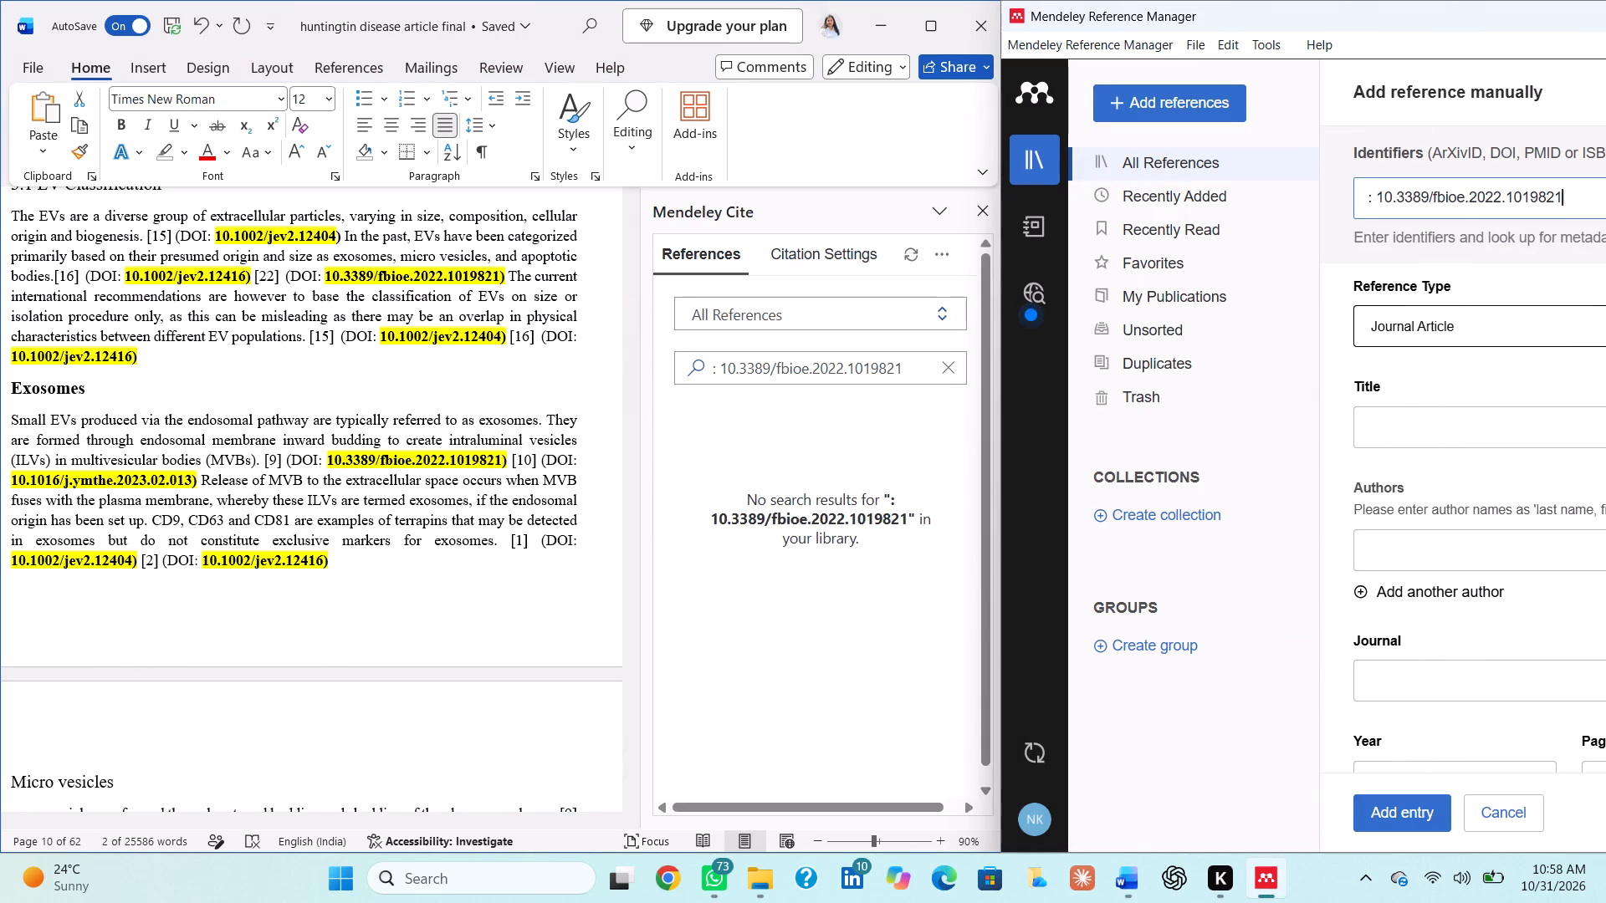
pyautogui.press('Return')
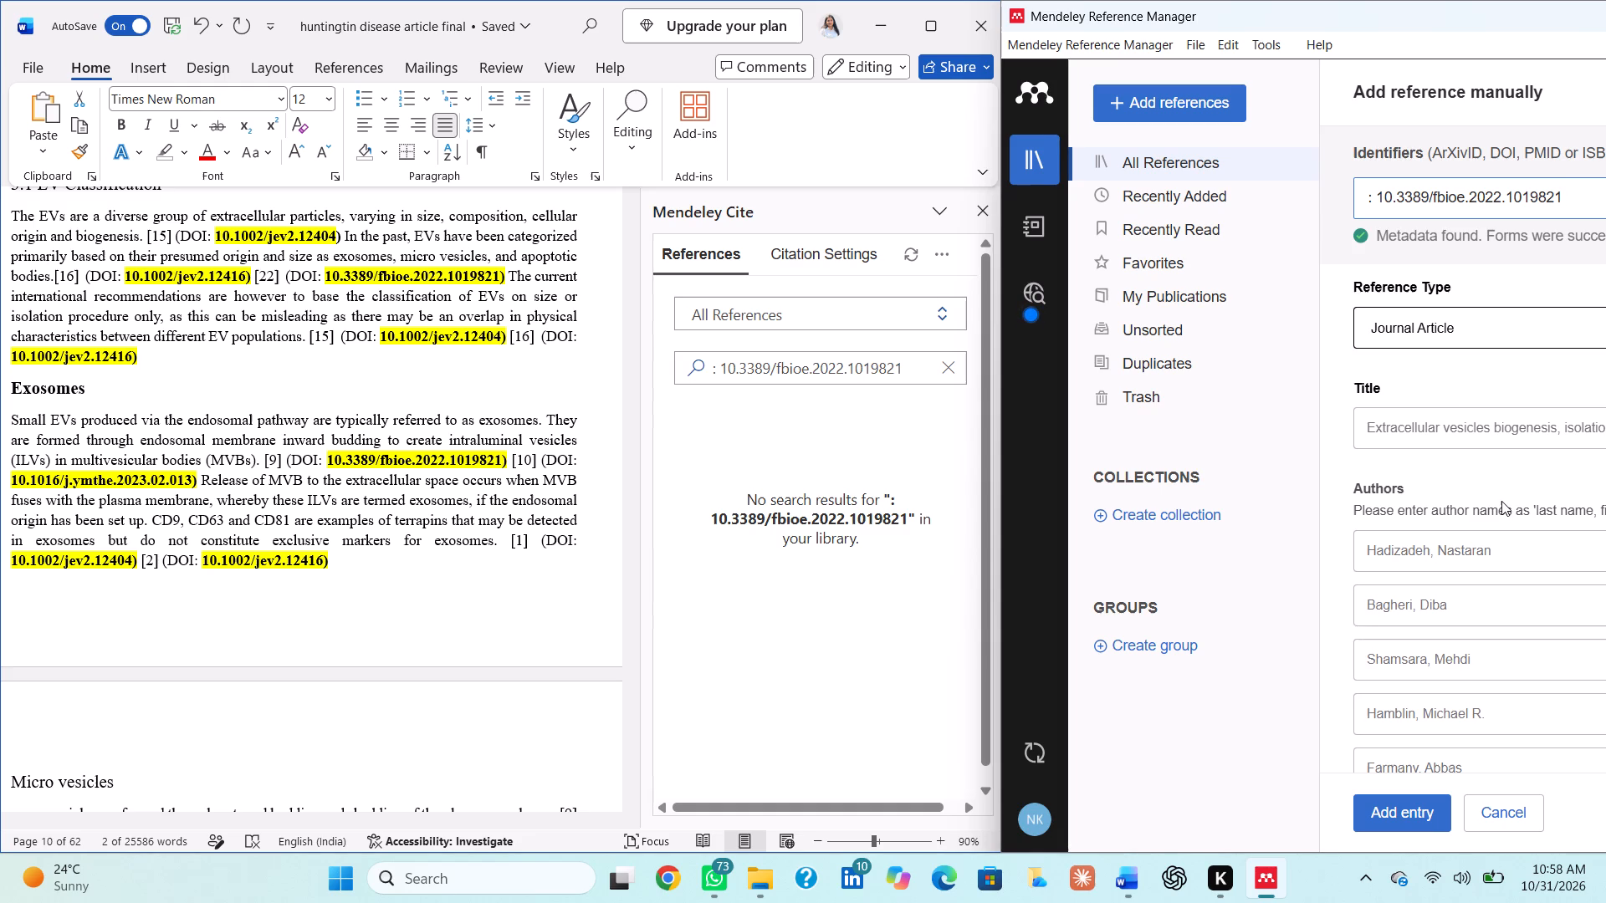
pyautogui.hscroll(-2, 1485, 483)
# In Word, correct the Mendeley Cite search to 10.3389/fbioe.2022.1019821 and replace the typed [9] after "(MVBs)." in the Exosomes paragraph with its Hadizadeh et al. 2022 citation.
pyautogui.click(719, 373)
pyautogui.press('BackSpace')
pyautogui.press('BackSpace')
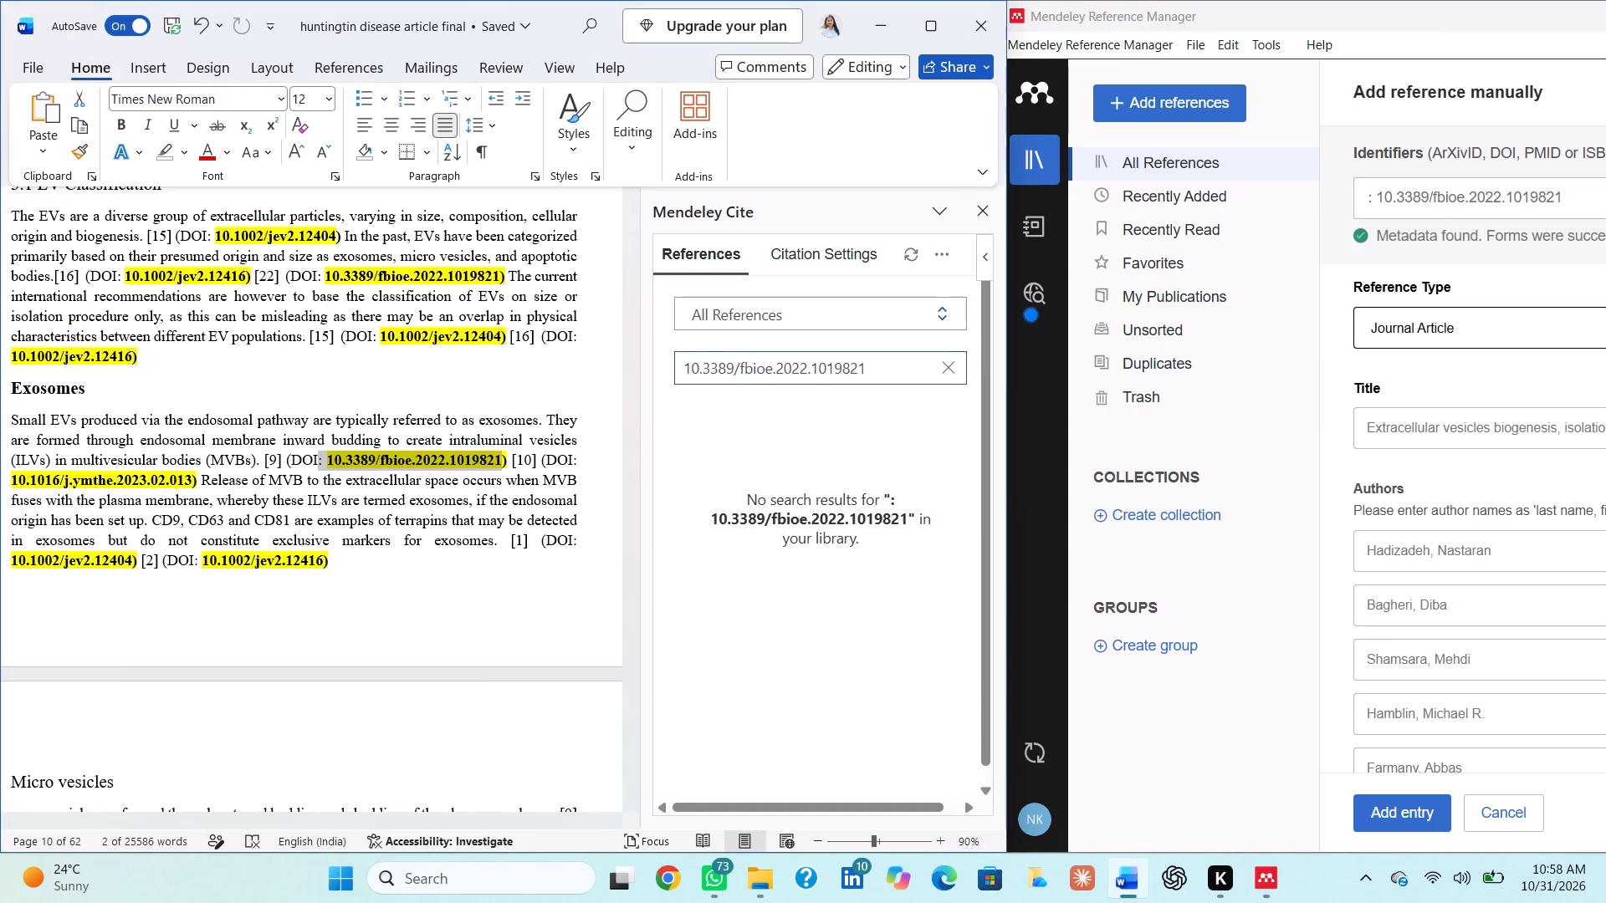
pyautogui.press('BackSpace')
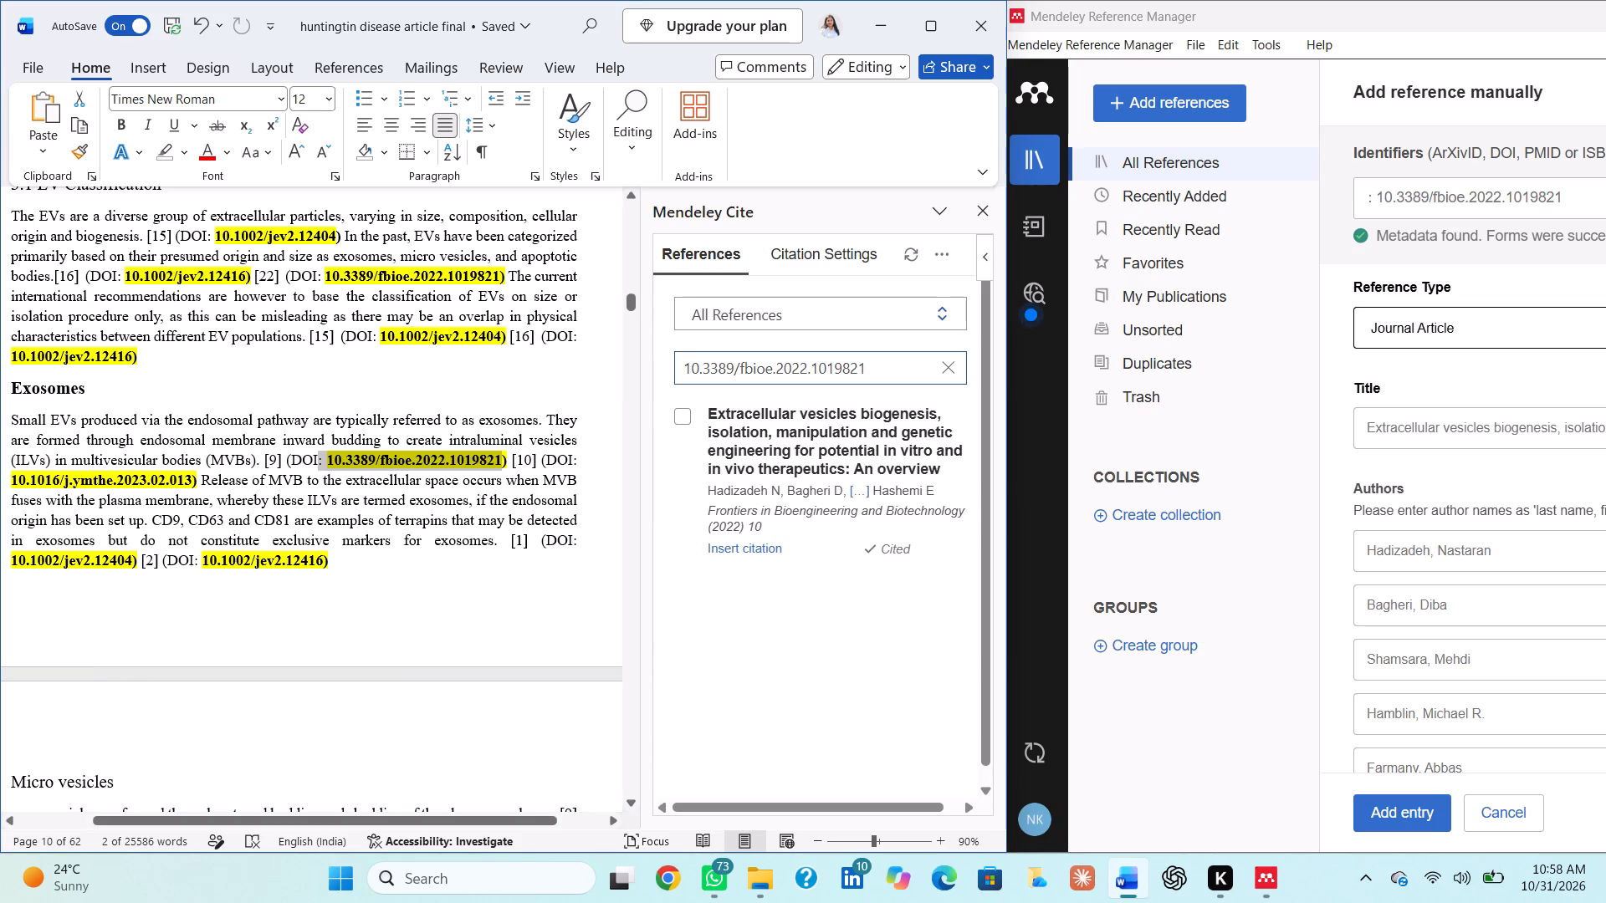
pyautogui.click(694, 421)
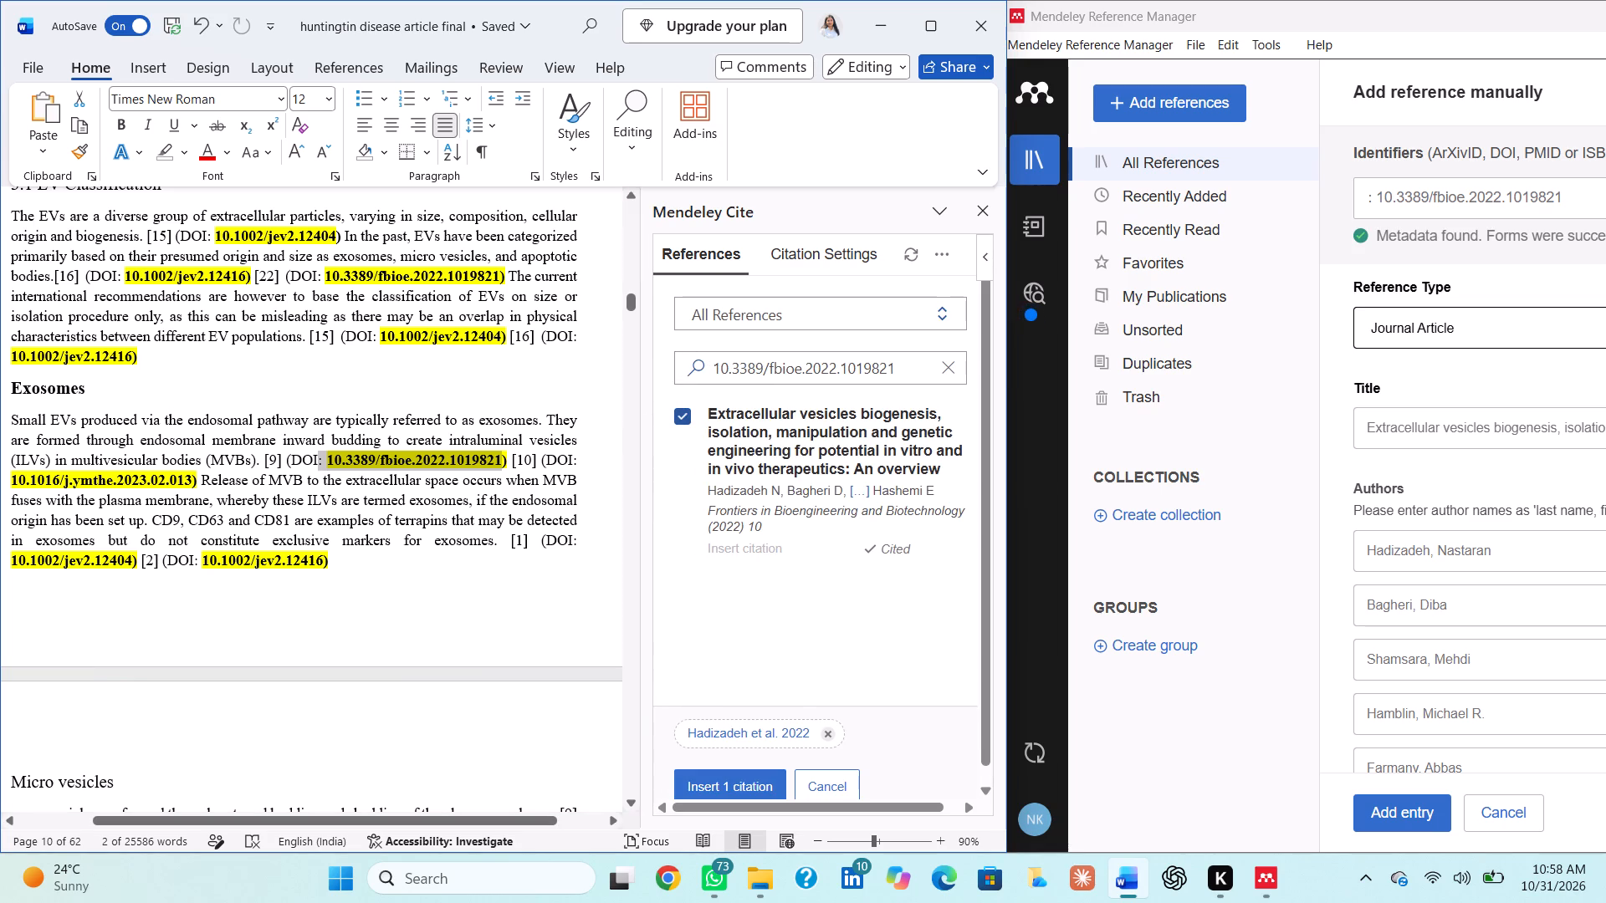
pyautogui.click(284, 462)
pyautogui.press('BackSpace')
pyautogui.press('BackSpace')
pyautogui.press('BackSpace')
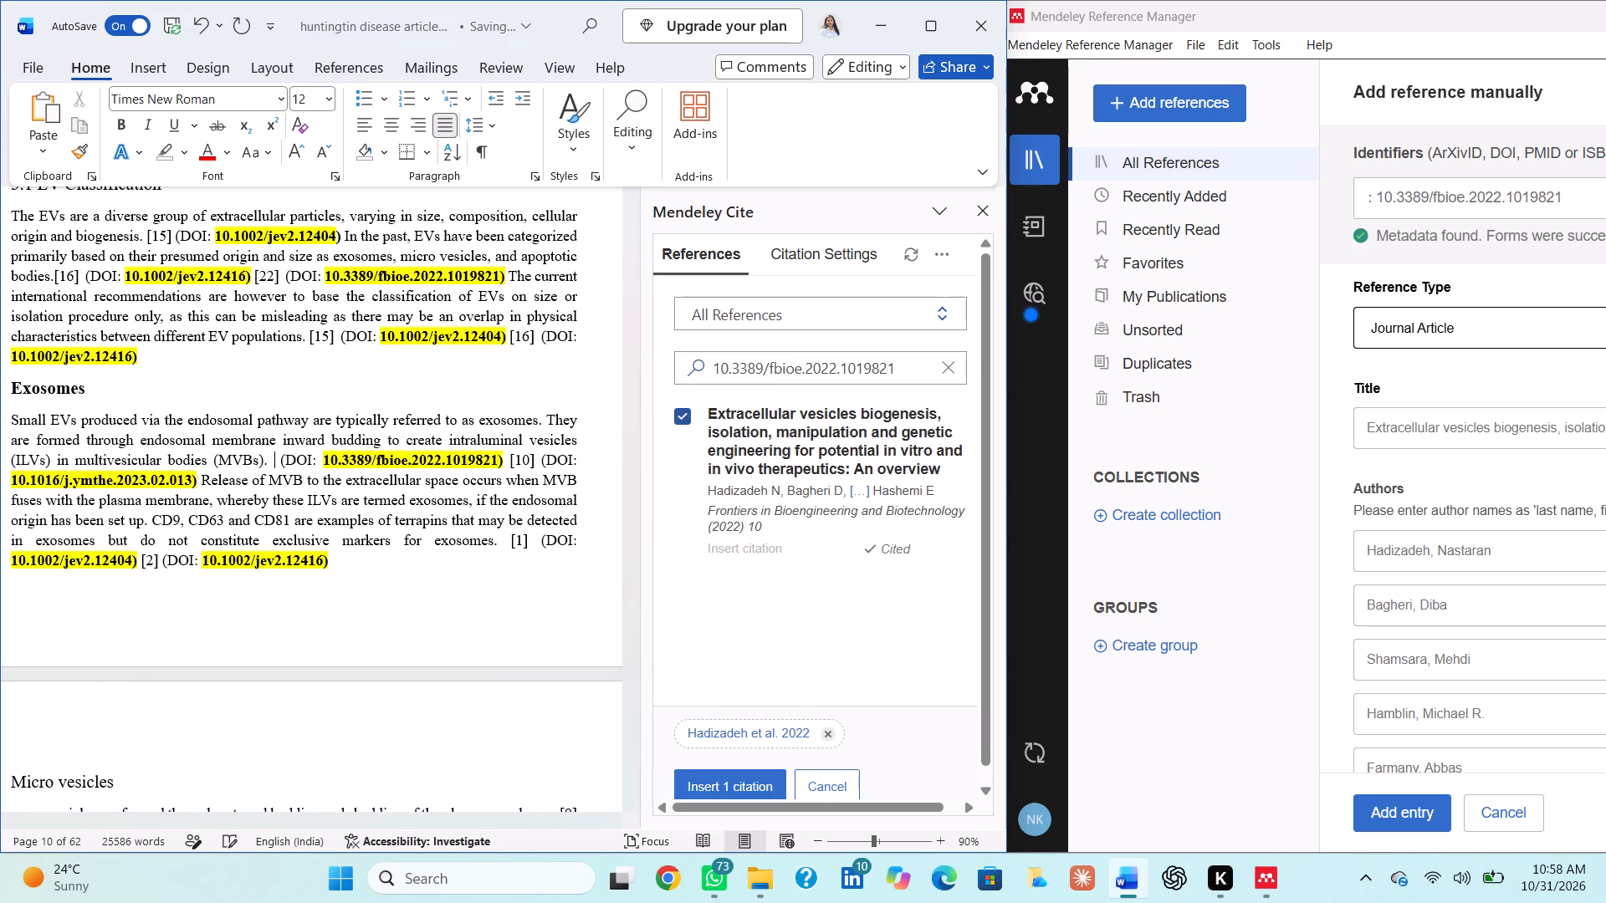
pyautogui.click(713, 779)
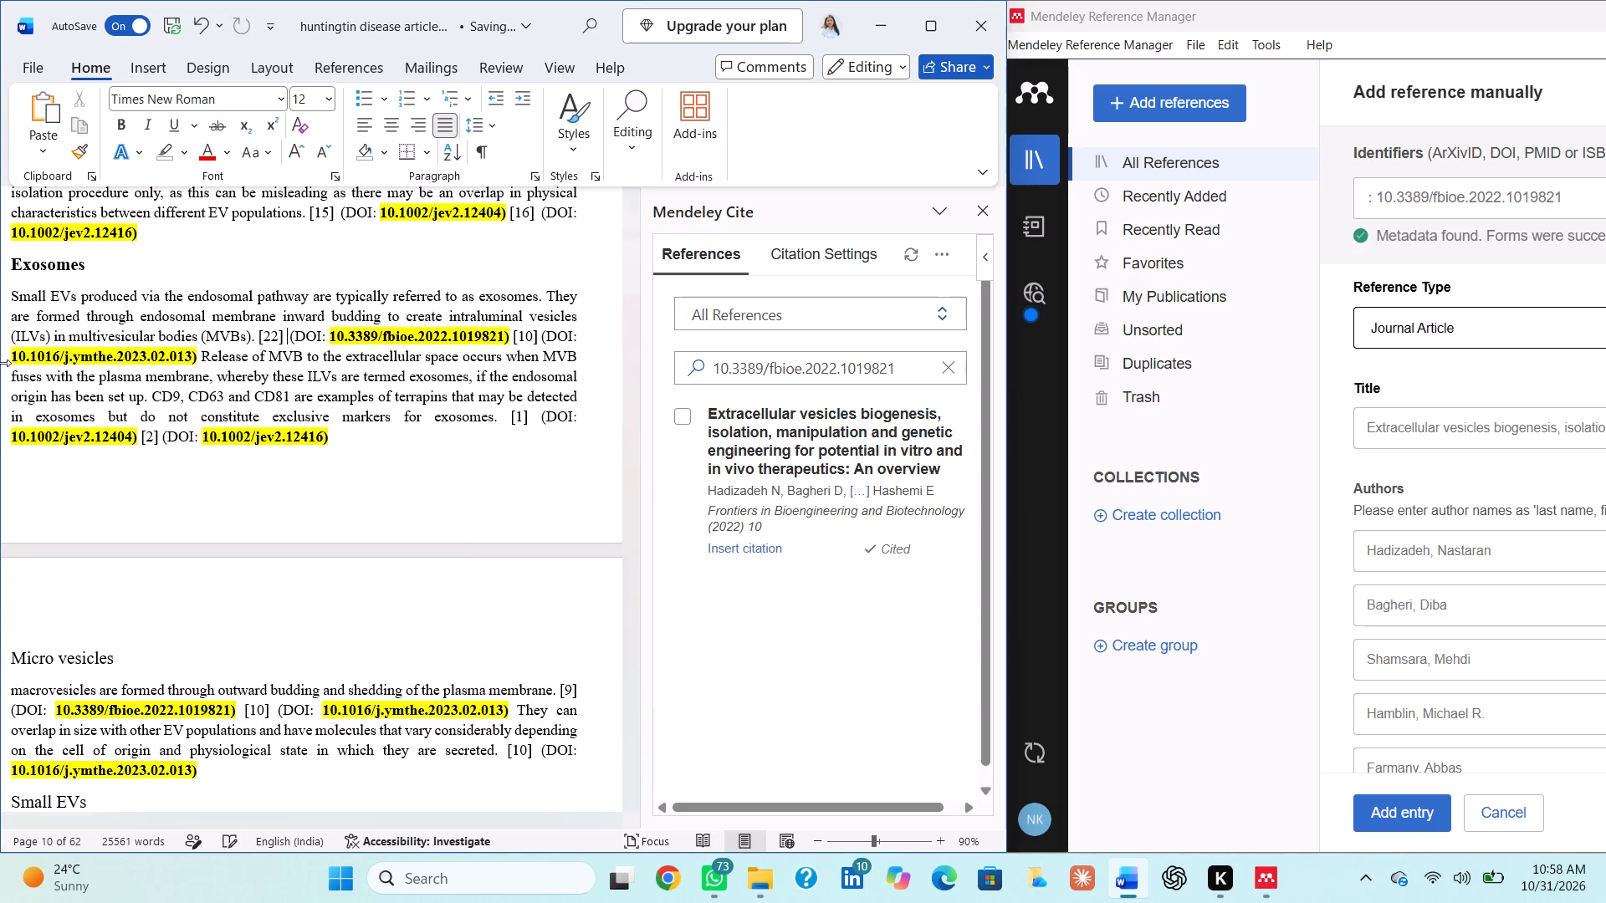
# Copy the DOI 10.1016/j.ymthe.2023.02.013 following [10] in the Exosomes paragraph and search the Mendeley Cite references for it.
pyautogui.moveTo(4, 356); pyautogui.dragTo(162, 372)
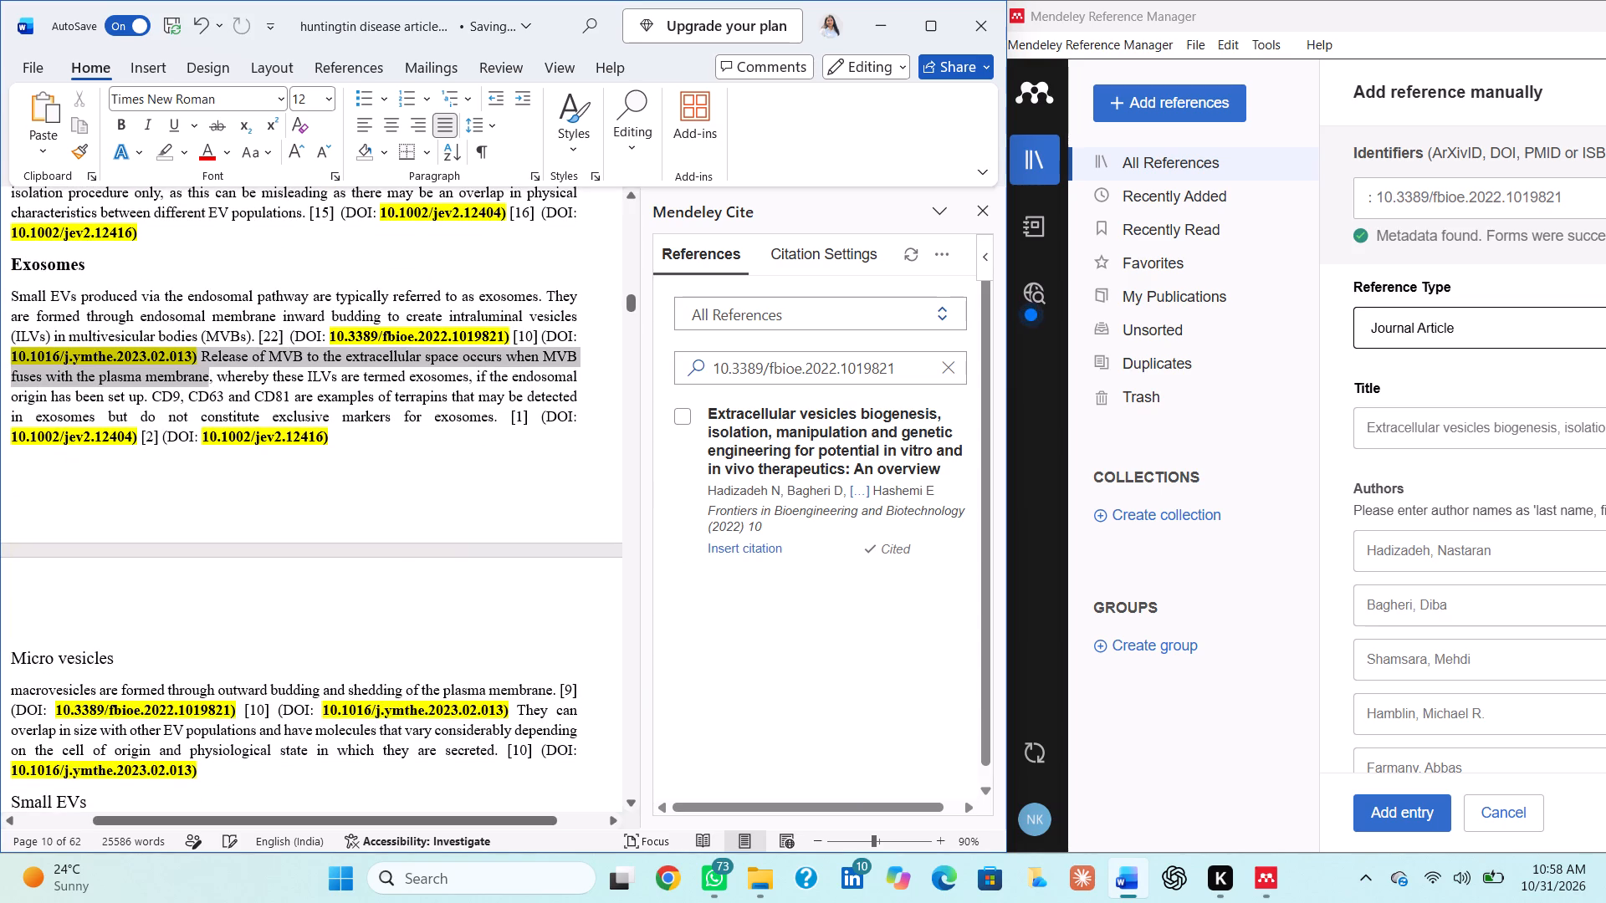
pyautogui.moveTo(162, 372); pyautogui.dragTo(189, 360)
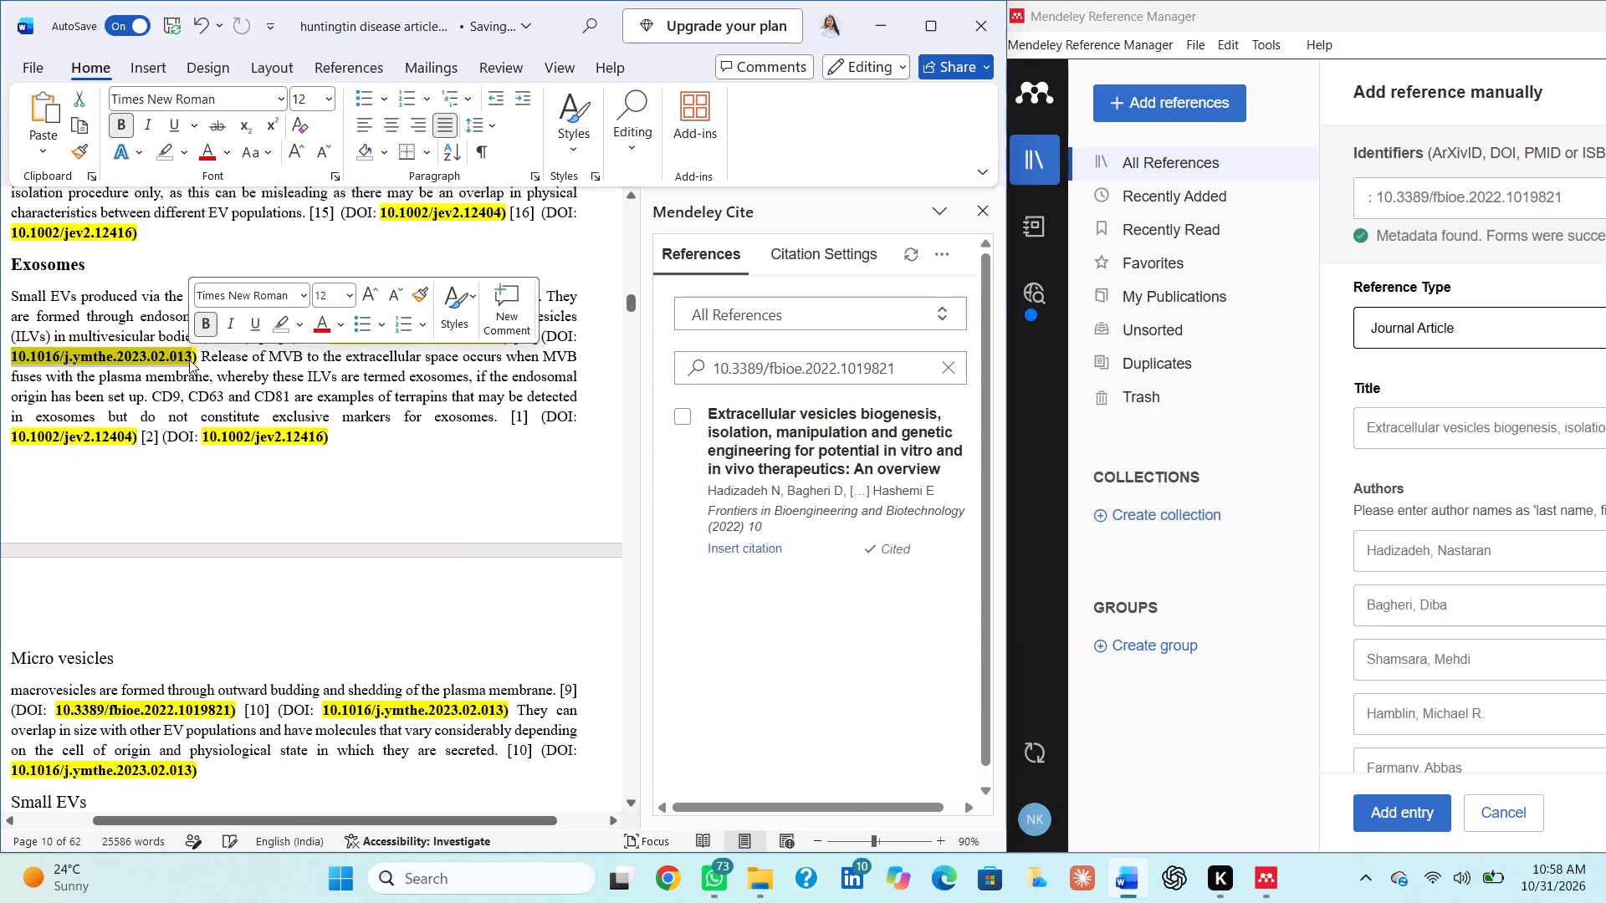
pyautogui.hotkey('ctrl', 'c')
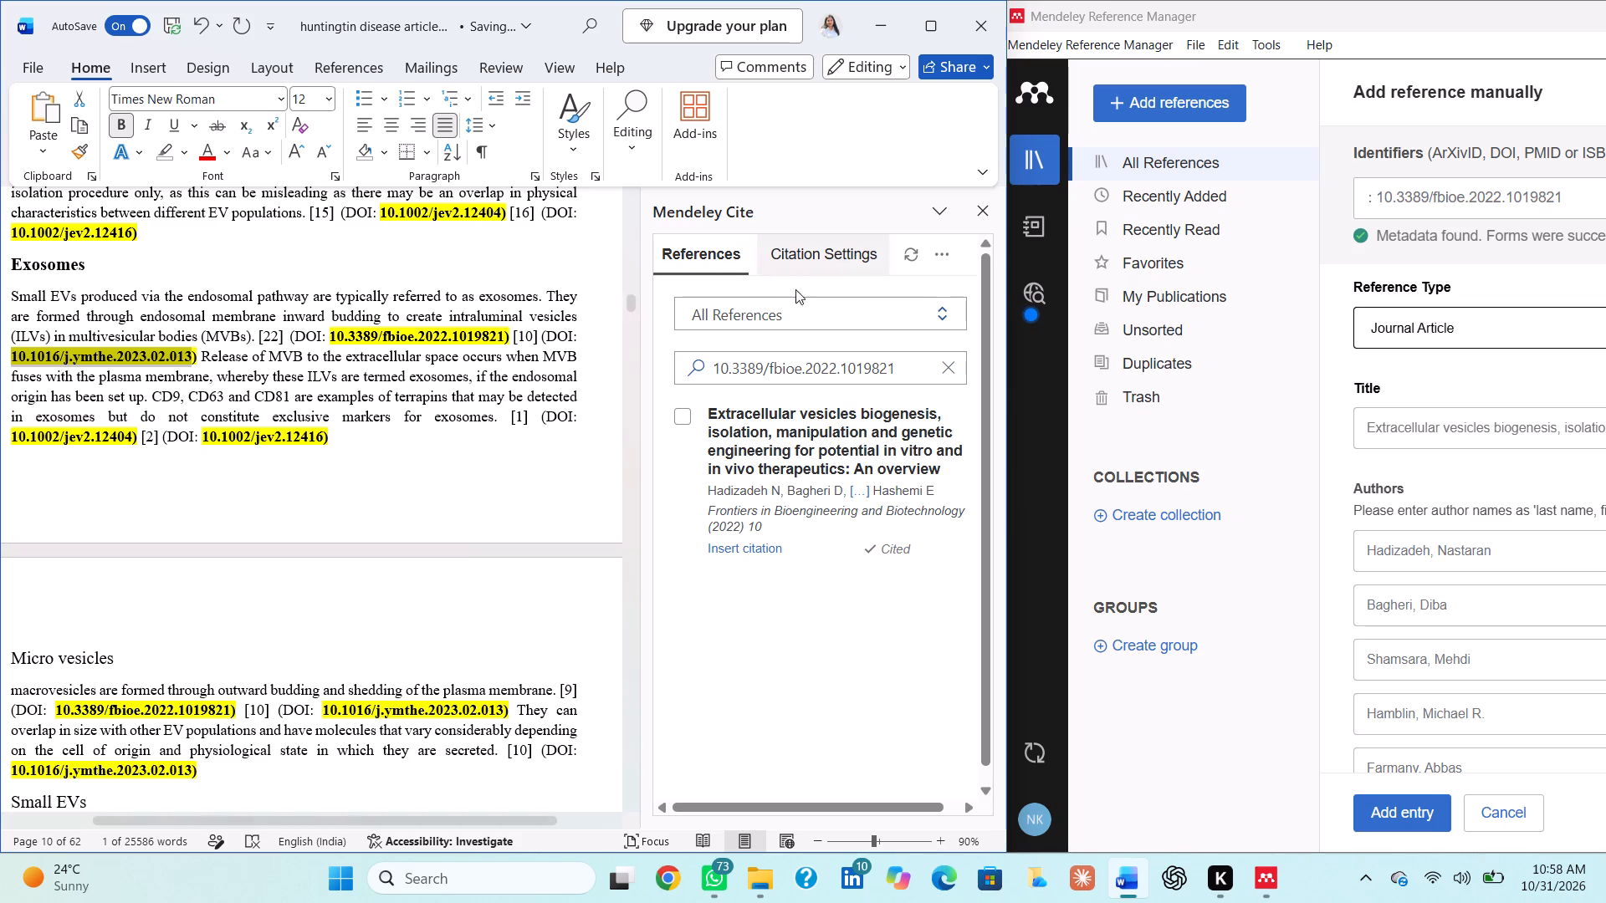
pyautogui.click(946, 360)
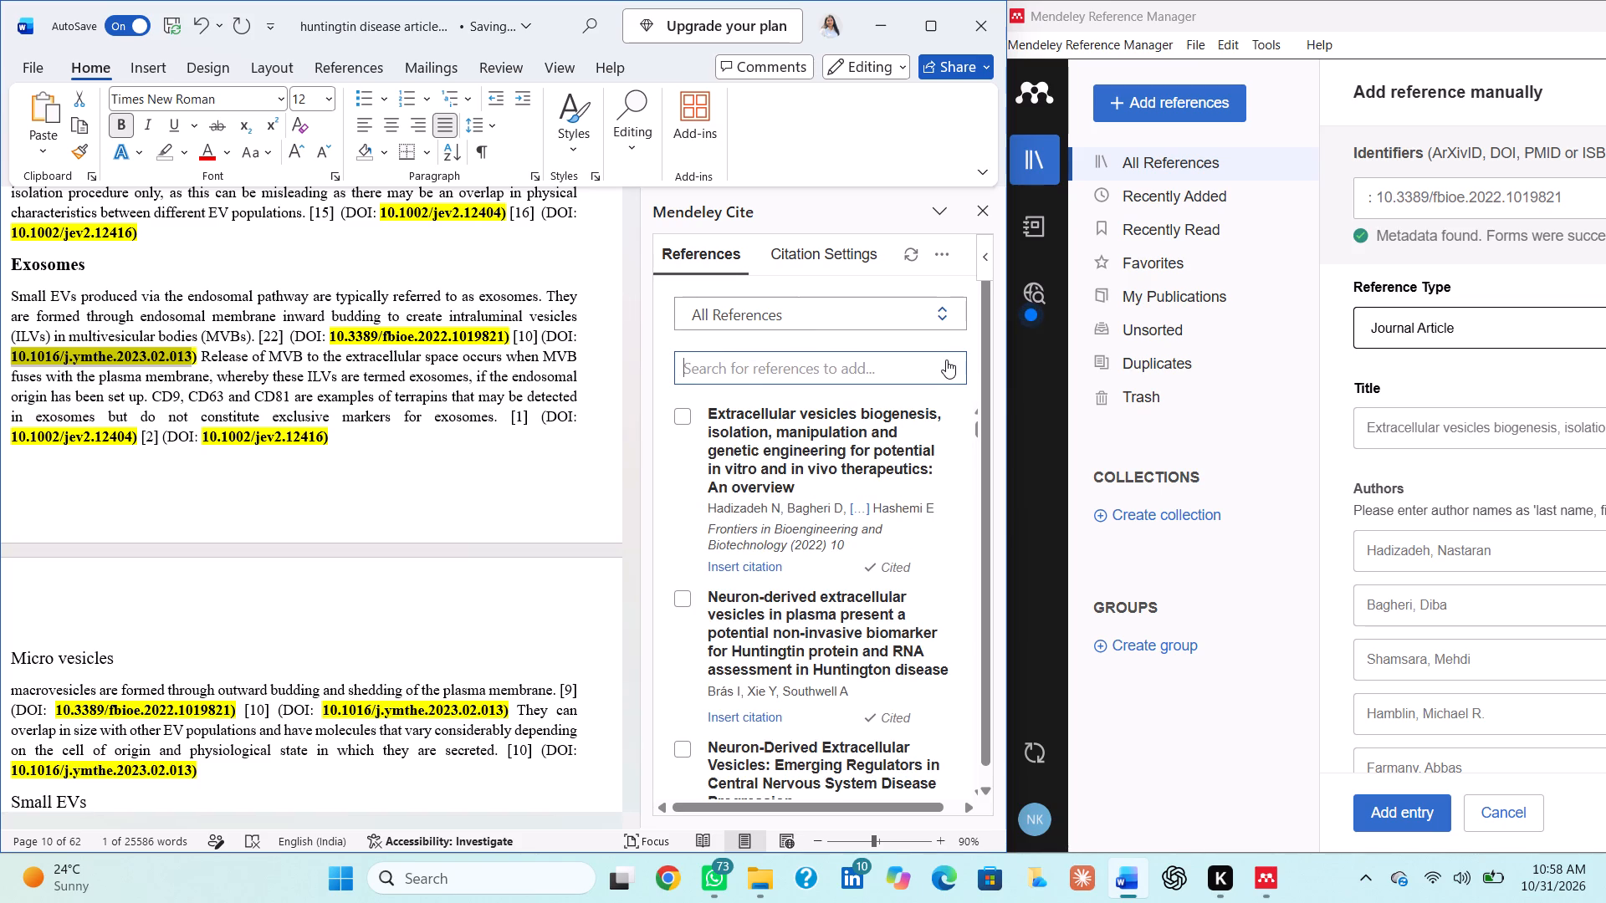
pyautogui.hotkey('ctrl', 'v')
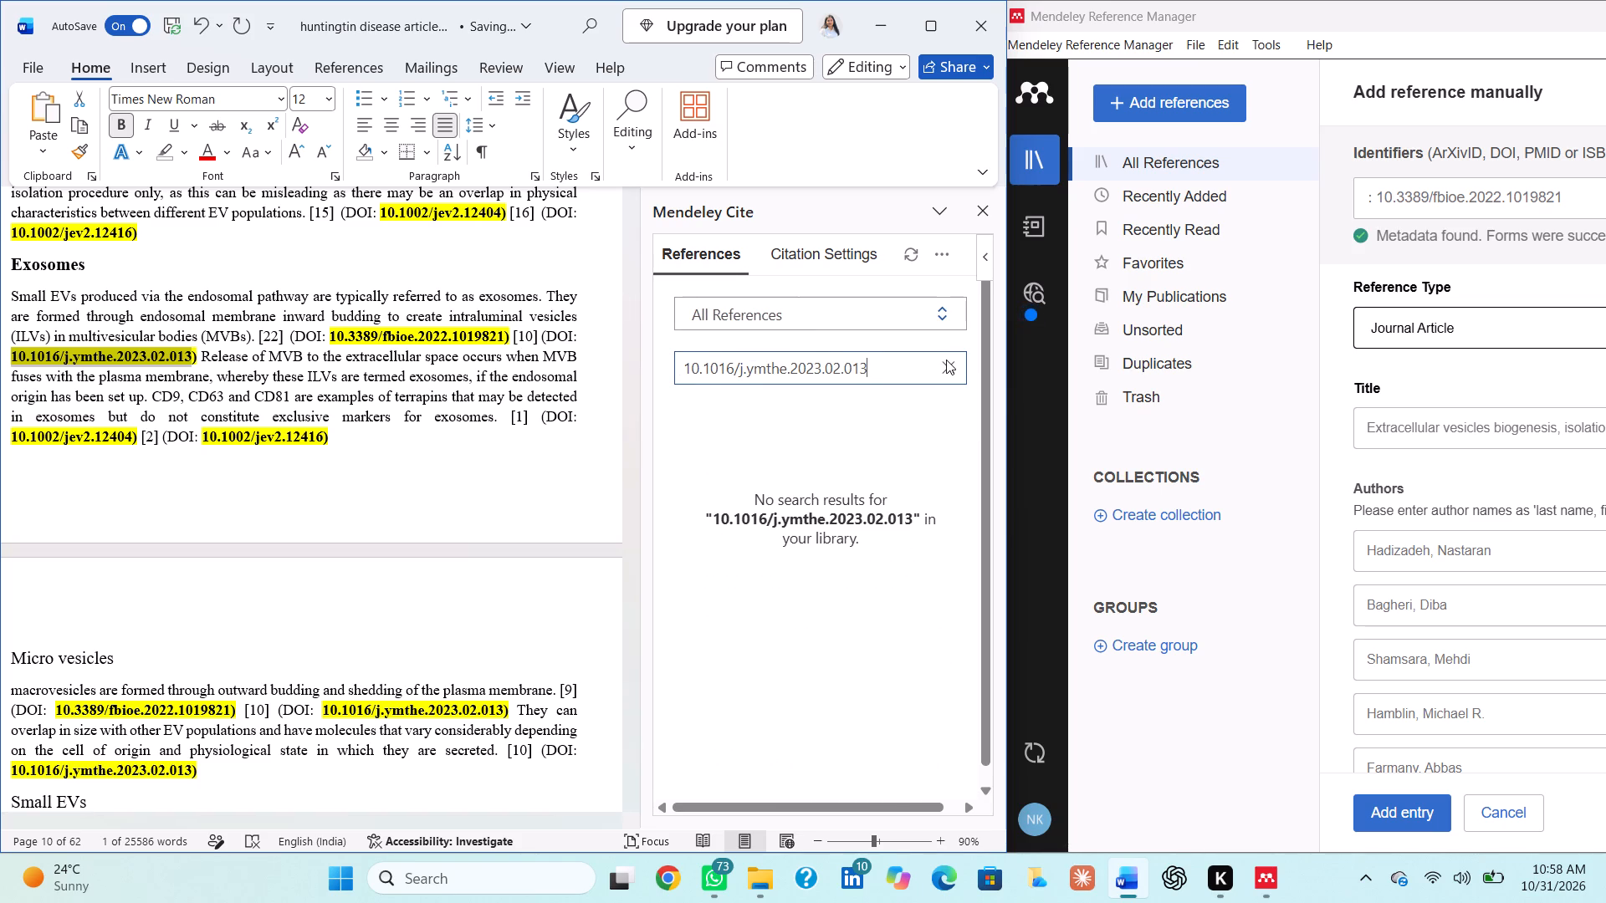
# In Mendeley Reference Manager's manual entry form, replace the identifier with 10.1016/j.ymthe.2023.02.013 and look up its metadata.
pyautogui.click(1218, 107)
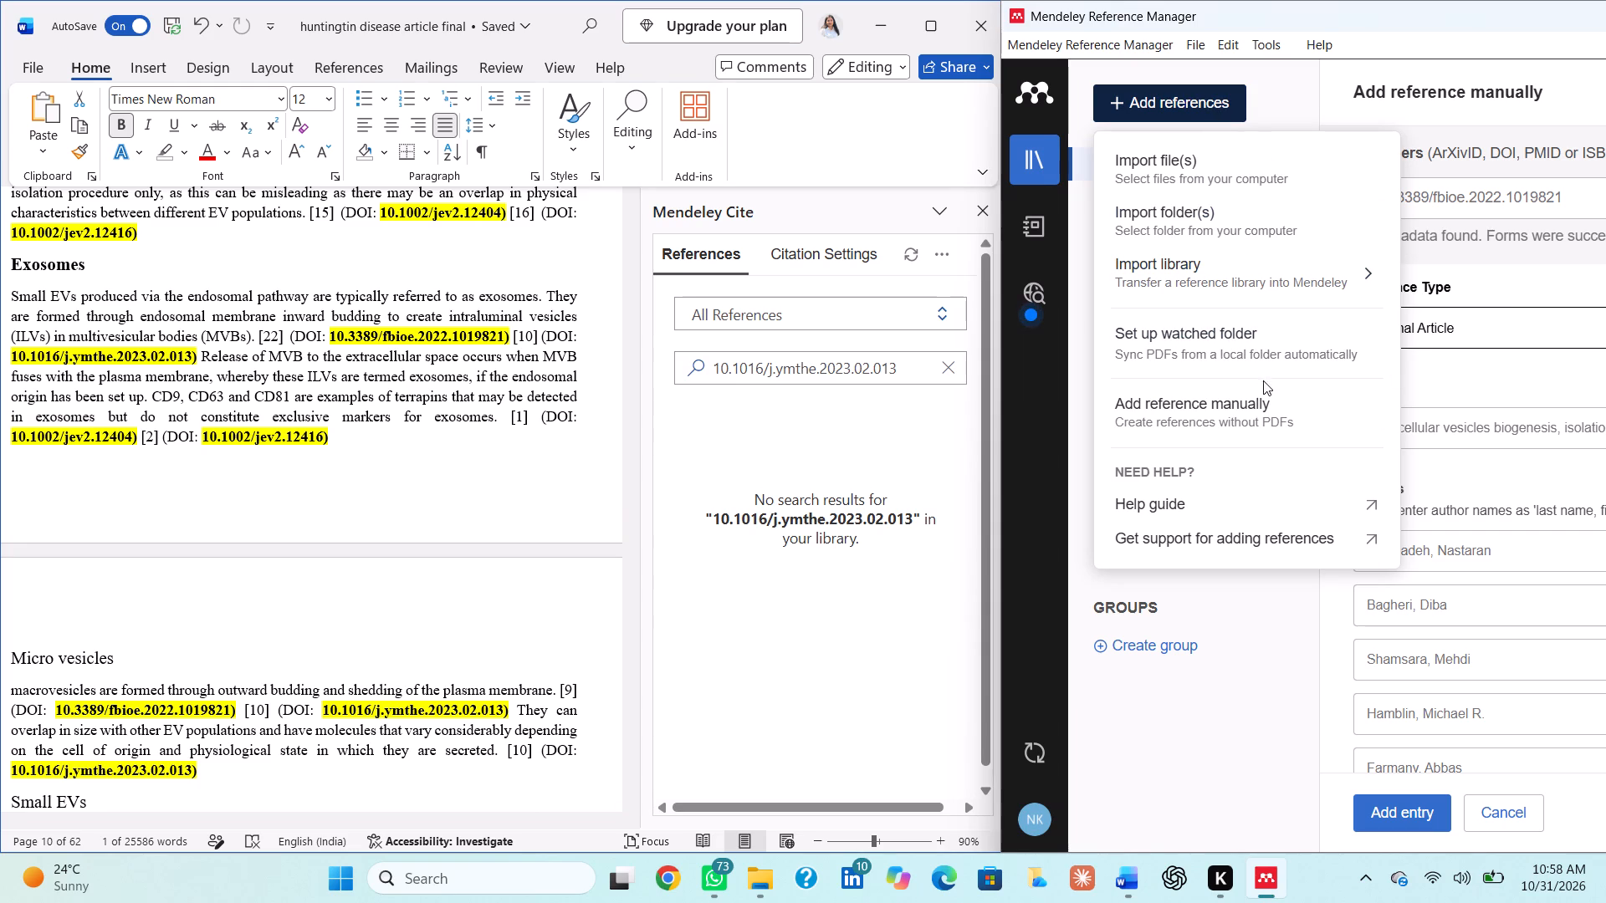
pyautogui.click(1256, 406)
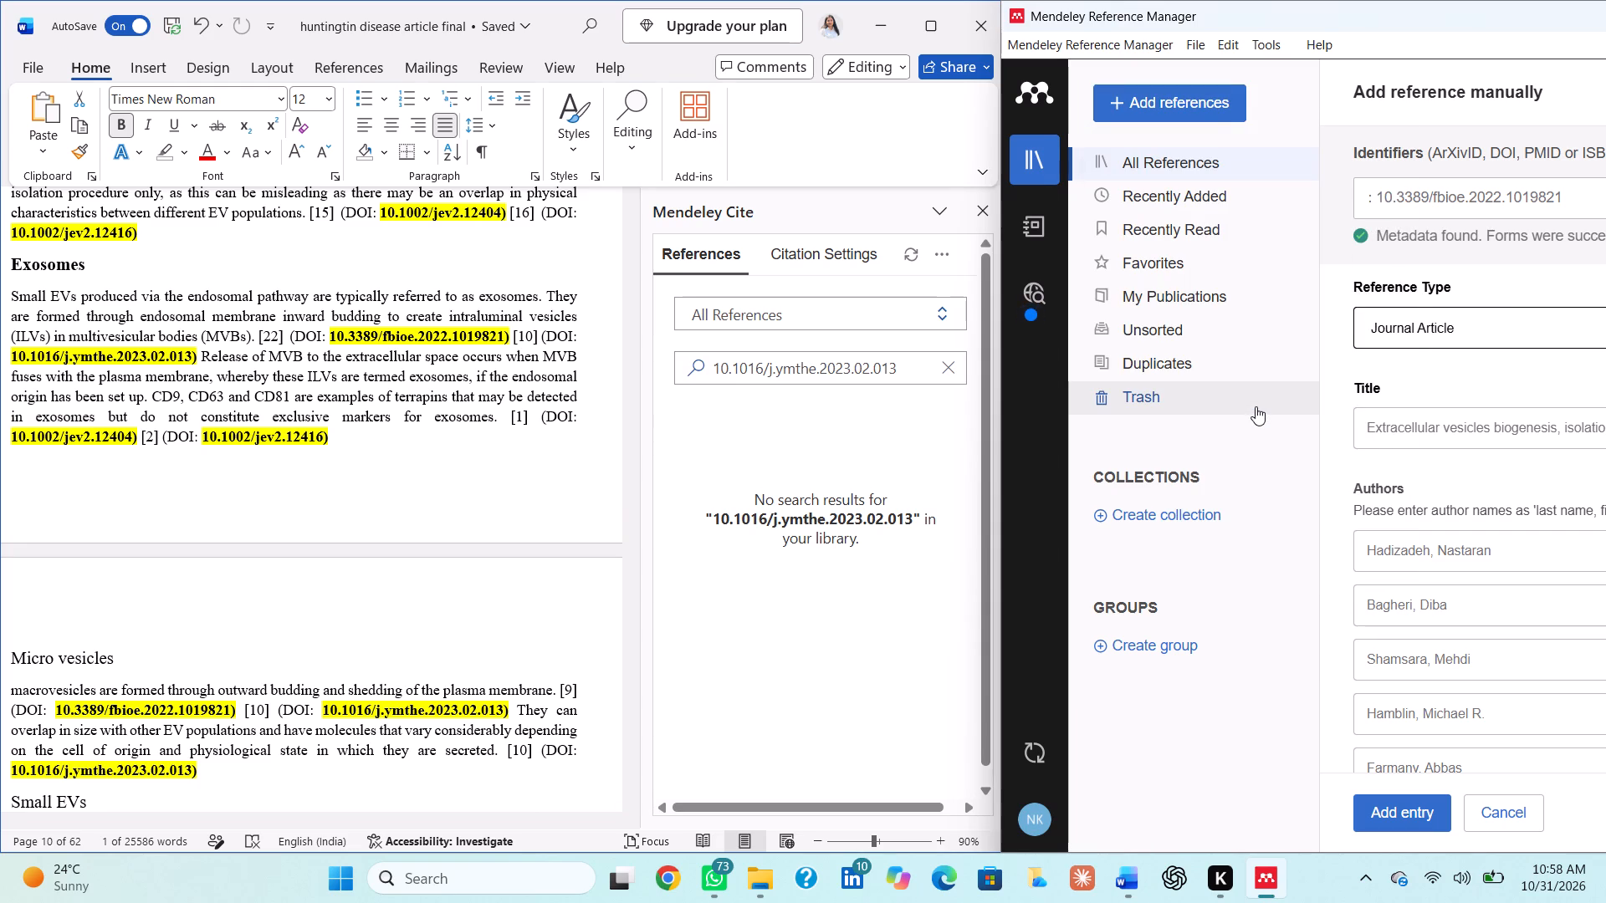
pyautogui.click(1553, 197)
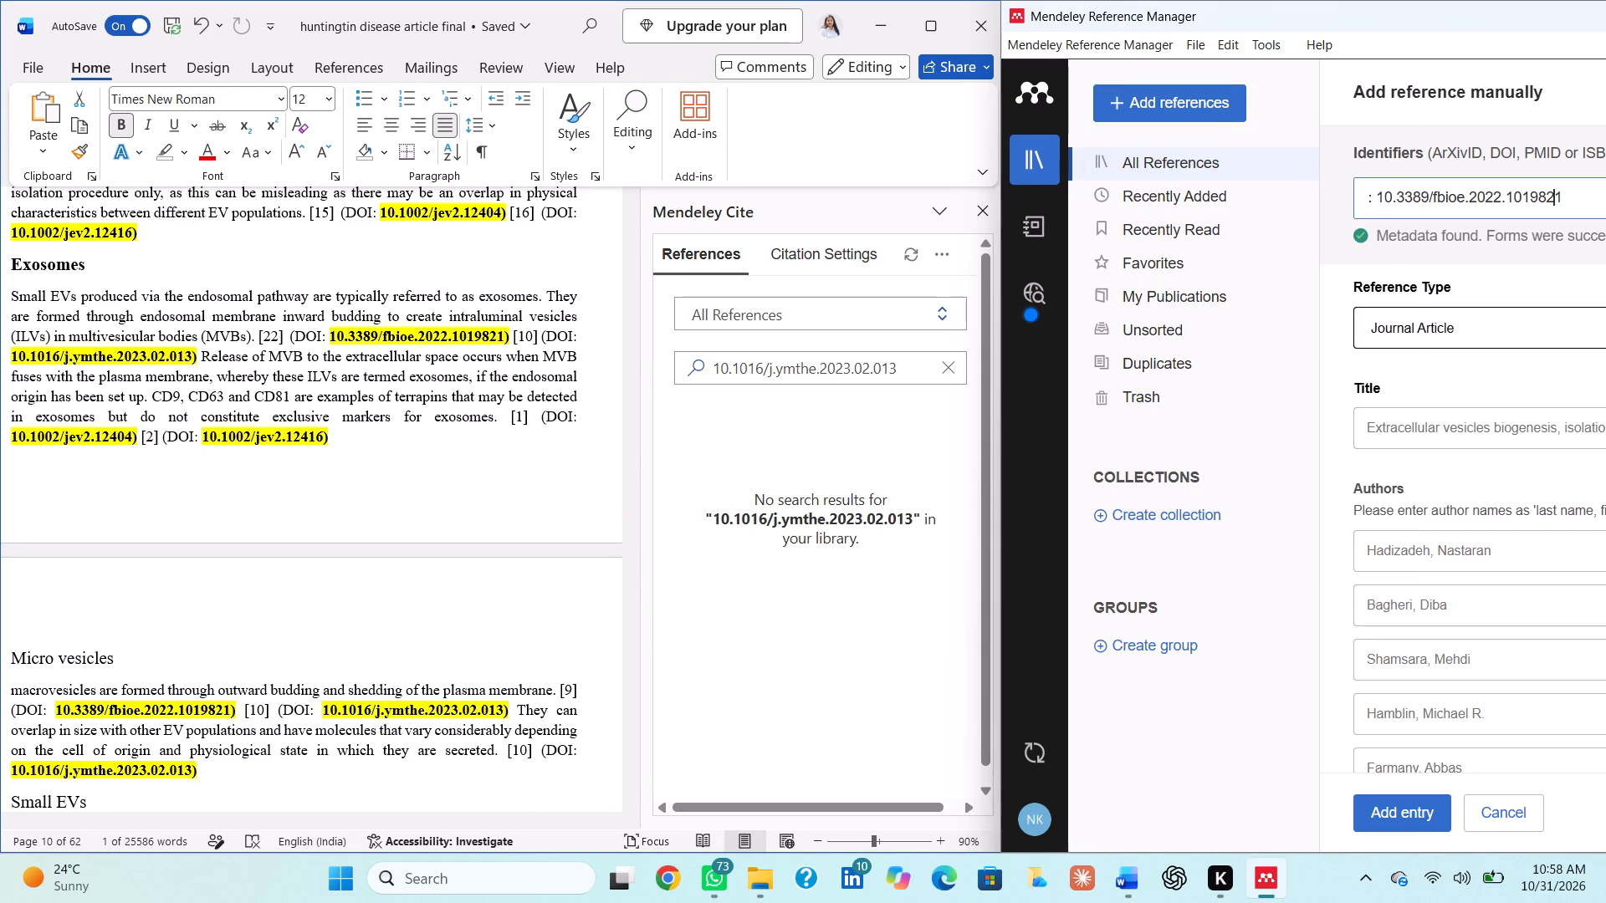
pyautogui.hotkey('ctrl', 's')
pyautogui.hotkey('ctrl', 'a')
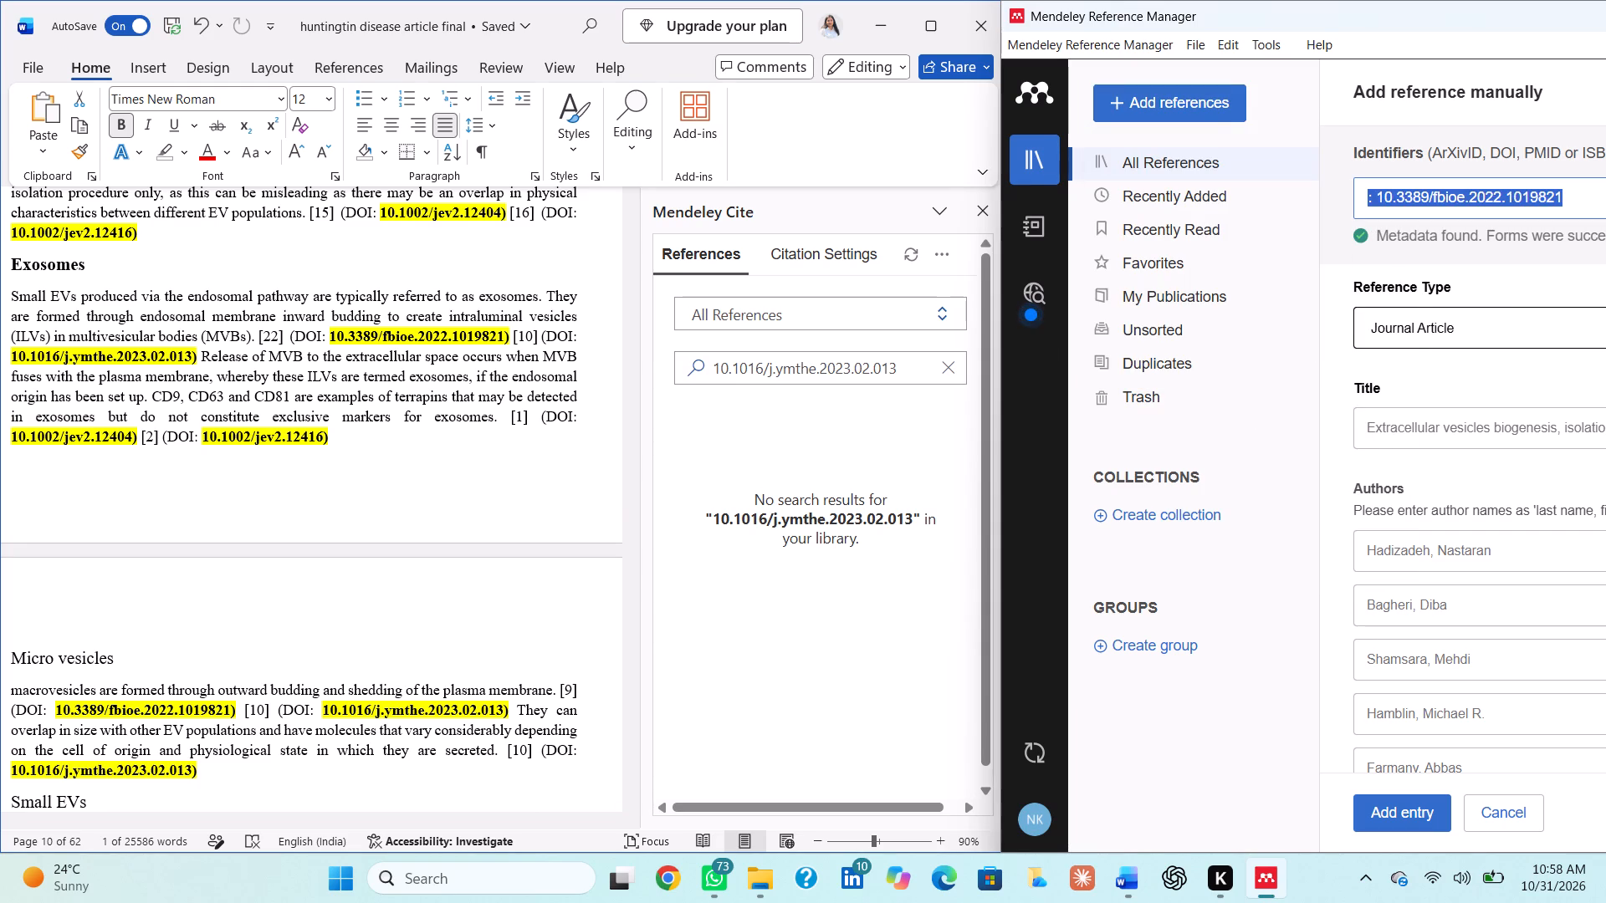
pyautogui.press('BackSpace')
pyautogui.hotkey('ctrl', 'v')
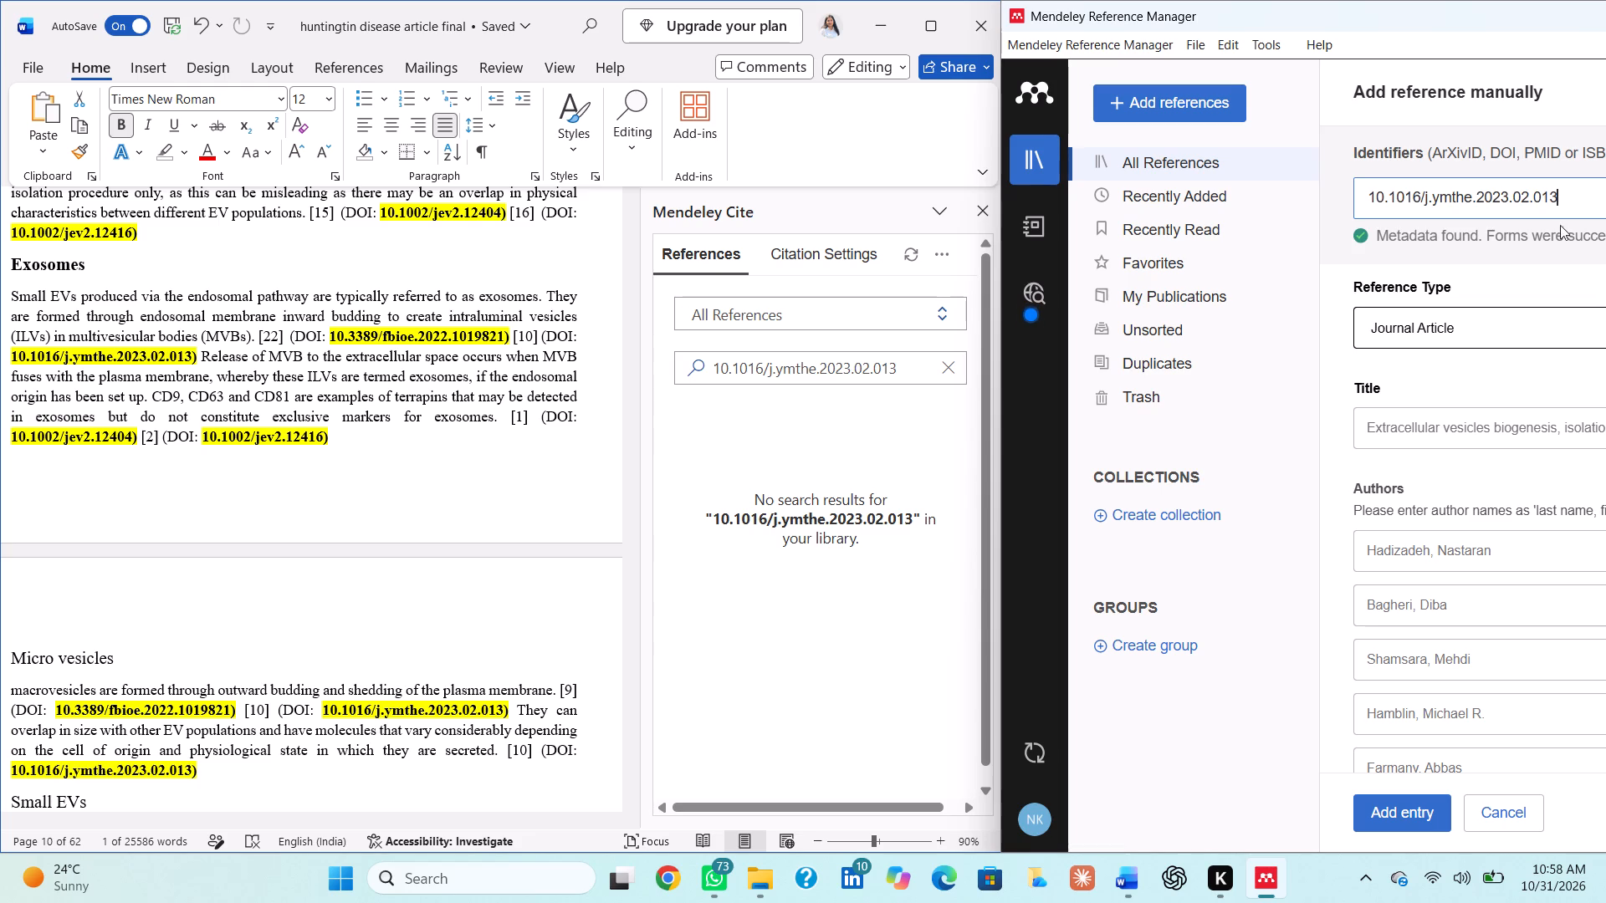
pyautogui.press('Return')
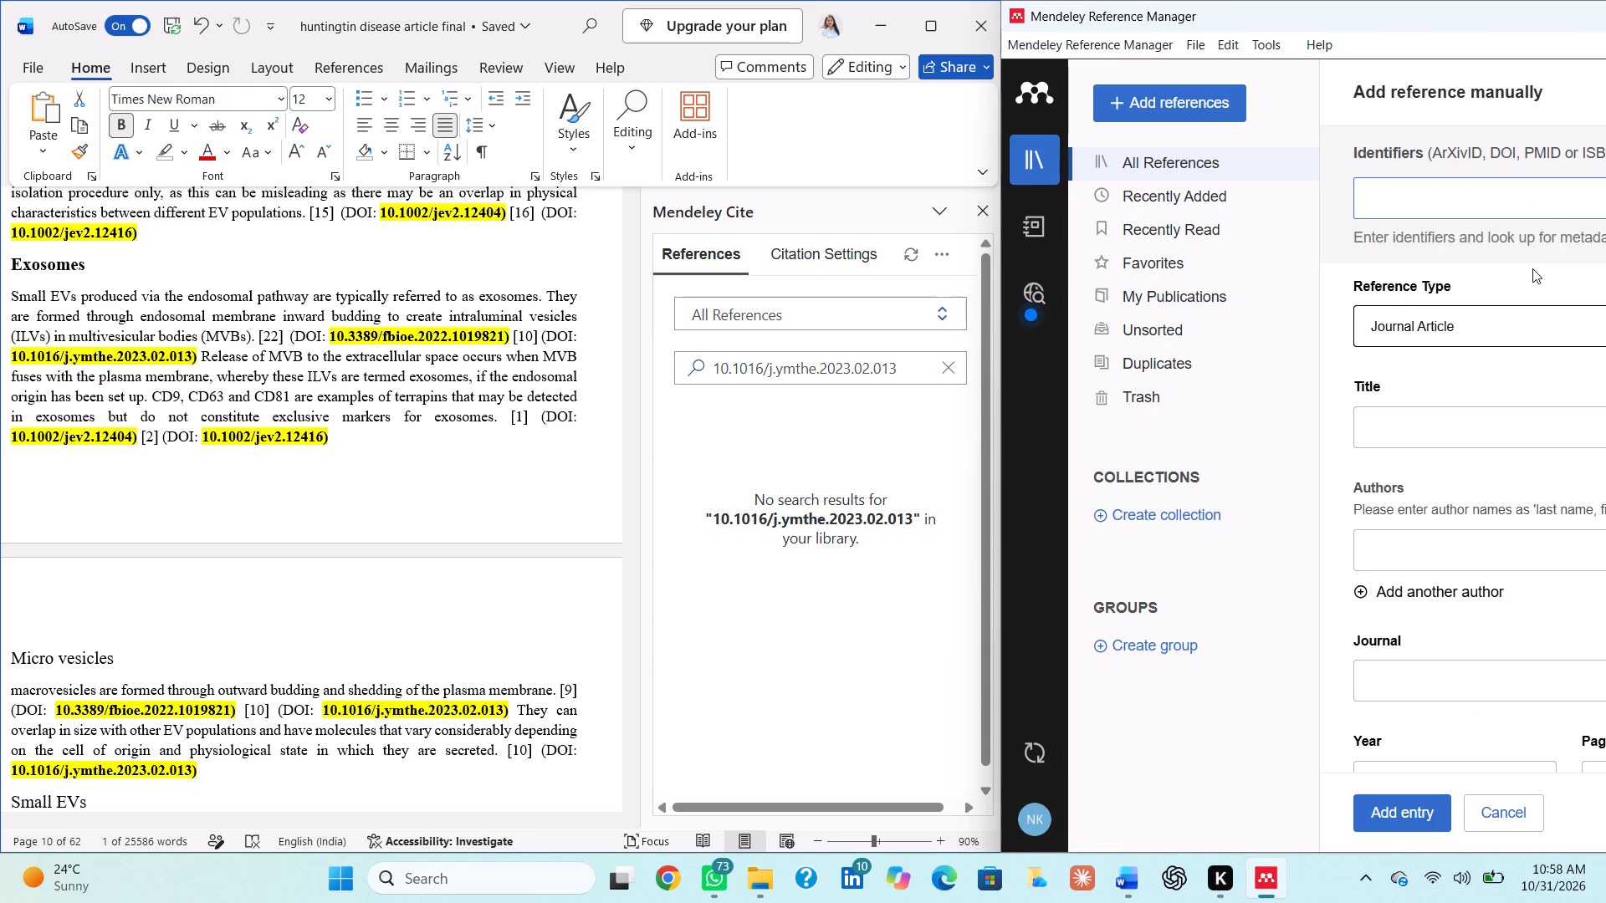
pyautogui.hotkey('ctrl', 'v')
pyautogui.press('Return')
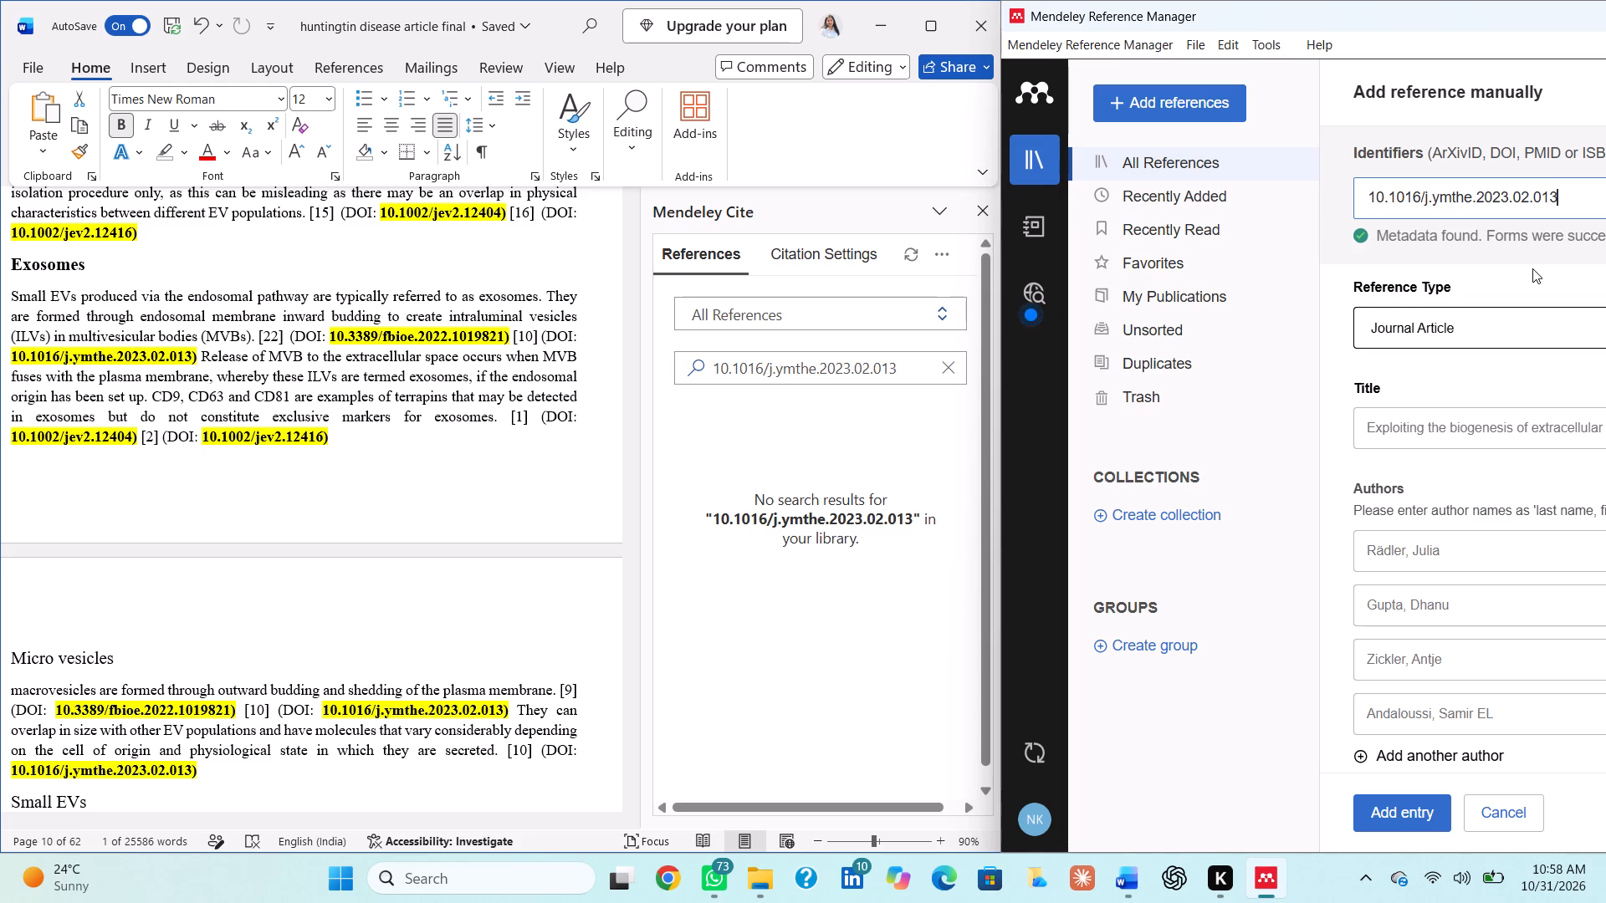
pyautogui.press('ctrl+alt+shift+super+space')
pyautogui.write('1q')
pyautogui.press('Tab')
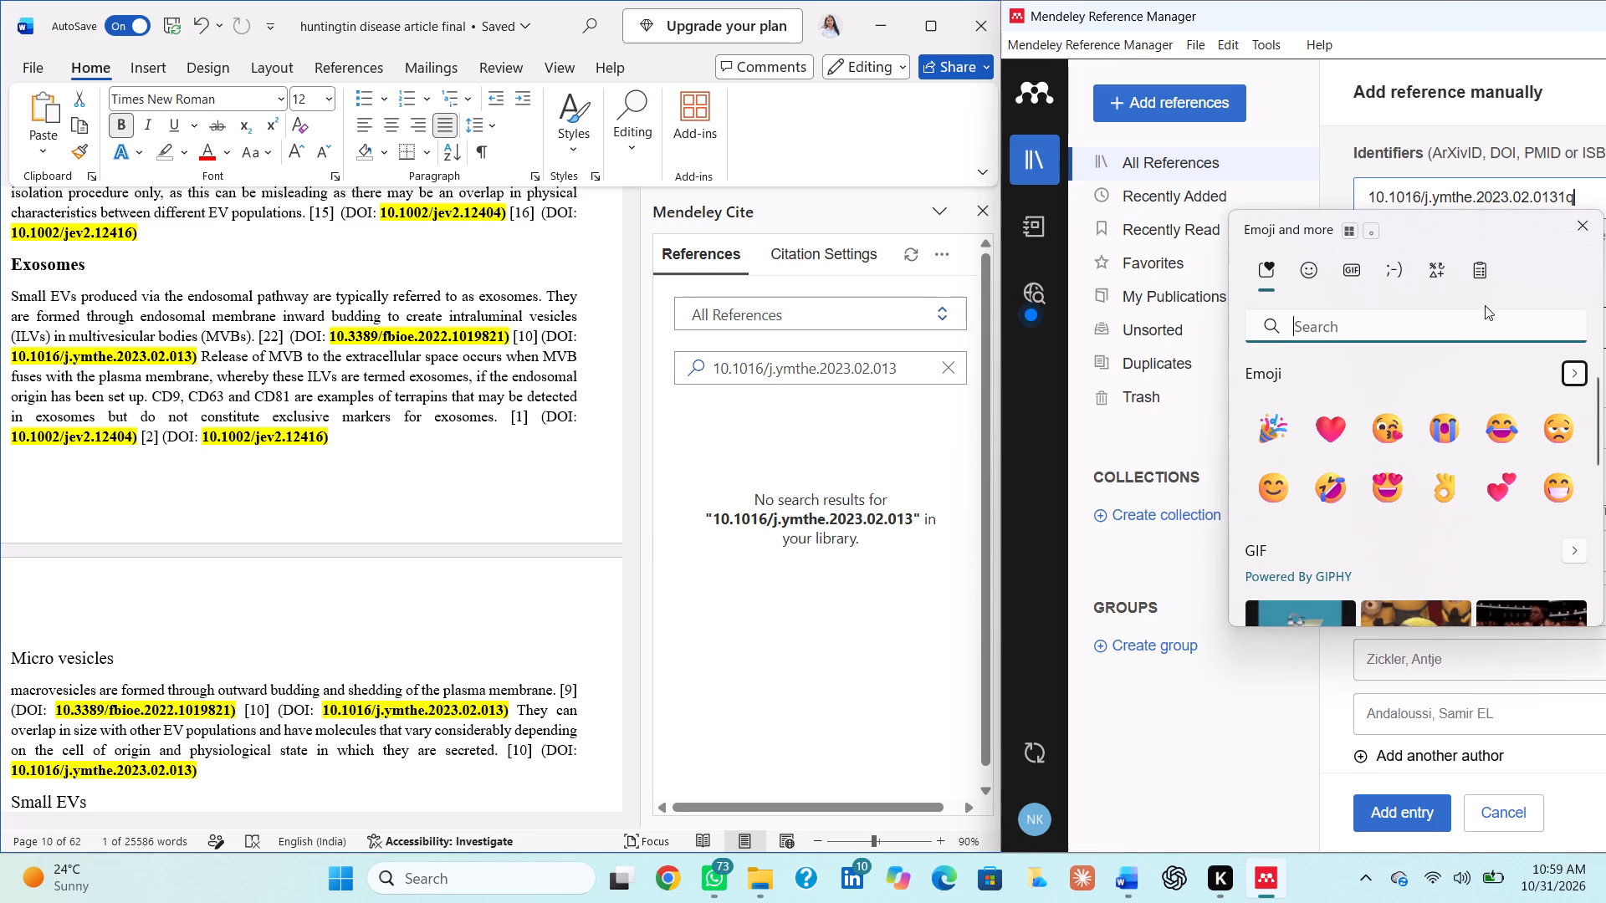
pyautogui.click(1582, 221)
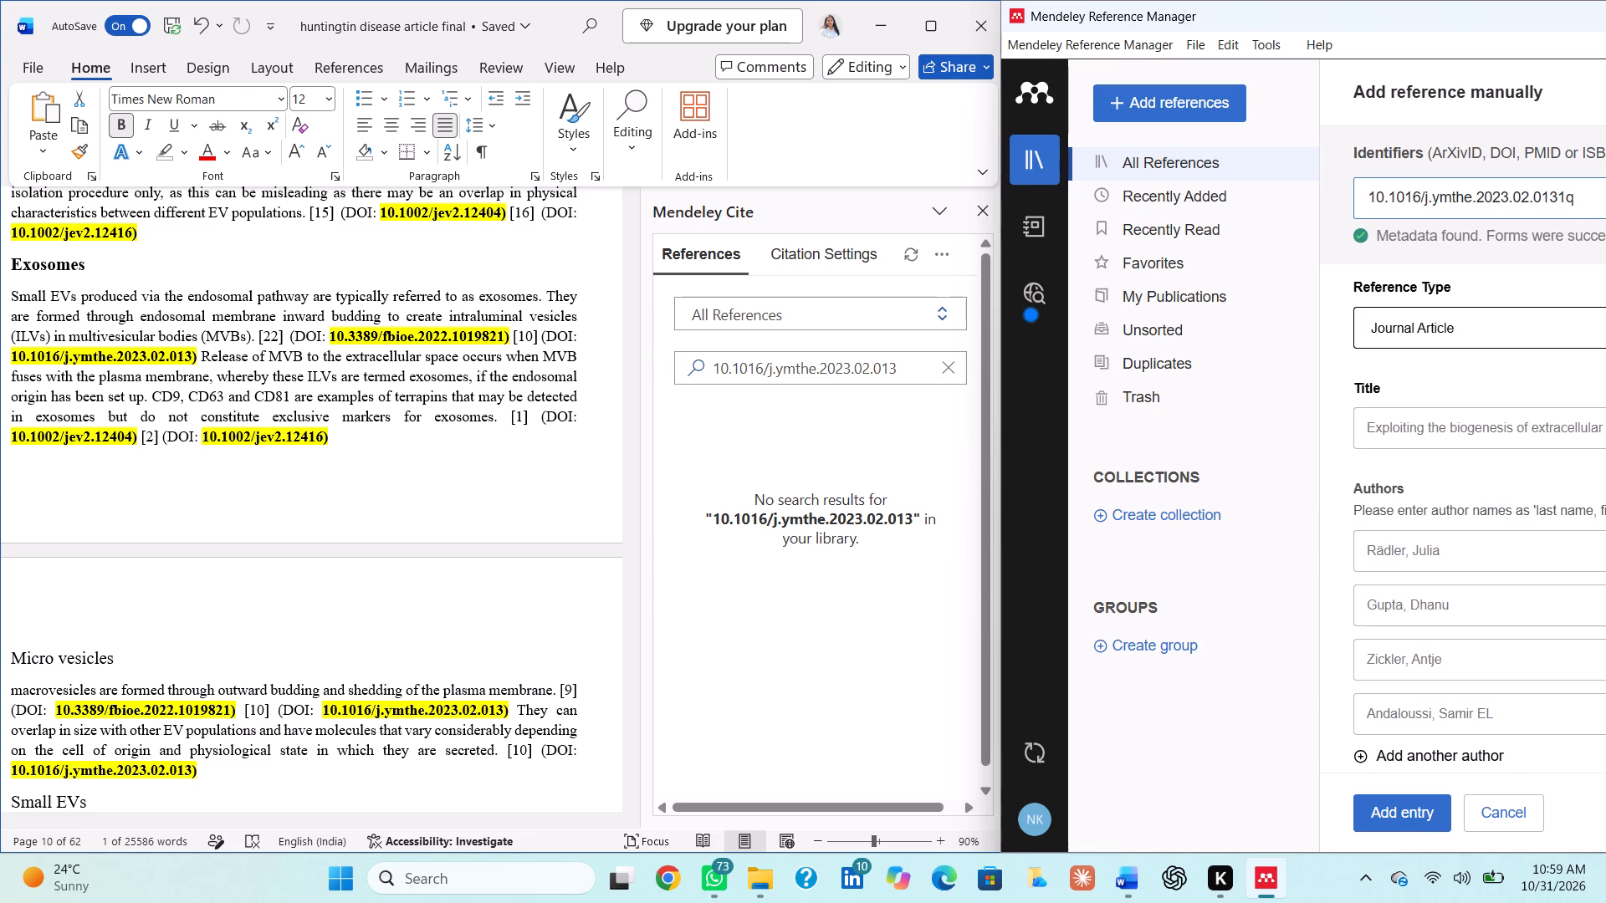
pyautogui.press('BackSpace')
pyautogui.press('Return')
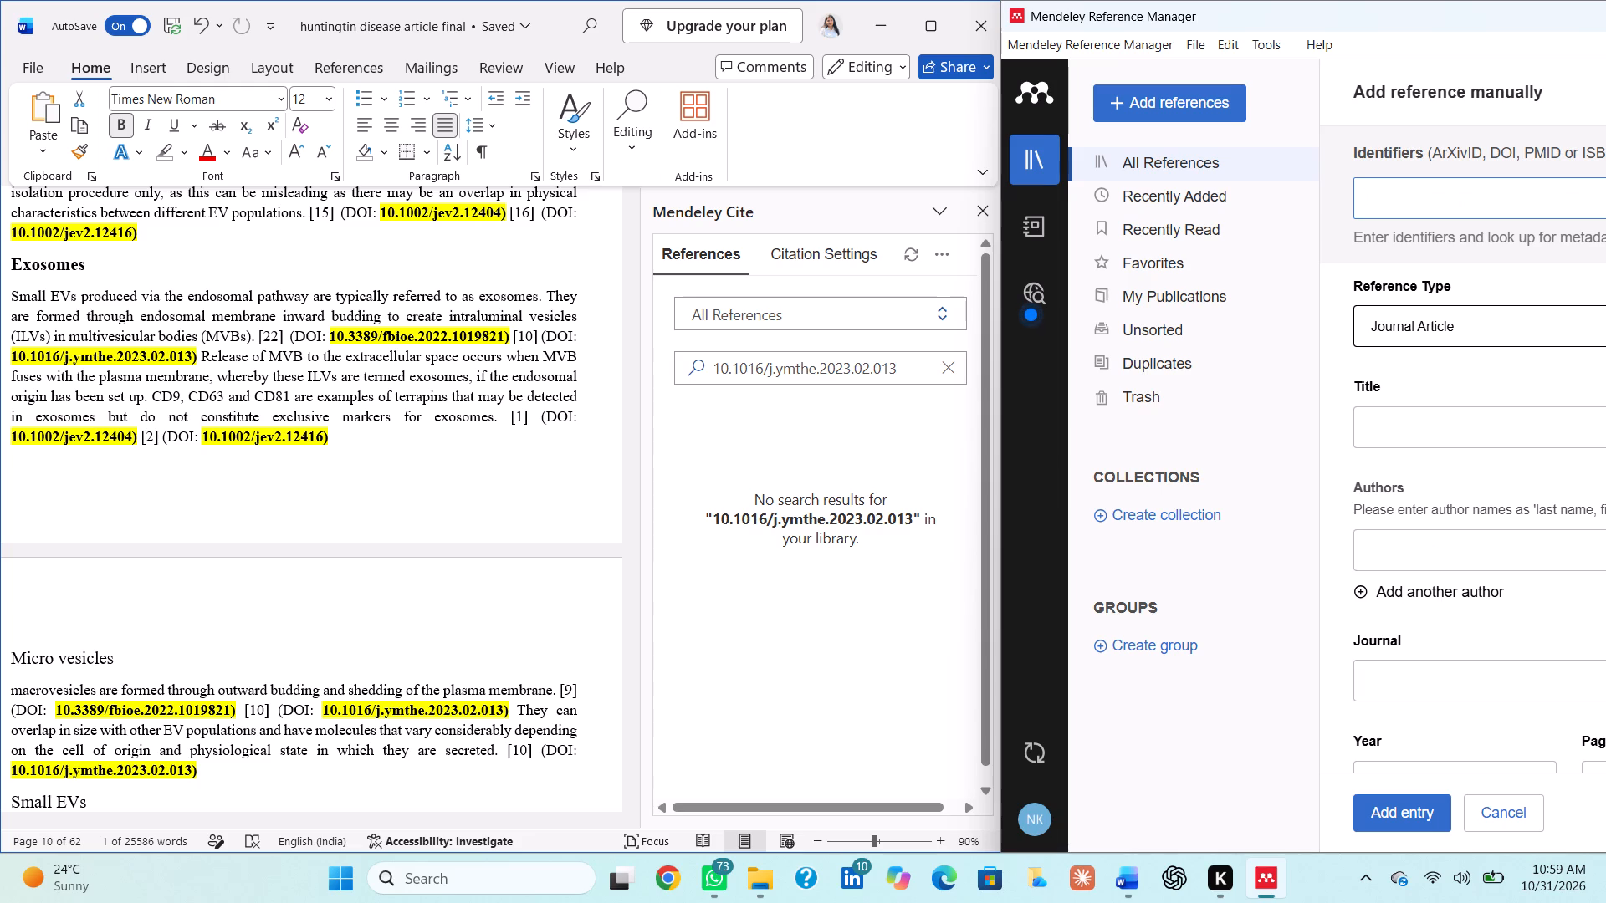
# Look up 10.1016/j.ymthe.2023.02.013 in the empty manual entry form and add the reference to the library.
pyautogui.hotkey('ctrl', 'v')
pyautogui.press('Return')
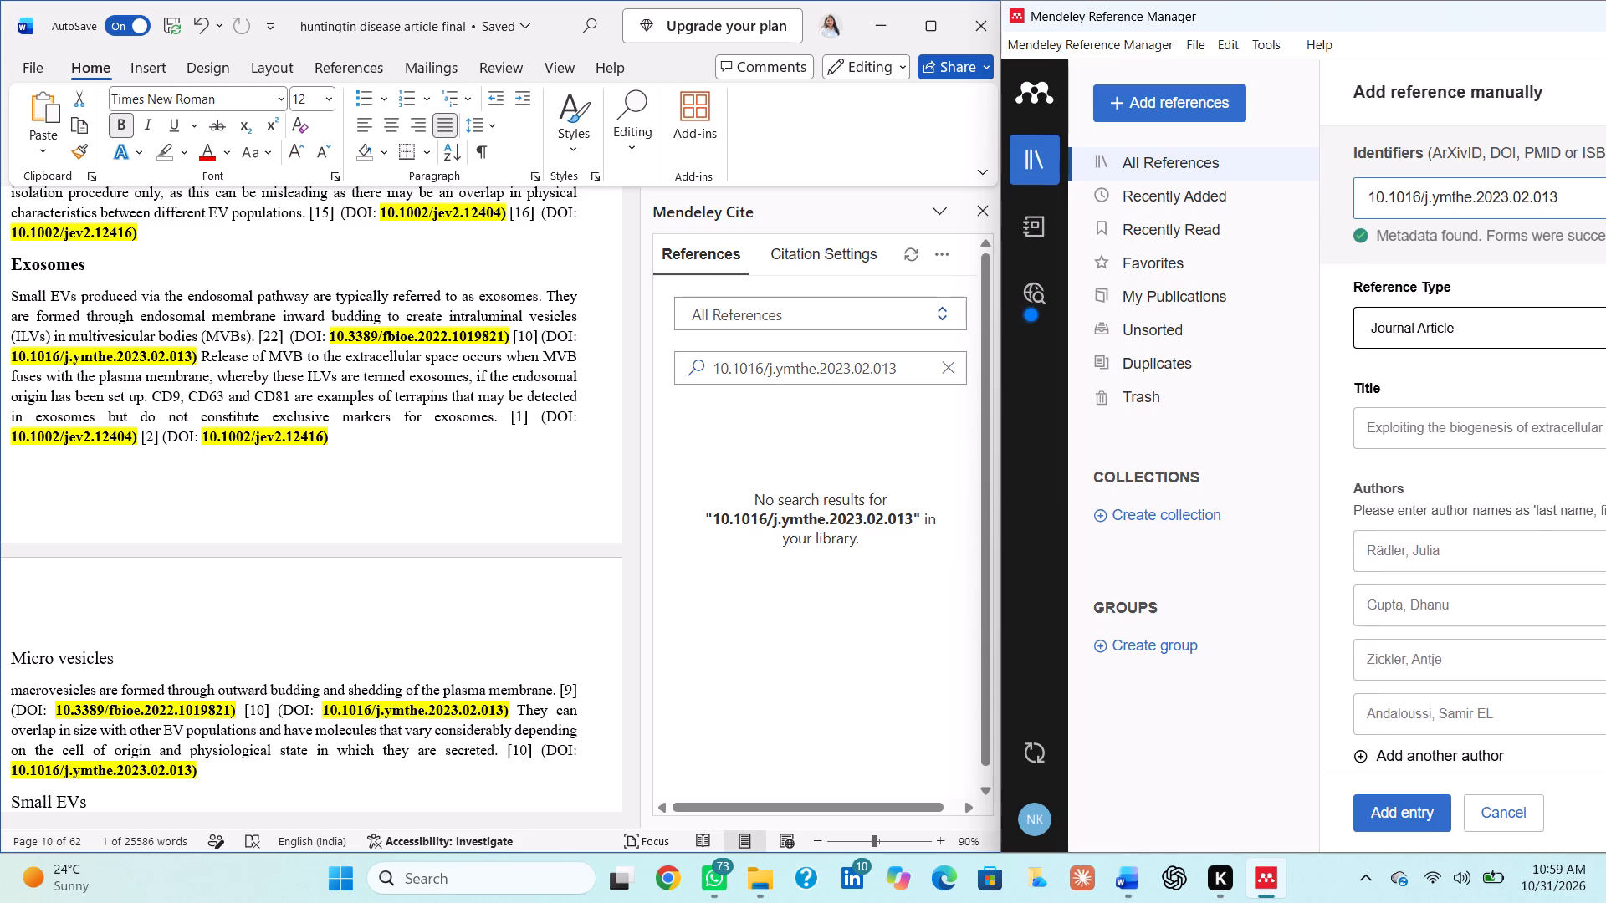
pyautogui.click(1389, 814)
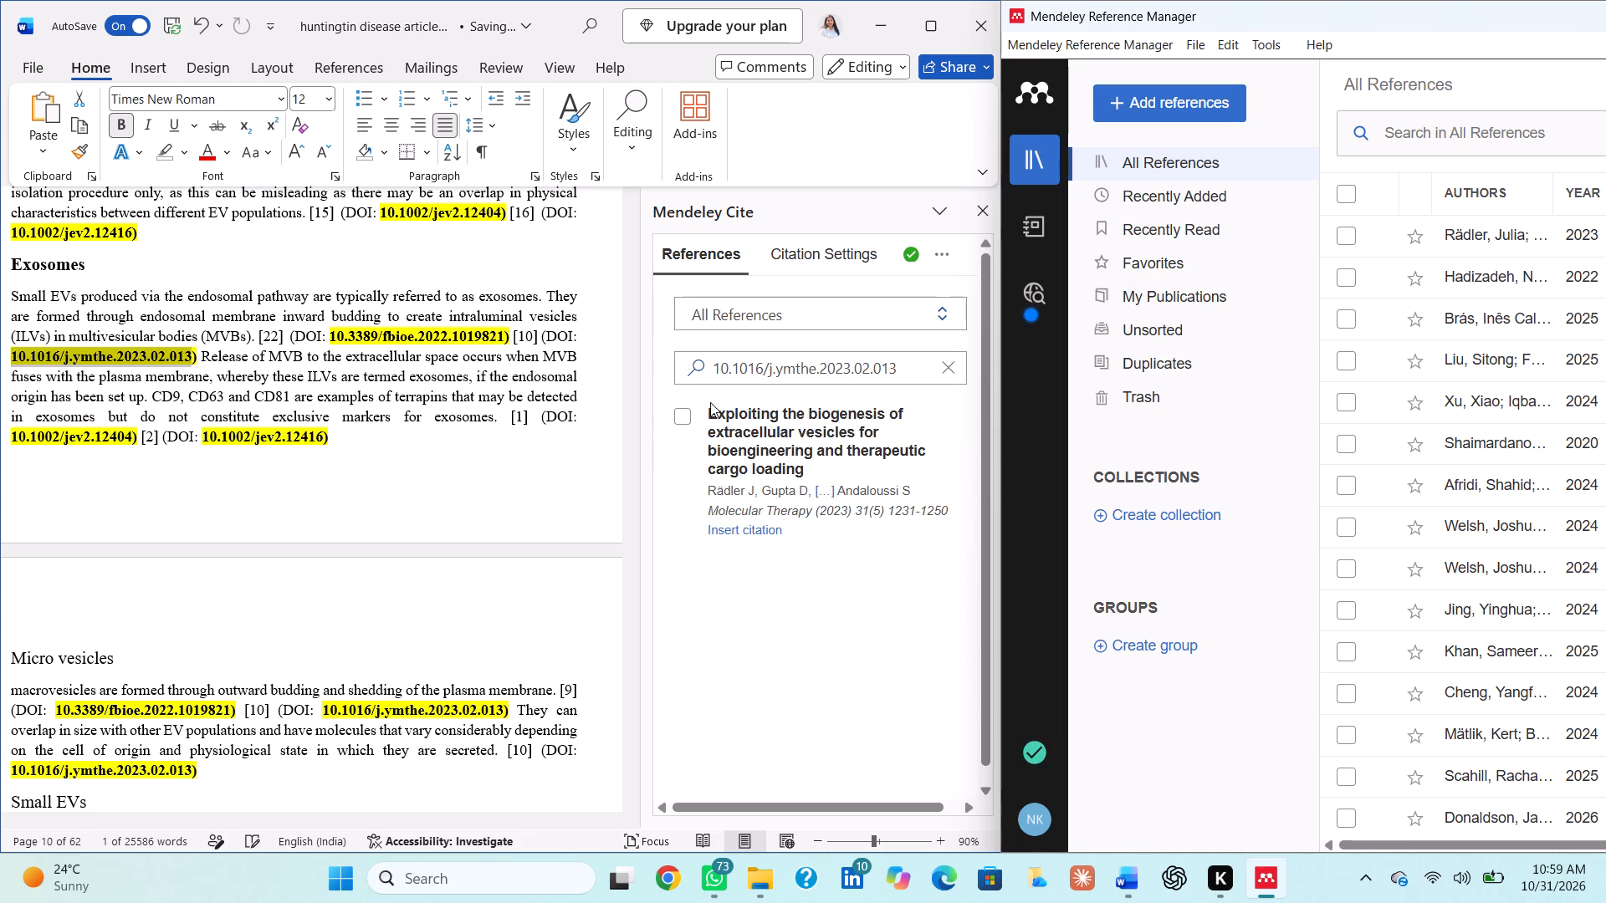
# In Word, replace the typed [10] before DOI 10.1016/j.ymthe.2023.02.013 in the Exosomes paragraph with the Rädler et al. 2023 citation.
pyautogui.click(678, 415)
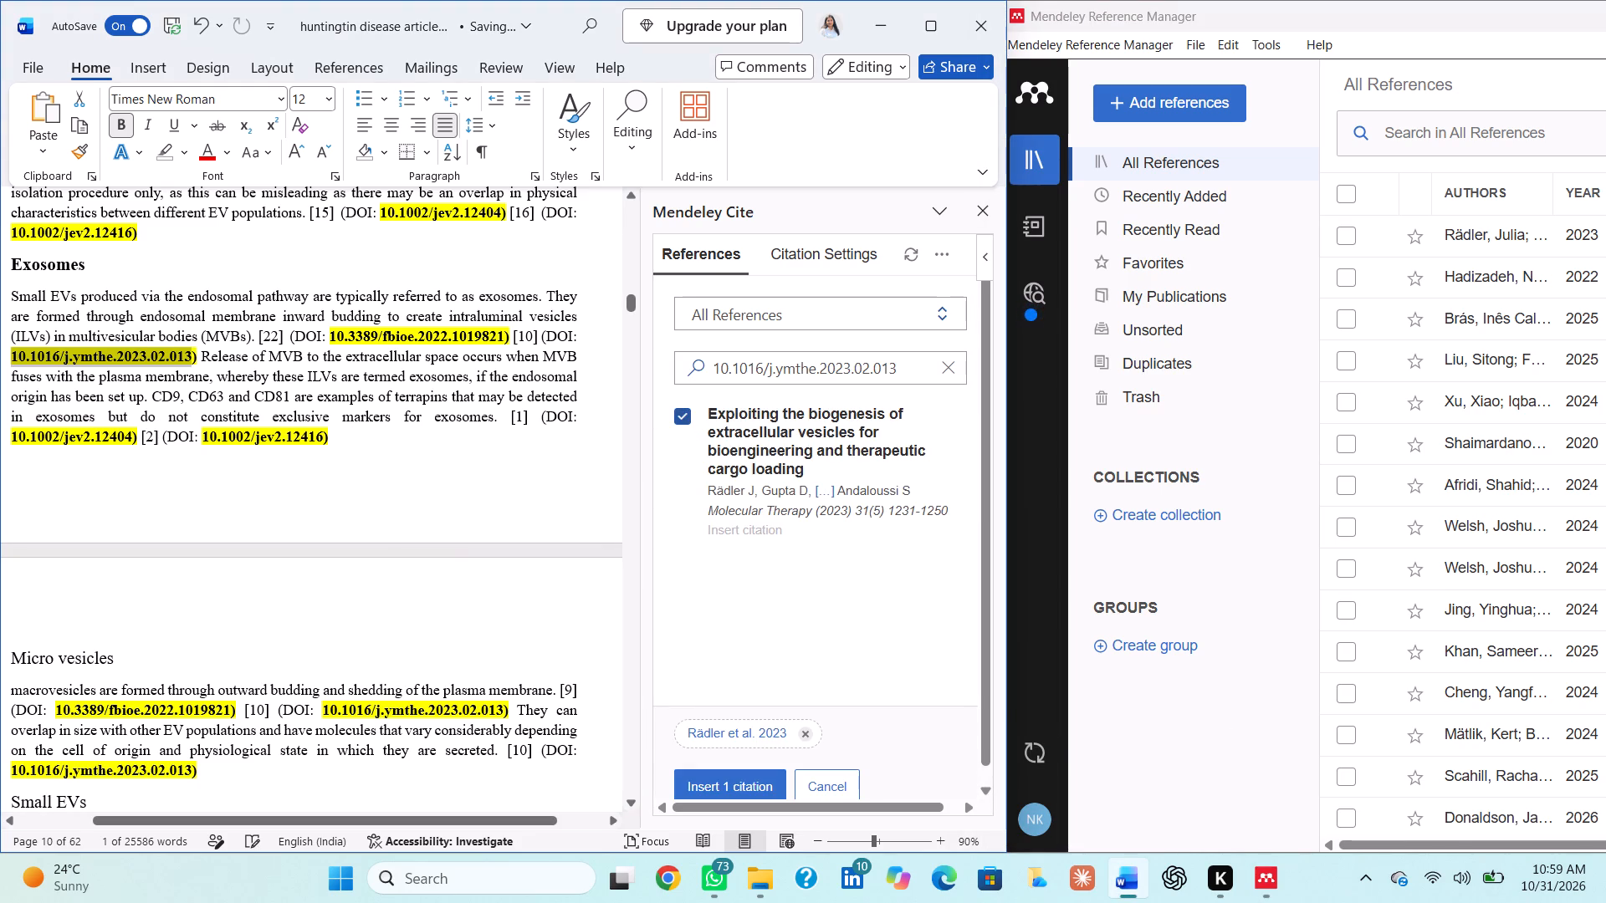
pyautogui.click(539, 336)
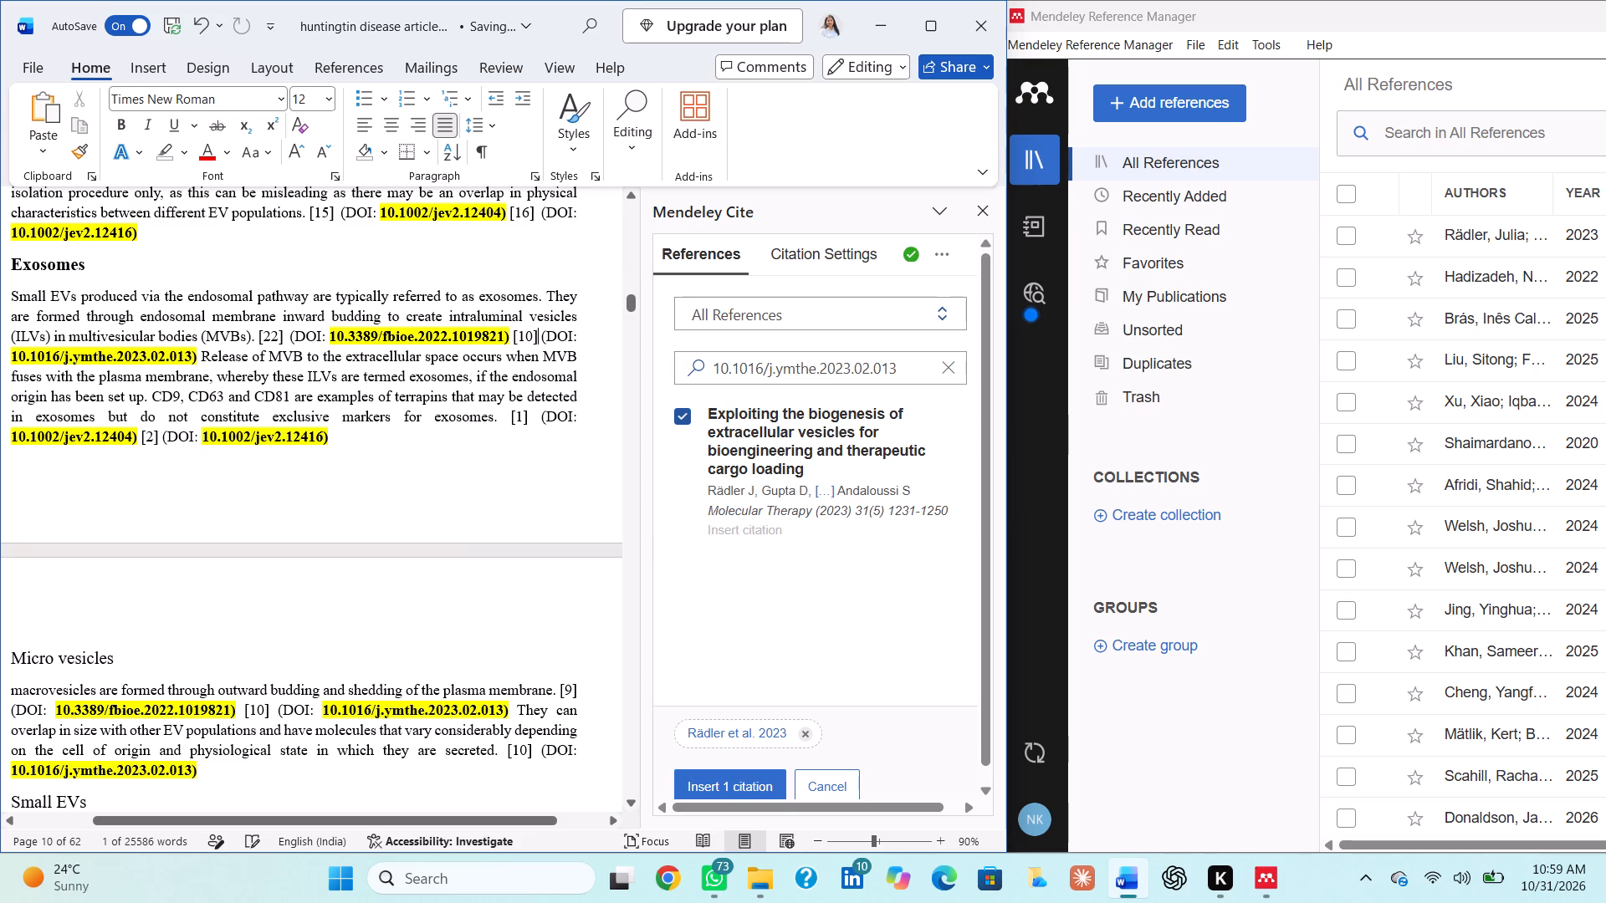
pyautogui.press('BackSpace')
pyautogui.press('BackSpace')
pyautogui.press('BackSpace')
pyautogui.press('BackSpace')
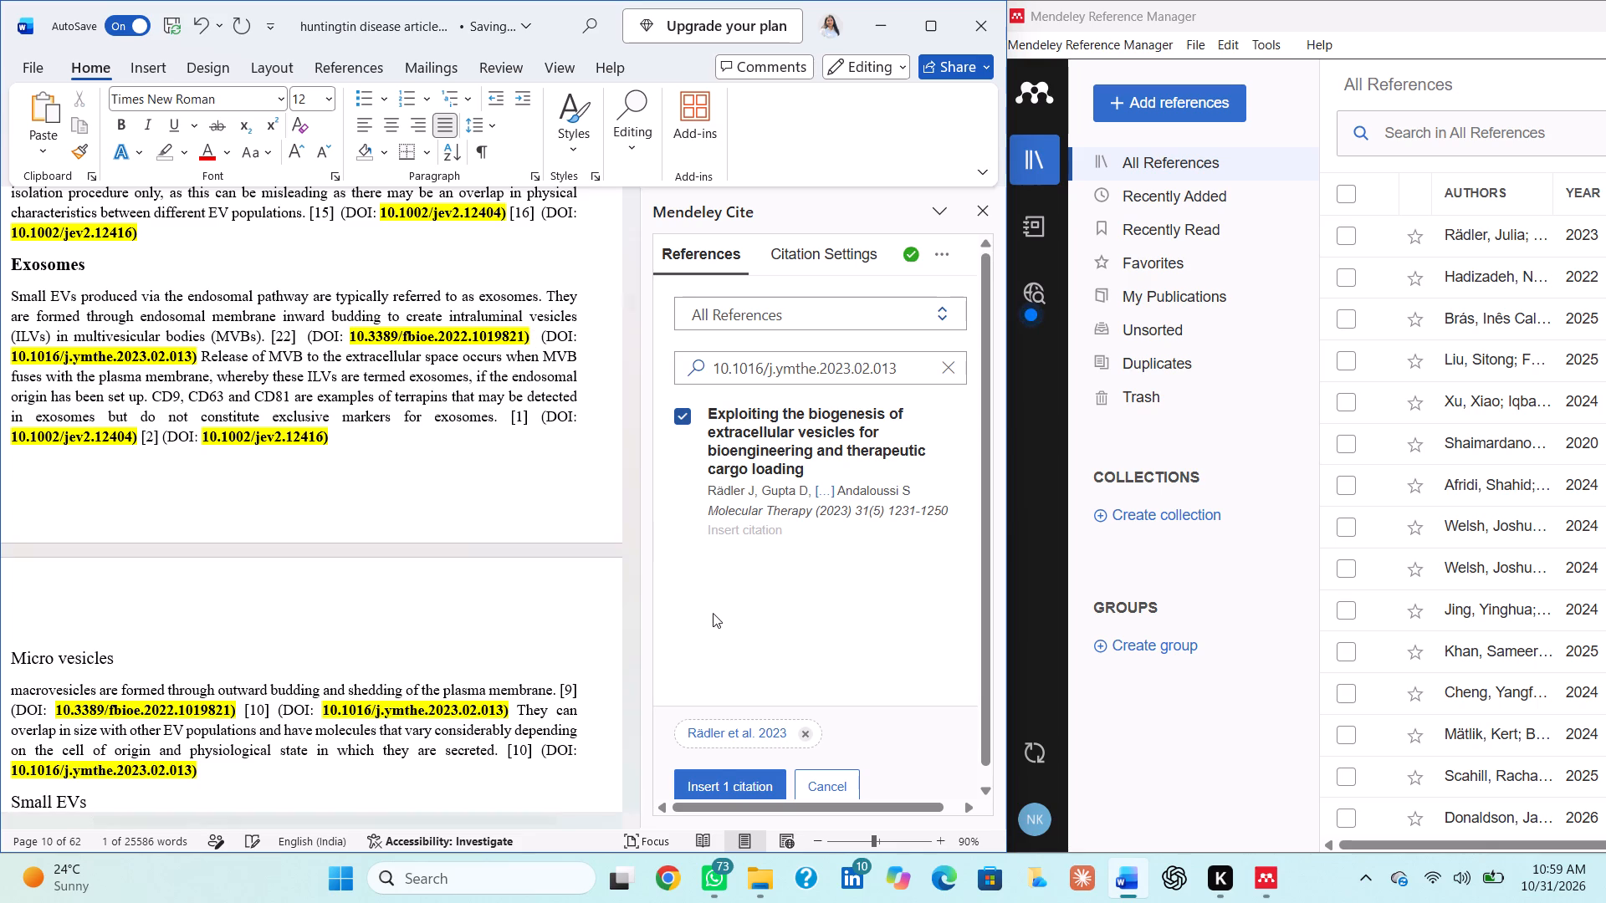
pyautogui.click(720, 778)
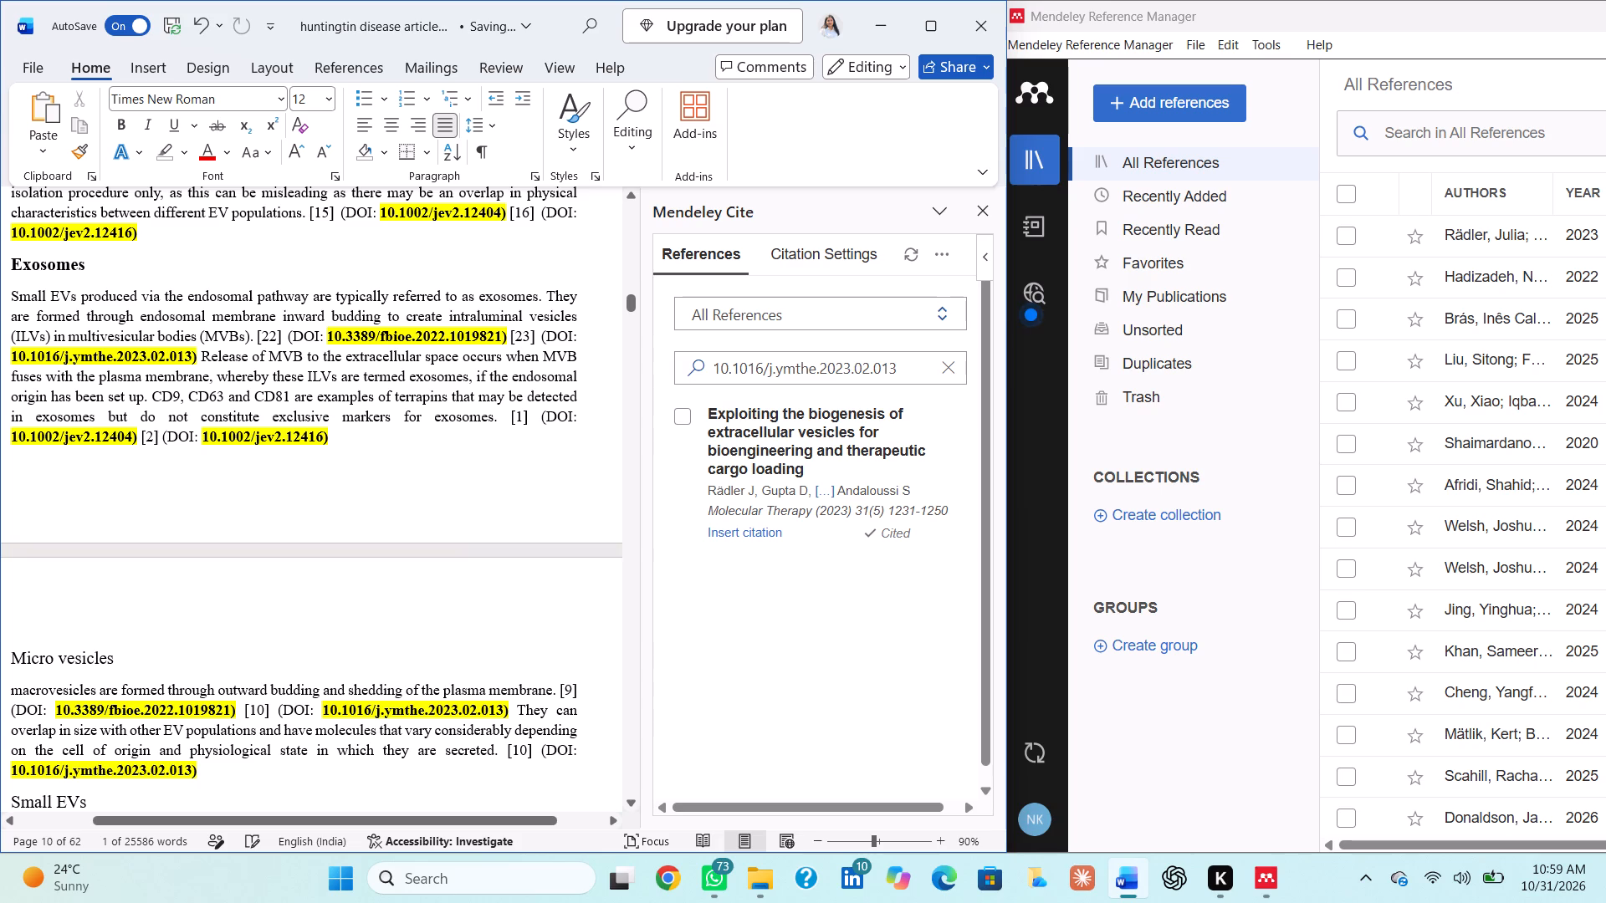
# Copy DOI 10.1002/jev2.12404 from the end of the Exosomes paragraph and look up its metadata in Mendeley Reference Manager's manual entry form.
pyautogui.moveTo(8, 435); pyautogui.dragTo(118, 446)
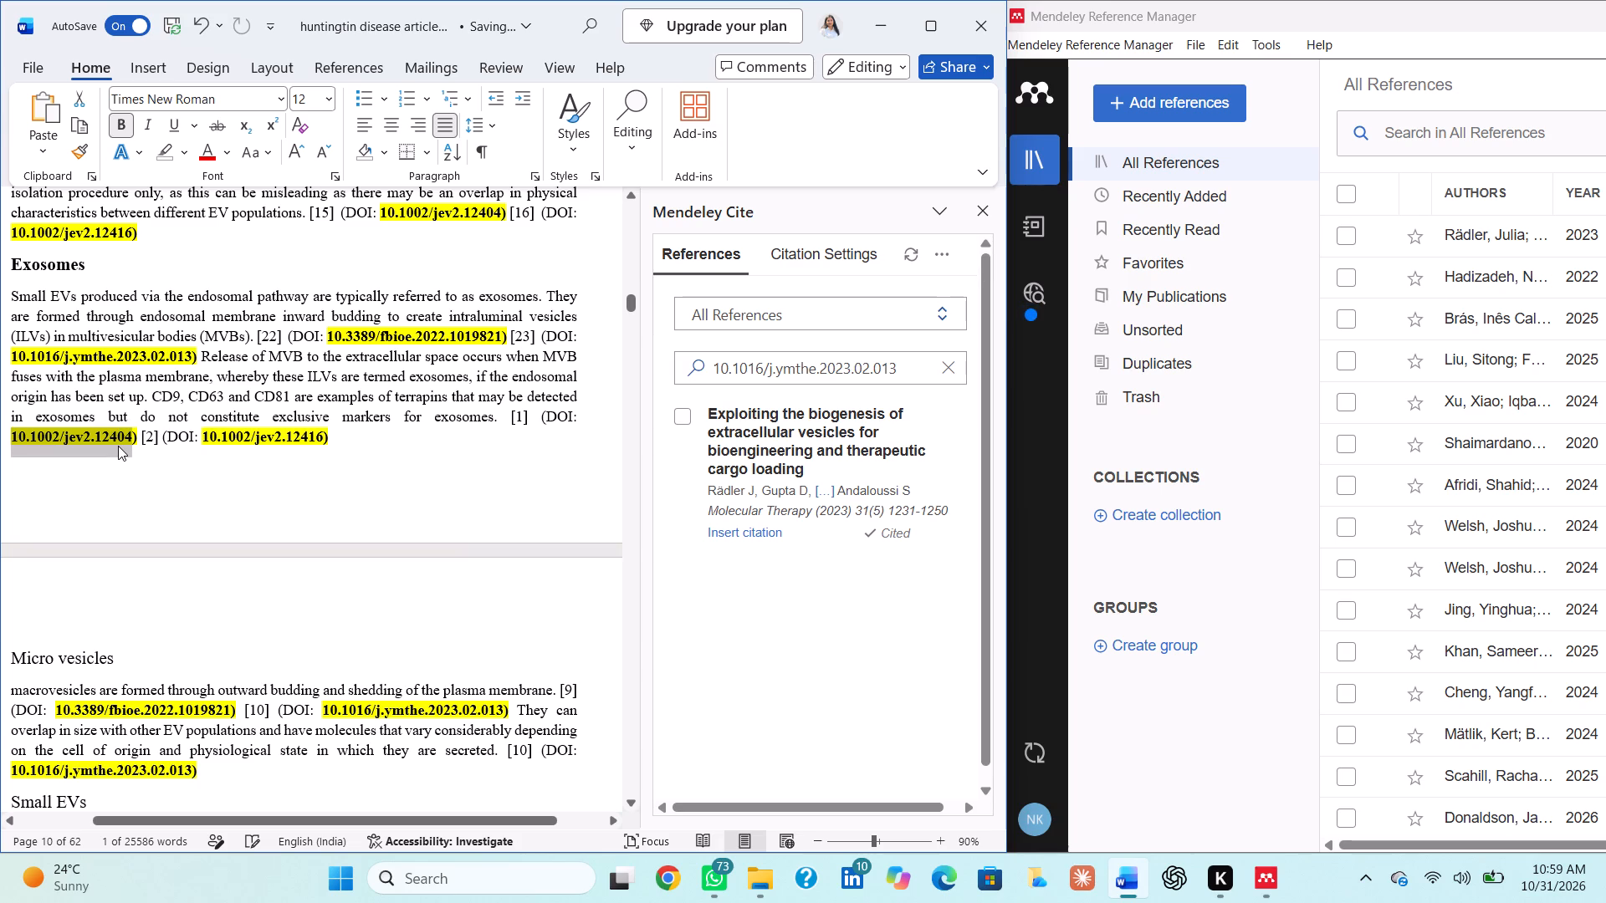
pyautogui.hotkey('ctrl', 'c')
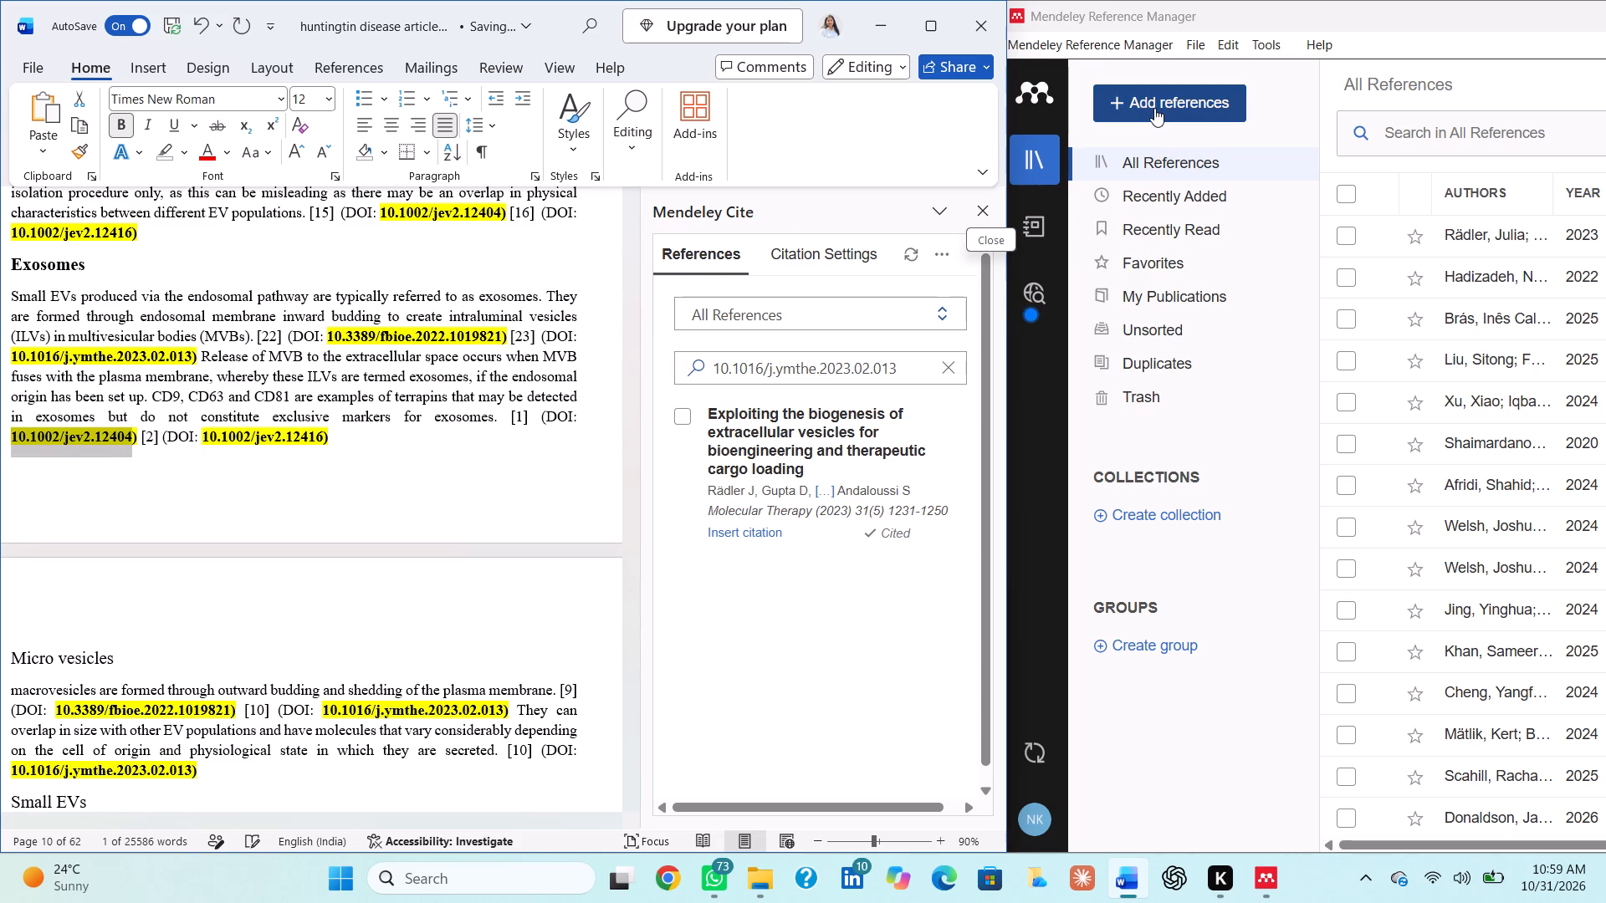
pyautogui.click(1154, 108)
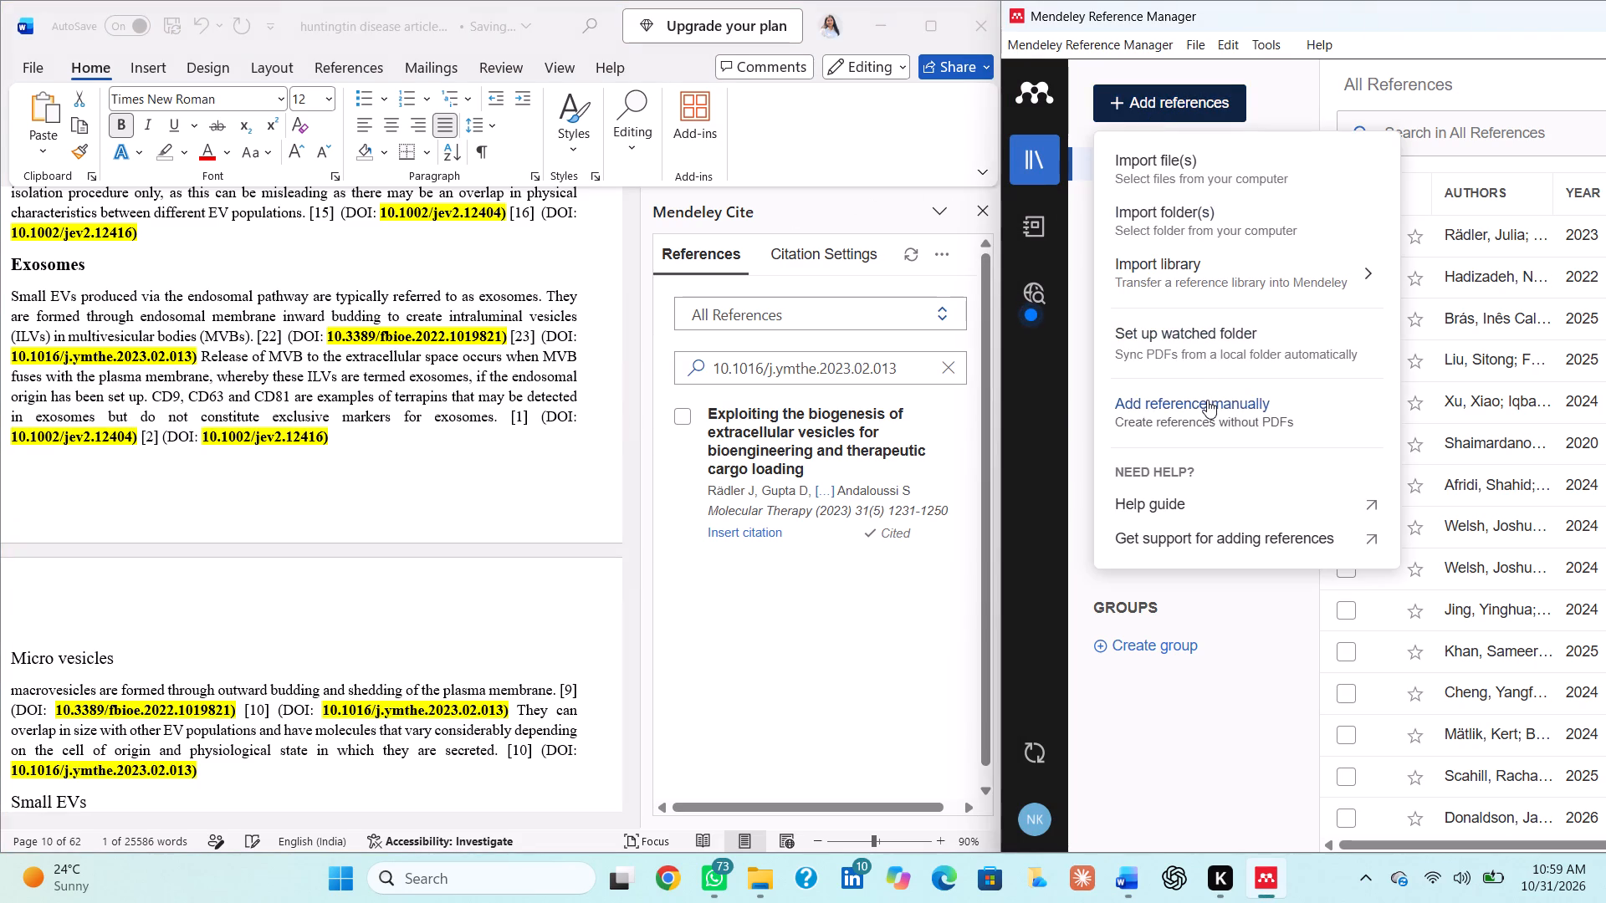
pyautogui.click(1207, 400)
pyautogui.click(1412, 203)
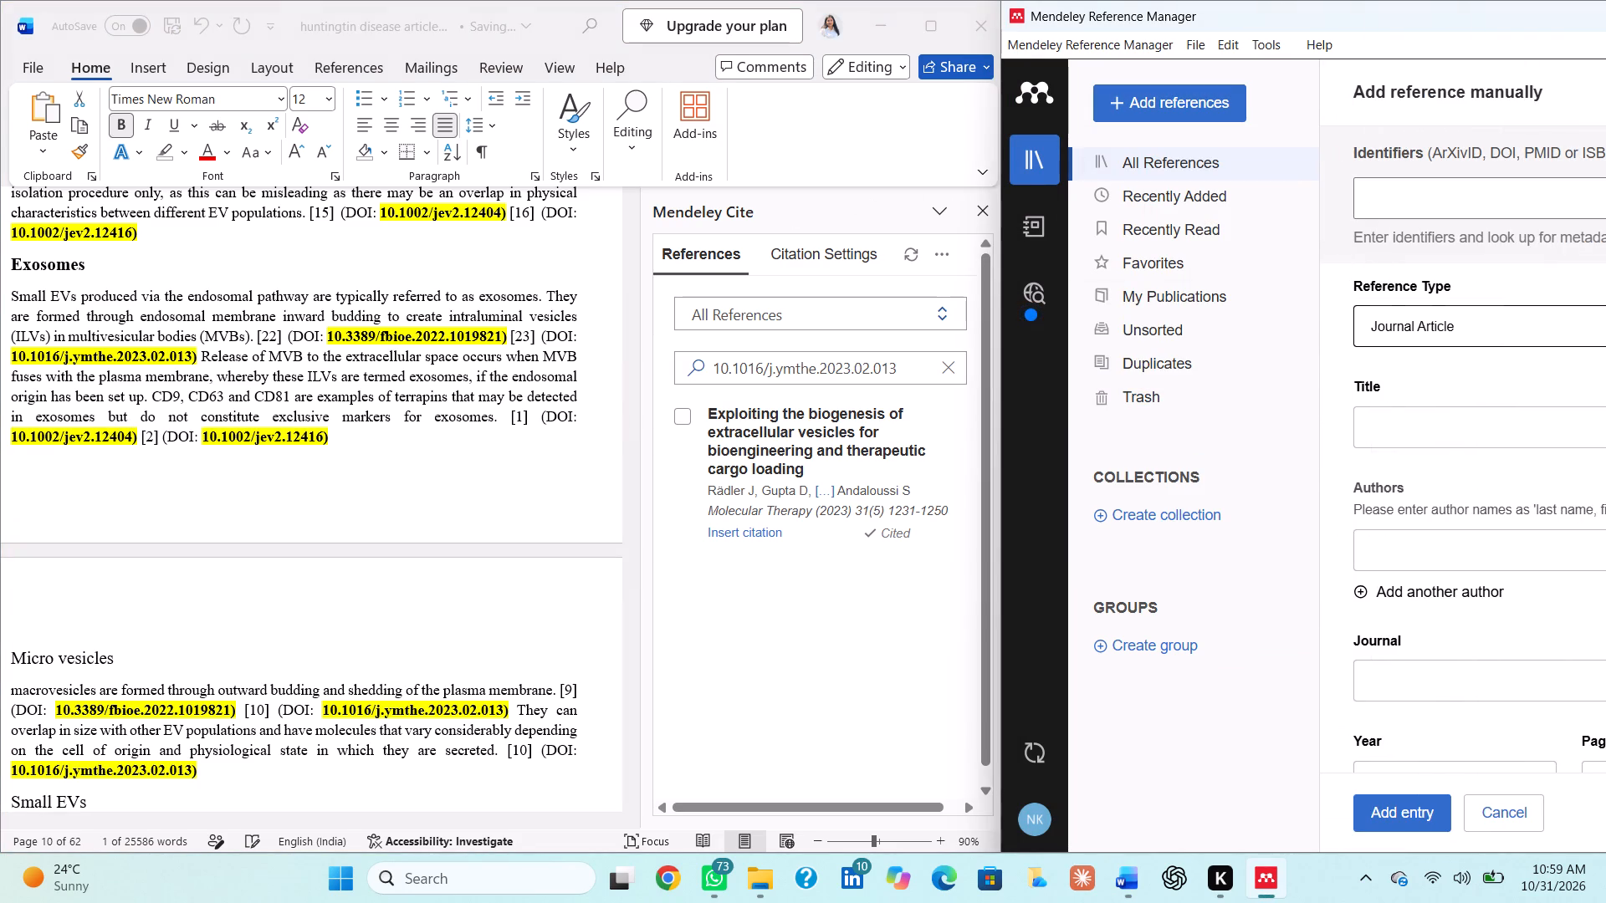
pyautogui.hotkey('ctrl', 'v')
pyautogui.press('Return')
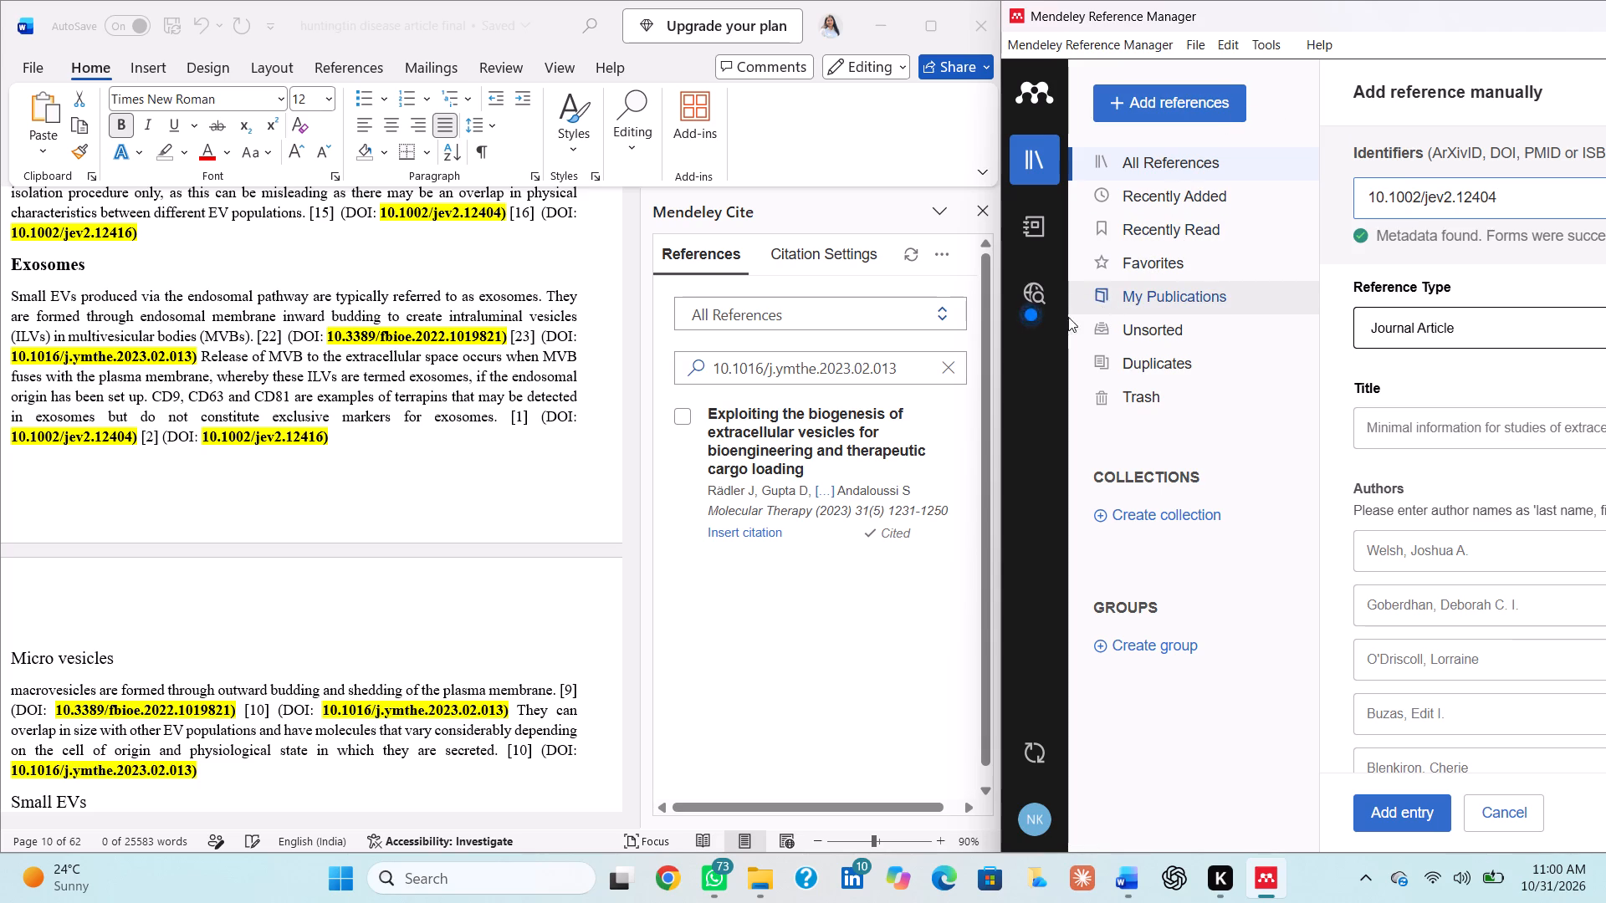
# In Word, find 10.1002/jev2.12404 in Mendeley Cite and replace the typed [1] at the end of the Exosomes paragraph with its Welsh et al. 2024 citation.
pyautogui.click(954, 364)
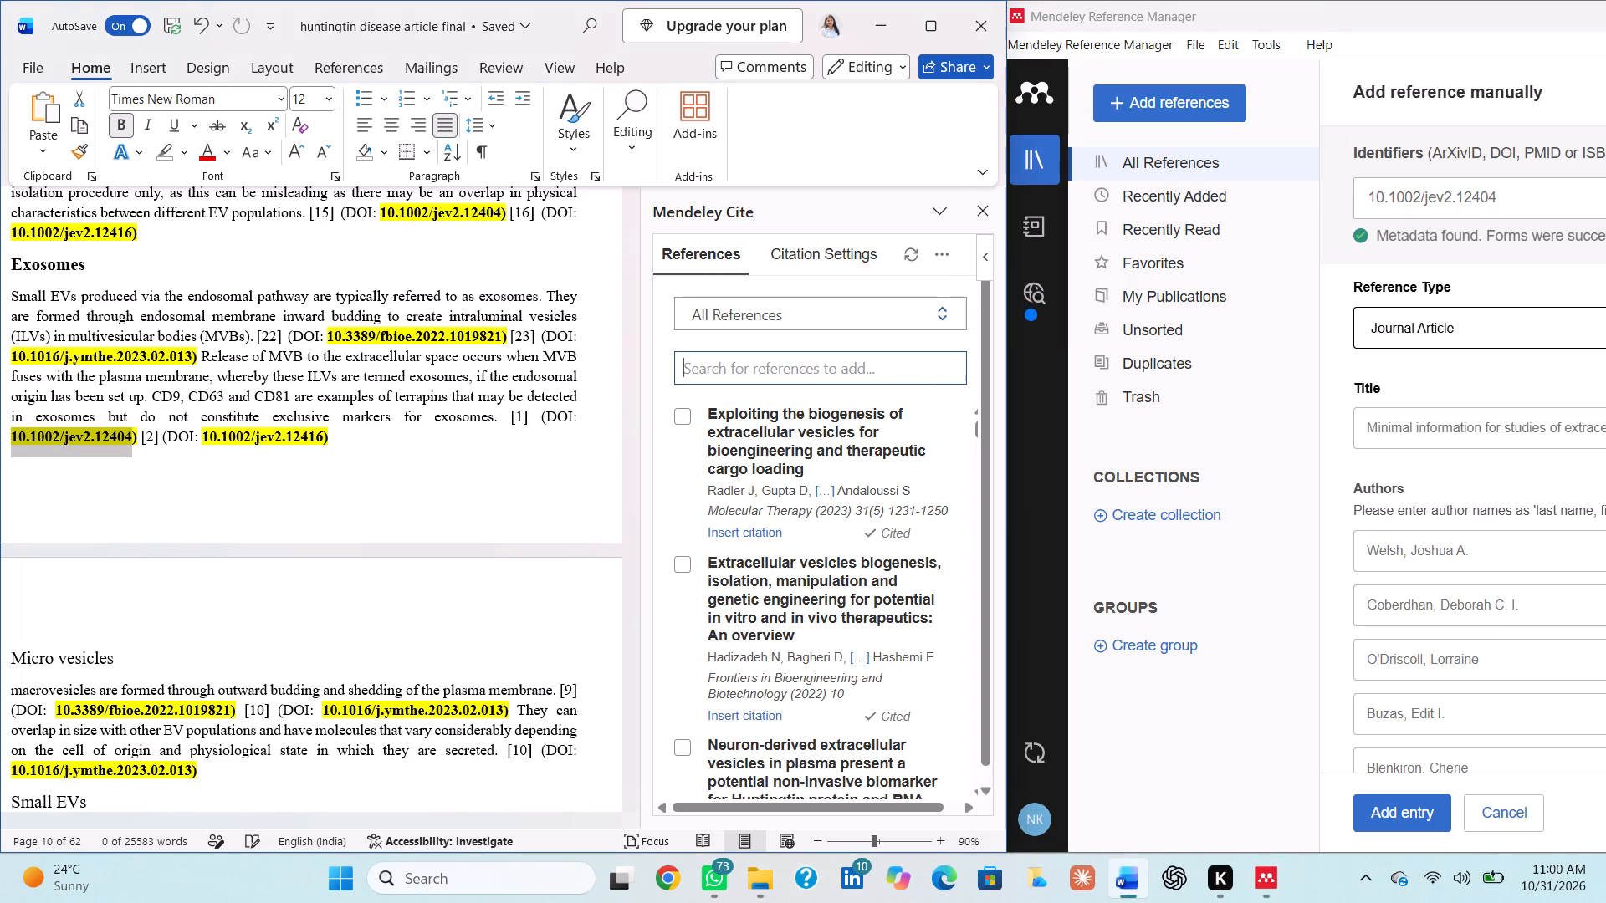
pyautogui.click(913, 375)
pyautogui.hotkey('ctrl', 'v')
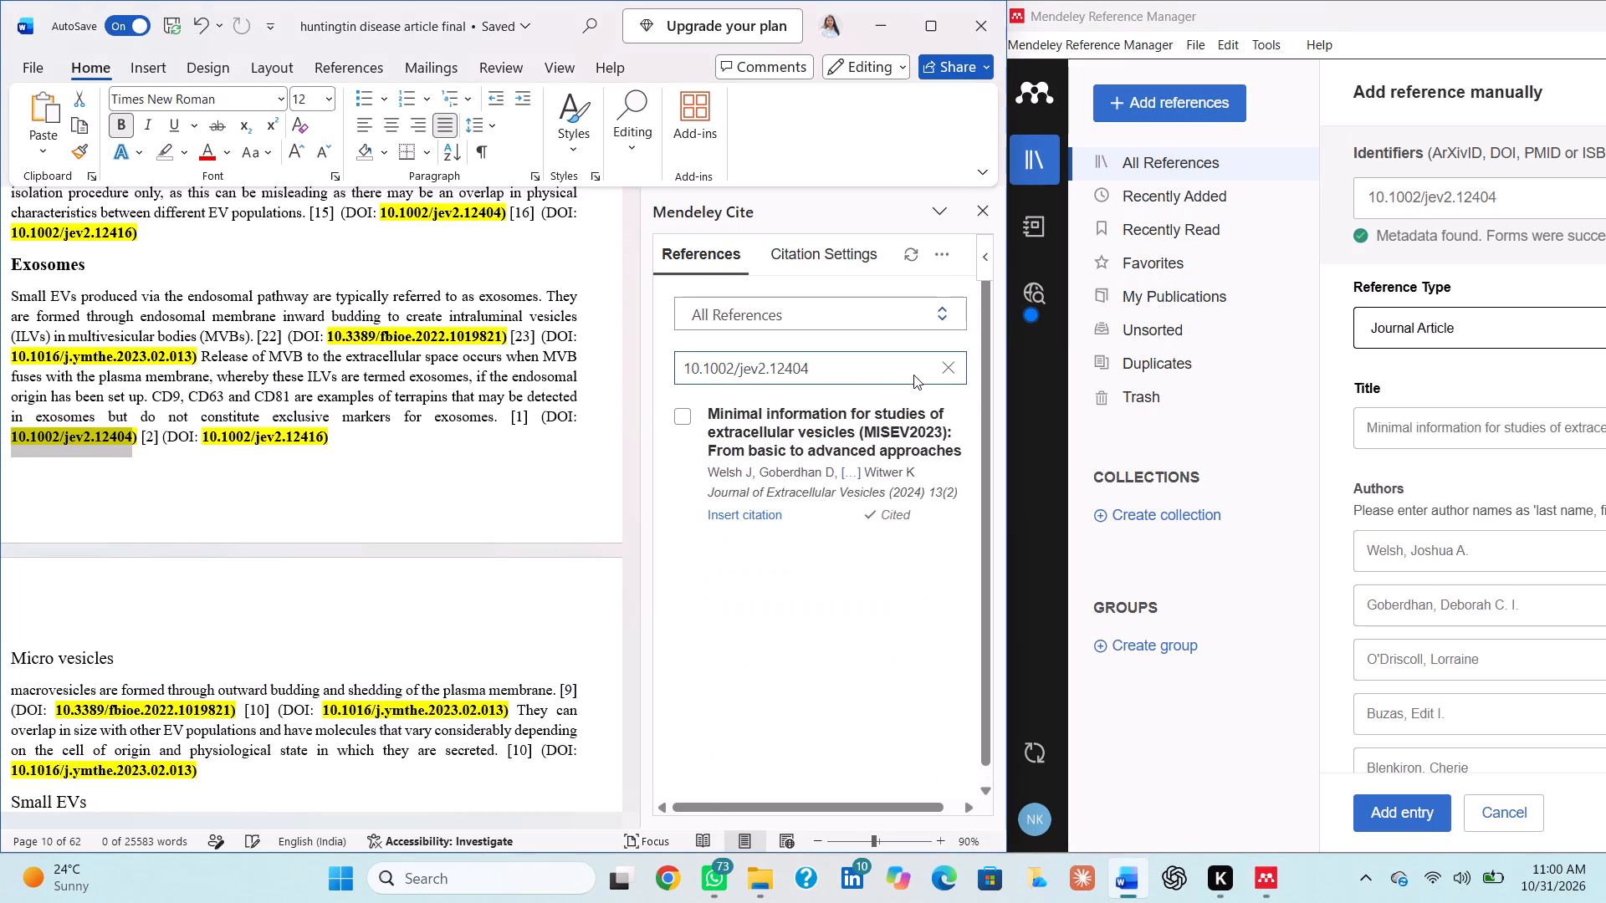
pyautogui.click(688, 414)
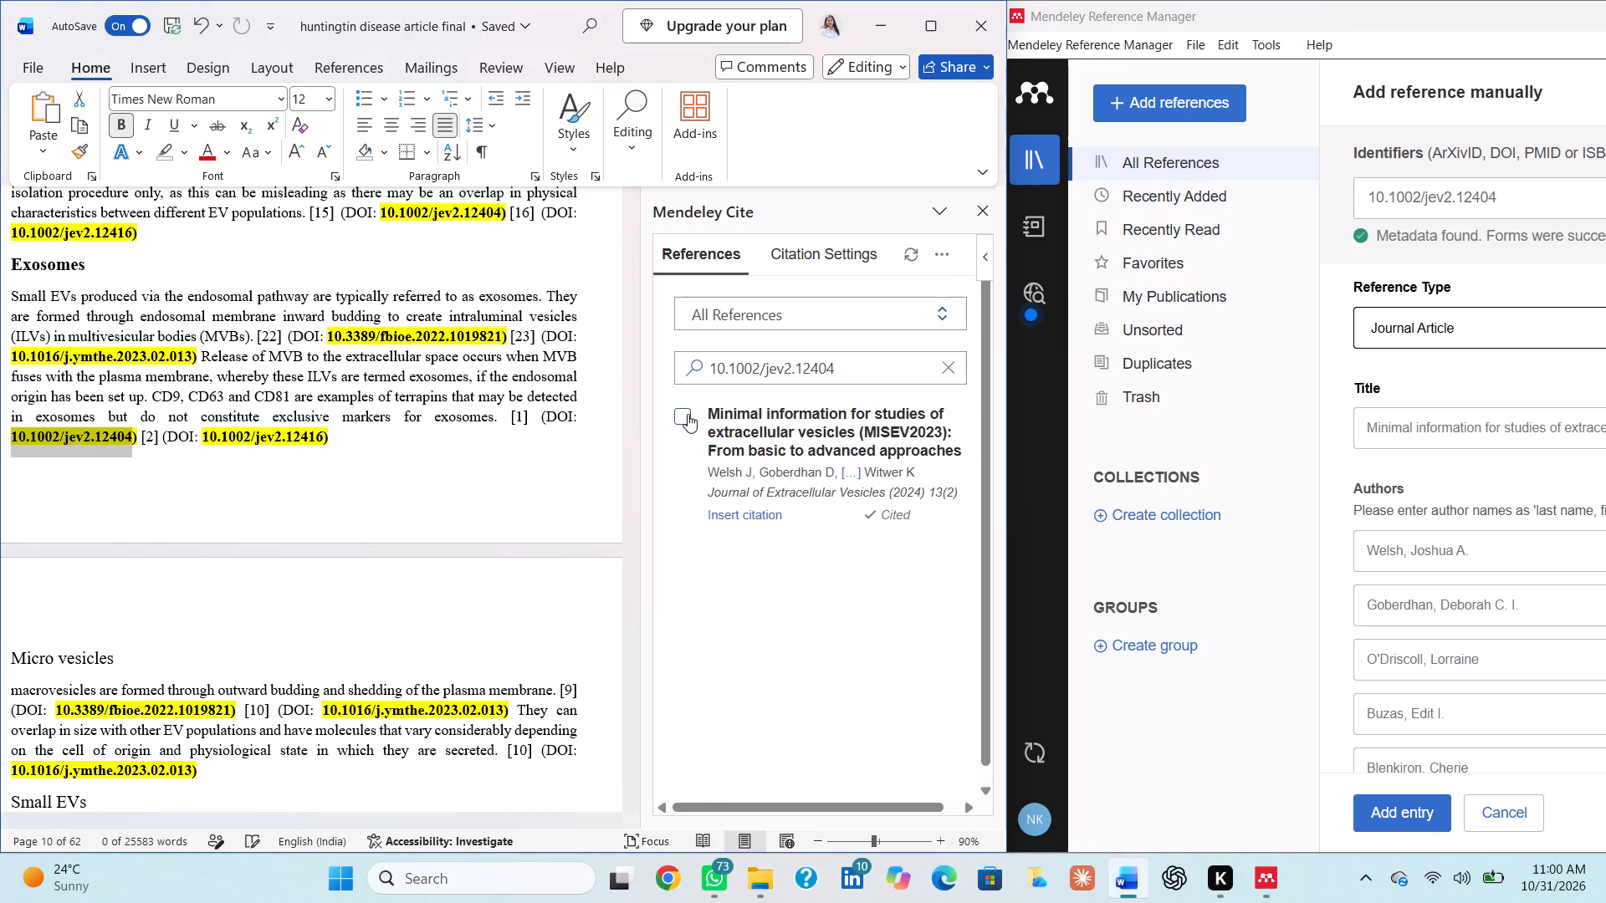
pyautogui.click(528, 419)
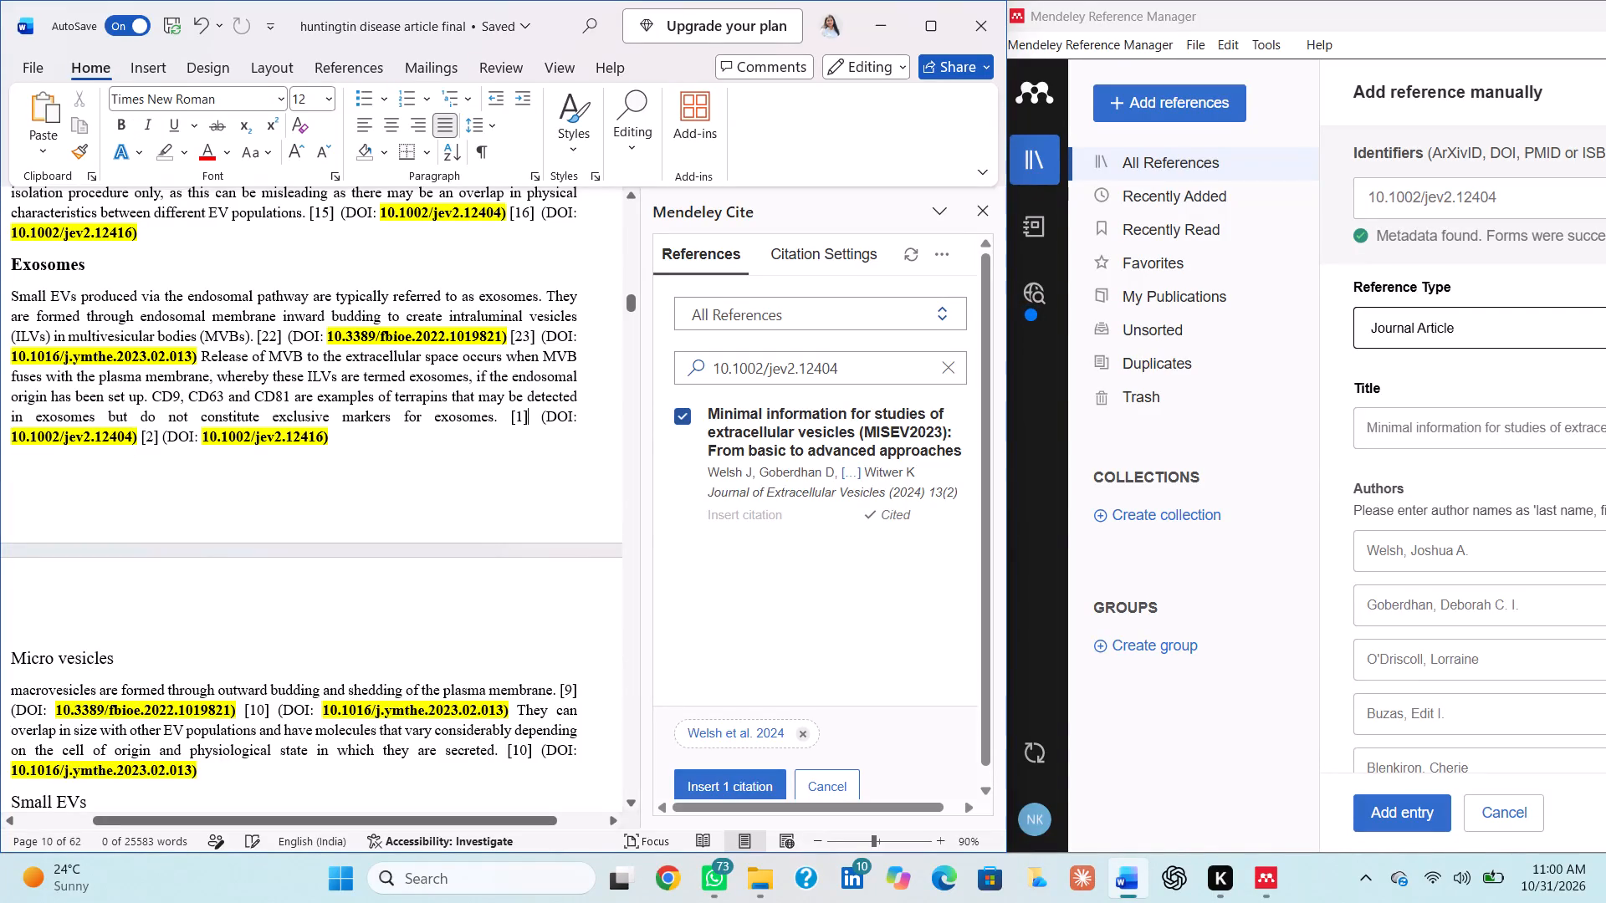
pyautogui.press('BackSpace')
pyautogui.press('BackSpace')
pyautogui.press('BackSpace')
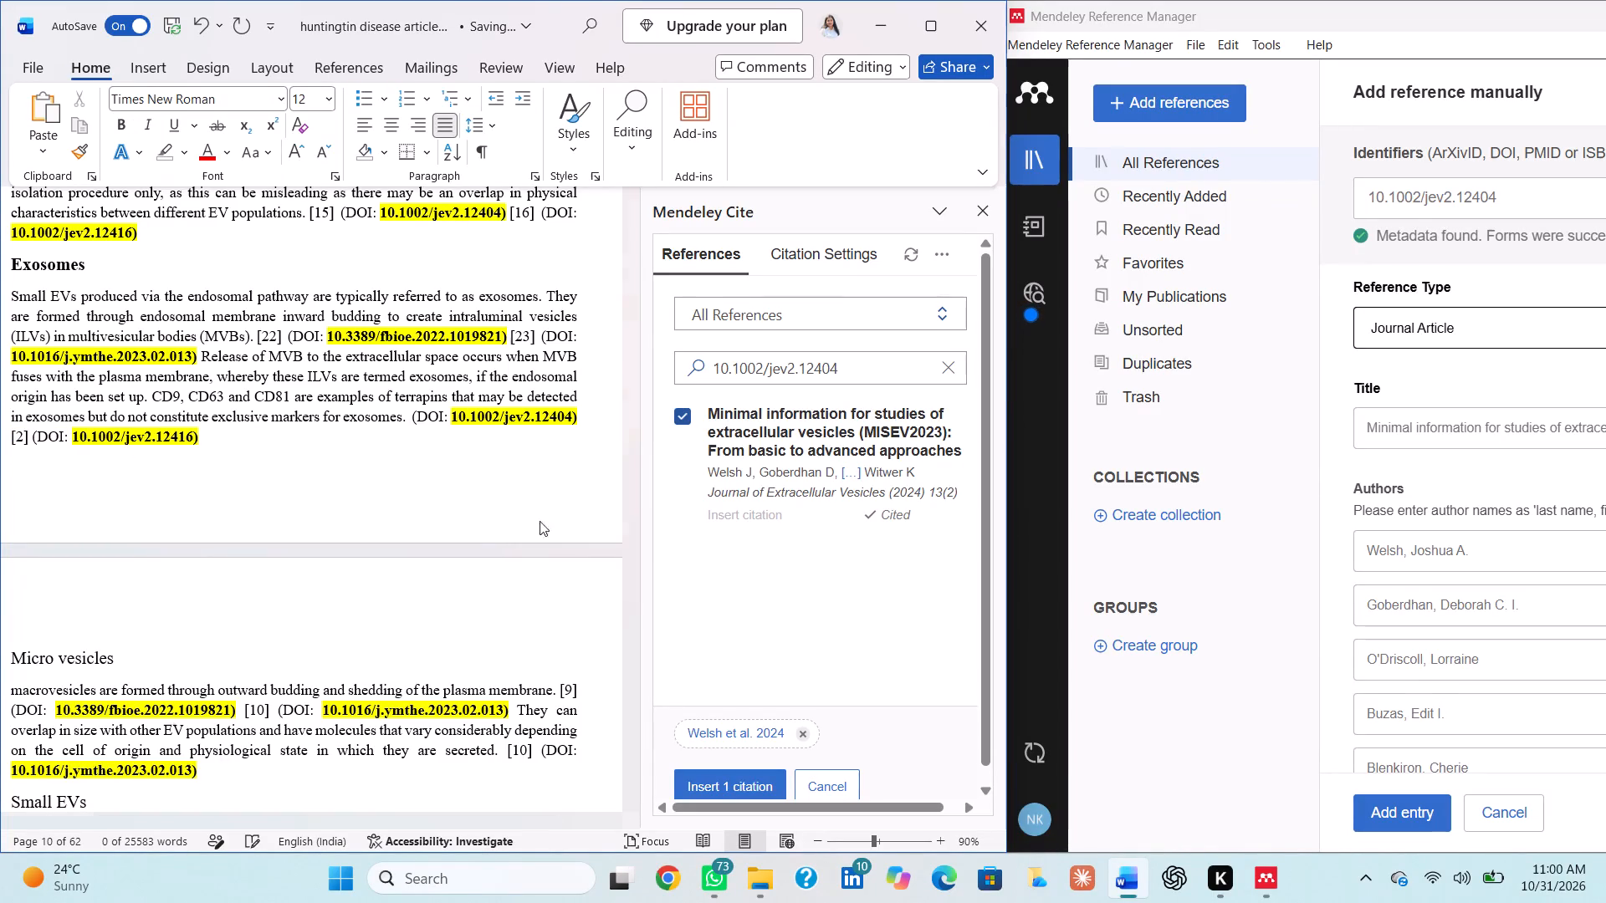
pyautogui.click(749, 796)
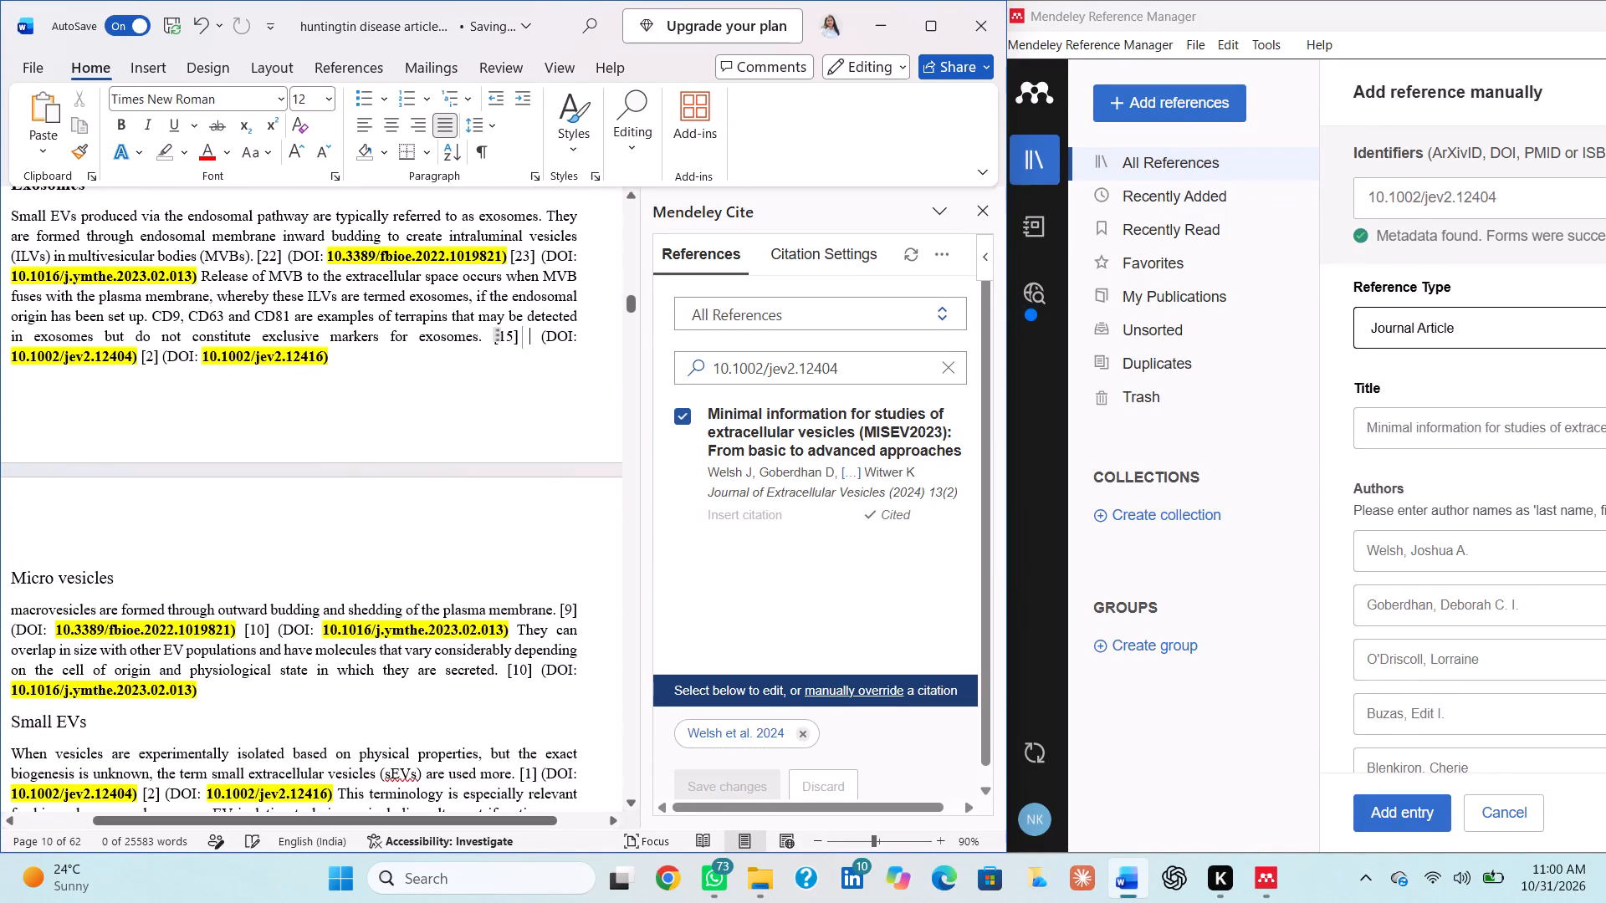
# Copy DOI 10.1002/jev2.12416 from the end of the Exosomes paragraph and search the Mendeley Cite references for it.
pyautogui.moveTo(202, 360); pyautogui.dragTo(304, 372)
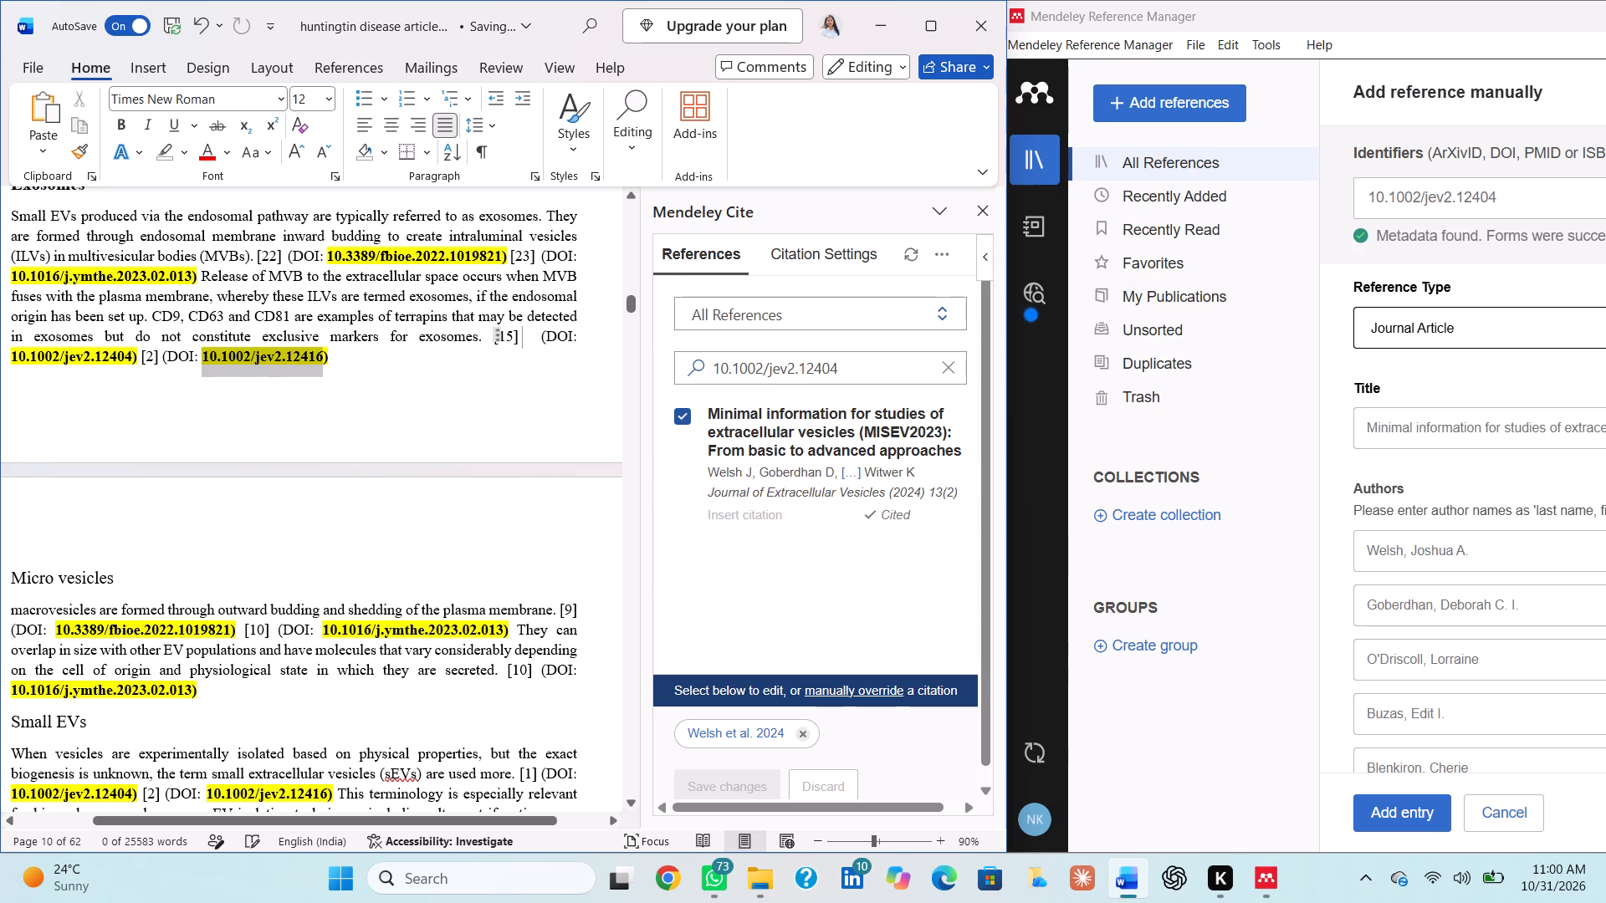
pyautogui.moveTo(304, 372); pyautogui.dragTo(317, 375)
pyautogui.hotkey('ctrl', 'c')
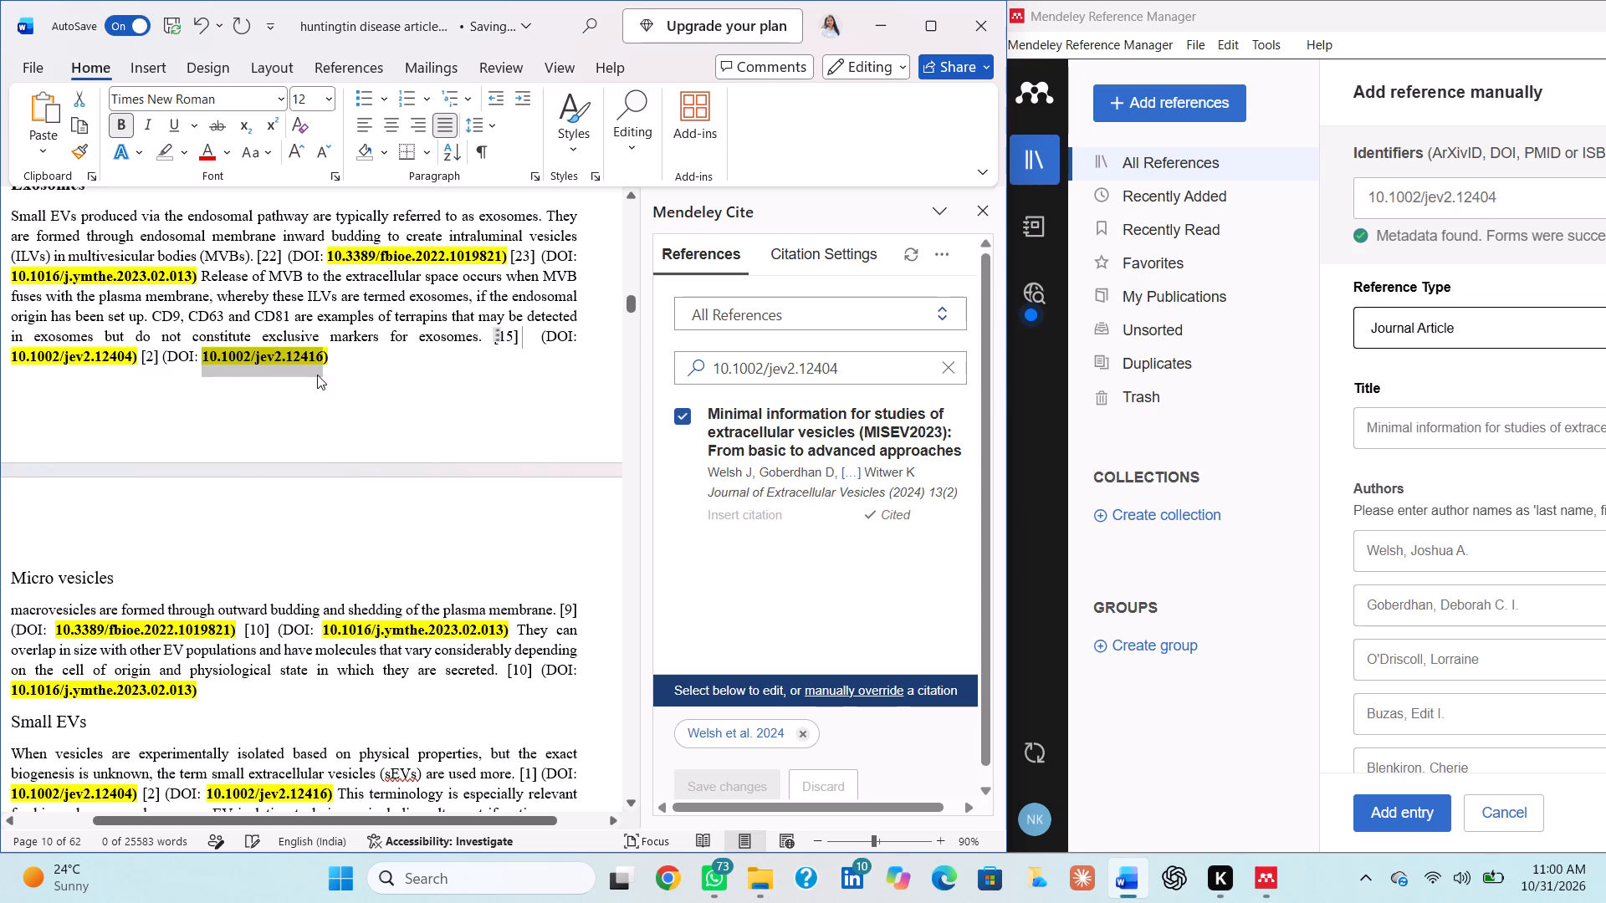
pyautogui.click(943, 363)
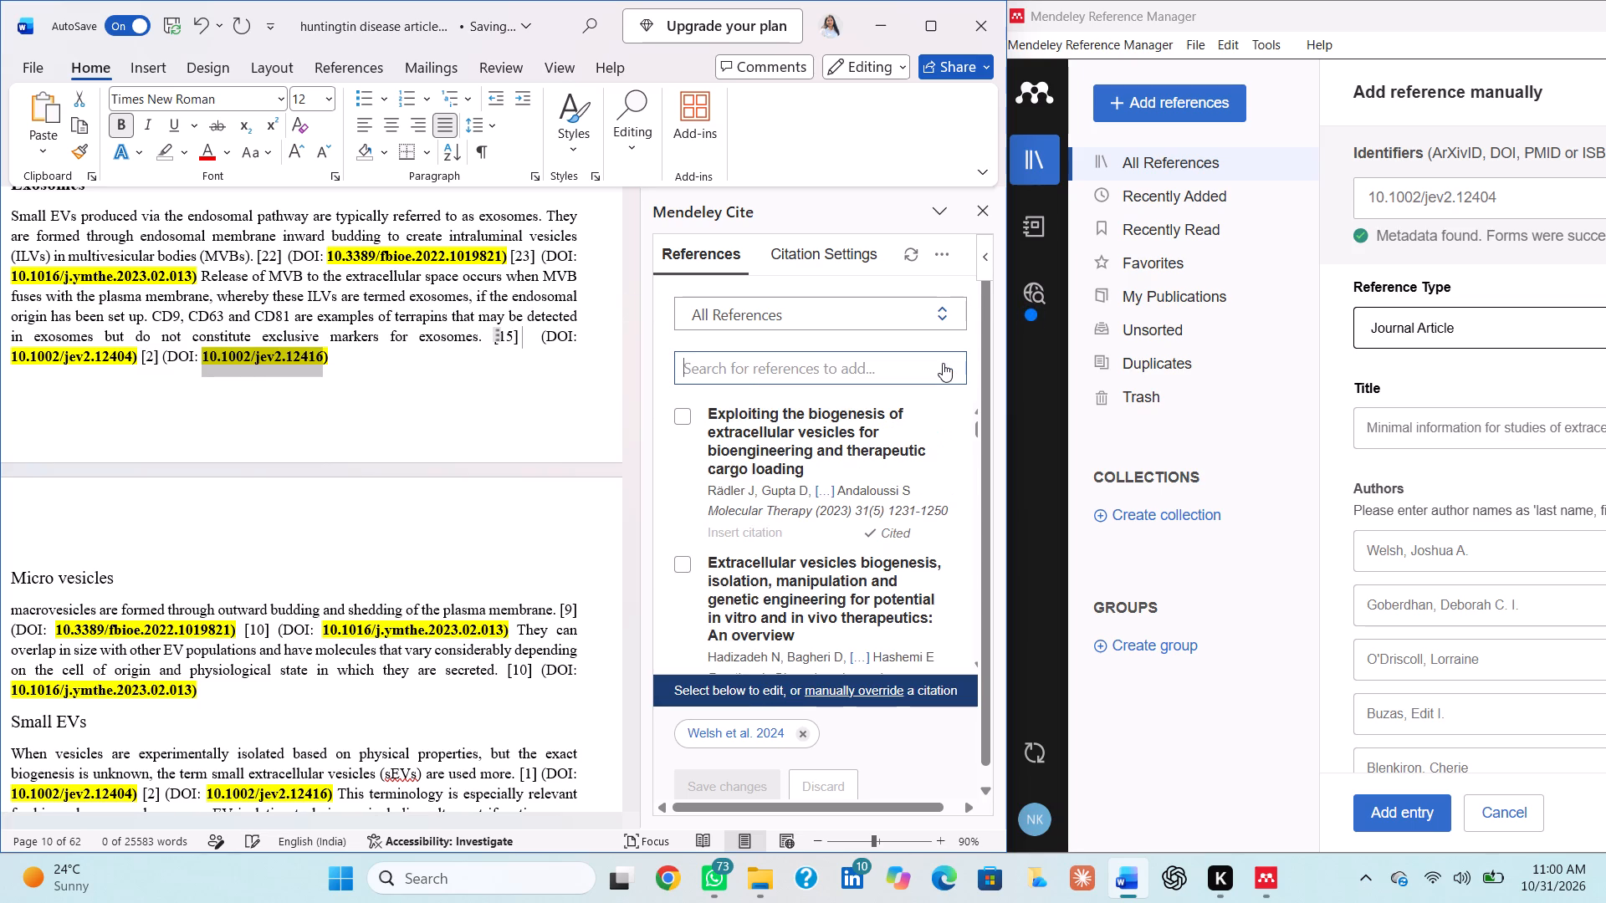
pyautogui.click(868, 374)
pyautogui.hotkey('ctrl', 'v')
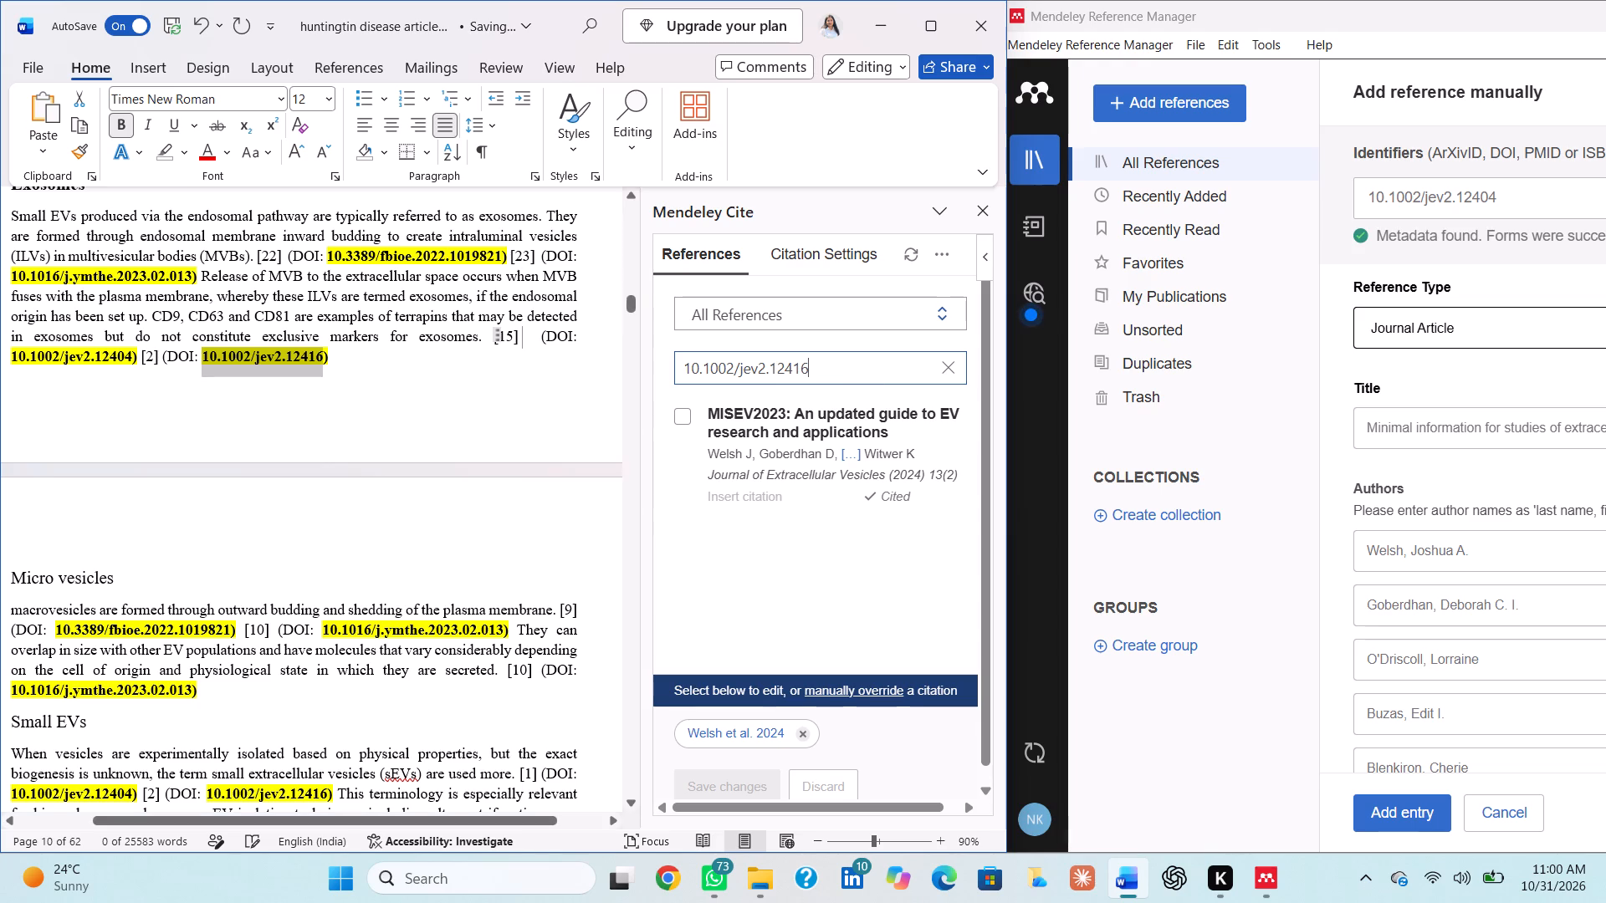
# Remove the typed [2] before DOI 10.1002/jev2.12416 and add "MISEV2023: An updated guide to EV research and applications" to the preceding Welsh et al. 2024 citation.
pyautogui.click(156, 360)
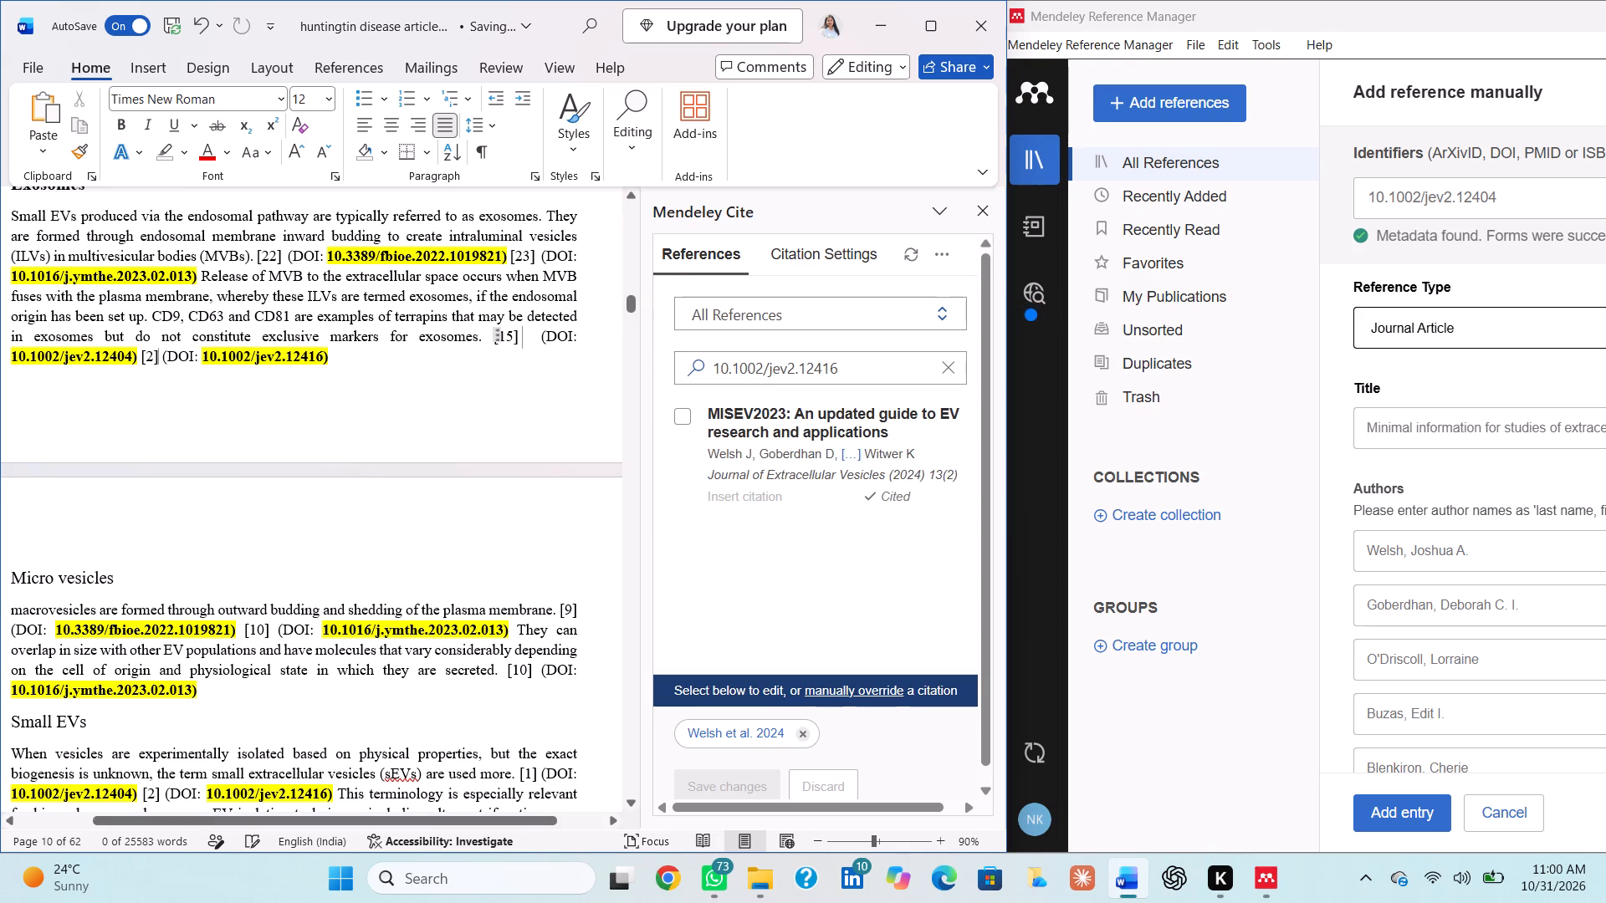
pyautogui.press('BackSpace')
pyautogui.press('BackSpace')
pyautogui.press('BackSpace')
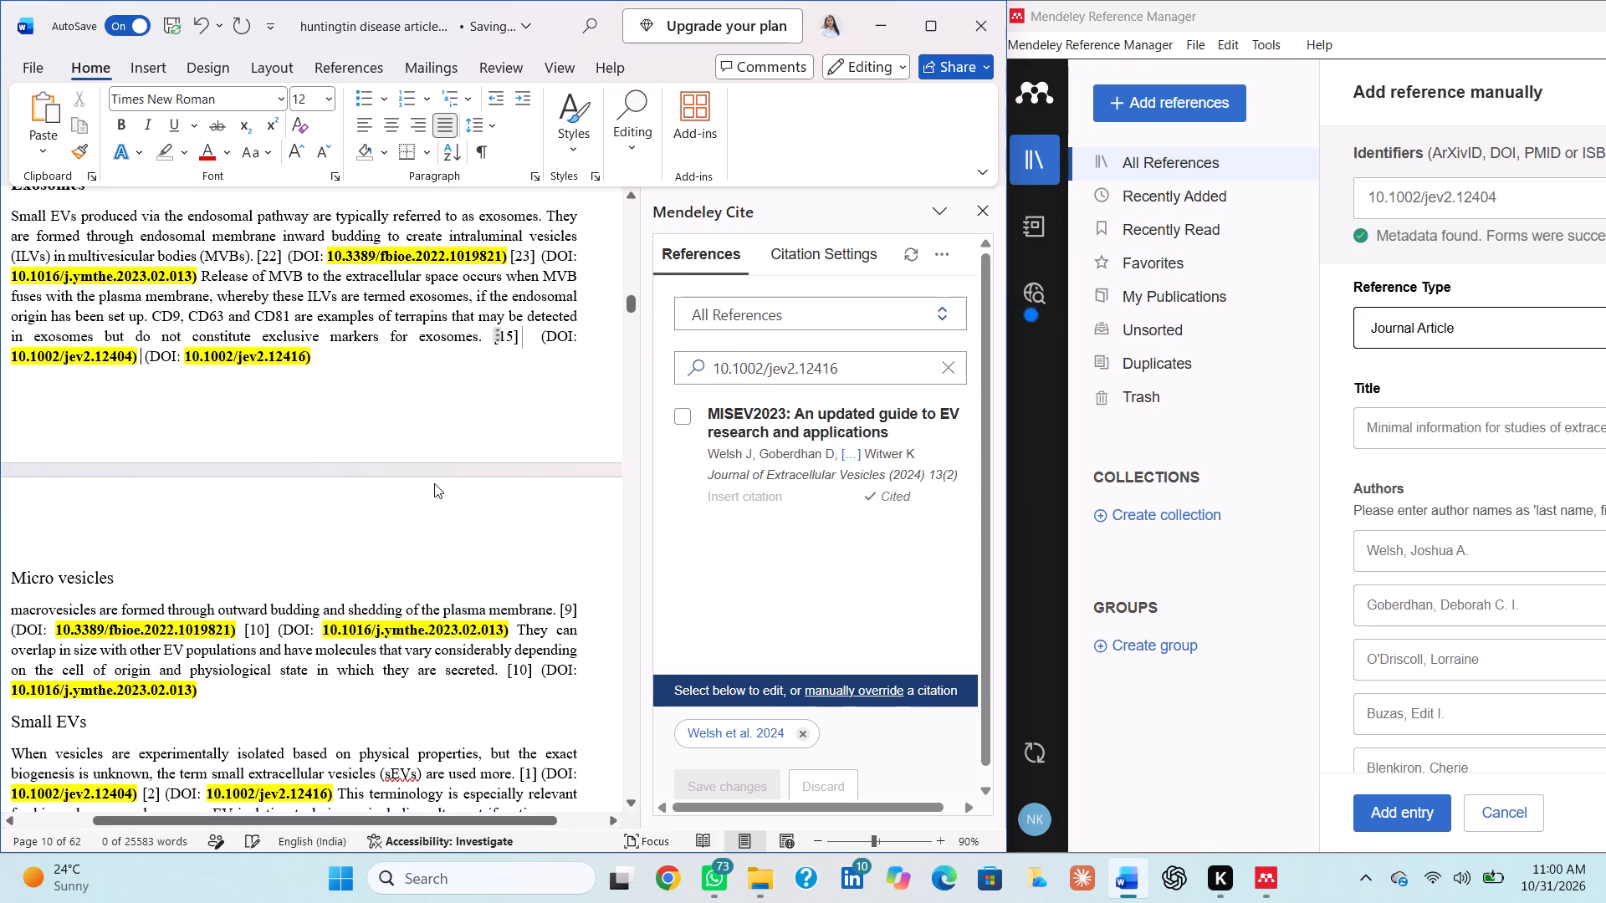
pyautogui.click(681, 421)
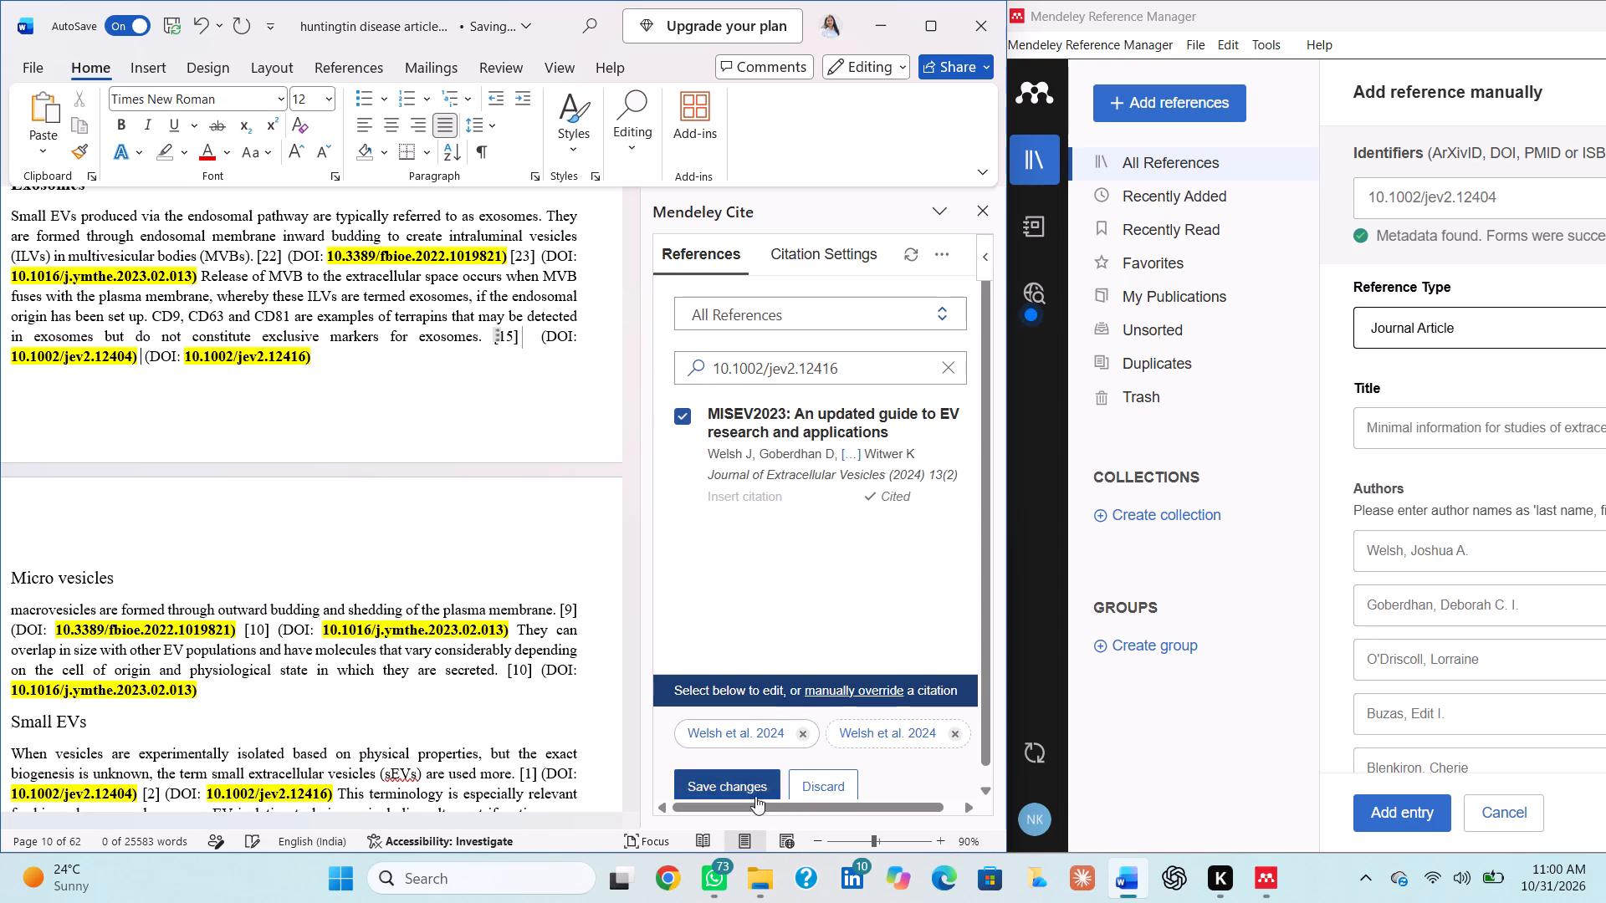
pyautogui.click(748, 782)
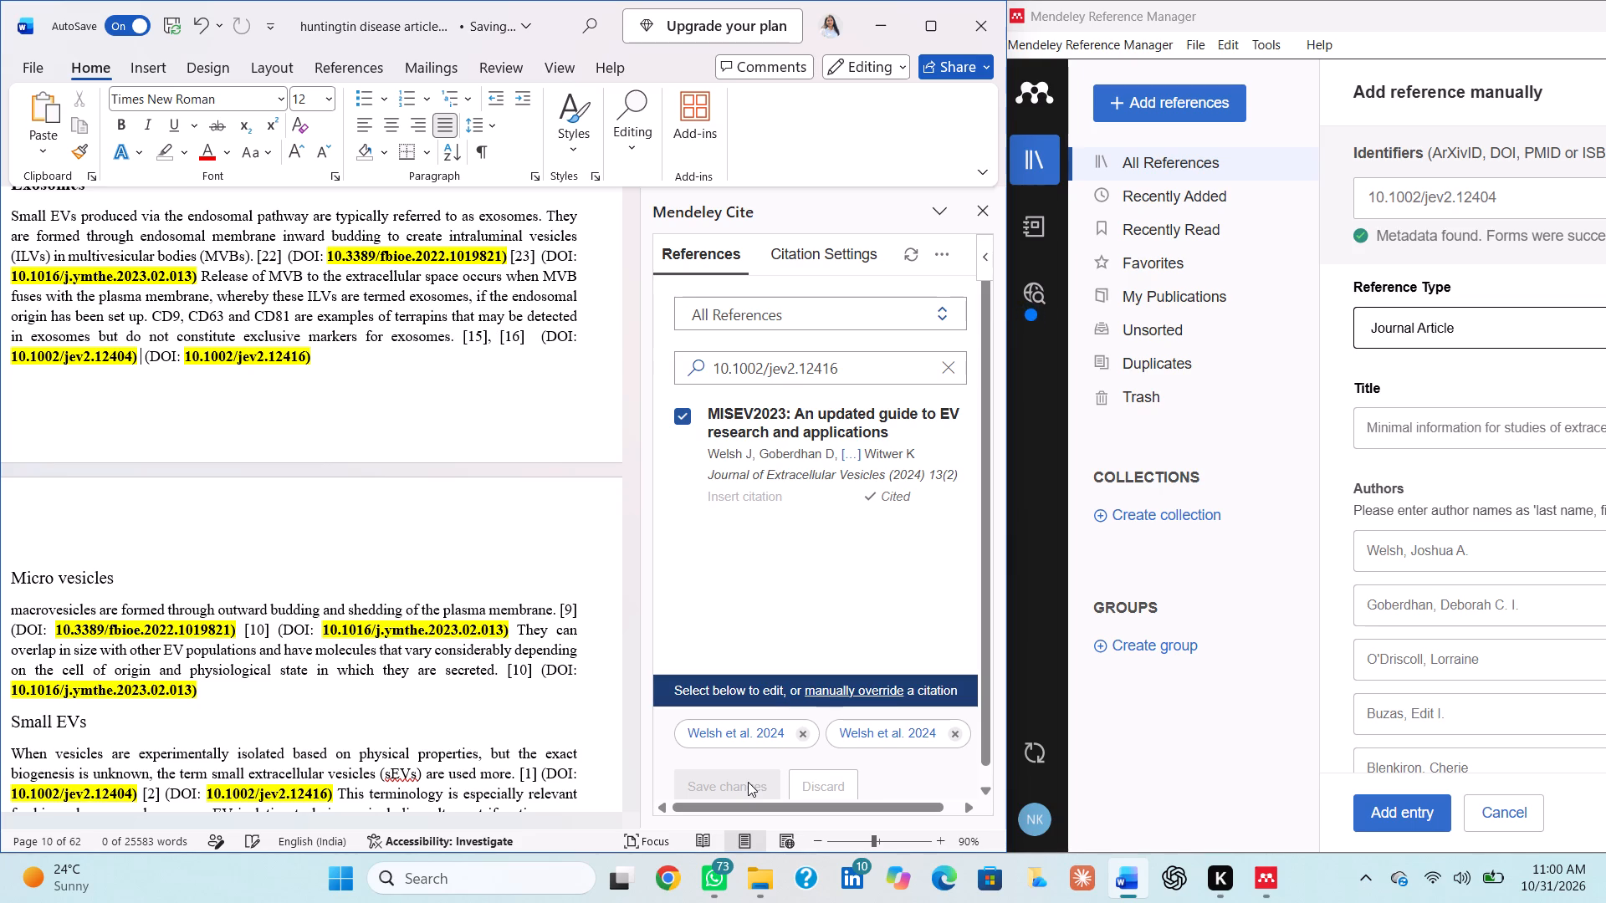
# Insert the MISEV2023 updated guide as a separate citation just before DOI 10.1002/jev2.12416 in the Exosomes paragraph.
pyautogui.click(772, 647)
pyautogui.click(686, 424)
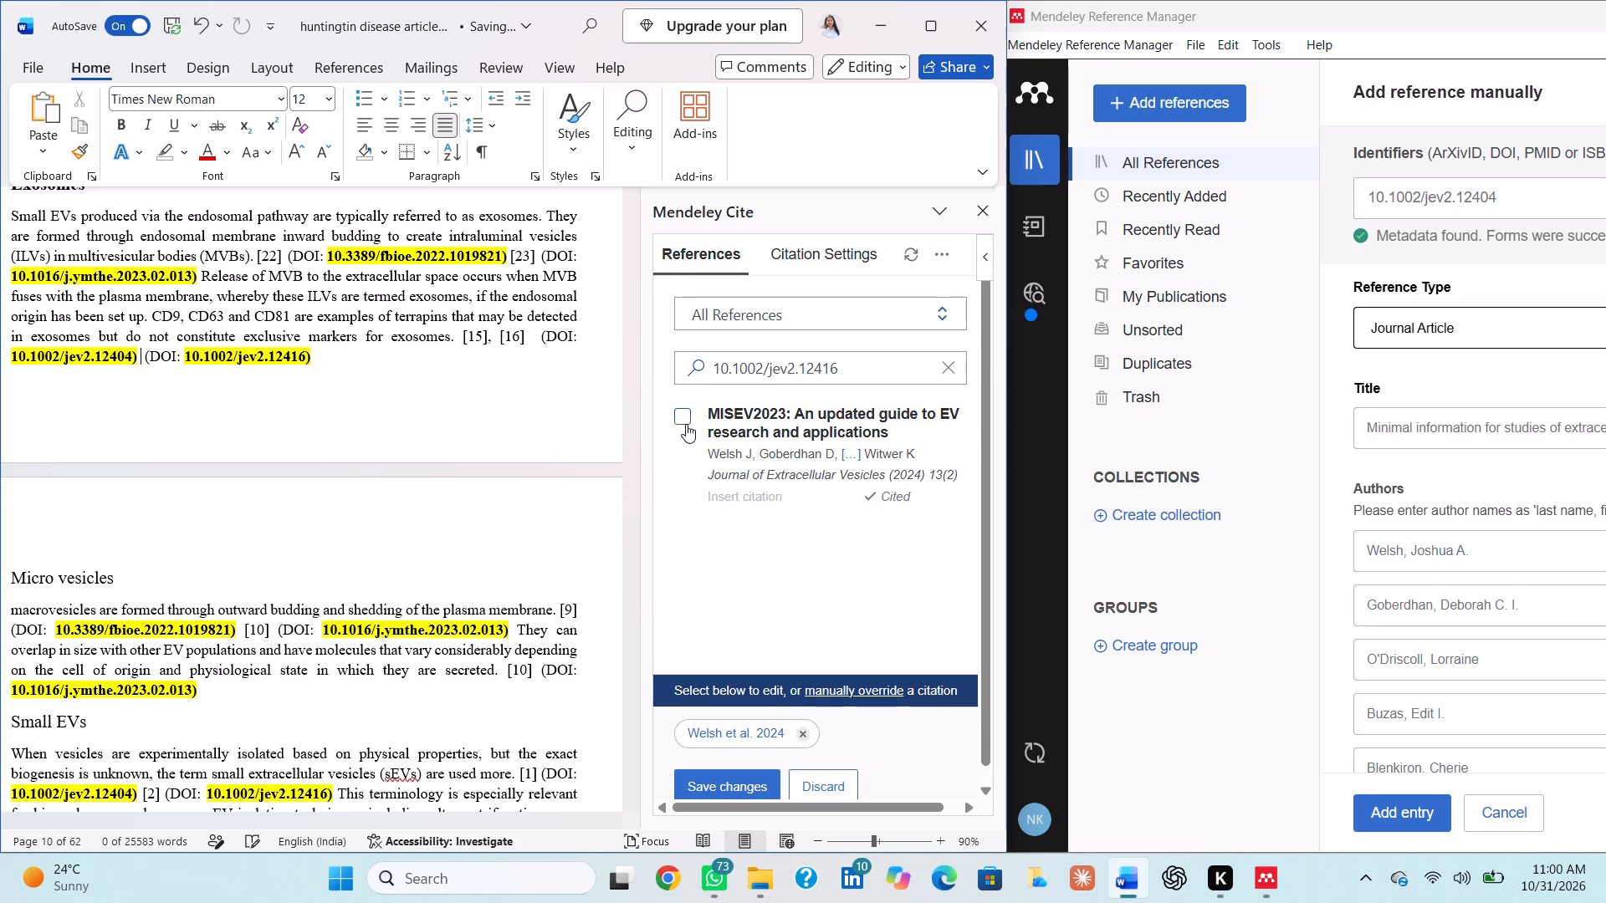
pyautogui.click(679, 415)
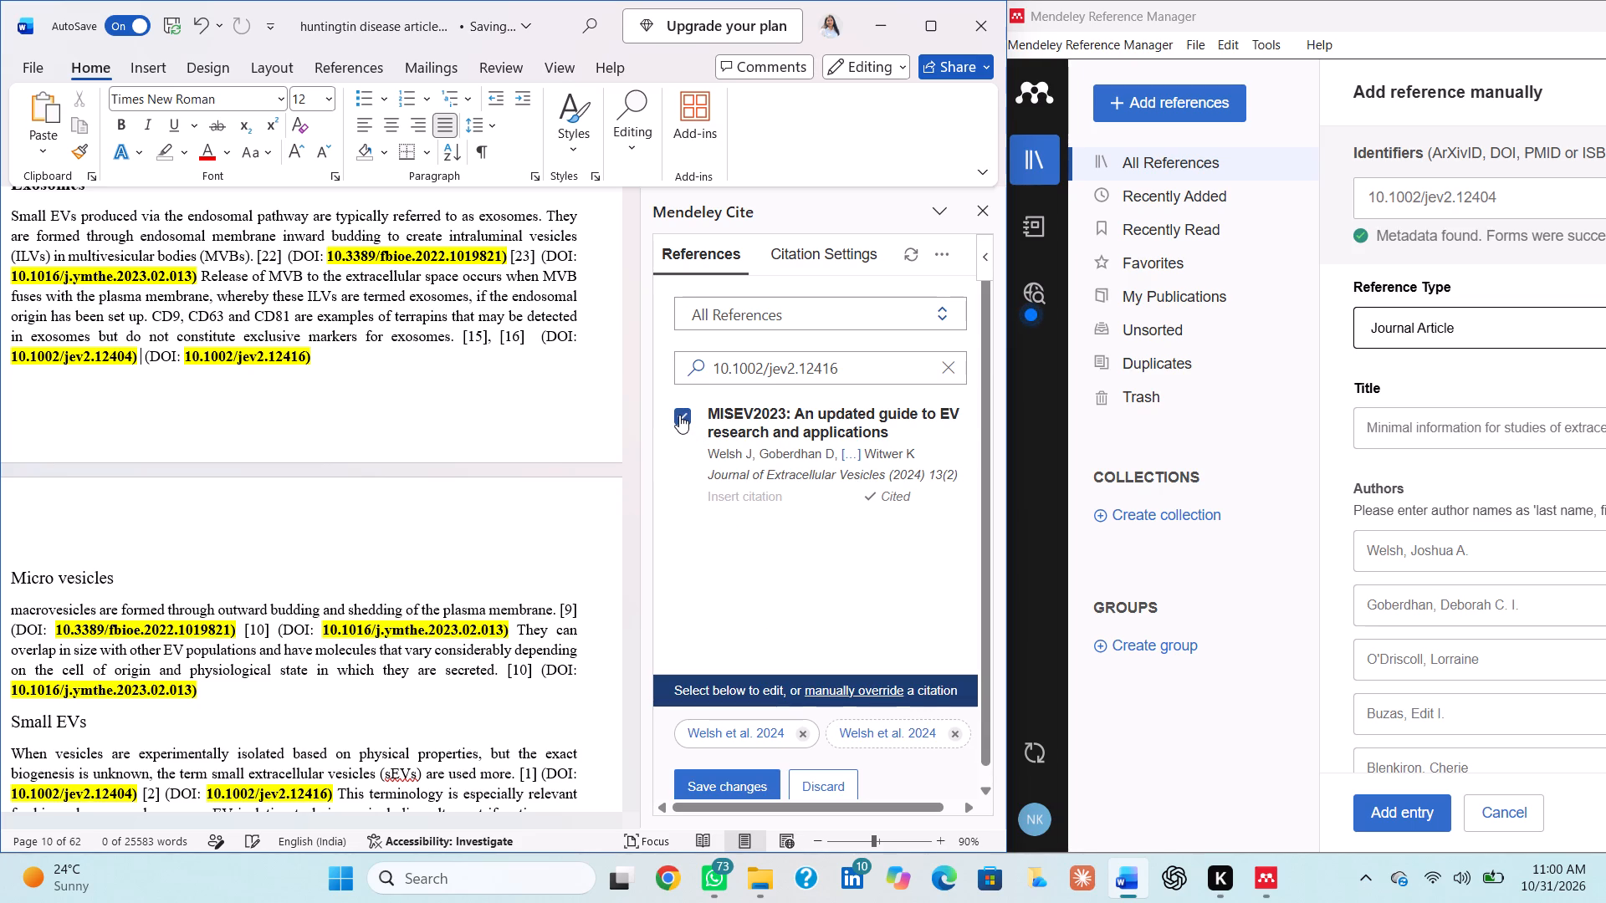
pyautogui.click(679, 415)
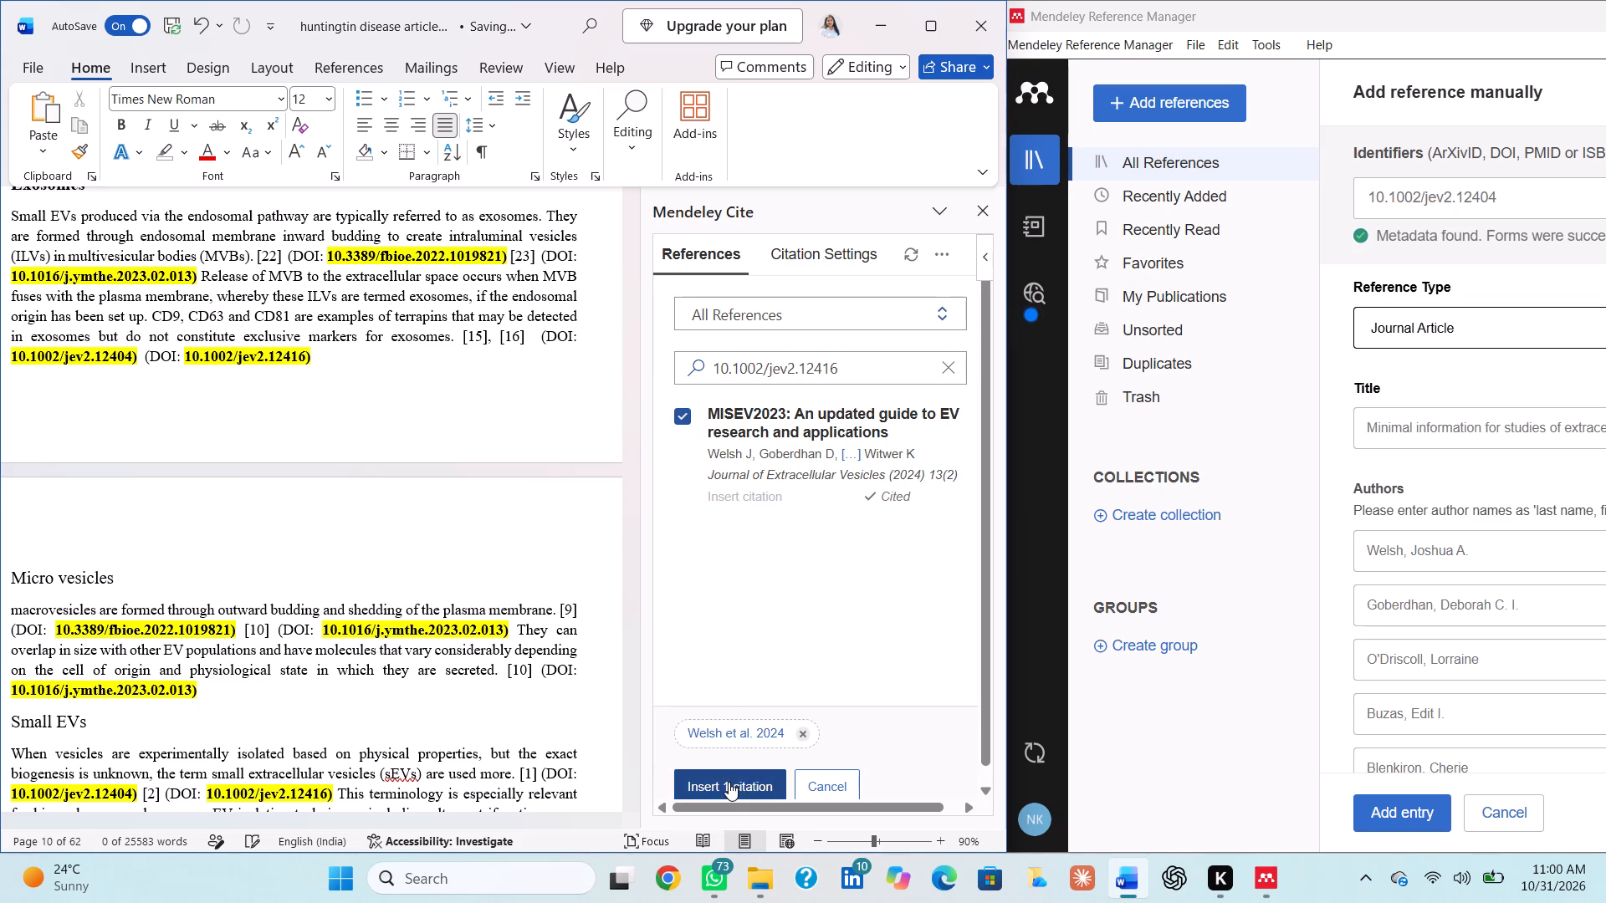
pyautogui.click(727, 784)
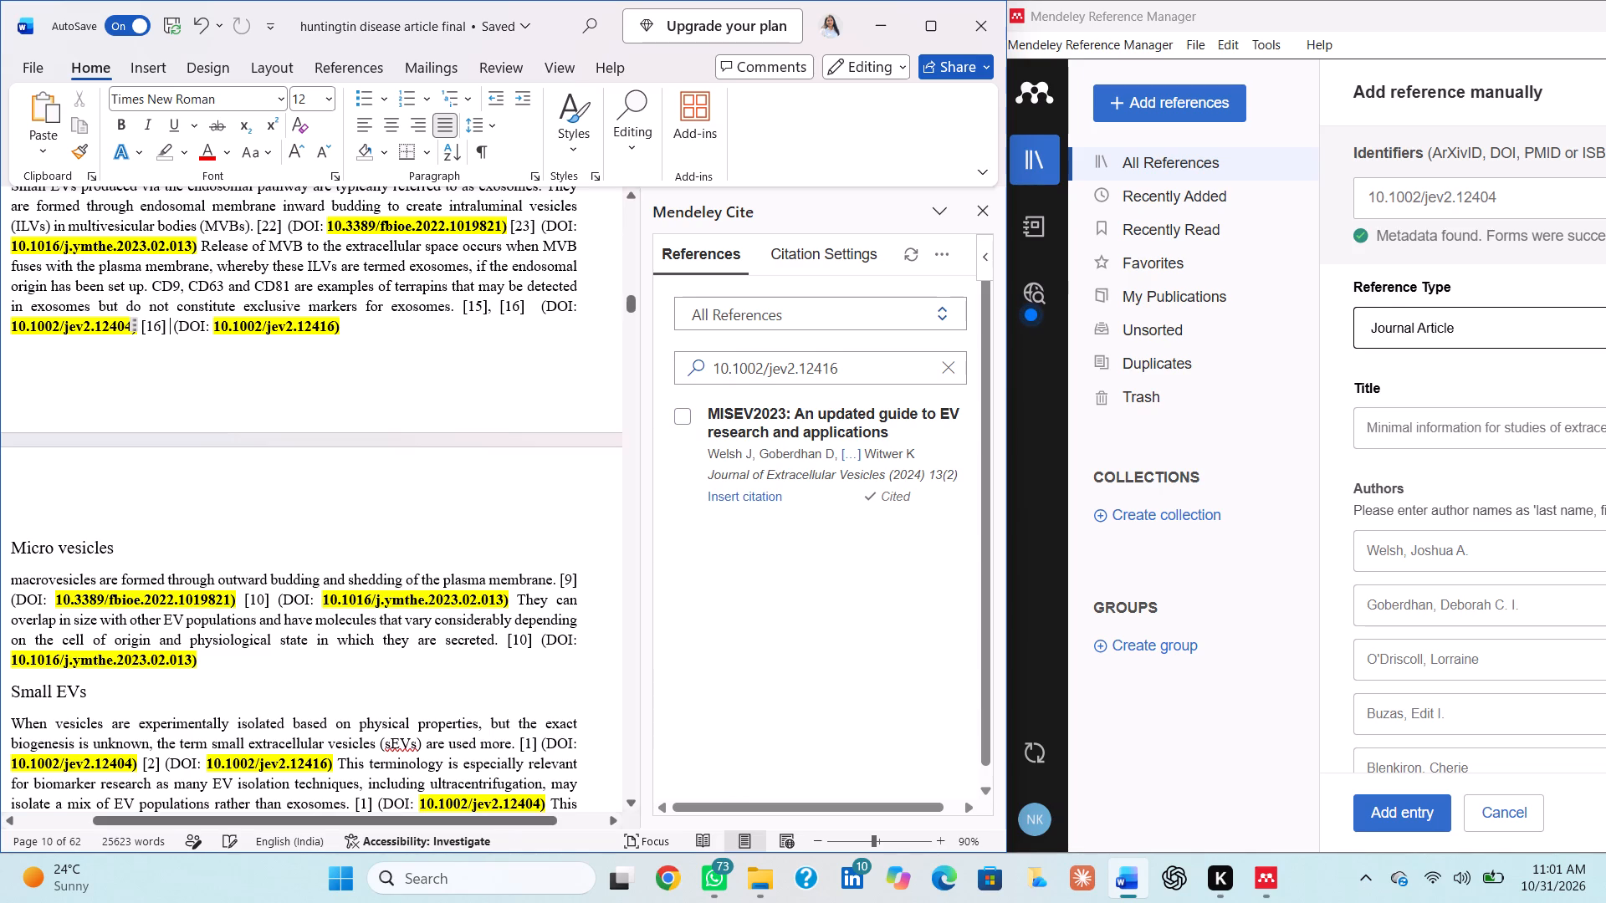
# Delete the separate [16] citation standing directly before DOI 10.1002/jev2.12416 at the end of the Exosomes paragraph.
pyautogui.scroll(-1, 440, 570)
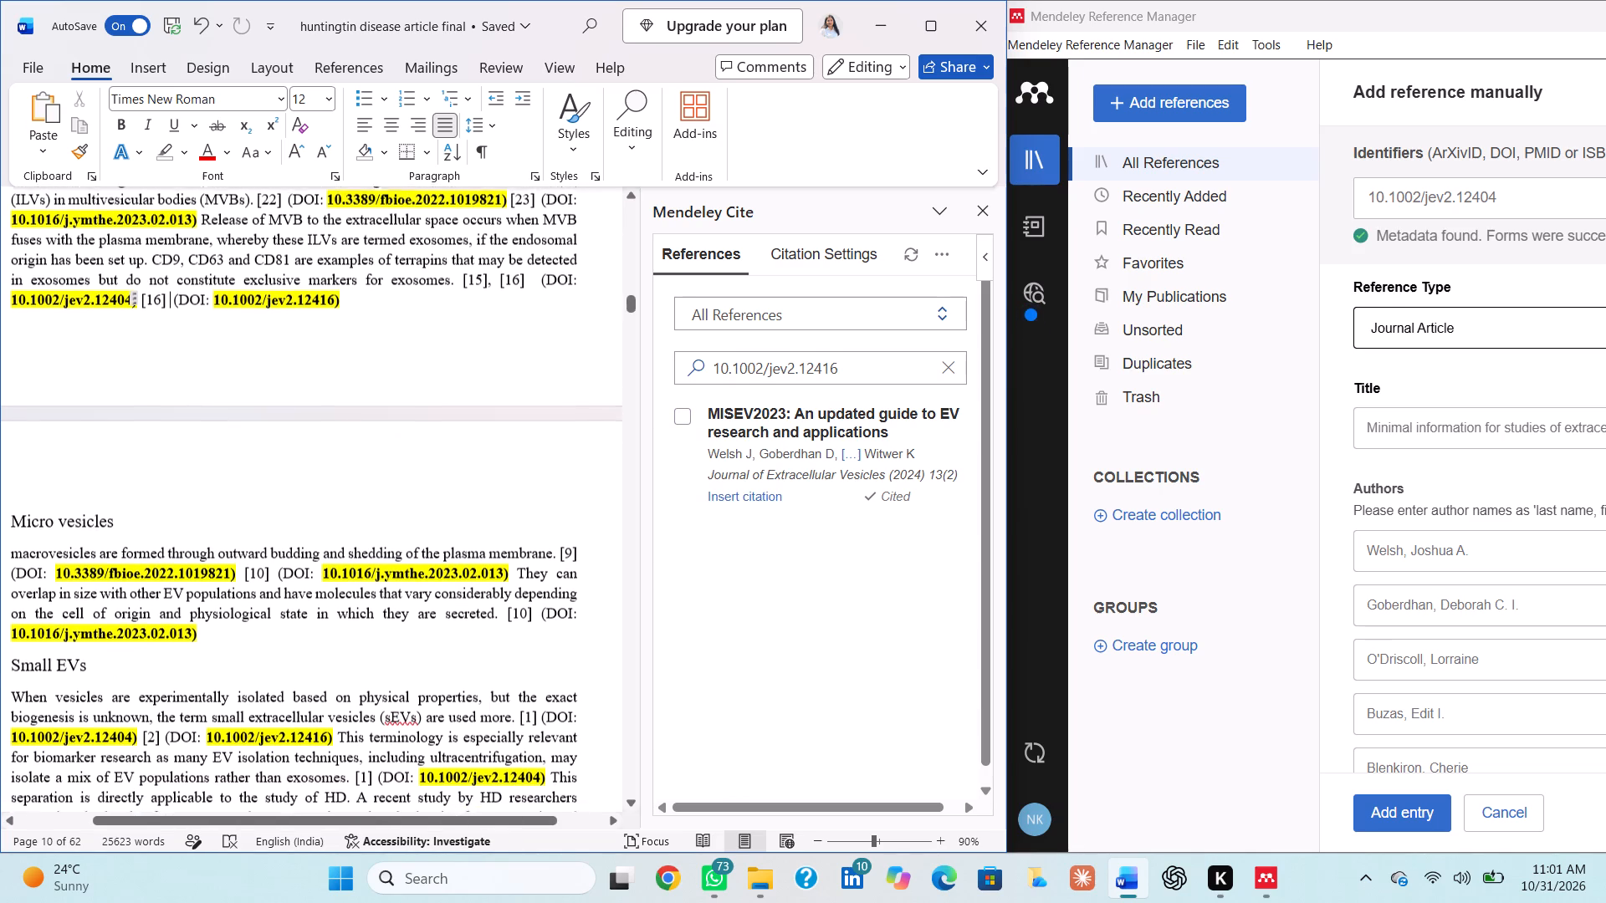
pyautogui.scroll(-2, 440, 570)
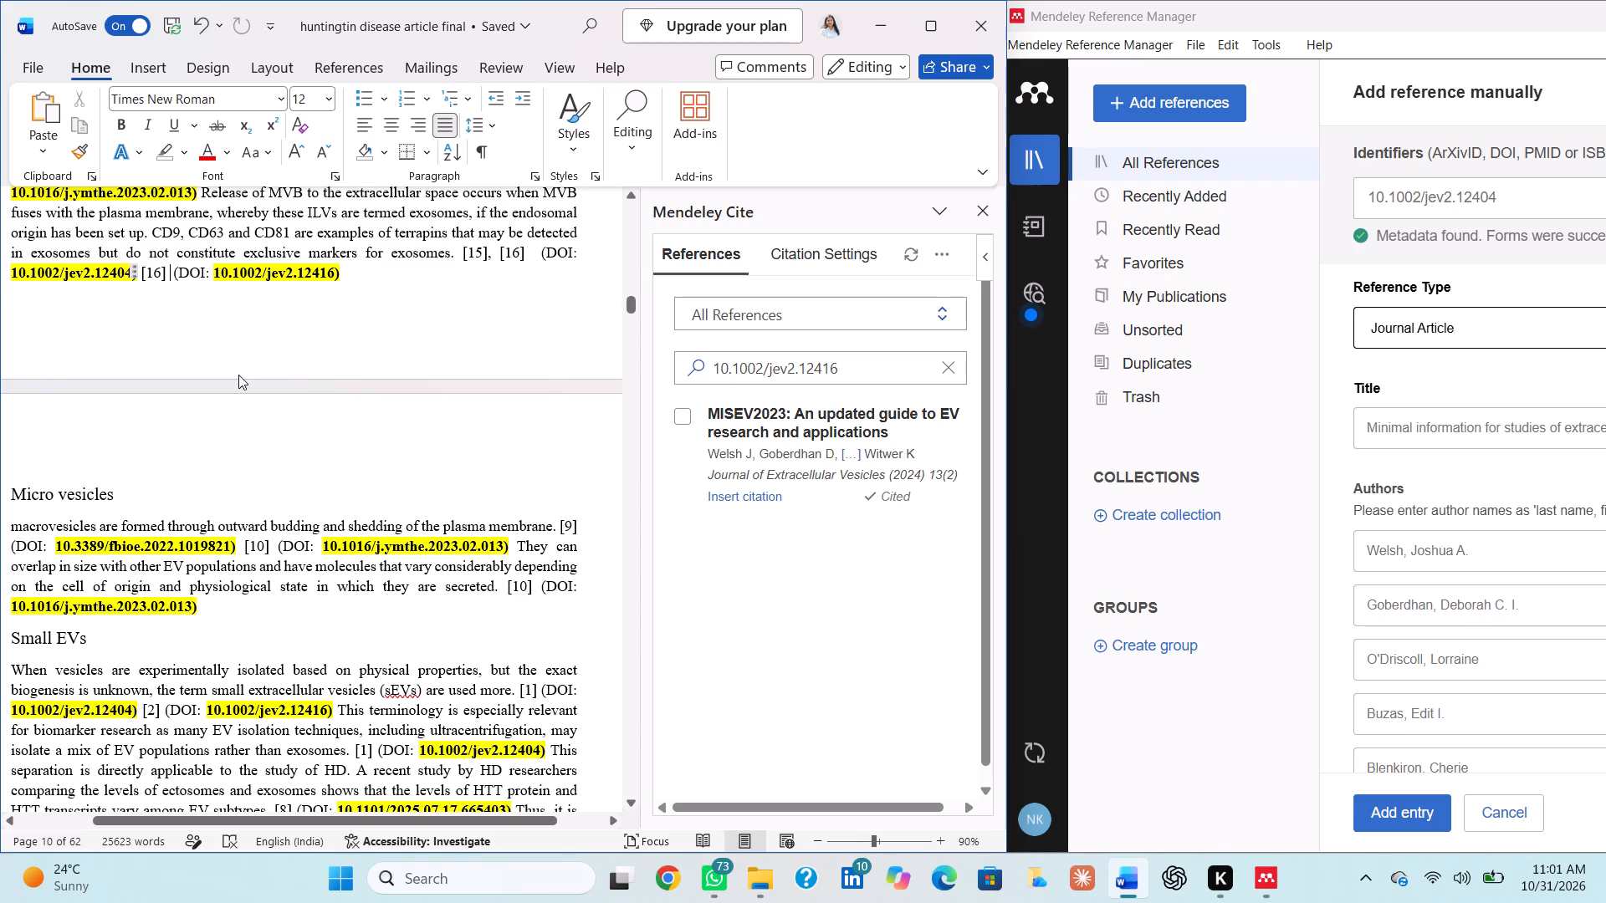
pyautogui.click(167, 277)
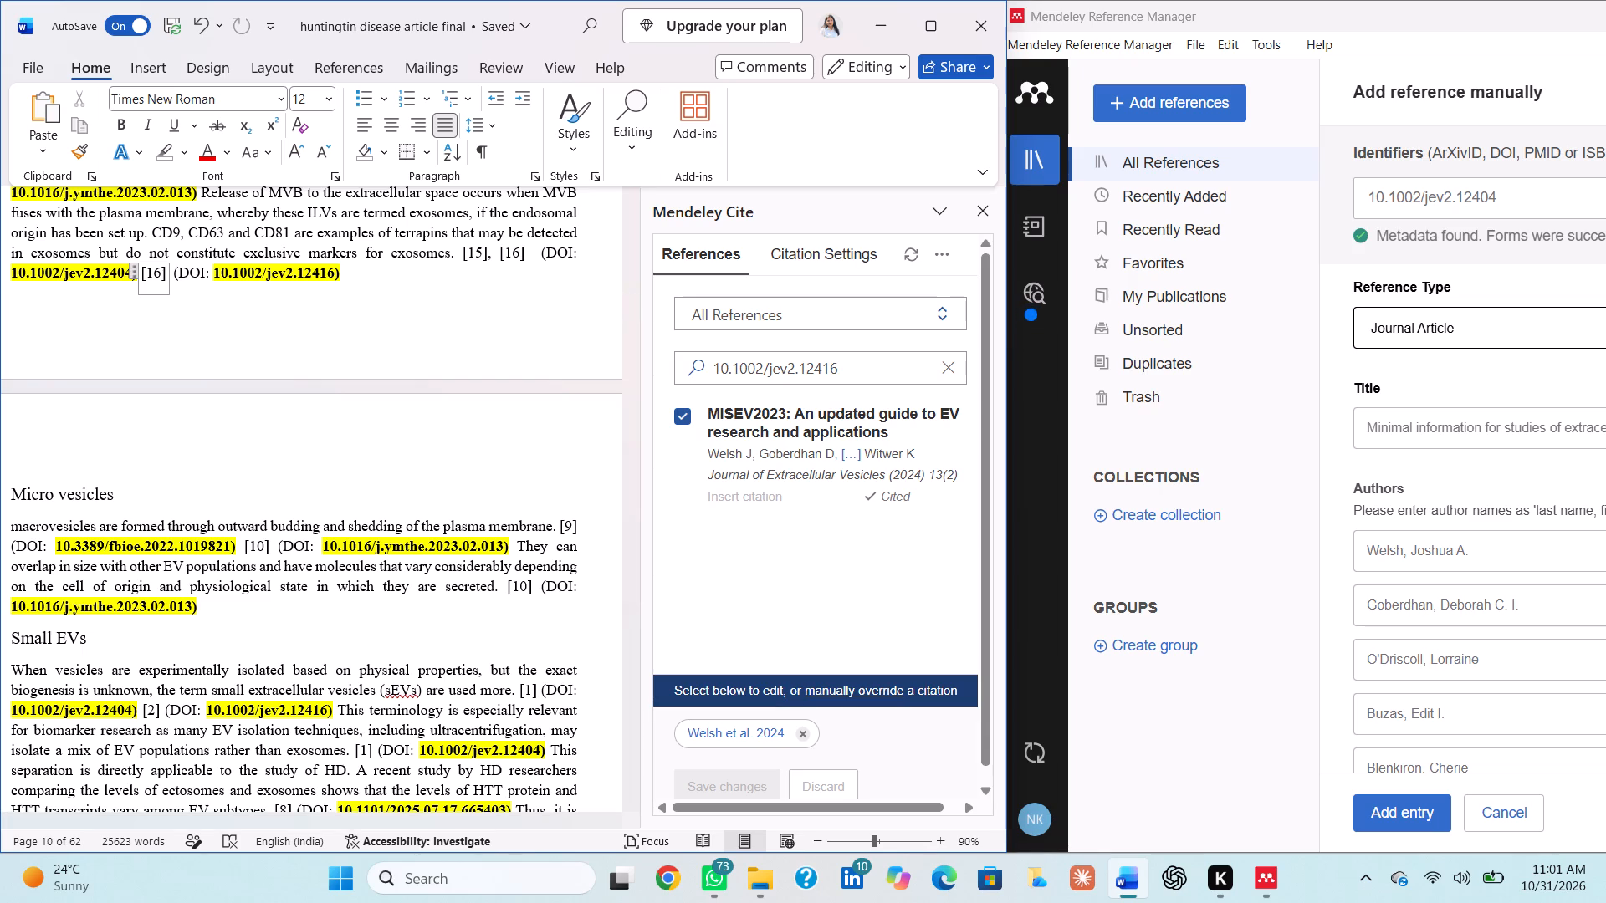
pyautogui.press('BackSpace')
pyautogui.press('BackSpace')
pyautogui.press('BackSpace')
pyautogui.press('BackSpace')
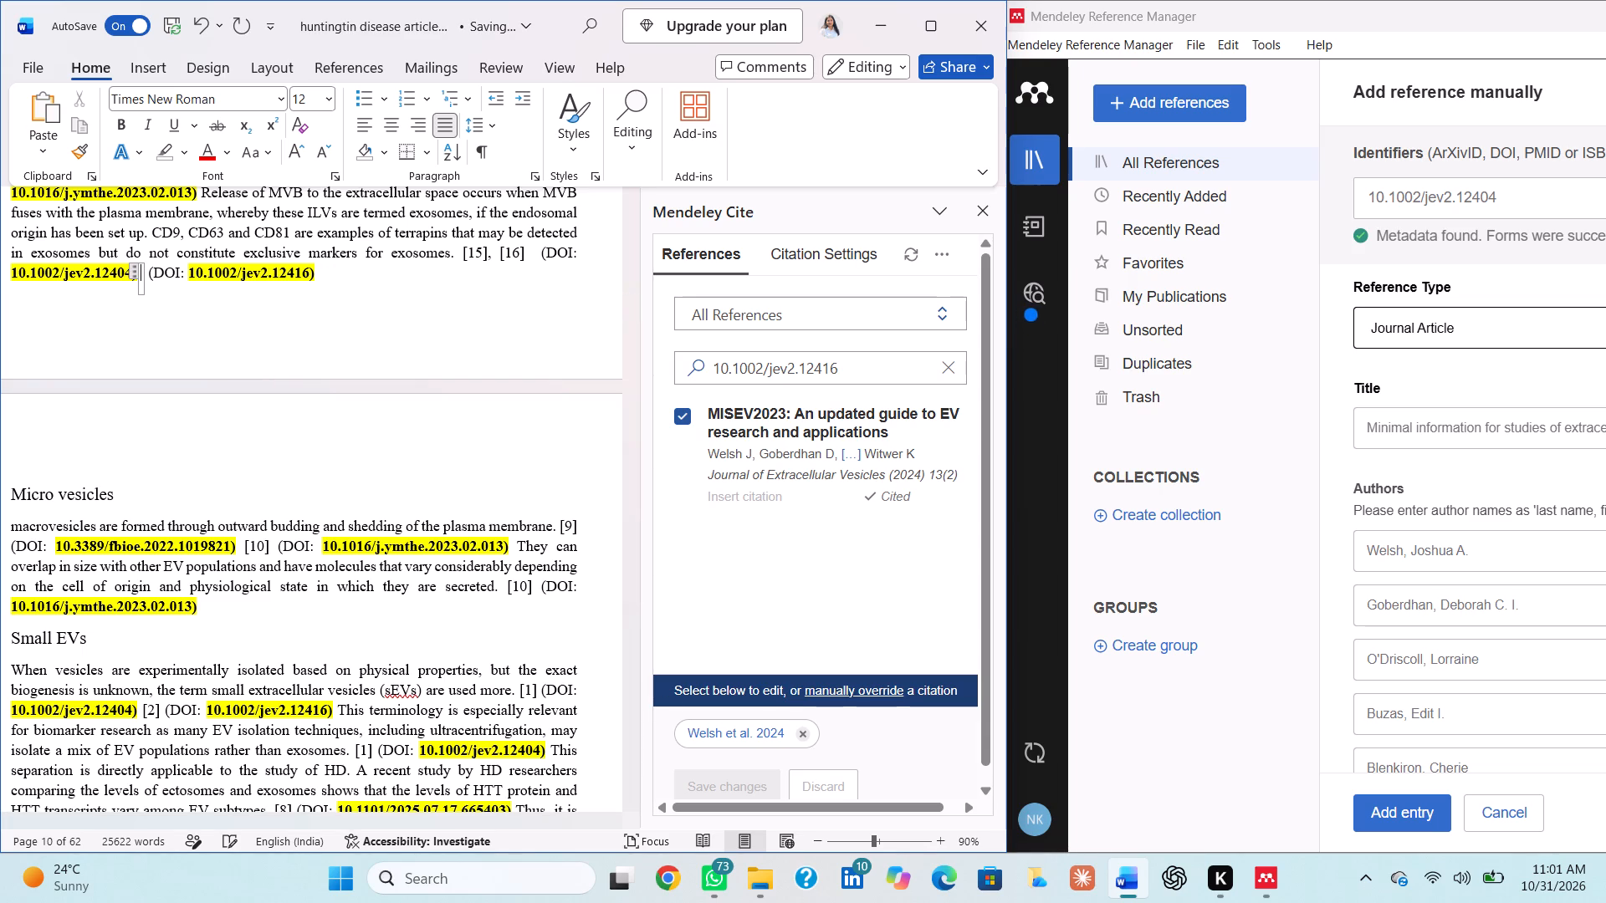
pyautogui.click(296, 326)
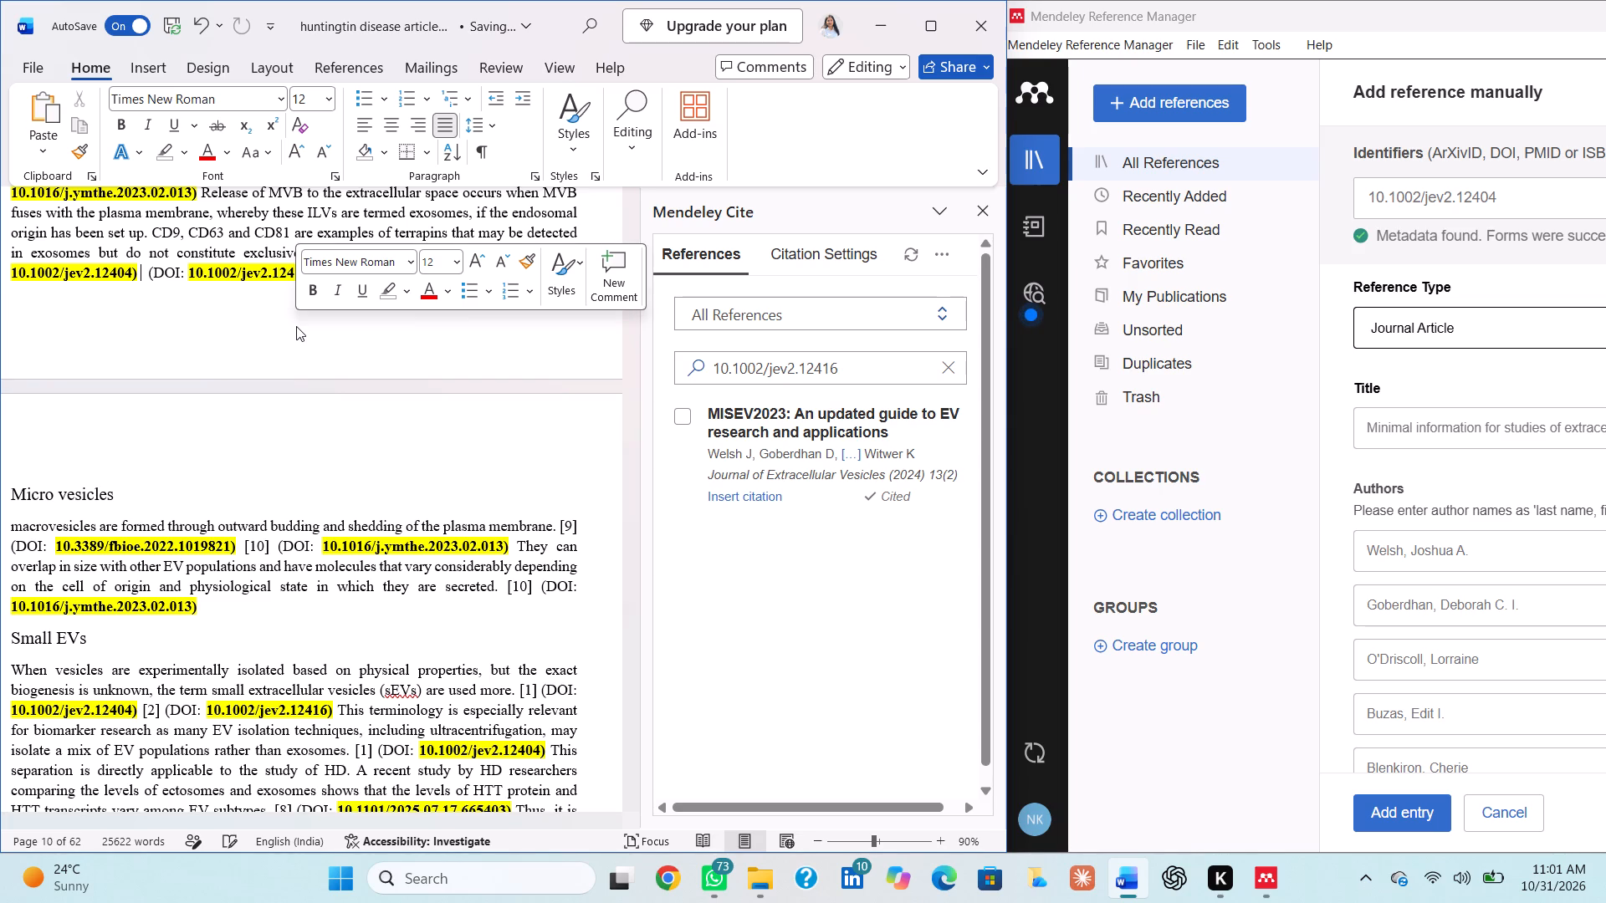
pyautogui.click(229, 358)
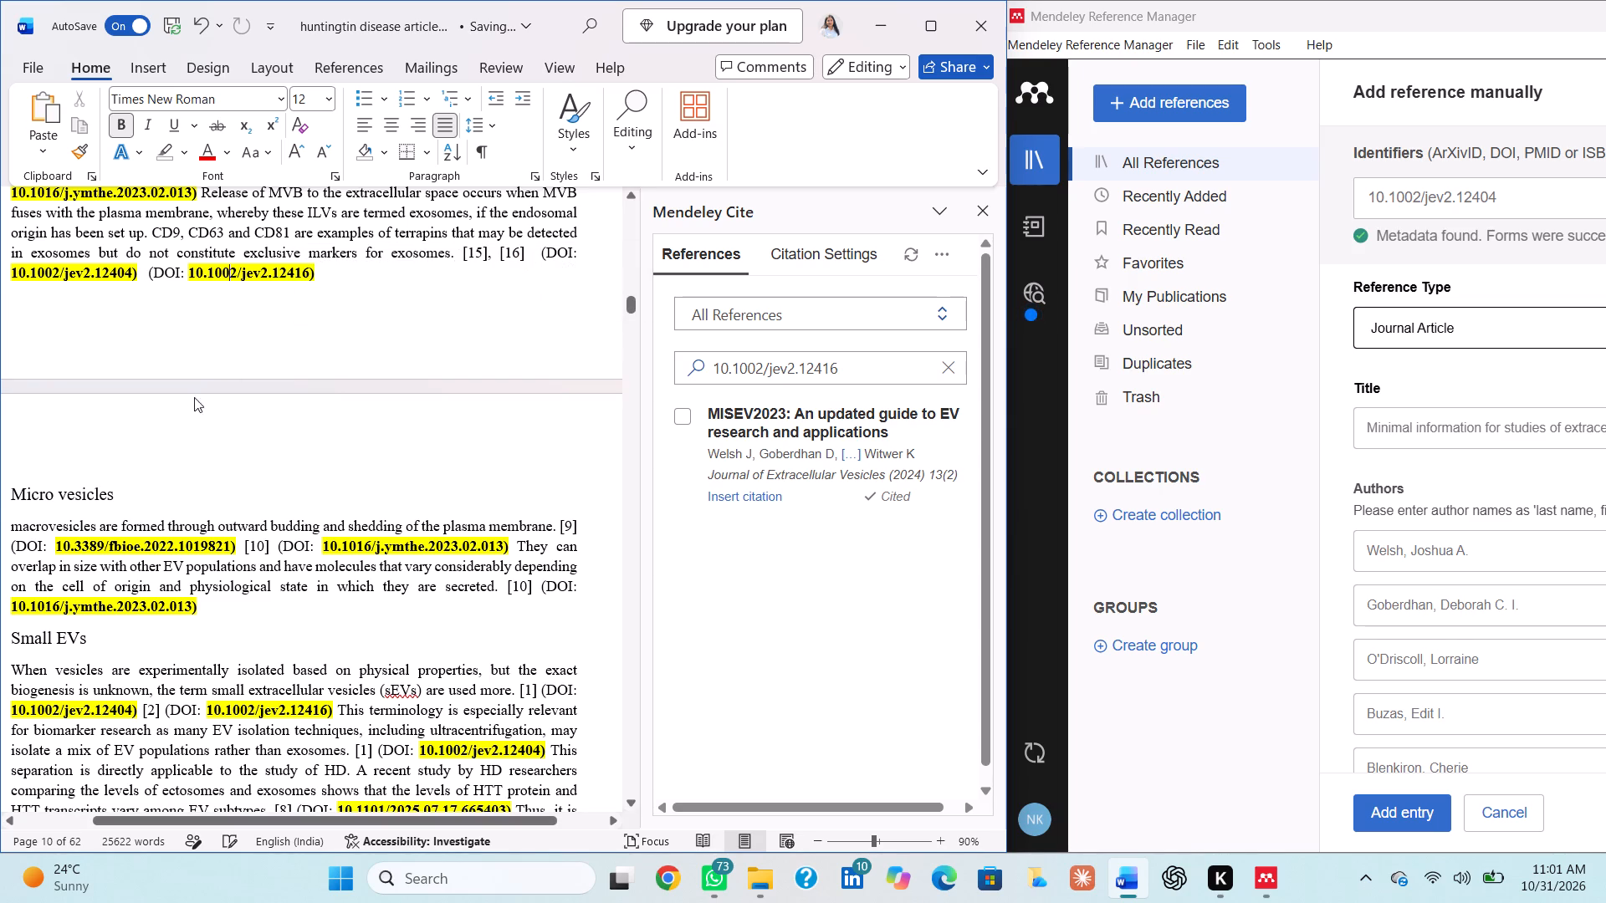
# Make the "Micro vesicles" heading bold.
pyautogui.scroll(-1, 203, 430)
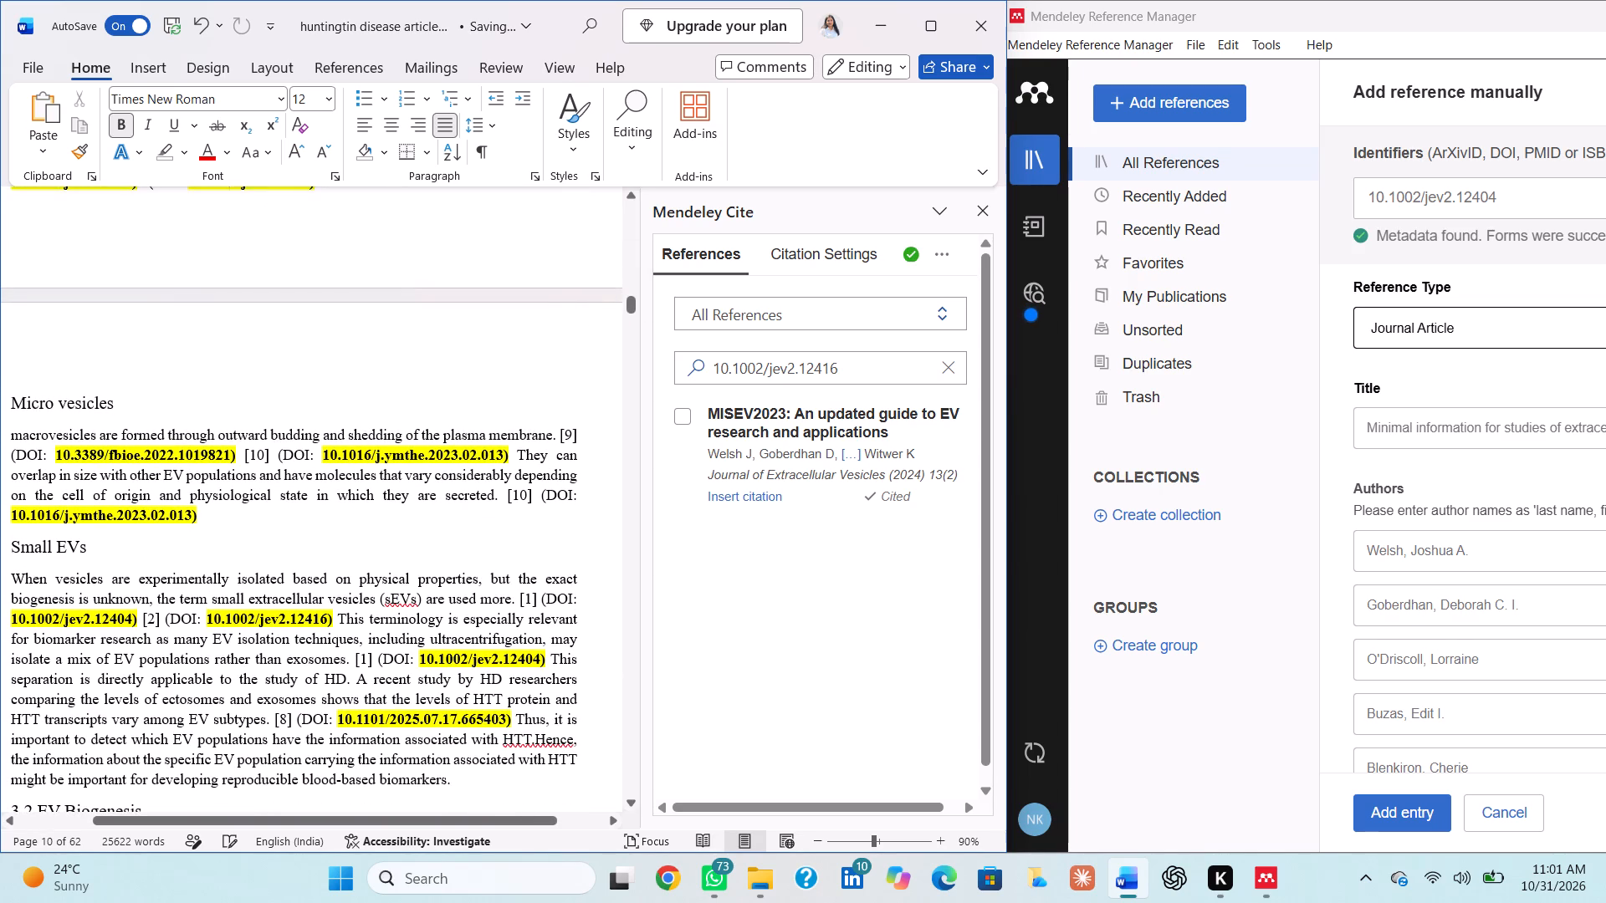
pyautogui.moveTo(10, 399); pyautogui.dragTo(136, 395)
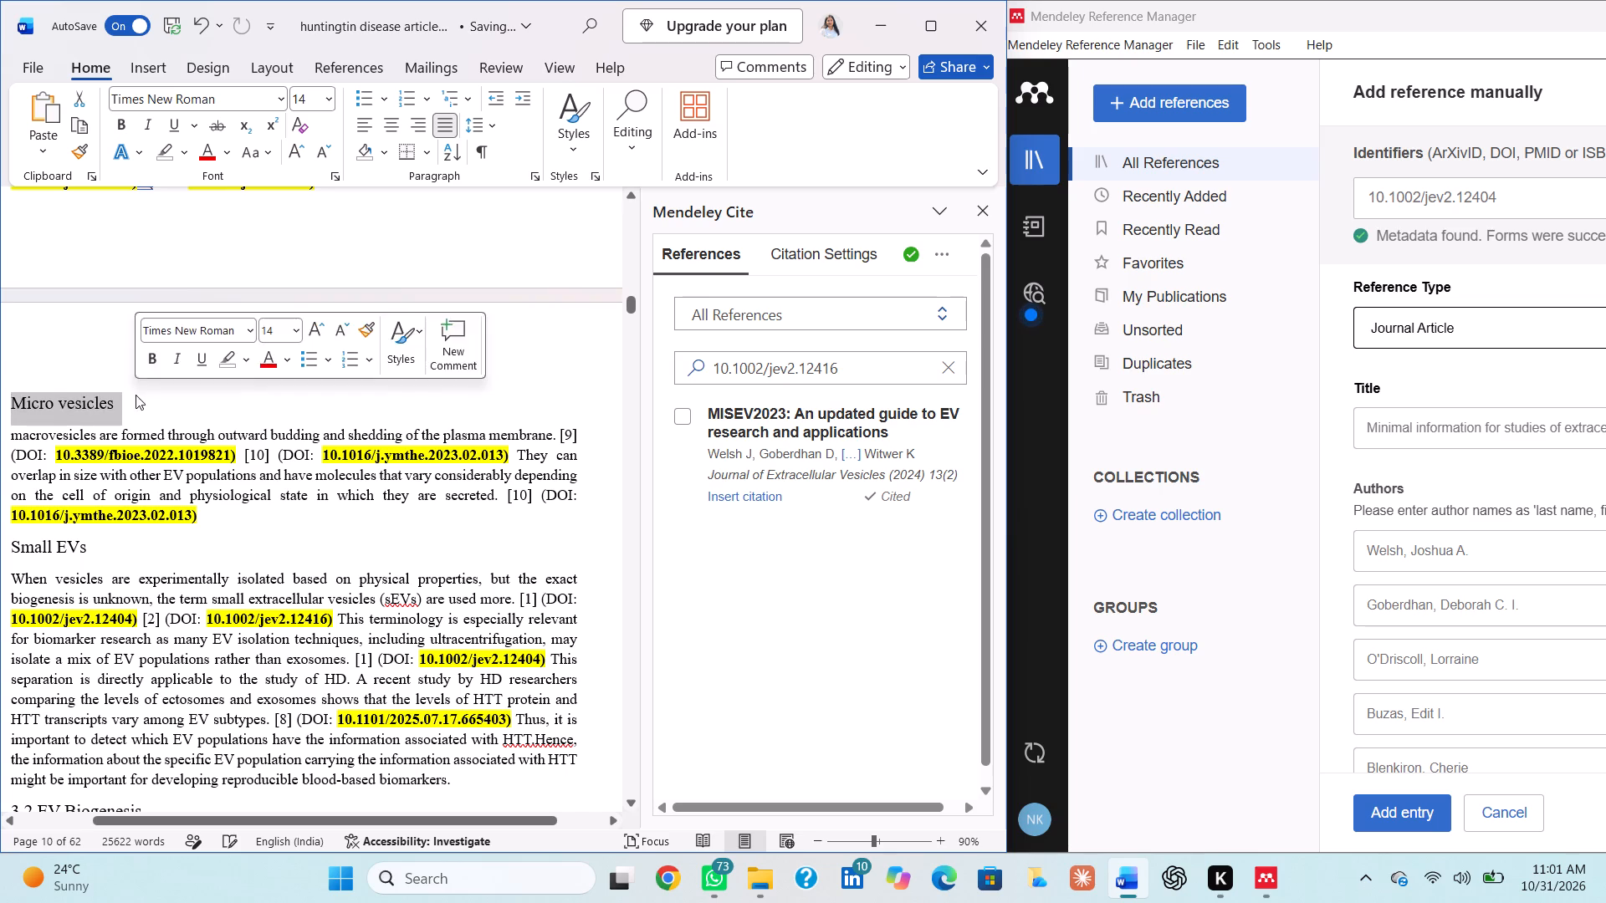
pyautogui.click(120, 126)
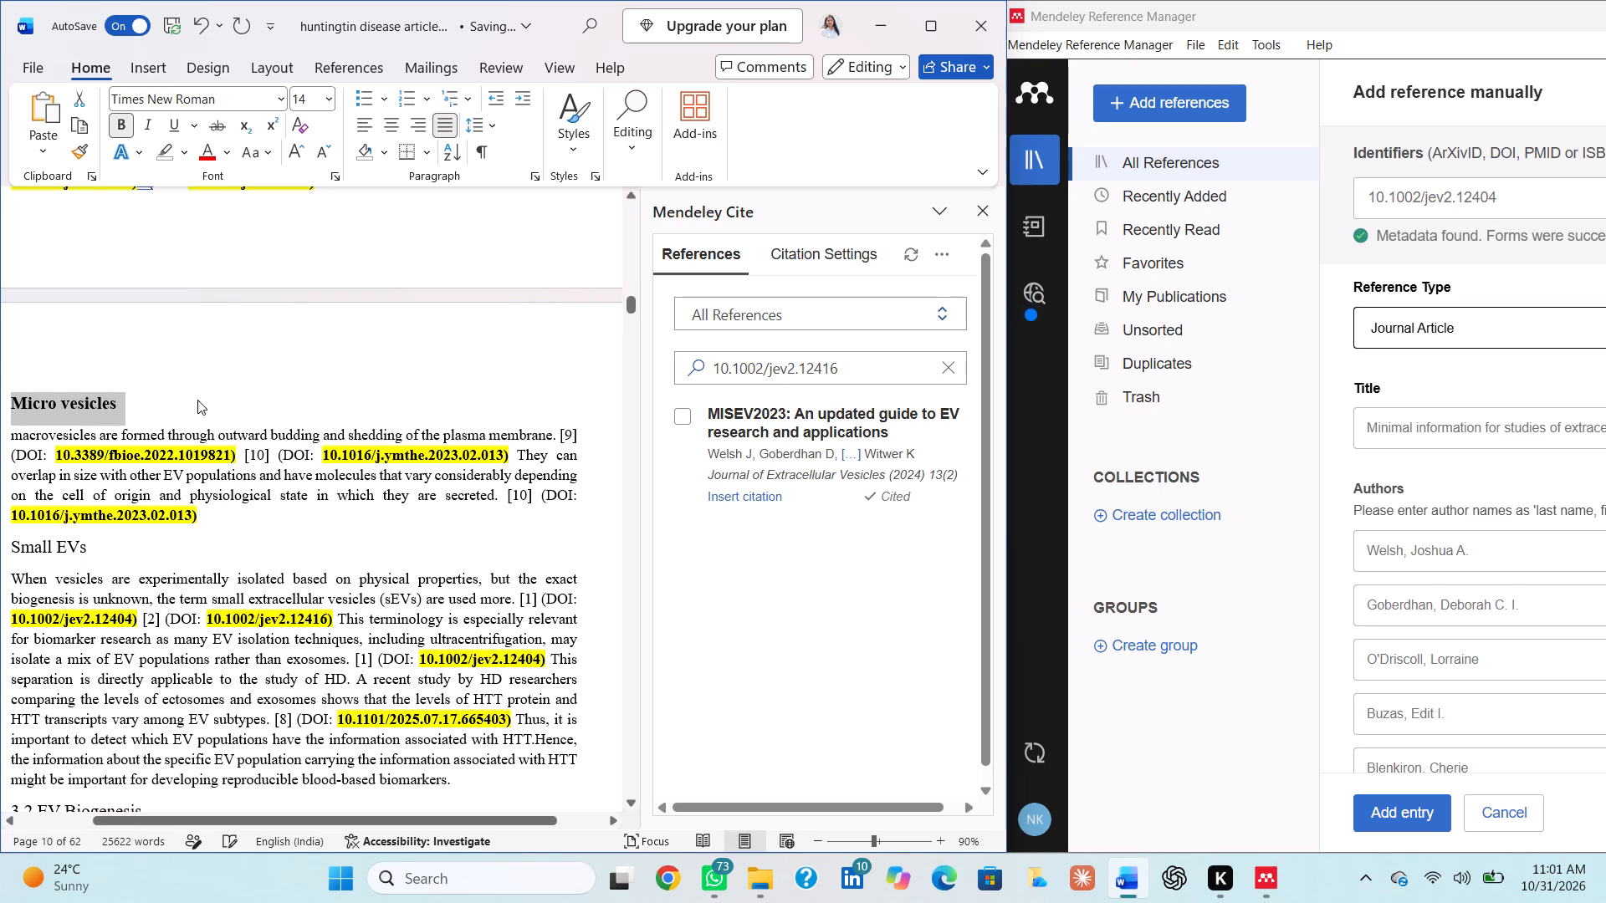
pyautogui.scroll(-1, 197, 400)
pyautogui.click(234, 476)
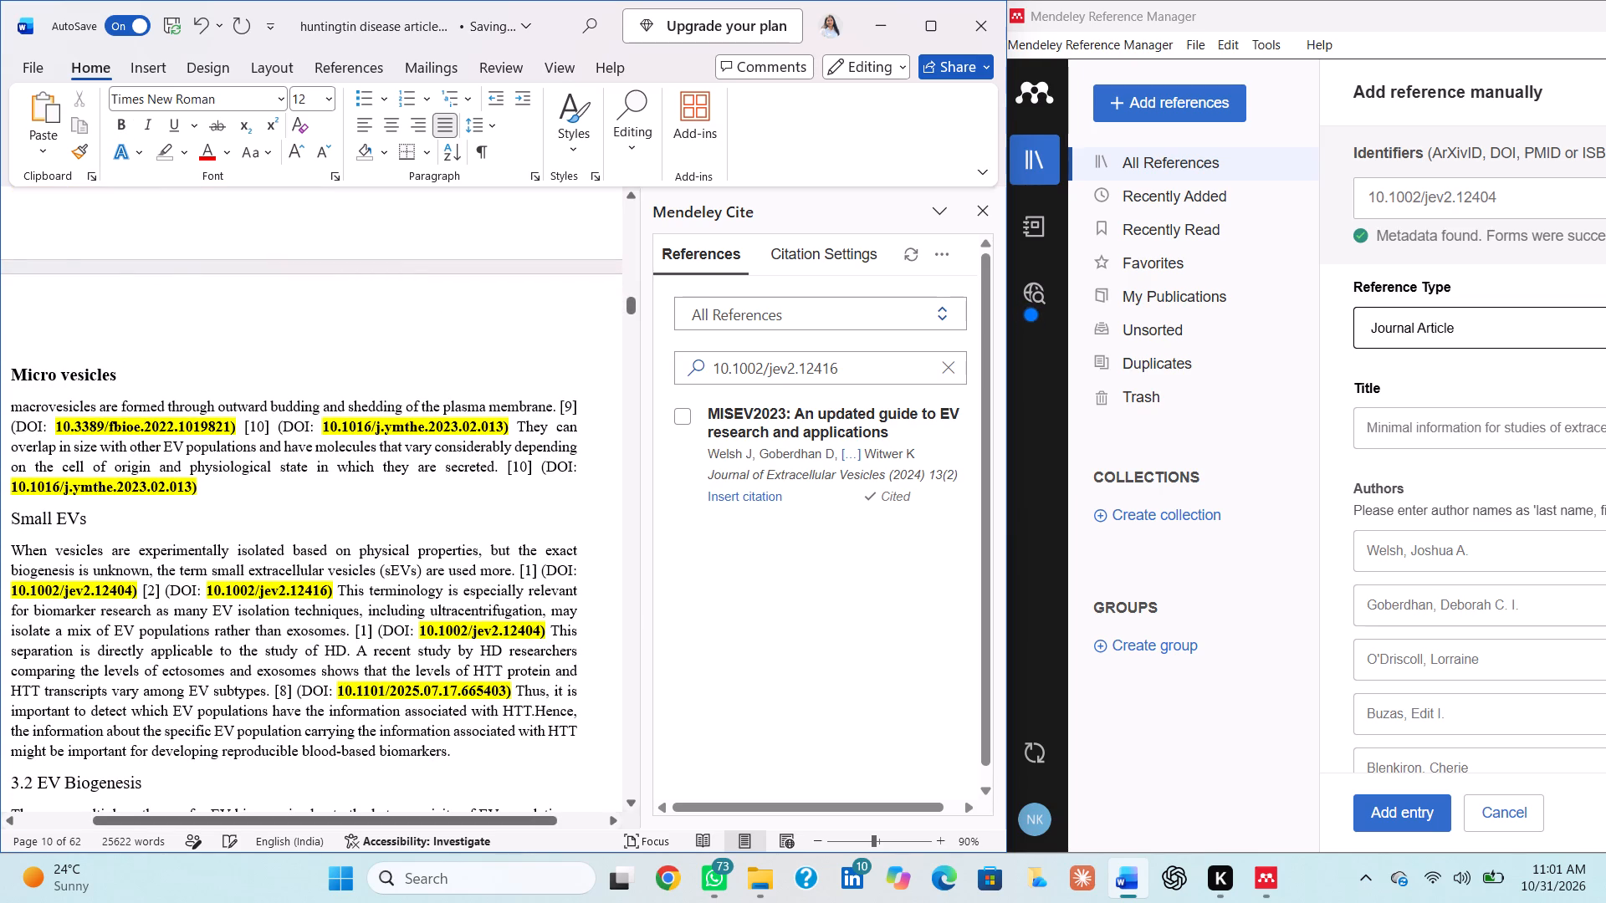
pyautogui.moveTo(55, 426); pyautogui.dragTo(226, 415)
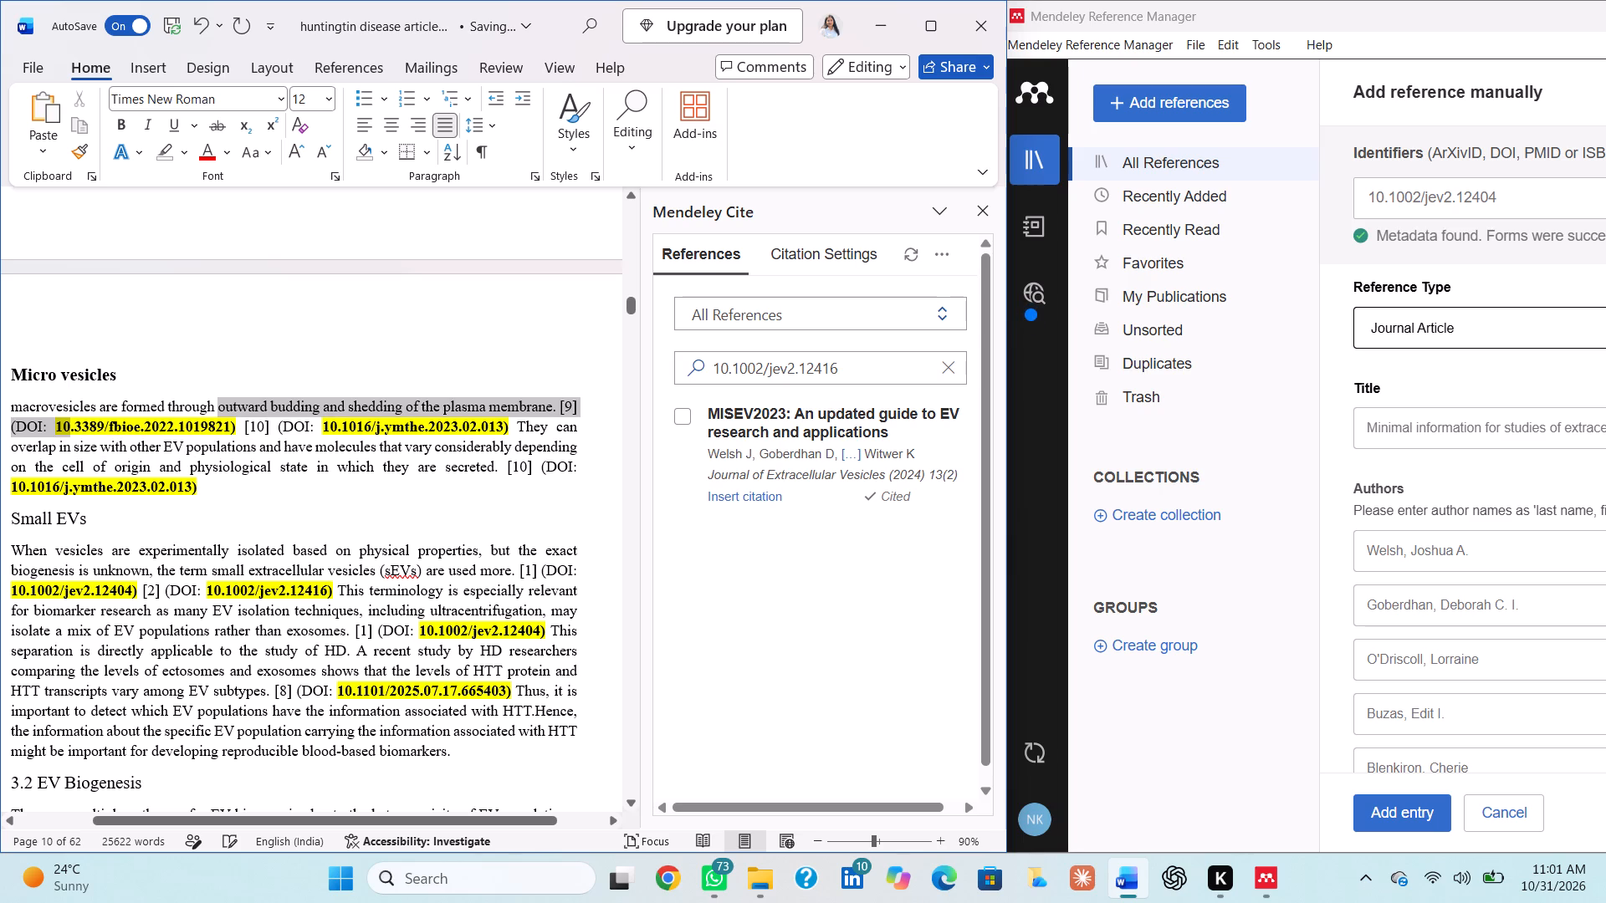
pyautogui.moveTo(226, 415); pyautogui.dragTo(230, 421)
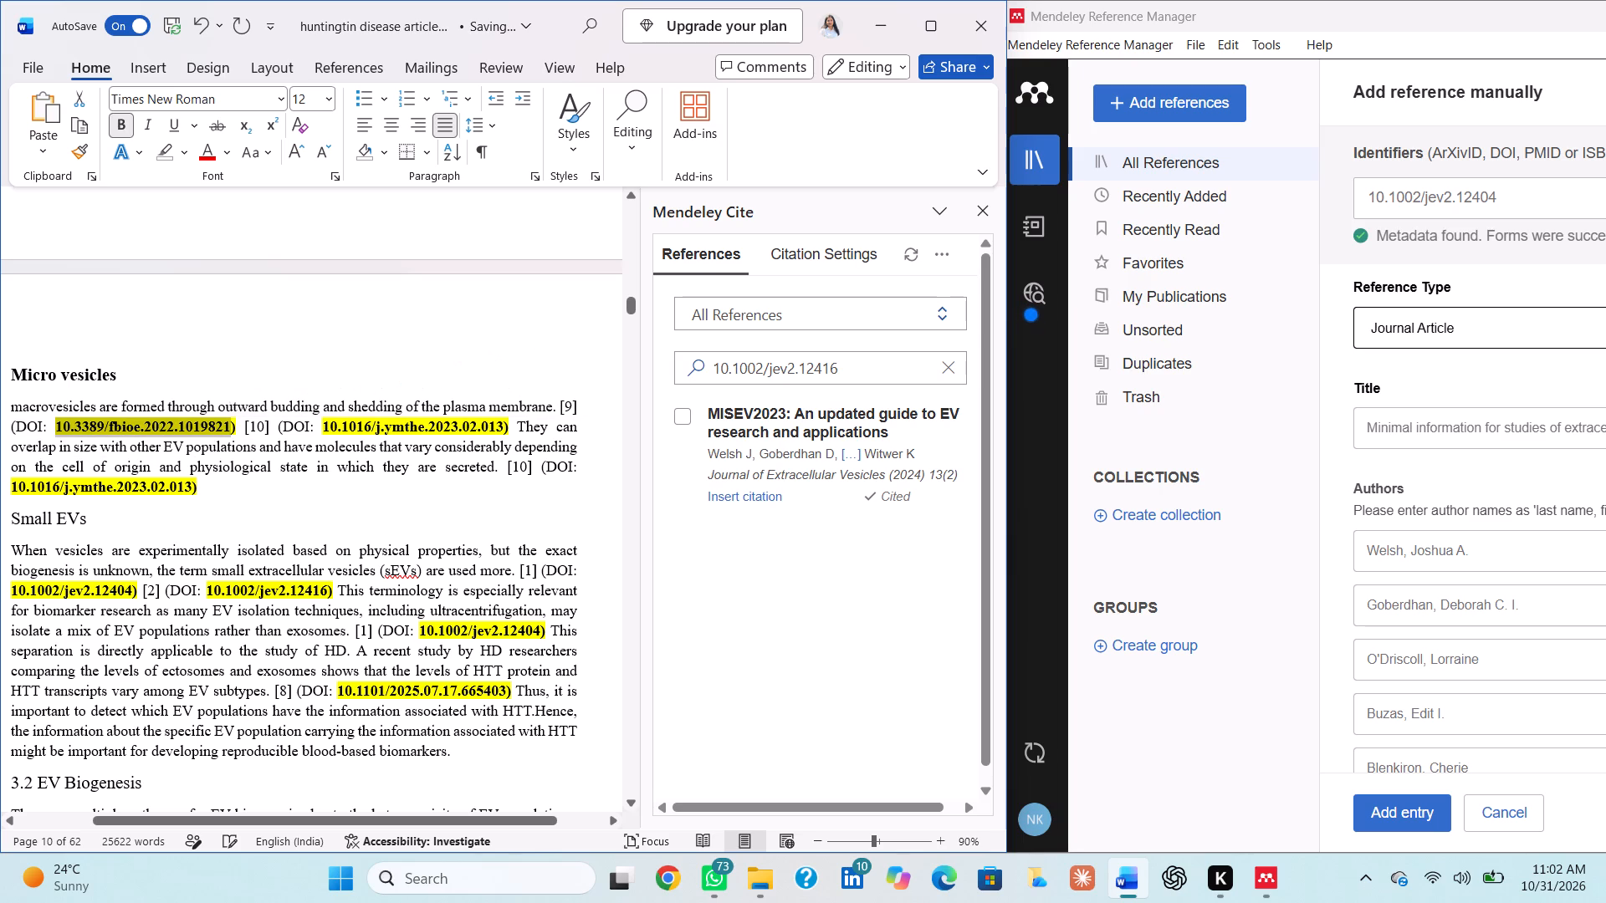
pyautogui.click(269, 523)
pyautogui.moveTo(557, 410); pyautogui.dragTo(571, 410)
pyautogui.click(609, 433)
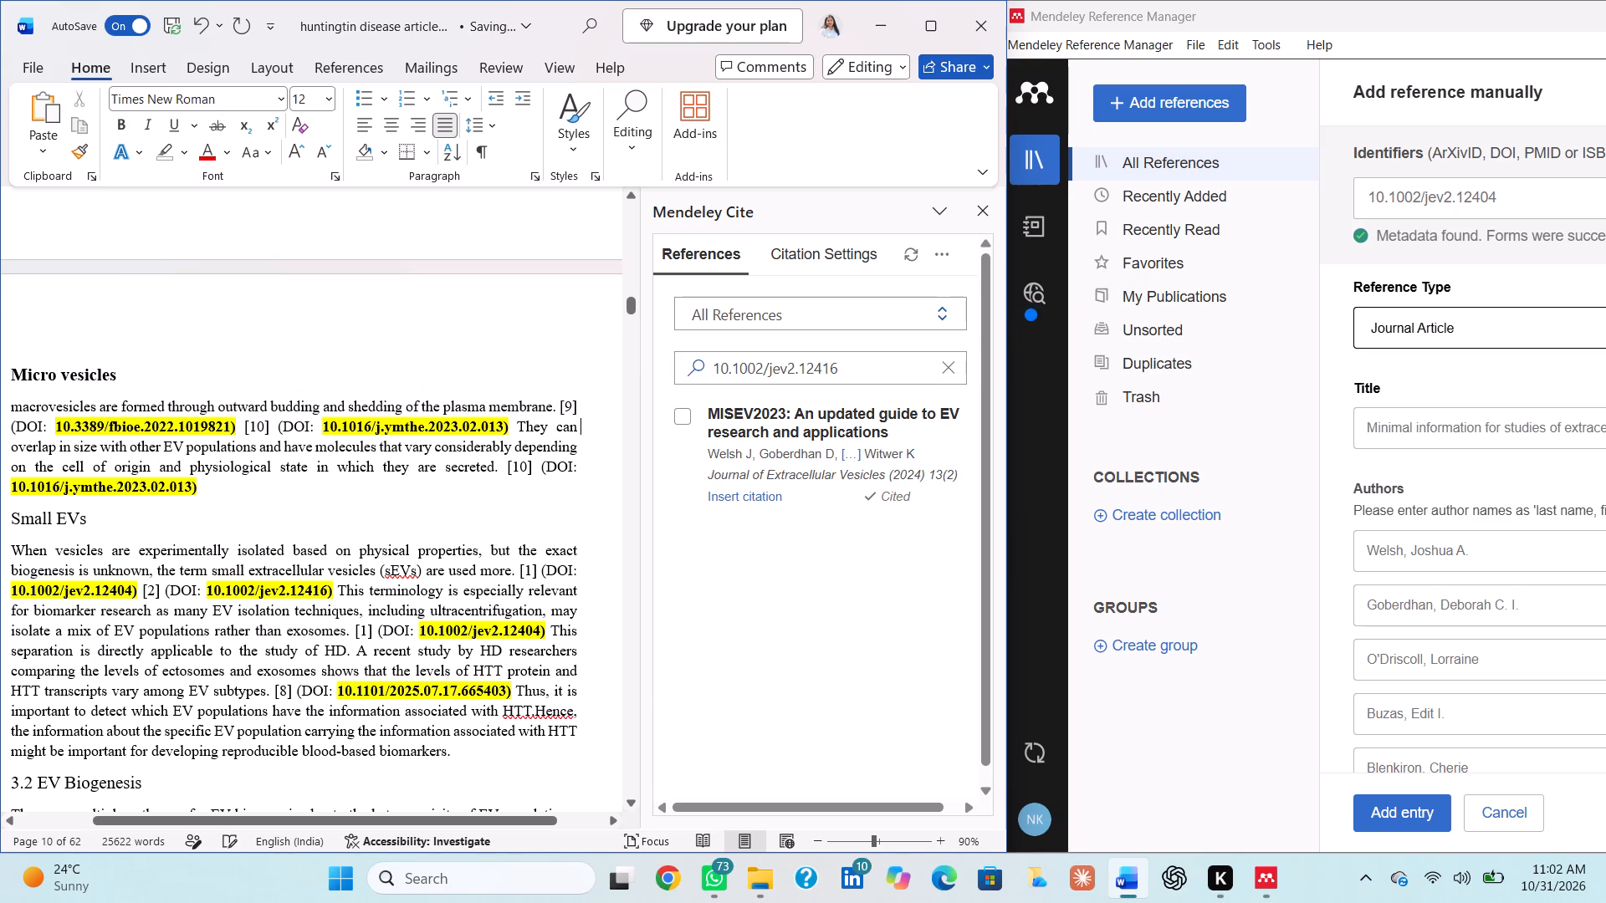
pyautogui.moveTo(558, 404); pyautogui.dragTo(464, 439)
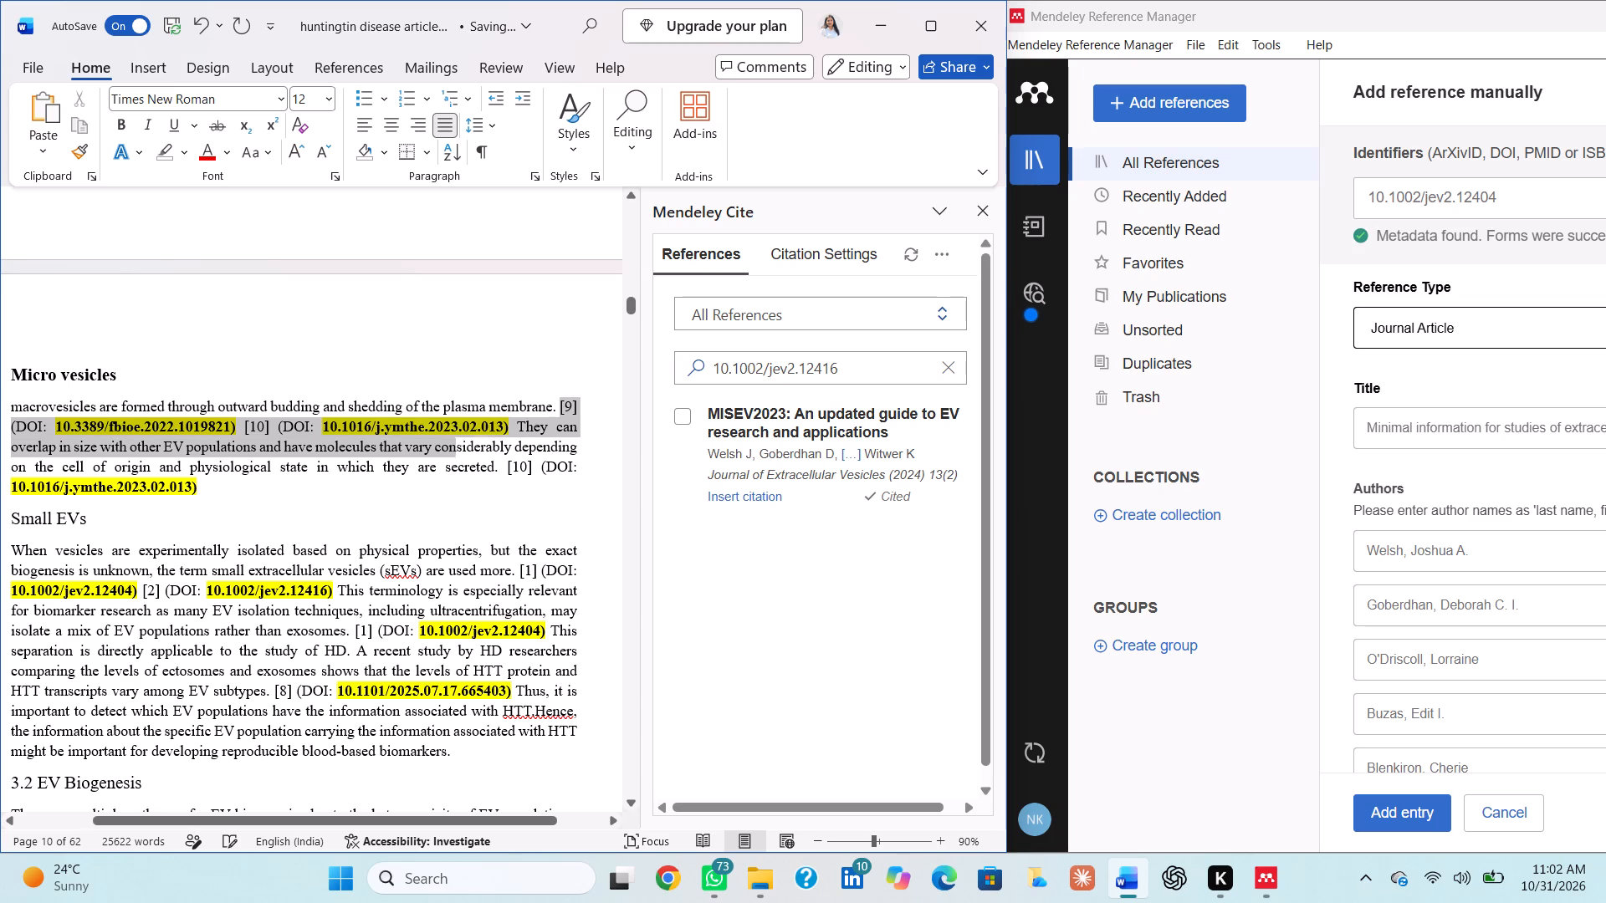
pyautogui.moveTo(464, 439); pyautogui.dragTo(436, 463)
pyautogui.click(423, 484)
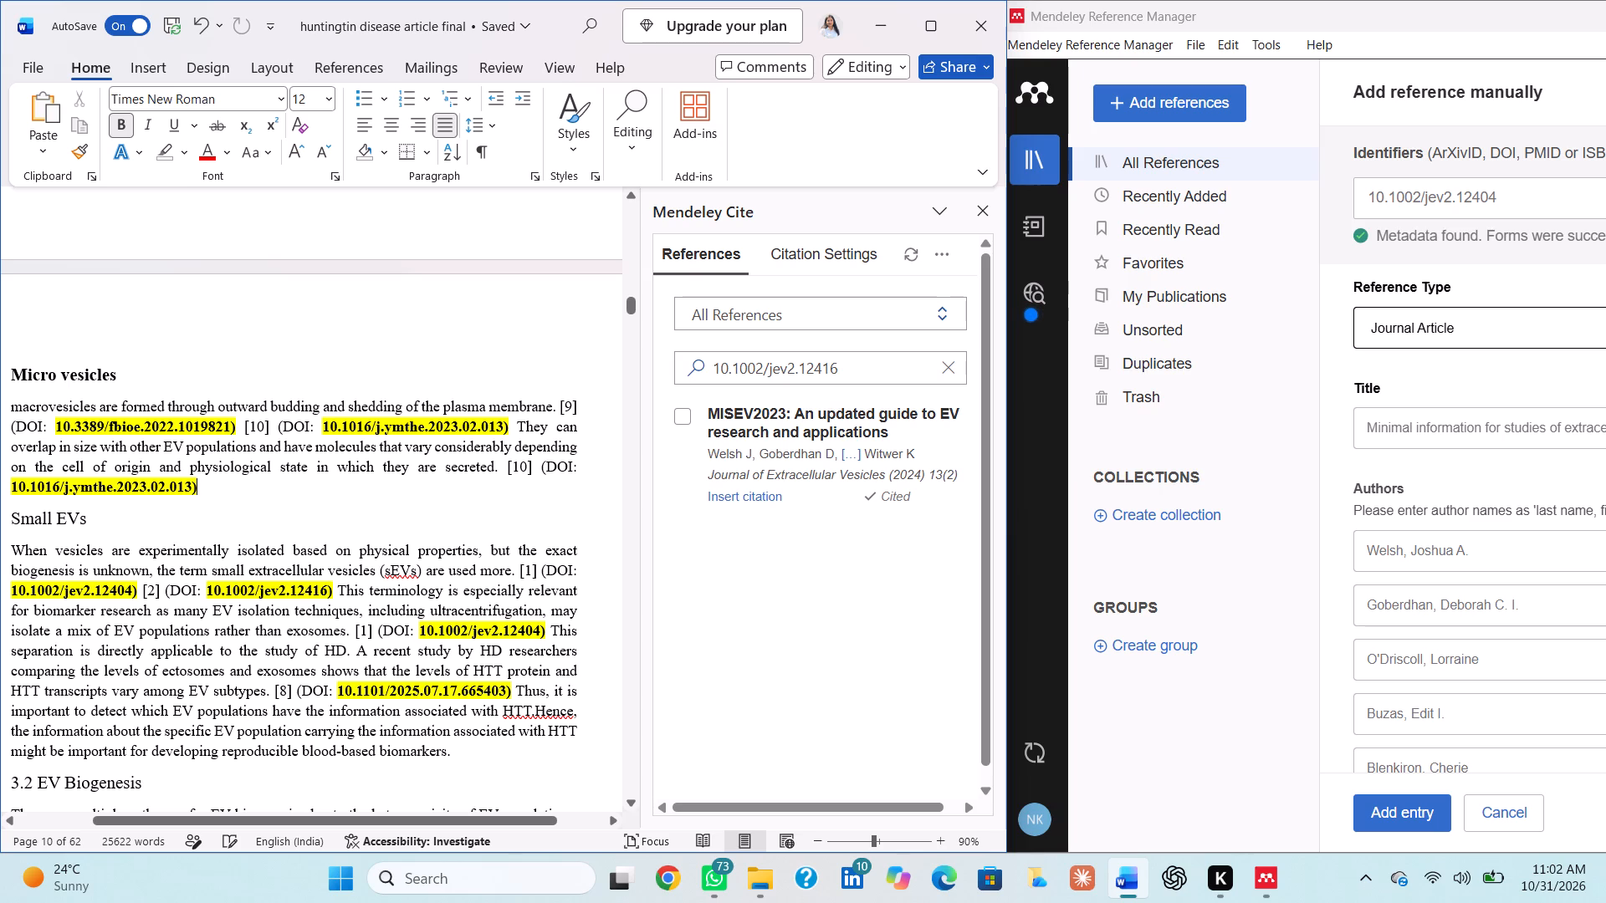
# Search the Mendeley Cite references for DOI 10.3389/fbioe.2022.1019821, copied from the Micro vesicles paragraph, to cite it there.
pyautogui.moveTo(53, 425); pyautogui.dragTo(214, 427)
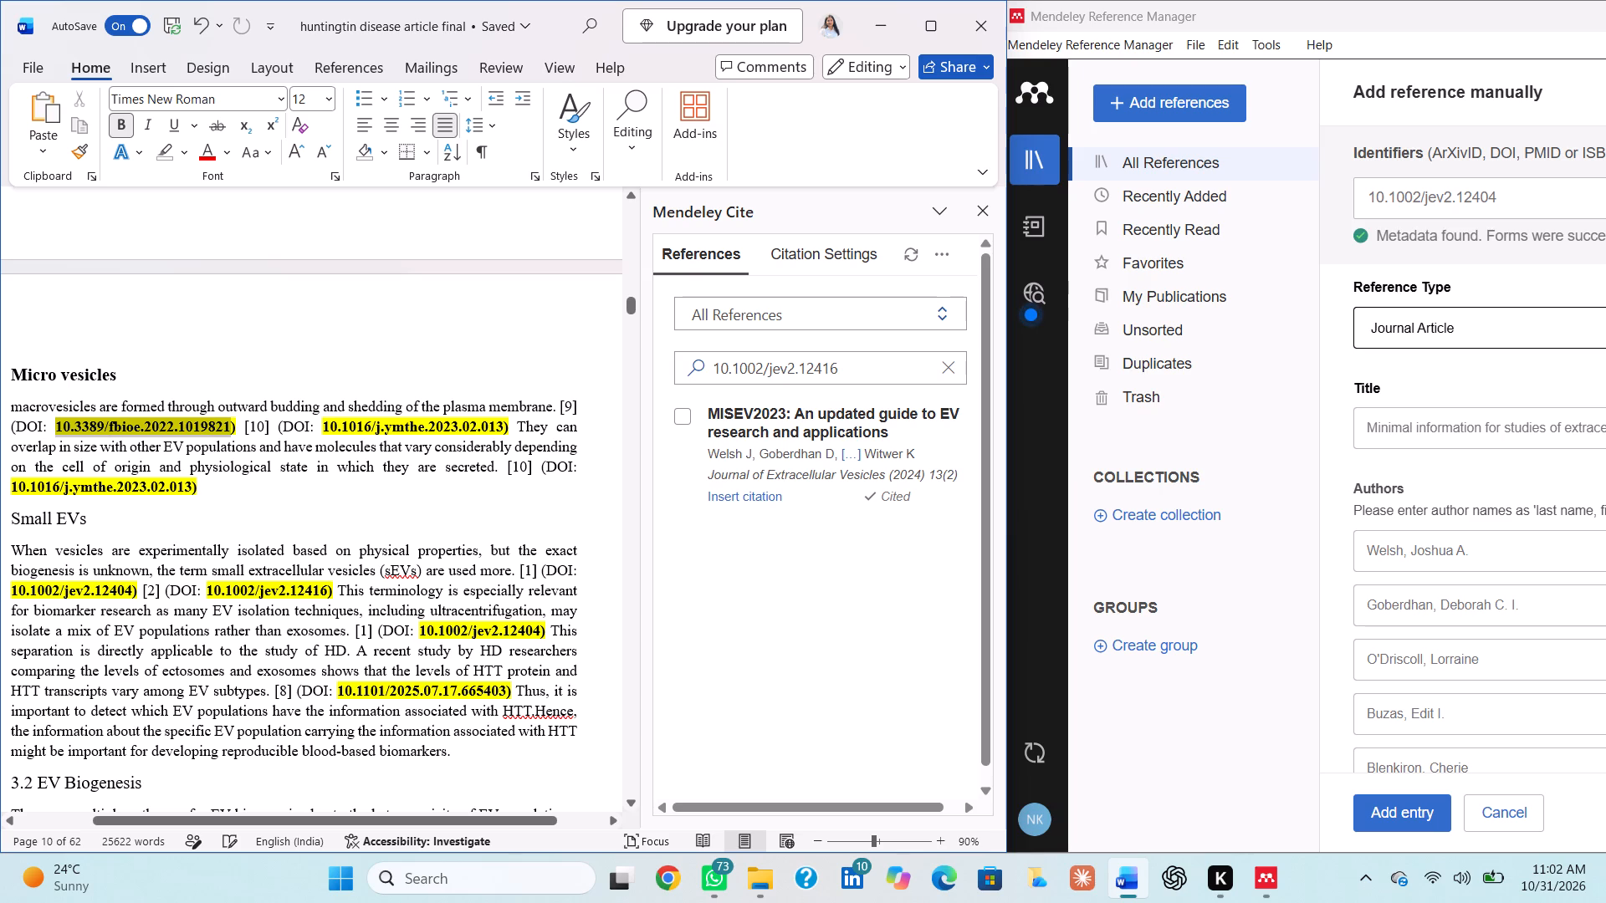
pyautogui.moveTo(214, 427); pyautogui.dragTo(215, 427)
pyautogui.hotkey('ctrl', 'c')
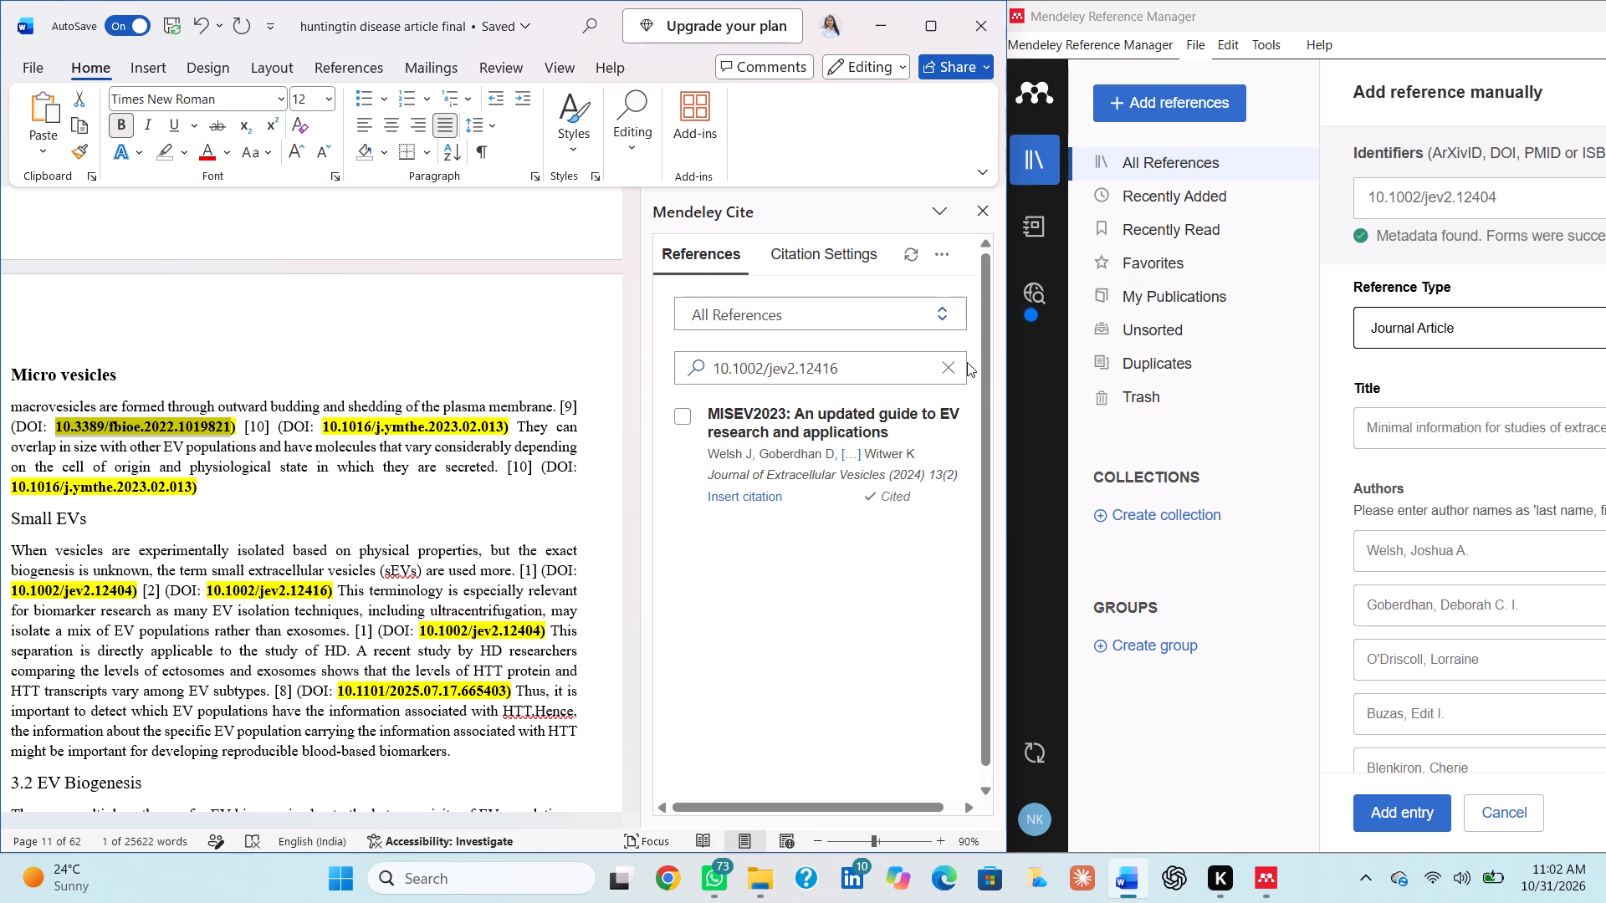
pyautogui.click(944, 369)
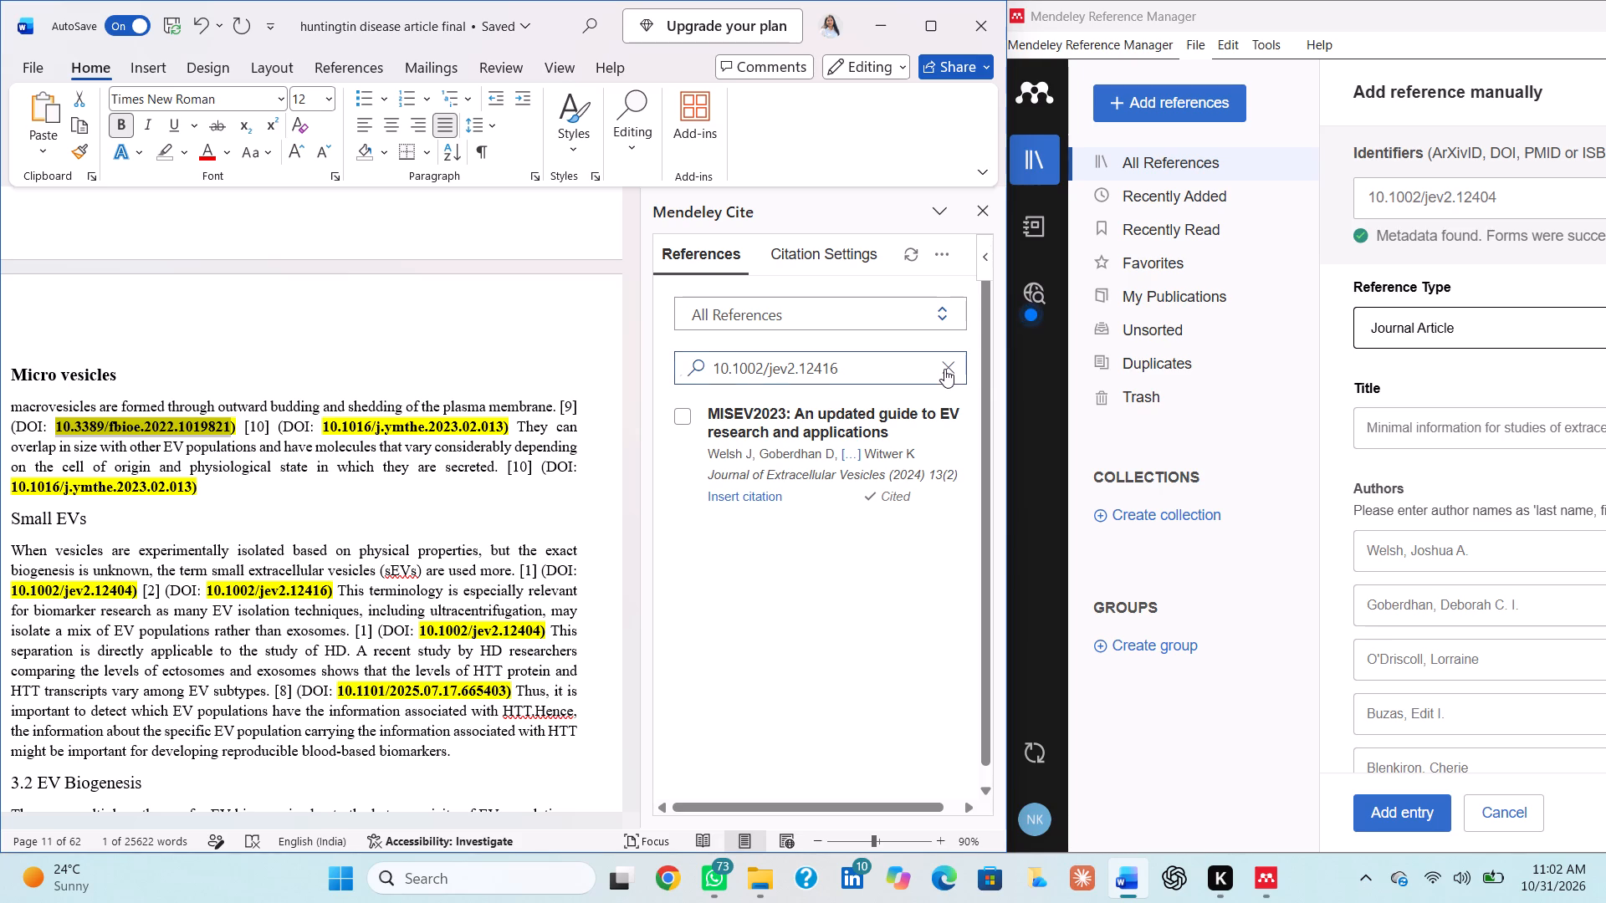
pyautogui.click(911, 371)
pyautogui.hotkey('ctrl', 'v')
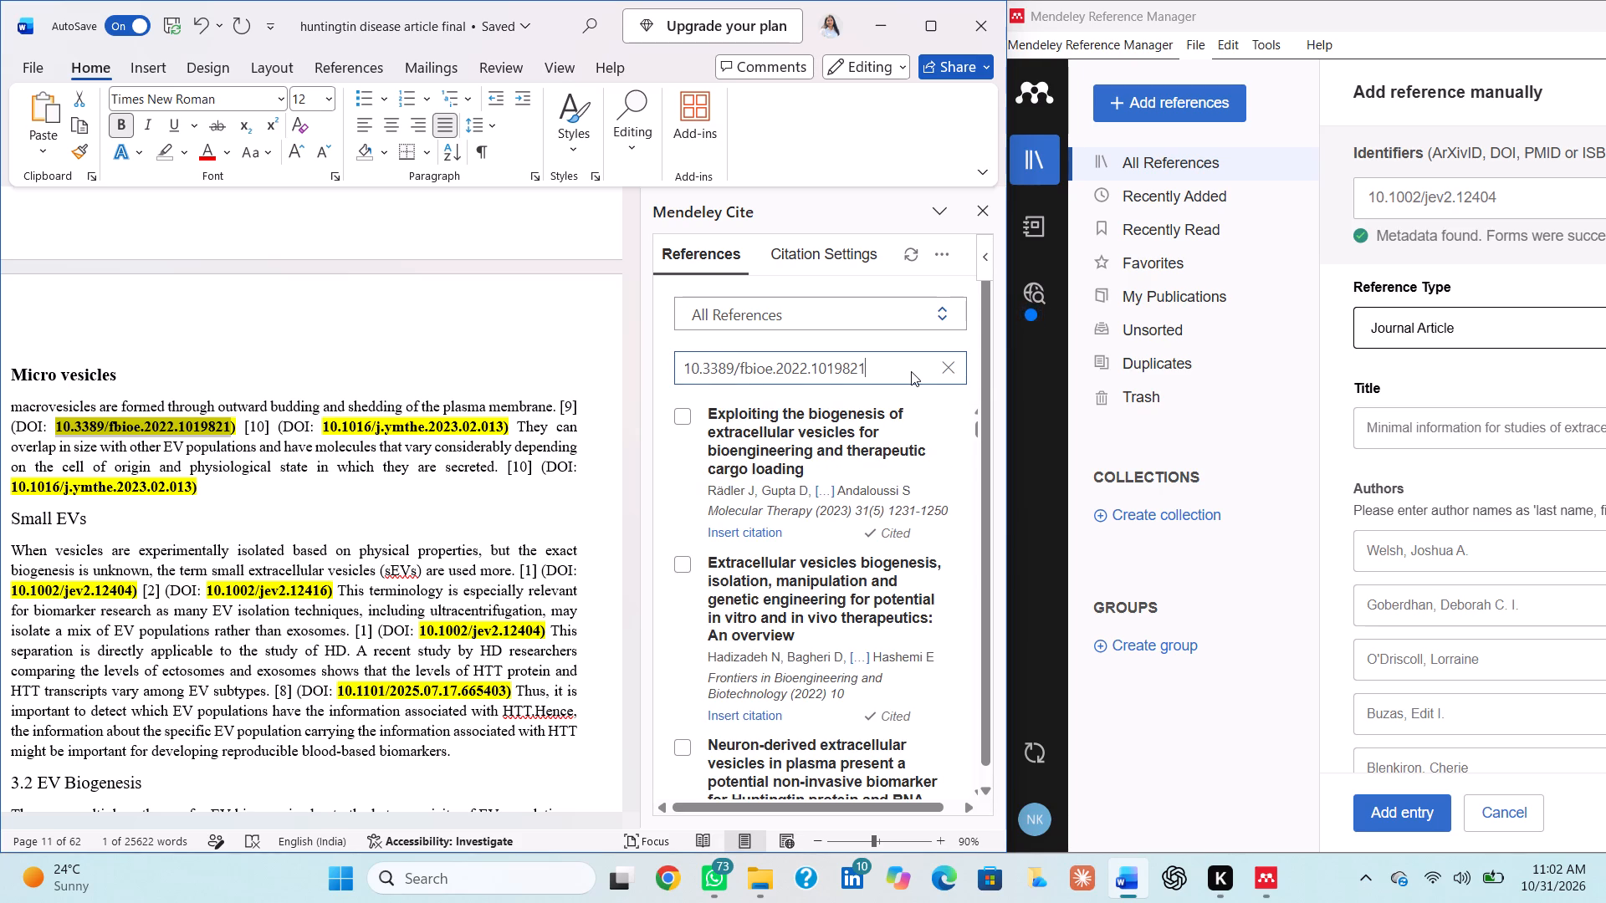
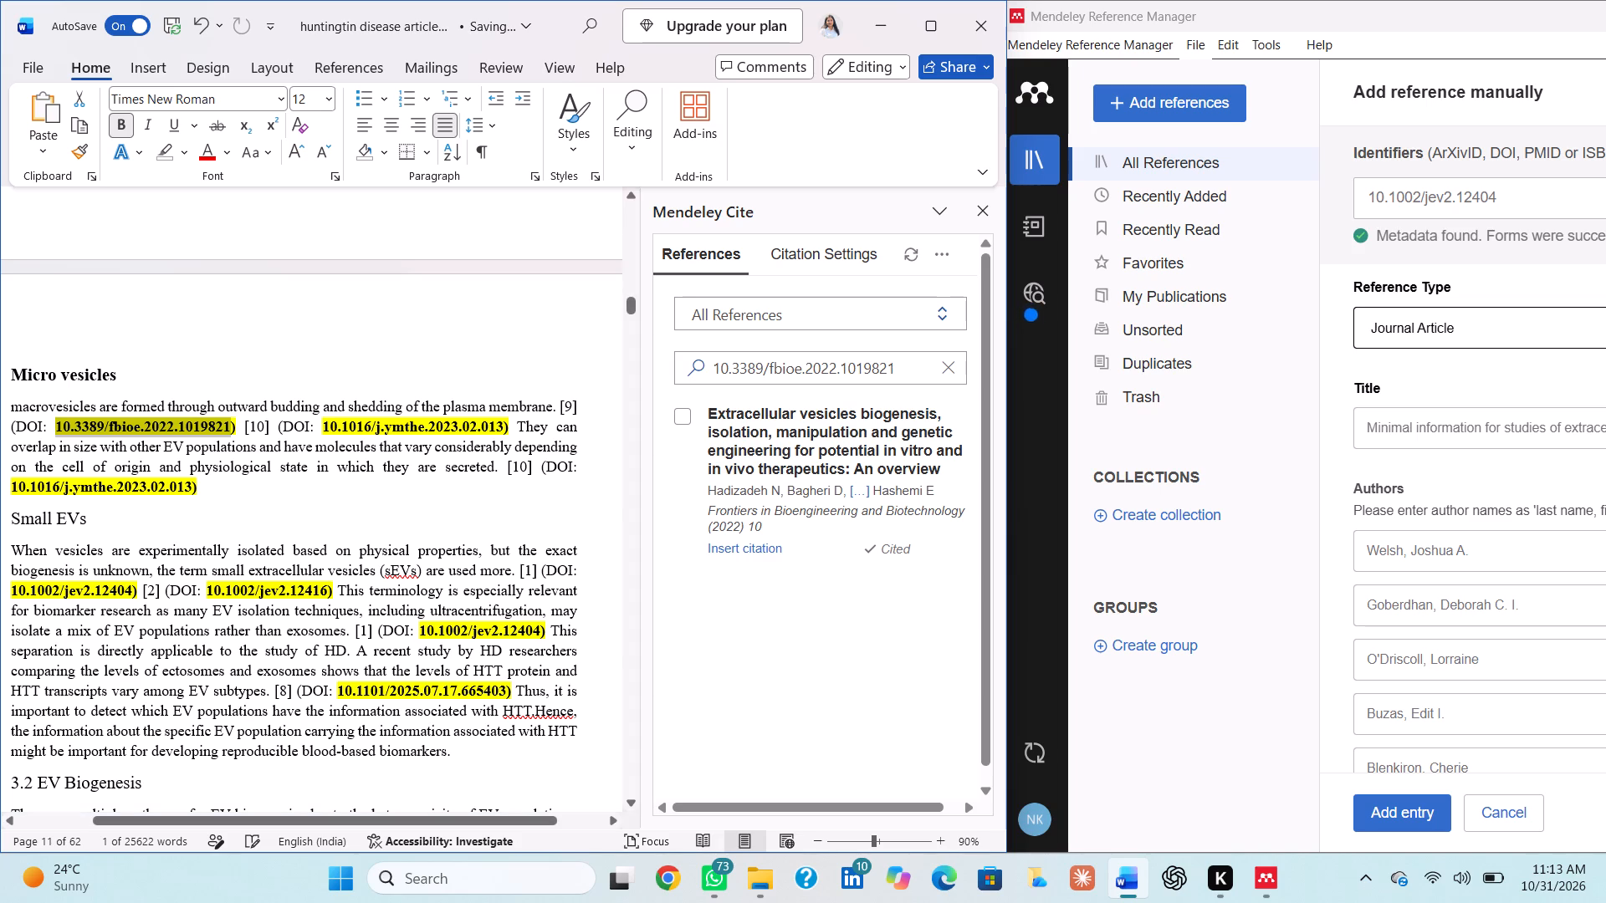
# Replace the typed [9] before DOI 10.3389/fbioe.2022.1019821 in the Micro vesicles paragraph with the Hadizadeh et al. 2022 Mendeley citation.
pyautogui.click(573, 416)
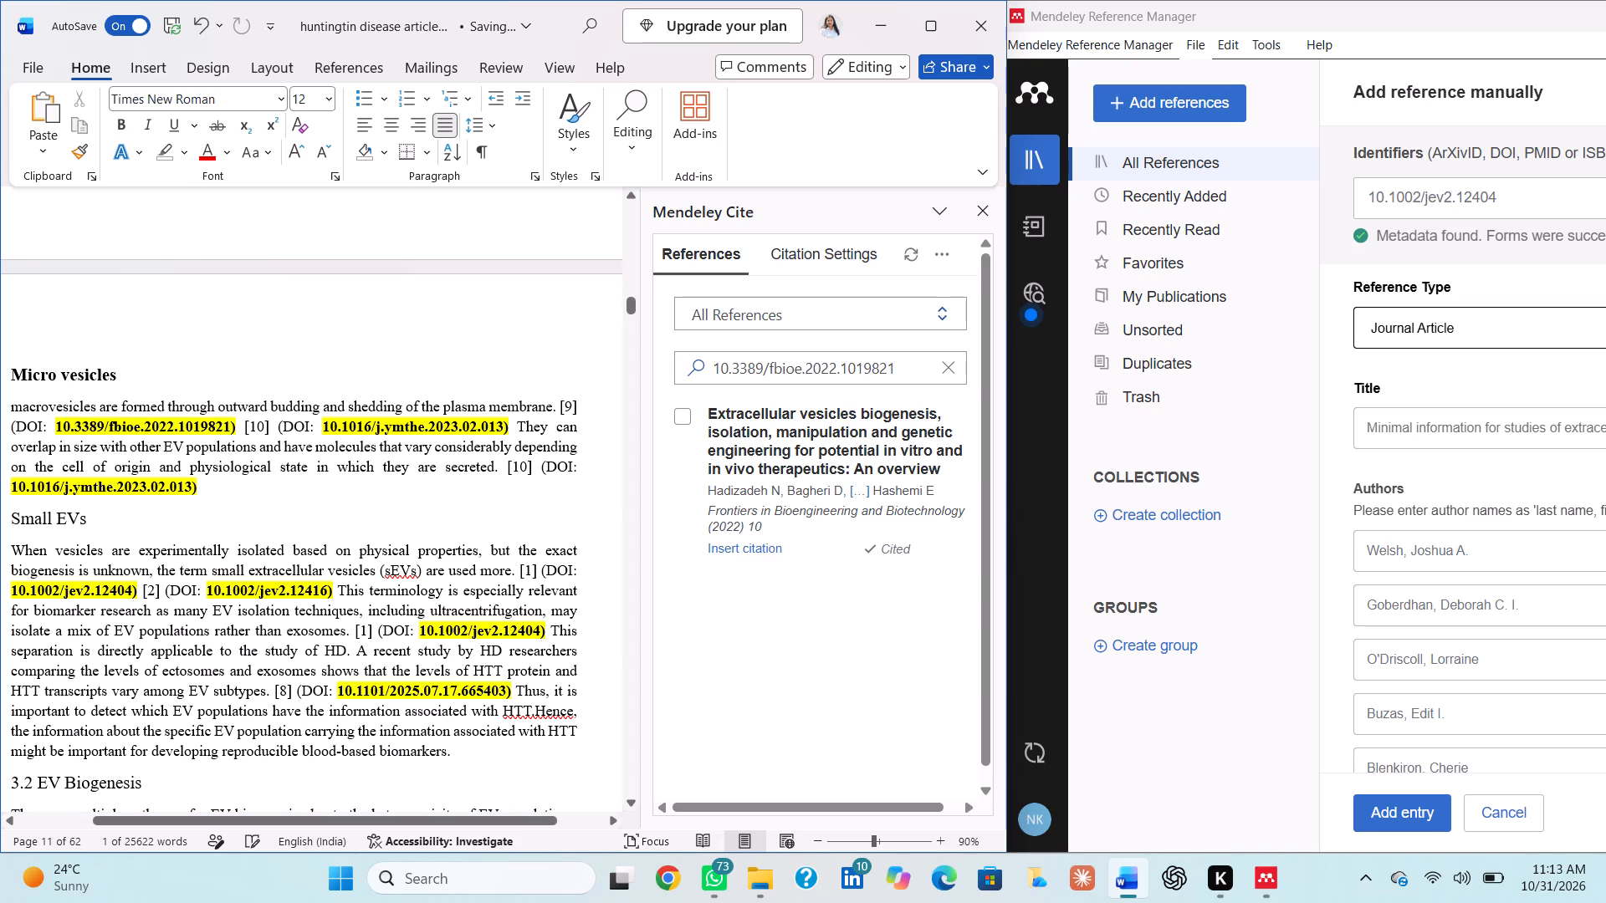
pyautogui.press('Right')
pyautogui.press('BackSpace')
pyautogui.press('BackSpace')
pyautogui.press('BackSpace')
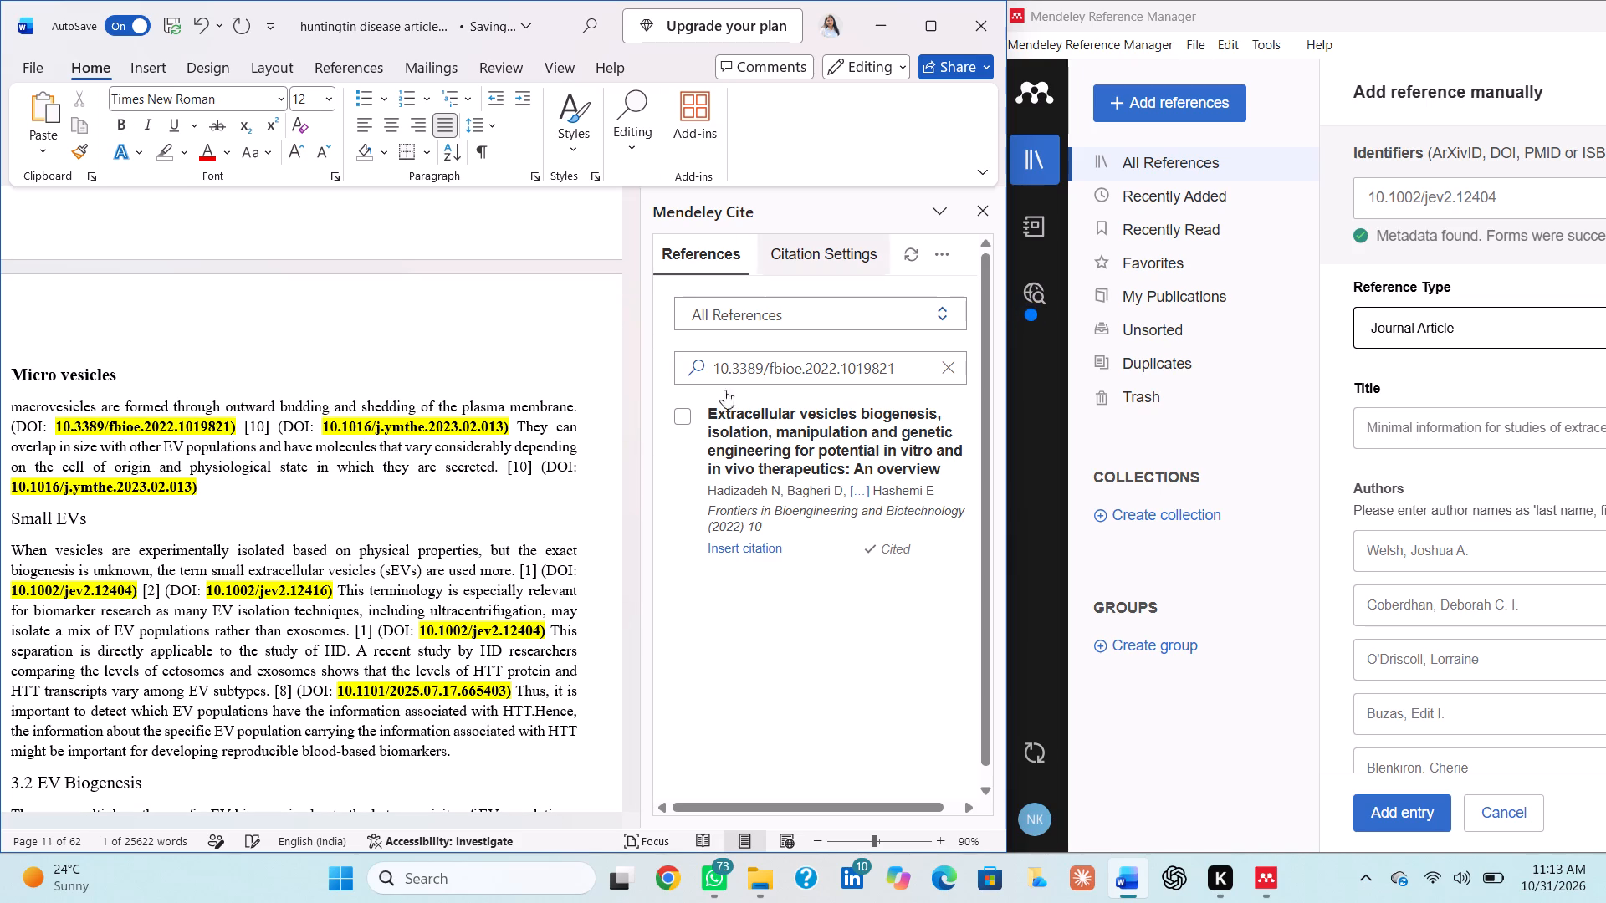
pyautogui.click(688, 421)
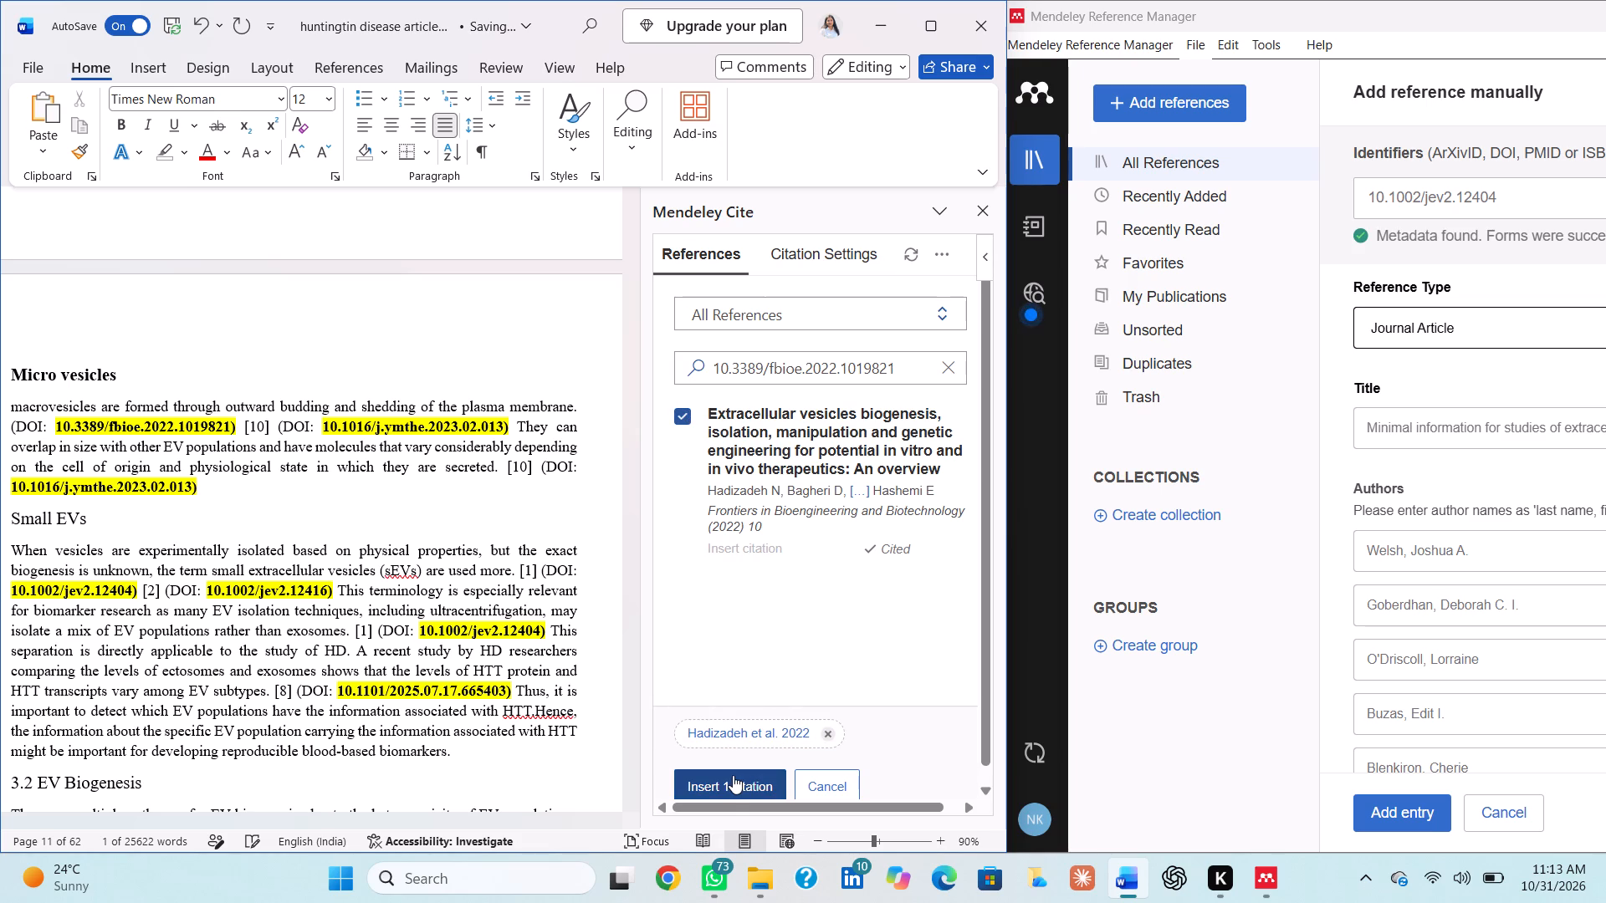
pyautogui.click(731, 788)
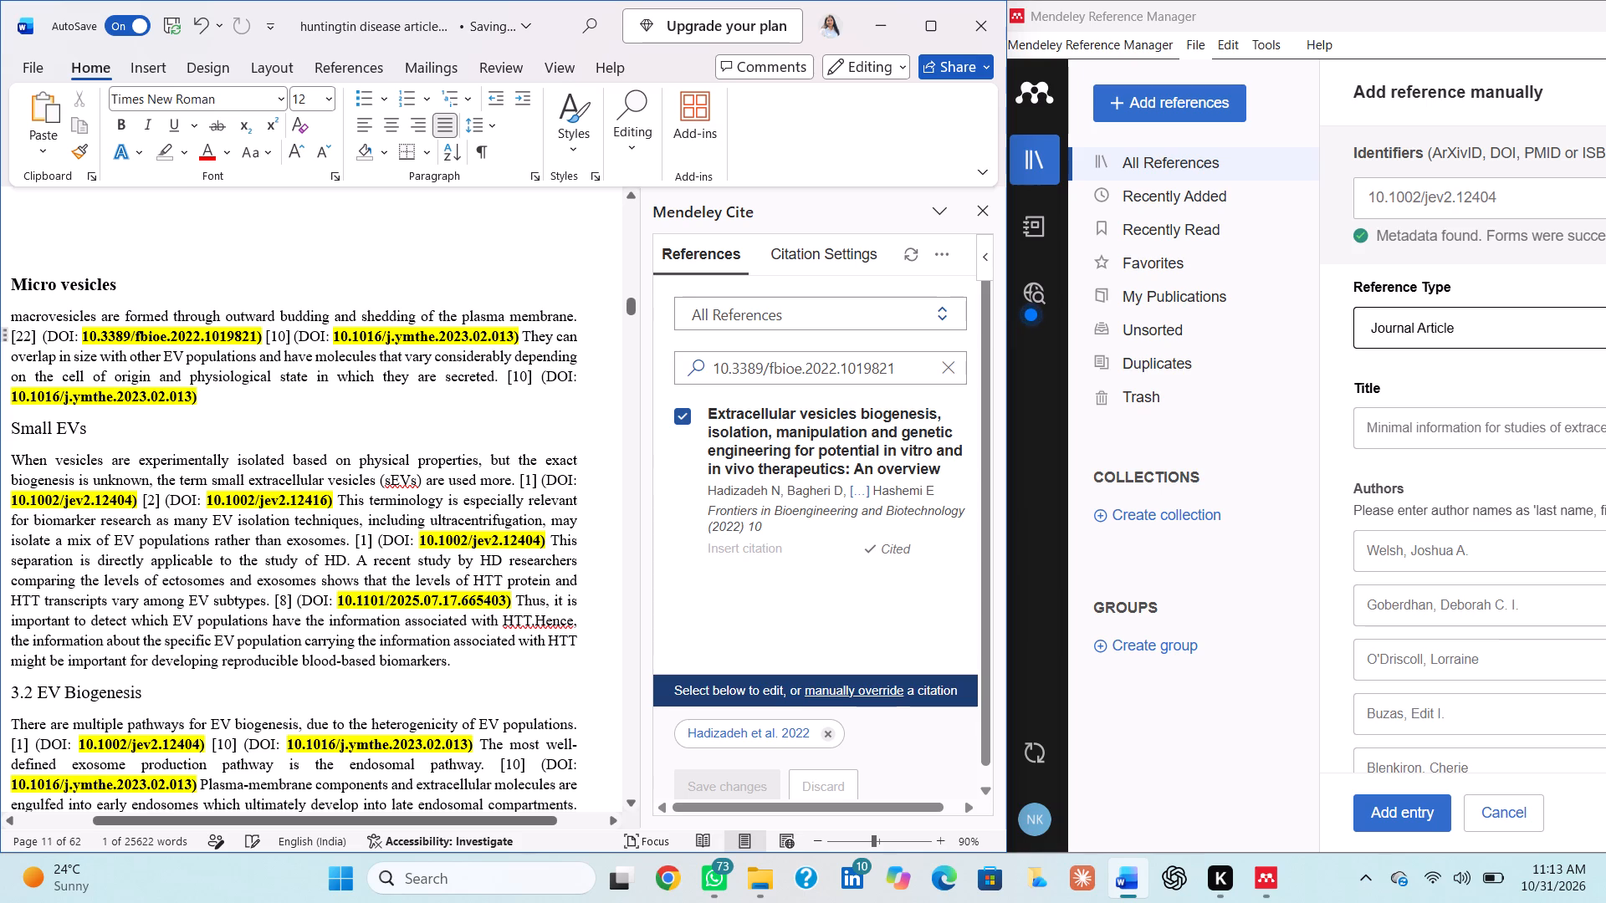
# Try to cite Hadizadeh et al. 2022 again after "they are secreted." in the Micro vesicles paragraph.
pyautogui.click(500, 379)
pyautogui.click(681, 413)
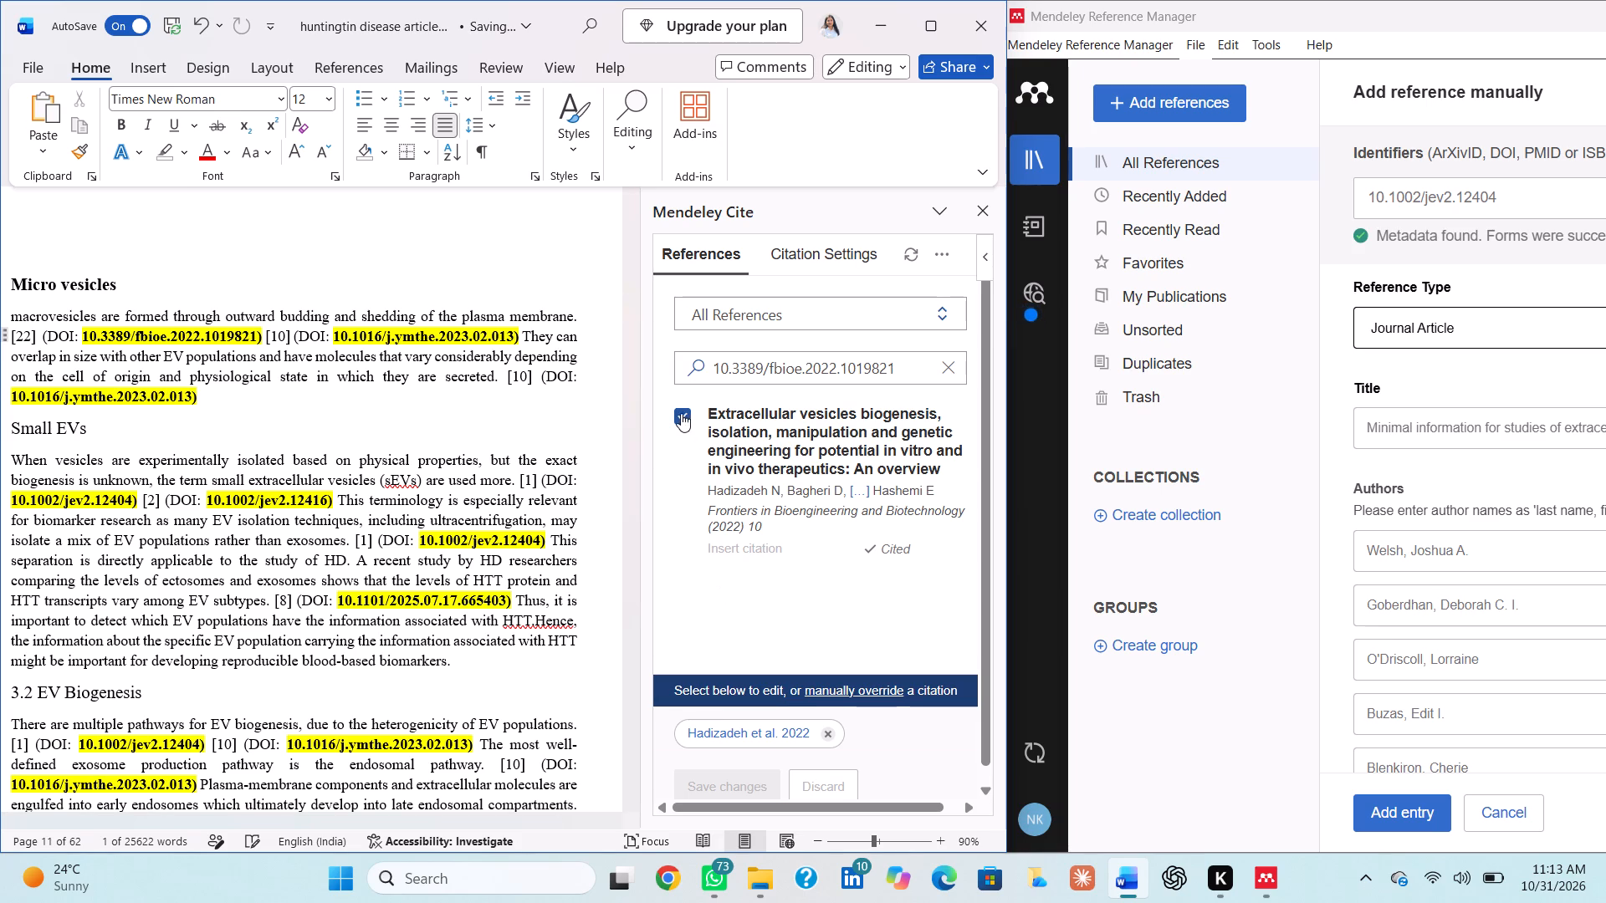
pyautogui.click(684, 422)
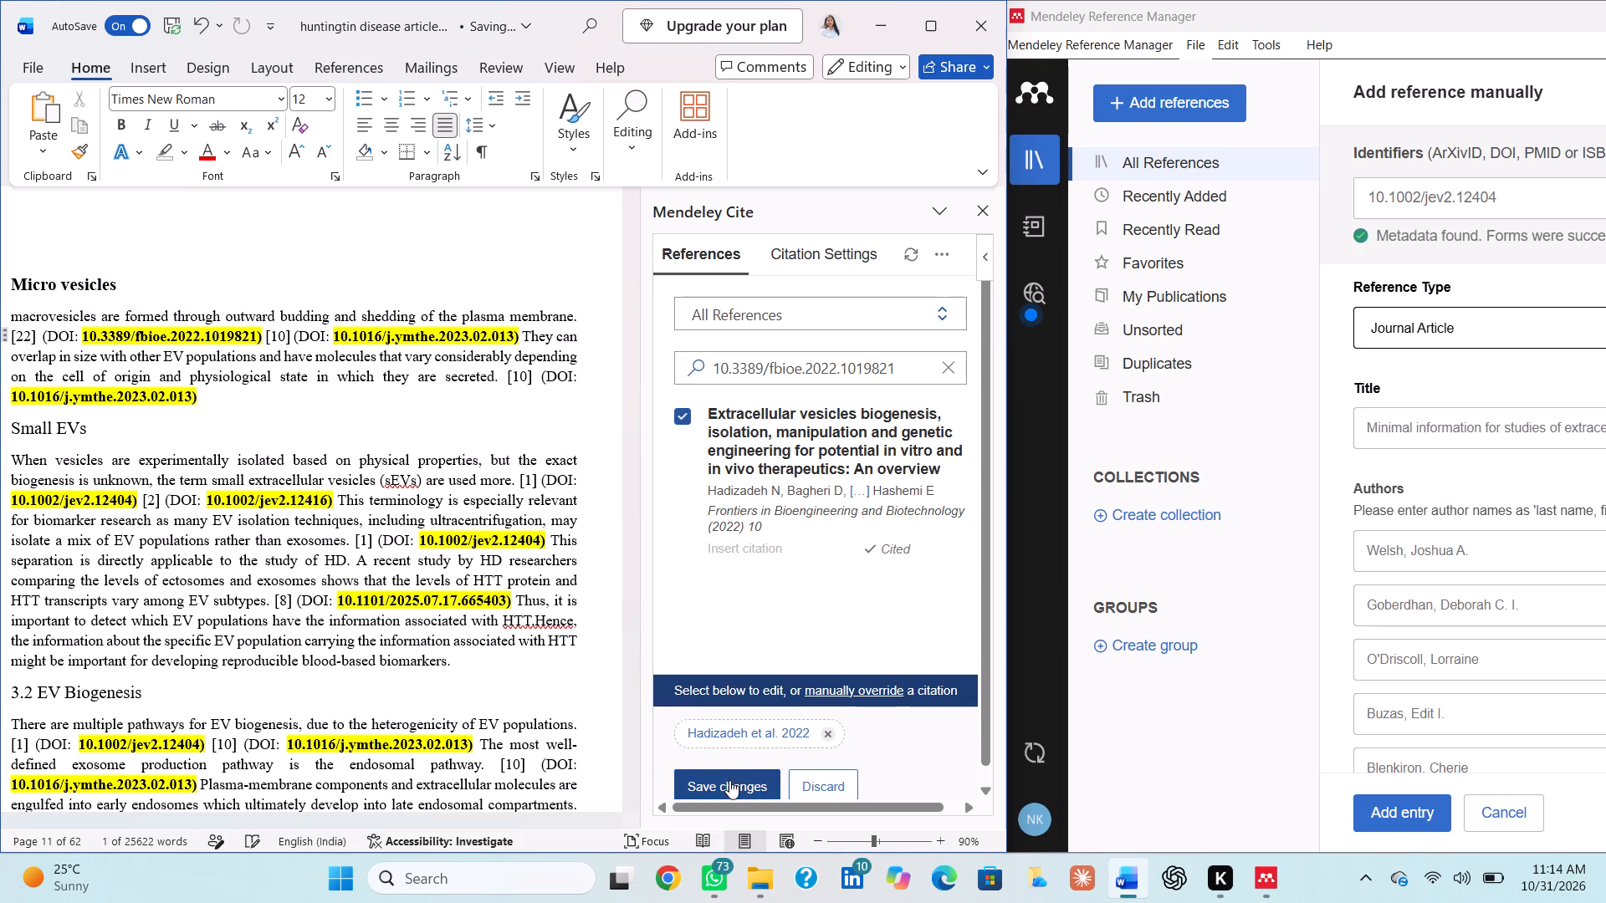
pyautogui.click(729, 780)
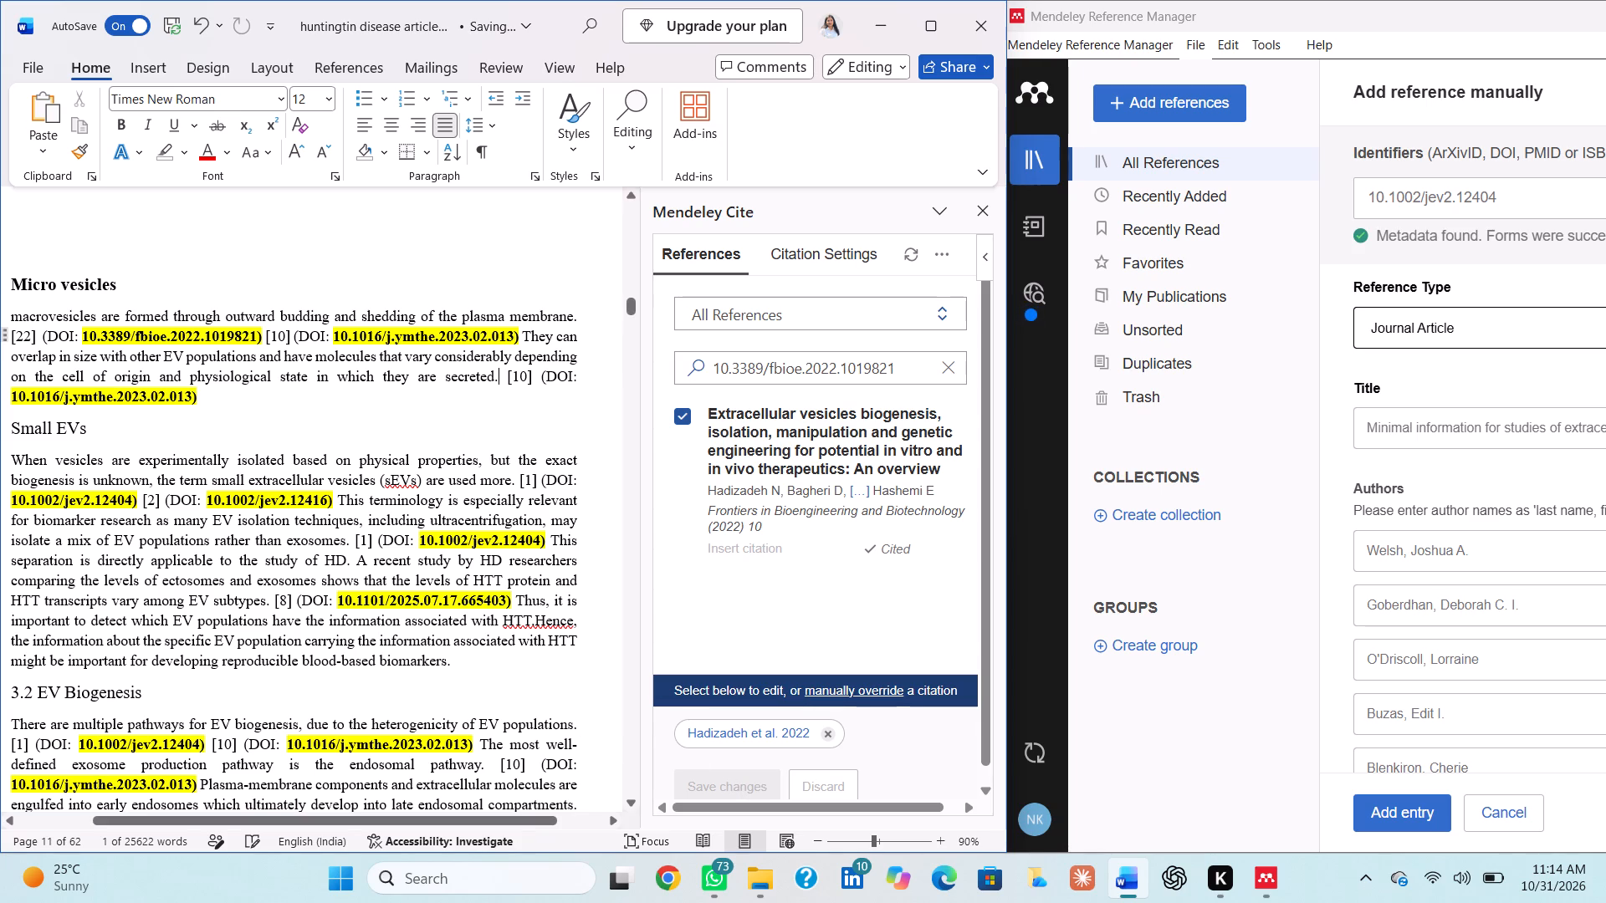
# Find DOI 10.1016/j.ymthe.2023.02.013 in Mendeley Cite and insert its citation after the last typed [10] and a comma in the Micro vesicles paragraph.
pyautogui.moveTo(335, 334); pyautogui.dragTo(378, 339)
pyautogui.moveTo(378, 339); pyautogui.dragTo(509, 346)
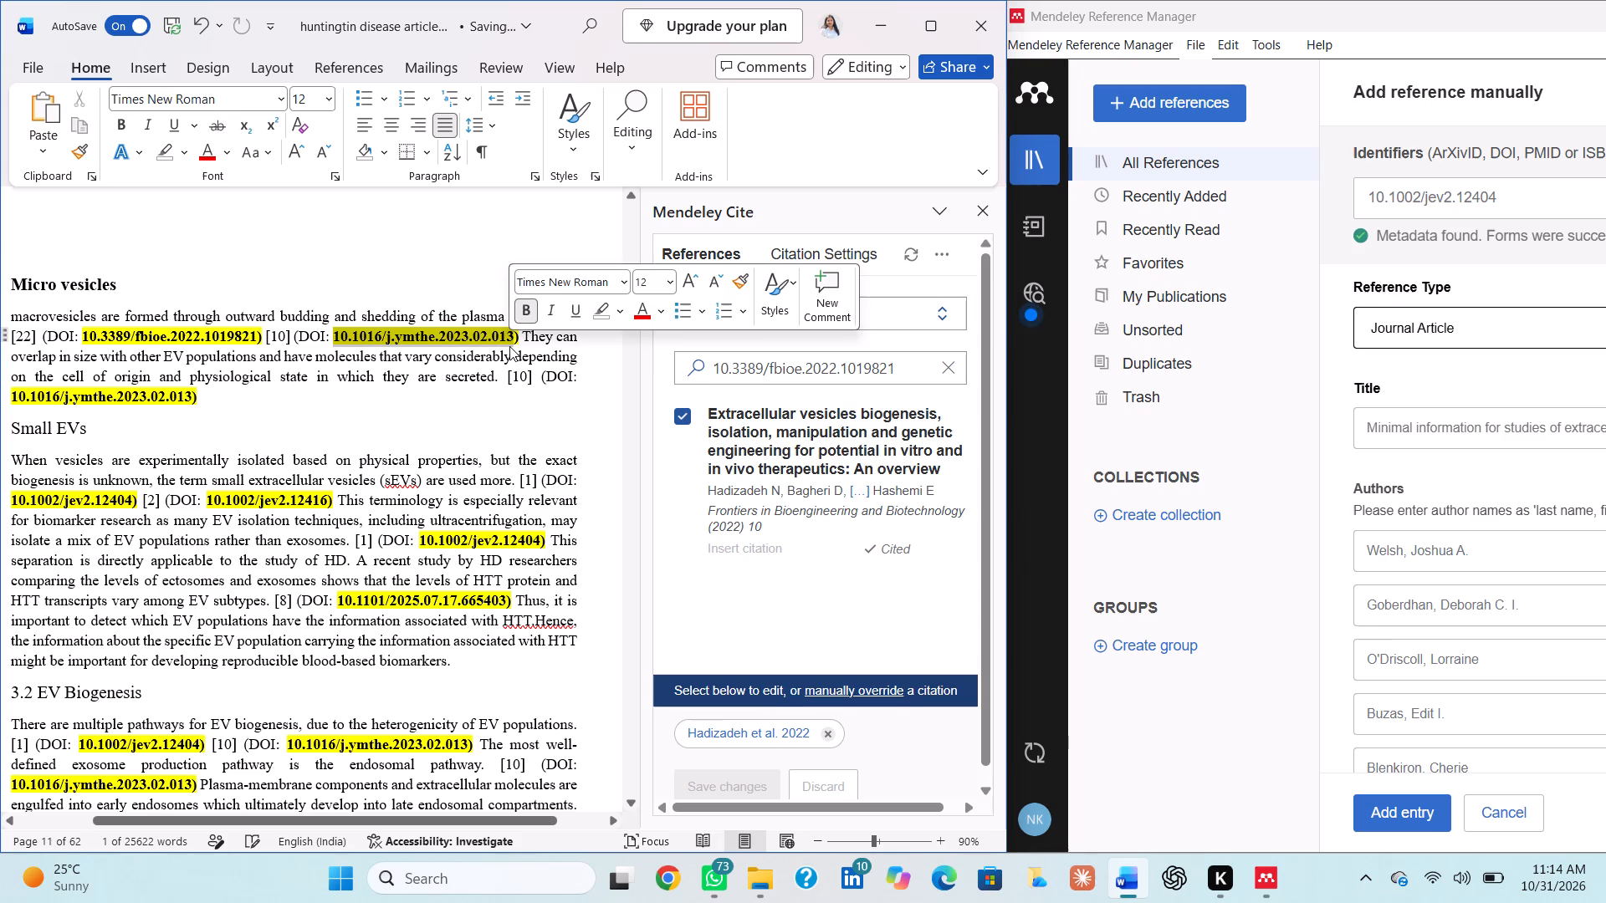
pyautogui.hotkey('ctrl', 'c')
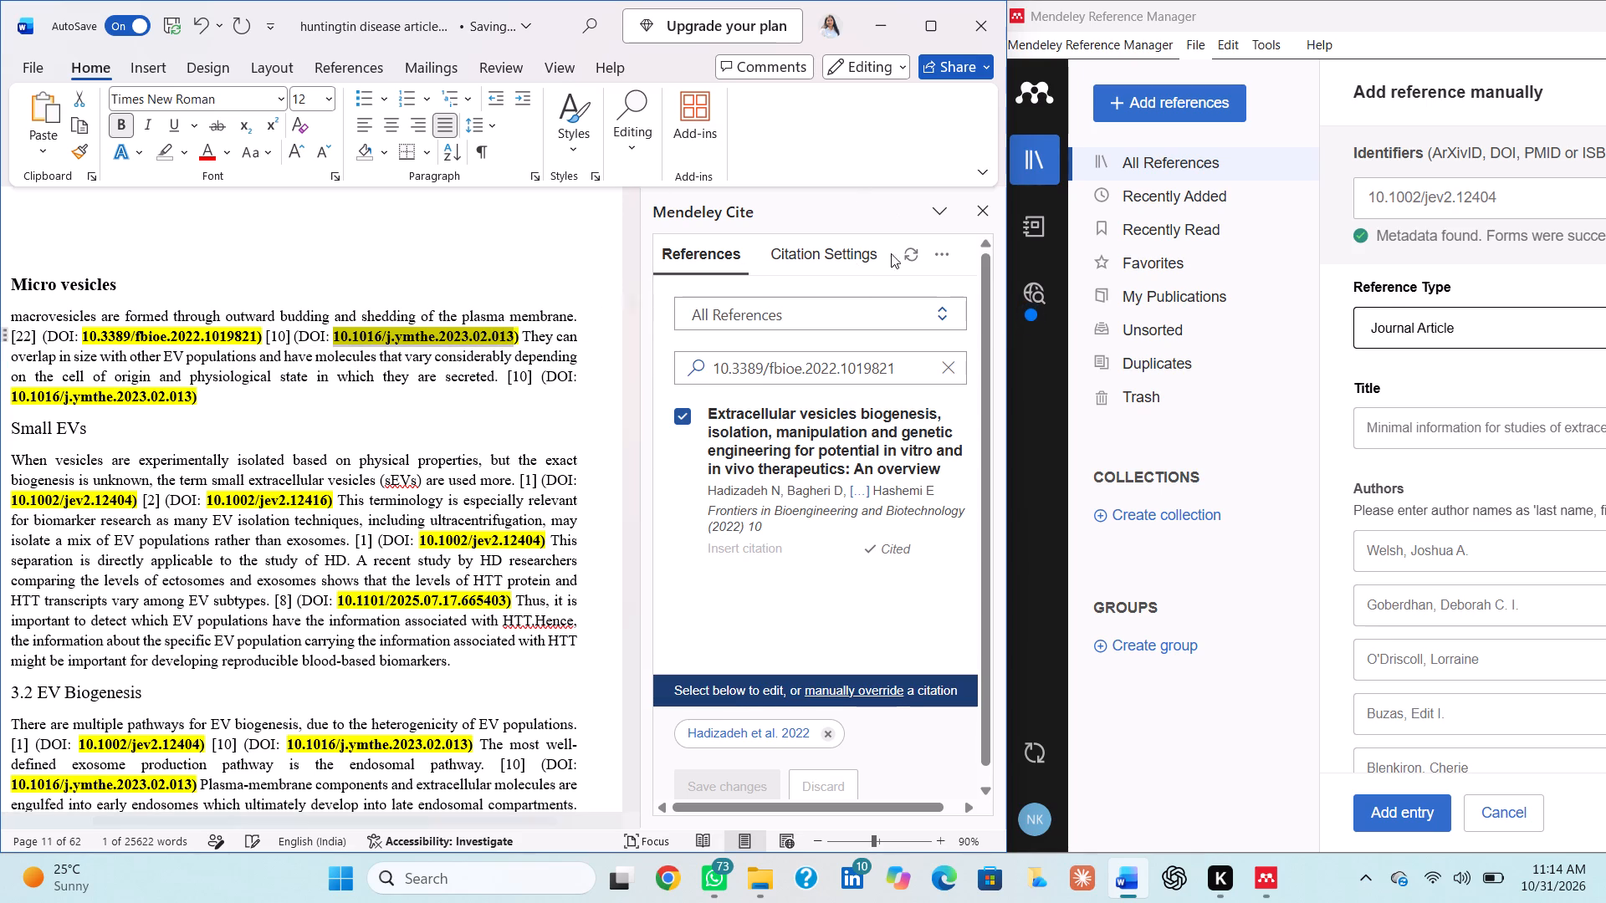
pyautogui.click(945, 360)
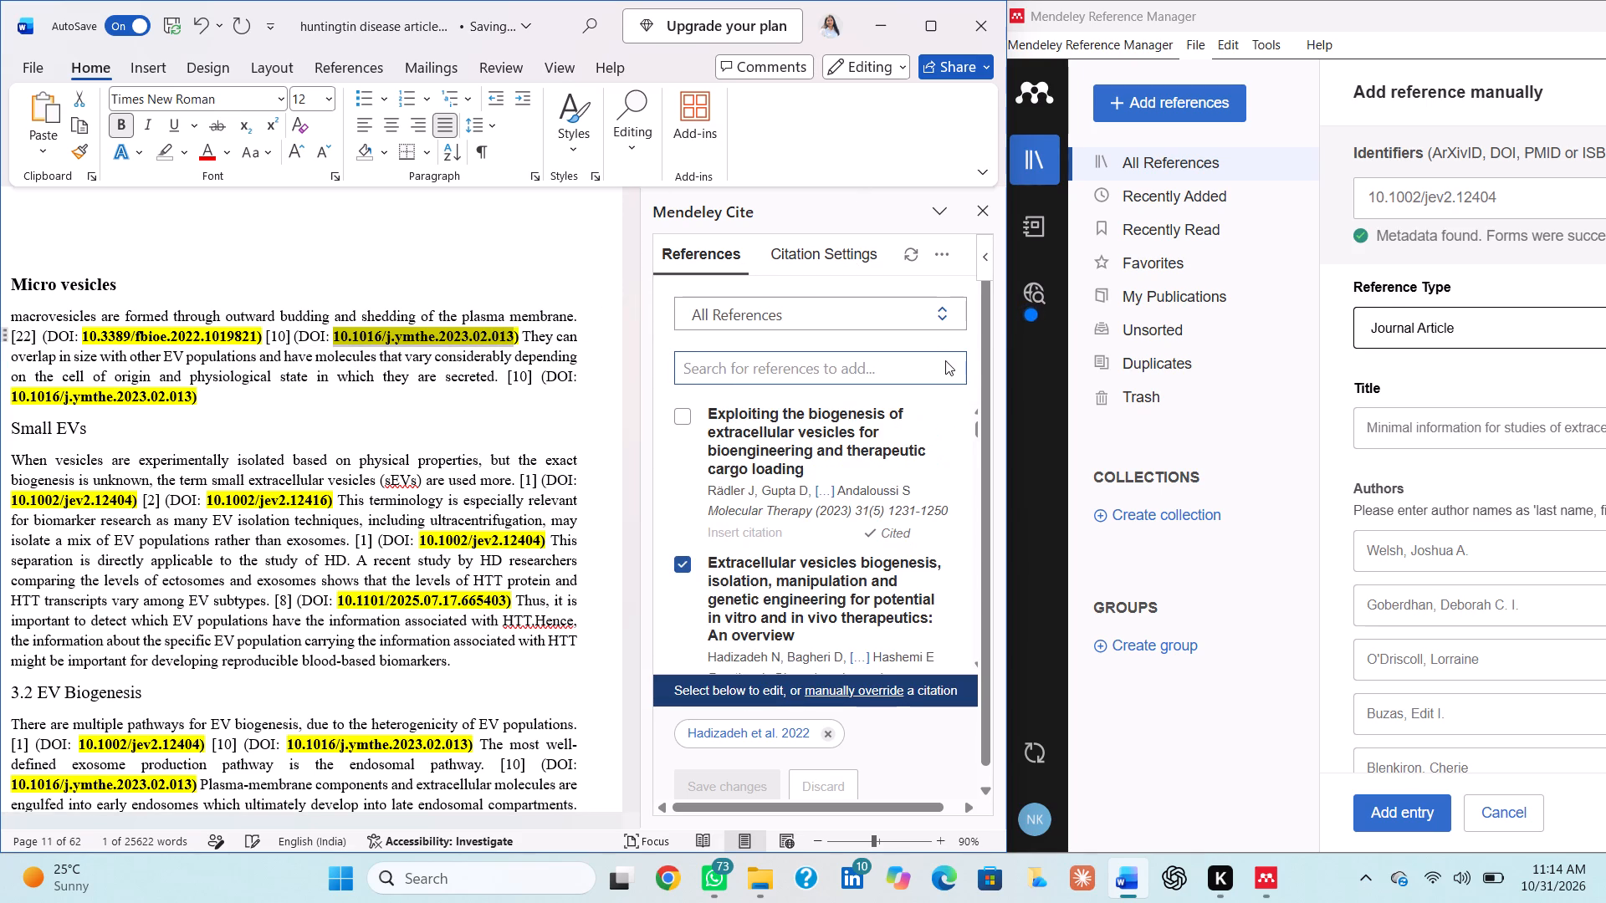
pyautogui.hotkey('ctrl', 'v')
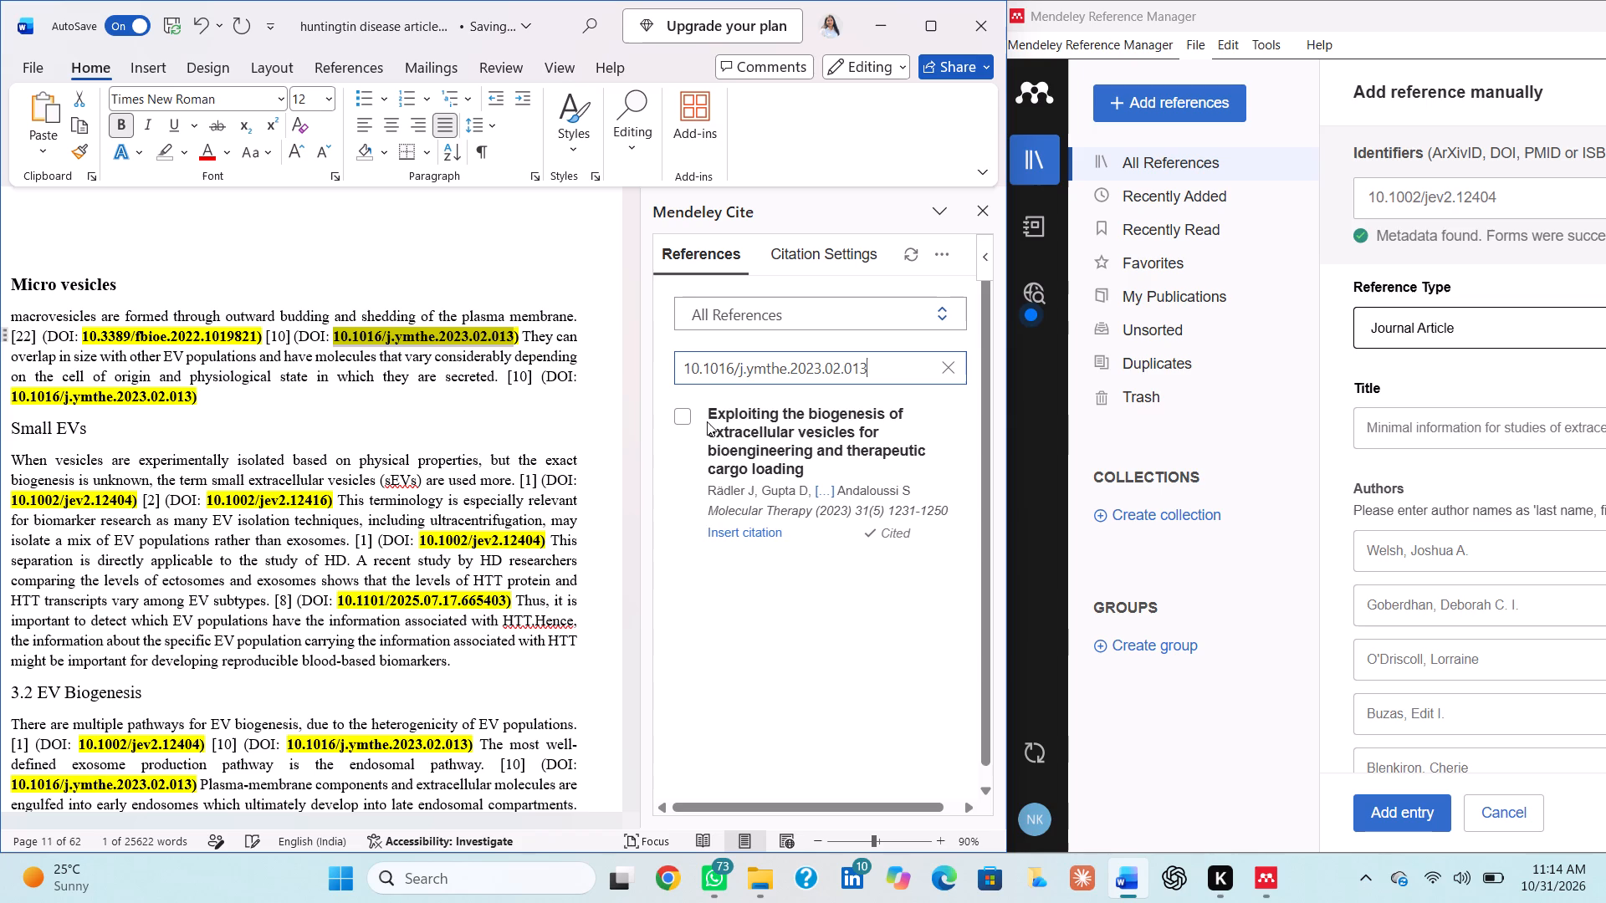
pyautogui.click(679, 411)
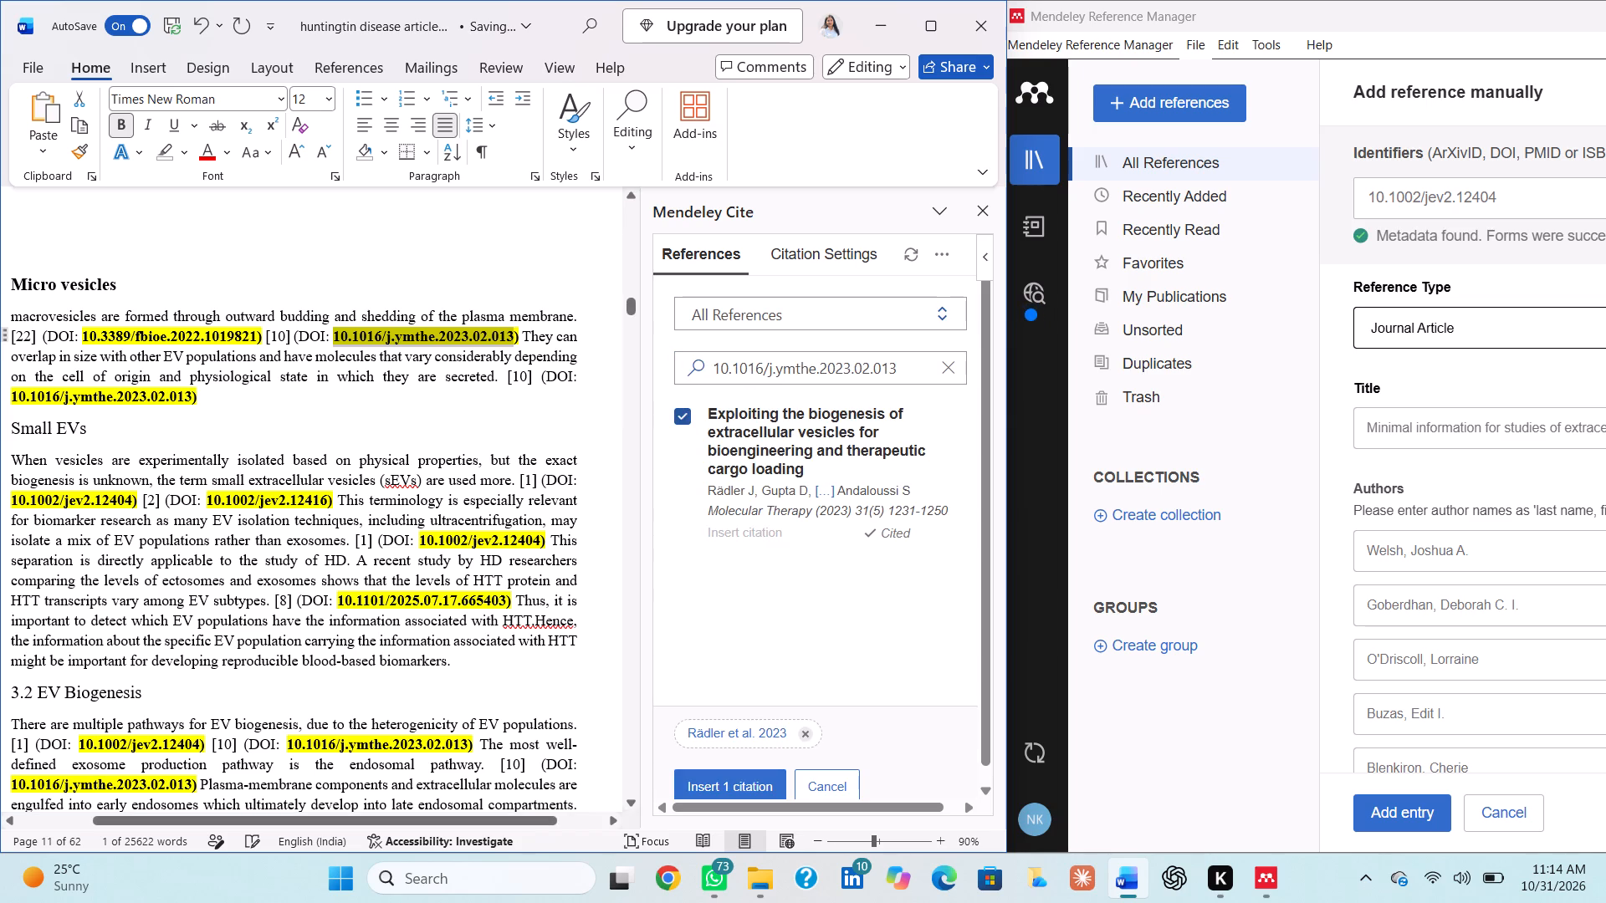
pyautogui.click(535, 380)
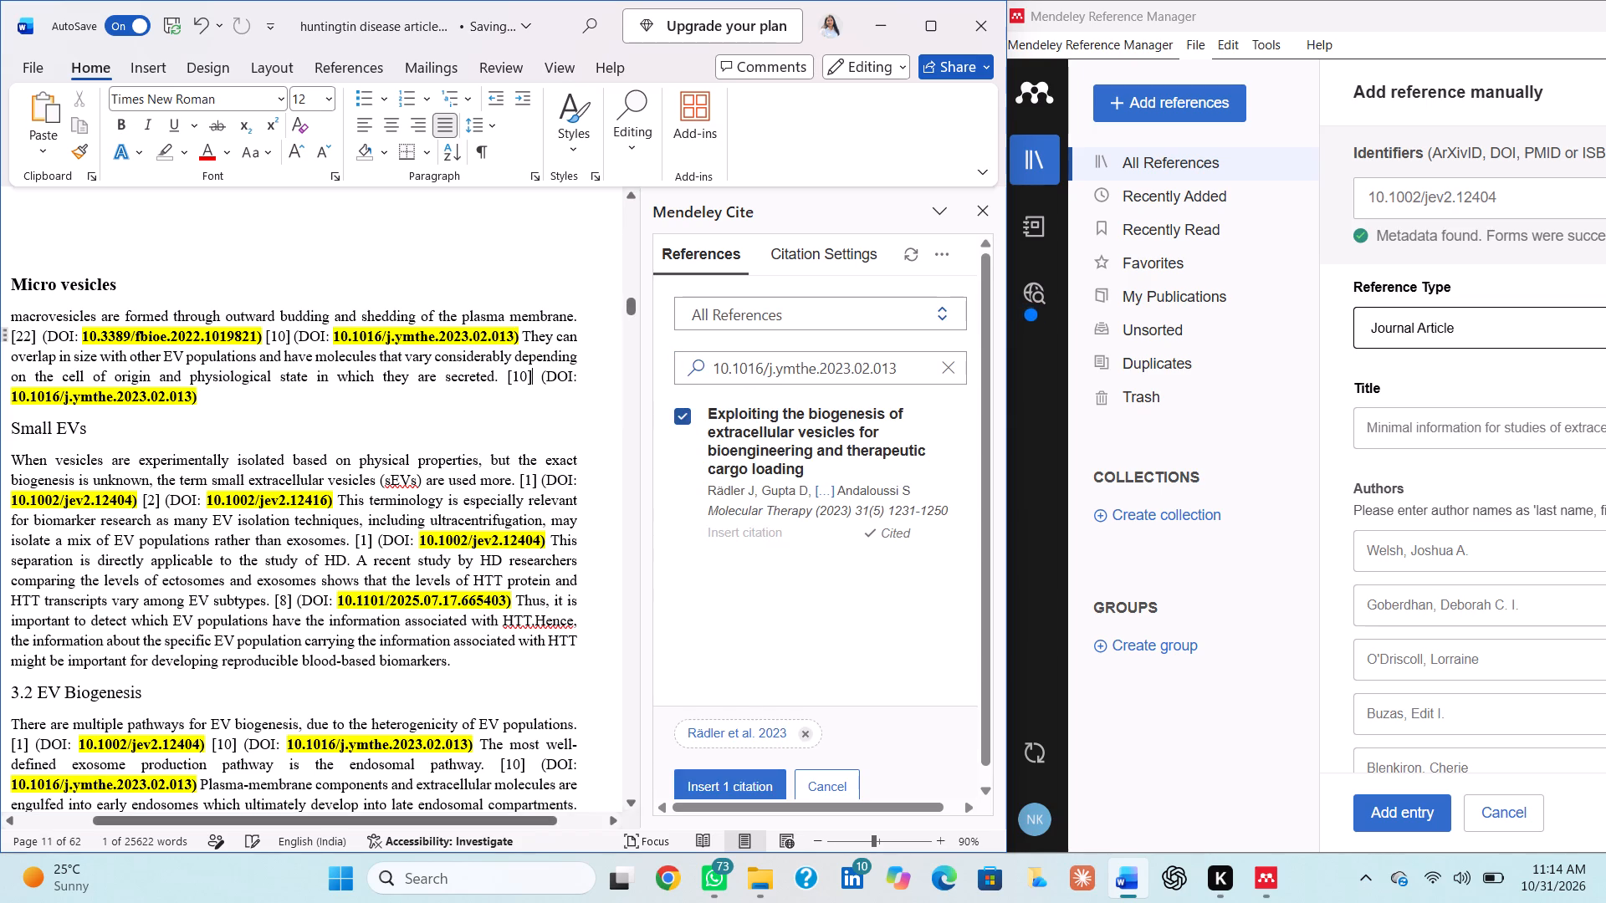
pyautogui.write(',')
pyautogui.press('space')
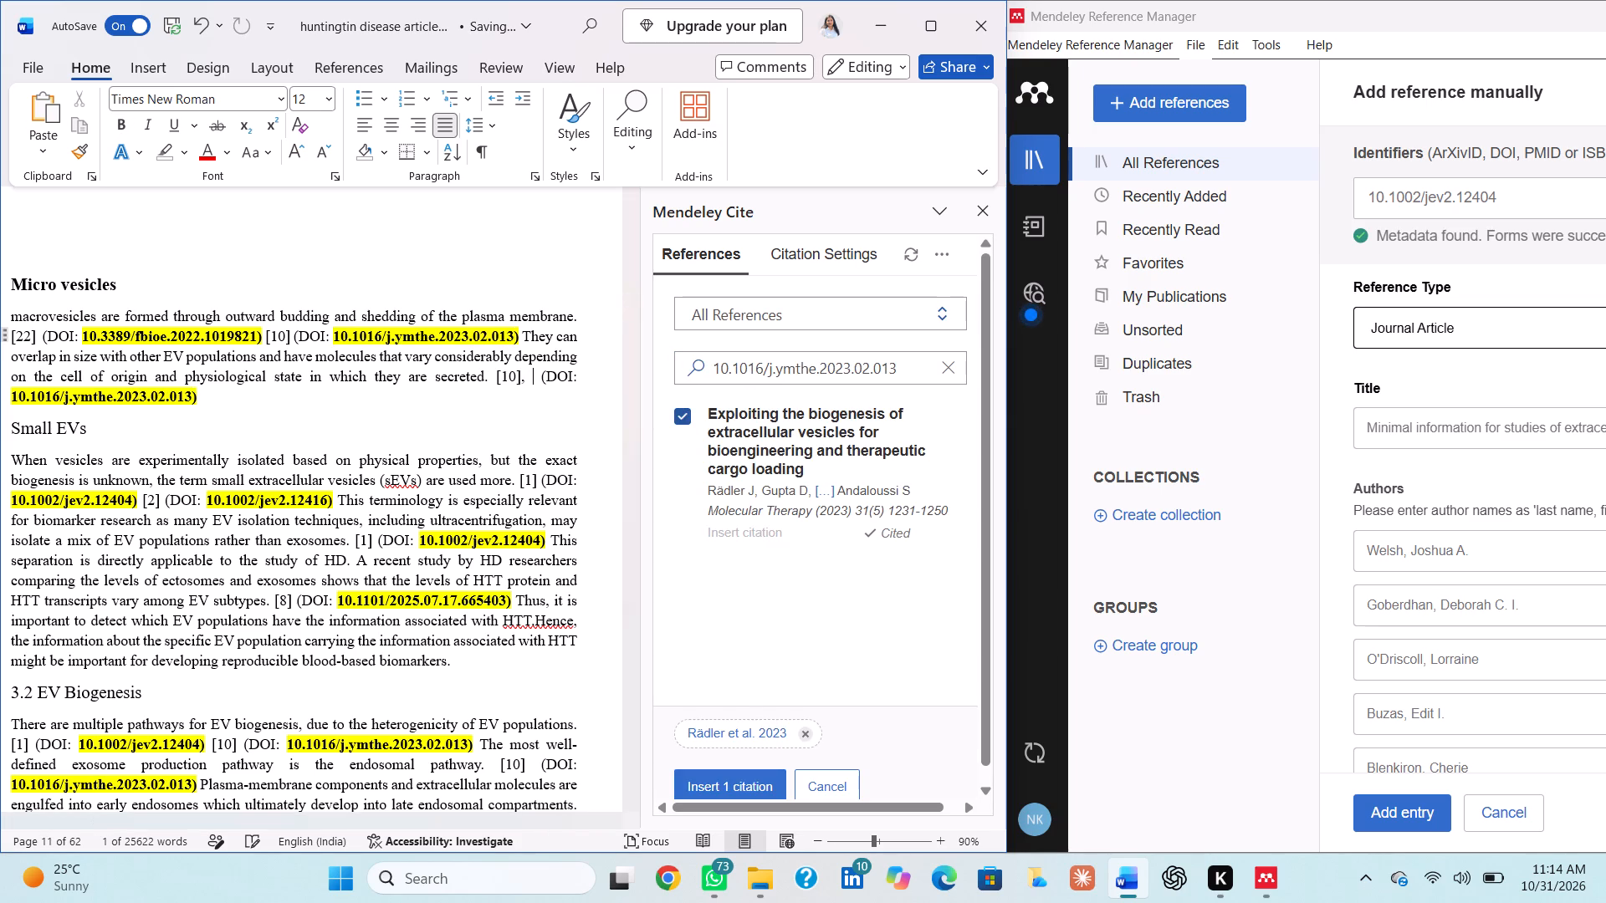
pyautogui.hotkey('ctrl', 'v')
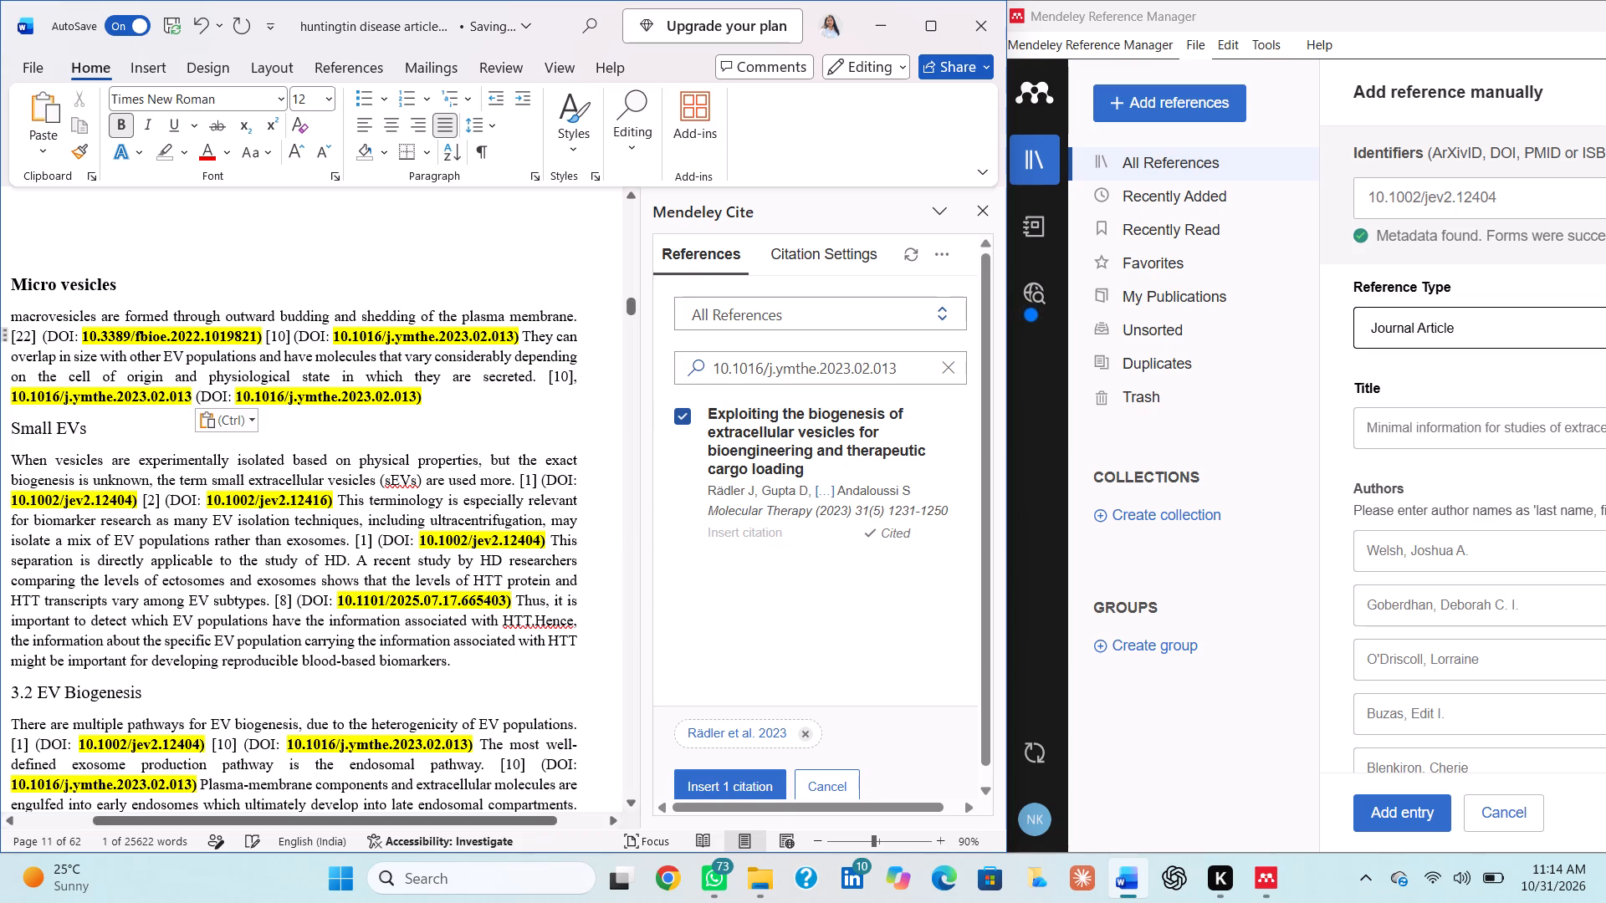
pyautogui.click(203, 24)
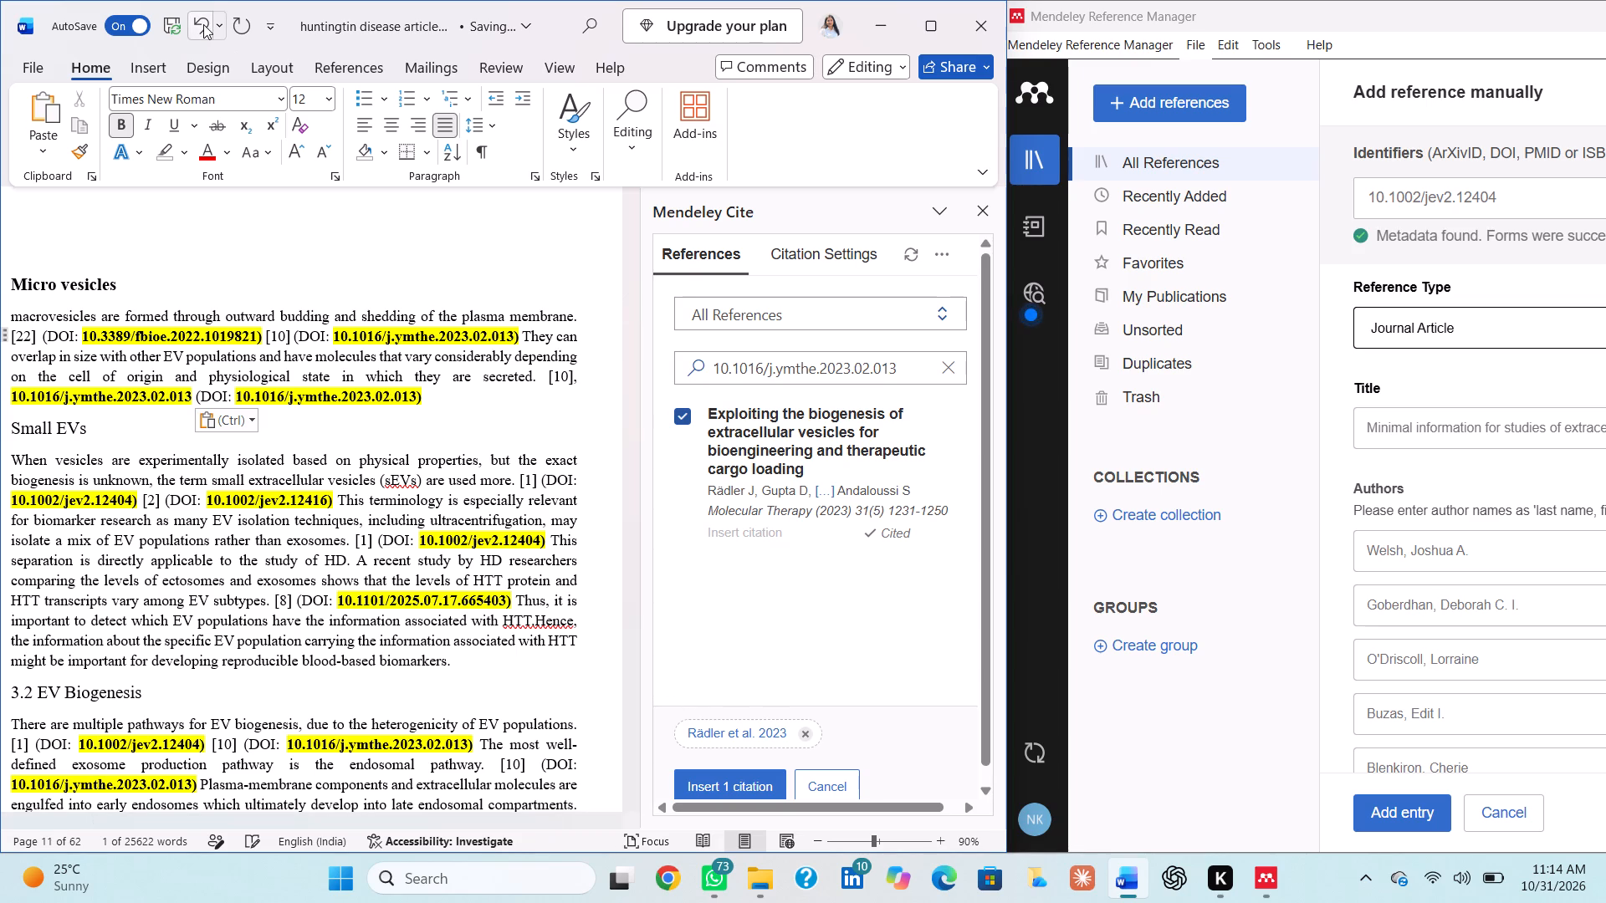
pyautogui.click(752, 778)
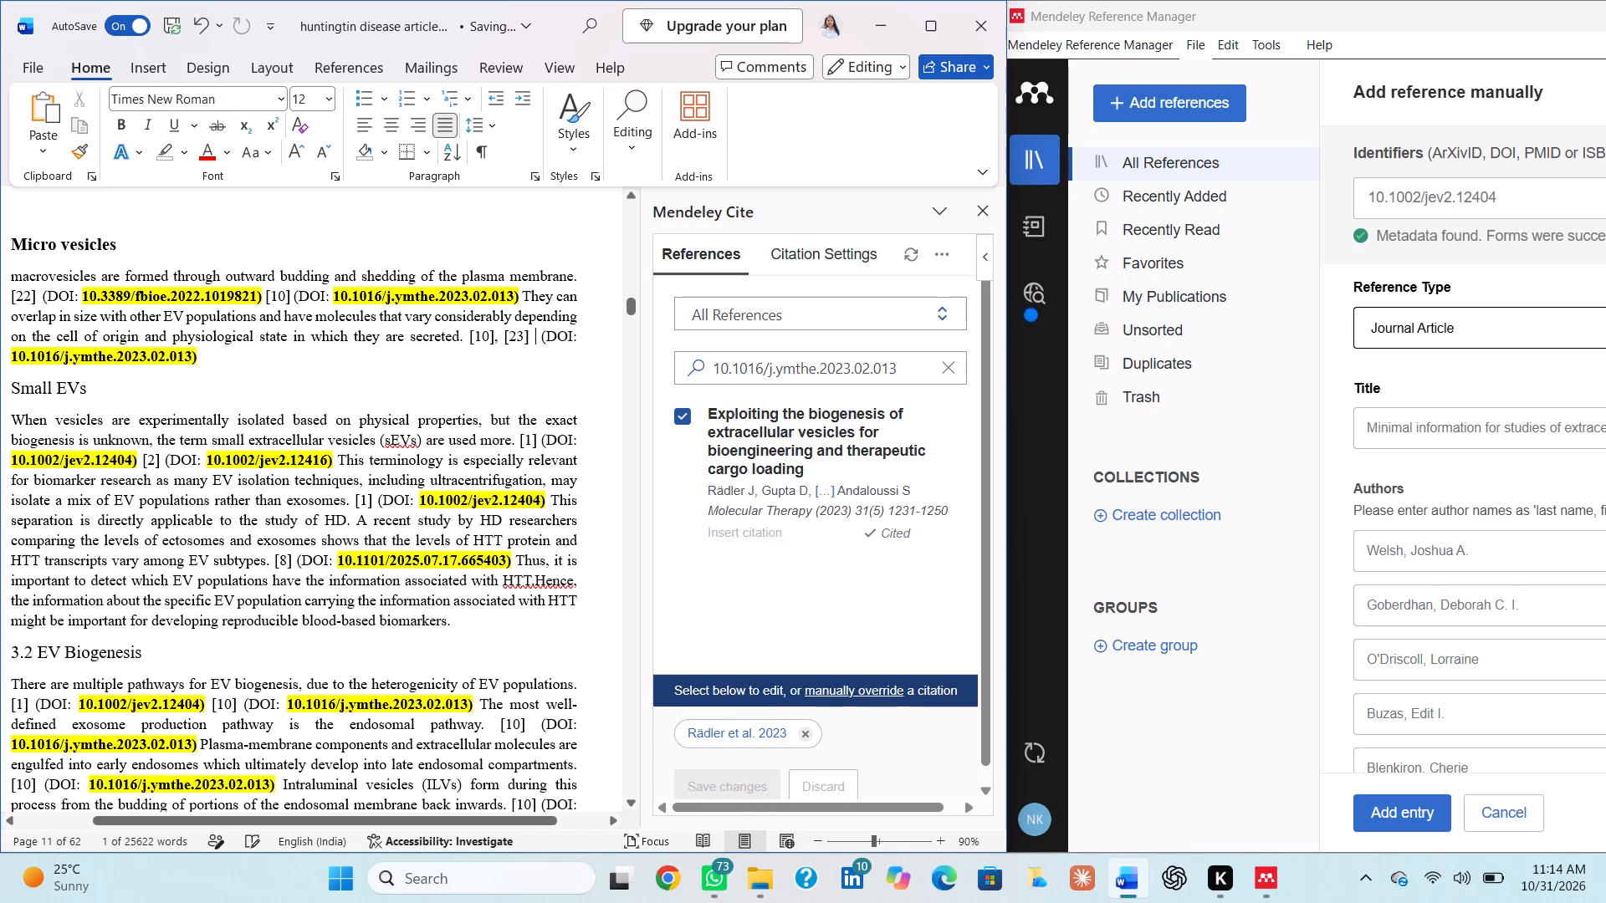
# Delete the typed [10] and its comma before the new citation at the end of the Micro vesicles paragraph.
pyautogui.click(491, 337)
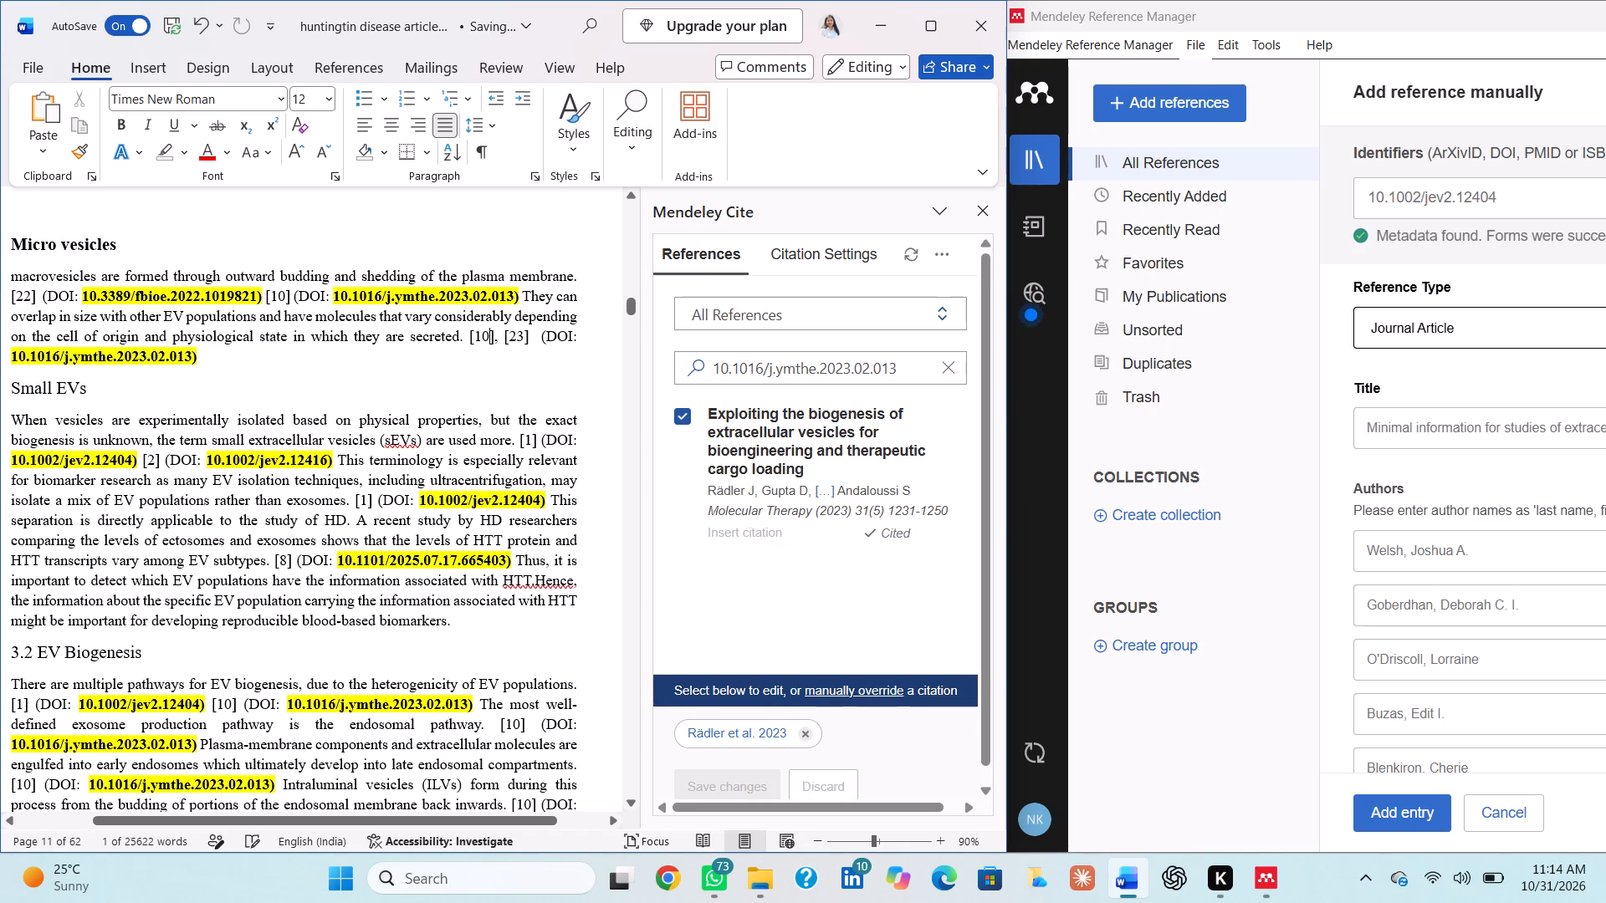
pyautogui.click(496, 337)
pyautogui.press('BackSpace')
pyautogui.press('BackSpace')
pyautogui.press('BackSpace')
pyautogui.press('BackSpace')
pyautogui.press('BackSpace')
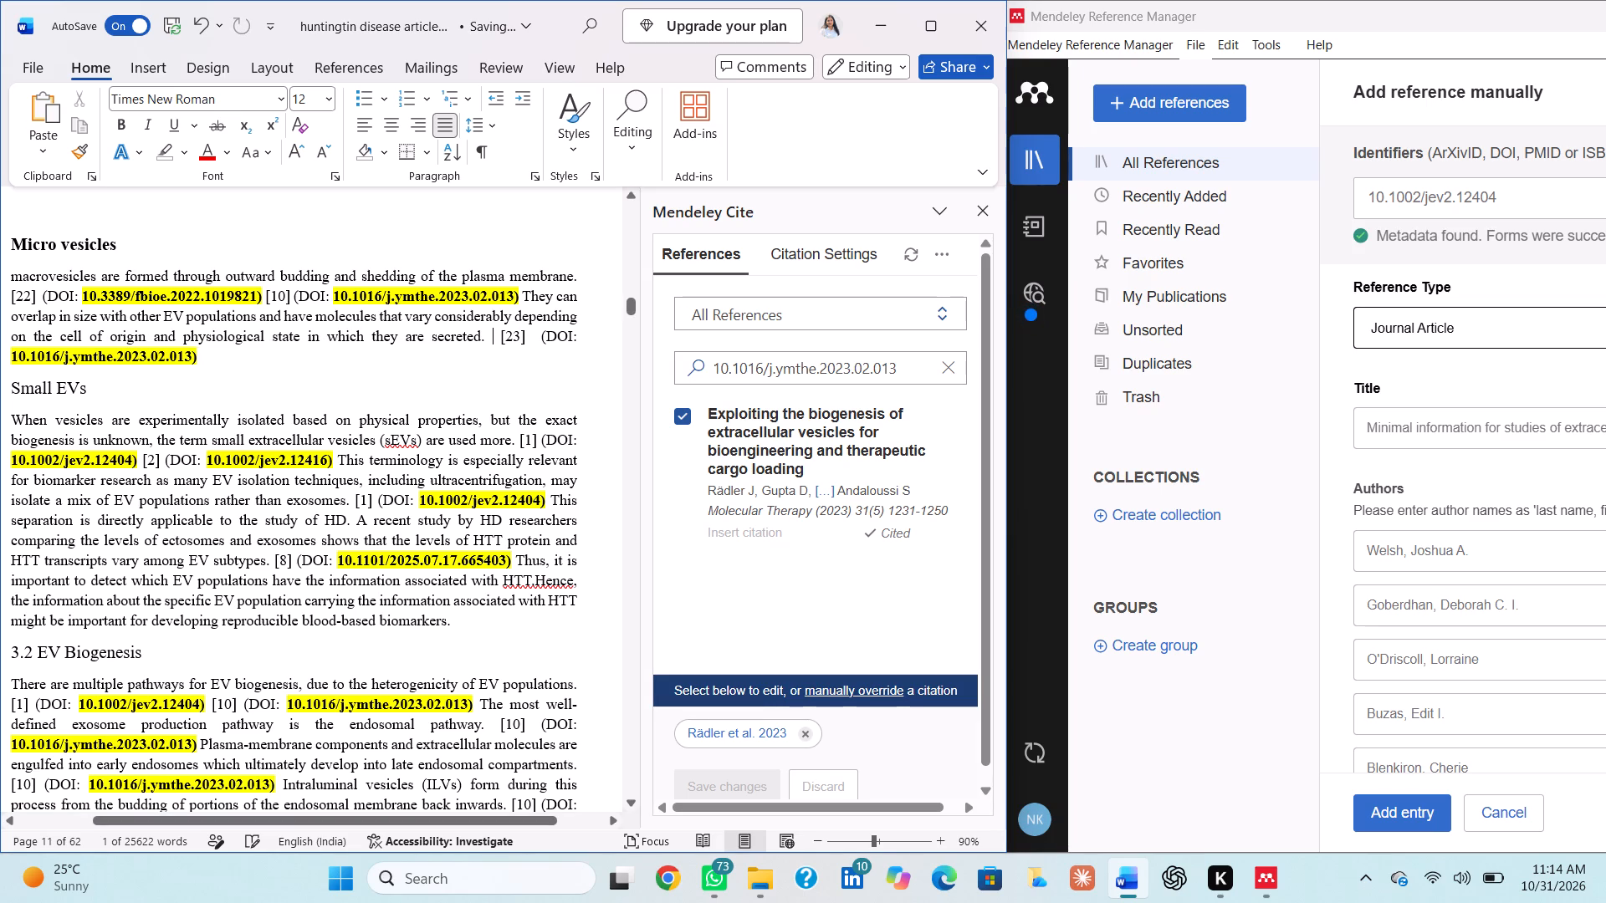
# Find DOI 10.3389/fbioe.2022.1019821 in Mendeley Cite and insert its citation just before [23] at the end of the Micro vesicles paragraph.
pyautogui.moveTo(80, 292); pyautogui.dragTo(211, 280)
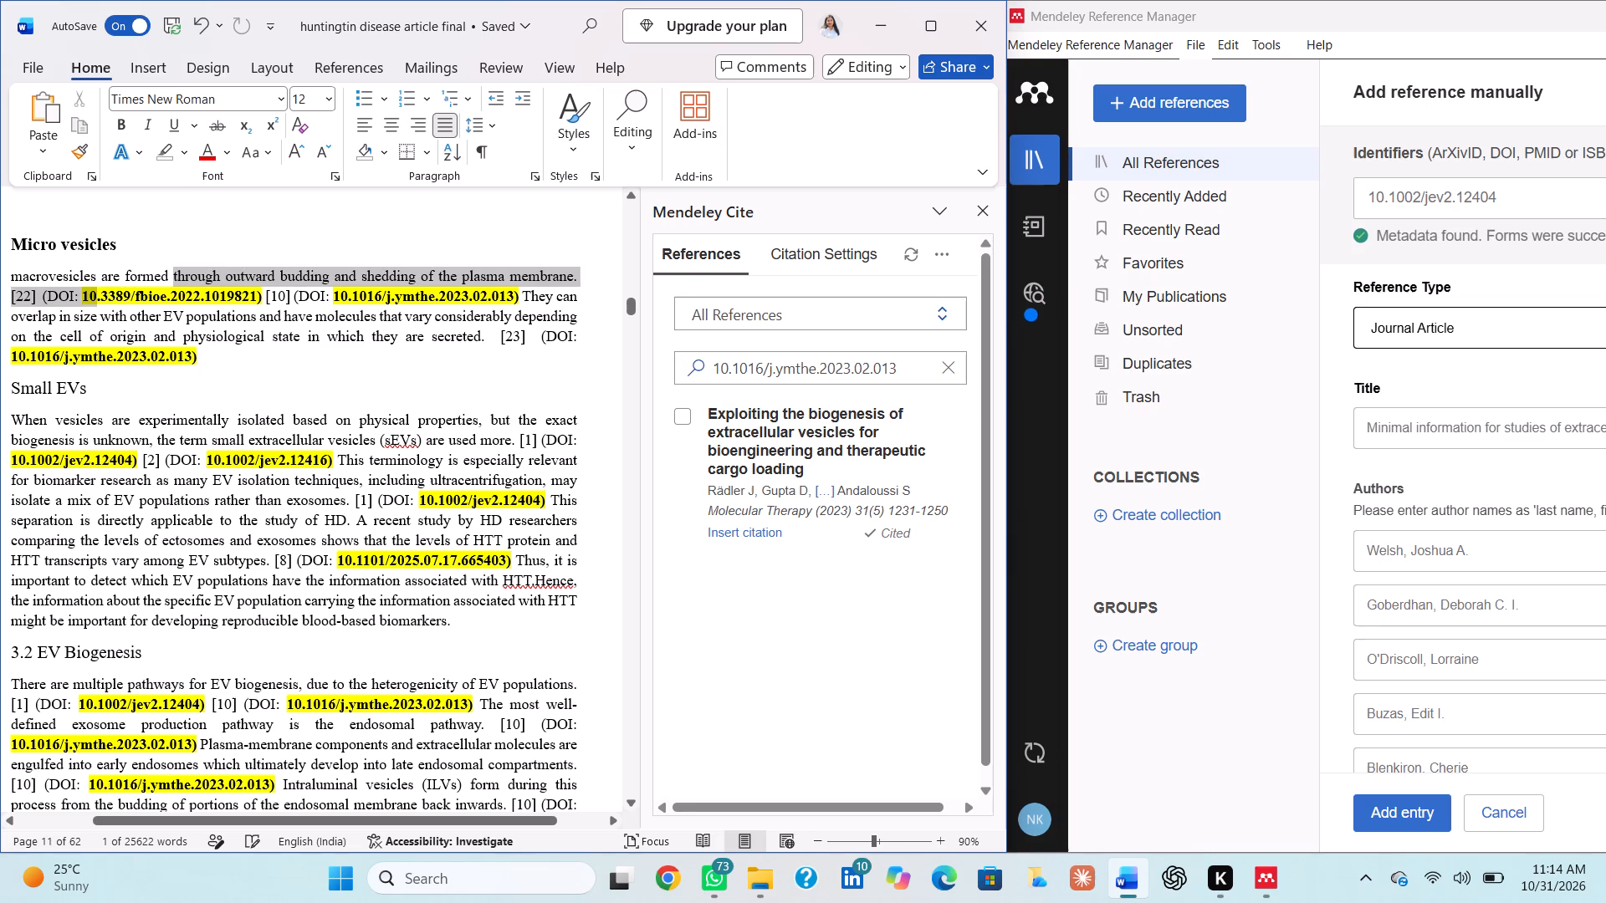
pyautogui.moveTo(211, 280); pyautogui.dragTo(256, 297)
pyautogui.hotkey('ctrl', 'c')
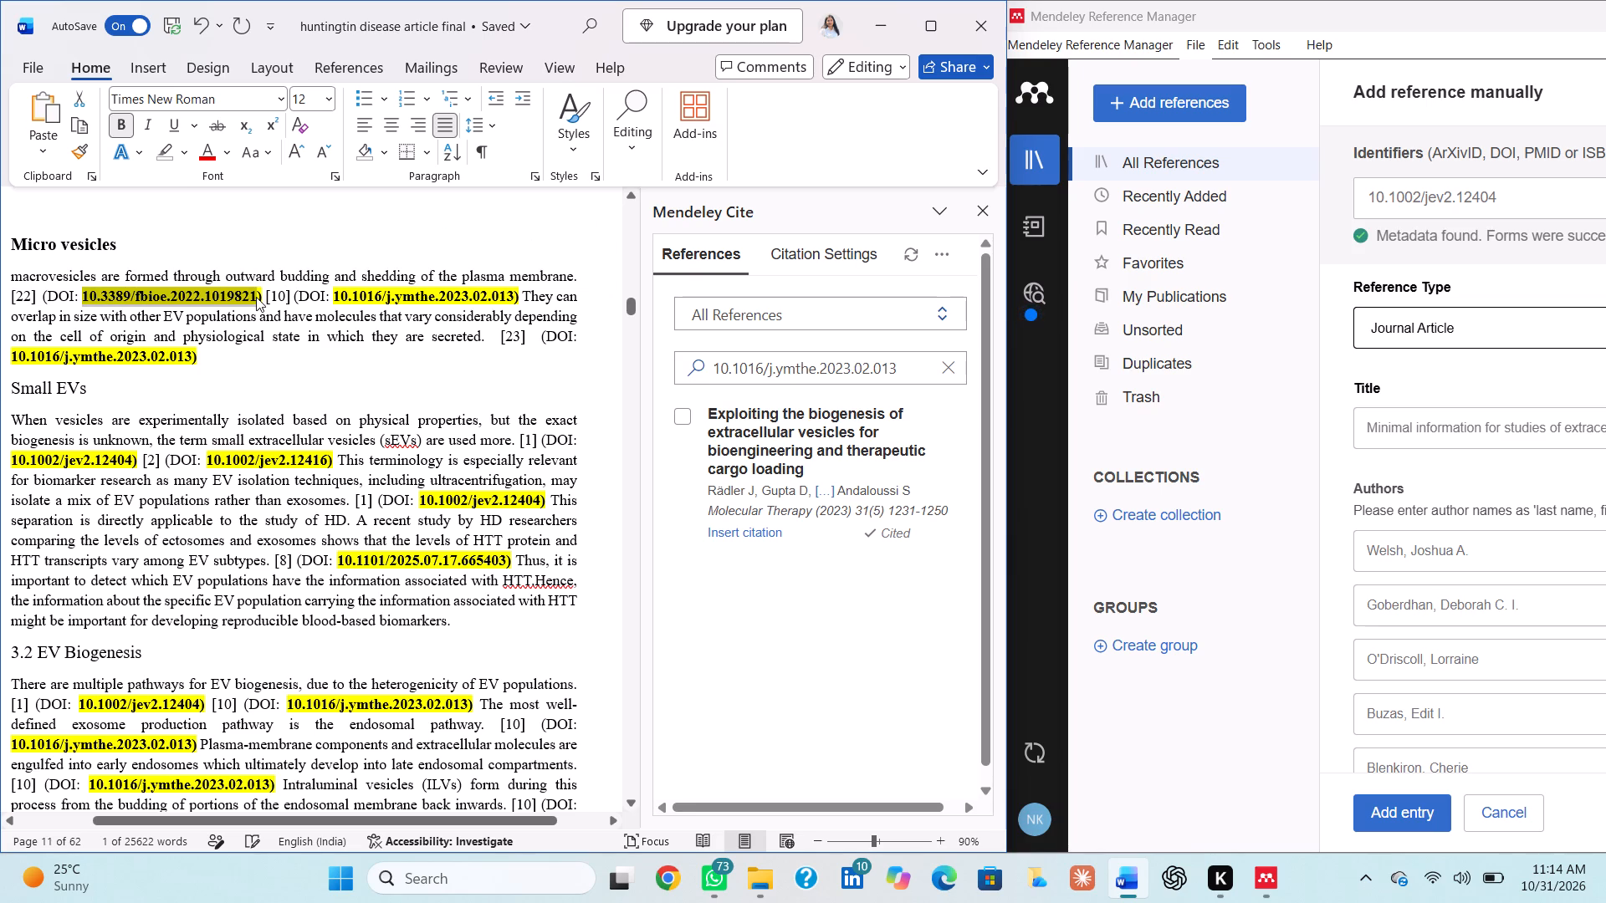
pyautogui.click(953, 374)
pyautogui.click(884, 376)
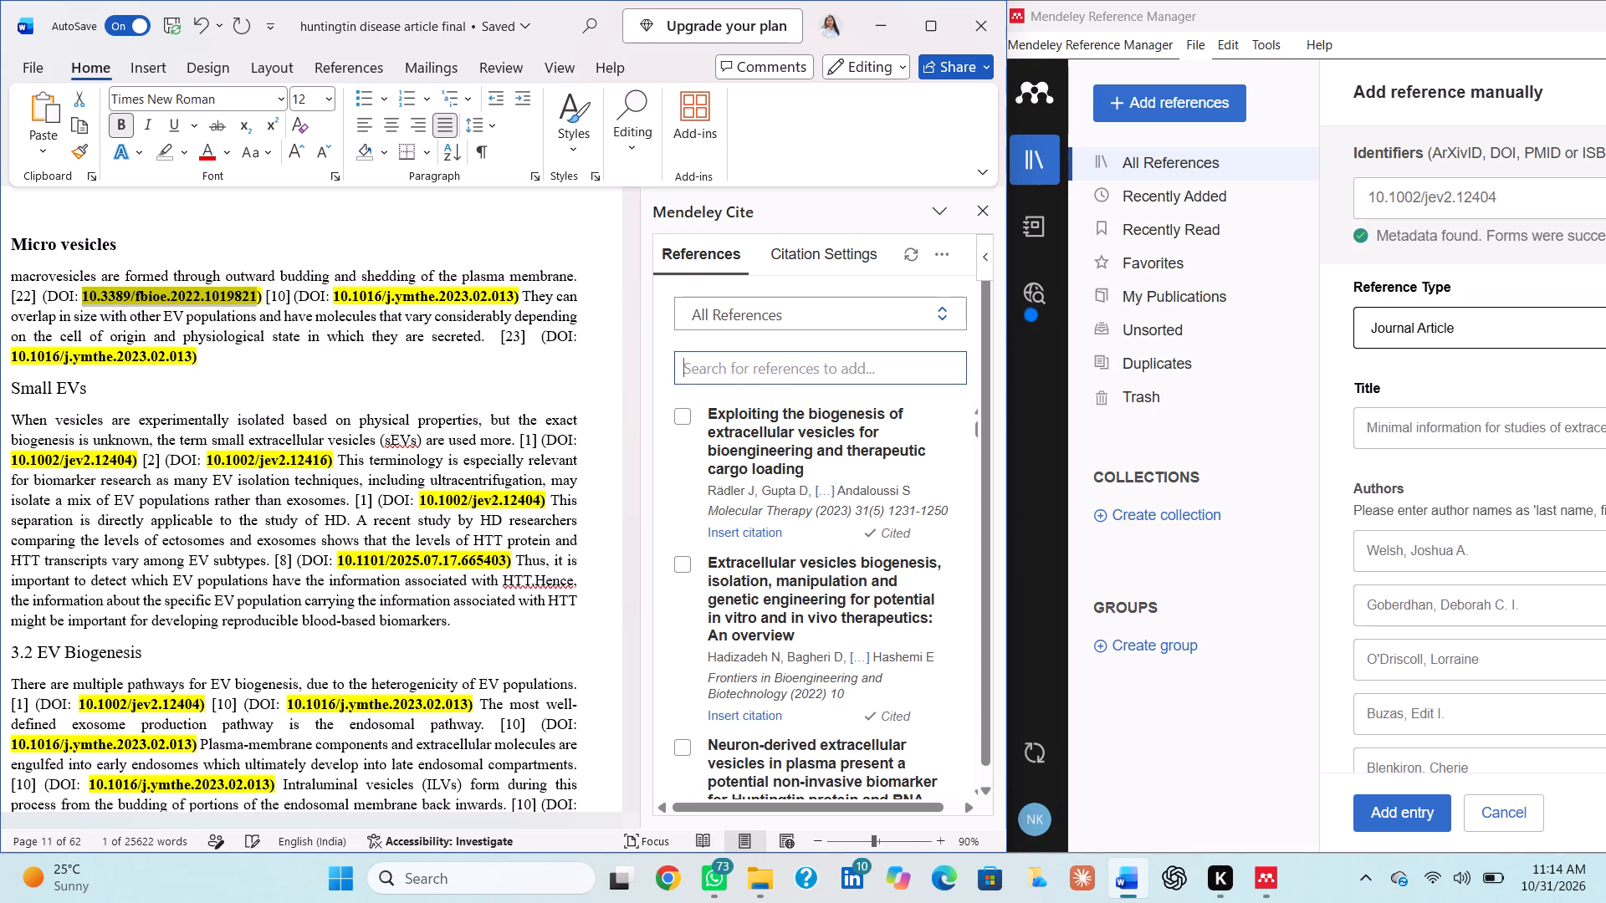
pyautogui.hotkey('ctrl', 'v')
pyautogui.press('Return')
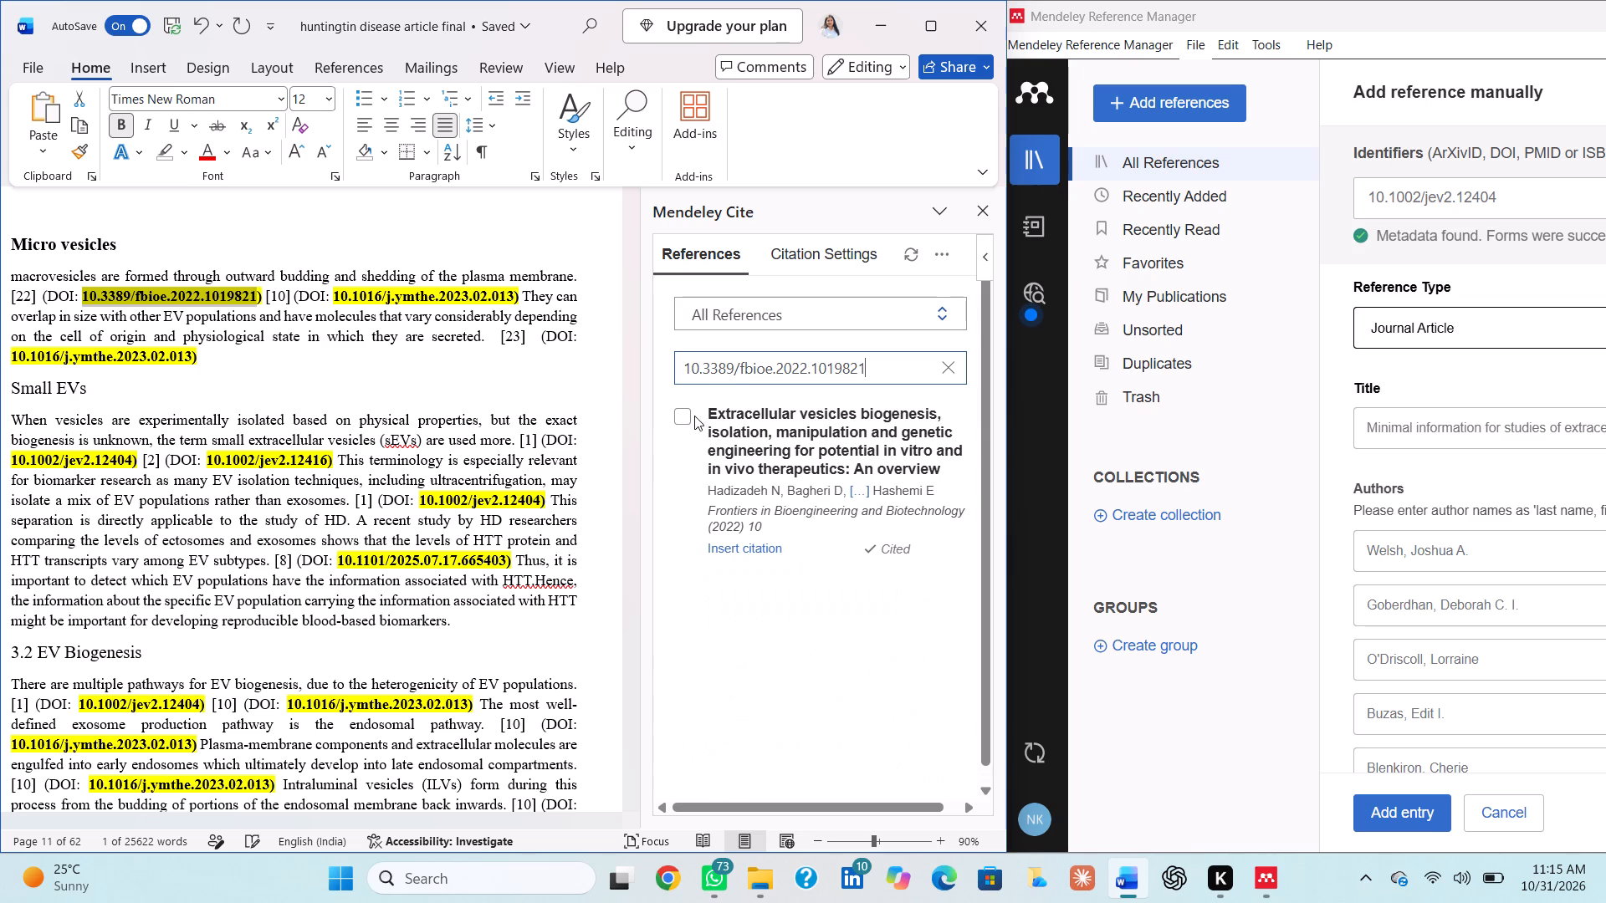
pyautogui.click(680, 415)
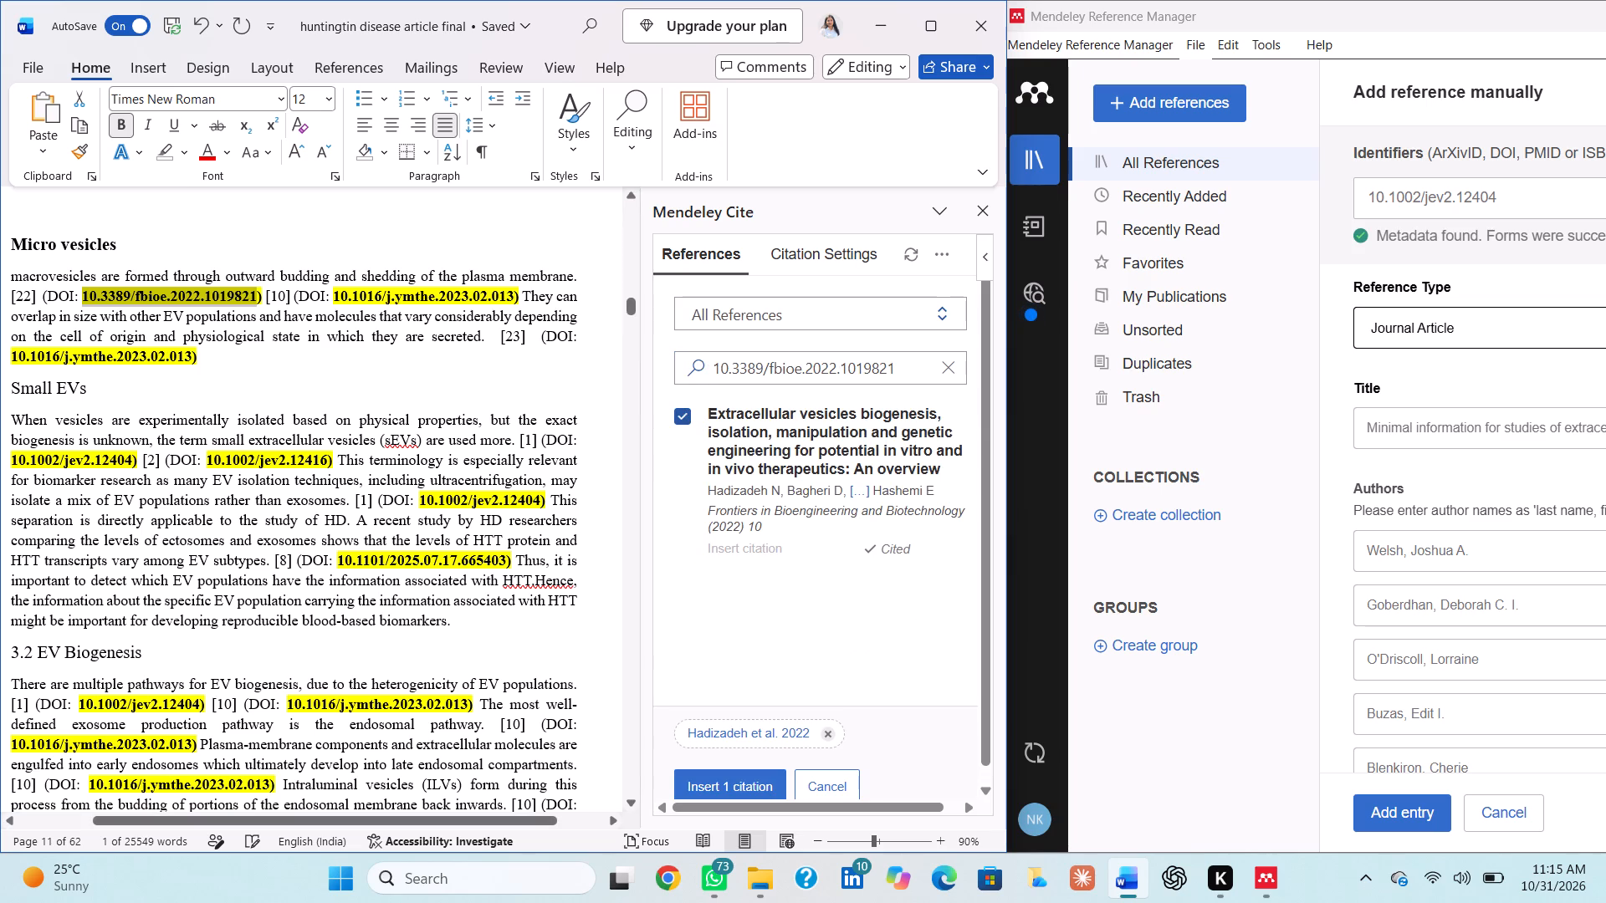
pyautogui.click(491, 339)
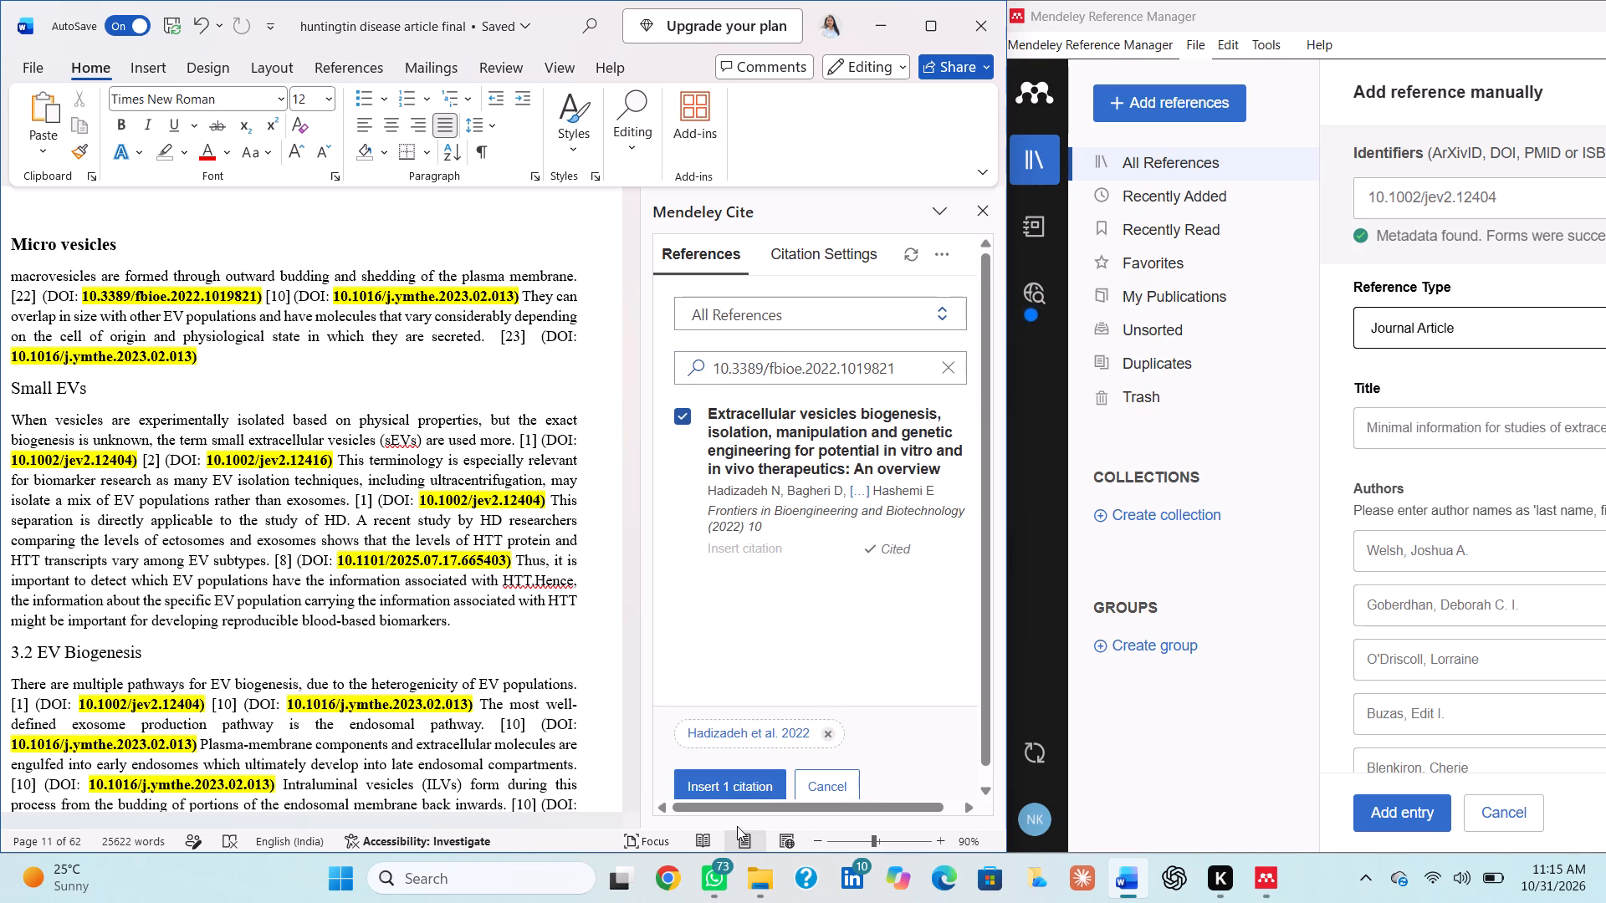
pyautogui.click(724, 790)
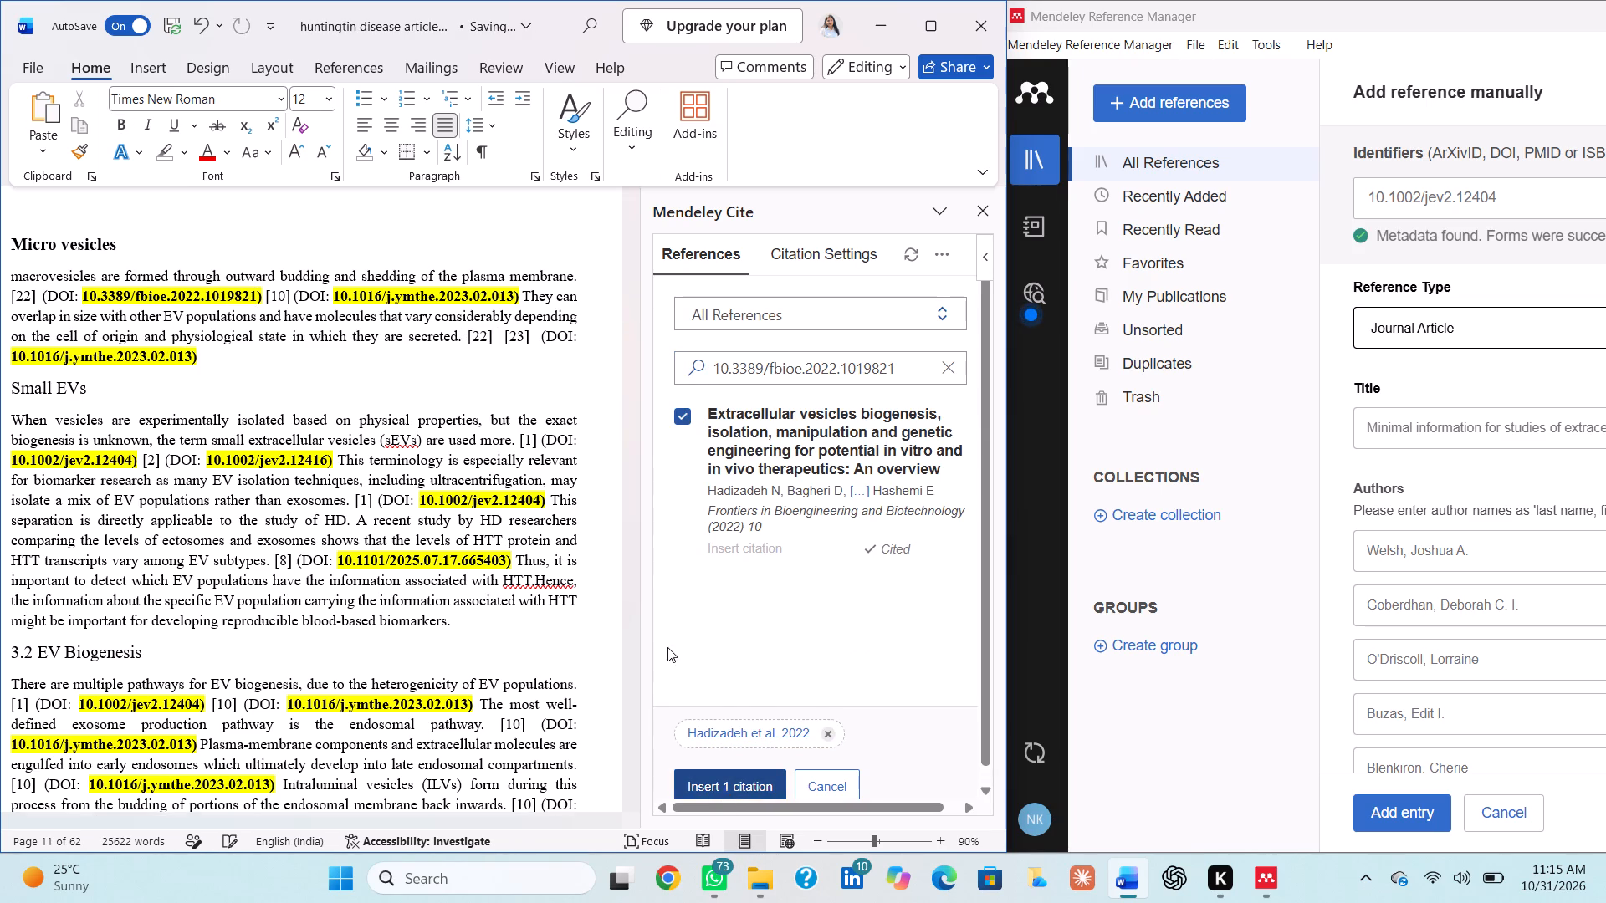
# Delete the two citations with their DOIs, [22] and [10], that follow "plasma membrane." in the Micro vesicles paragraph.
pyautogui.moveTo(8, 296); pyautogui.dragTo(437, 323)
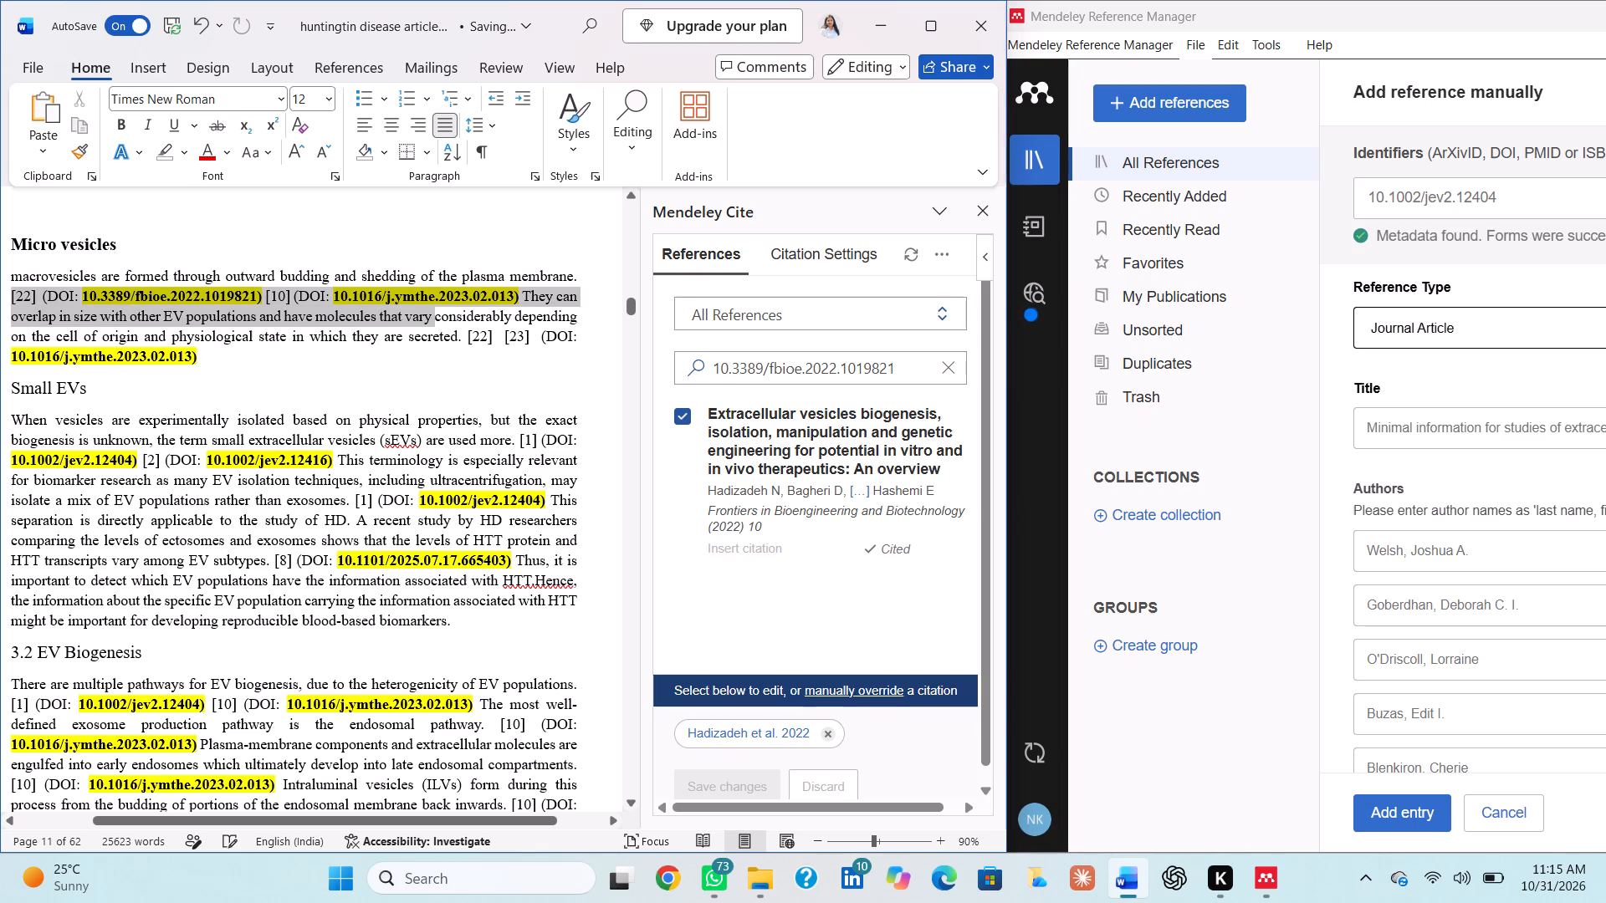
pyautogui.moveTo(437, 323); pyautogui.dragTo(520, 298)
pyautogui.press('BackSpace')
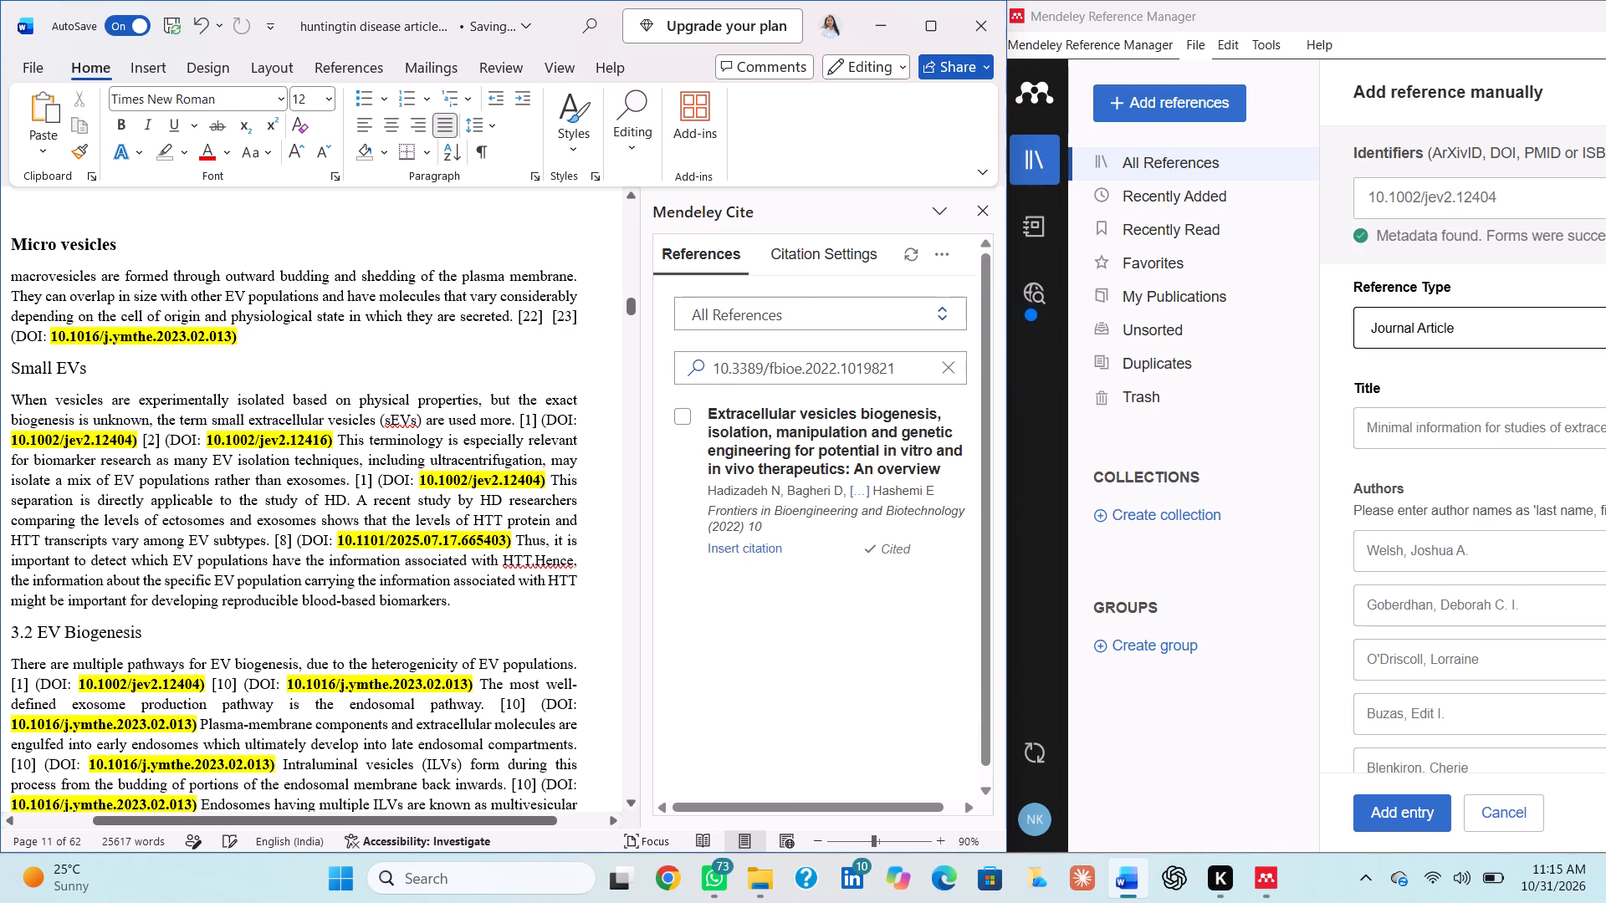
# Make the "Small EVs" heading bold.
pyautogui.moveTo(10, 370); pyautogui.dragTo(73, 367)
pyautogui.moveTo(73, 367); pyautogui.dragTo(106, 370)
pyautogui.click(116, 127)
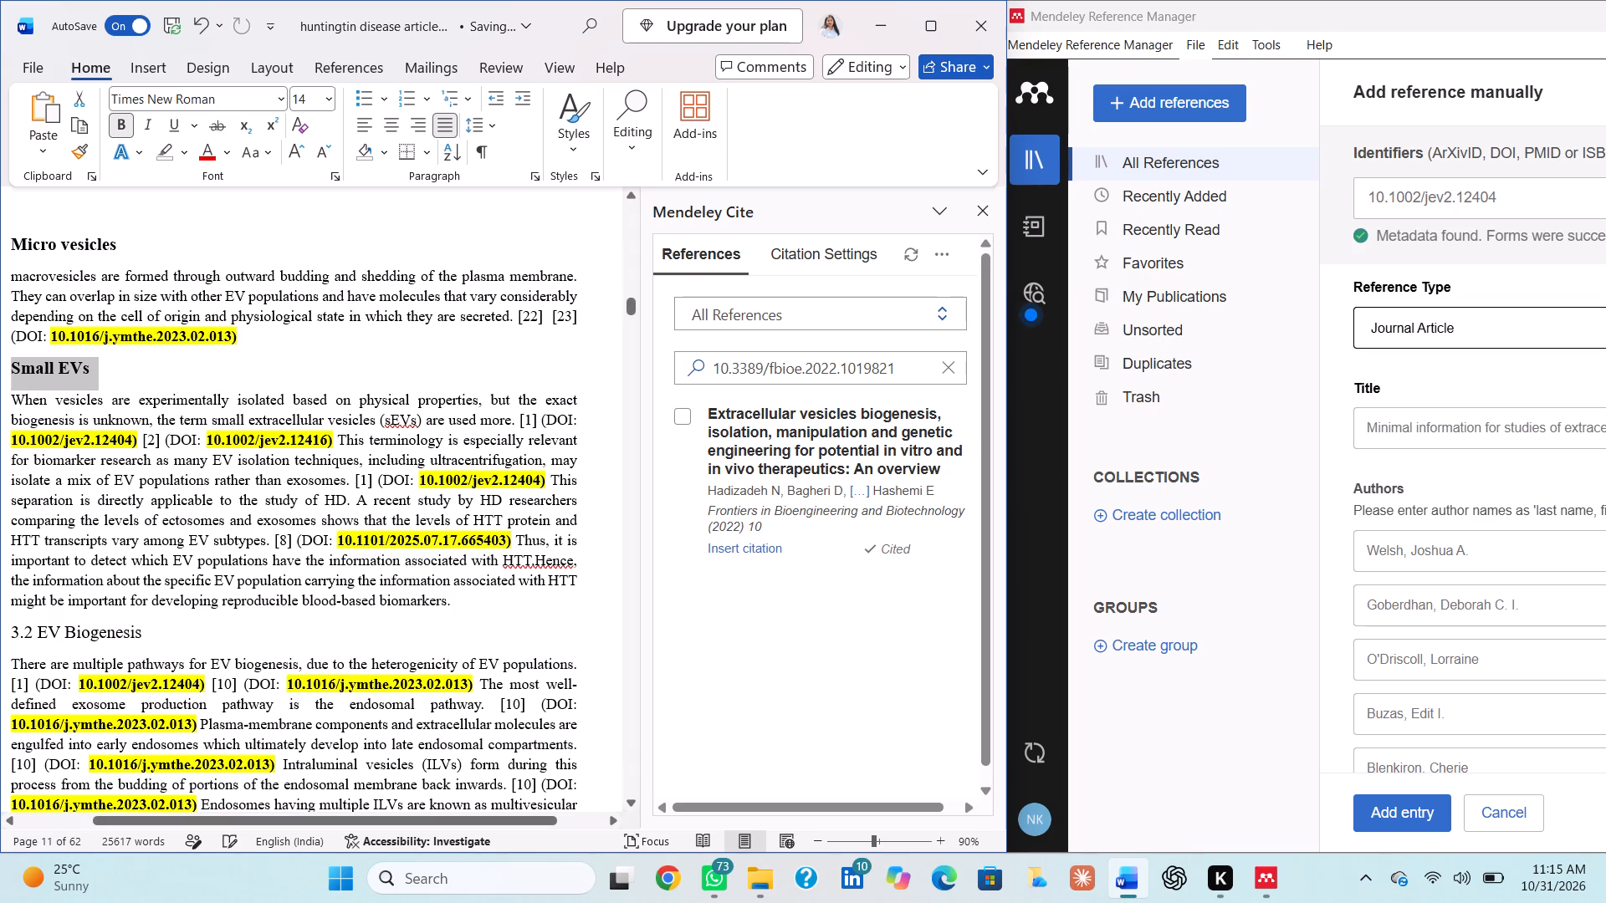
# Delete the typed [1] after "are used more." in the Small EVs paragraph, leaving a space before the DOI.
pyautogui.scroll(-1, 162, 417)
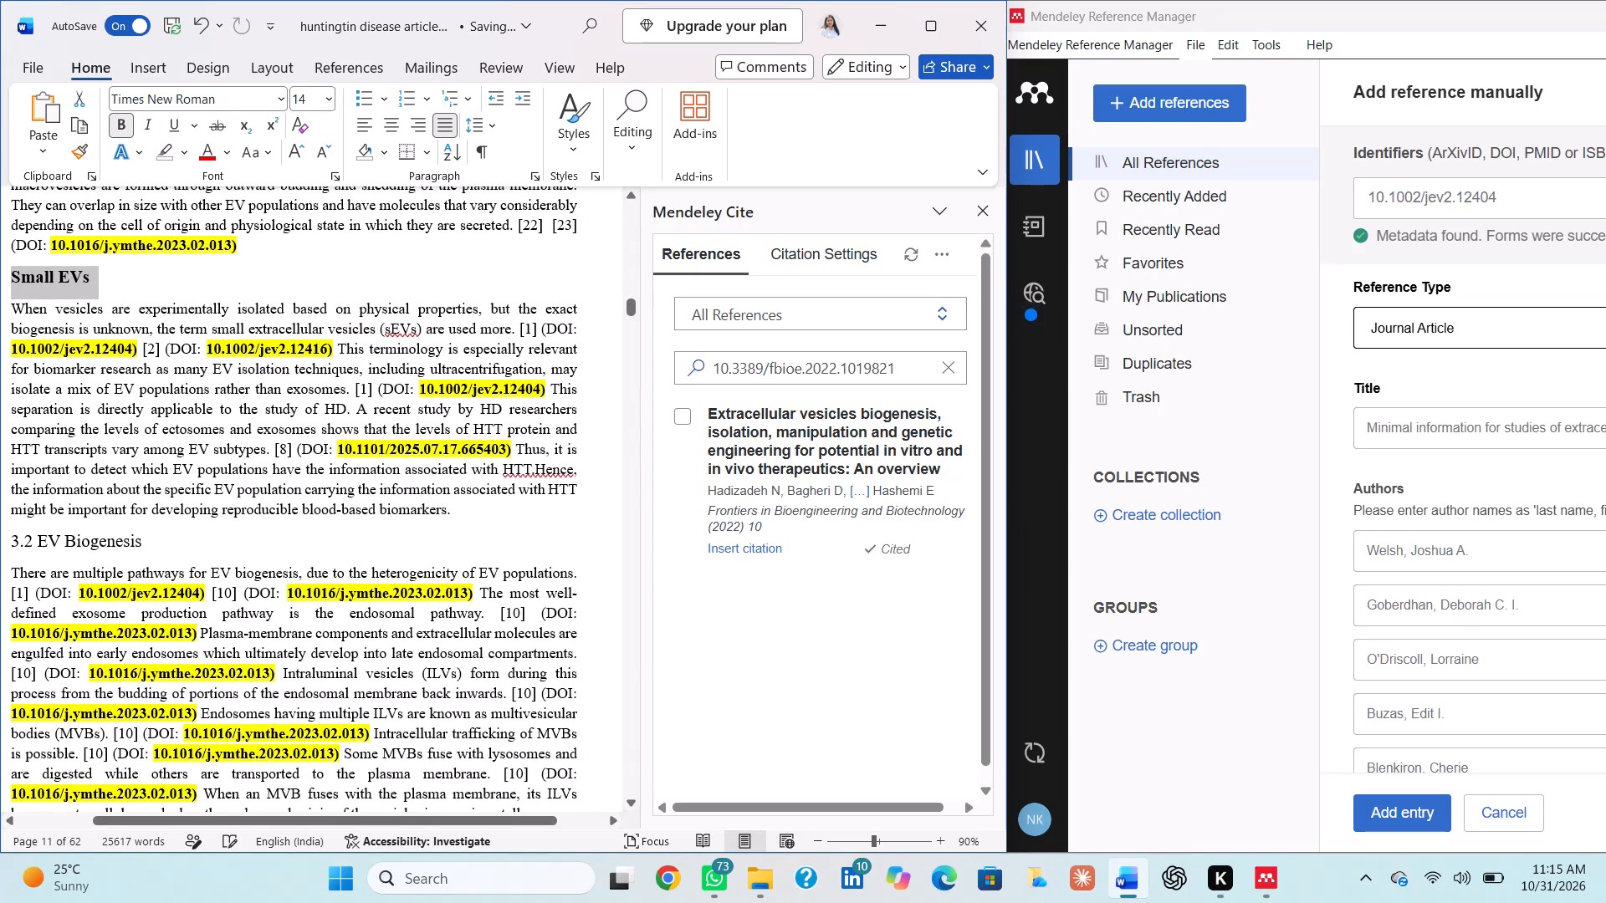
pyautogui.click(539, 329)
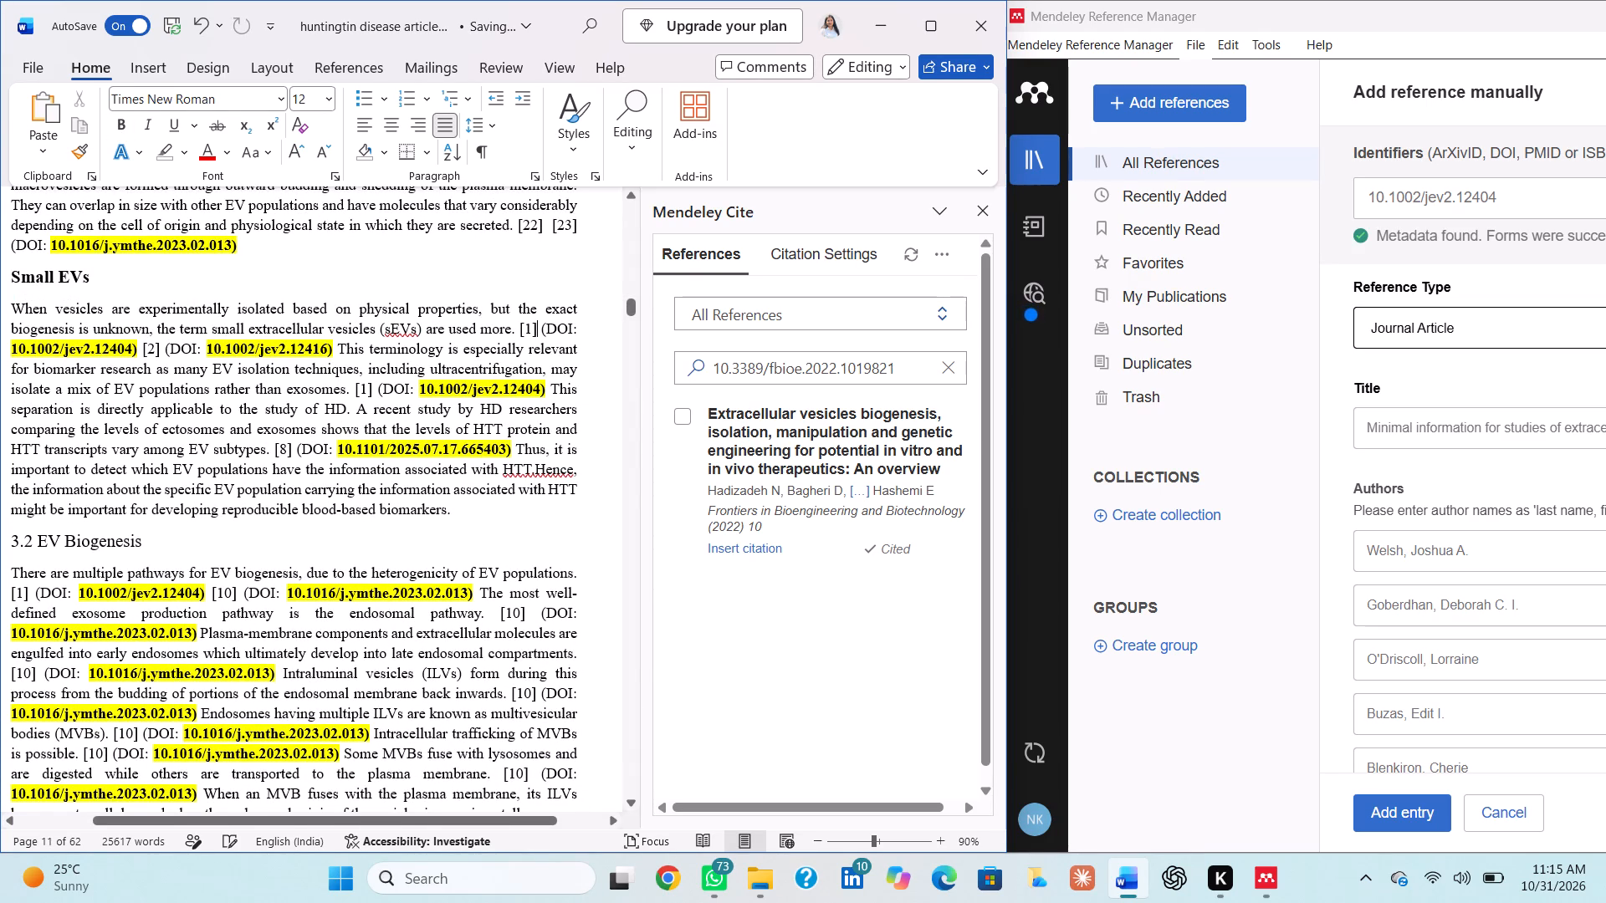
pyautogui.press('BackSpace')
pyautogui.press('BackSpace')
pyautogui.press('BackSpace')
pyautogui.press('BackSpace')
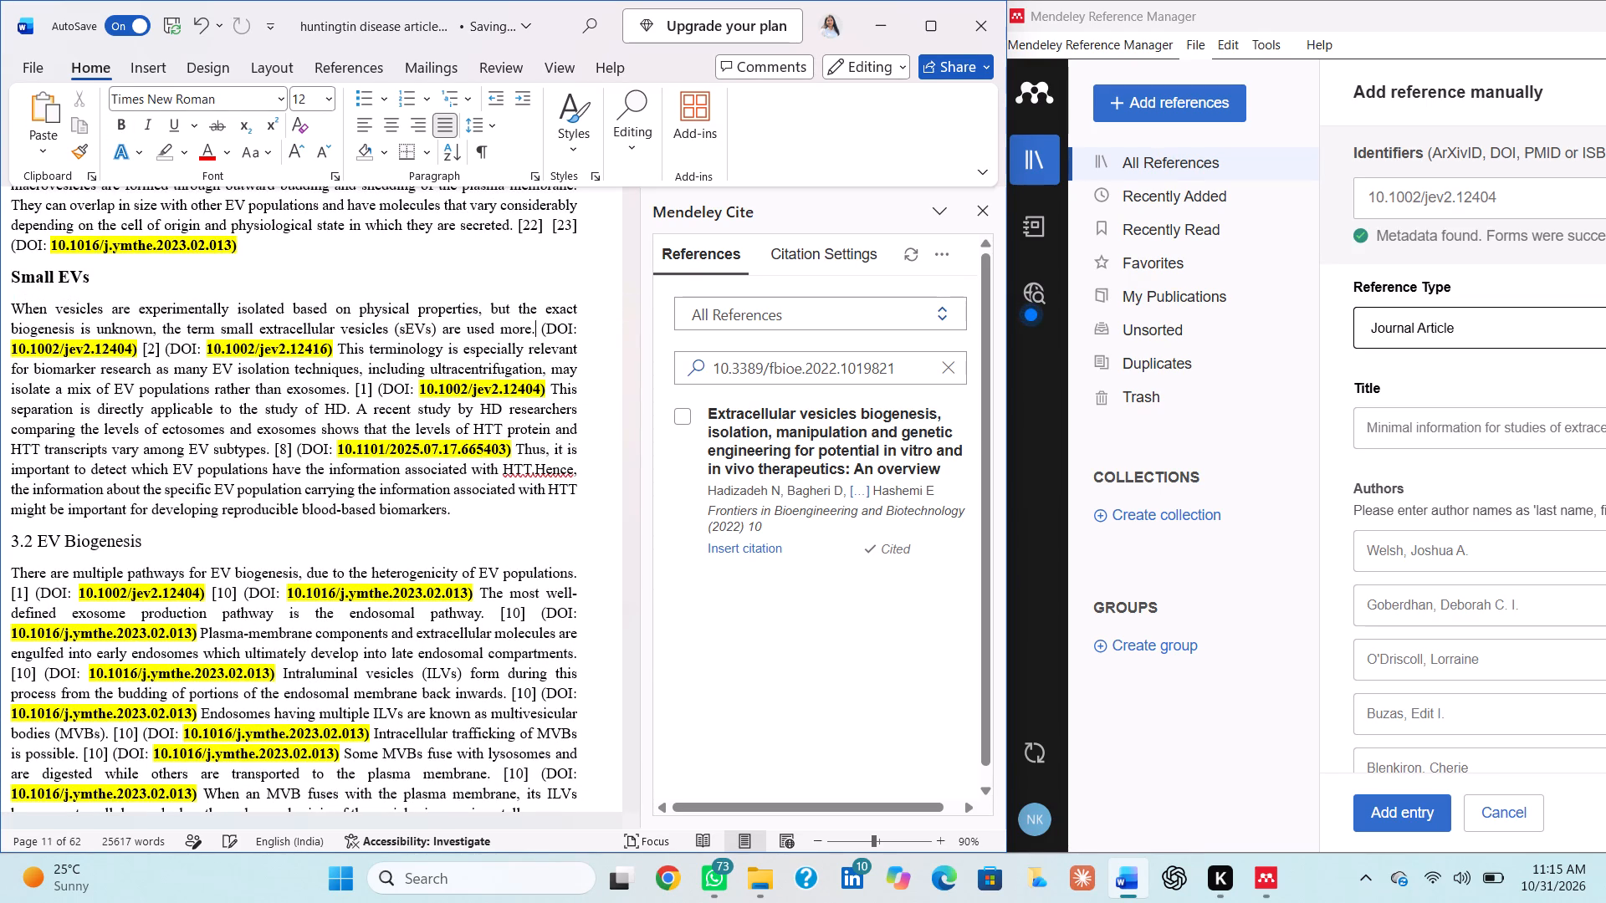
pyautogui.press('space')
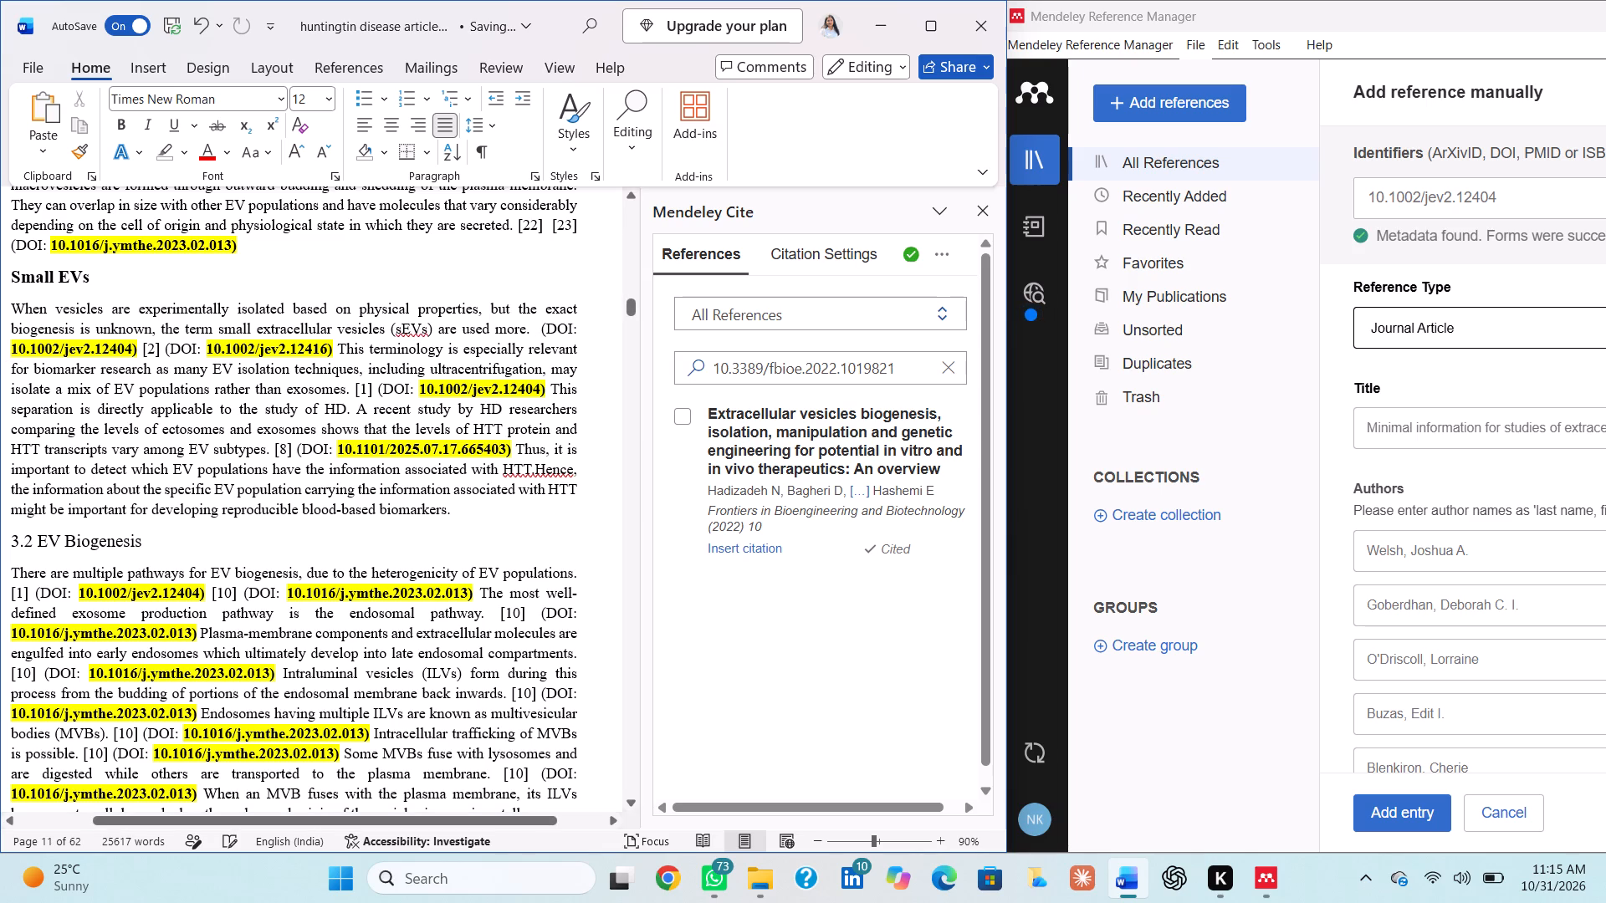
# Find DOI 10.1002/jev2.12404 in Mendeley Cite and insert its citation after "are used more." in the Small EVs paragraph.
pyautogui.moveTo(9, 350); pyautogui.dragTo(112, 350)
pyautogui.click(112, 350)
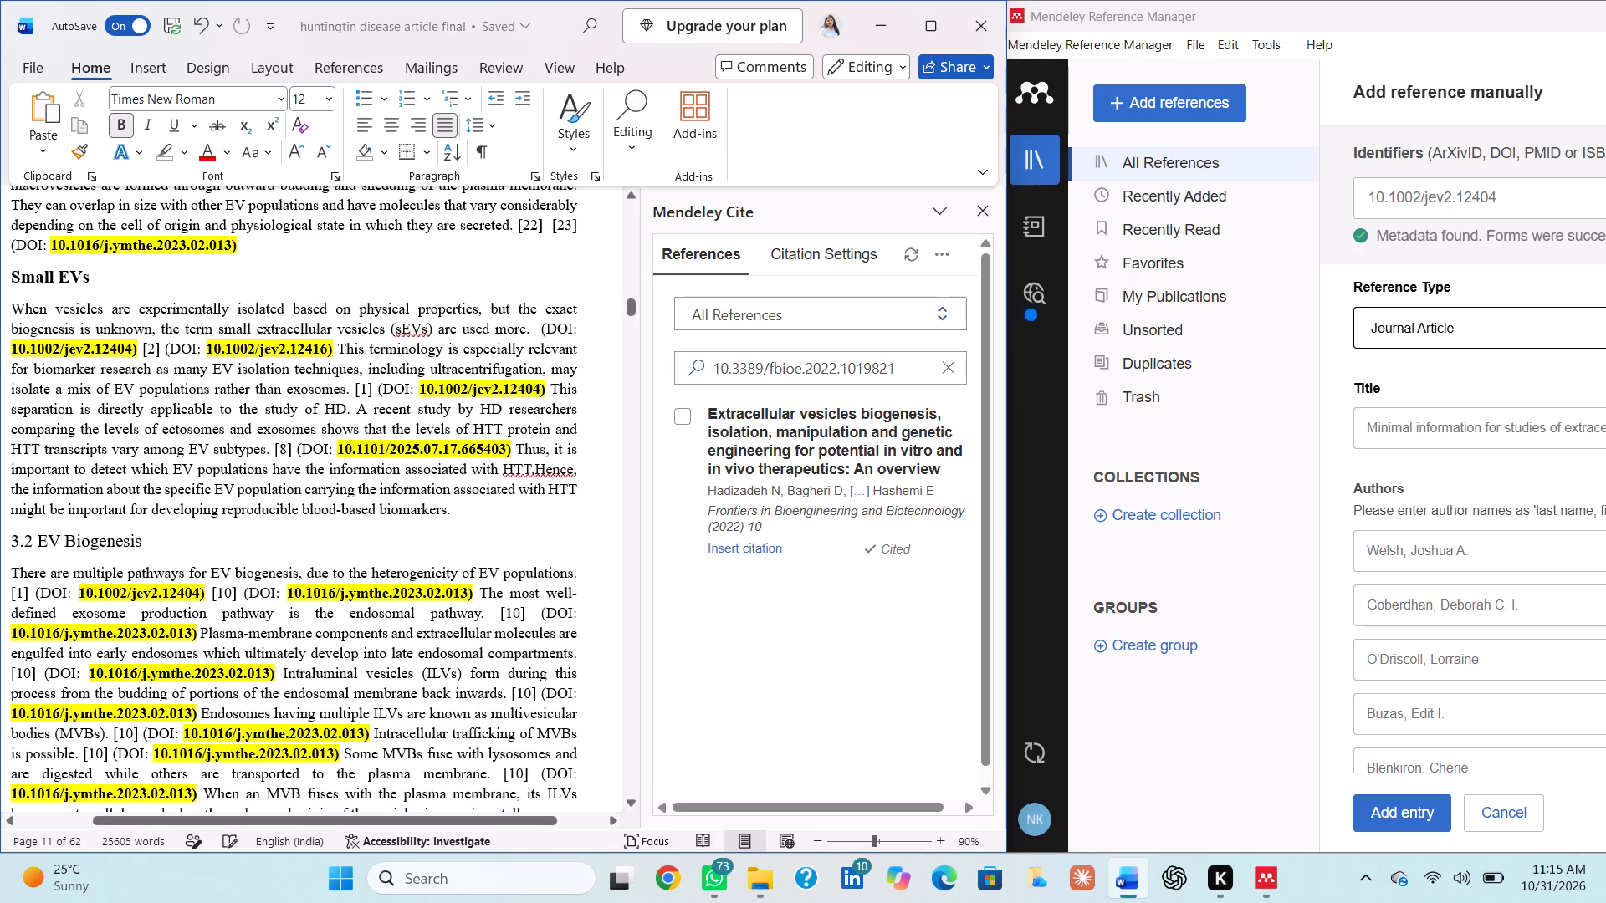
pyautogui.moveTo(11, 348); pyautogui.dragTo(128, 356)
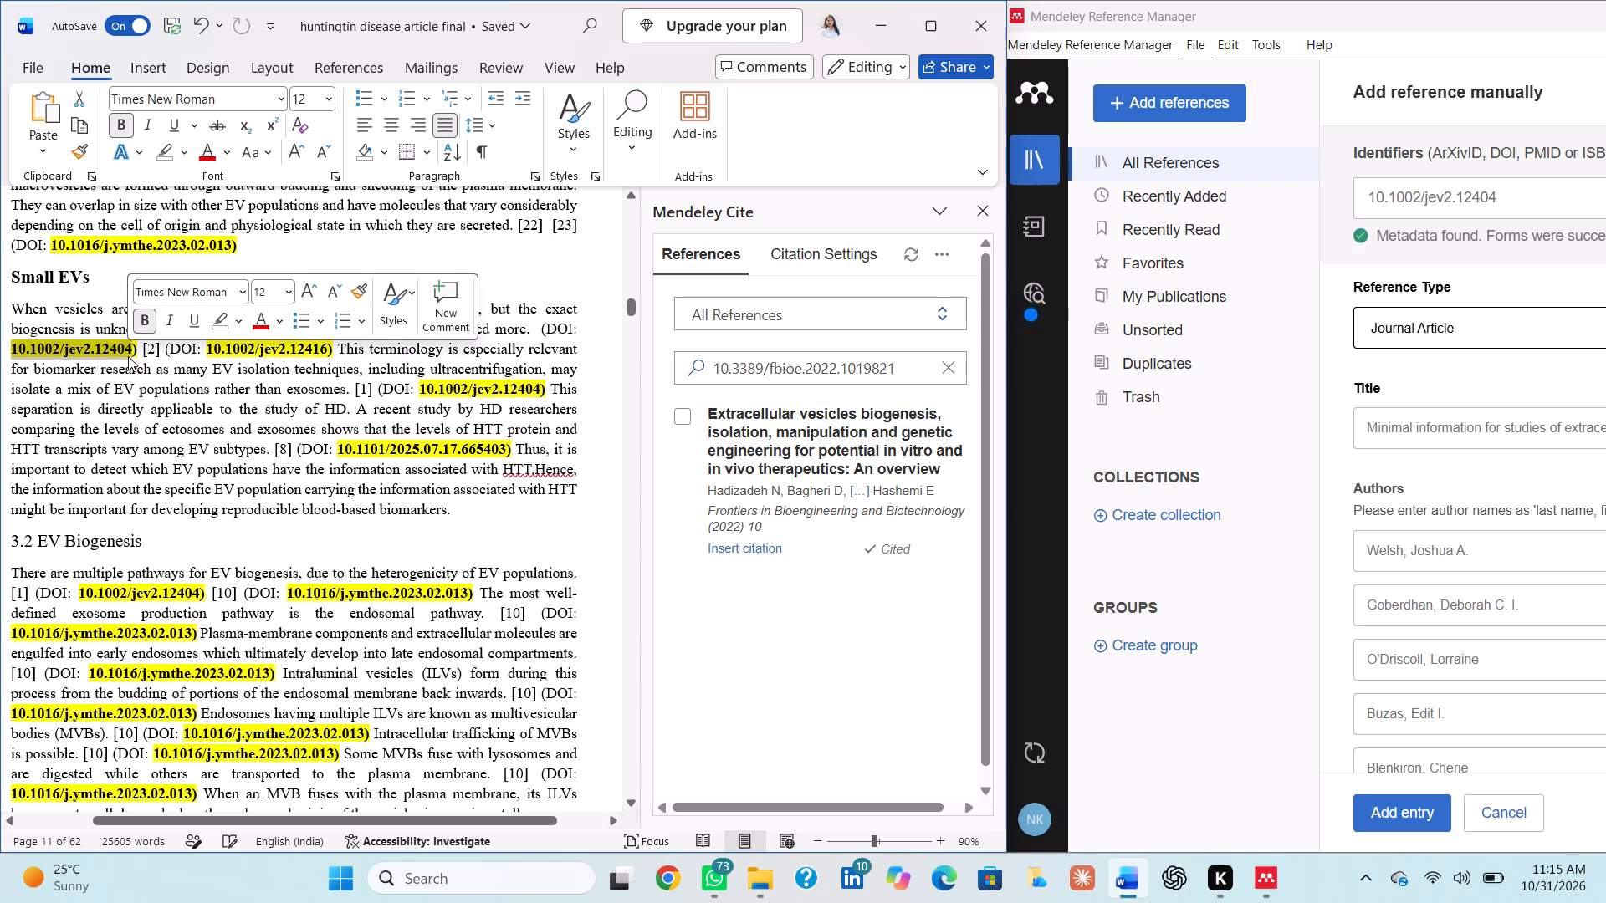
pyautogui.hotkey('ctrl', 'c')
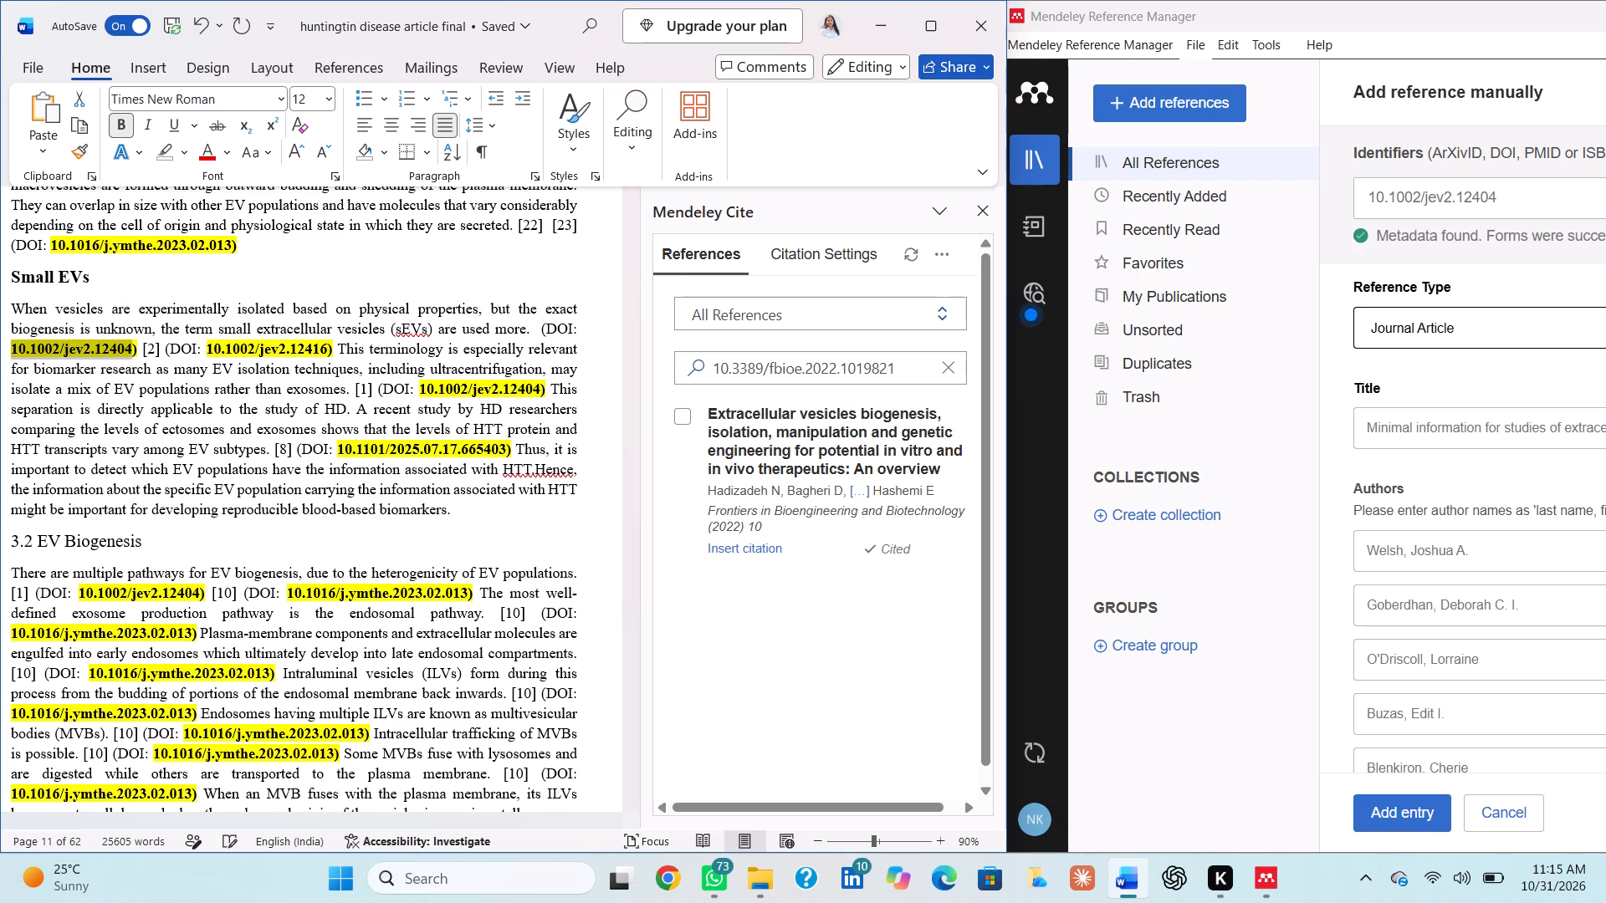
pyautogui.moveTo(951, 362); pyautogui.dragTo(889, 365)
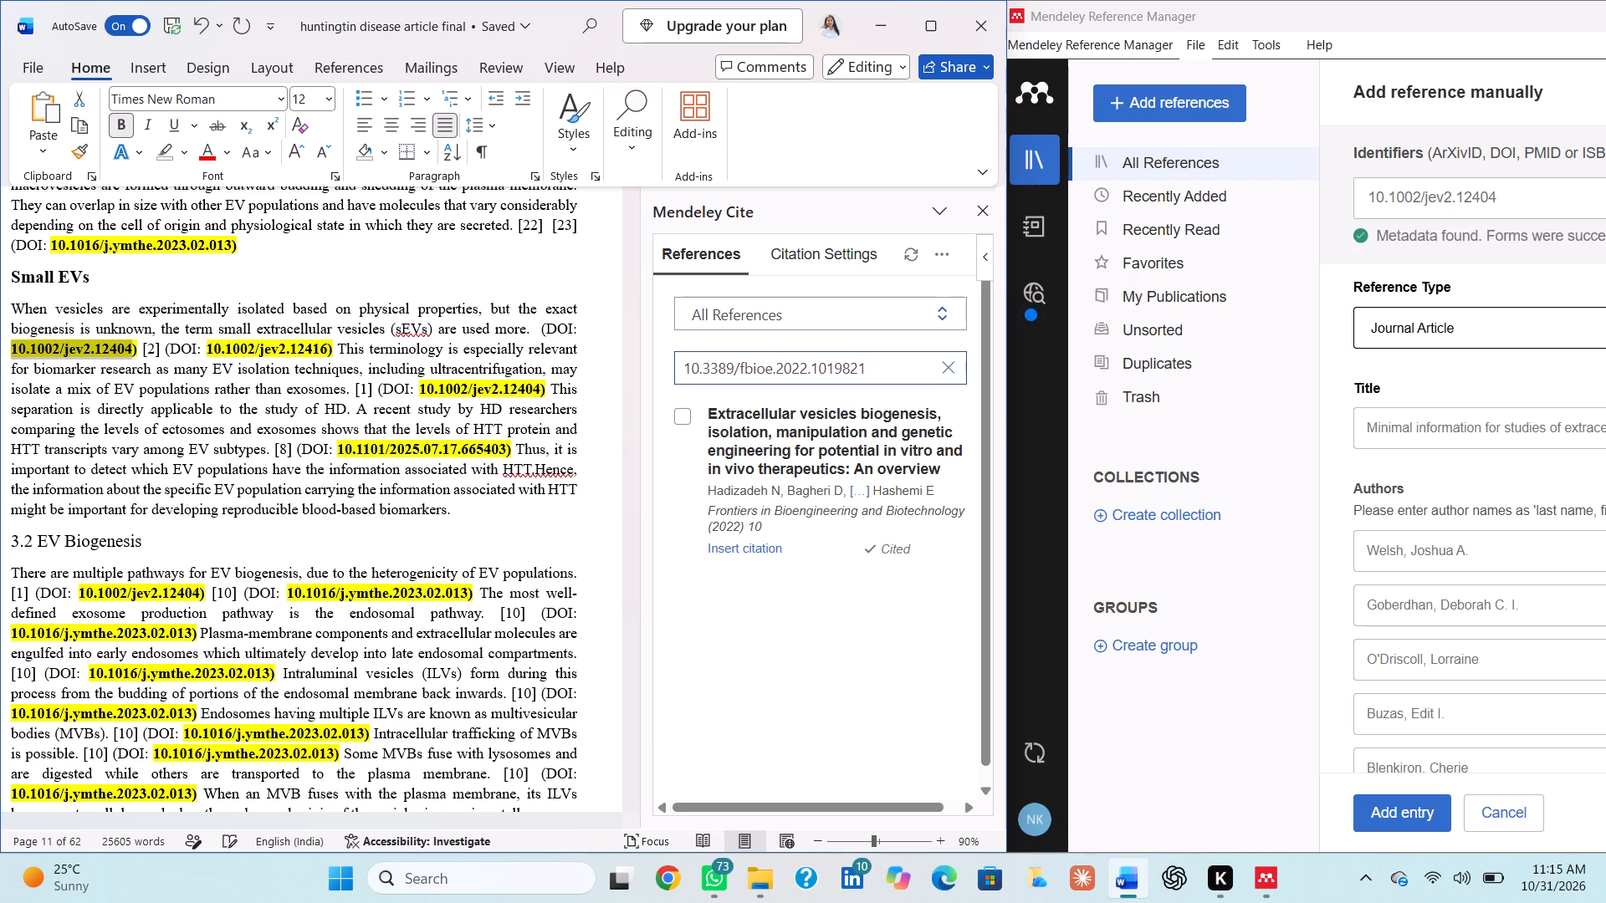
pyautogui.click(939, 366)
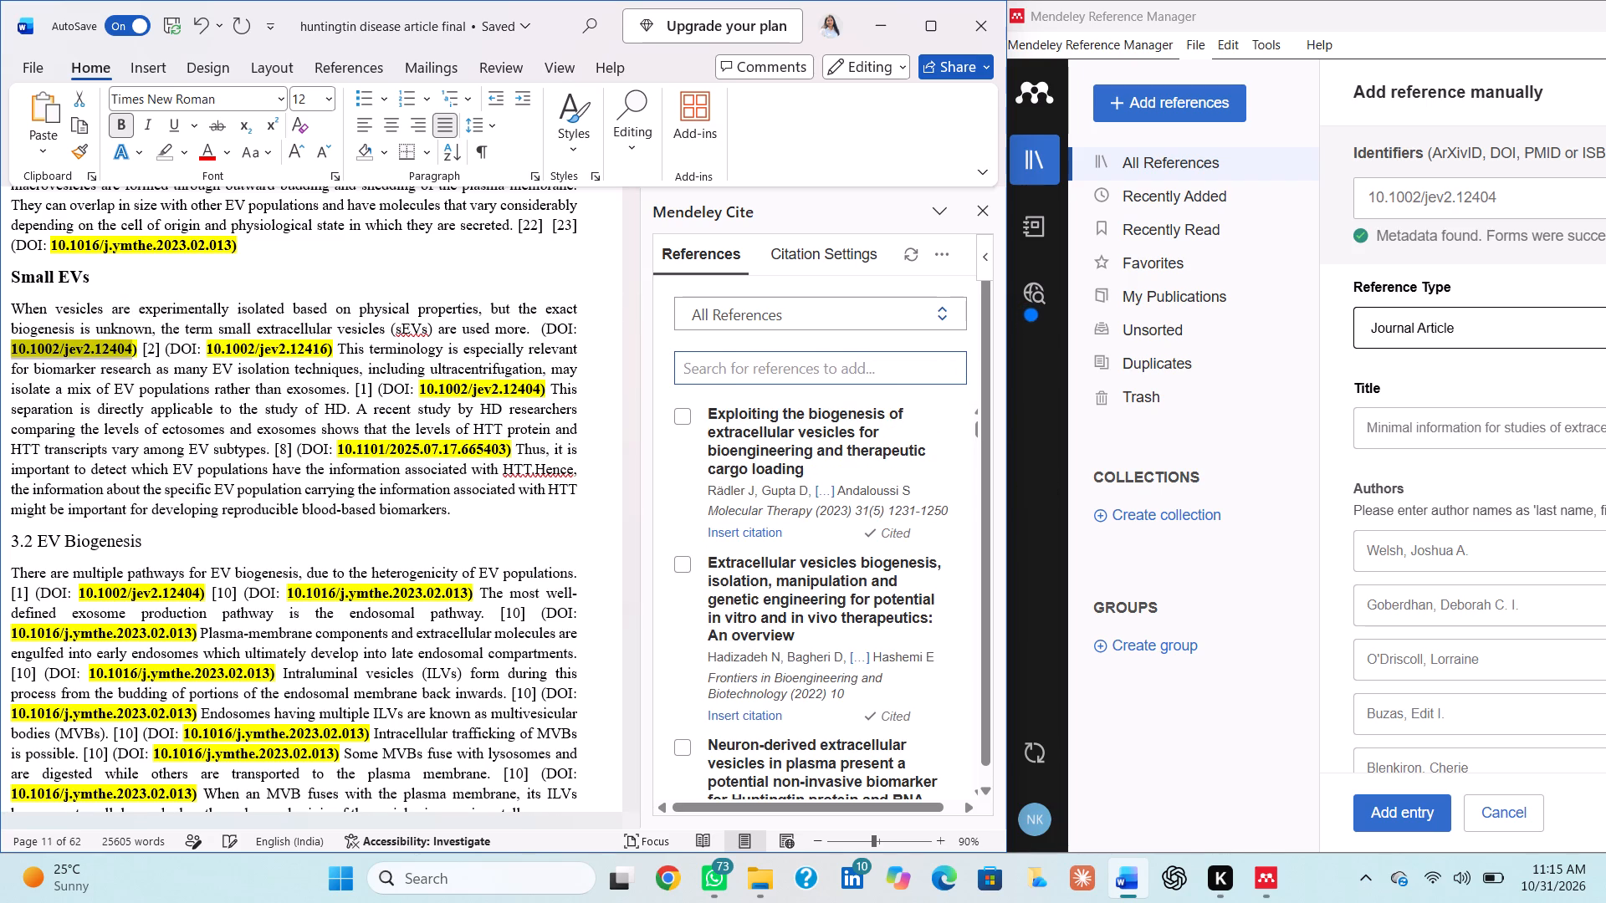
pyautogui.hotkey('ctrl', 'v')
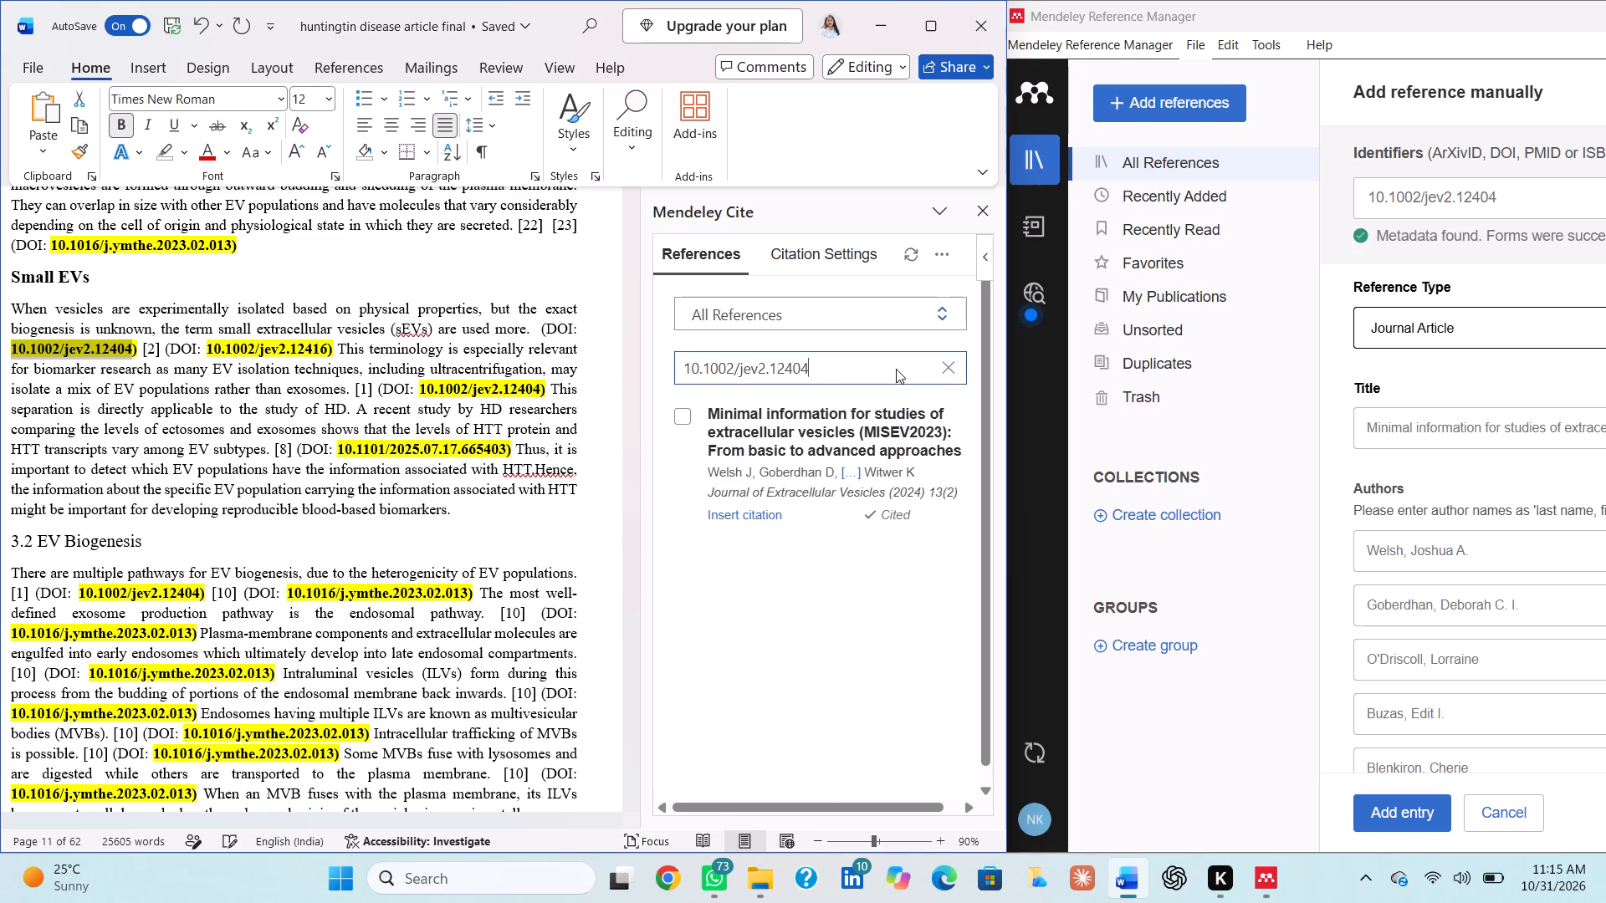
pyautogui.click(688, 418)
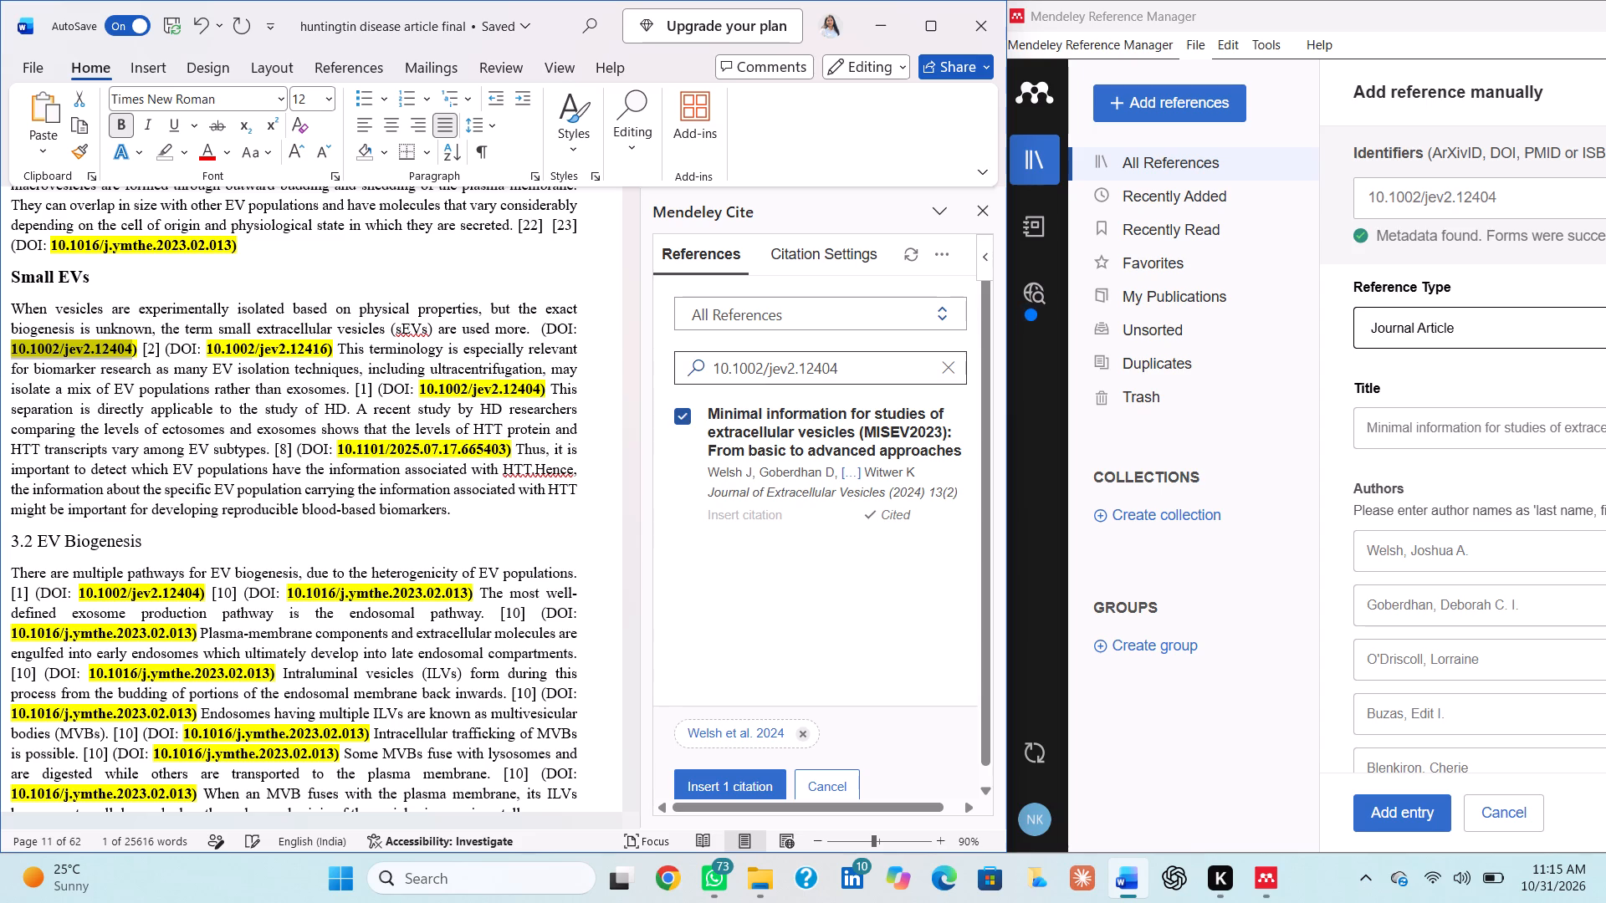
pyautogui.click(531, 327)
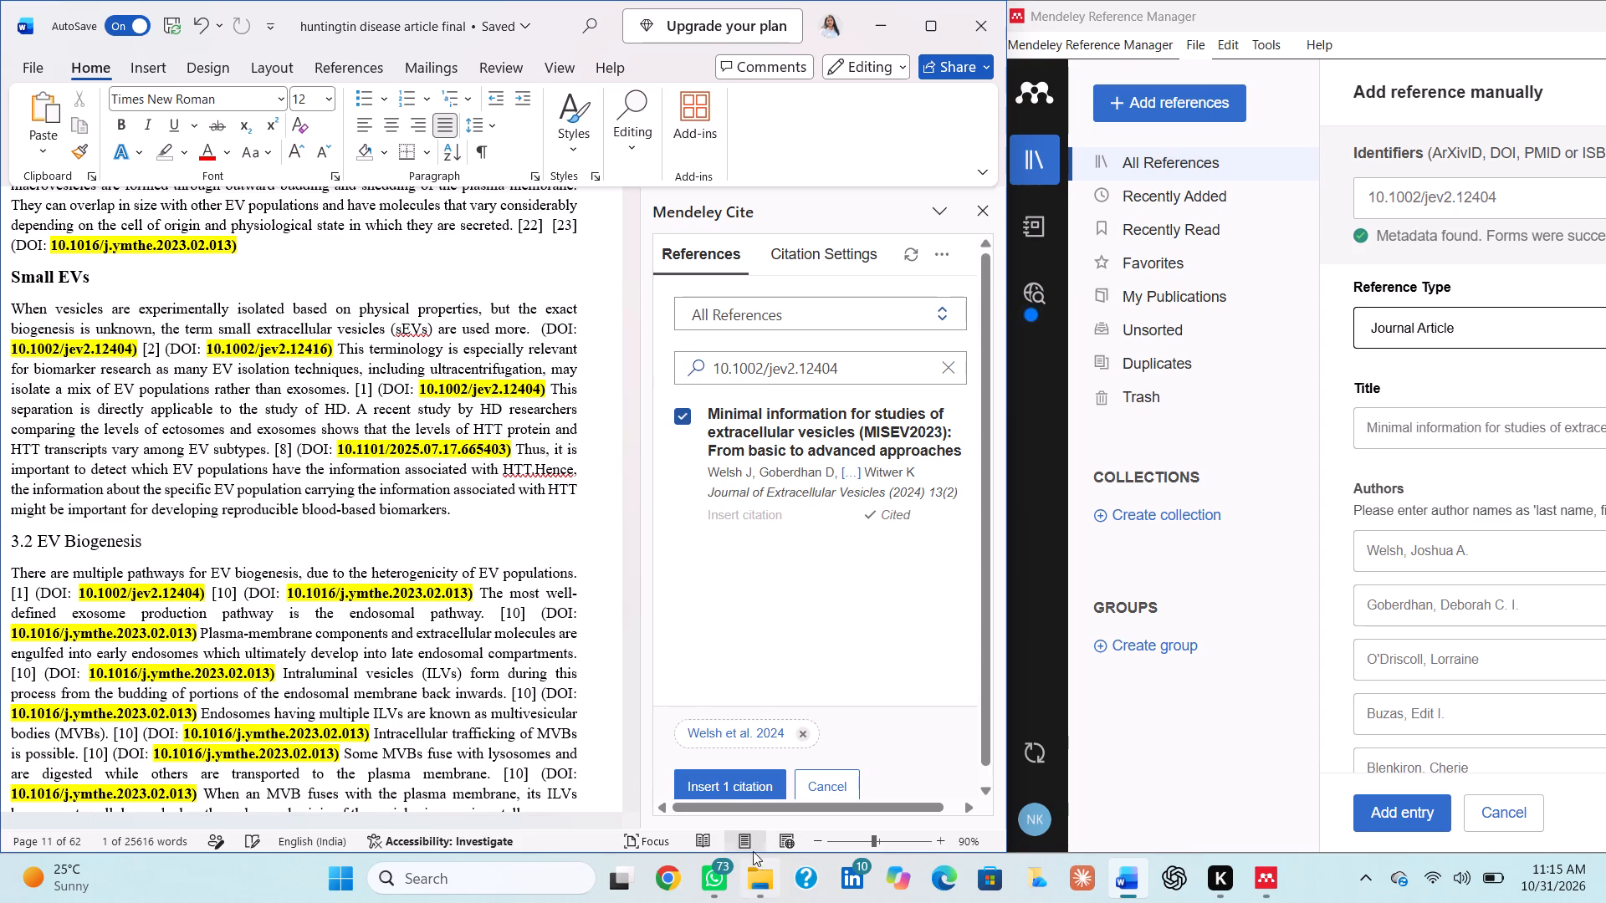
pyautogui.click(739, 791)
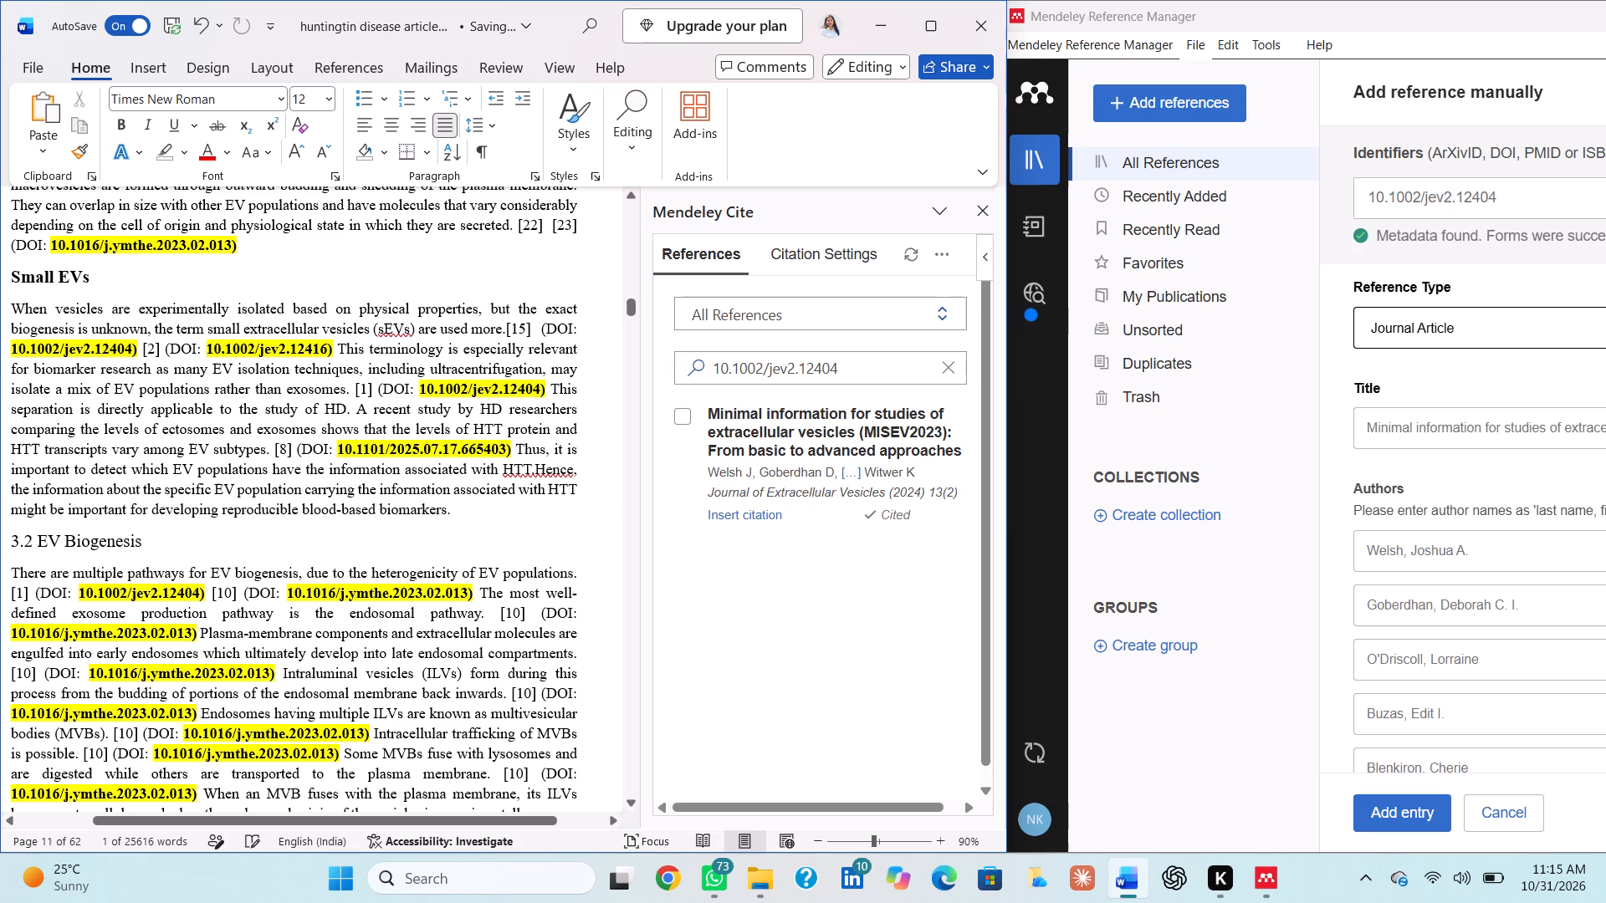
# Delete the typed [2] before DOI 10.1002/jev2.12416 in the Small EVs paragraph.
pyautogui.click(161, 348)
pyautogui.press('BackSpace')
pyautogui.press('BackSpace')
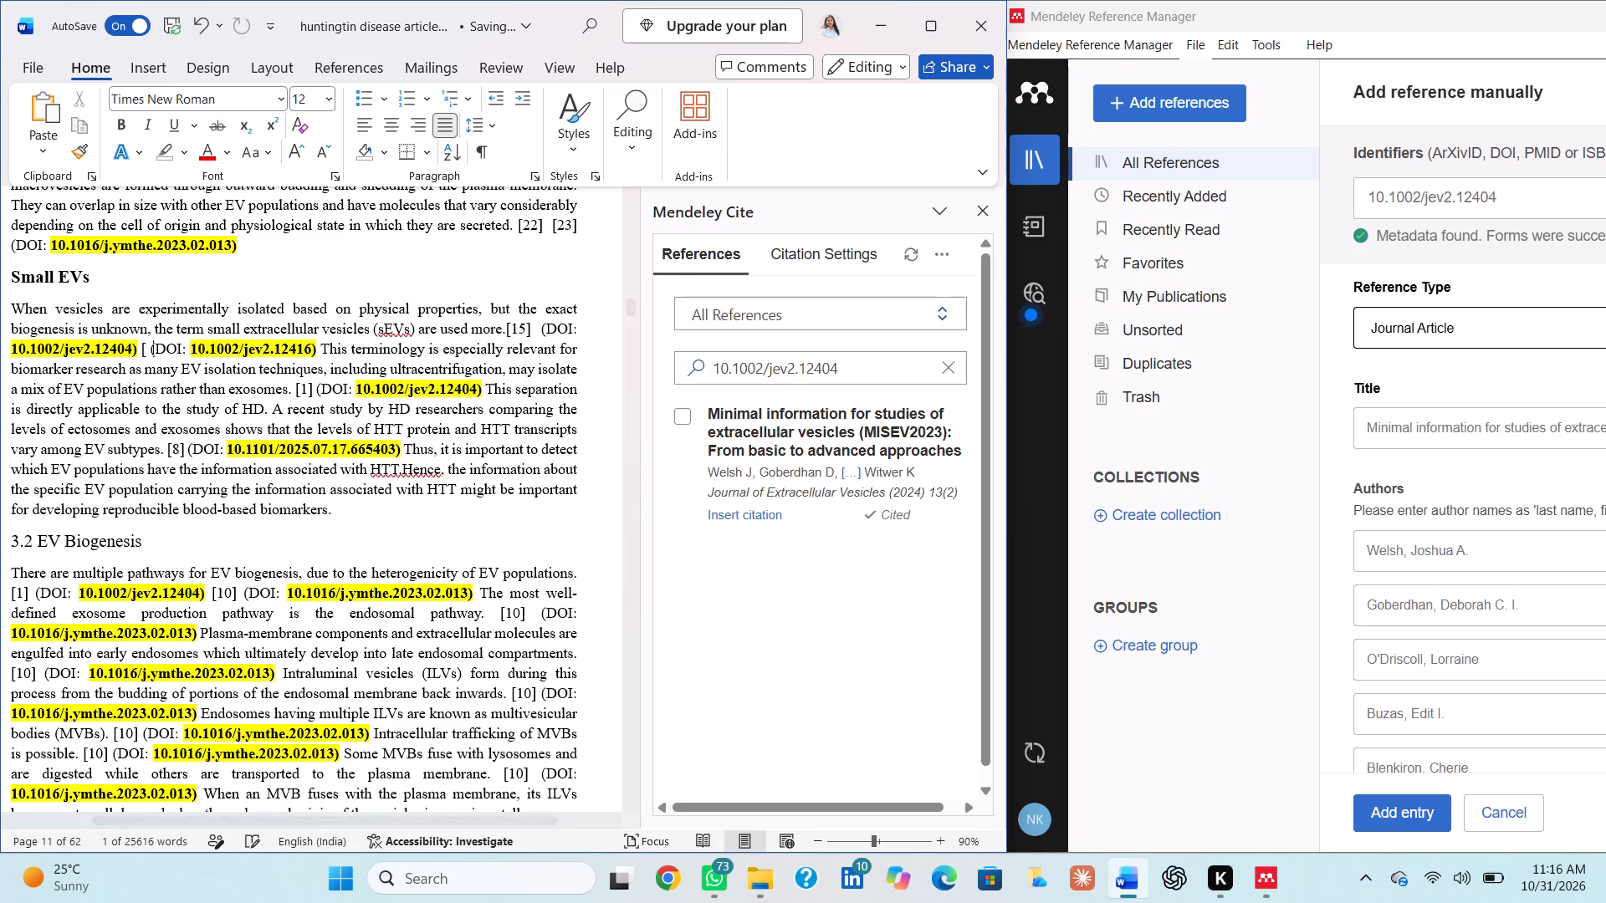
pyautogui.press('BackSpace')
# Search the Mendeley Cite references for DOI 10.1002/jev2.12416, copied from the Small EVs paragraph.
pyautogui.moveTo(189, 347); pyautogui.dragTo(303, 356)
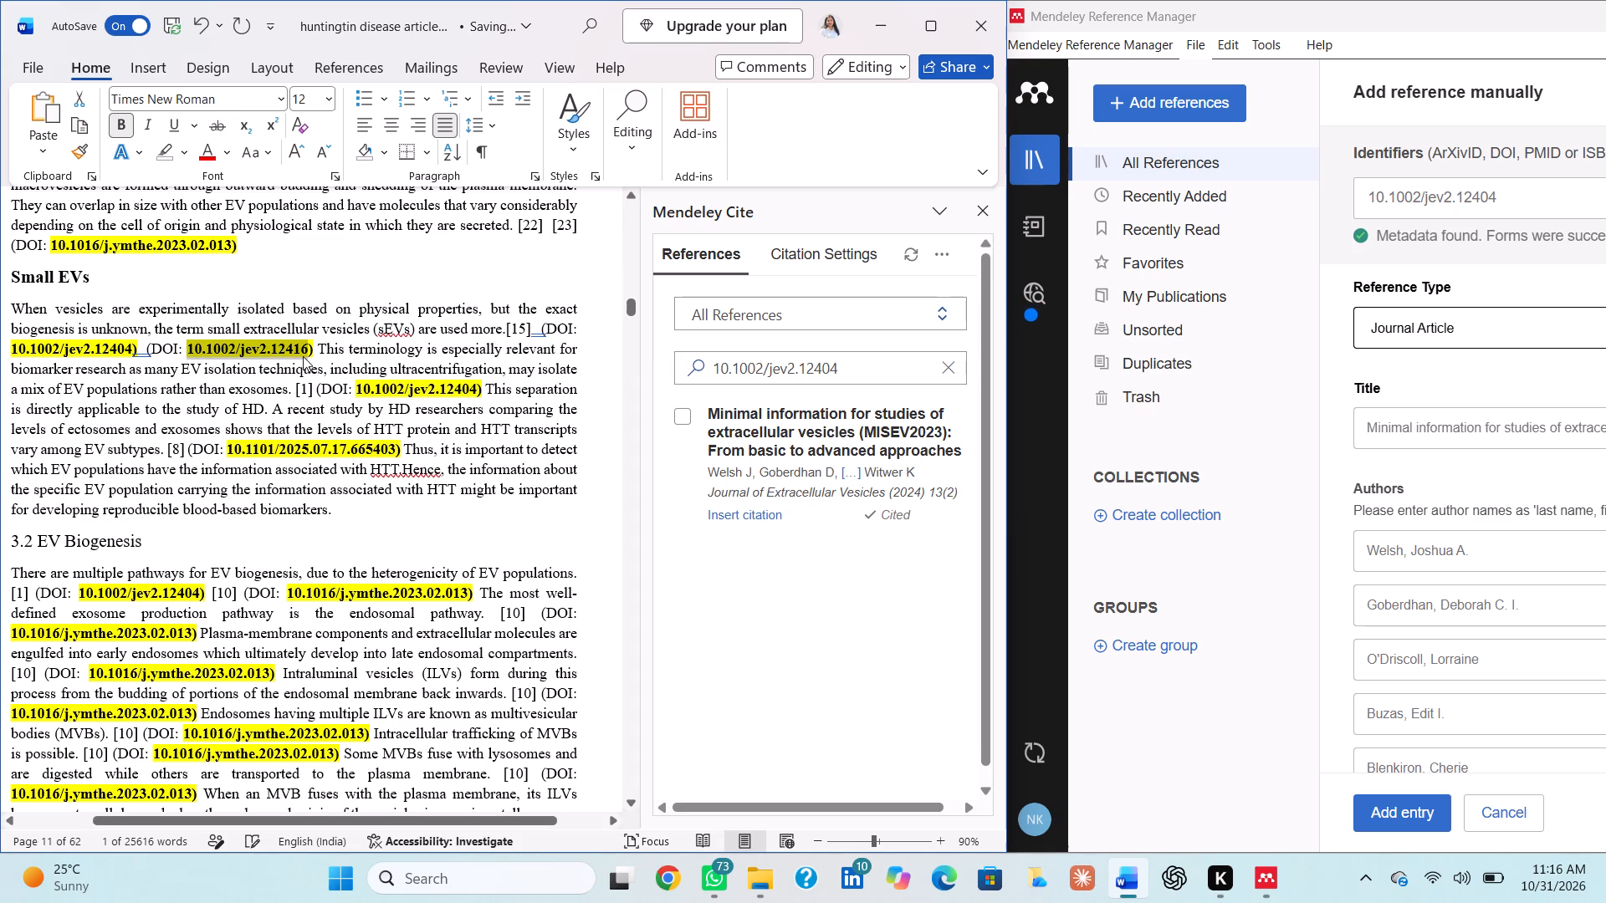
pyautogui.hotkey('ctrl', 'c')
pyautogui.click(954, 368)
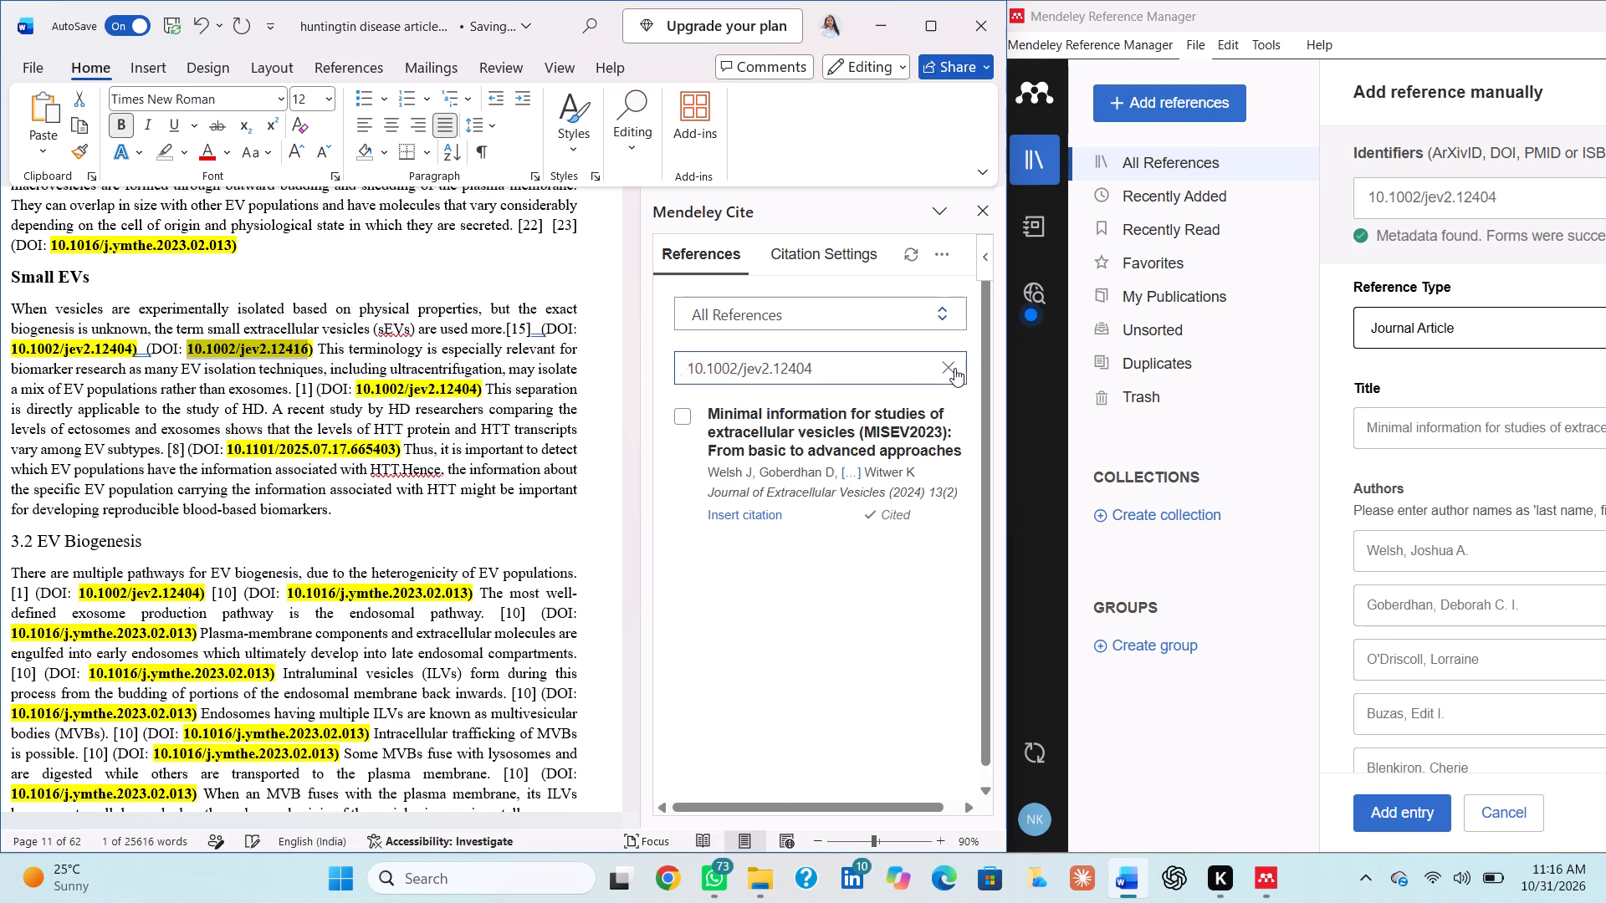
pyautogui.hotkey('ctrl', 'v')
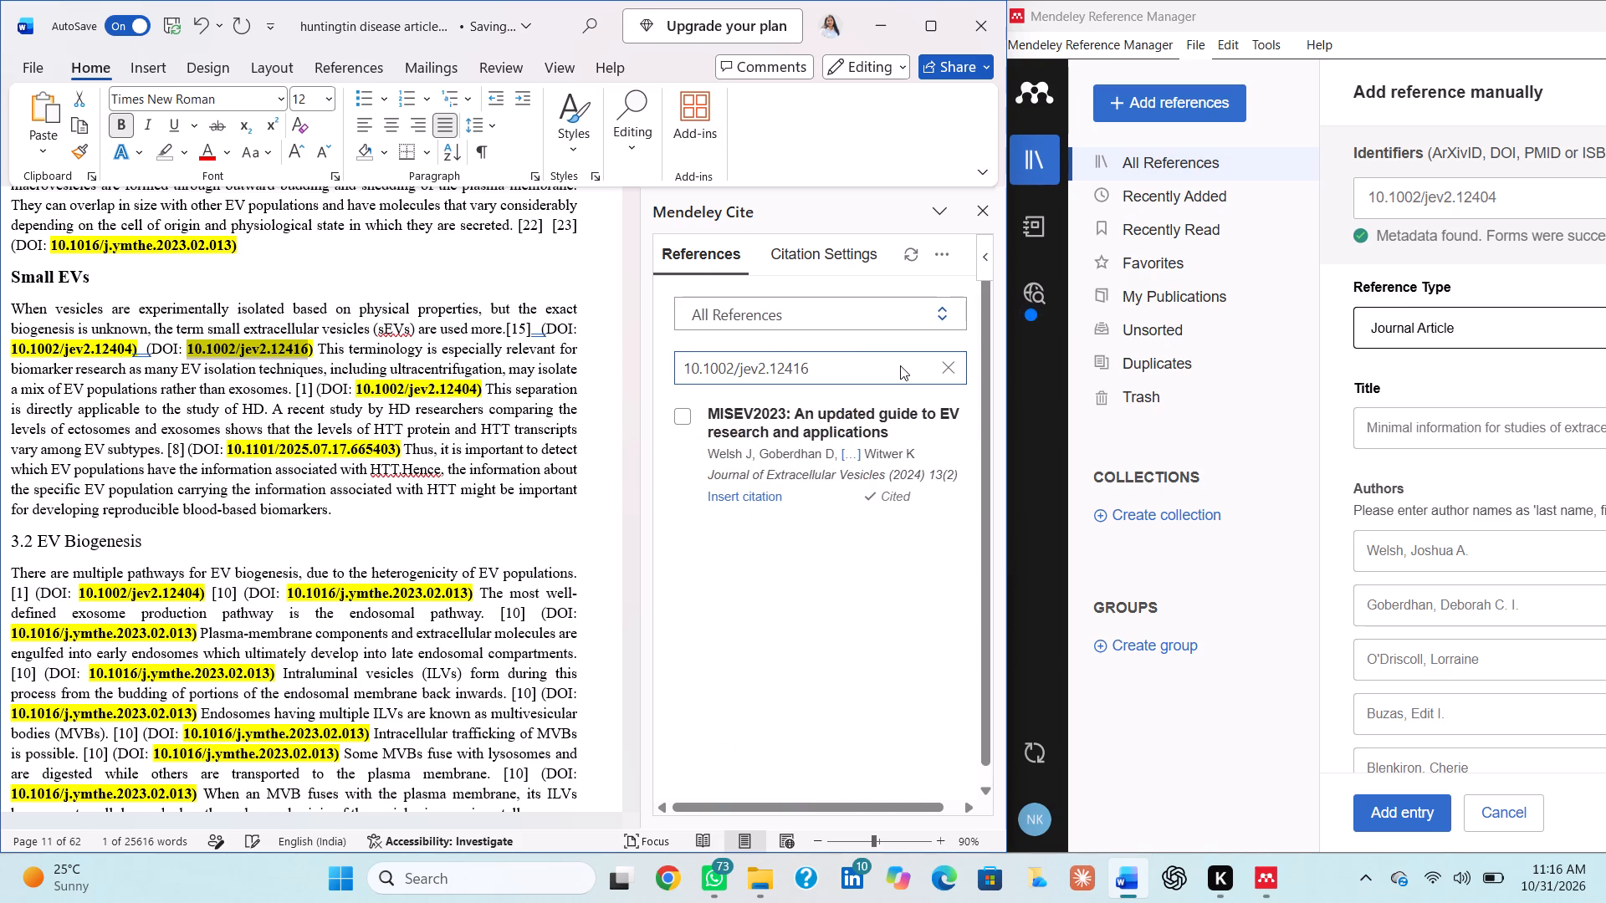
pyautogui.press('Return')
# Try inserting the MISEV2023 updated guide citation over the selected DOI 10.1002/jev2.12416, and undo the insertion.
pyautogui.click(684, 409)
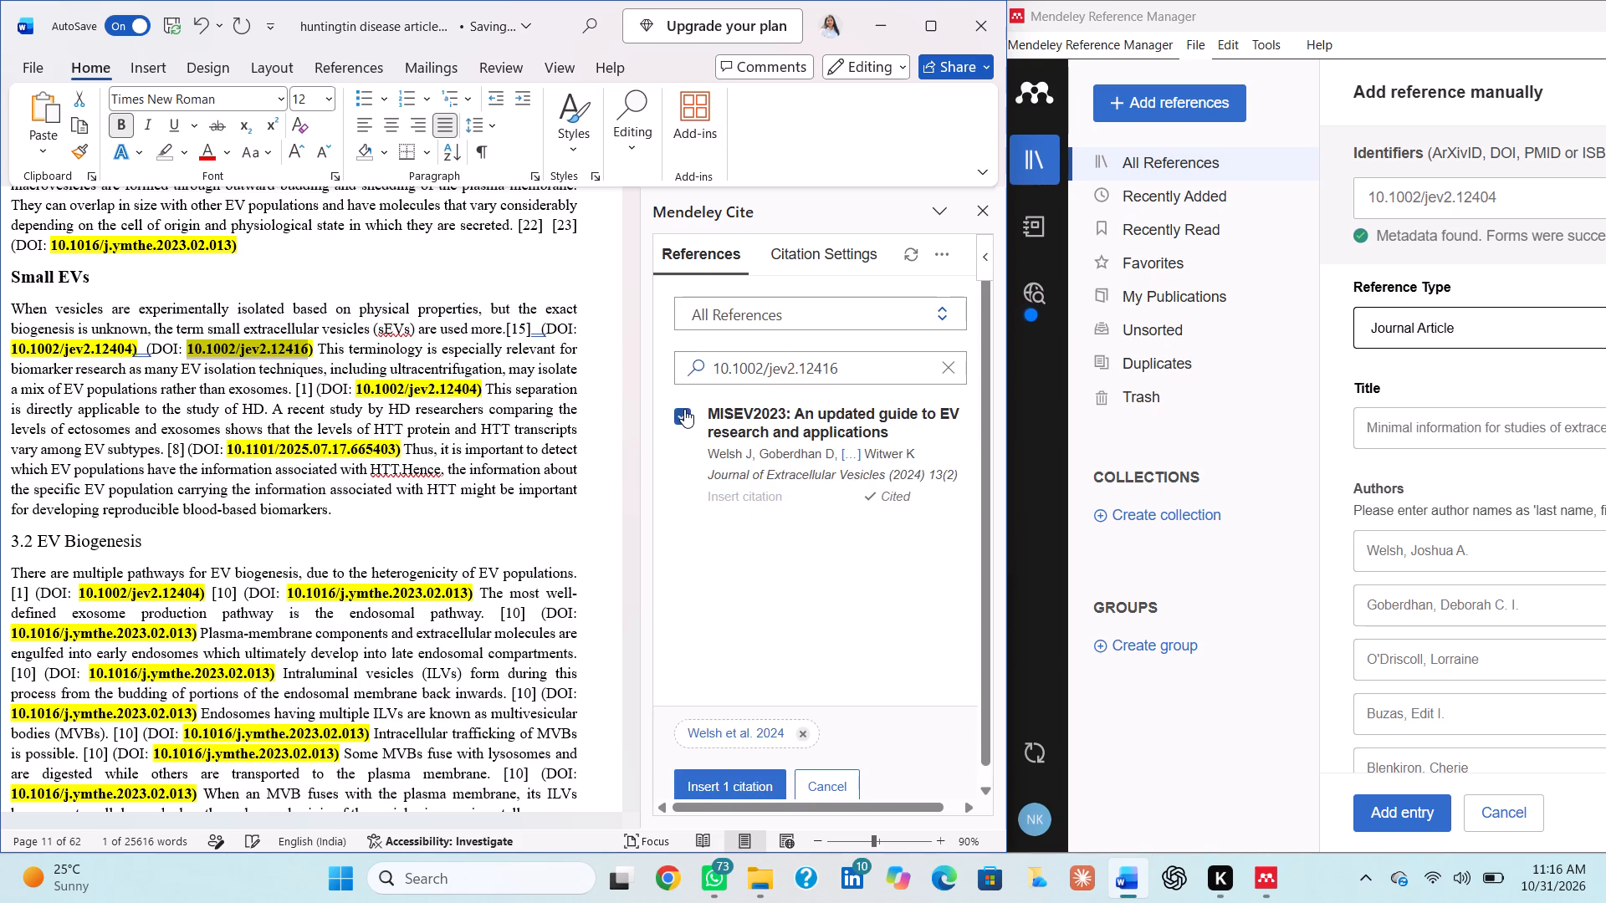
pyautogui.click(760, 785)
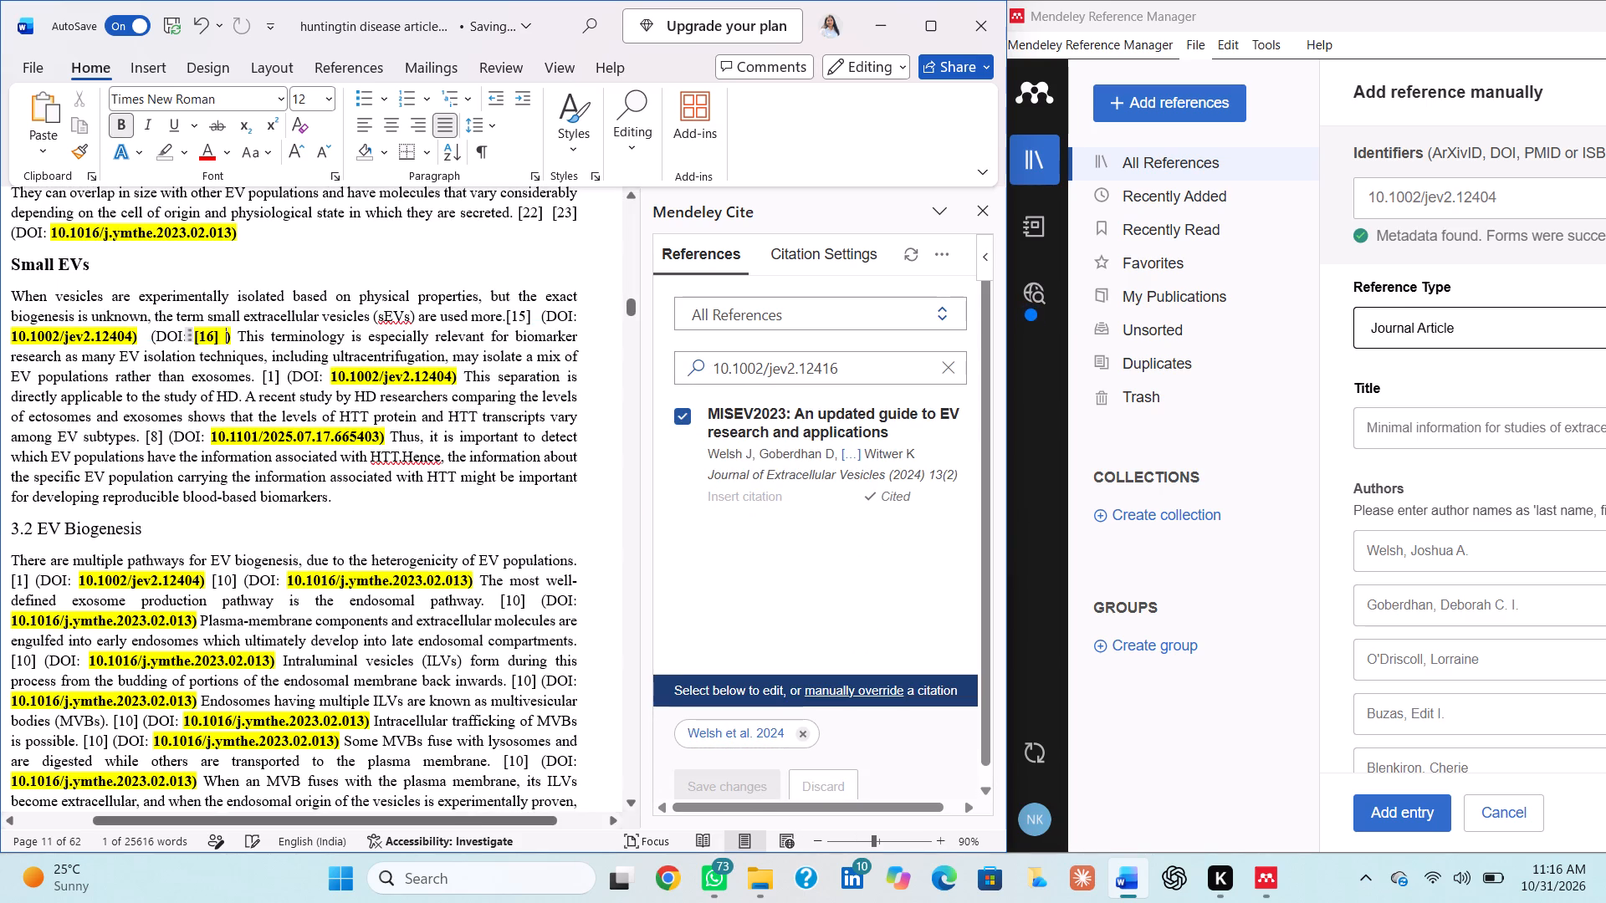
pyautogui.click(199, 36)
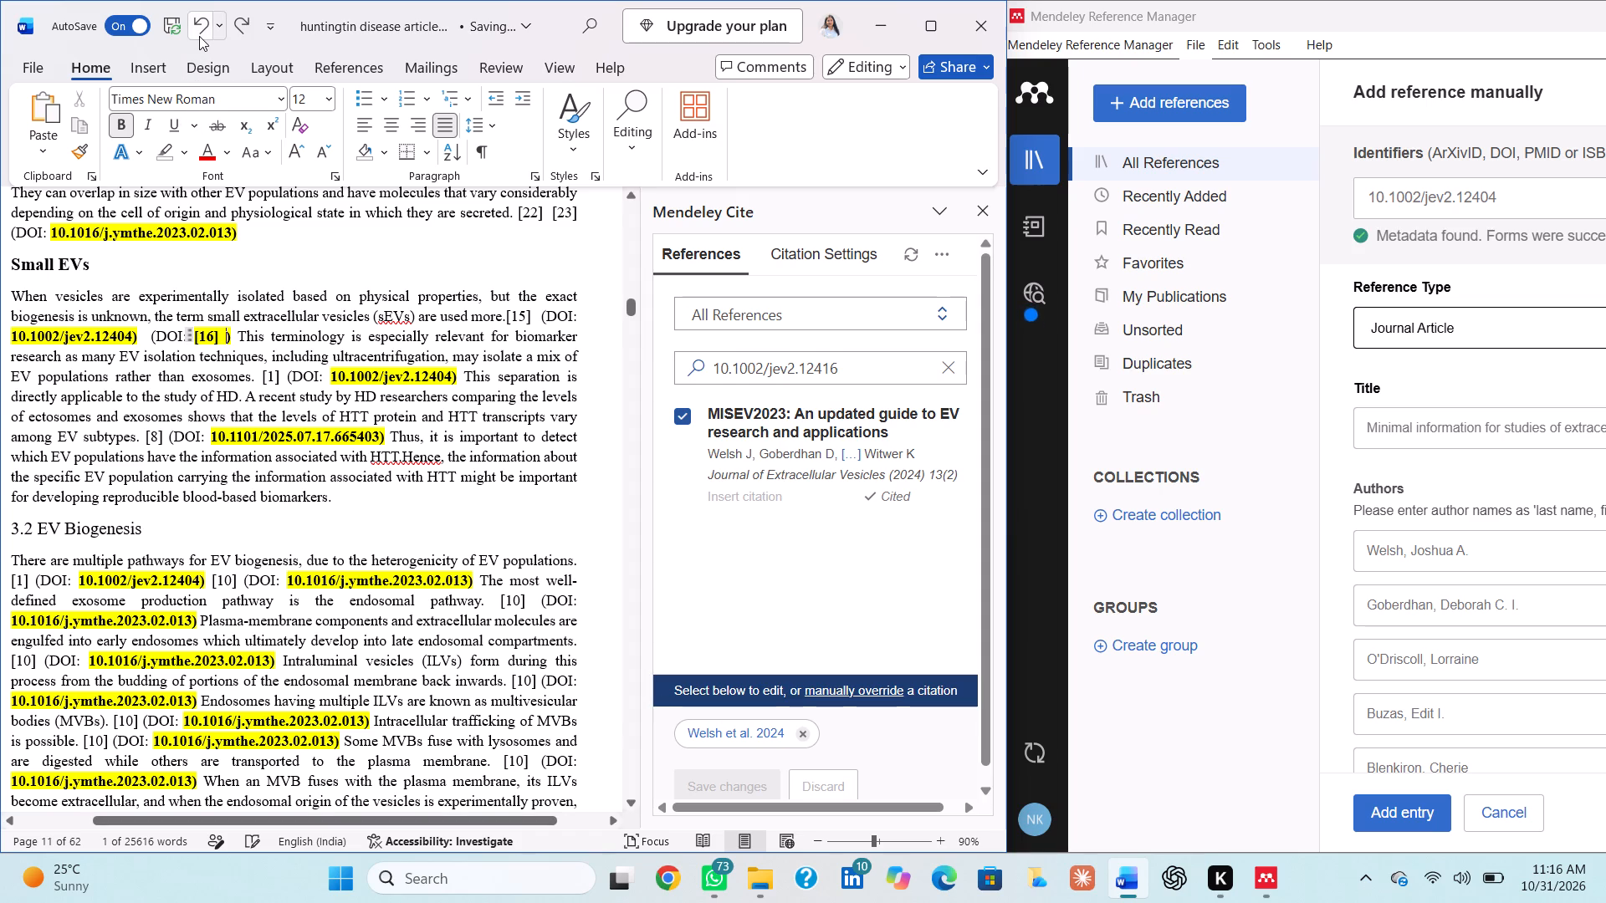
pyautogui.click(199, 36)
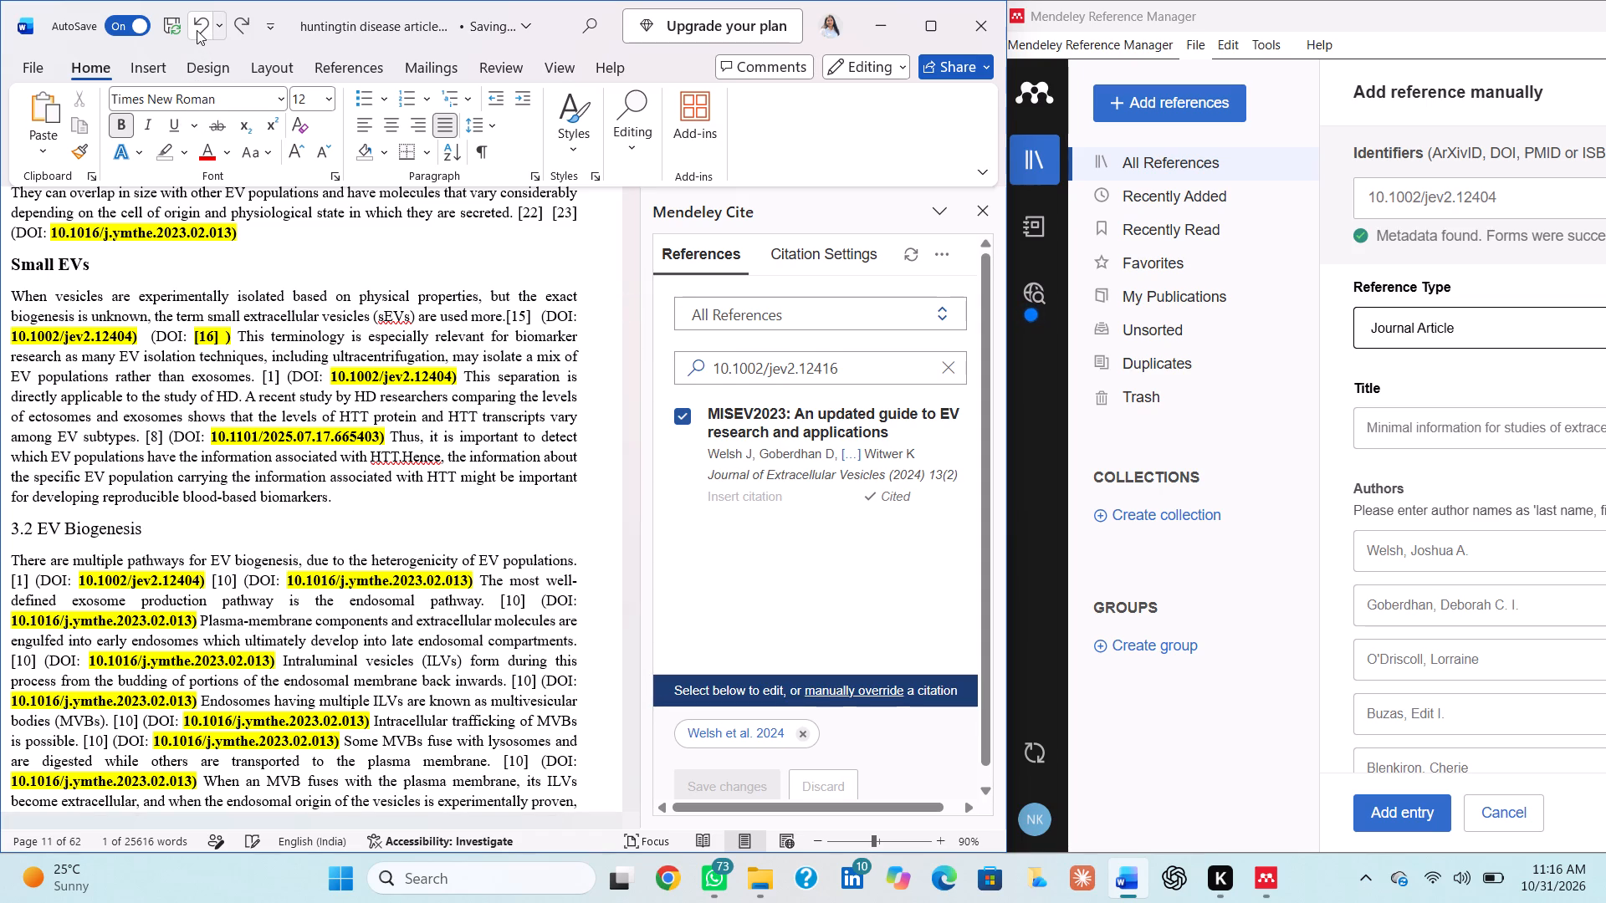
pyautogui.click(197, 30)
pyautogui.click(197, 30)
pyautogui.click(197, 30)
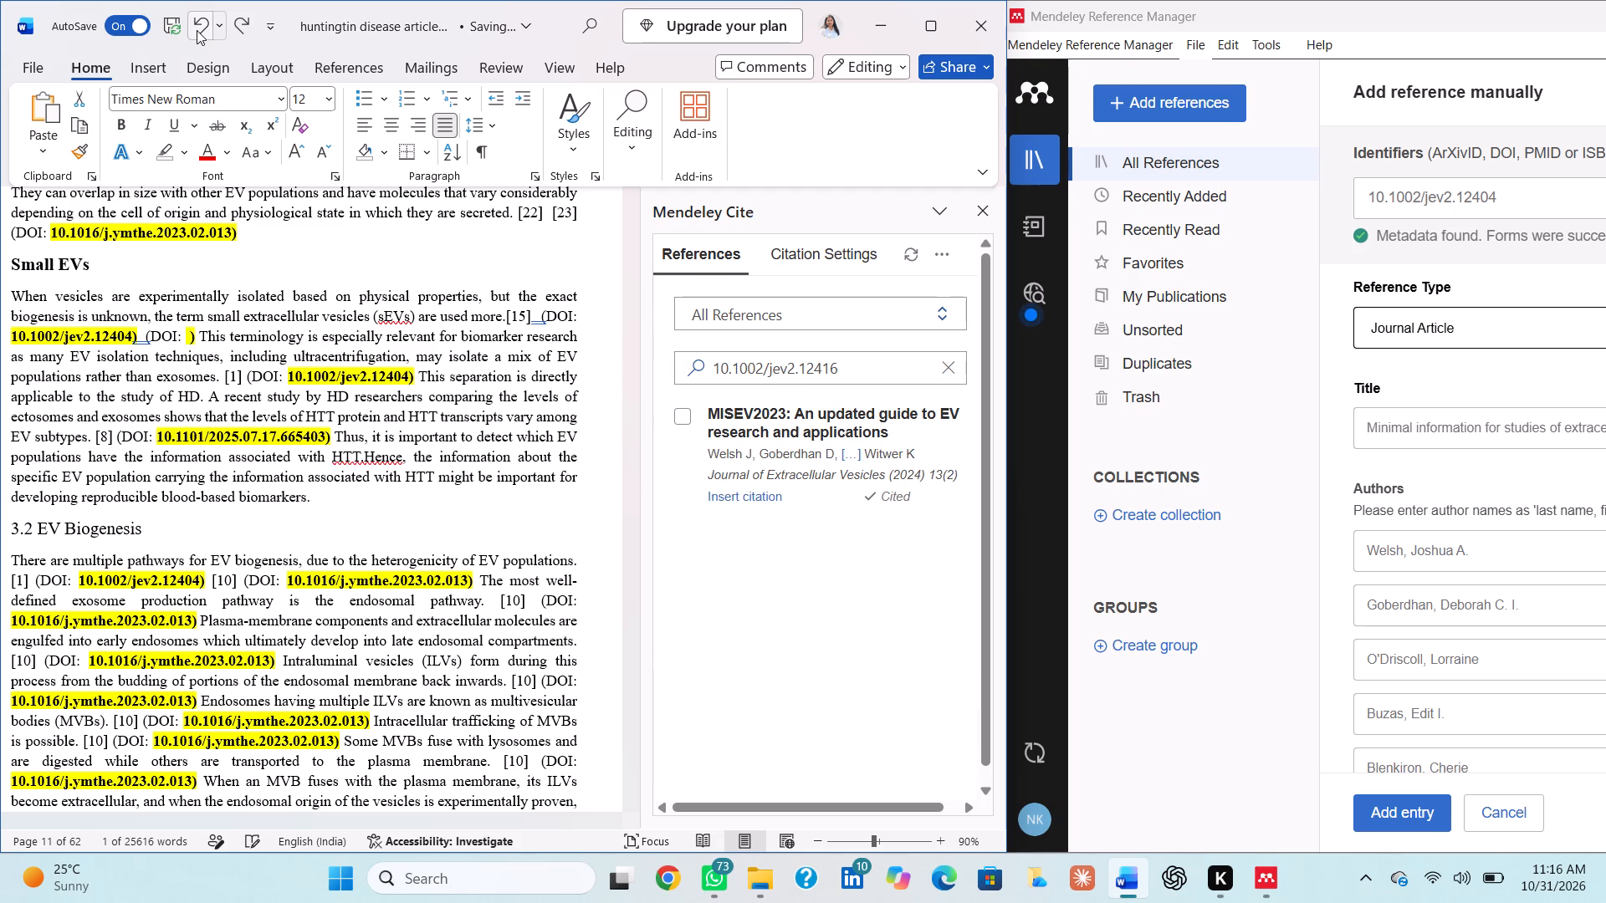
# Insert the MISEV2023 updated guide citation between DOI 10.1002/jev2.12404 and DOI 10.1002/jev2.12416 in the Small EVs paragraph.
pyautogui.click(141, 331)
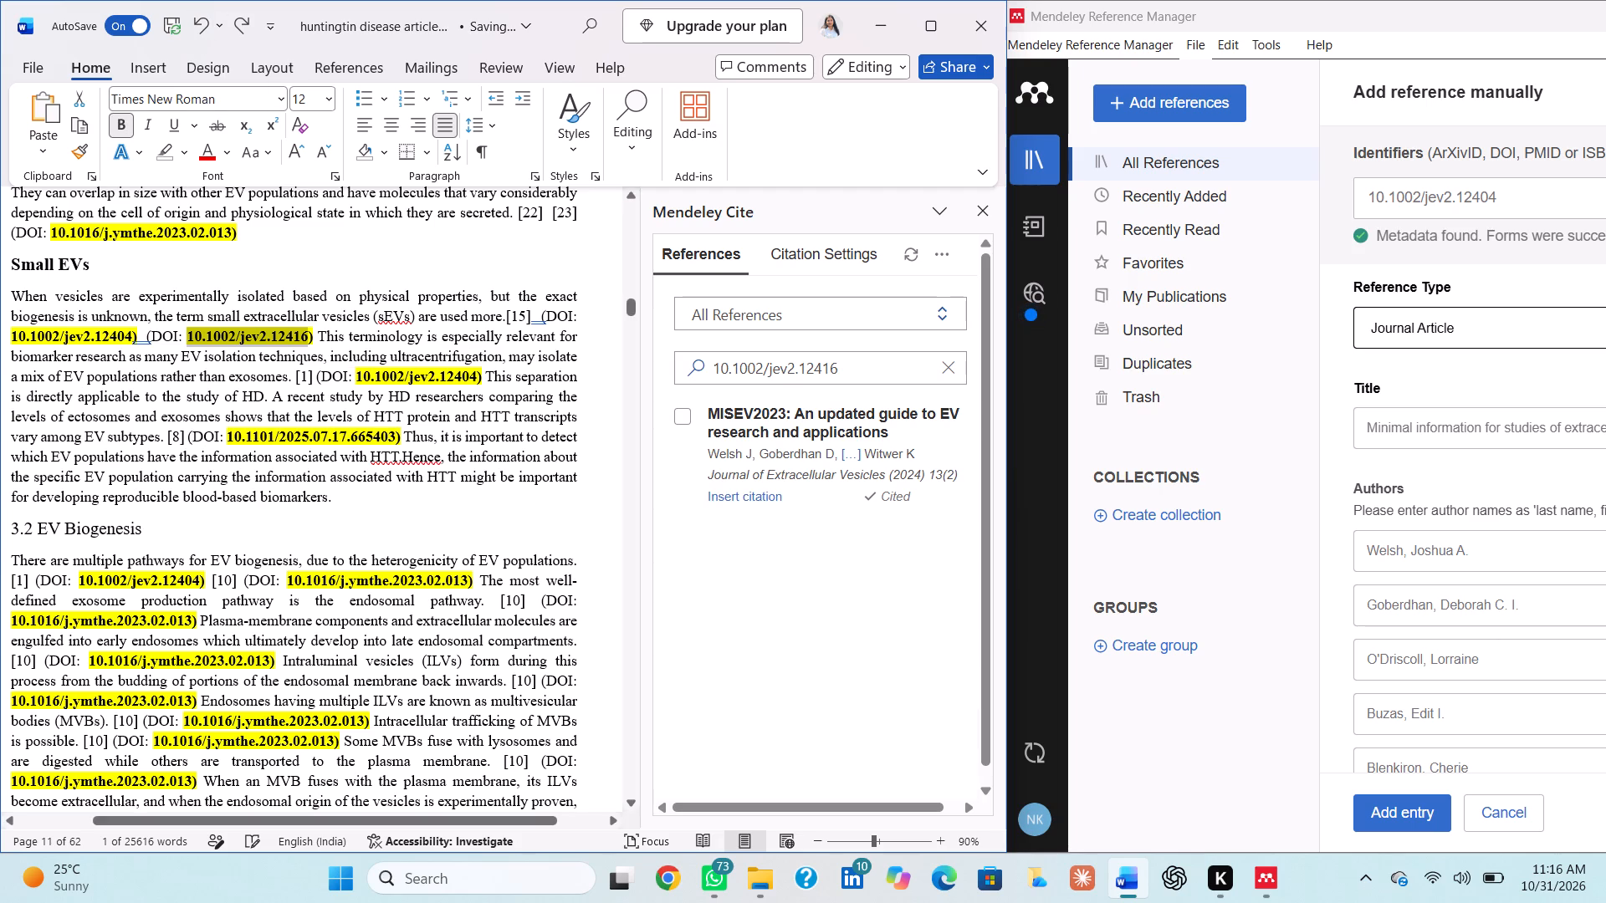
pyautogui.click(688, 416)
pyautogui.click(769, 788)
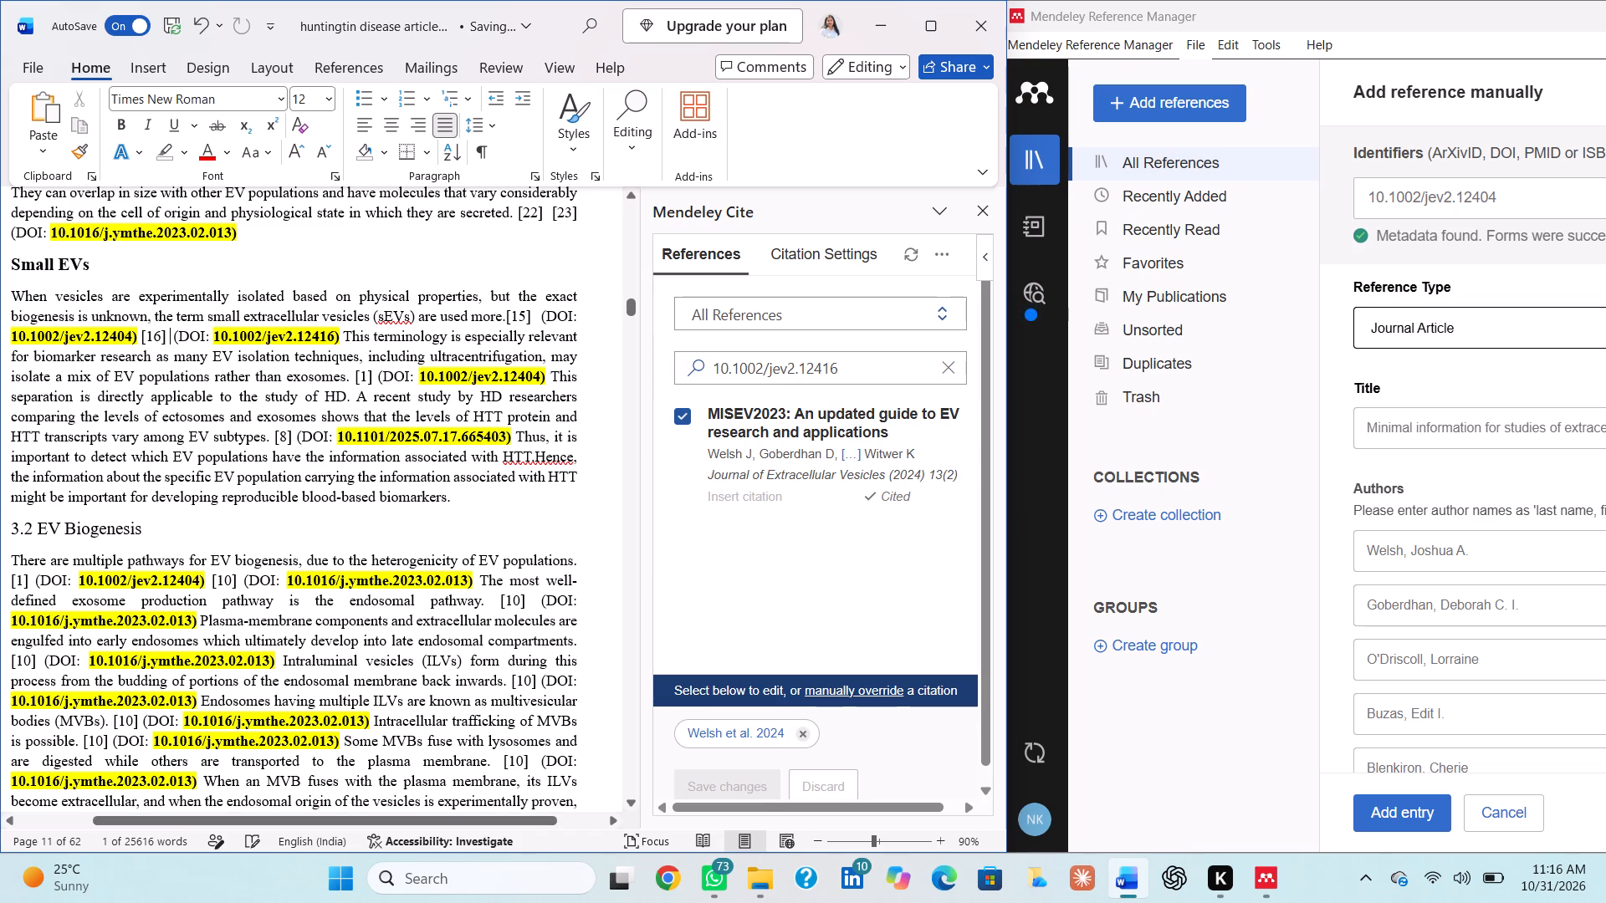
# Delete the typed [1] after "rather than exosomes." in the Small EVs paragraph.
pyautogui.click(377, 379)
pyautogui.press('BackSpace')
pyautogui.press('BackSpace')
pyautogui.press('BackSpace')
pyautogui.press('BackSpace')
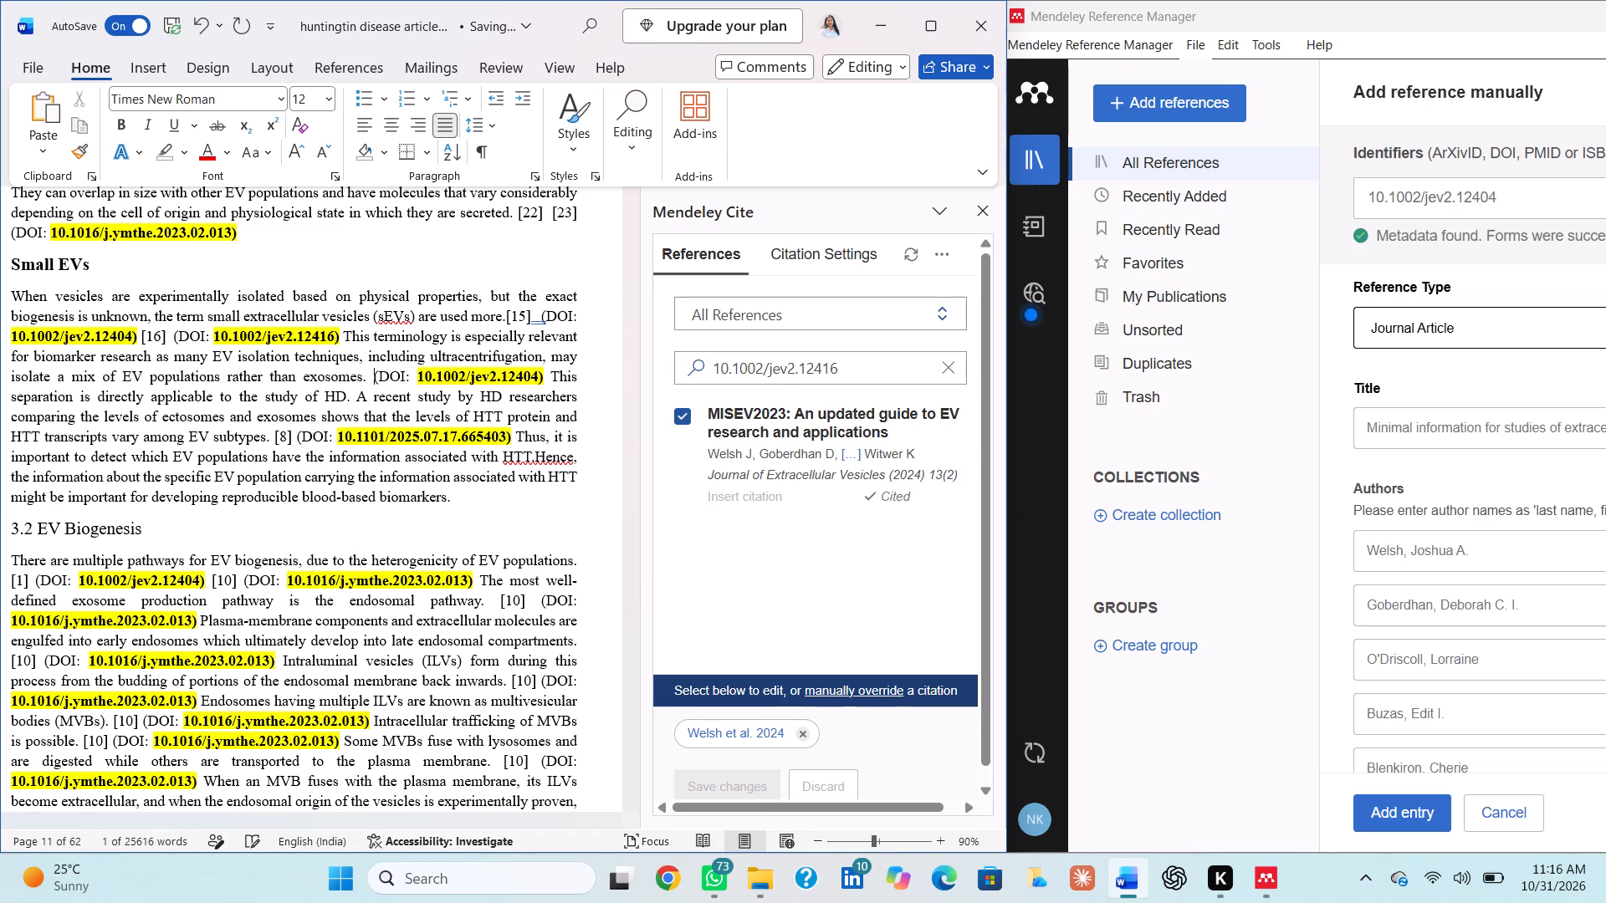
# Find DOI 10.1002/jev2.12404 in Mendeley Cite and insert its citation after "rather than exosomes." in the Small EVs paragraph.
pyautogui.moveTo(416, 375); pyautogui.dragTo(538, 384)
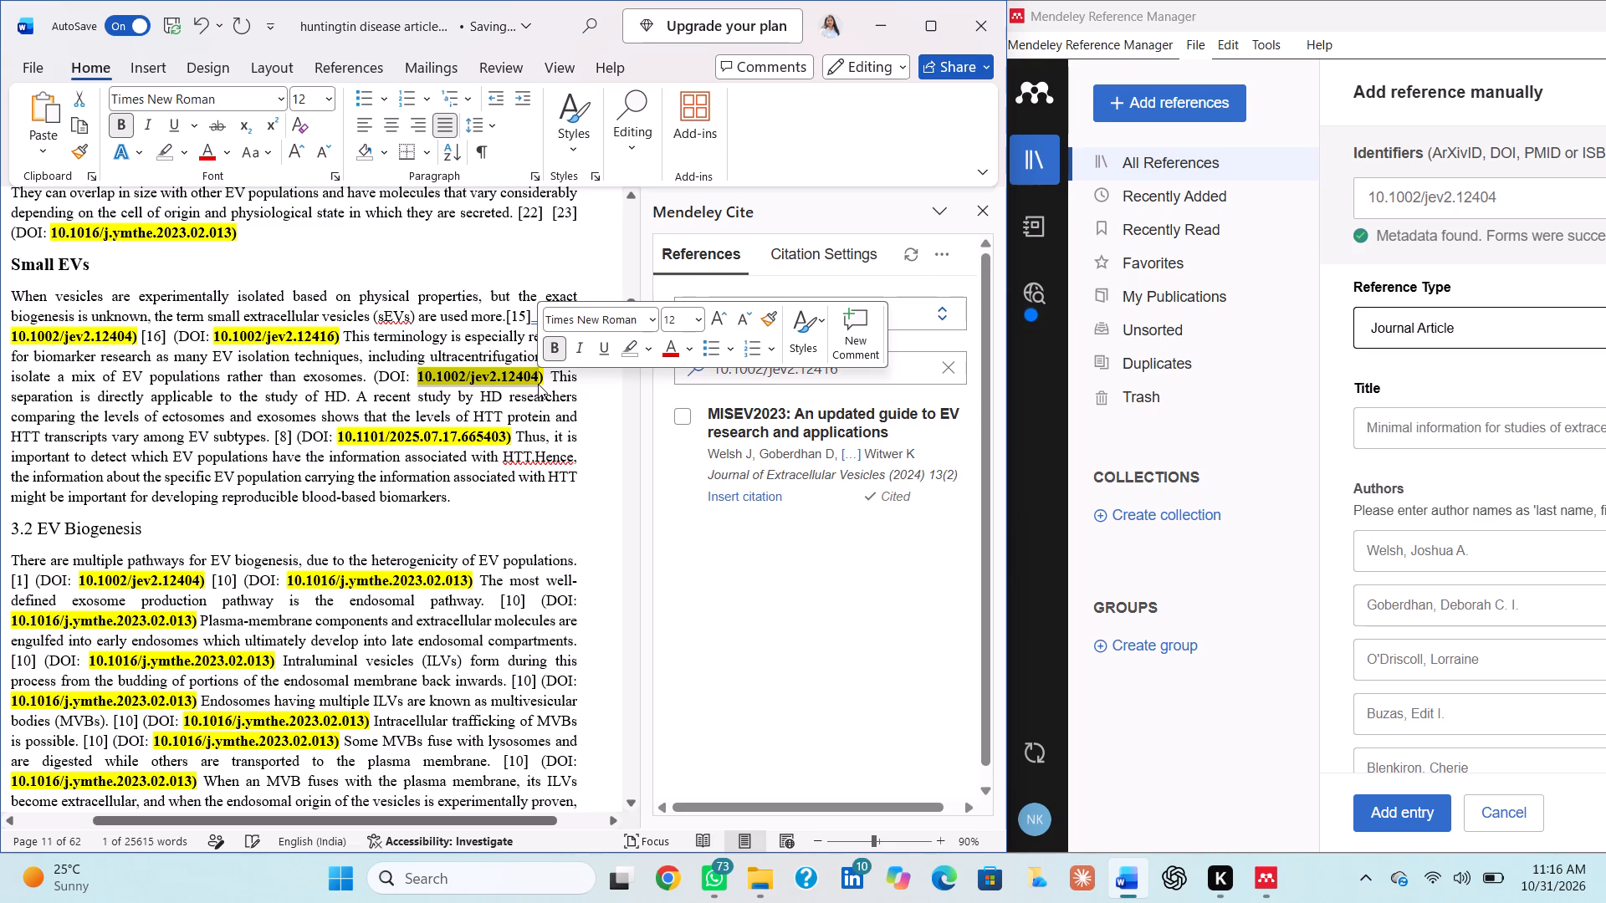
pyautogui.hotkey('ctrl', 'c')
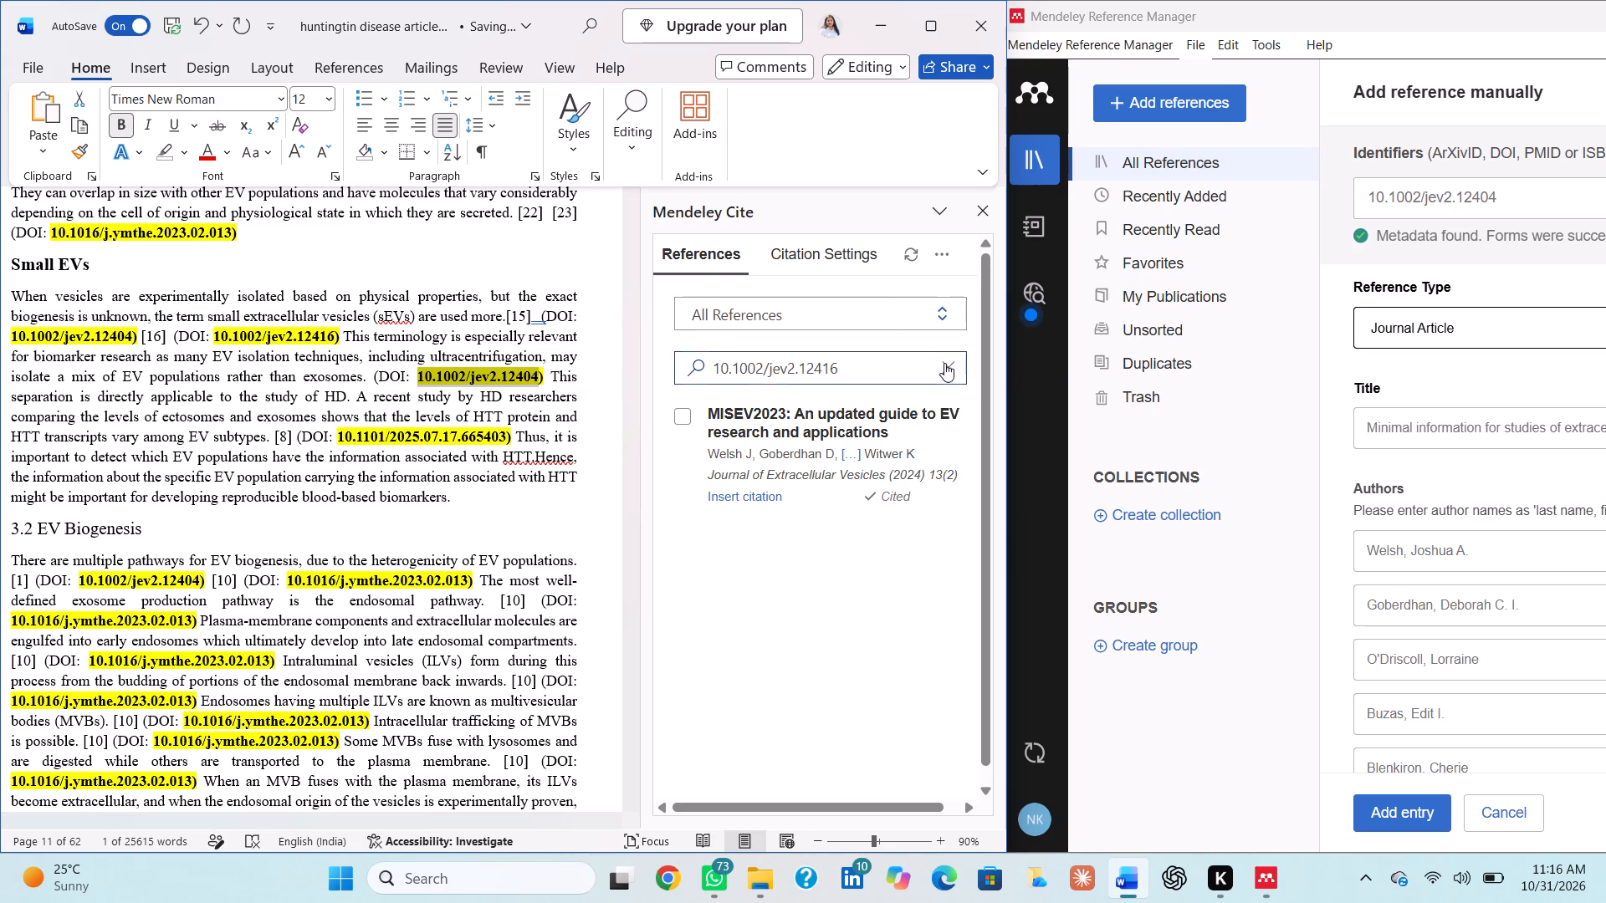
pyautogui.click(944, 363)
pyautogui.click(876, 373)
pyautogui.hotkey('ctrl', 'v')
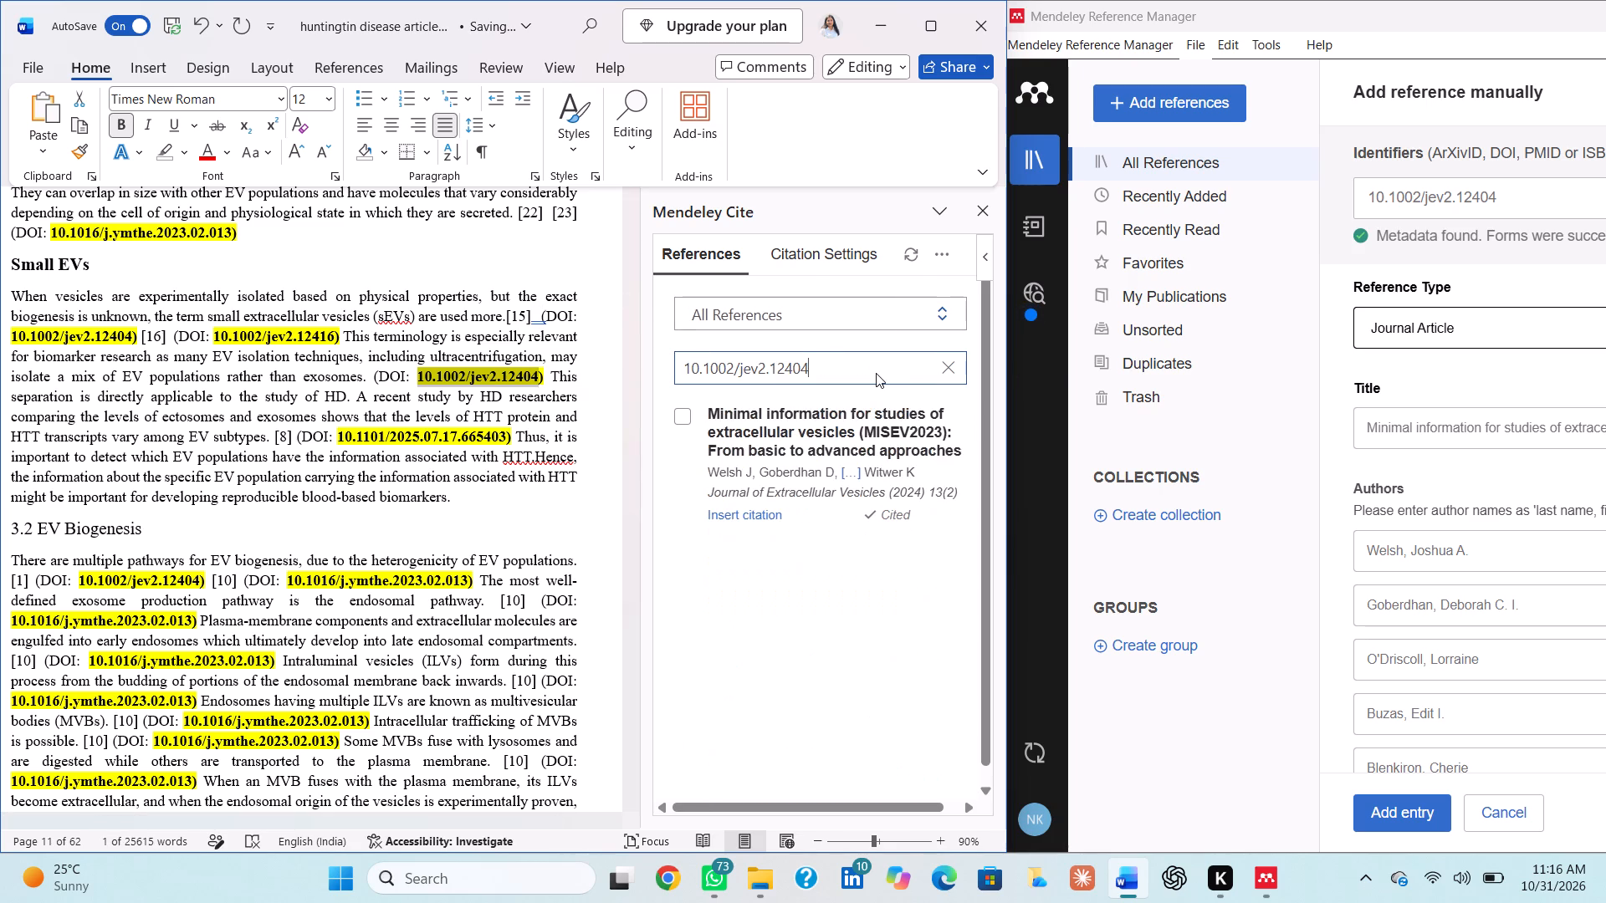
pyautogui.click(680, 413)
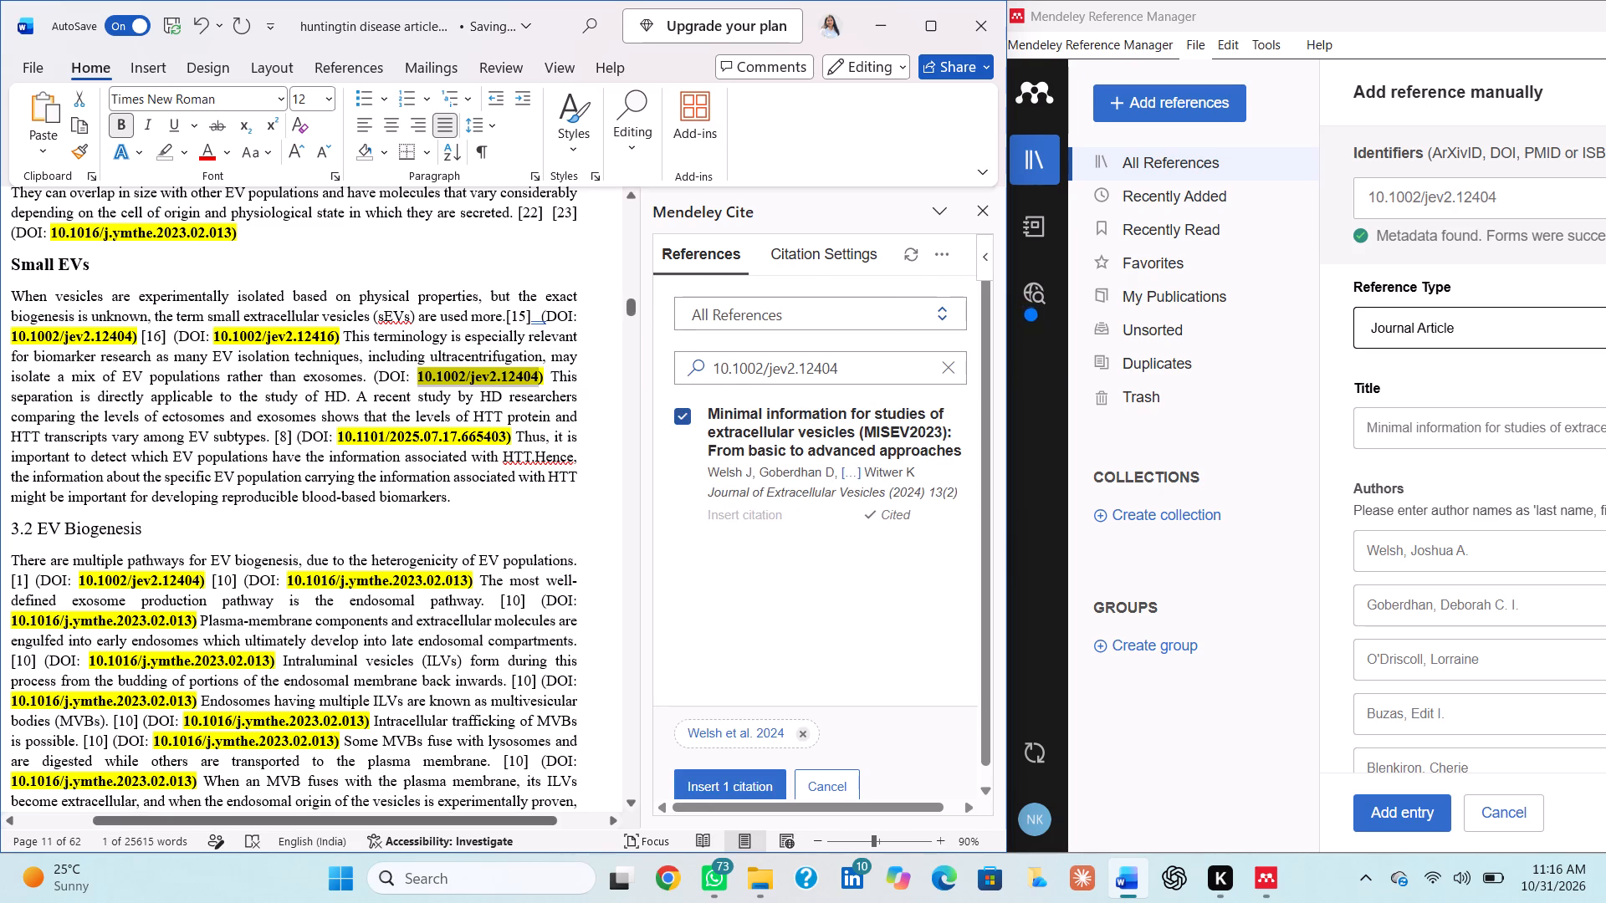
pyautogui.click(369, 379)
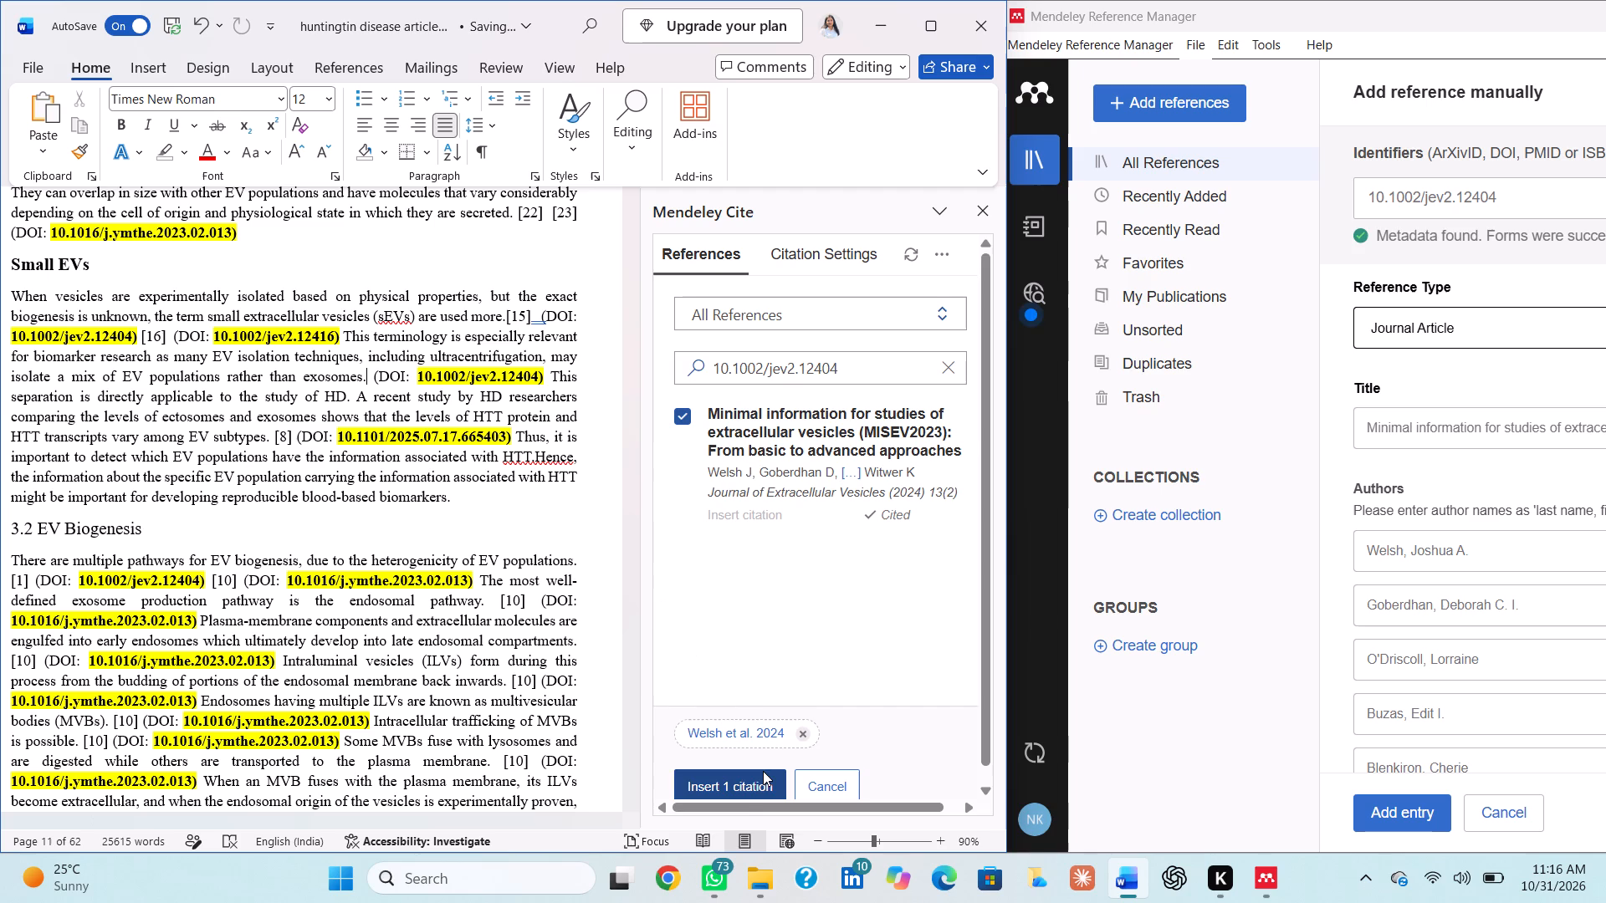
pyautogui.click(745, 795)
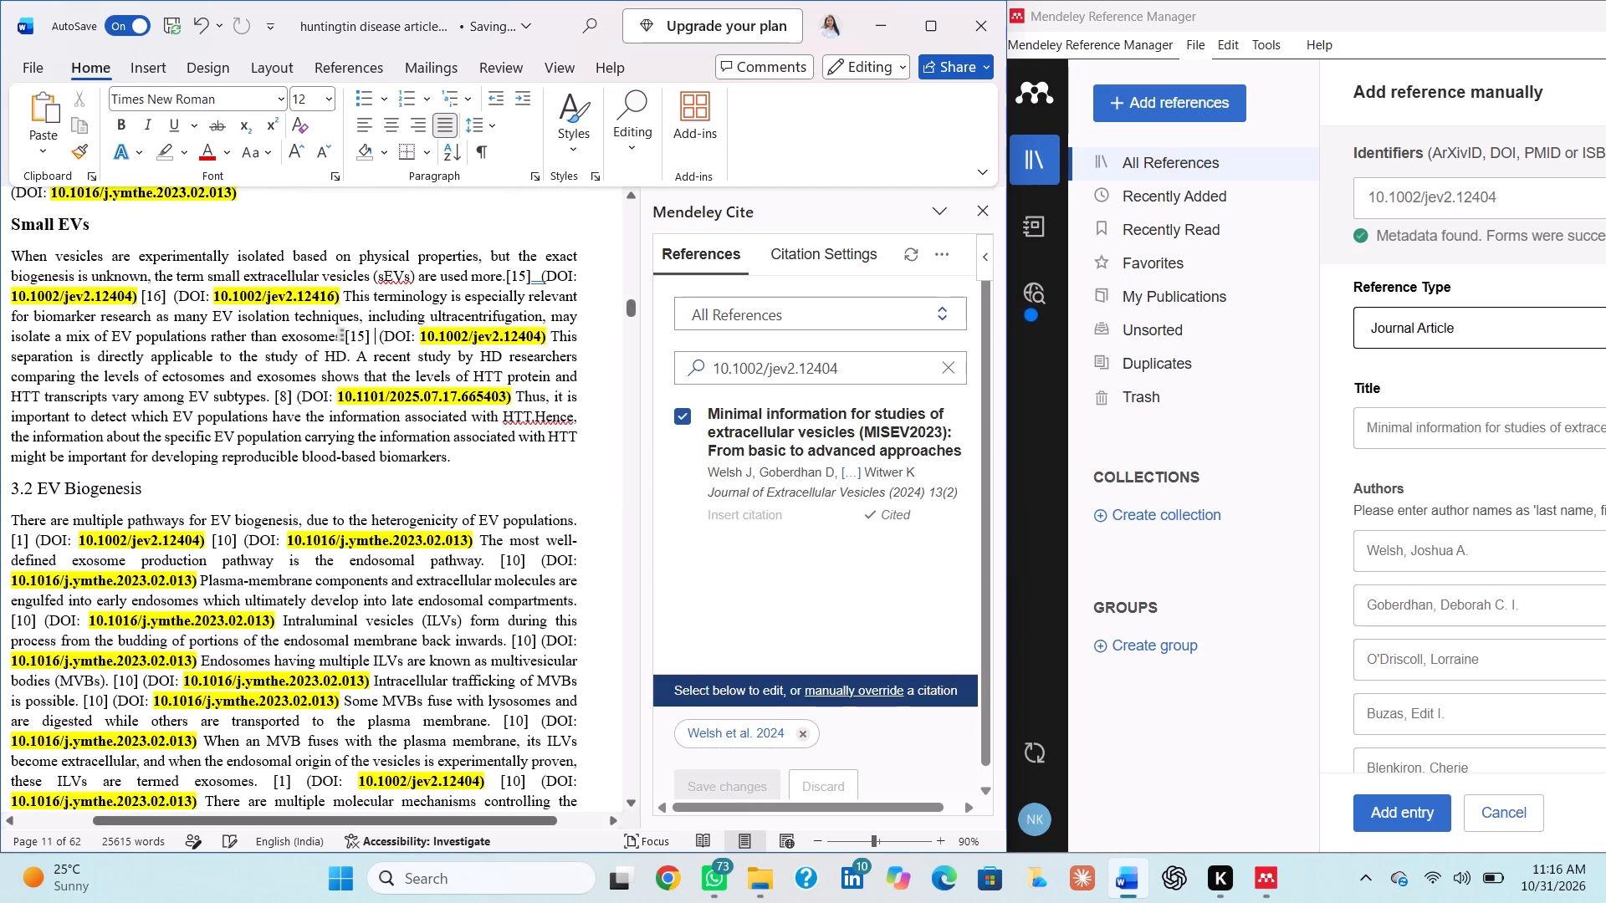
# Find DOI 10.1101/2025.07.17.665403 from the Small EVs paragraph in Mendeley Cite and select its reference for citing.
pyautogui.moveTo(334, 395); pyautogui.dragTo(505, 402)
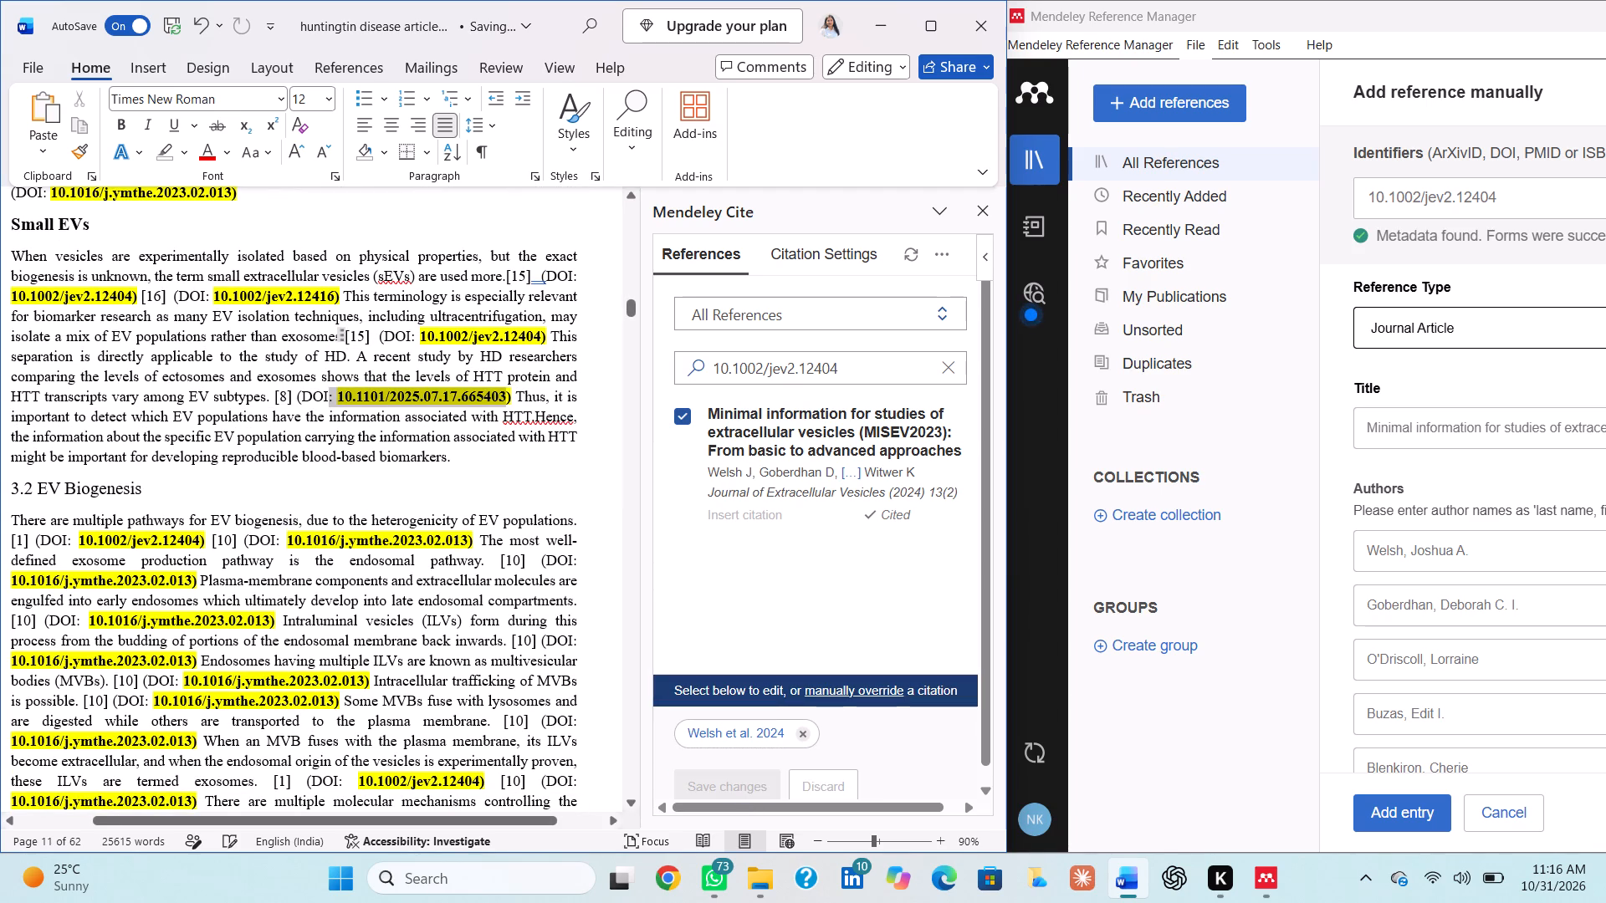
pyautogui.moveTo(505, 402); pyautogui.dragTo(511, 399)
pyautogui.hotkey('ctrl', 'c')
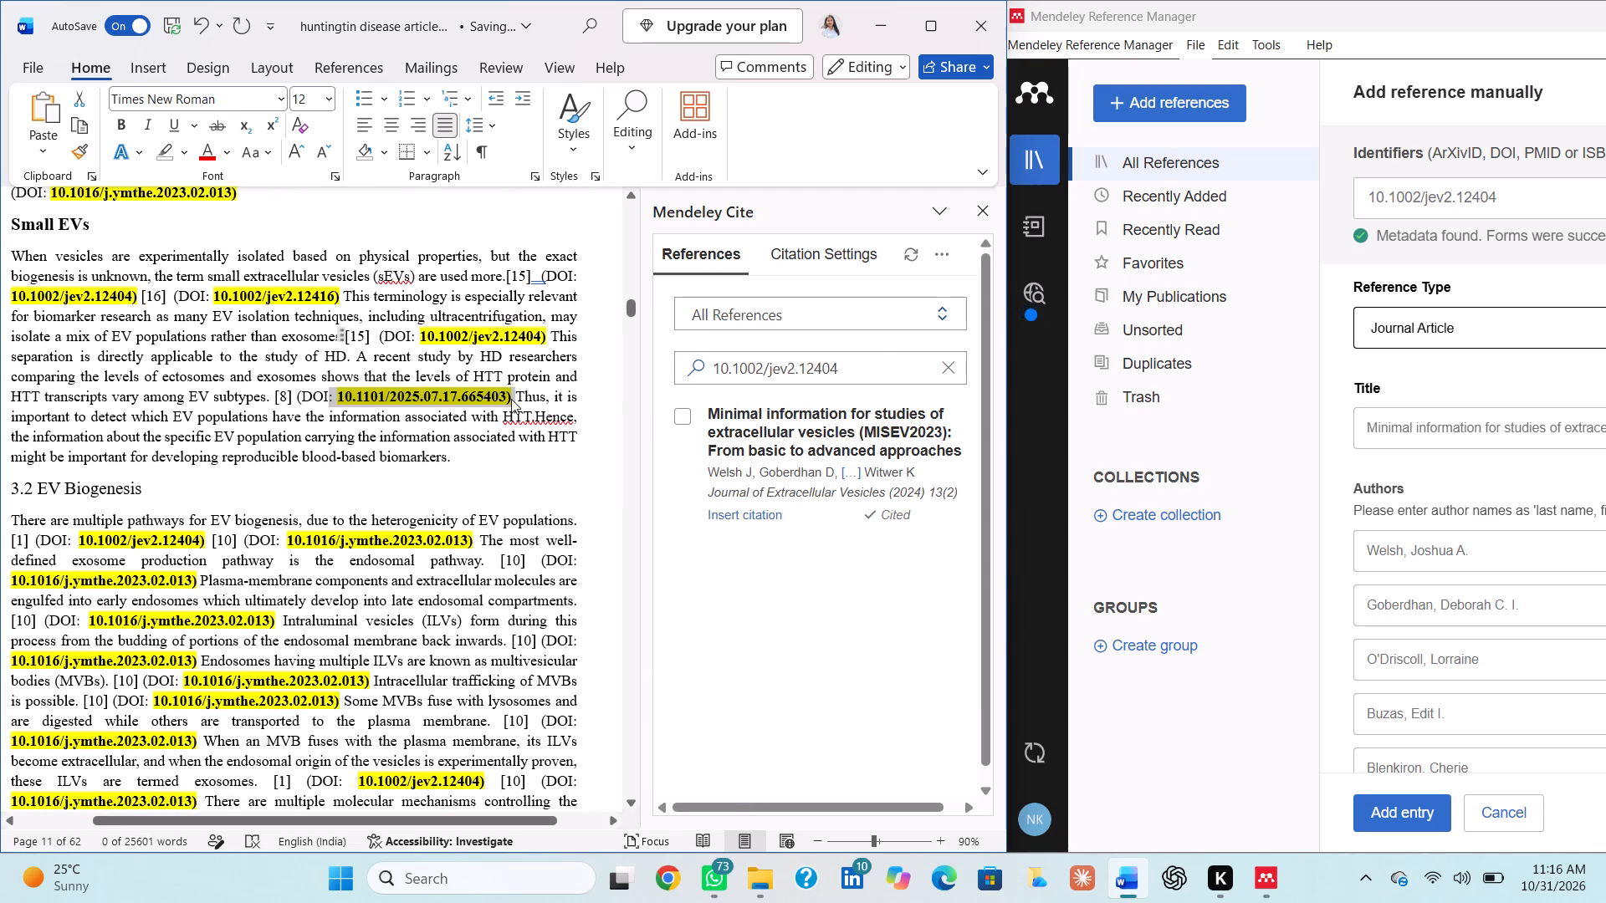
pyautogui.click(855, 371)
pyautogui.click(949, 365)
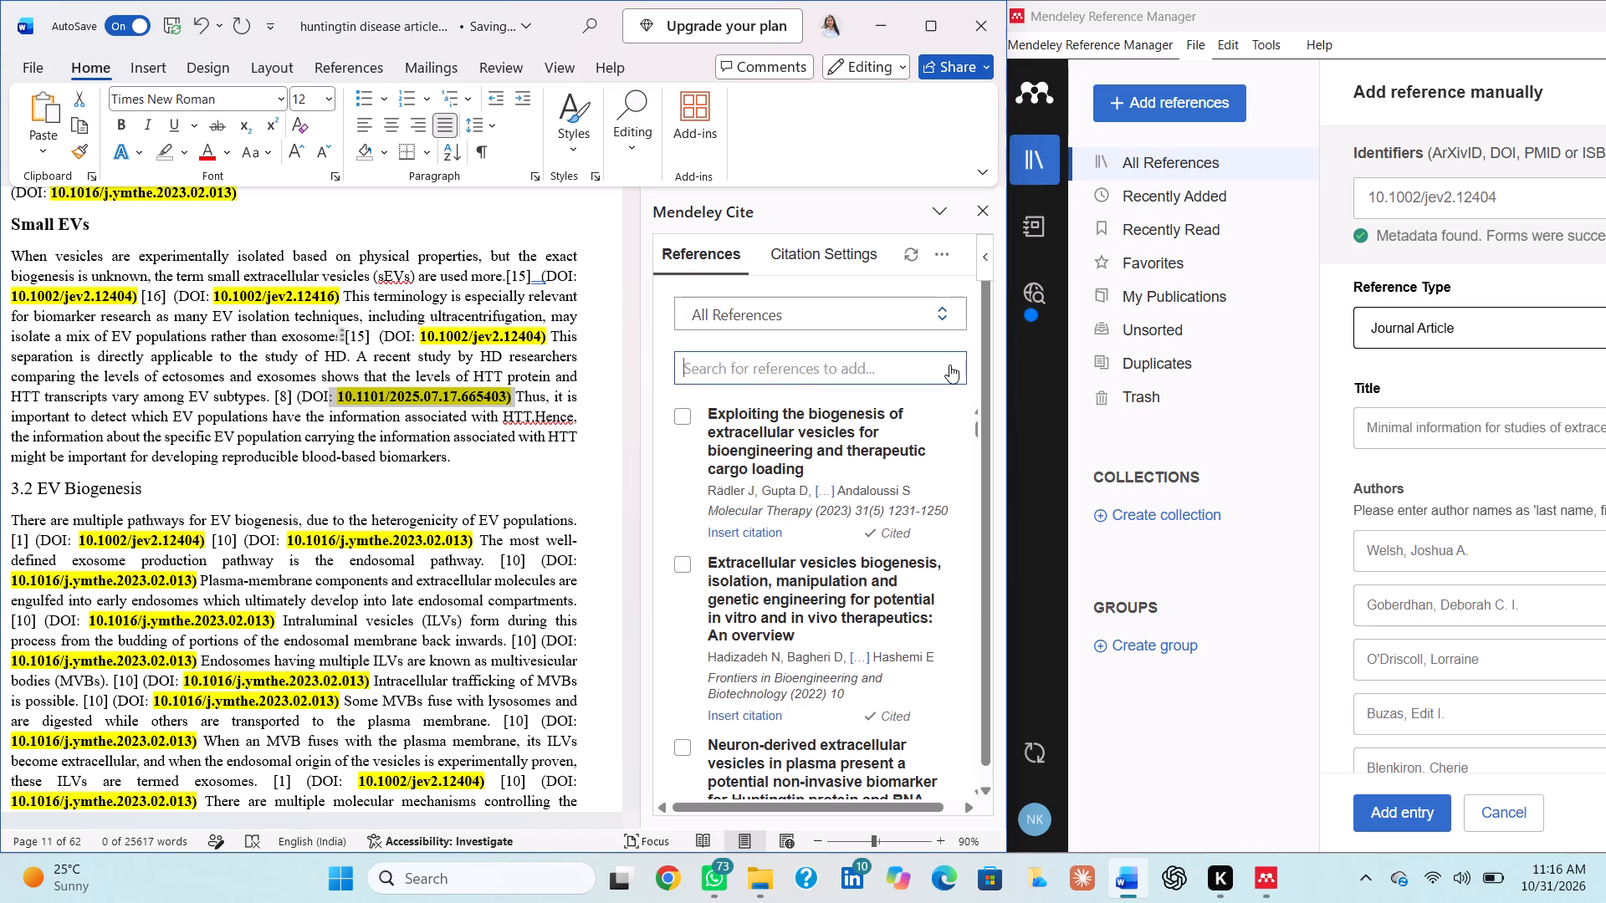
pyautogui.hotkey('ctrl', 'v')
pyautogui.click(872, 369)
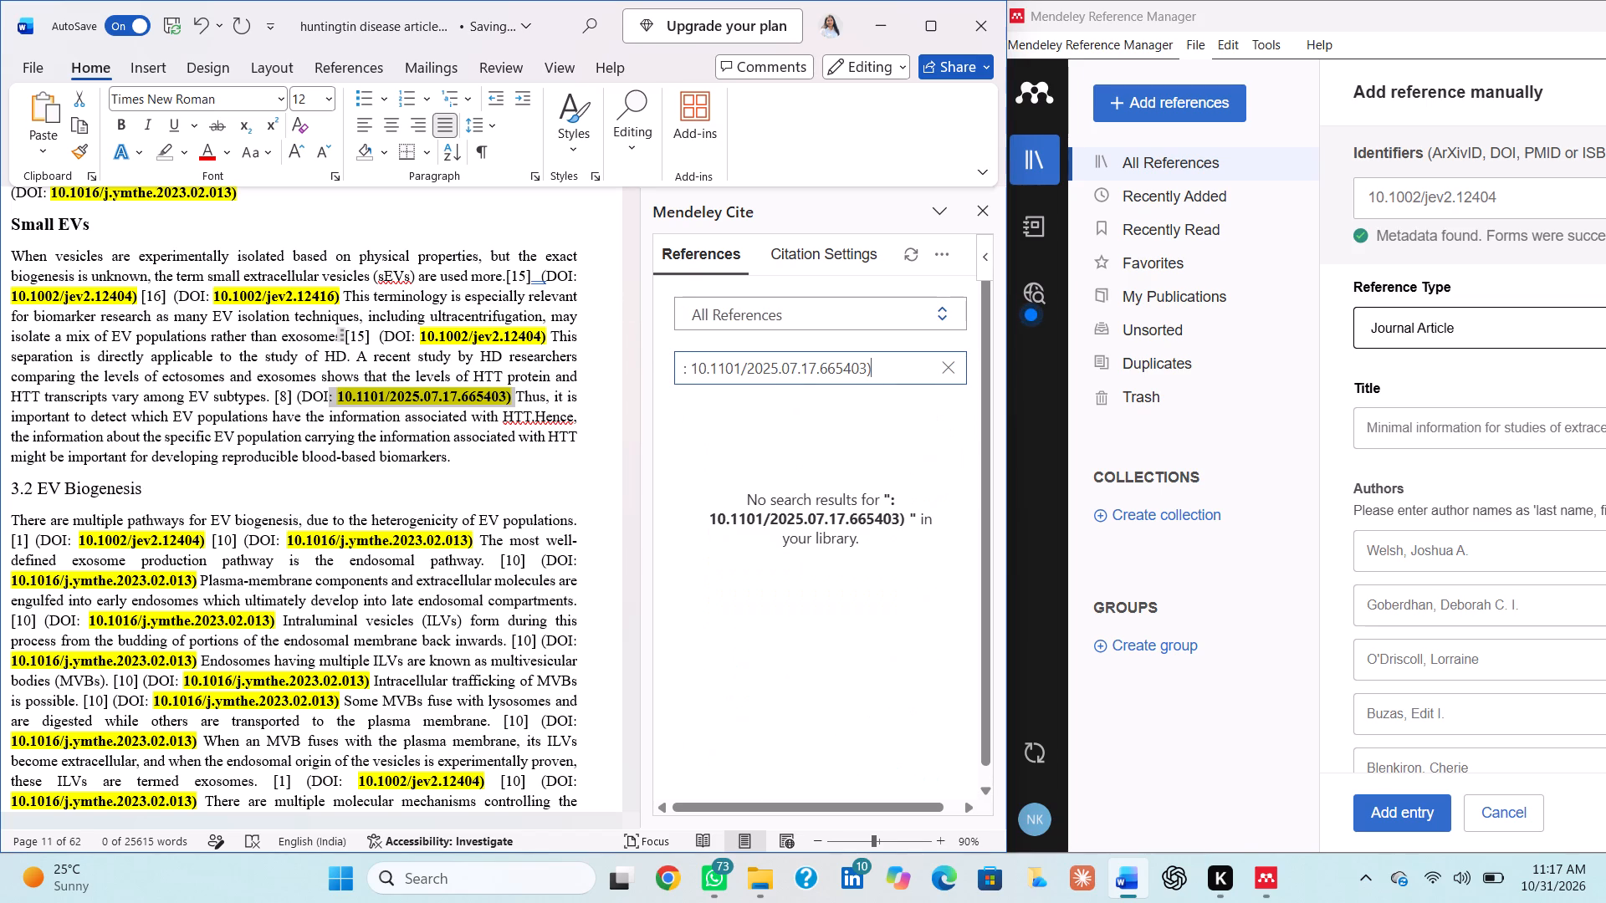
pyautogui.press('BackSpace')
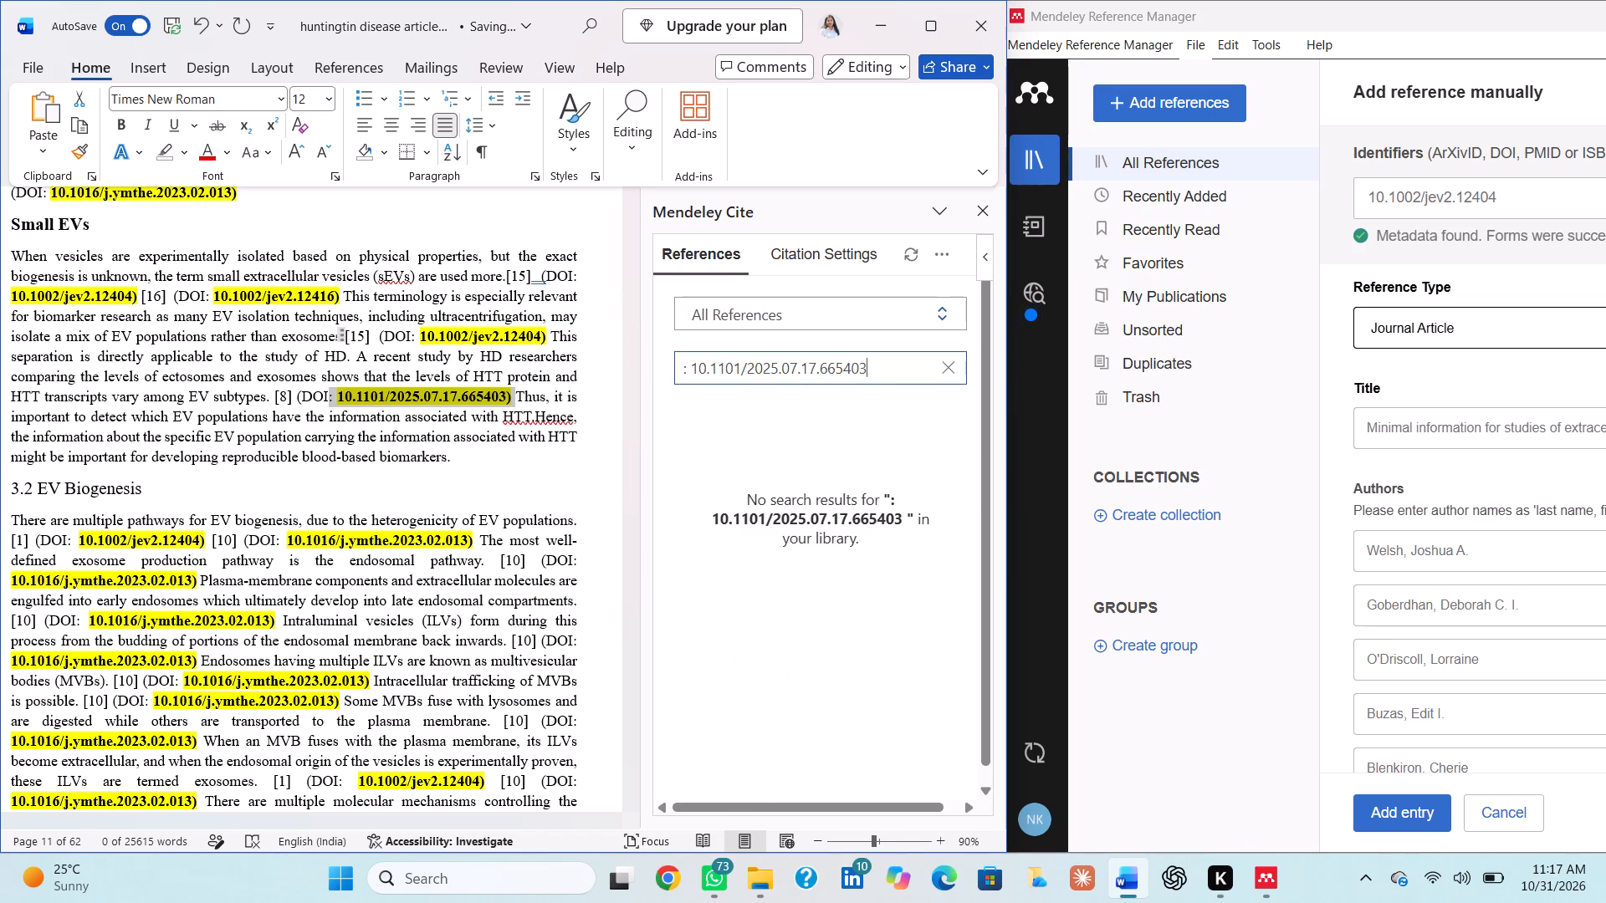
pyautogui.press('Left')
pyautogui.press('Left')
pyautogui.press('Left')
pyautogui.press('Left')
pyautogui.press('Left')
pyautogui.press('Left')
pyautogui.press('Left')
pyautogui.press('Left')
pyautogui.press('Left')
pyautogui.press('Left')
pyautogui.press('Left')
pyautogui.press('Left')
pyautogui.press('Left')
pyautogui.press('Left')
pyautogui.press('Left')
pyautogui.press('Left')
pyautogui.press('Left')
pyautogui.press('Left')
pyautogui.press('Left')
pyautogui.press('Left')
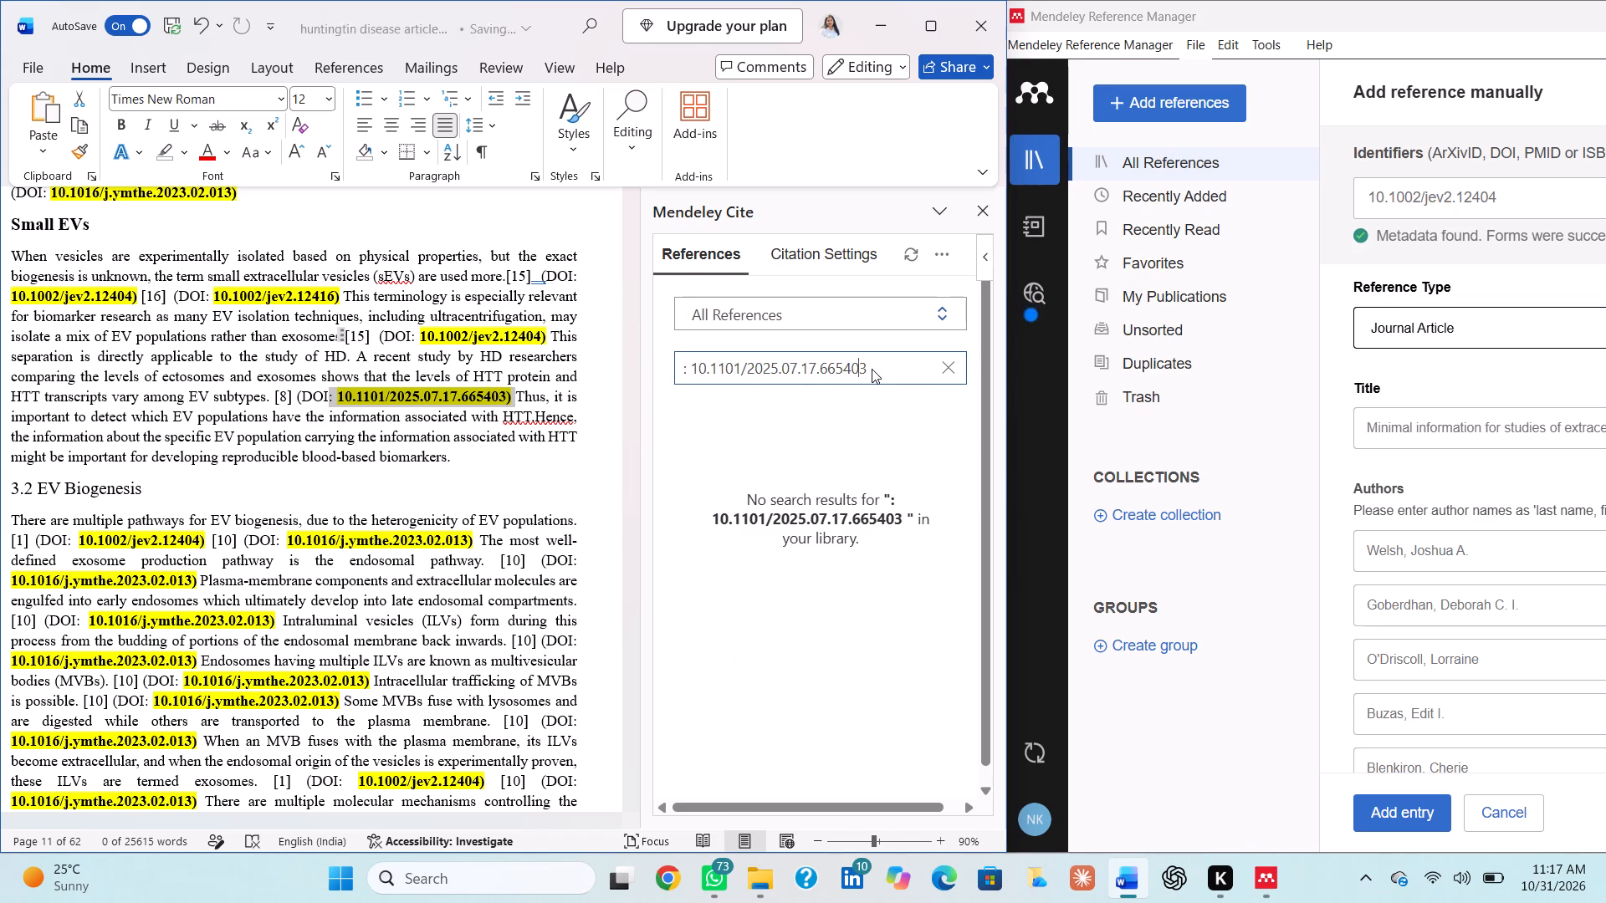
pyautogui.press('Left')
pyautogui.press('Right')
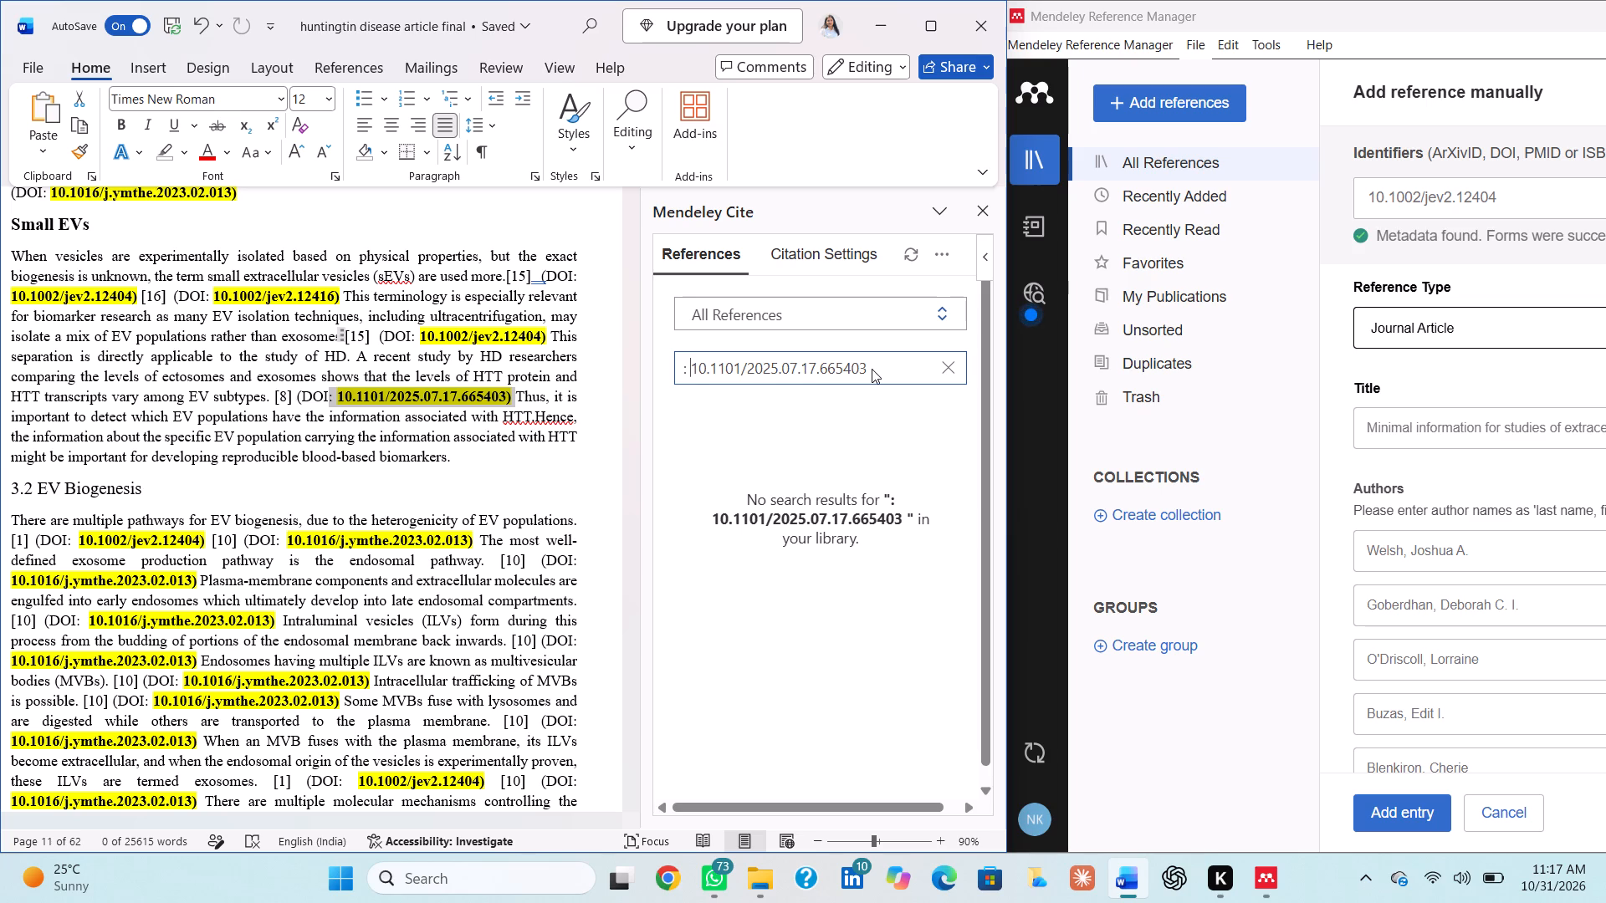
pyautogui.press('BackSpace')
pyautogui.press('BackSpace')
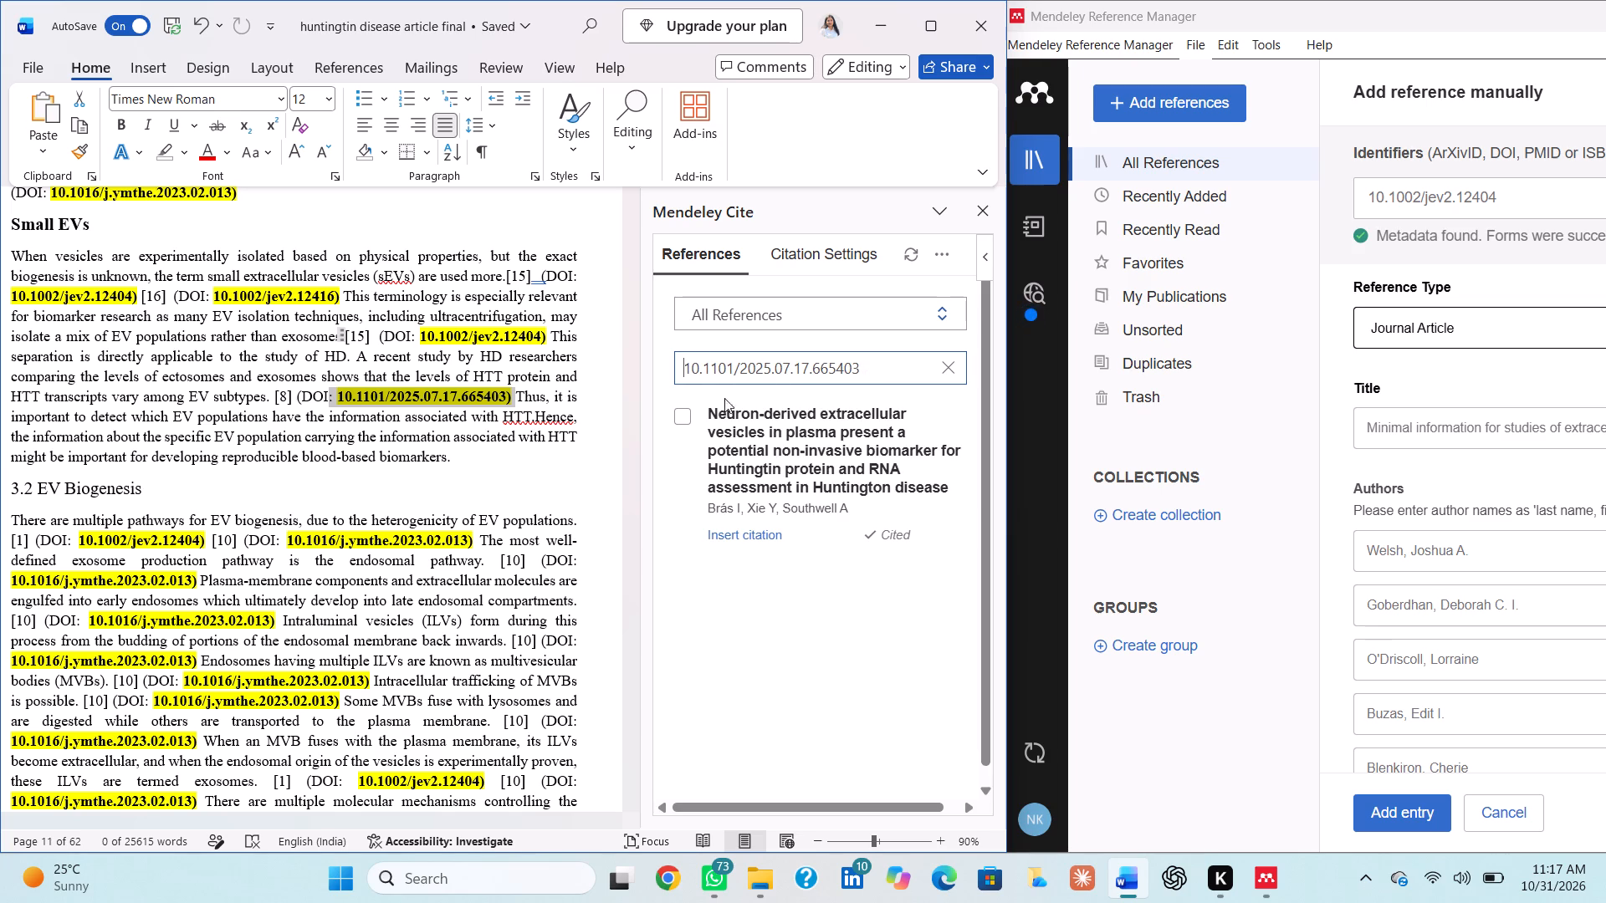
pyautogui.click(683, 413)
# Replace the typed [8] after "vary among EV subtypes." with the selected neuron-derived extracellular vesicles citation.
pyautogui.click(294, 405)
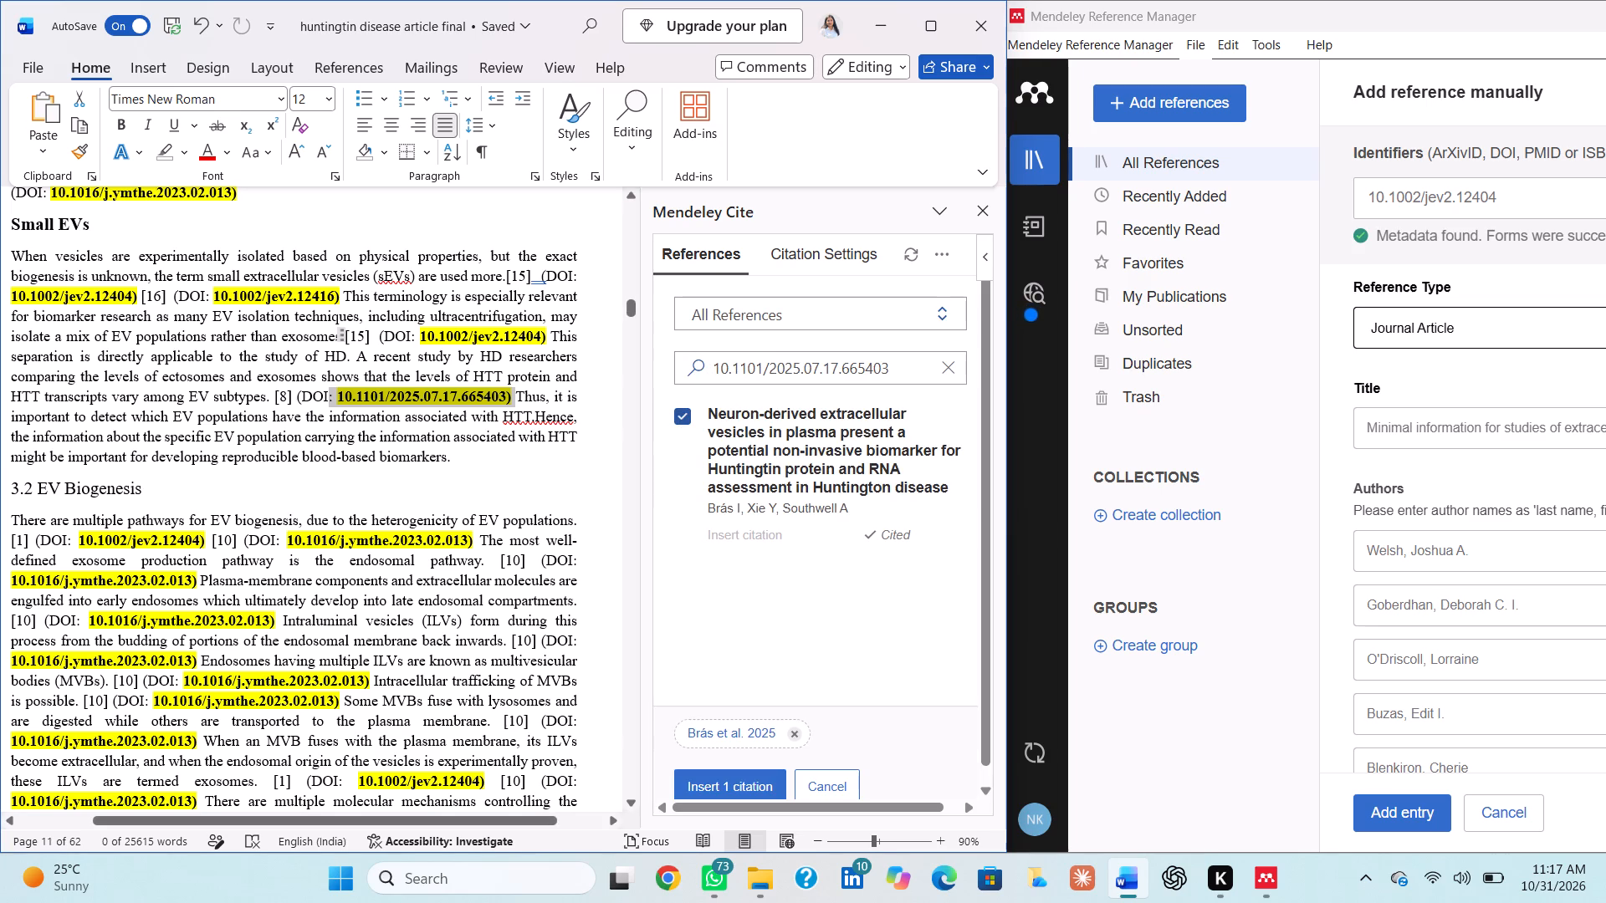
pyautogui.press('BackSpace')
pyautogui.press('BackSpace')
pyautogui.press('BackSpace')
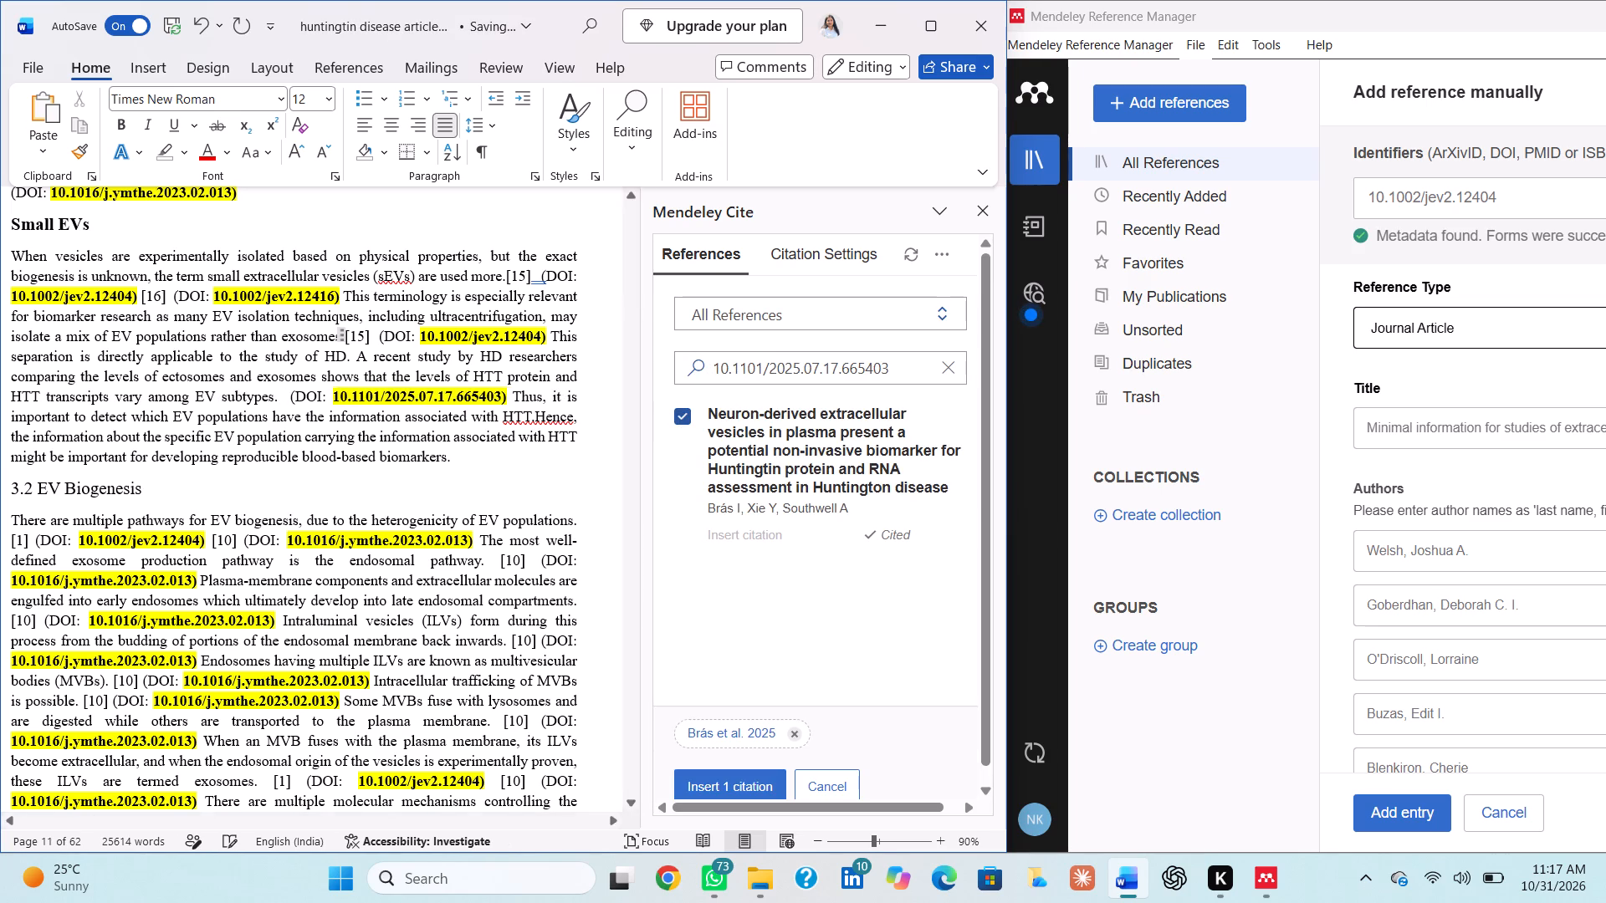
pyautogui.click(698, 779)
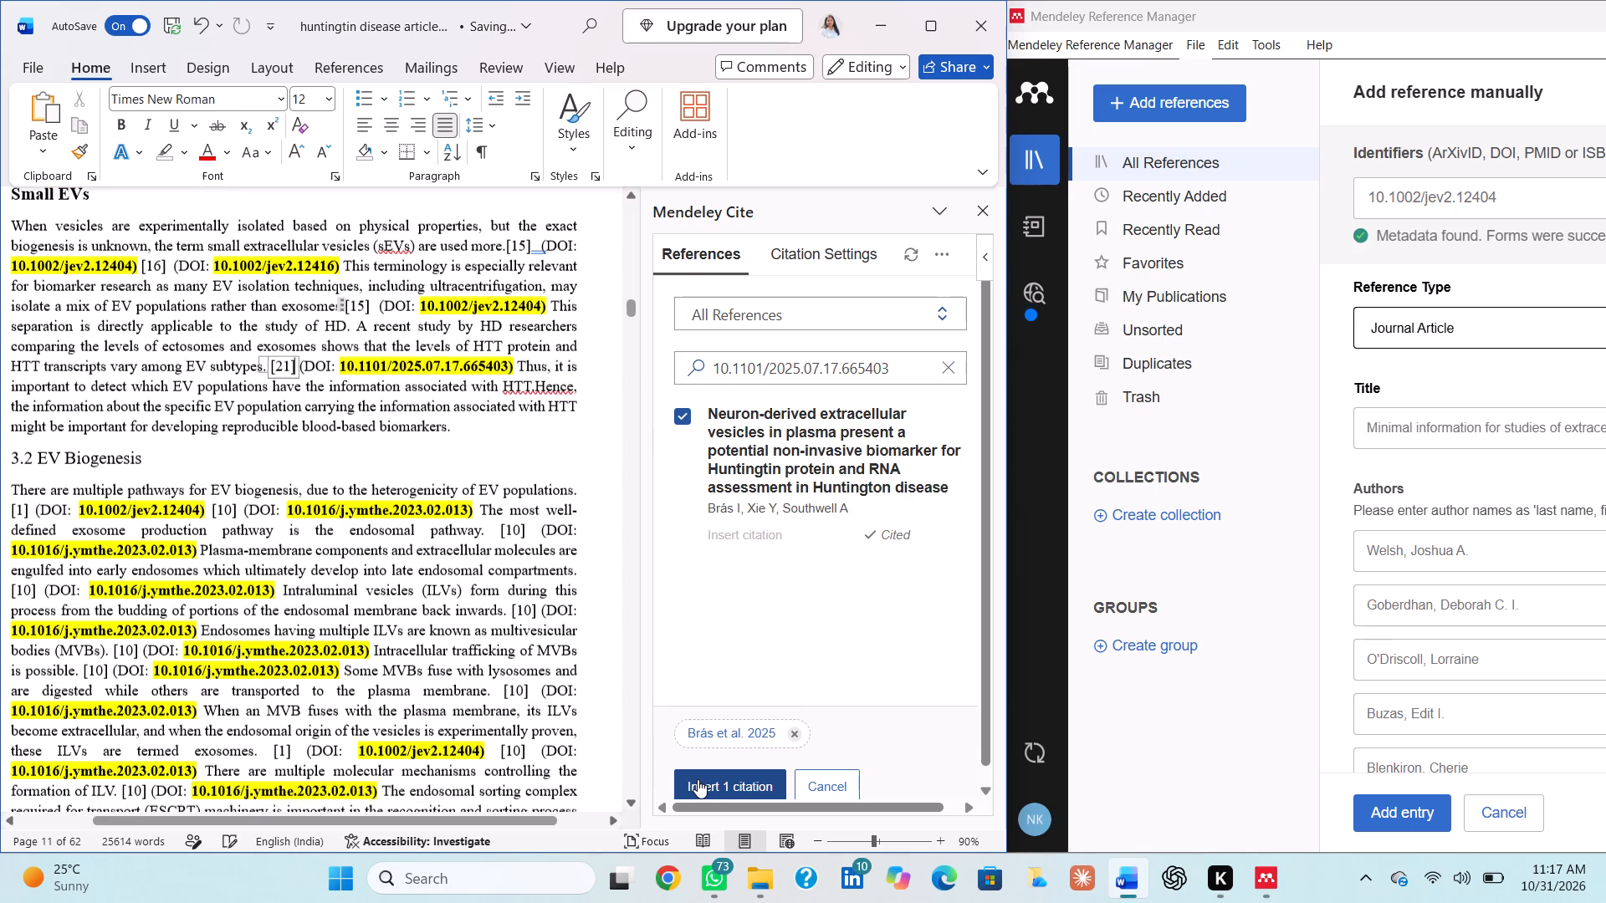
# Make the heading "3.2 EV Biogenesis" bold.
pyautogui.scroll(-1, 329, 594)
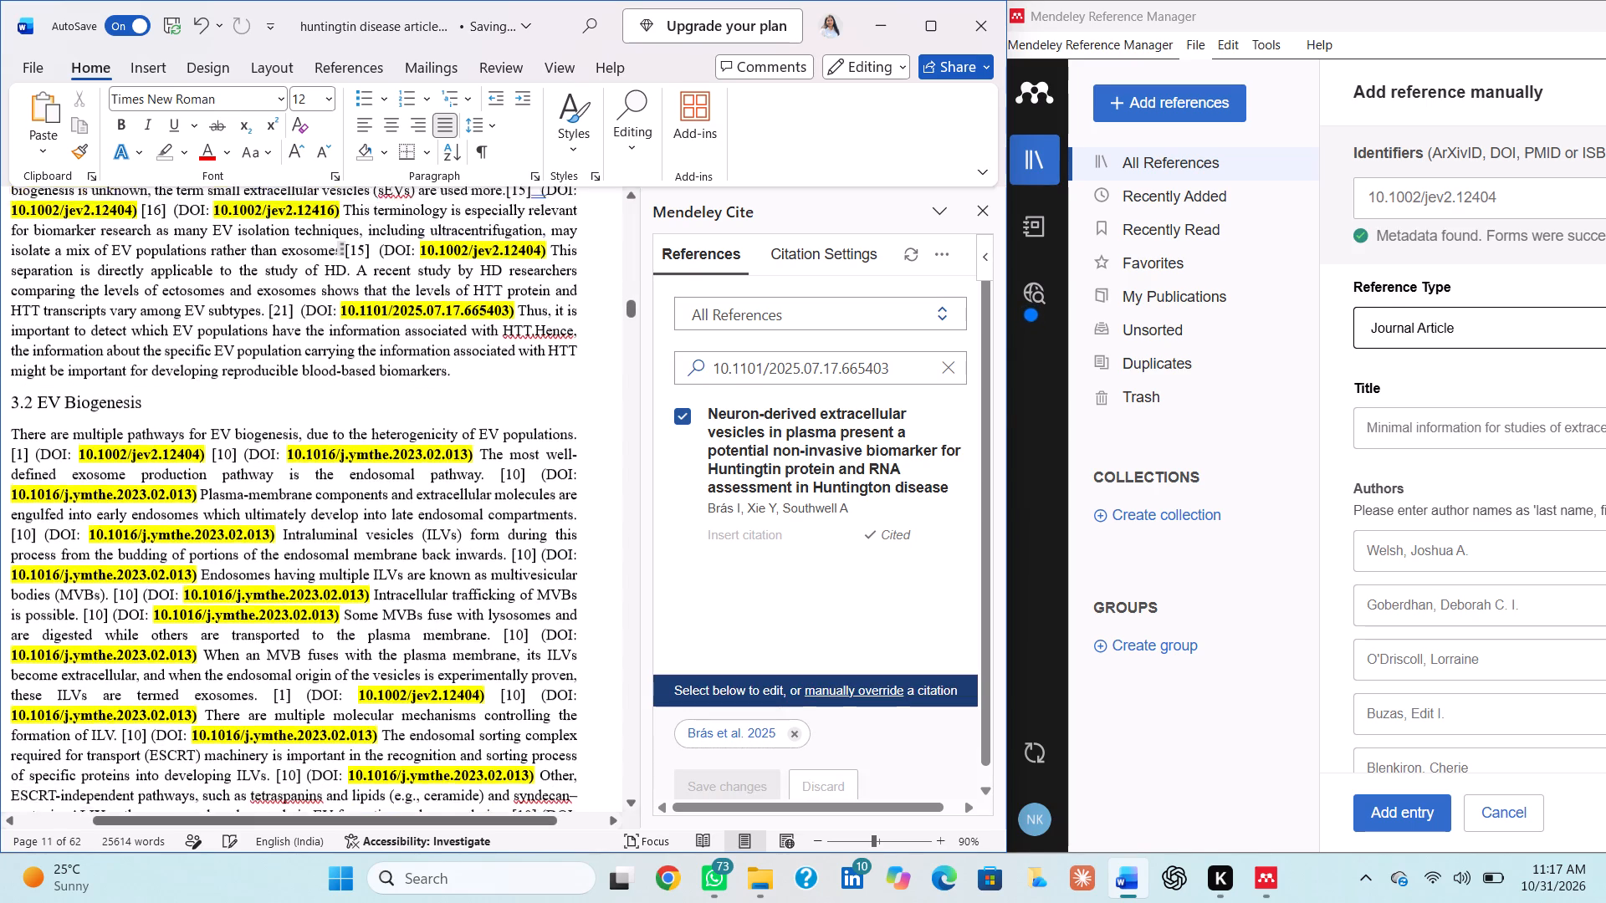
pyautogui.scroll(-1, 329, 594)
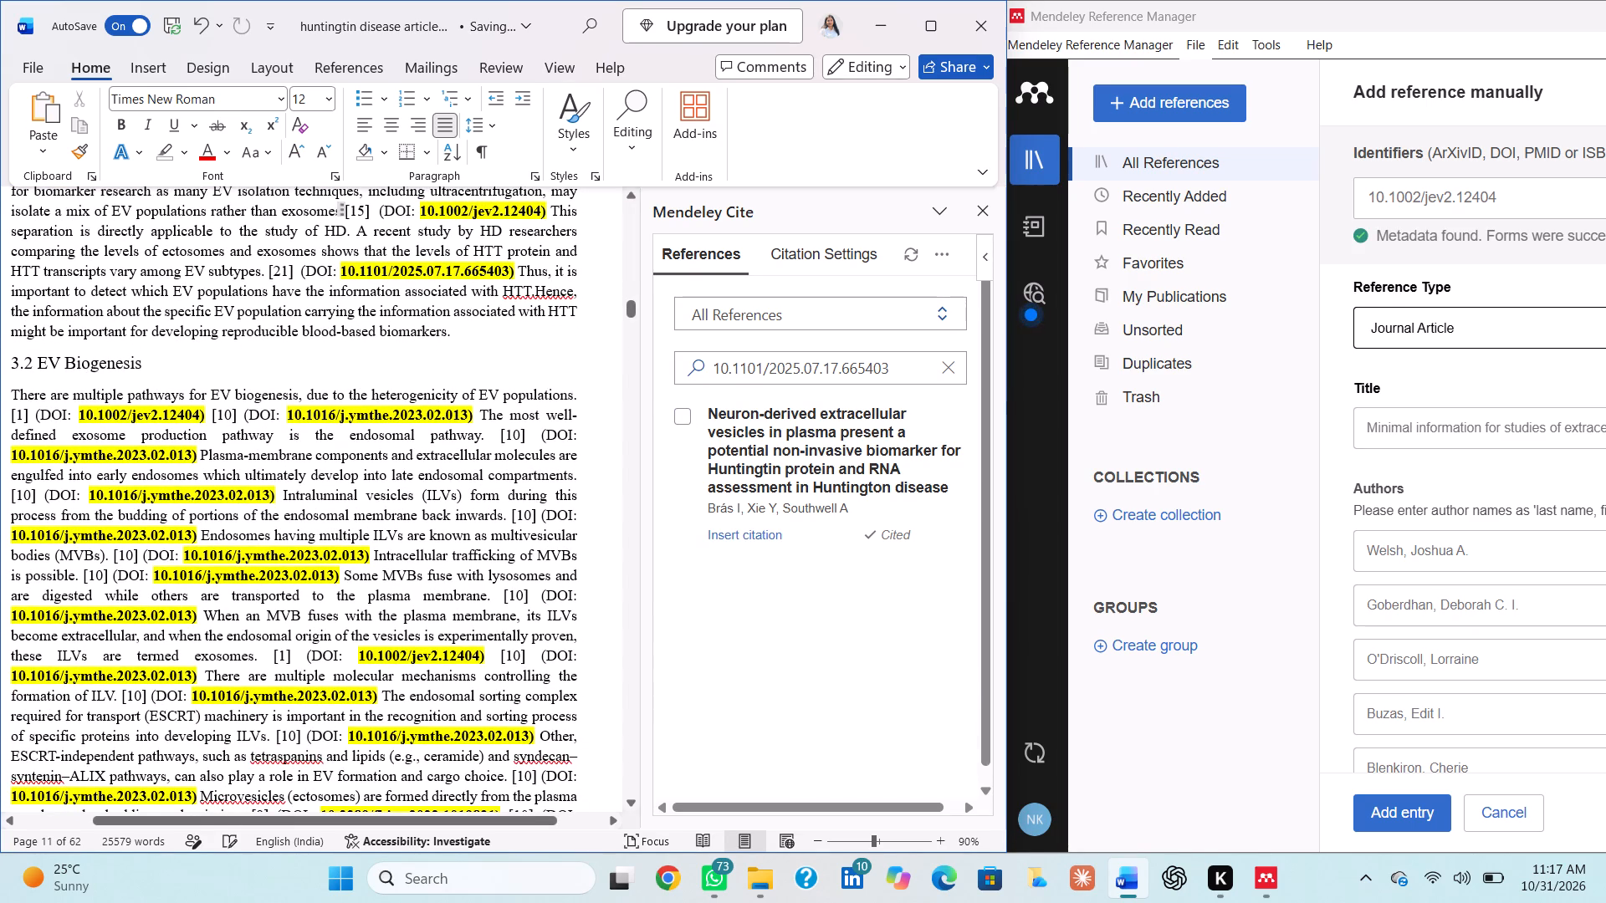
pyautogui.moveTo(143, 360); pyautogui.dragTo(8, 369)
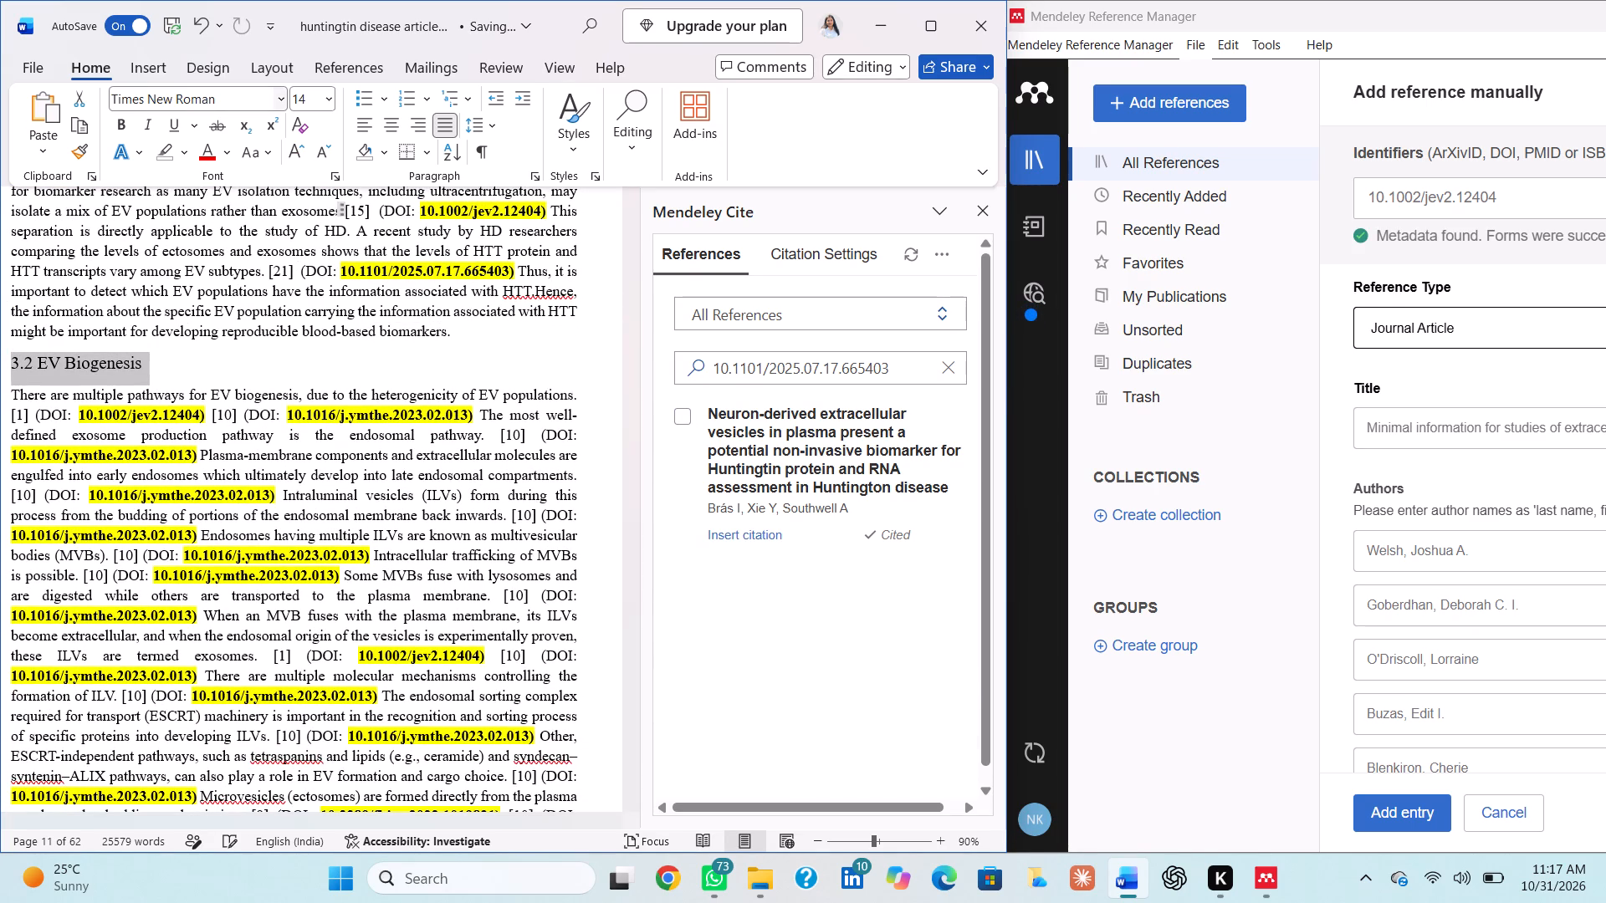
pyautogui.click(121, 124)
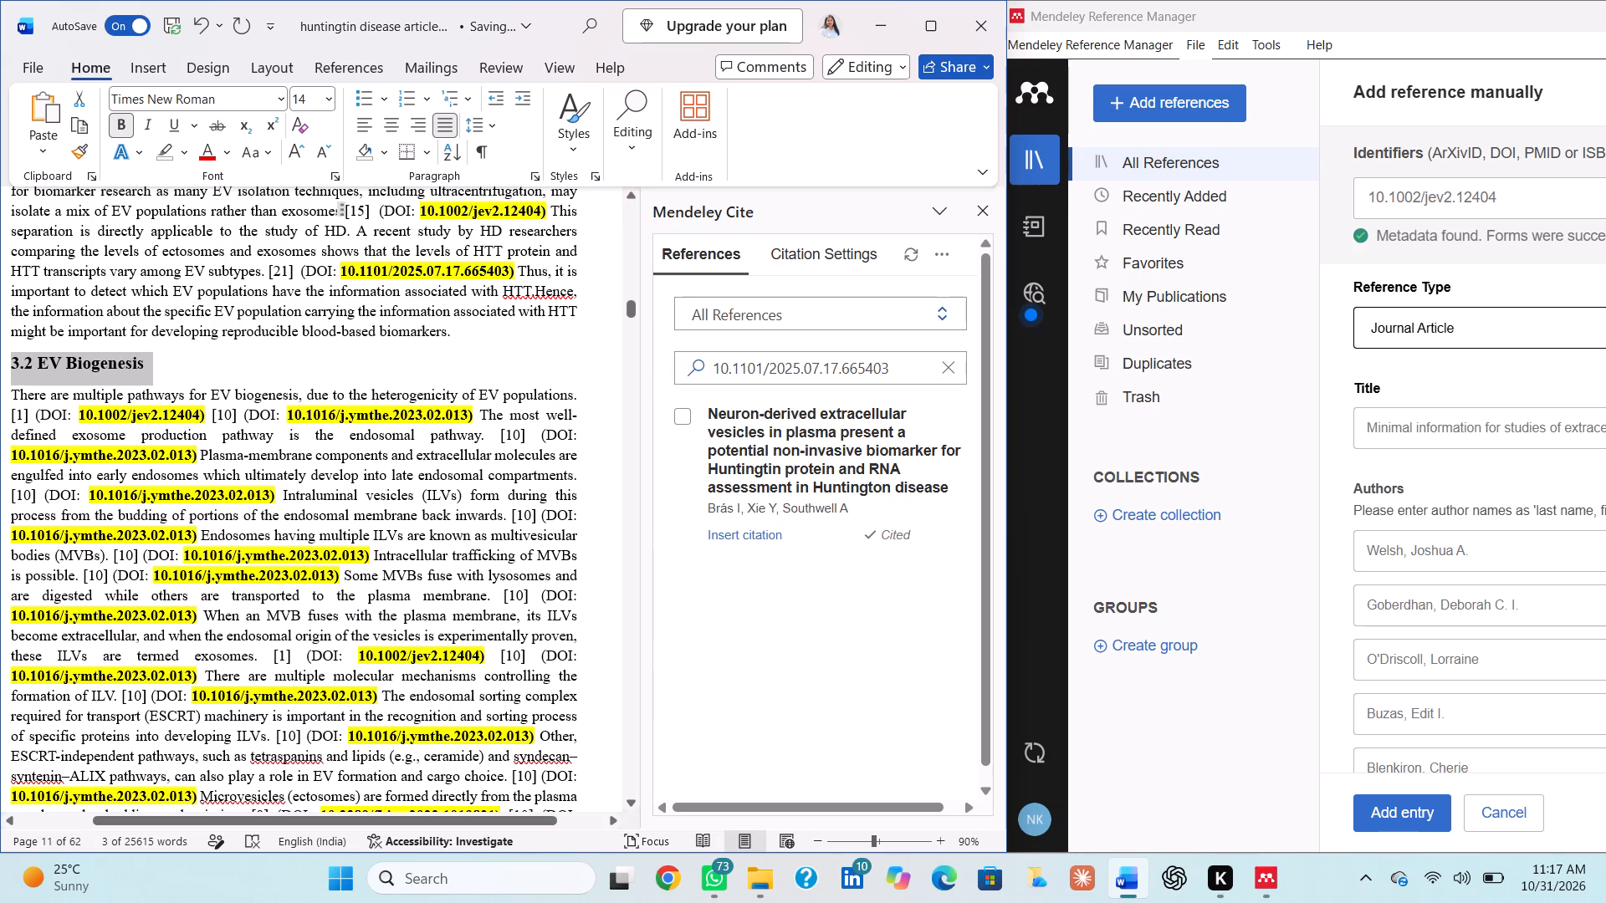
# Find DOI 10.1002/jev2.12404 from the EV Biogenesis paragraph in Mendeley Cite and select its MISEV2023 reference for citing.
pyautogui.click(90, 431)
pyautogui.moveTo(74, 415); pyautogui.dragTo(111, 417)
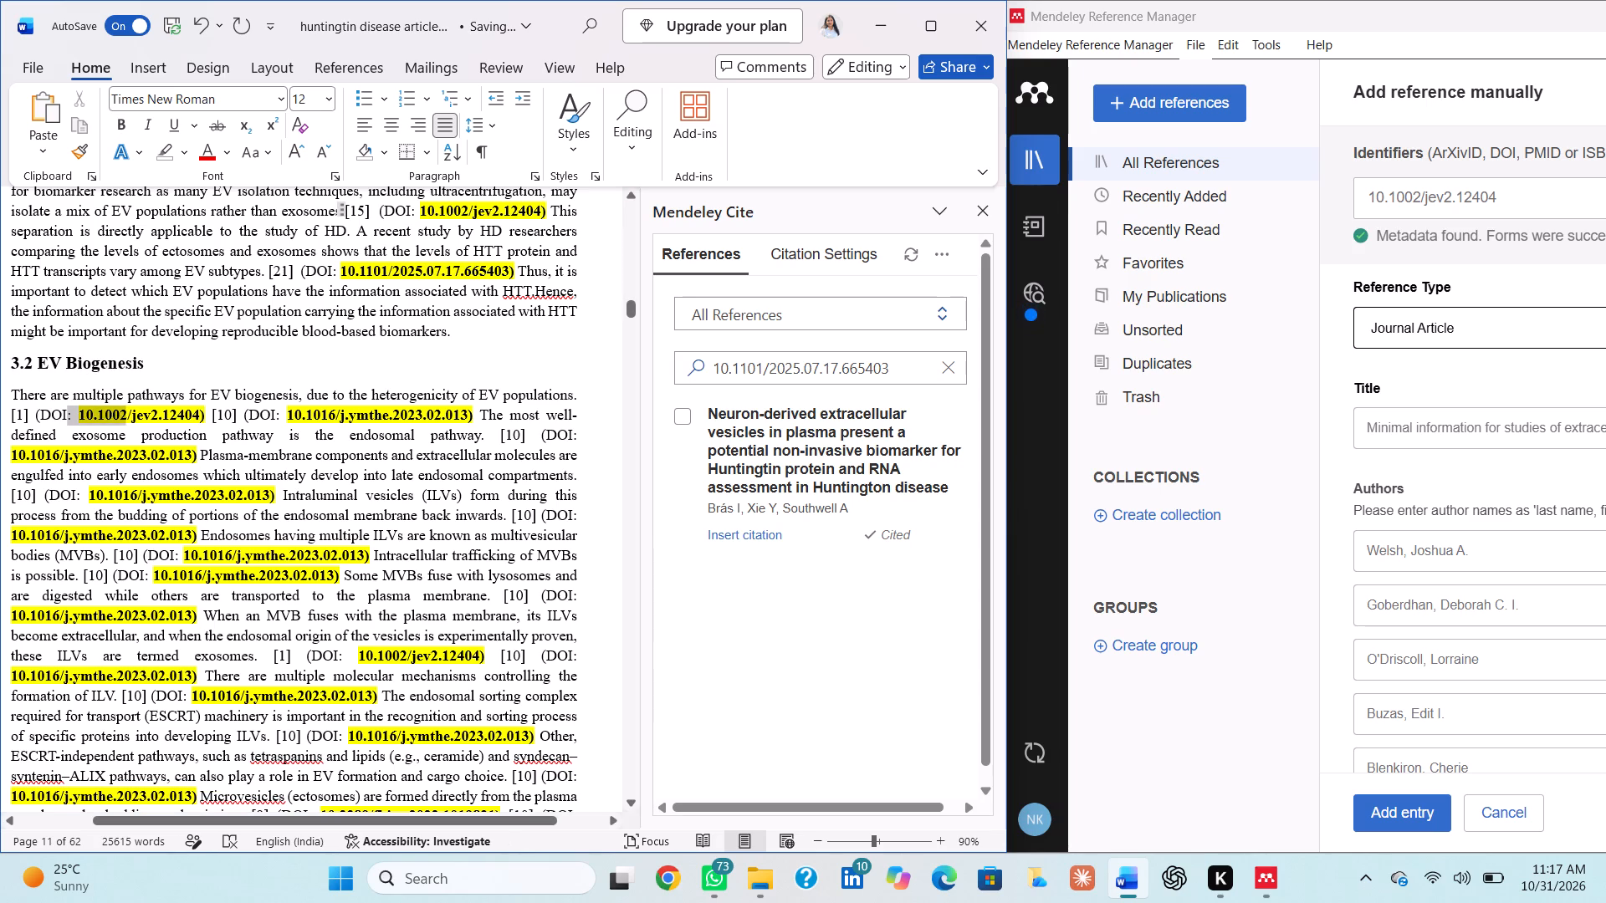
pyautogui.moveTo(111, 417); pyautogui.dragTo(194, 421)
pyautogui.hotkey('ctrl', 'c')
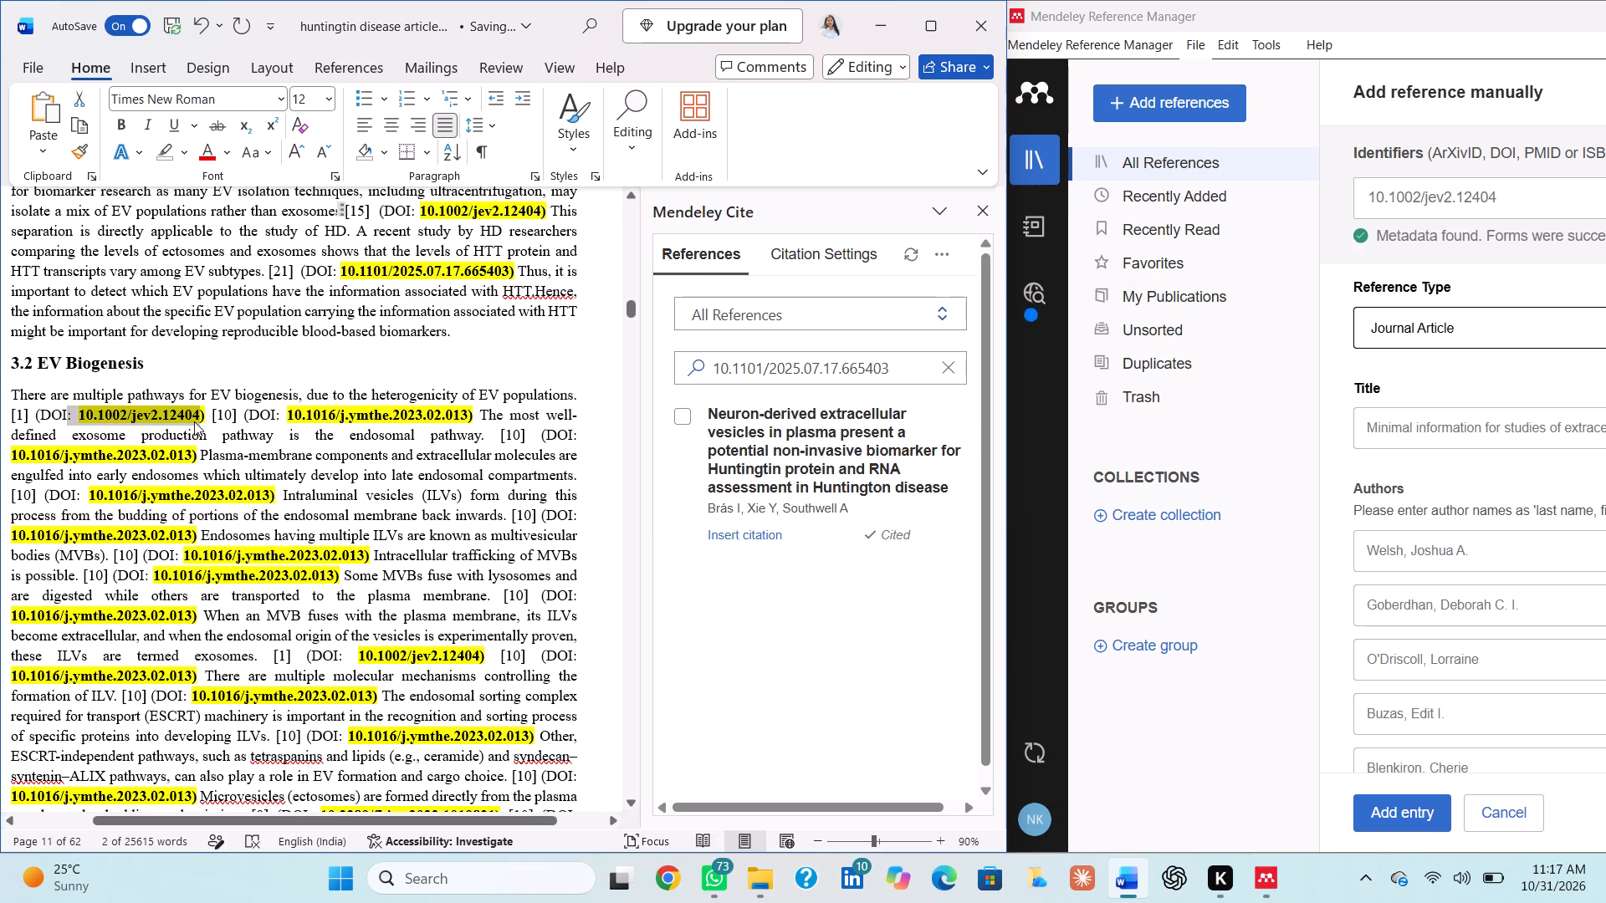
pyautogui.click(949, 375)
pyautogui.click(862, 368)
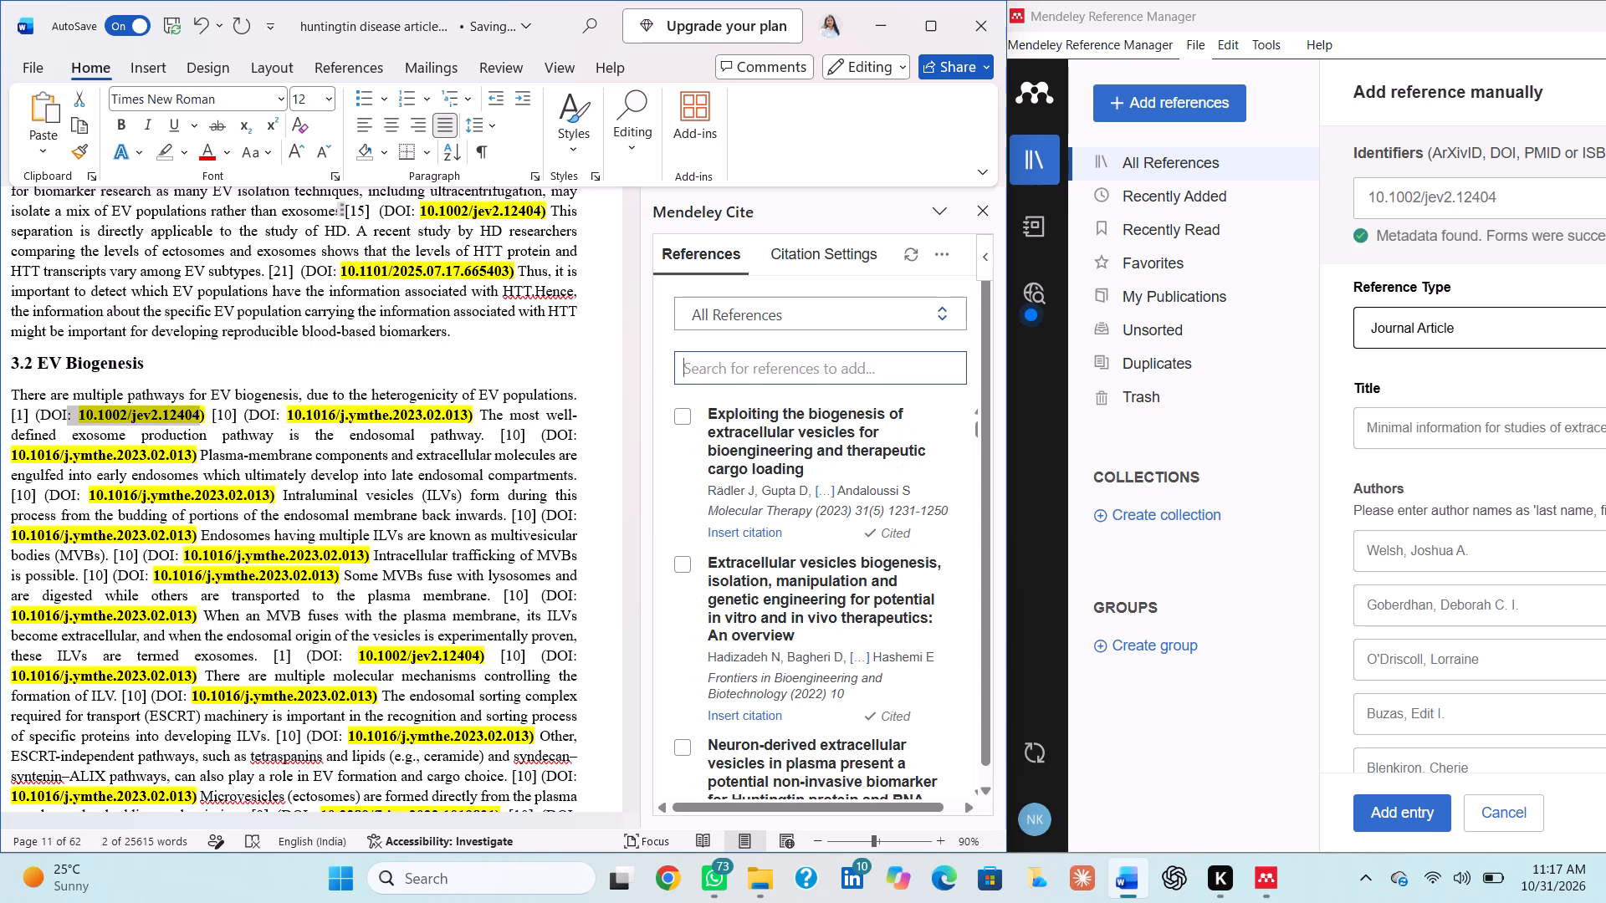
pyautogui.hotkey('ctrl', 'v')
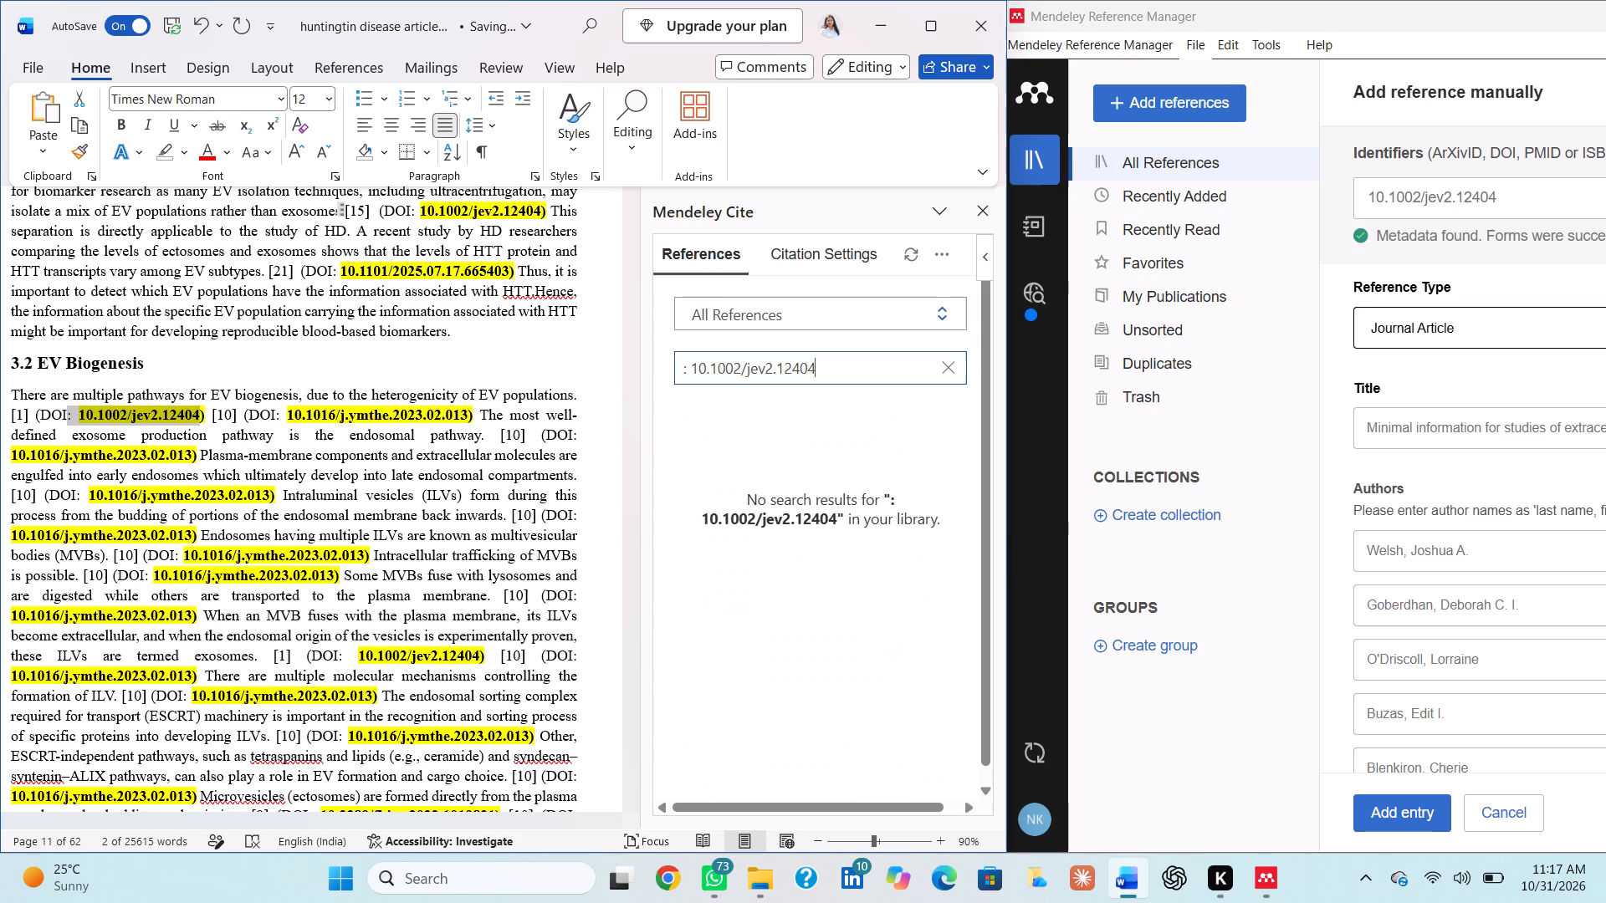
pyautogui.click(693, 368)
pyautogui.press('Right')
pyautogui.press('Right')
pyautogui.press('BackSpace')
pyautogui.press('BackSpace')
pyautogui.press('BackSpace')
pyautogui.press('BackSpace')
pyautogui.press('BackSpace')
pyautogui.press('BackSpace')
pyautogui.press('BackSpace')
pyautogui.press('BackSpace')
pyautogui.press('BackSpace')
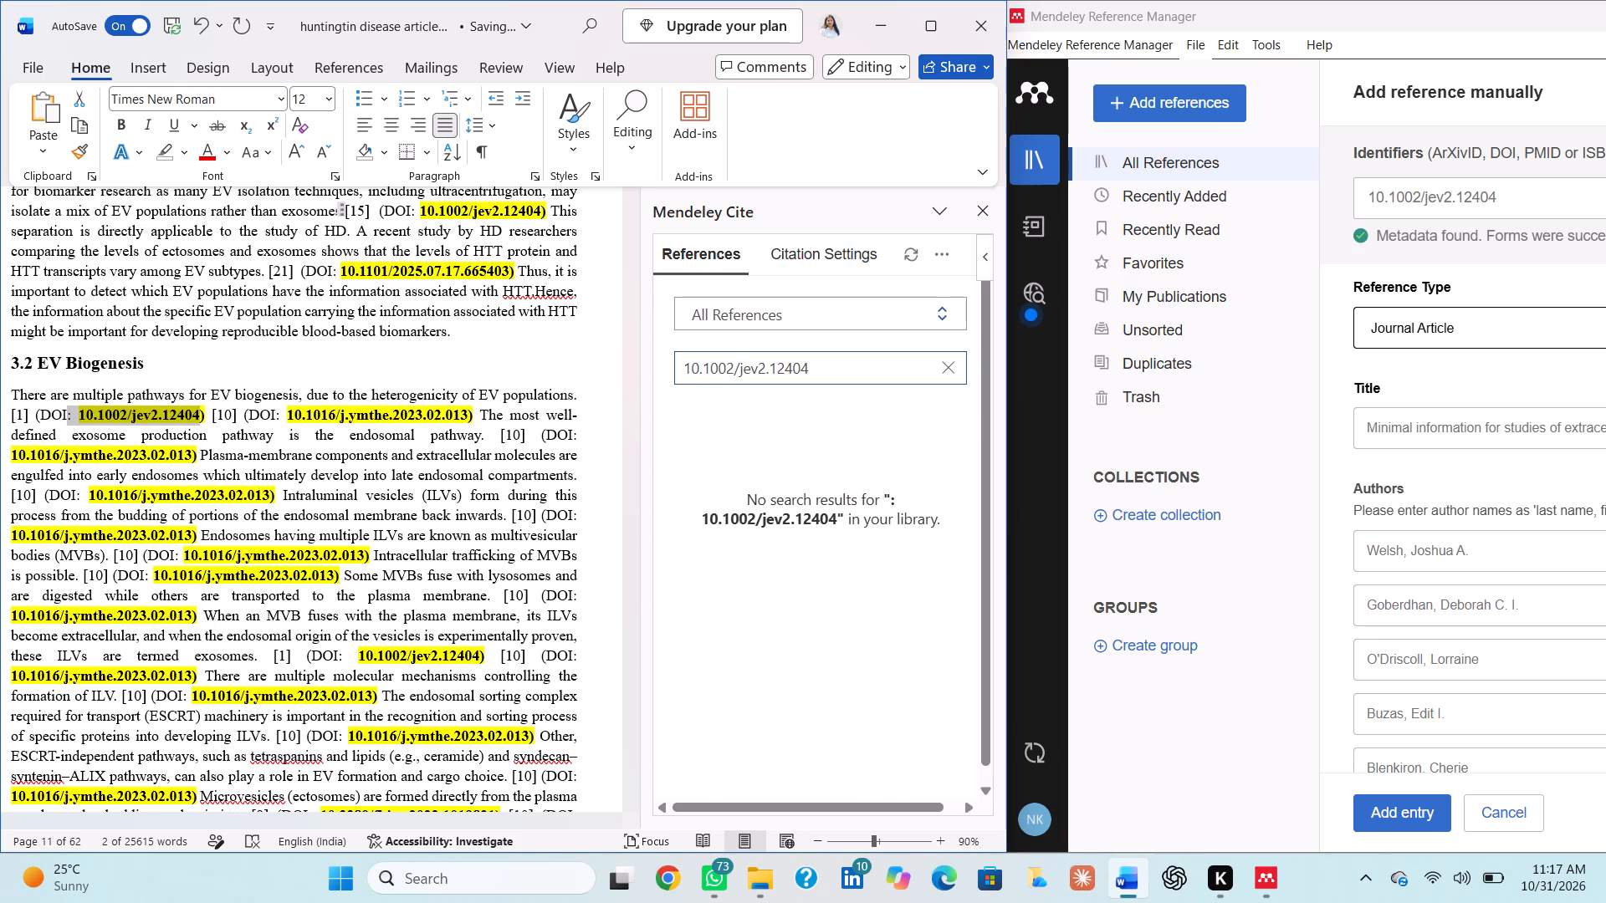
pyautogui.press('Return')
pyautogui.click(683, 416)
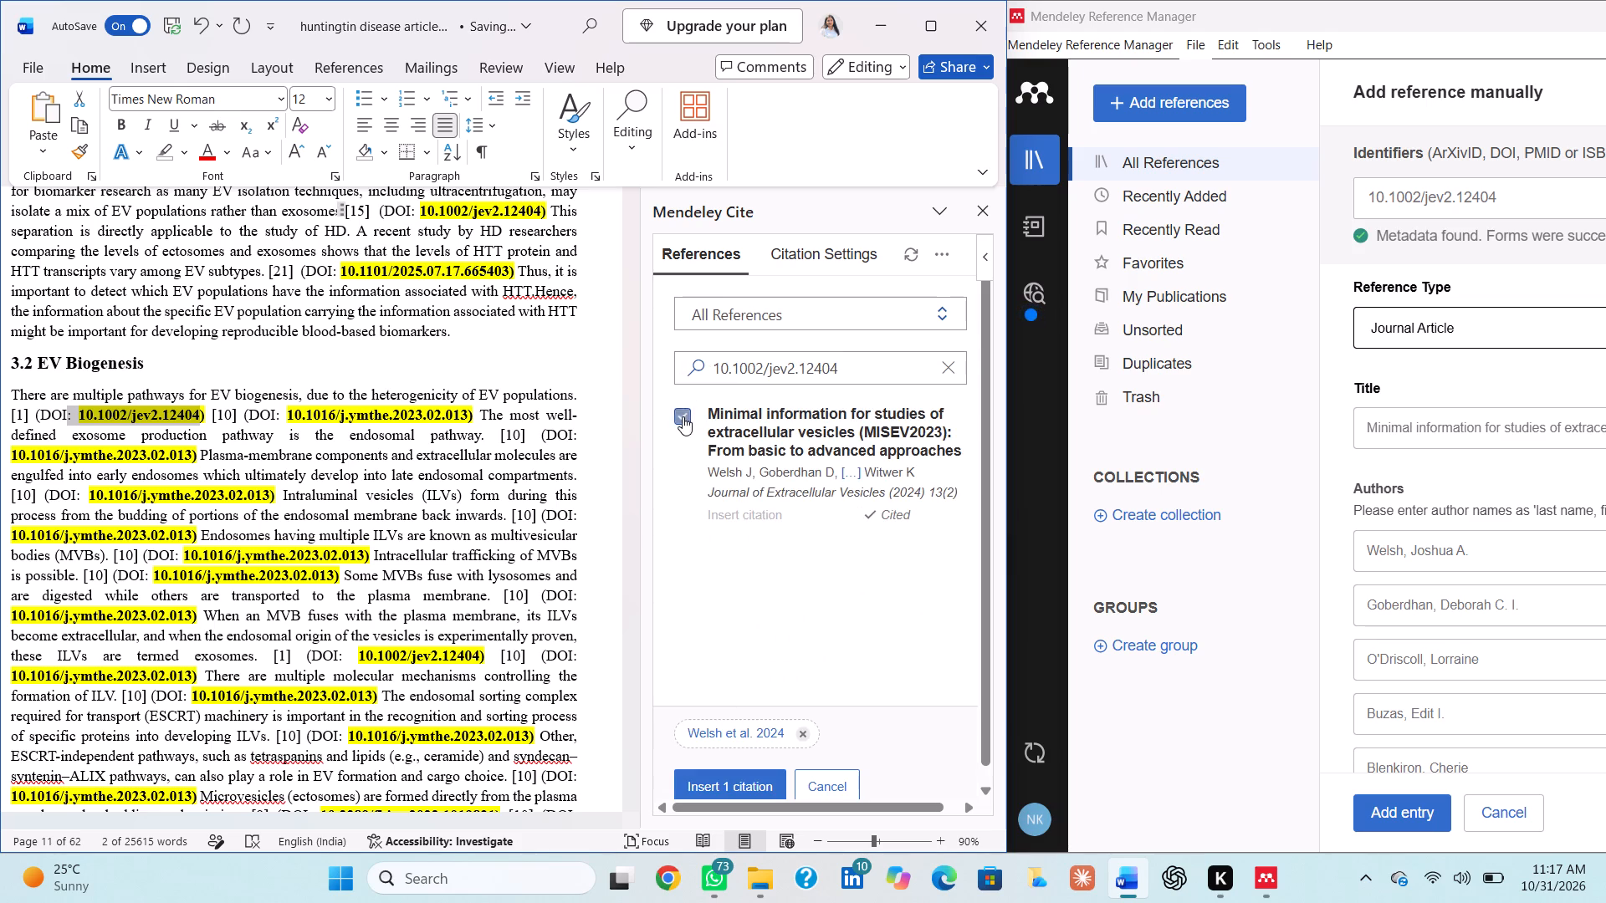
# Replace the typed [1] after "heterogeneity of EV populations." with the selected MISEV2023 citation.
pyautogui.click(31, 421)
pyautogui.press('BackSpace')
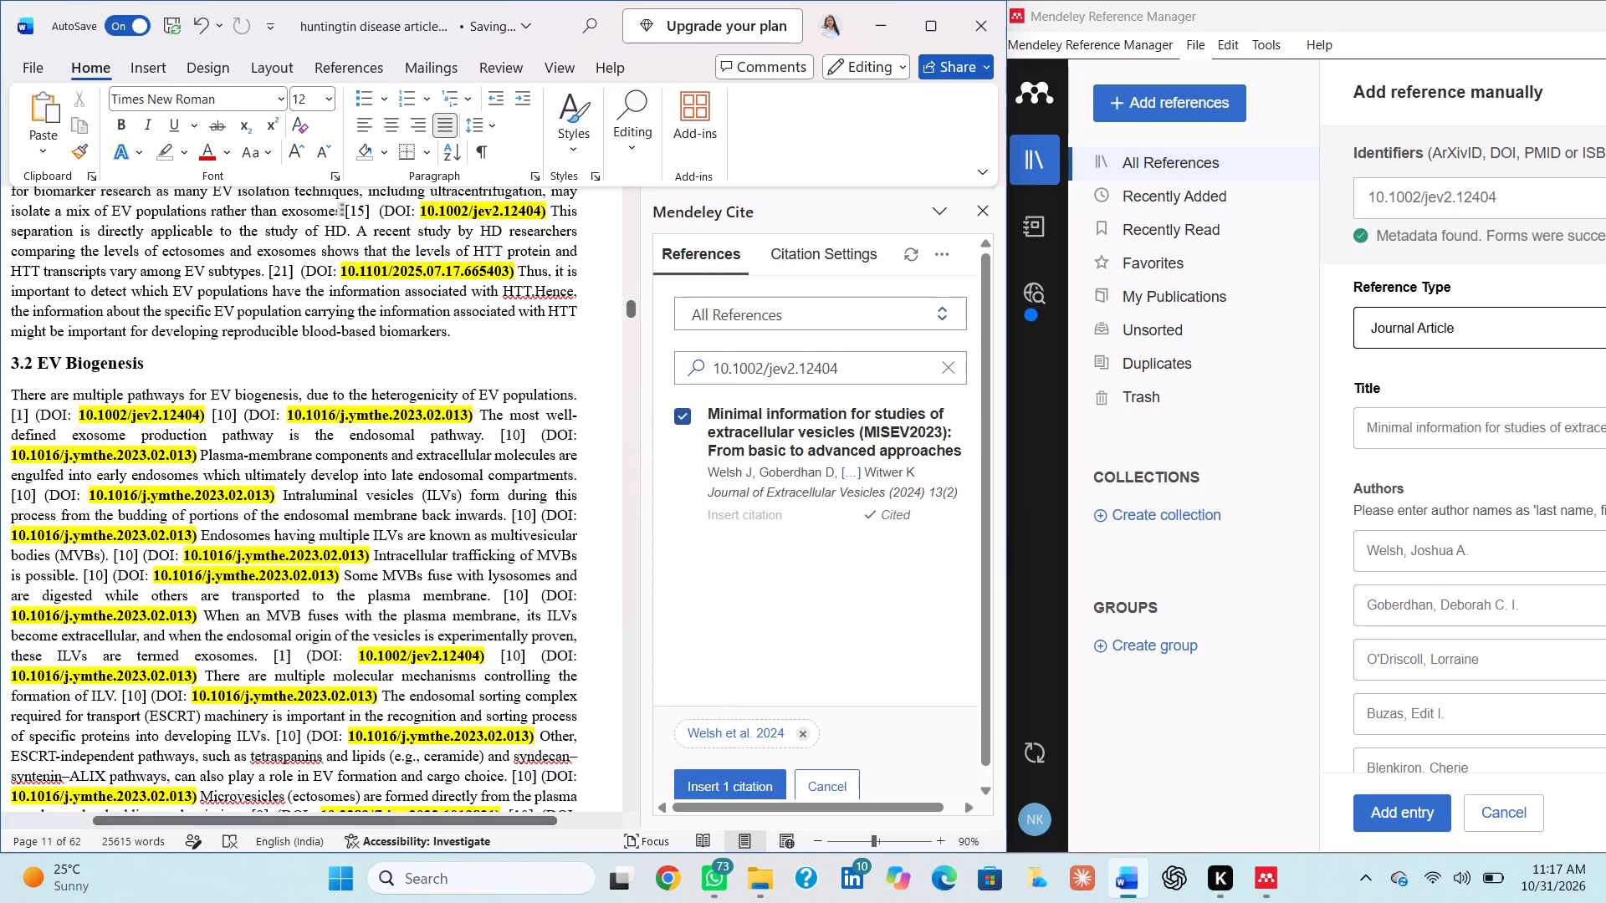
pyautogui.press('BackSpace')
pyautogui.press('BackSpace')
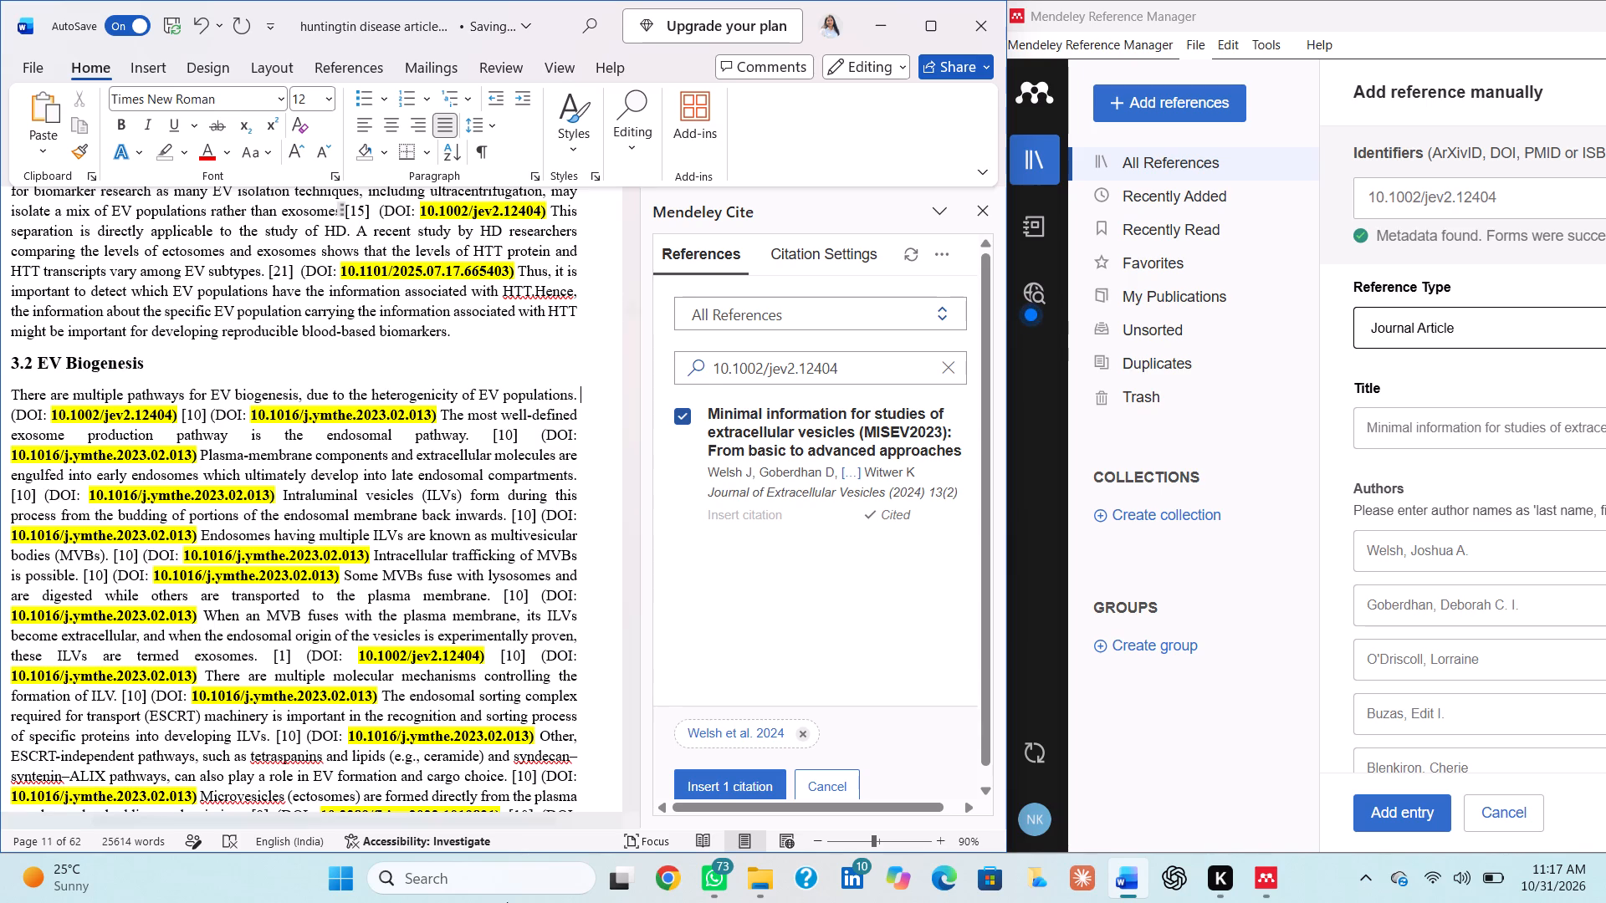
pyautogui.click(682, 792)
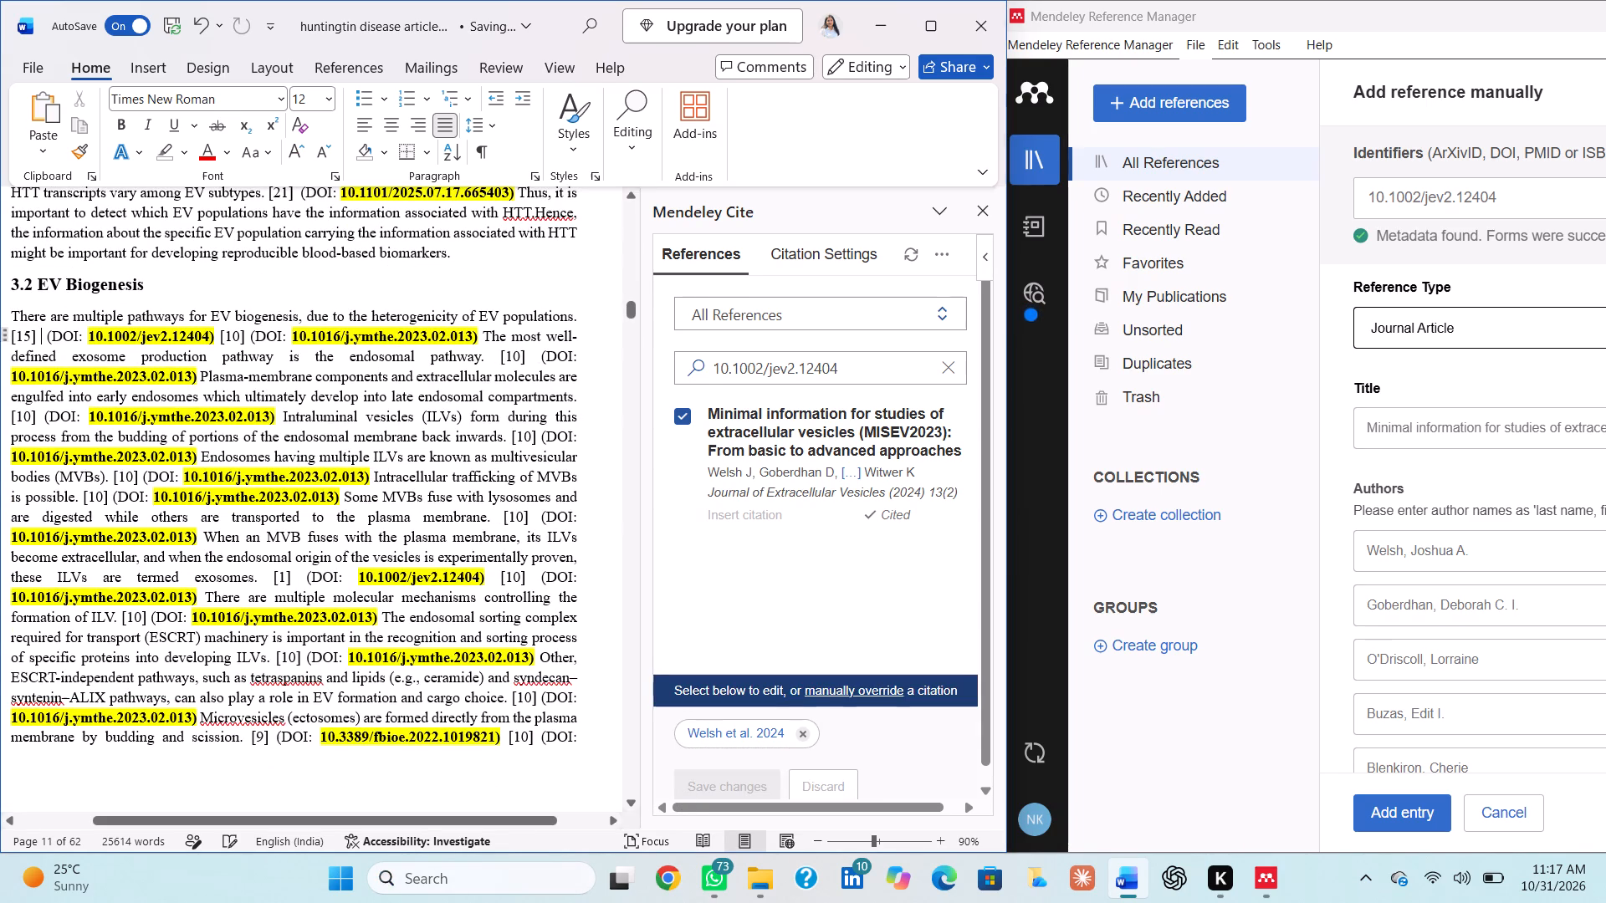
# Find DOI 10.1016/j.ymthe.2023.02.013 from the EV Biogenesis paragraph in Mendeley Cite and select its reference for citing.
pyautogui.moveTo(295, 336); pyautogui.dragTo(440, 353)
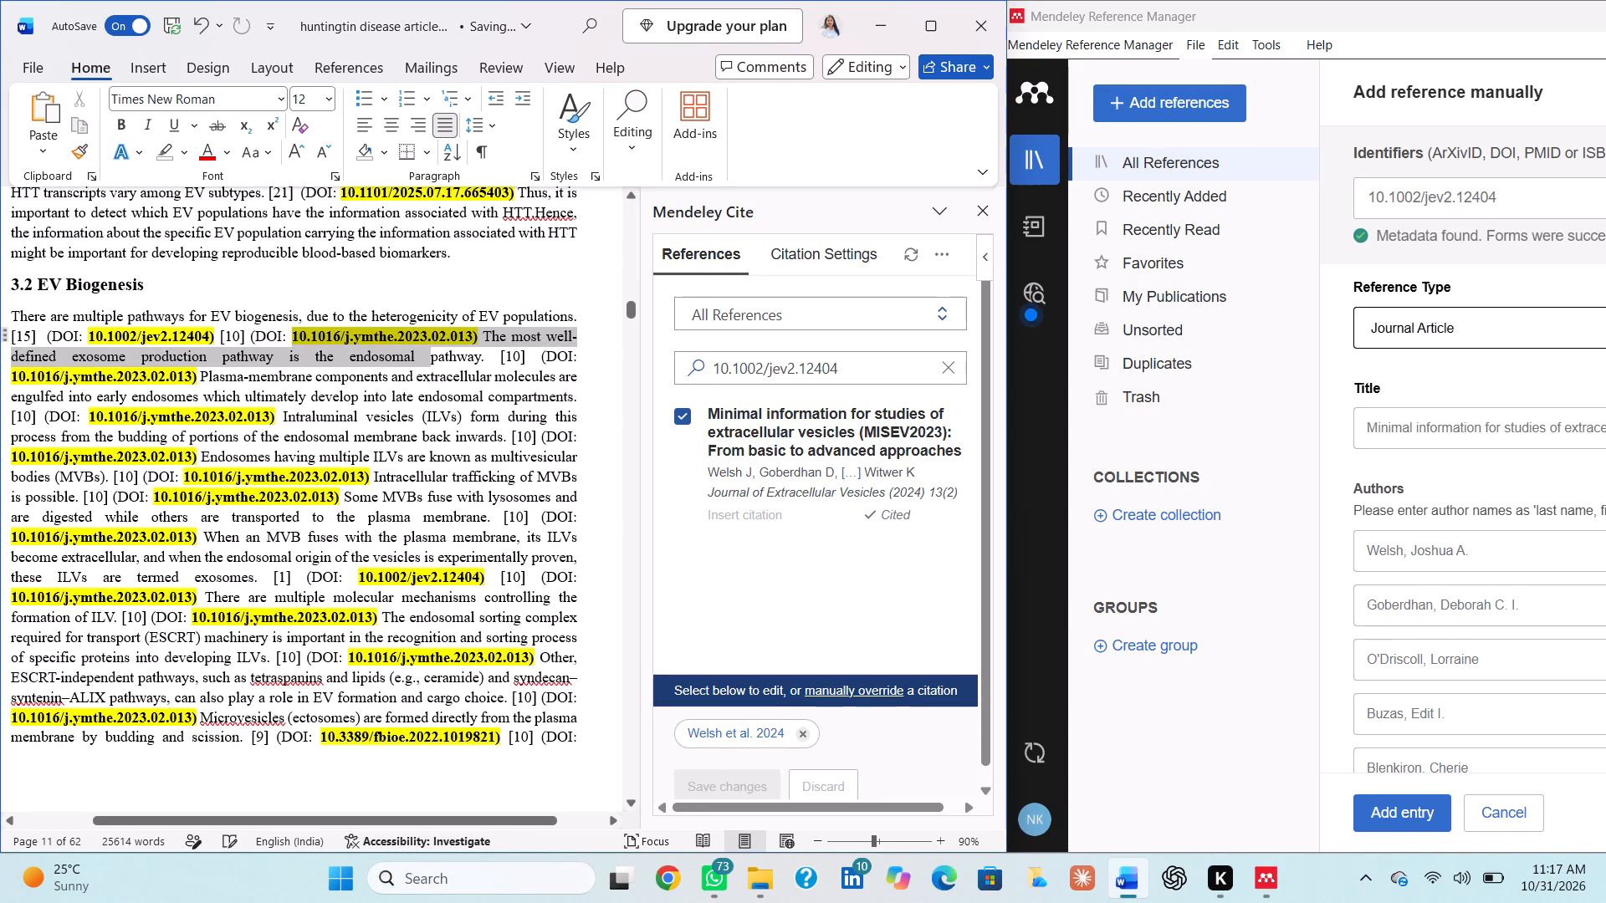
pyautogui.moveTo(440, 353); pyautogui.dragTo(469, 336)
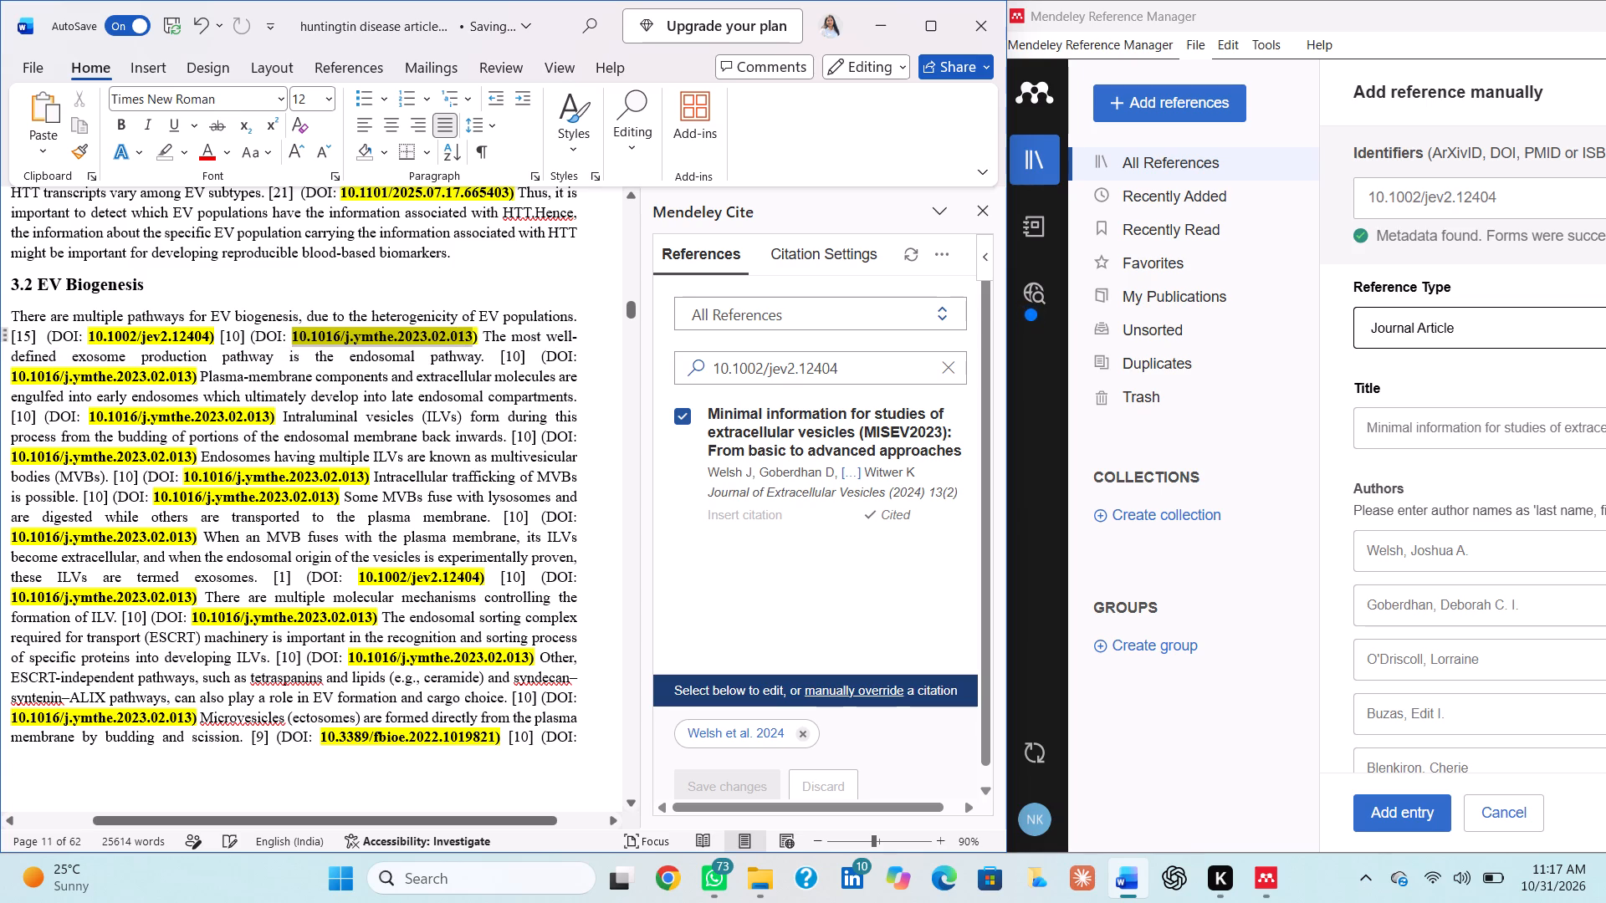
pyautogui.moveTo(469, 336); pyautogui.dragTo(469, 335)
pyautogui.hotkey('ctrl', 'c')
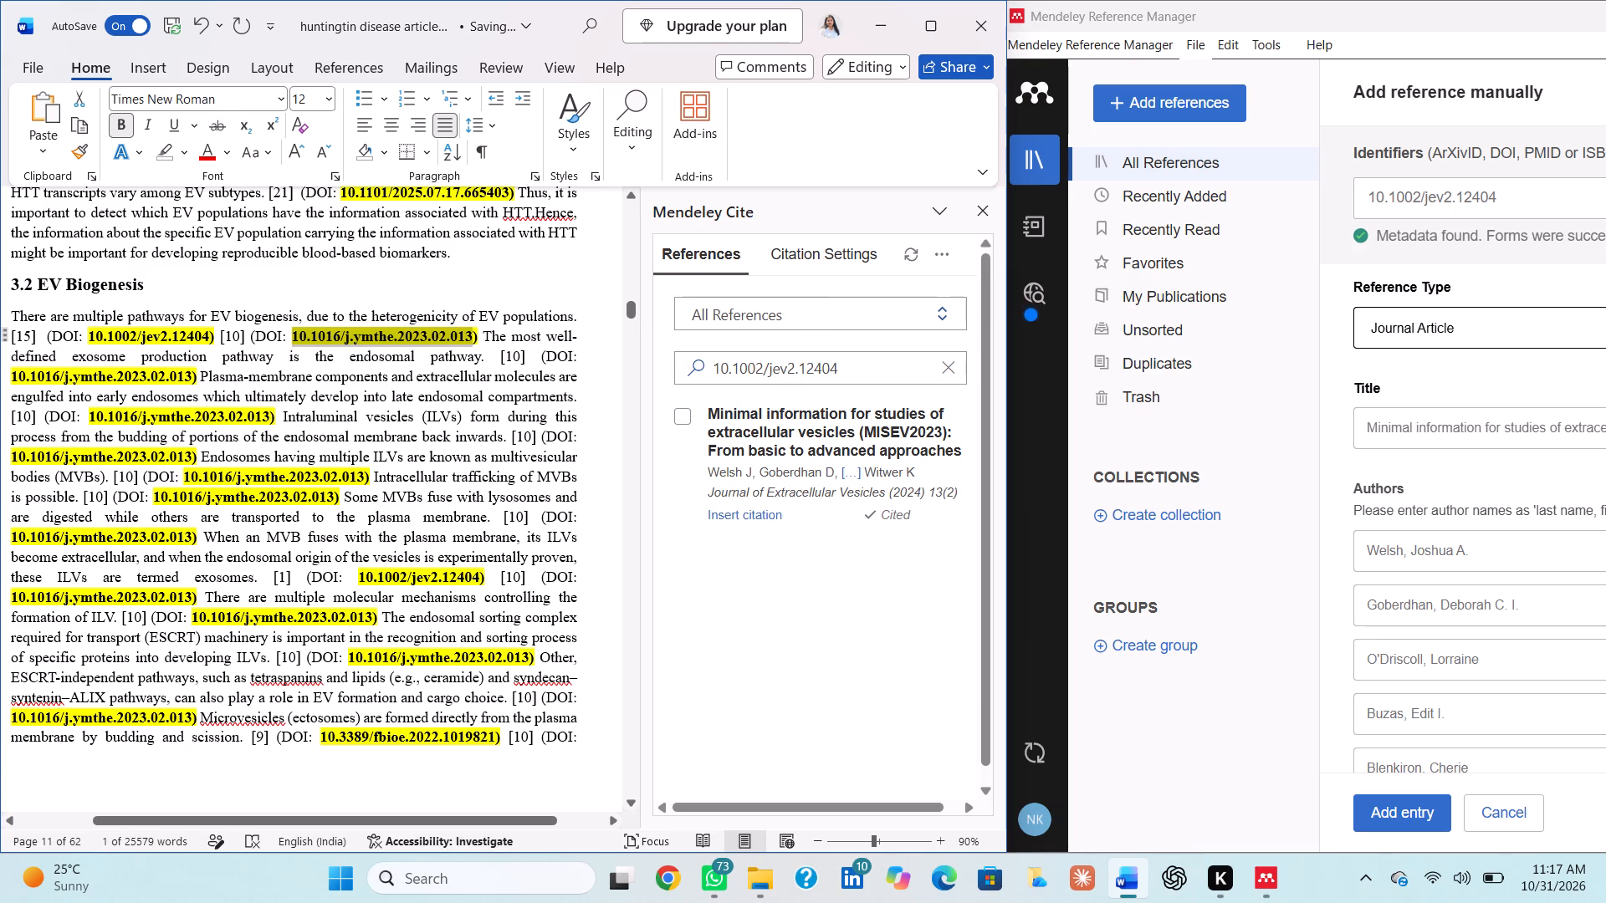
pyautogui.click(946, 370)
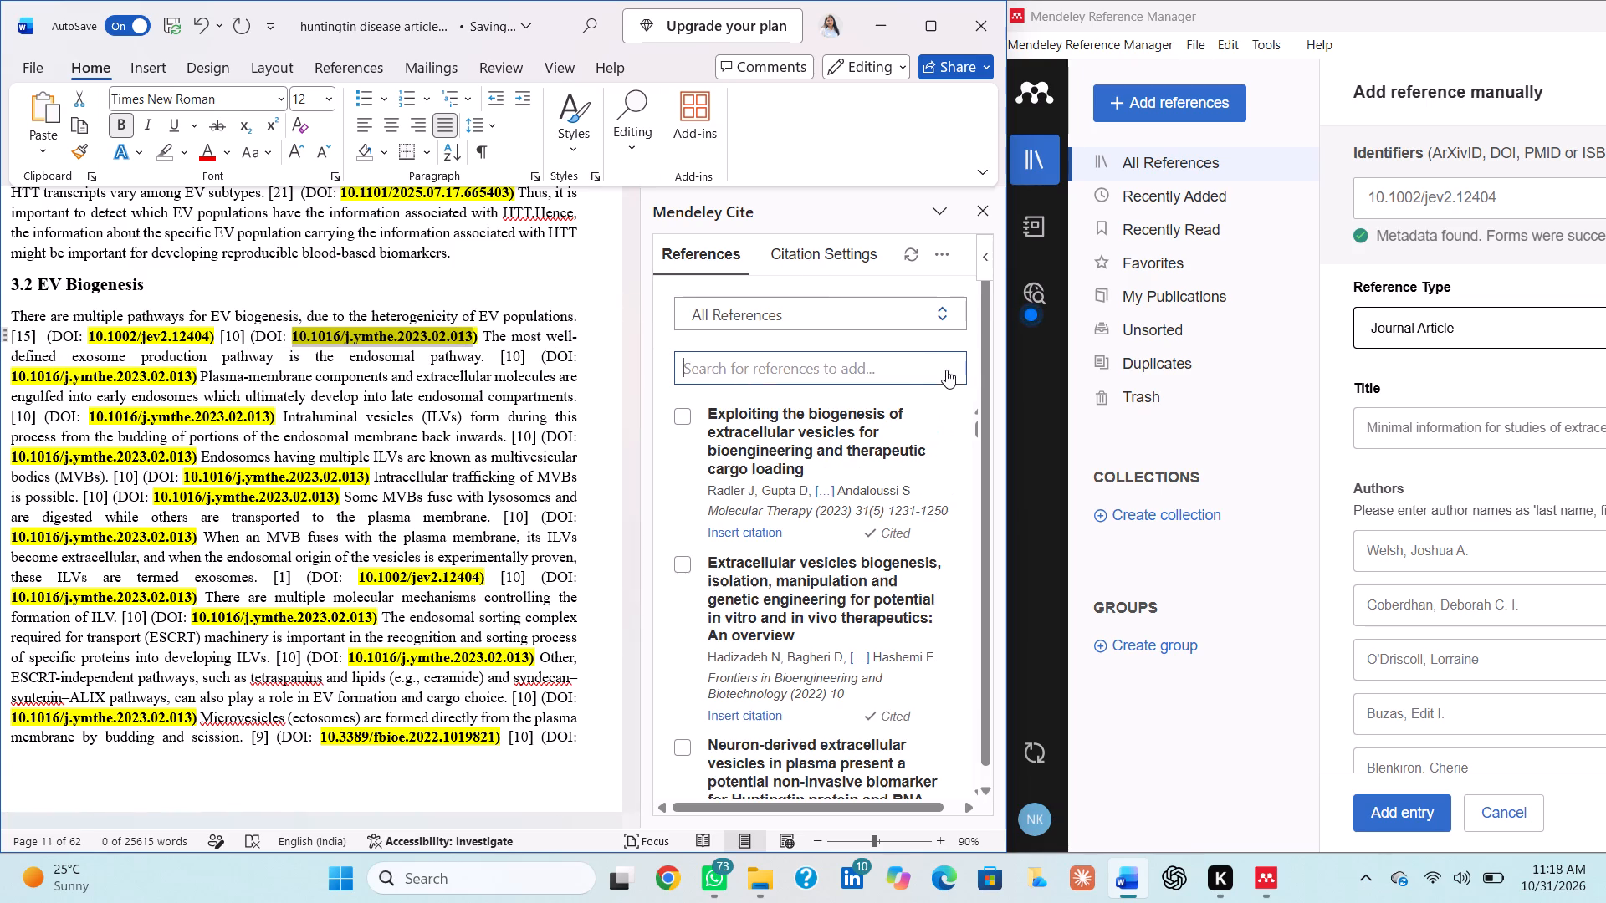
pyautogui.click(908, 368)
pyautogui.hotkey('ctrl', 'v')
pyautogui.keyDown('ctrl'); pyautogui.click(908, 368); pyautogui.keyUp('ctrl')
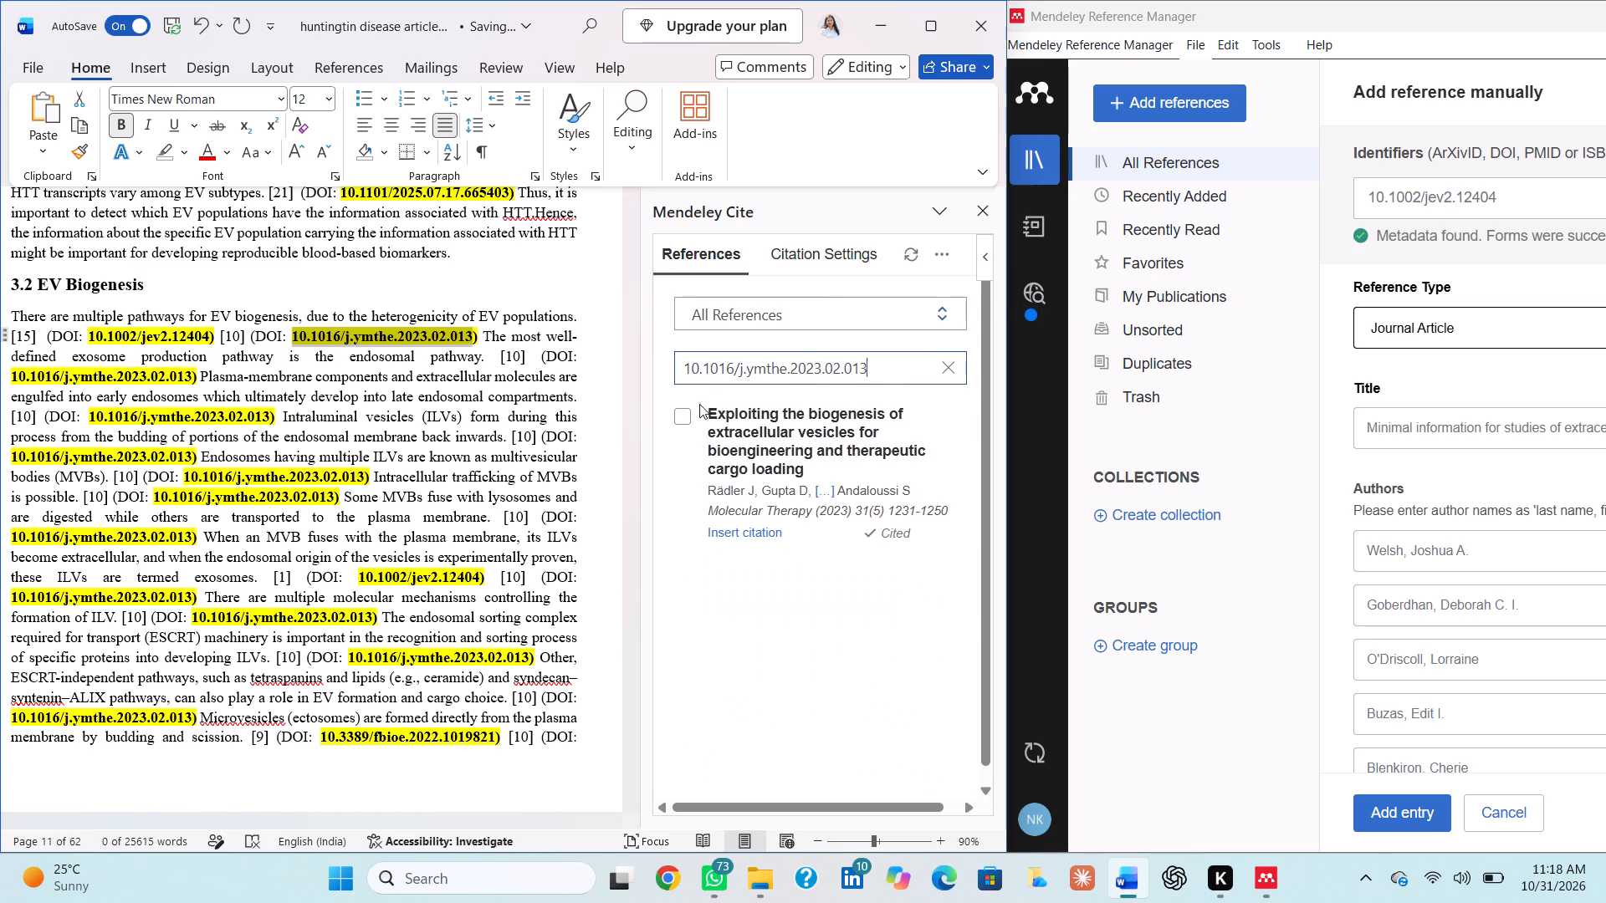
pyautogui.click(685, 417)
# Replace the typed [10] between DOI 10.1002/jev2.12404 and the first DOI 10.1016/j.ymthe.2023.02.013 in EV Biogenesis with the selected citation.
pyautogui.click(248, 335)
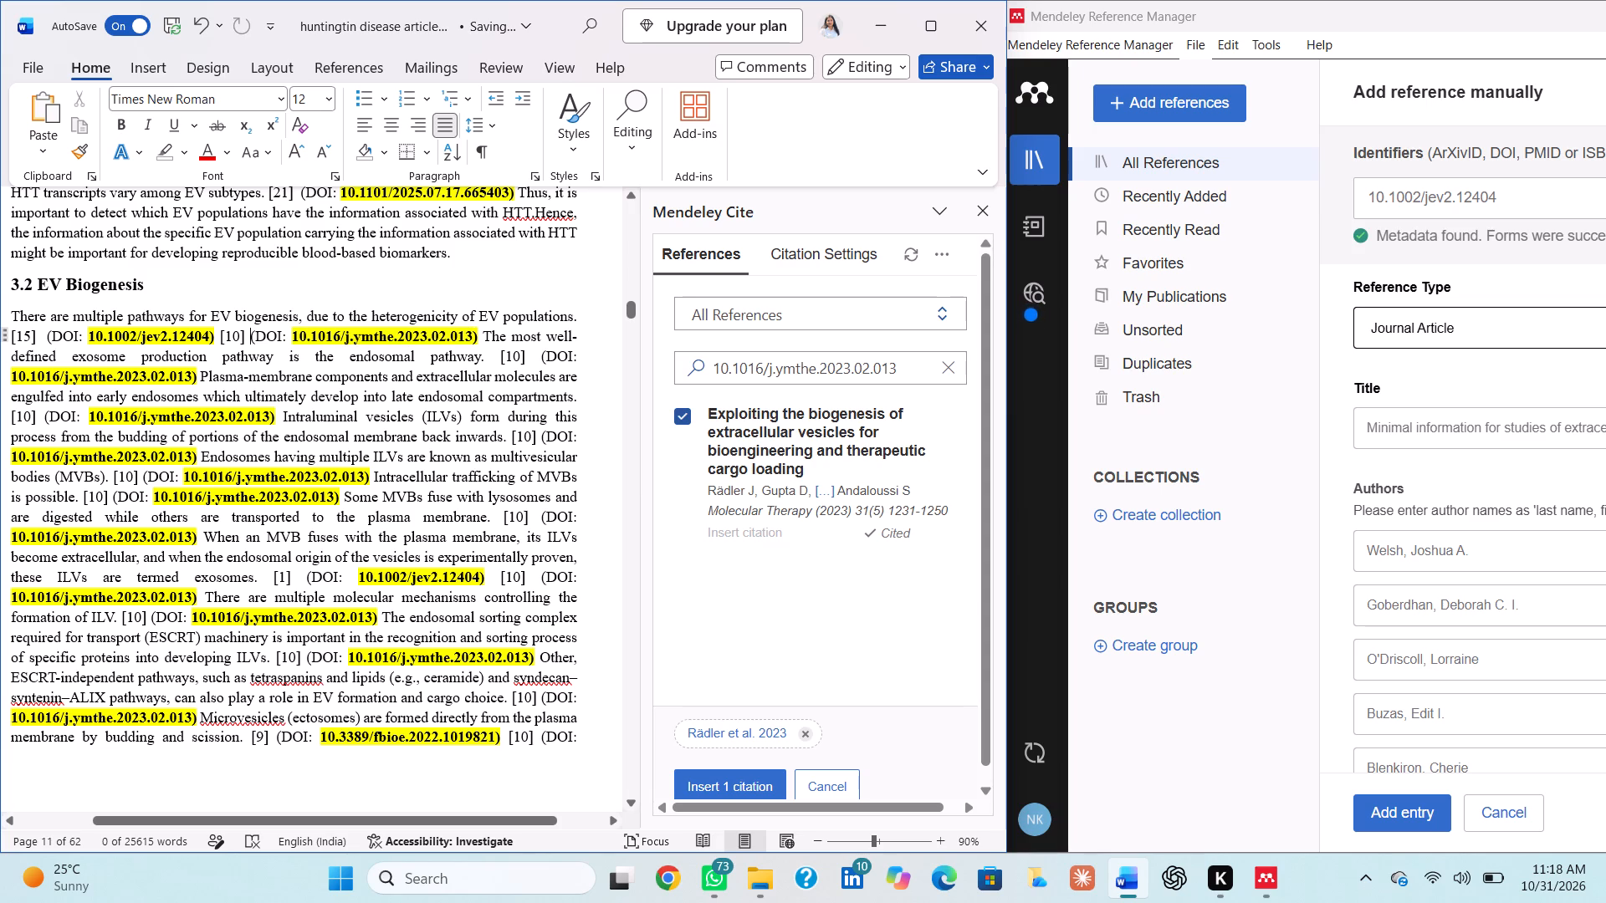
pyautogui.press('BackSpace')
pyautogui.press('BackSpace')
pyautogui.press('BackSpace')
pyautogui.press('BackSpace')
pyautogui.press('BackSpace')
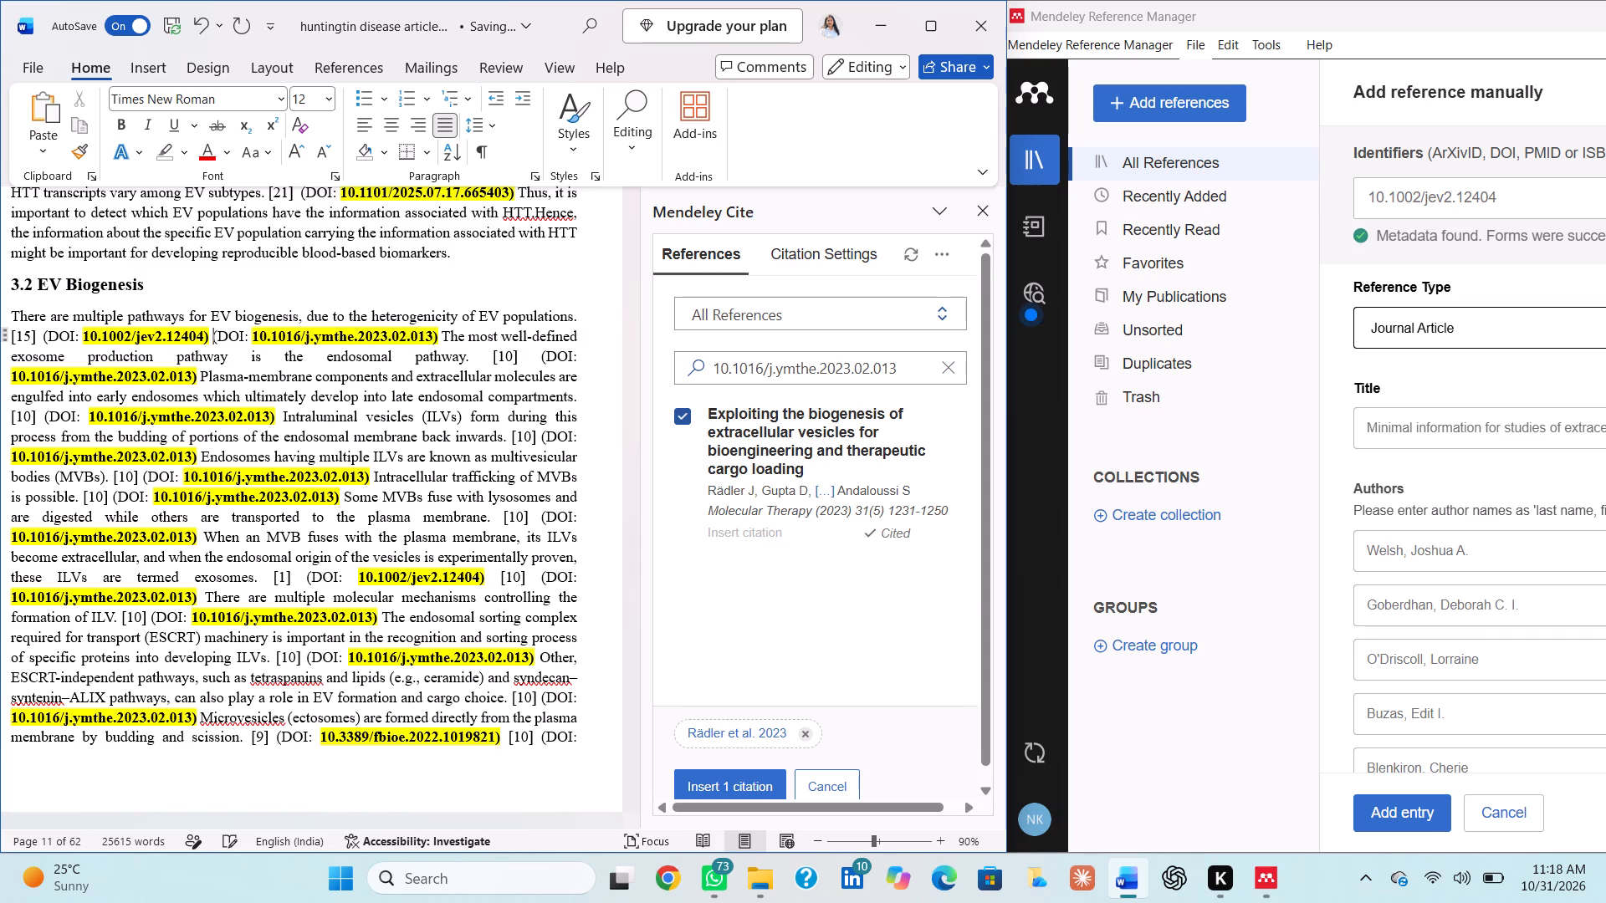
pyautogui.click(764, 783)
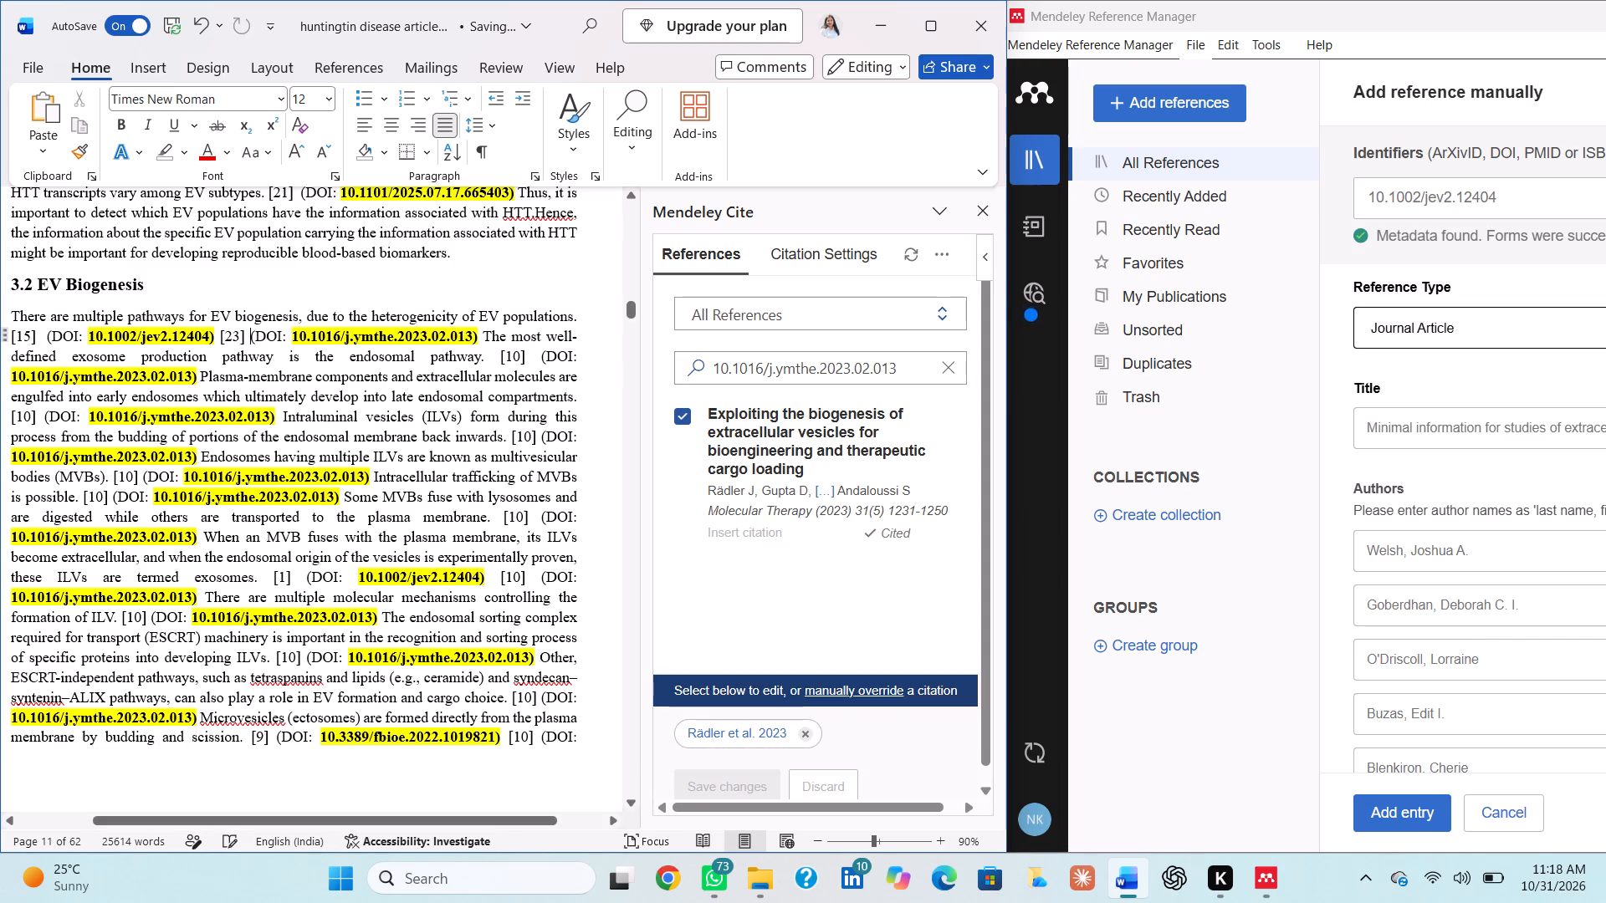
# Replace the typed [10] after "the endosomal pathway." in EV Biogenesis with the Mendeley citation for DOI 10.1016/j.ymthe.2023.02.013.
pyautogui.click(525, 355)
pyautogui.press('BackSpace')
pyautogui.press('BackSpace')
pyautogui.press('BackSpace')
pyautogui.press('BackSpace')
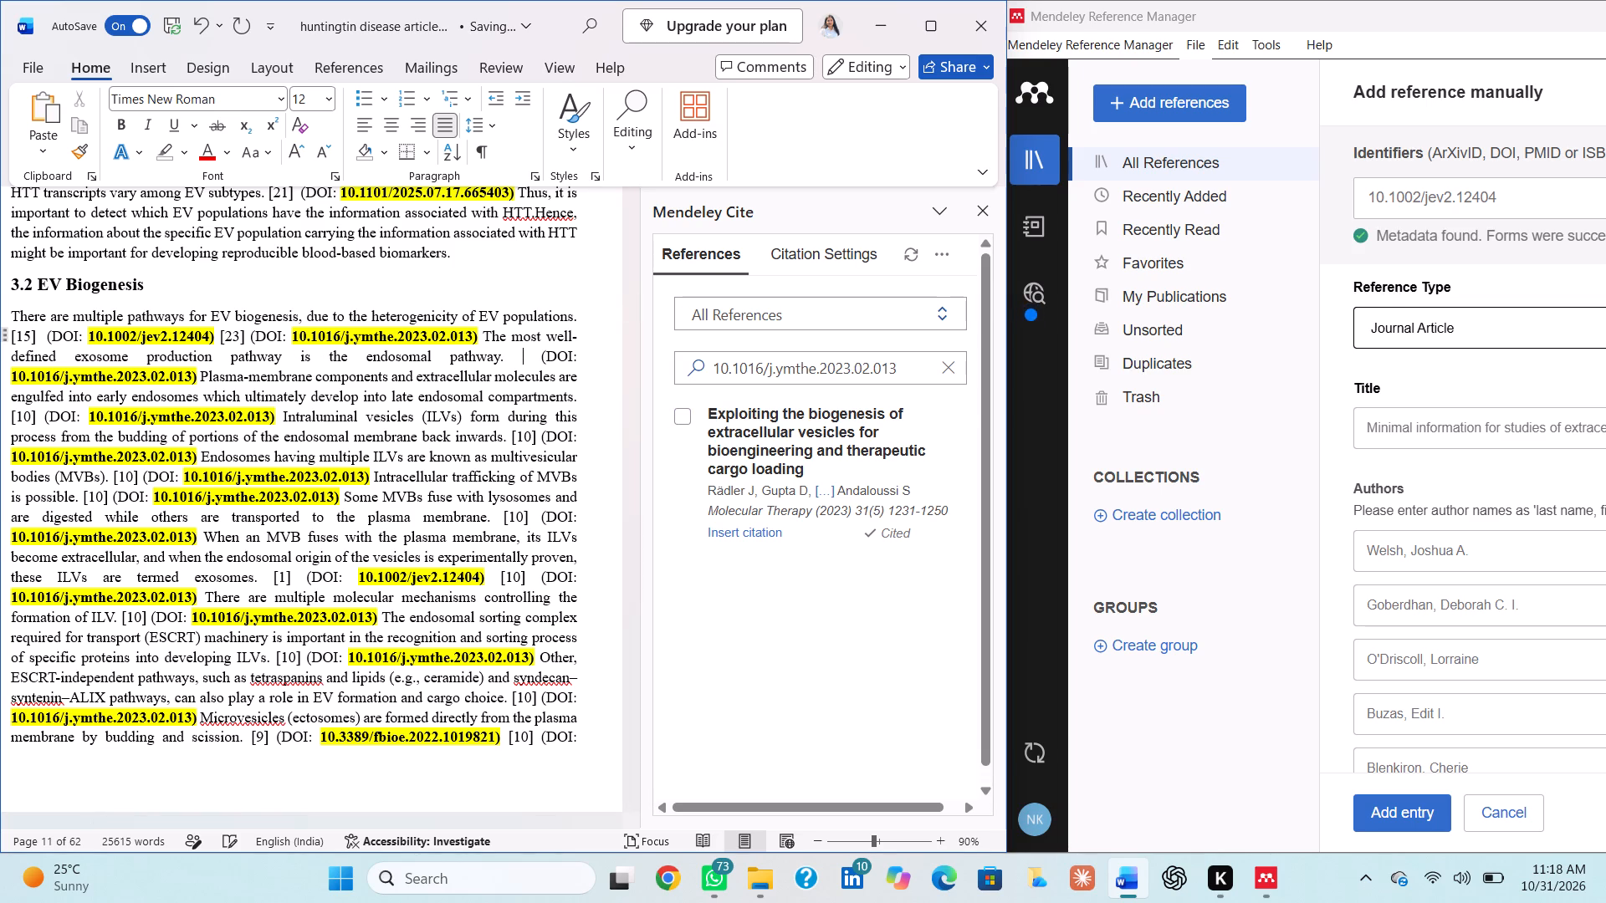
pyautogui.click(681, 418)
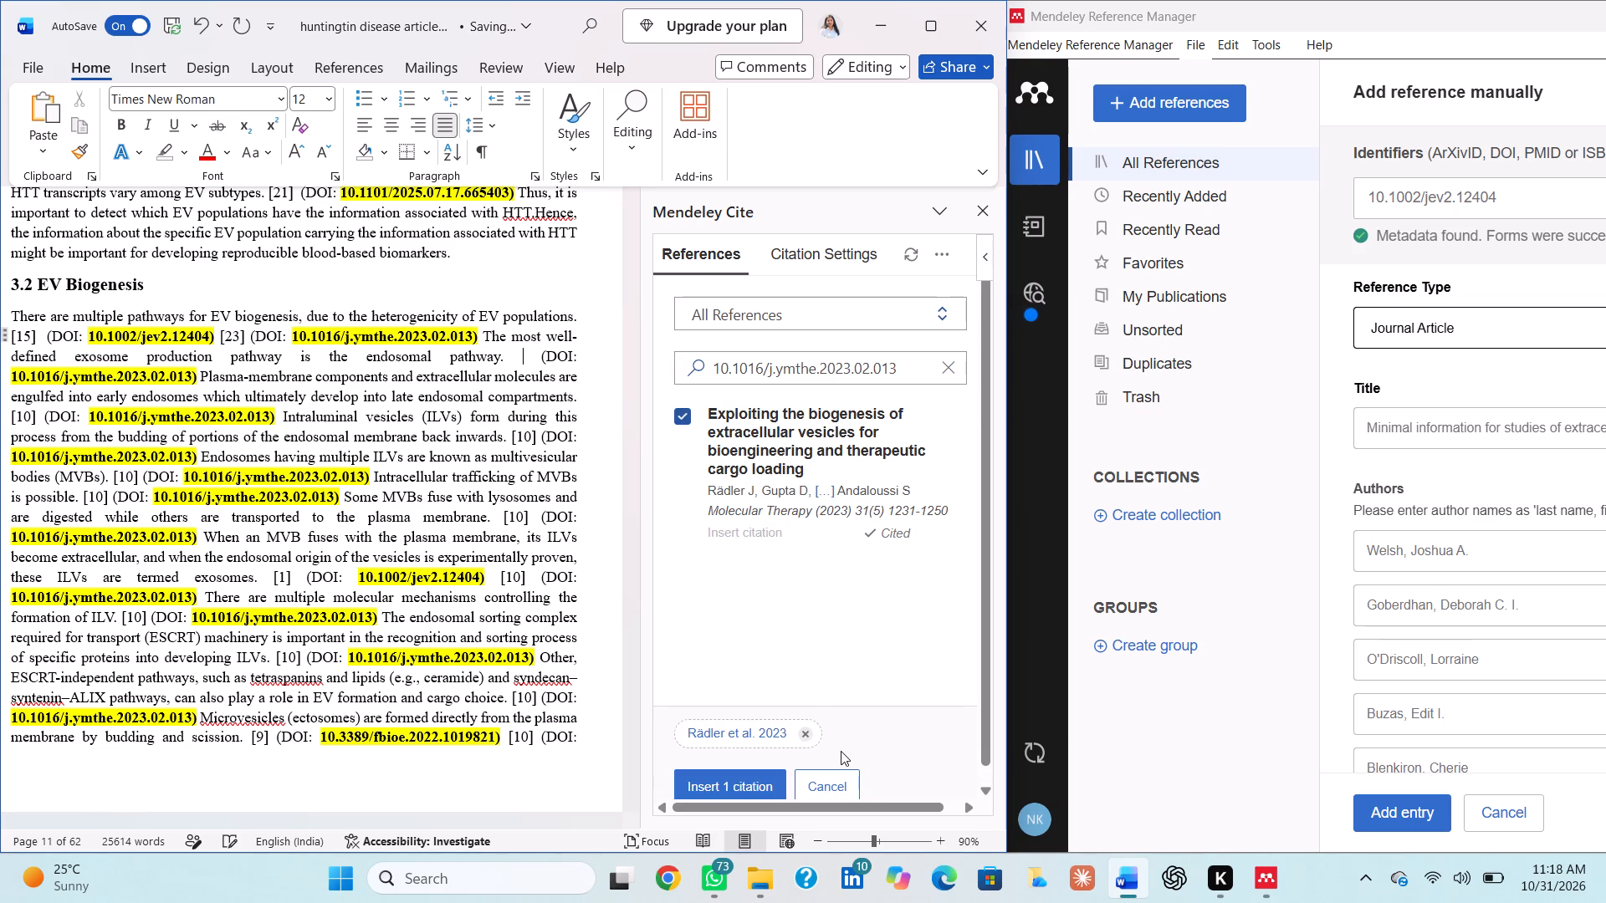
pyautogui.click(749, 777)
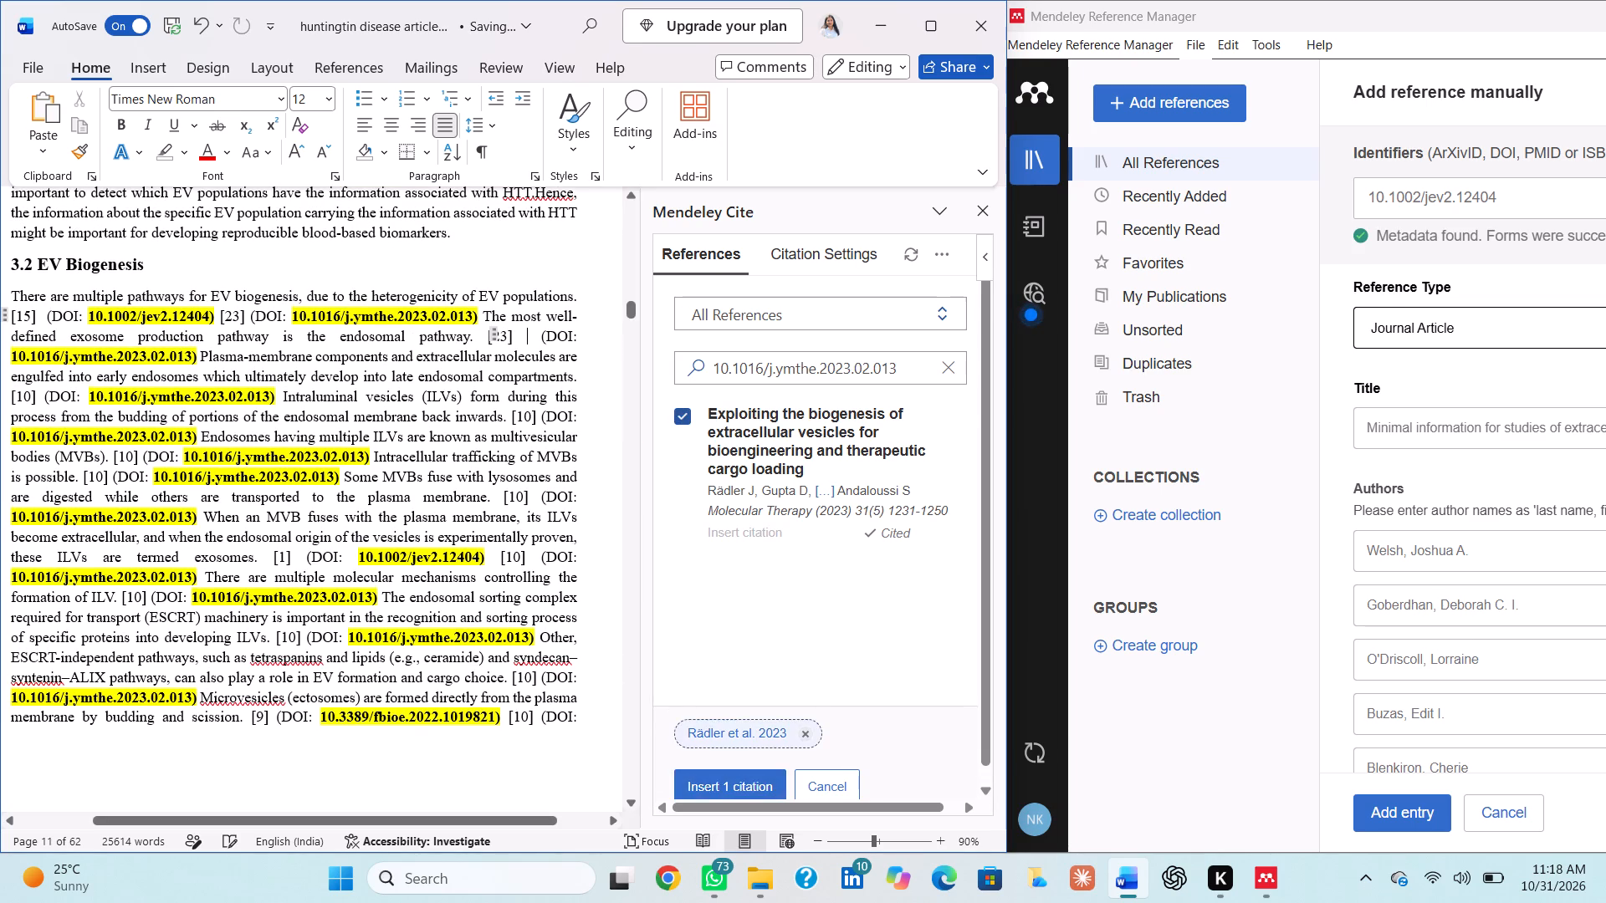
# Replace the typed [10] after "late endosomal compartments." with the Mendeley citation for DOI 10.1016/j.ymthe.2023.02.013.
pyautogui.click(34, 397)
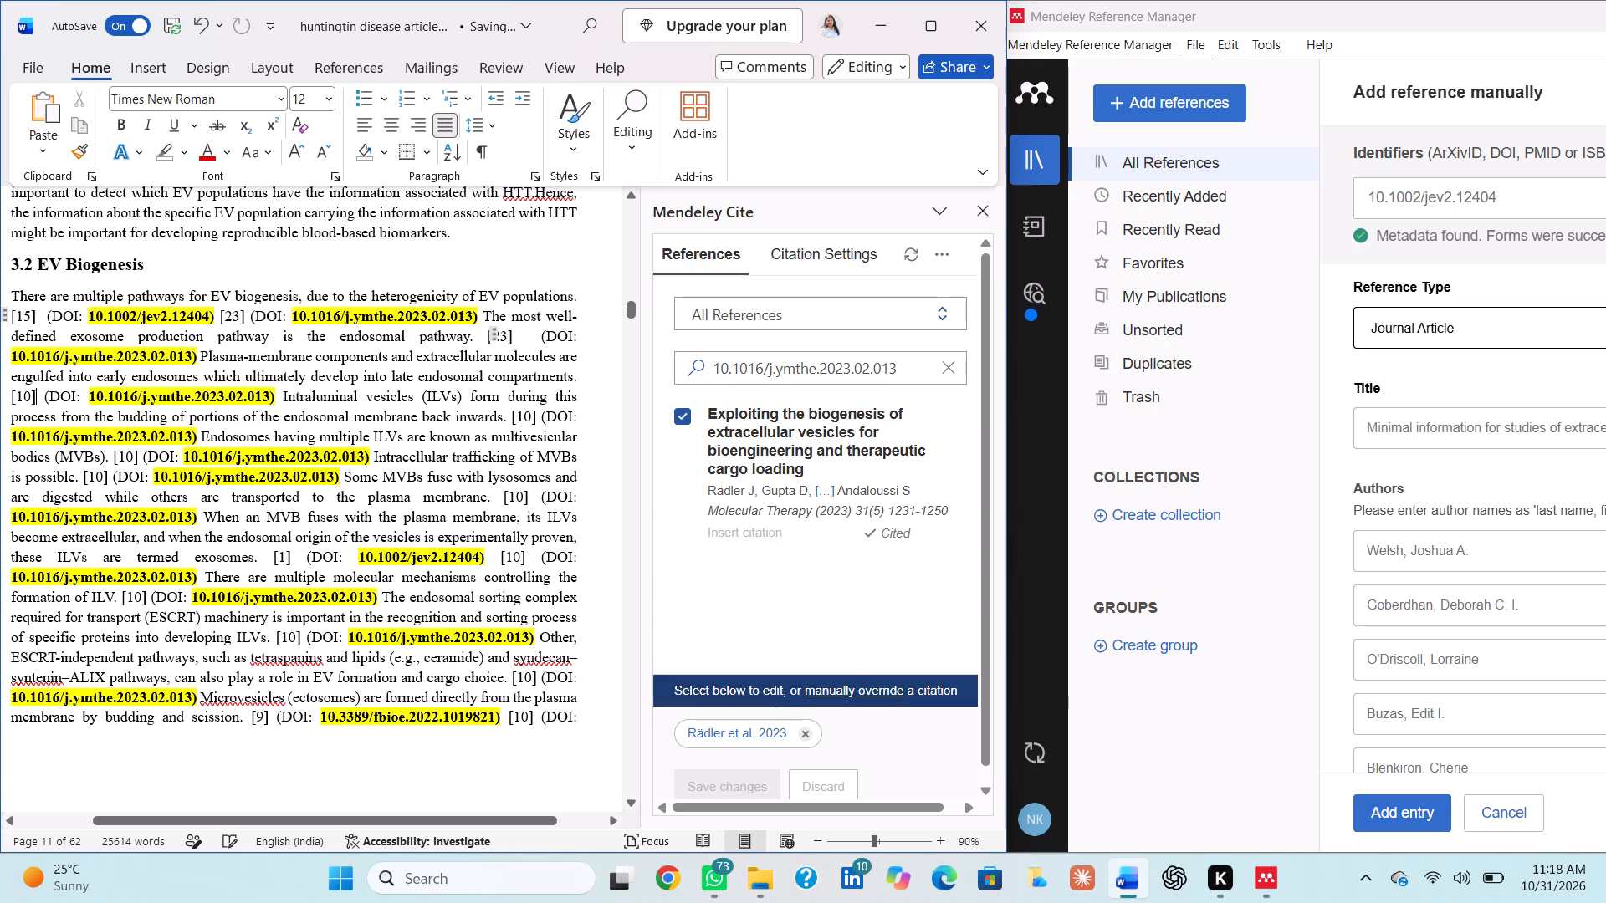
pyautogui.press('BackSpace')
pyautogui.press('BackSpace')
pyautogui.press('BackSpace')
pyautogui.press('BackSpace')
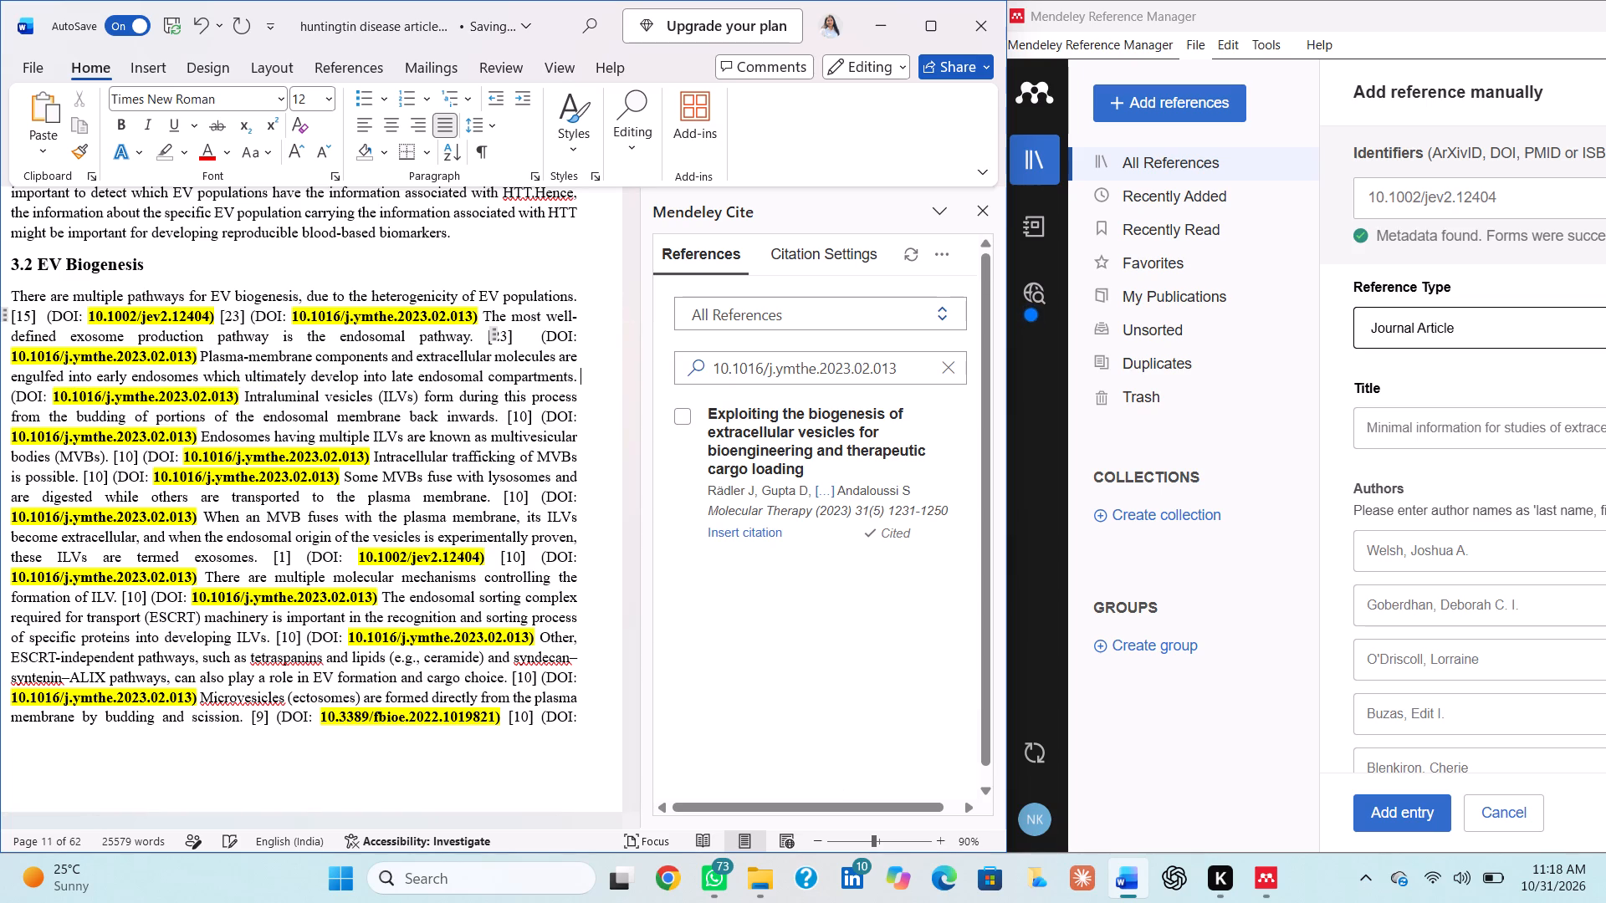
pyautogui.click(684, 411)
pyautogui.click(702, 781)
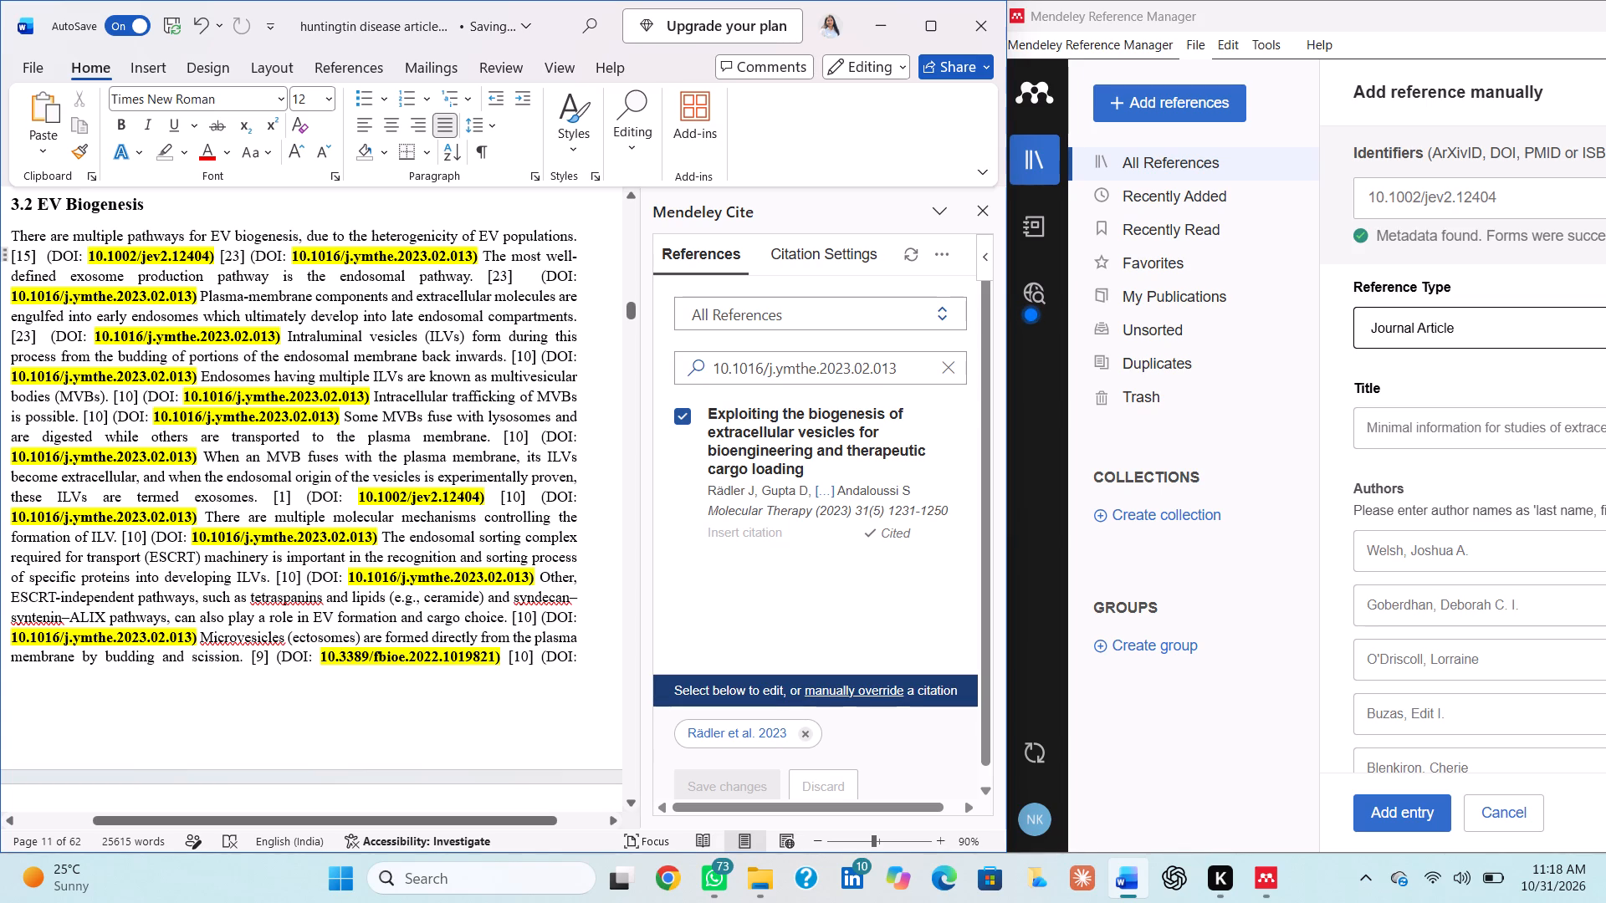
# Delete the repeated [10] and its DOI 10.1016/j.ymthe.2023.02.013 after "endosomal membrane back inwards." and after "multivesicular bodies (MVBs).".
pyautogui.click(38, 342)
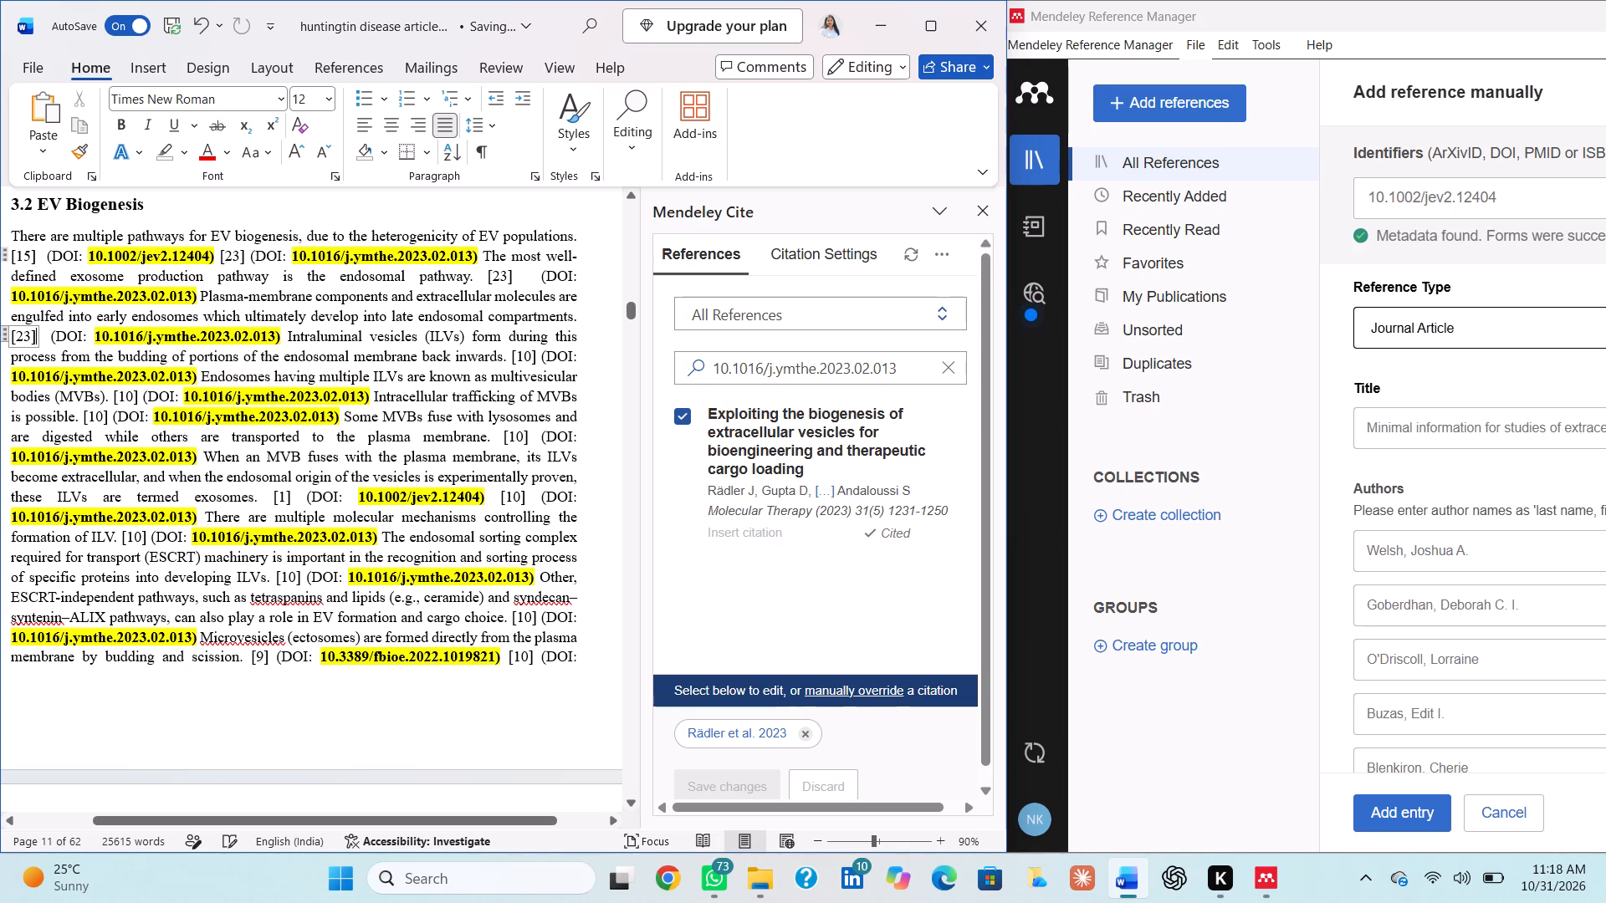
pyautogui.moveTo(513, 356); pyautogui.dragTo(196, 377)
pyautogui.press('BackSpace')
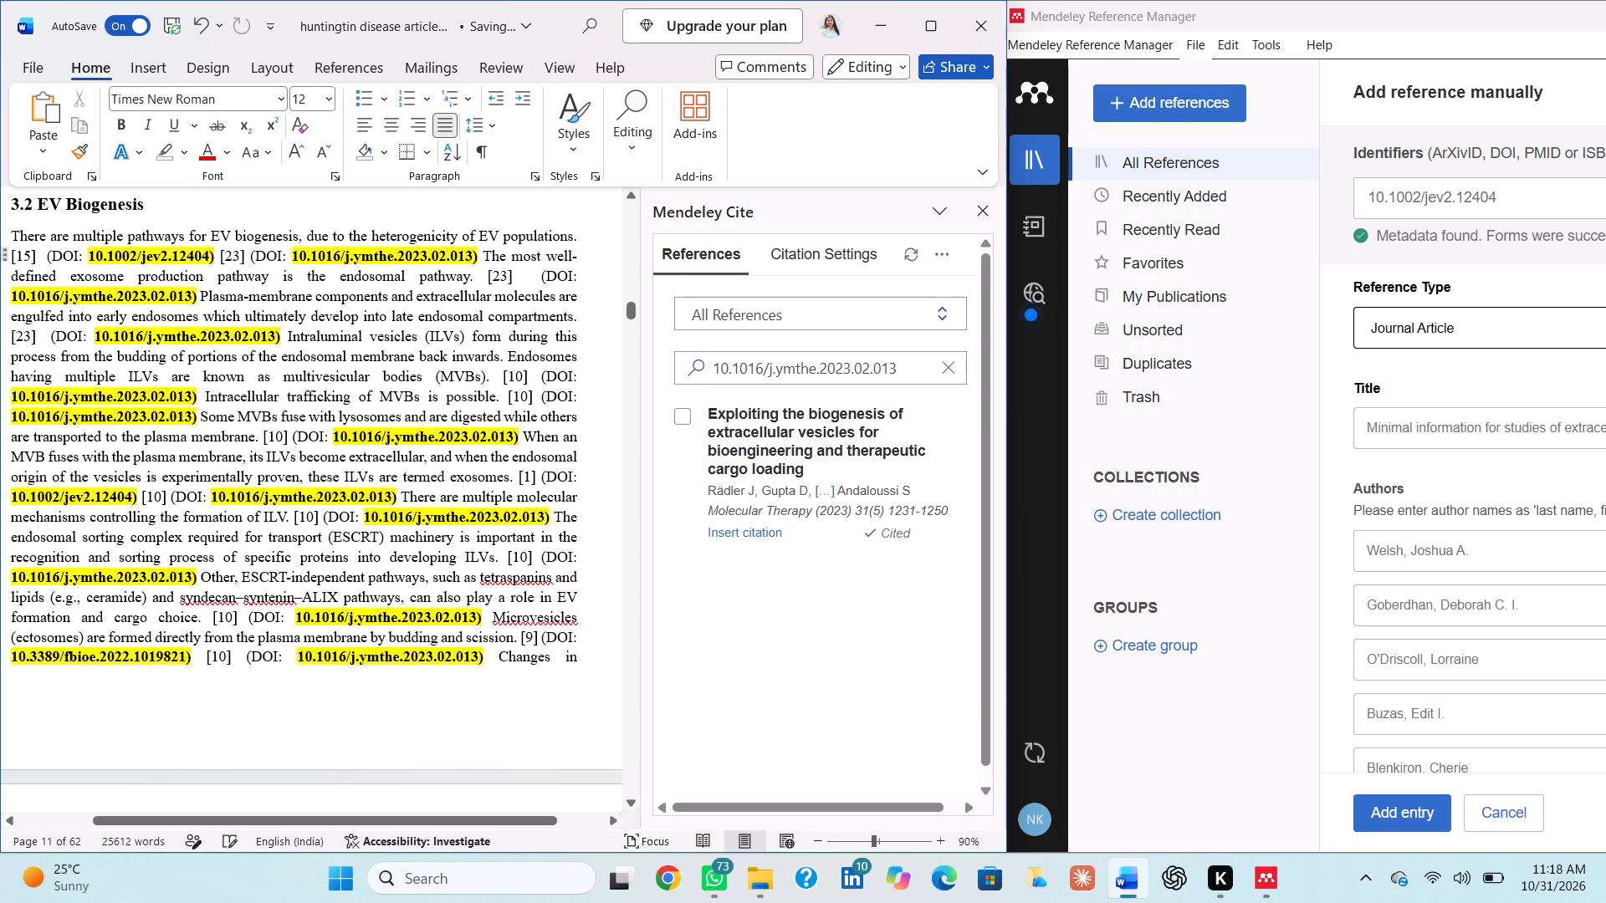
pyautogui.moveTo(501, 380); pyautogui.dragTo(202, 391)
pyautogui.press('BackSpace')
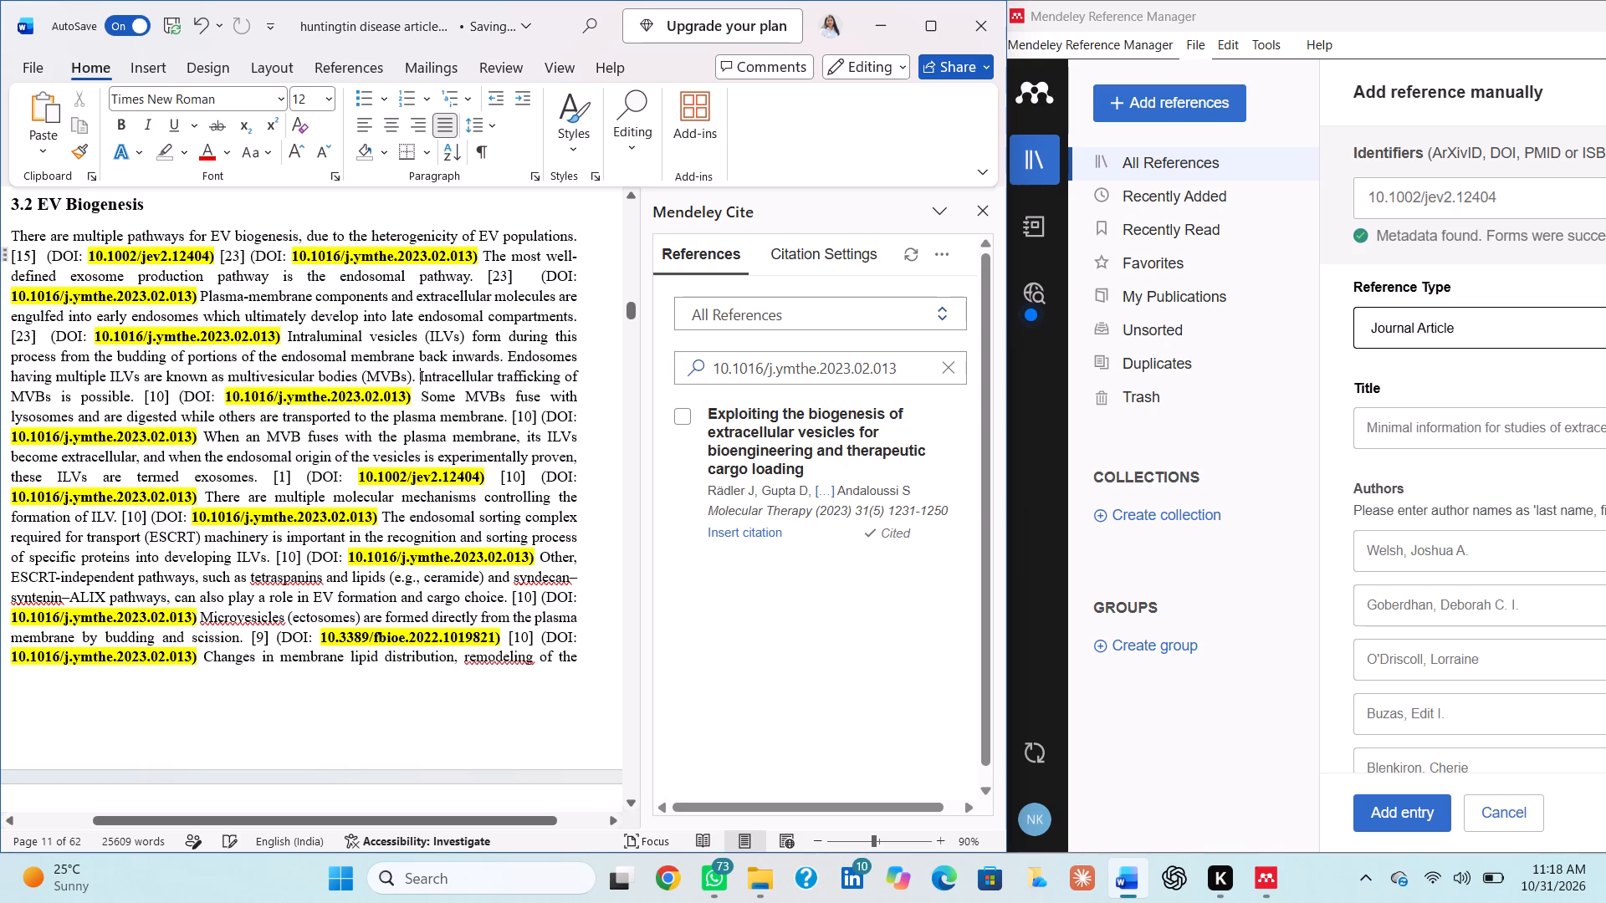
# Delete the repeated [10] and its DOI 10.1016/j.ymthe.2023.02.013 after "trafficking of MVBs is possible." and after "transported to the plasma membrane.".
pyautogui.moveTo(146, 392); pyautogui.dragTo(357, 407)
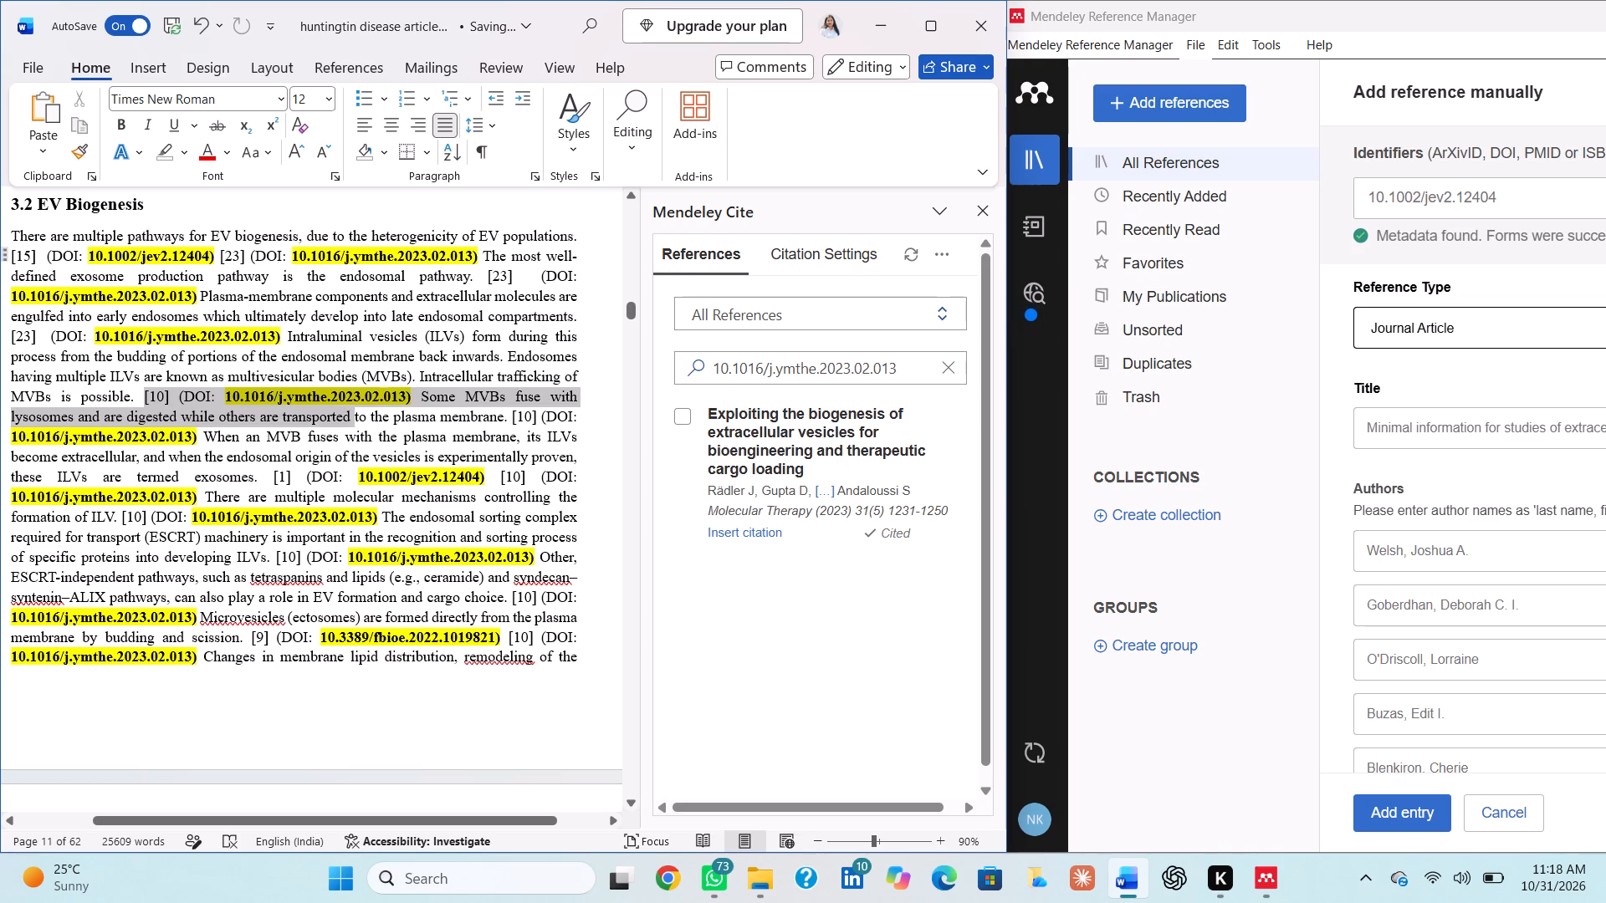
pyautogui.moveTo(357, 407); pyautogui.dragTo(410, 405)
pyautogui.press('BackSpace')
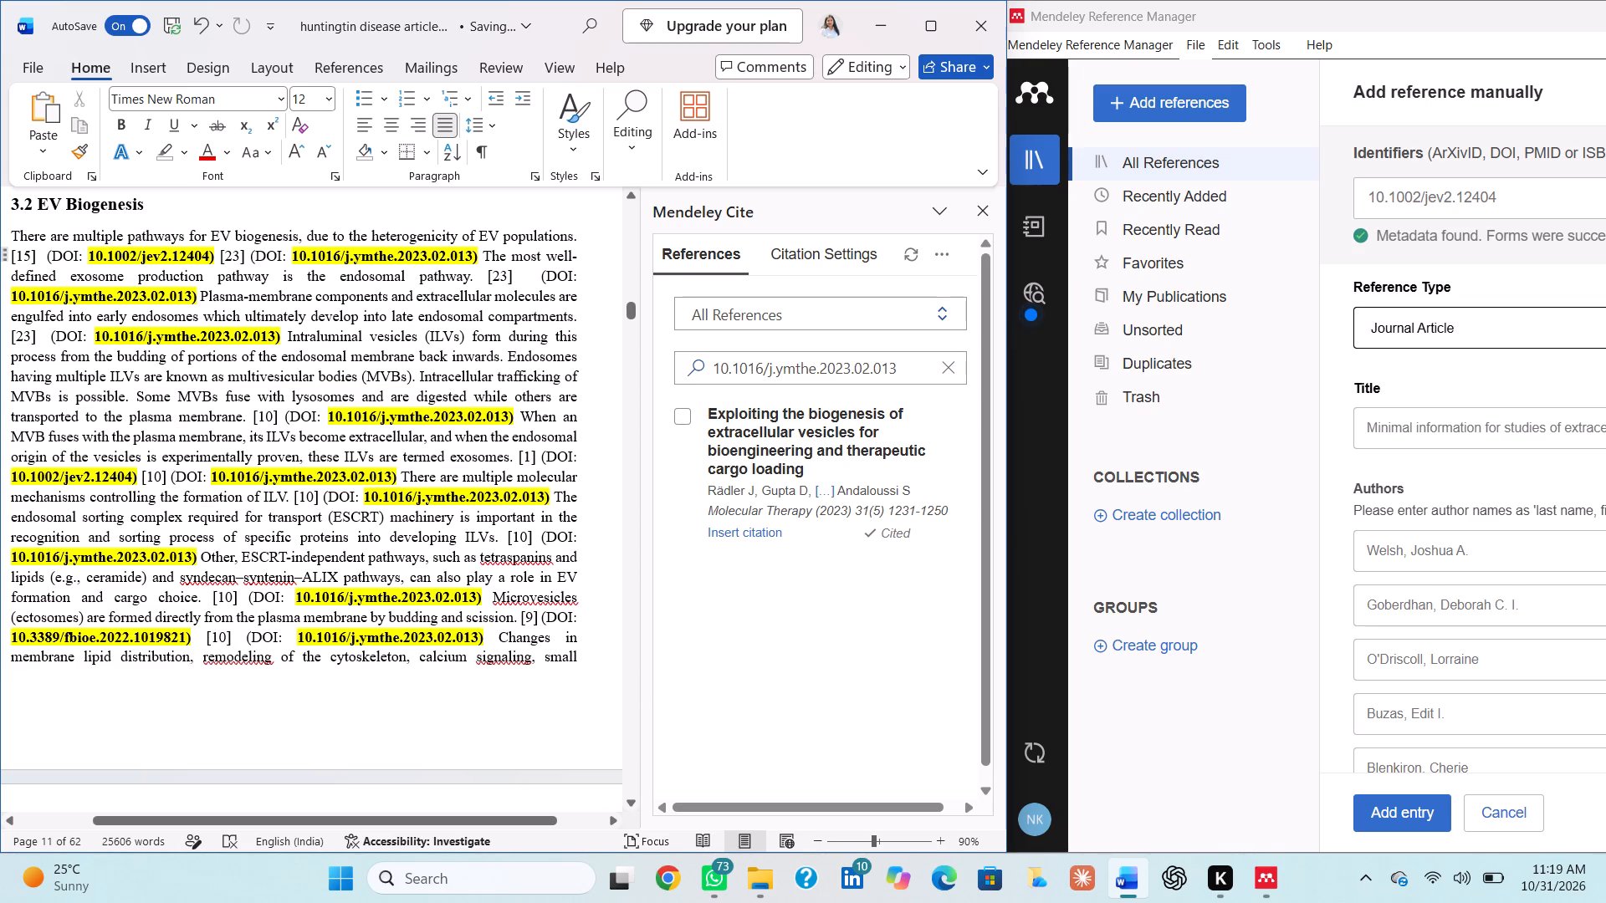
pyautogui.moveTo(249, 416); pyautogui.dragTo(509, 421)
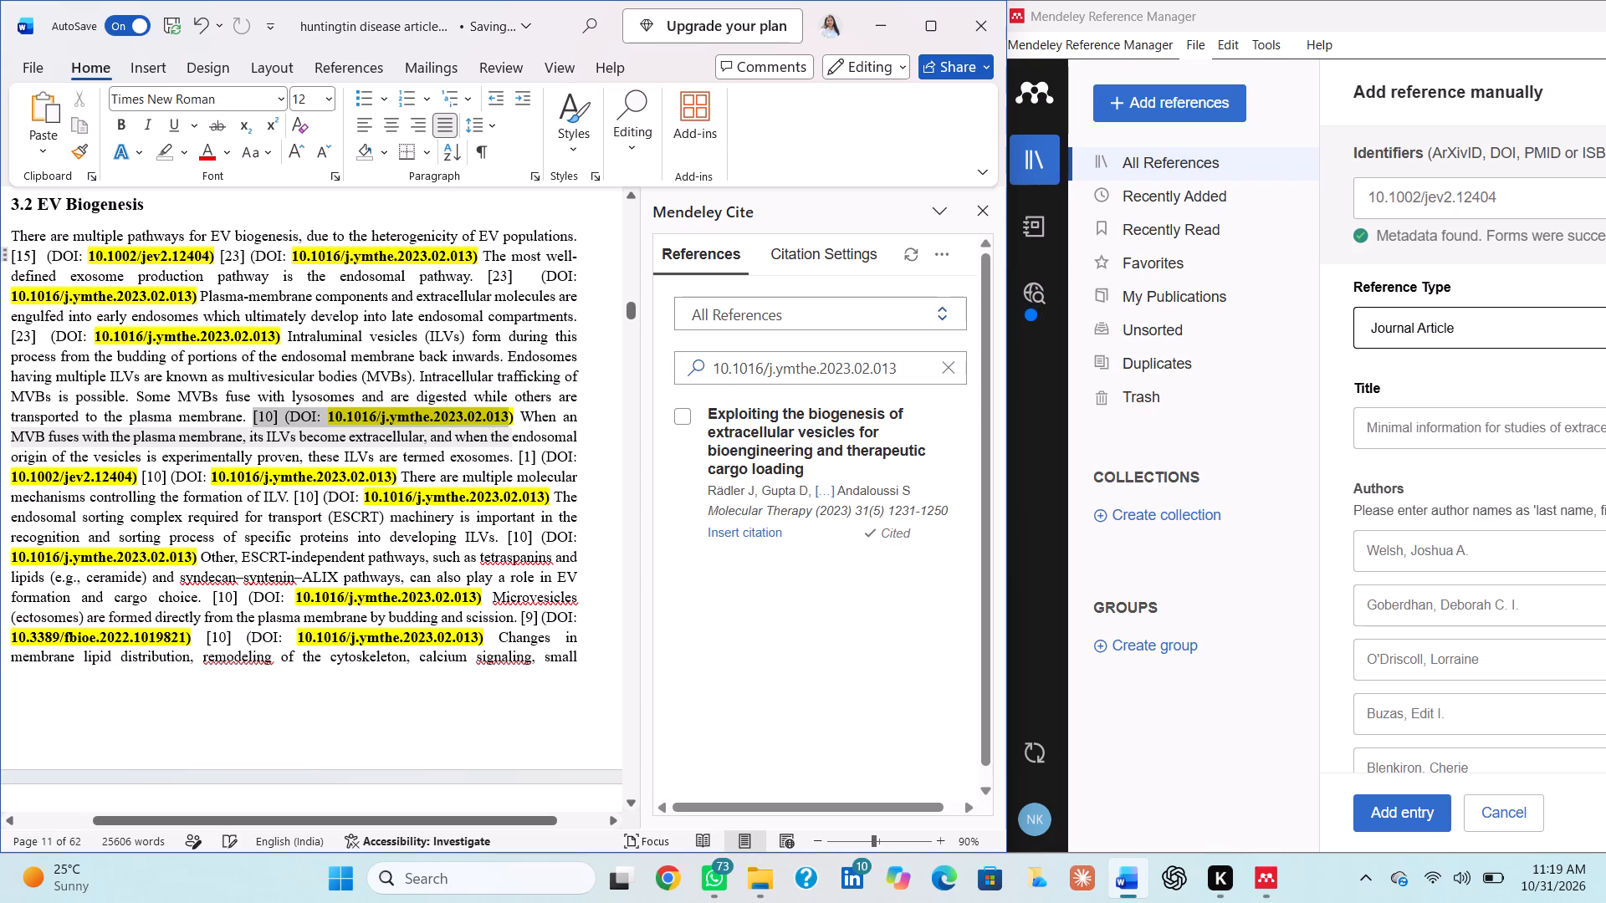
pyautogui.moveTo(509, 421); pyautogui.dragTo(513, 420)
pyautogui.press('BackSpace')
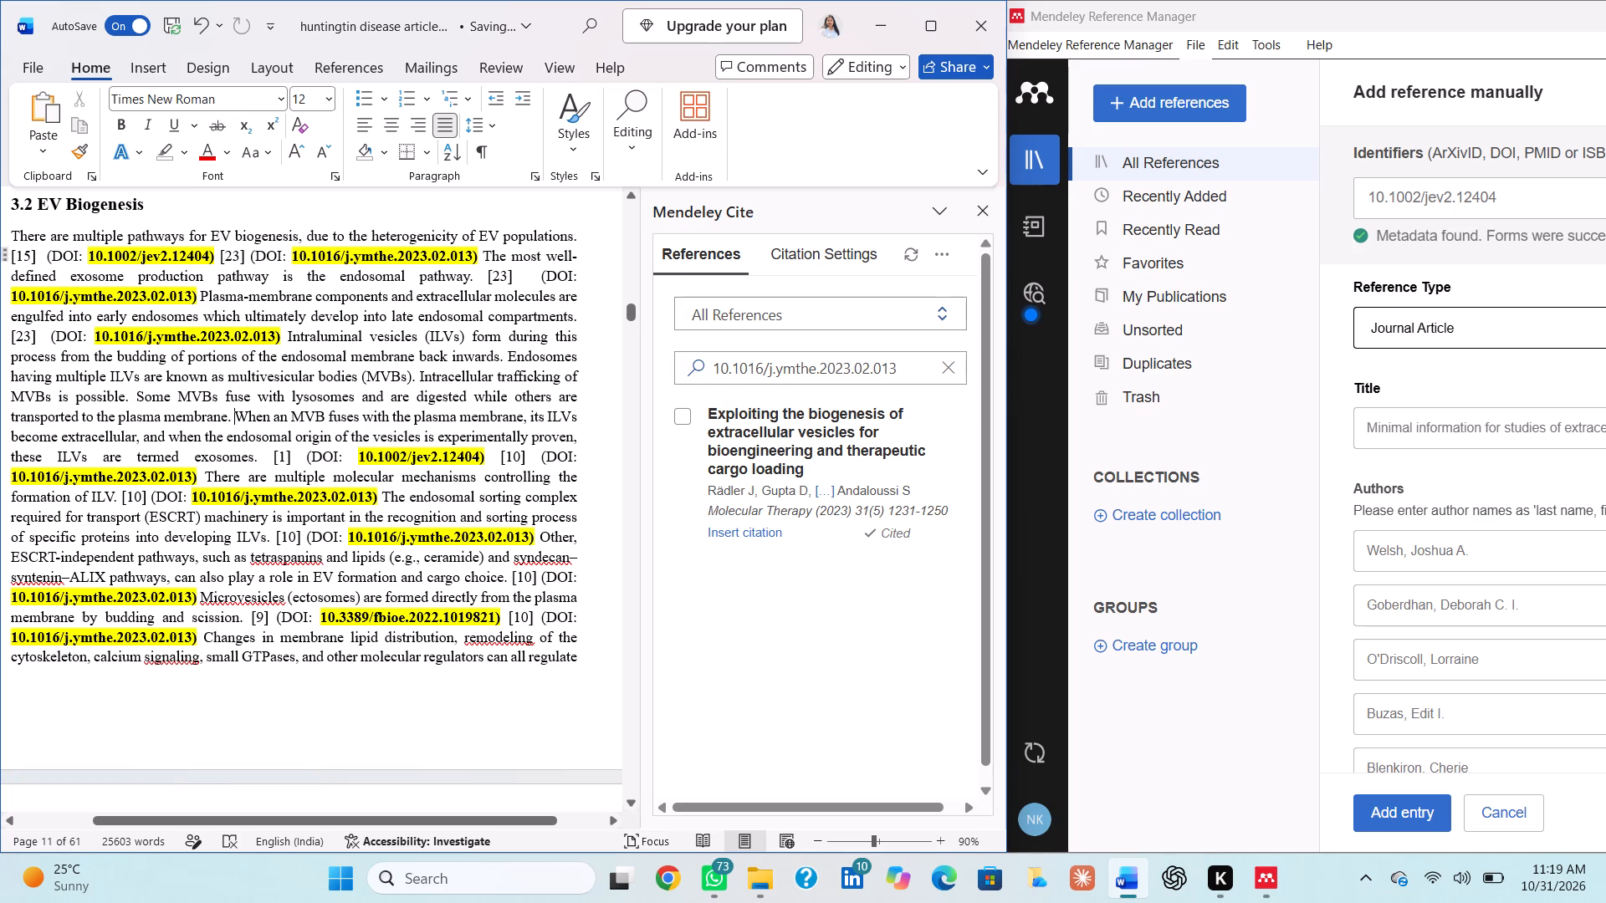
# Delete the typed [1] and [10] with their DOIs 10.1002/jev2.12404 and 10.1016/j.ymthe.2023.02.013 after "these ILVs are termed exosomes.".
pyautogui.moveTo(273, 457); pyautogui.dragTo(493, 454)
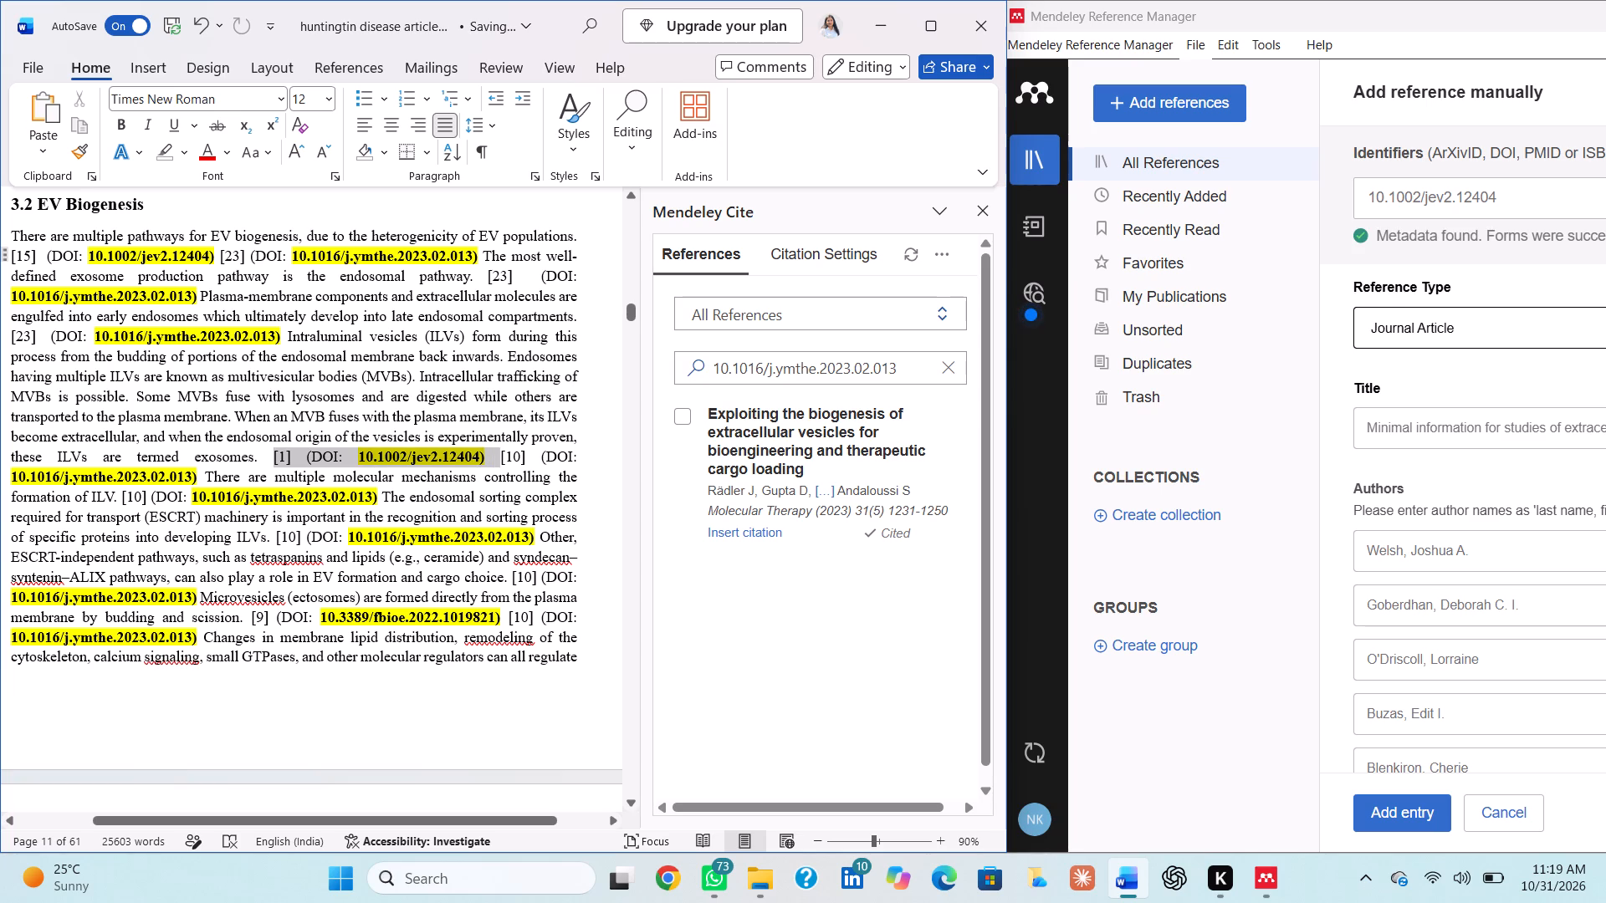
pyautogui.moveTo(493, 454); pyautogui.dragTo(198, 484)
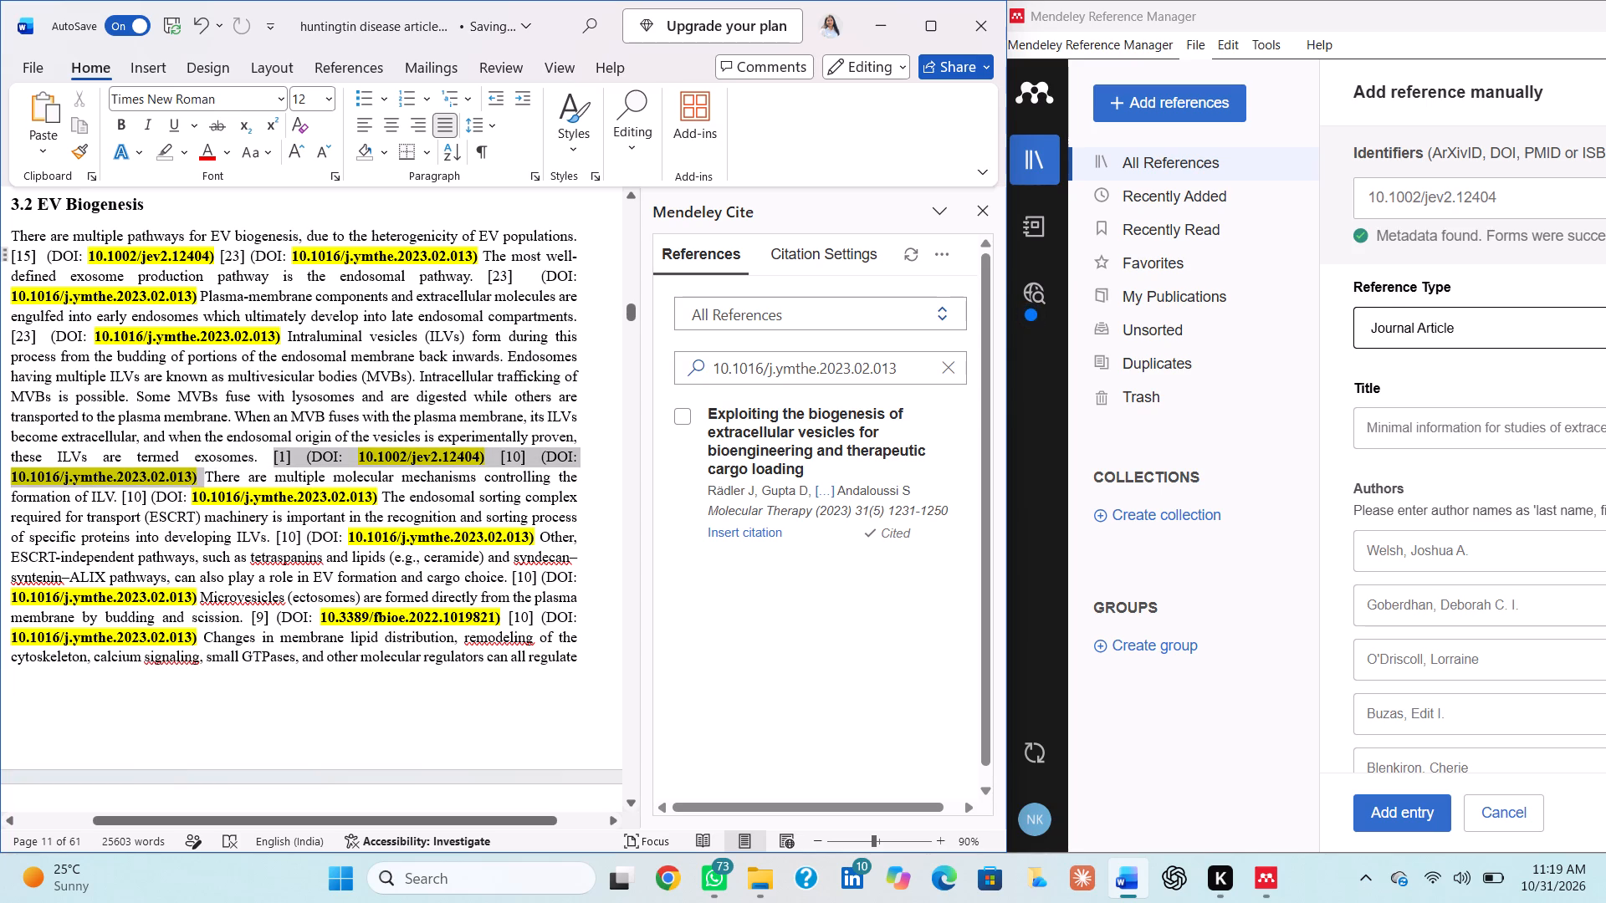
pyautogui.moveTo(198, 484); pyautogui.dragTo(196, 482)
pyautogui.press('BackSpace')
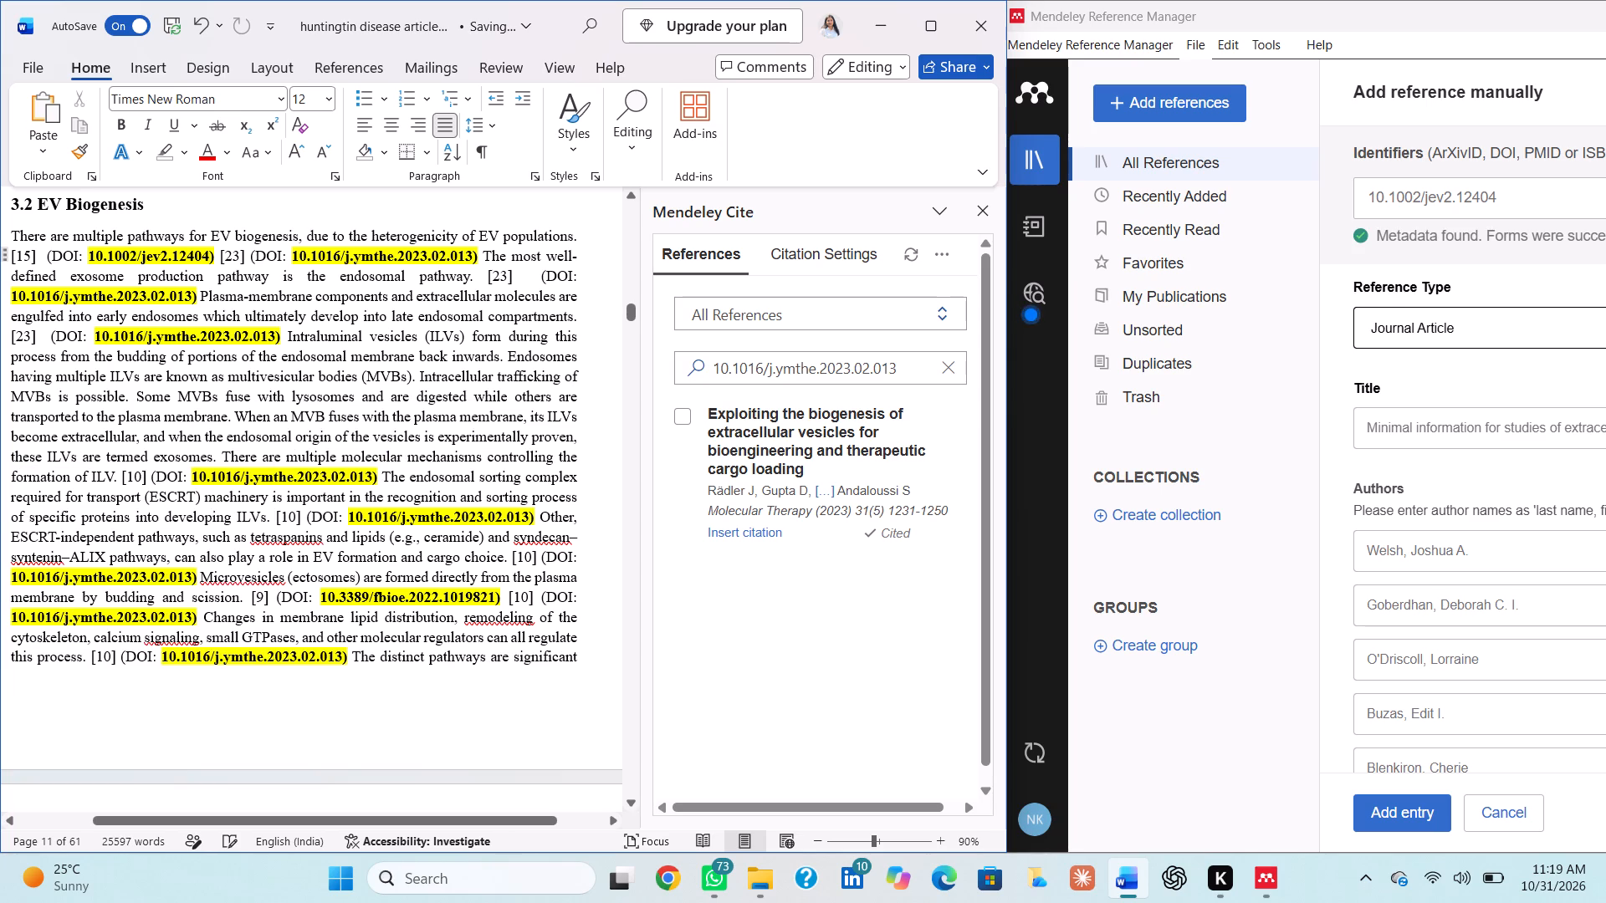
# Delete the typed [10] and its DOI 10.1016/j.ymthe.2023.02.013 after "formation of ILV." and after "proteins into developing ILVs.".
pyautogui.moveTo(122, 478); pyautogui.dragTo(237, 483)
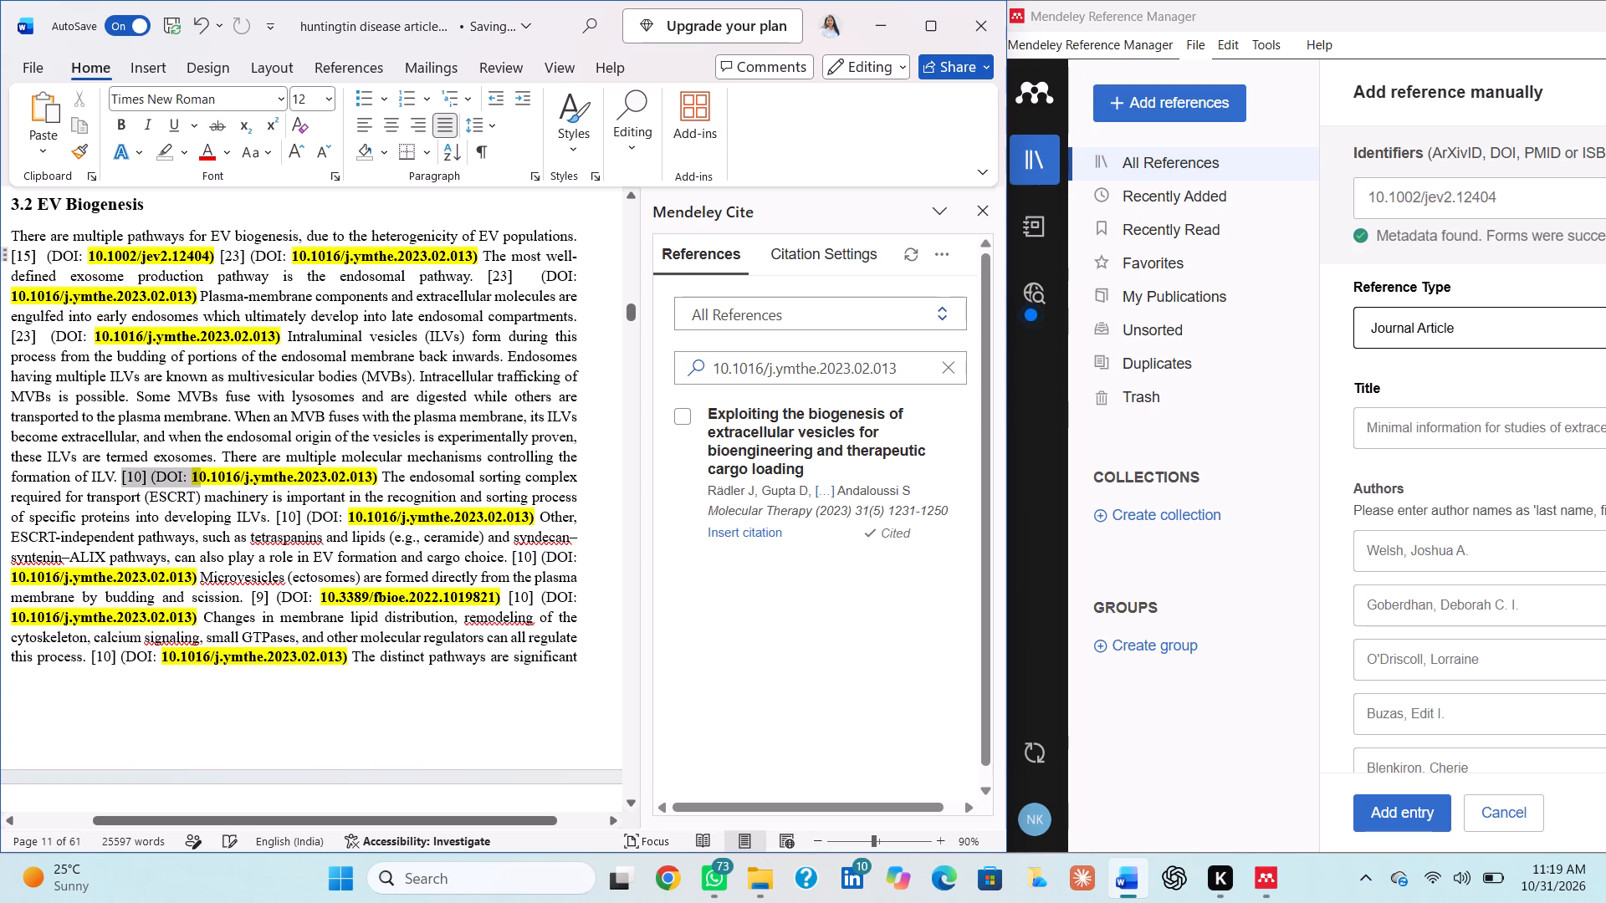
pyautogui.moveTo(237, 483); pyautogui.dragTo(380, 483)
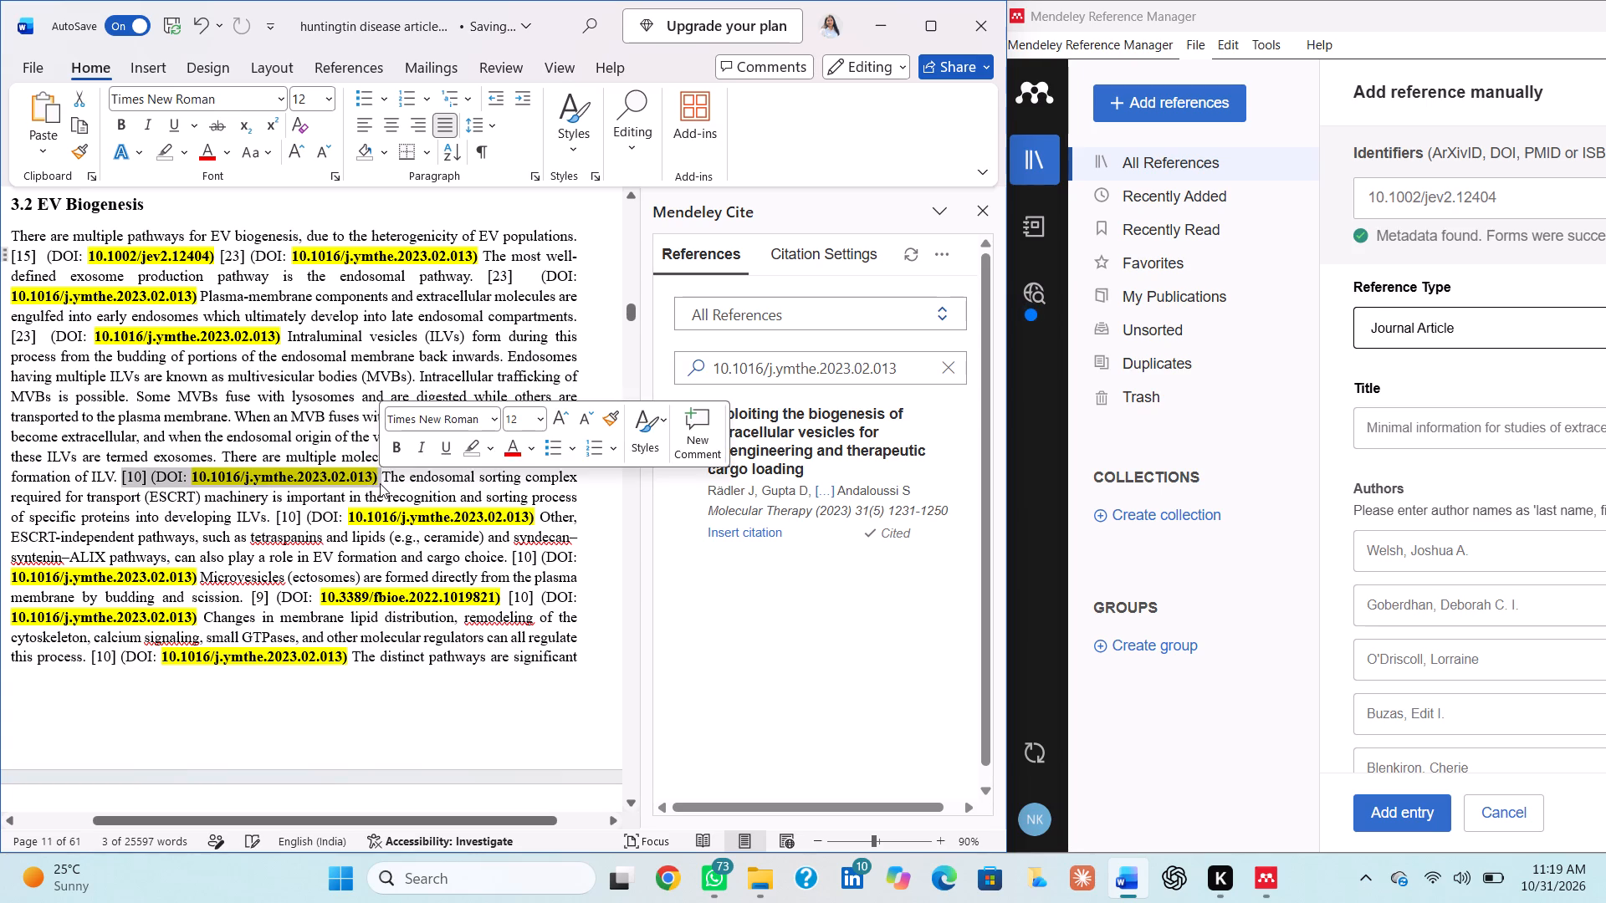
pyautogui.press('BackSpace')
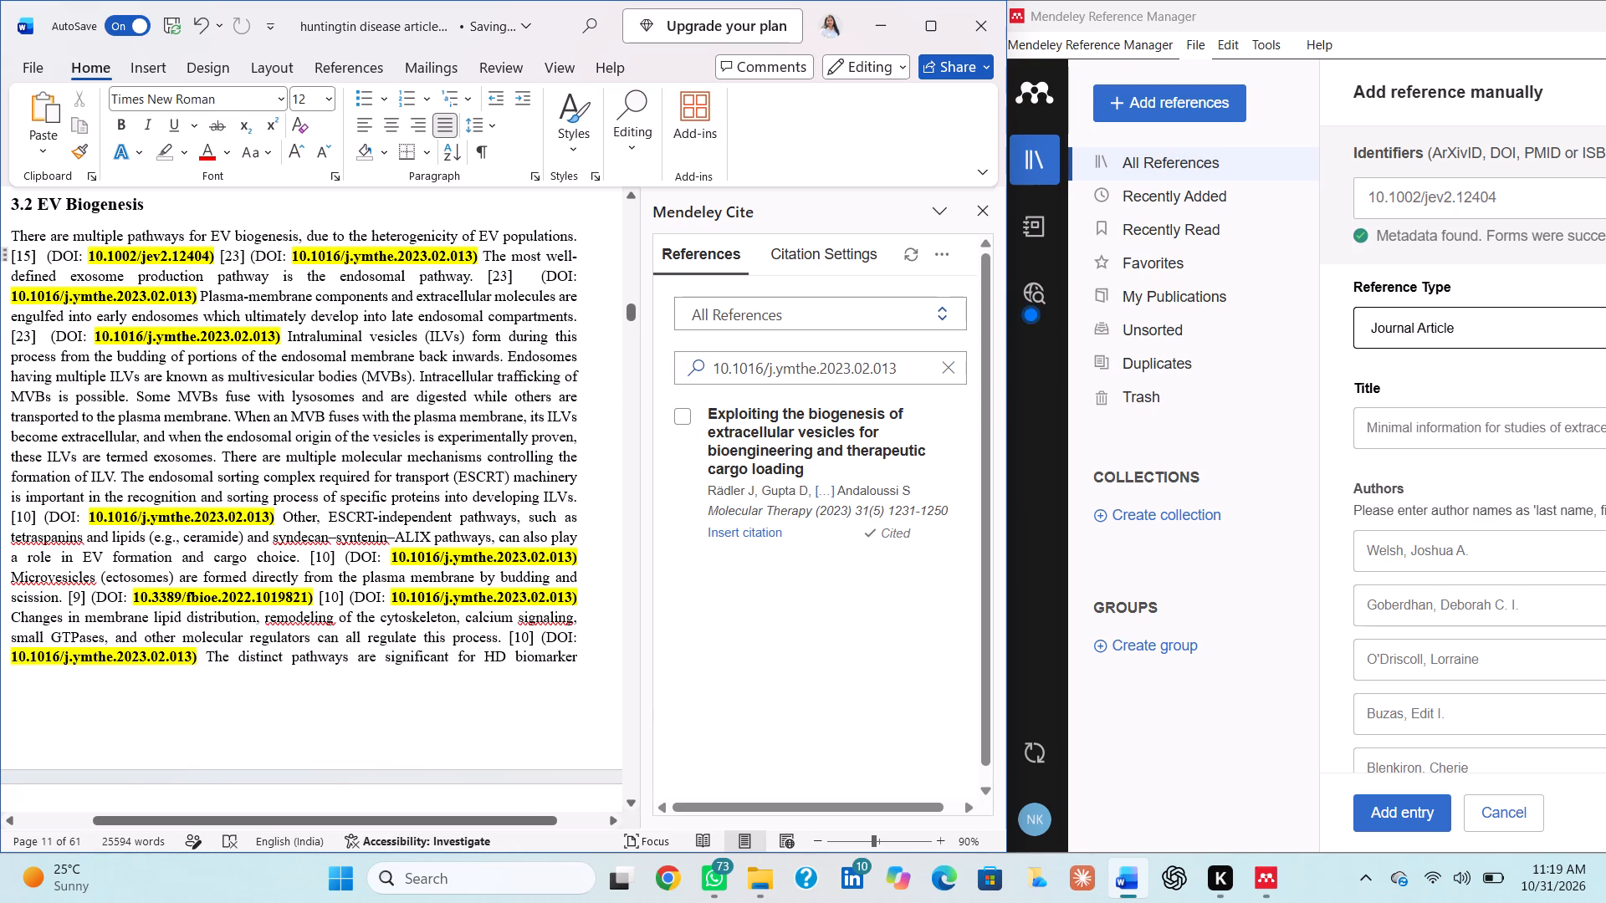
pyautogui.moveTo(9, 516); pyautogui.dragTo(273, 527)
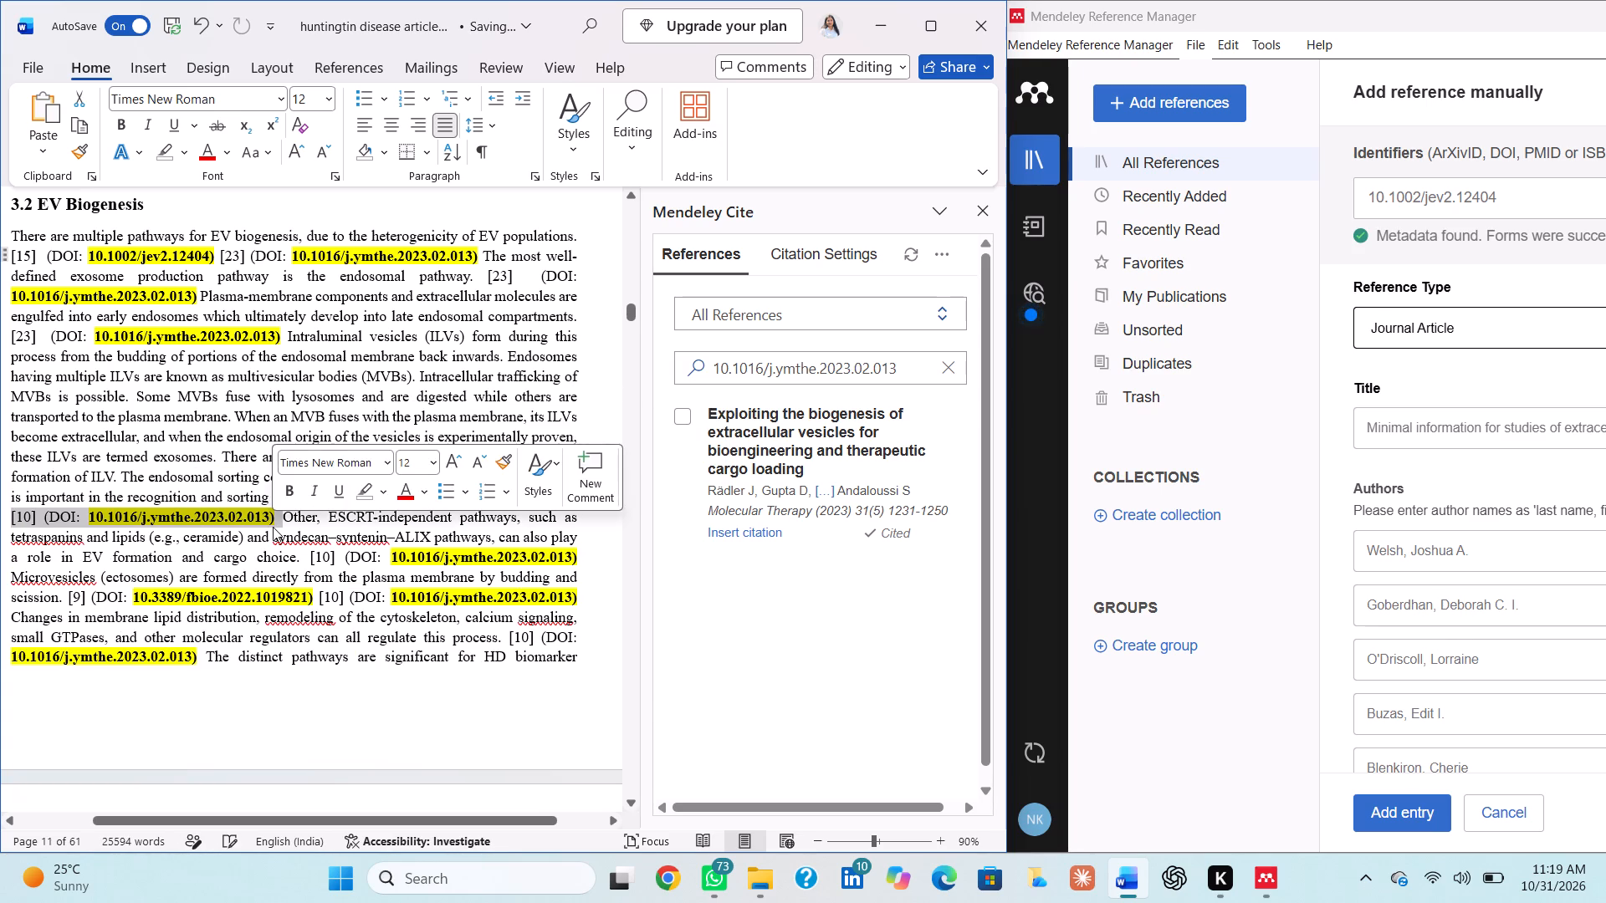
pyautogui.press('BackSpace')
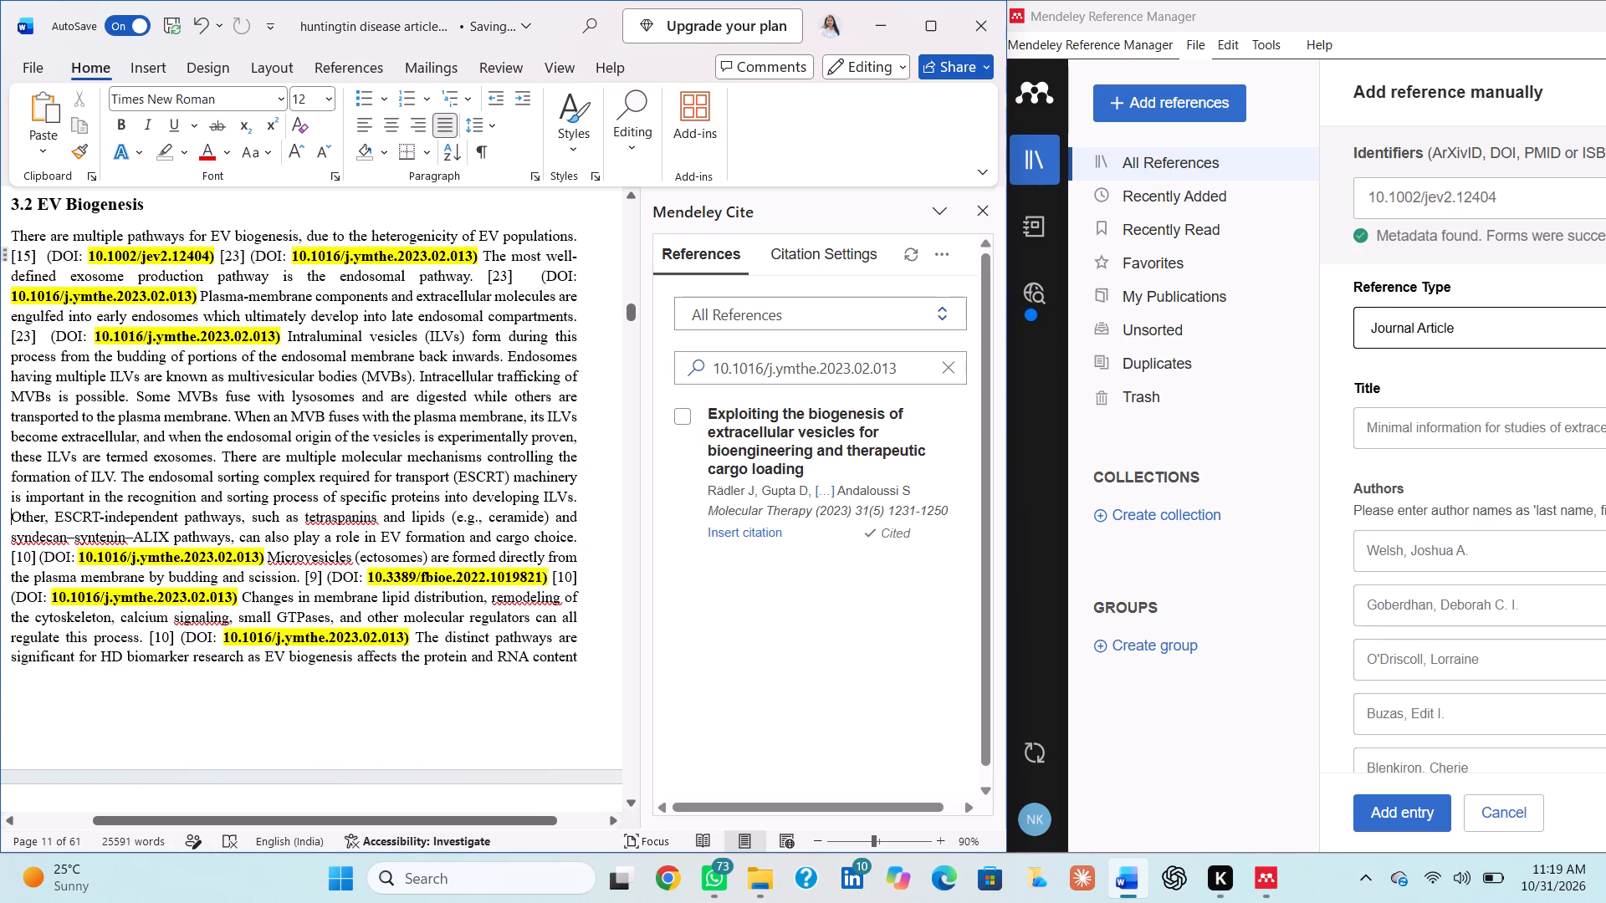
# Delete the typed [10] and its DOI 10.1016/j.ymthe.2023.02.013 after "EV formation and cargo choice.".
pyautogui.moveTo(6, 554); pyautogui.dragTo(263, 562)
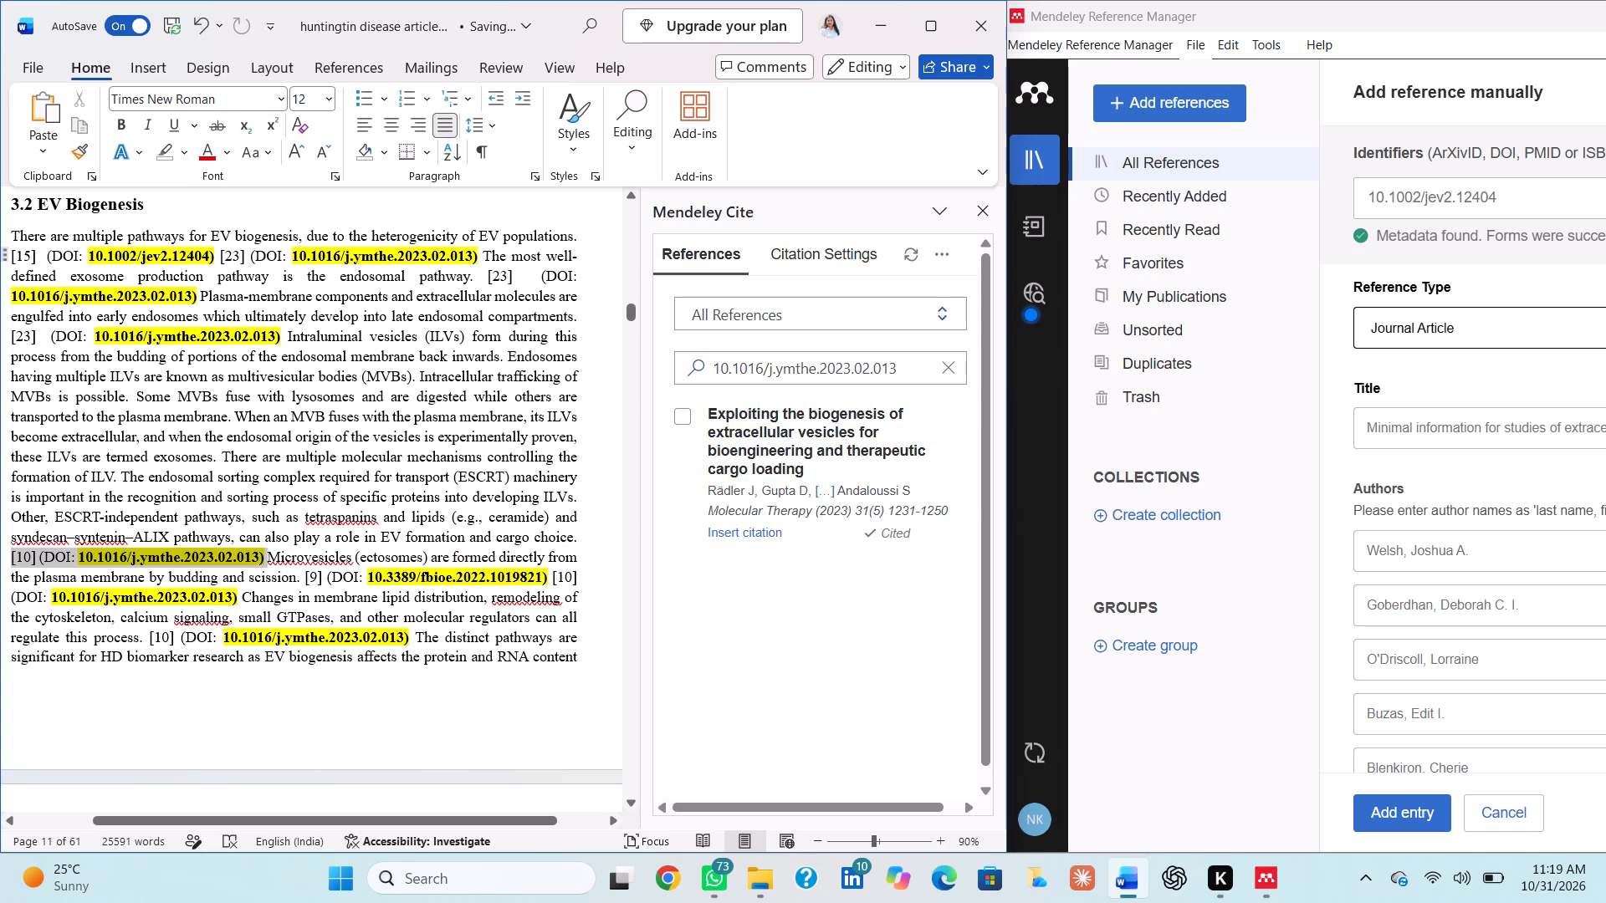
pyautogui.moveTo(263, 562); pyautogui.dragTo(262, 561)
pyautogui.press('BackSpace')
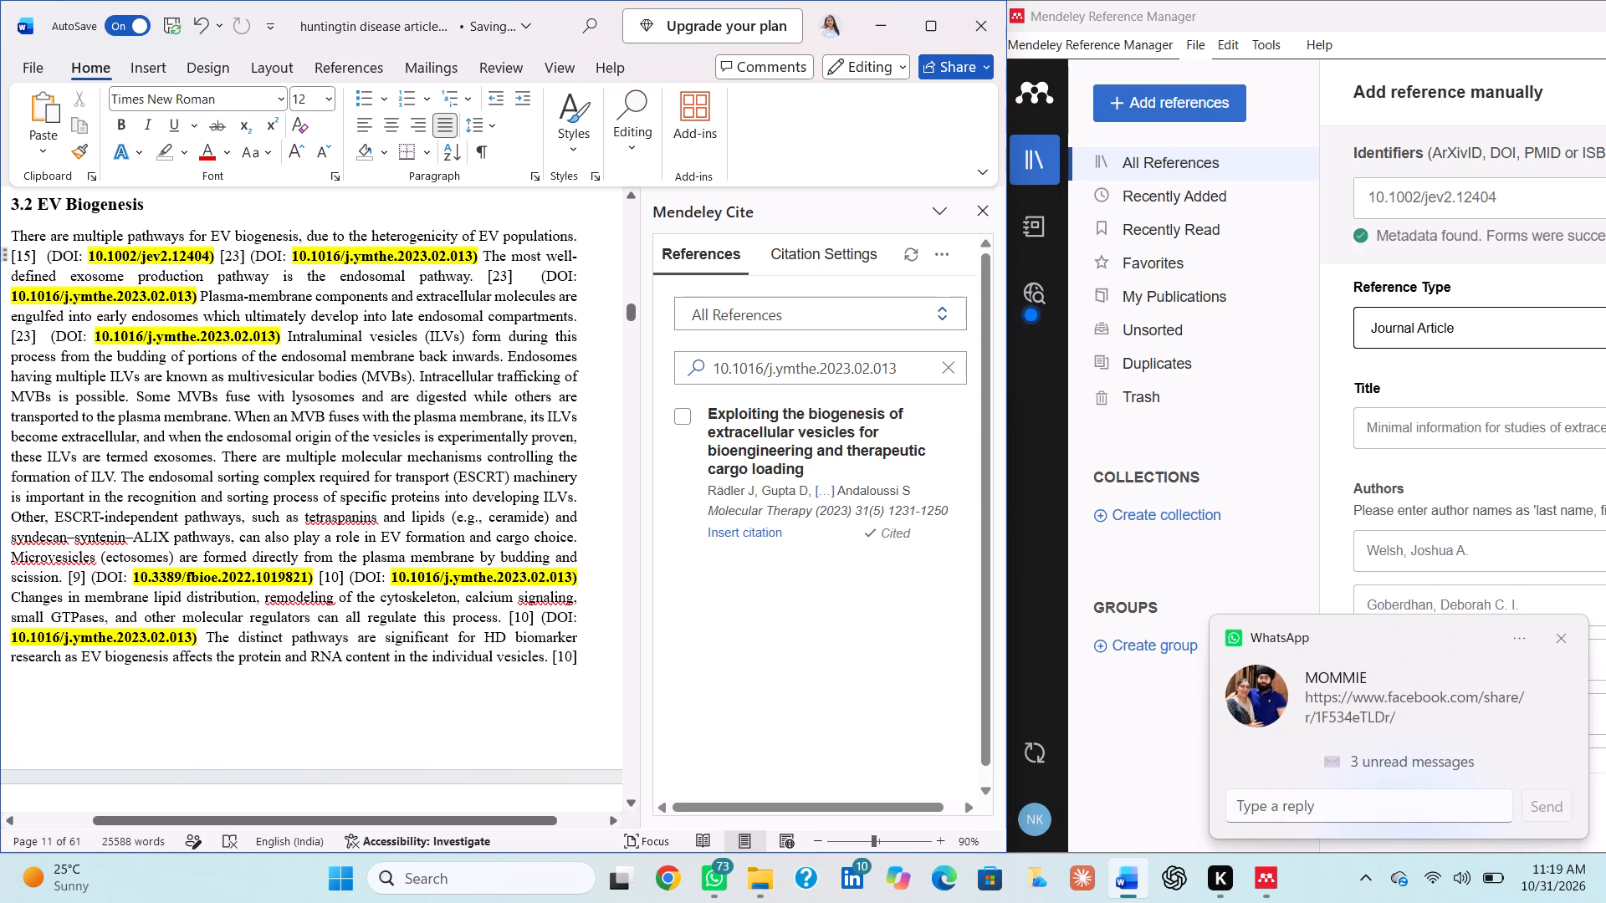
# Replace the typed [9] after "plasma membrane by budding and scission." with the Mendeley citation for DOI 10.3389/fbioe.2022.1019821.
pyautogui.moveTo(134, 575); pyautogui.dragTo(296, 583)
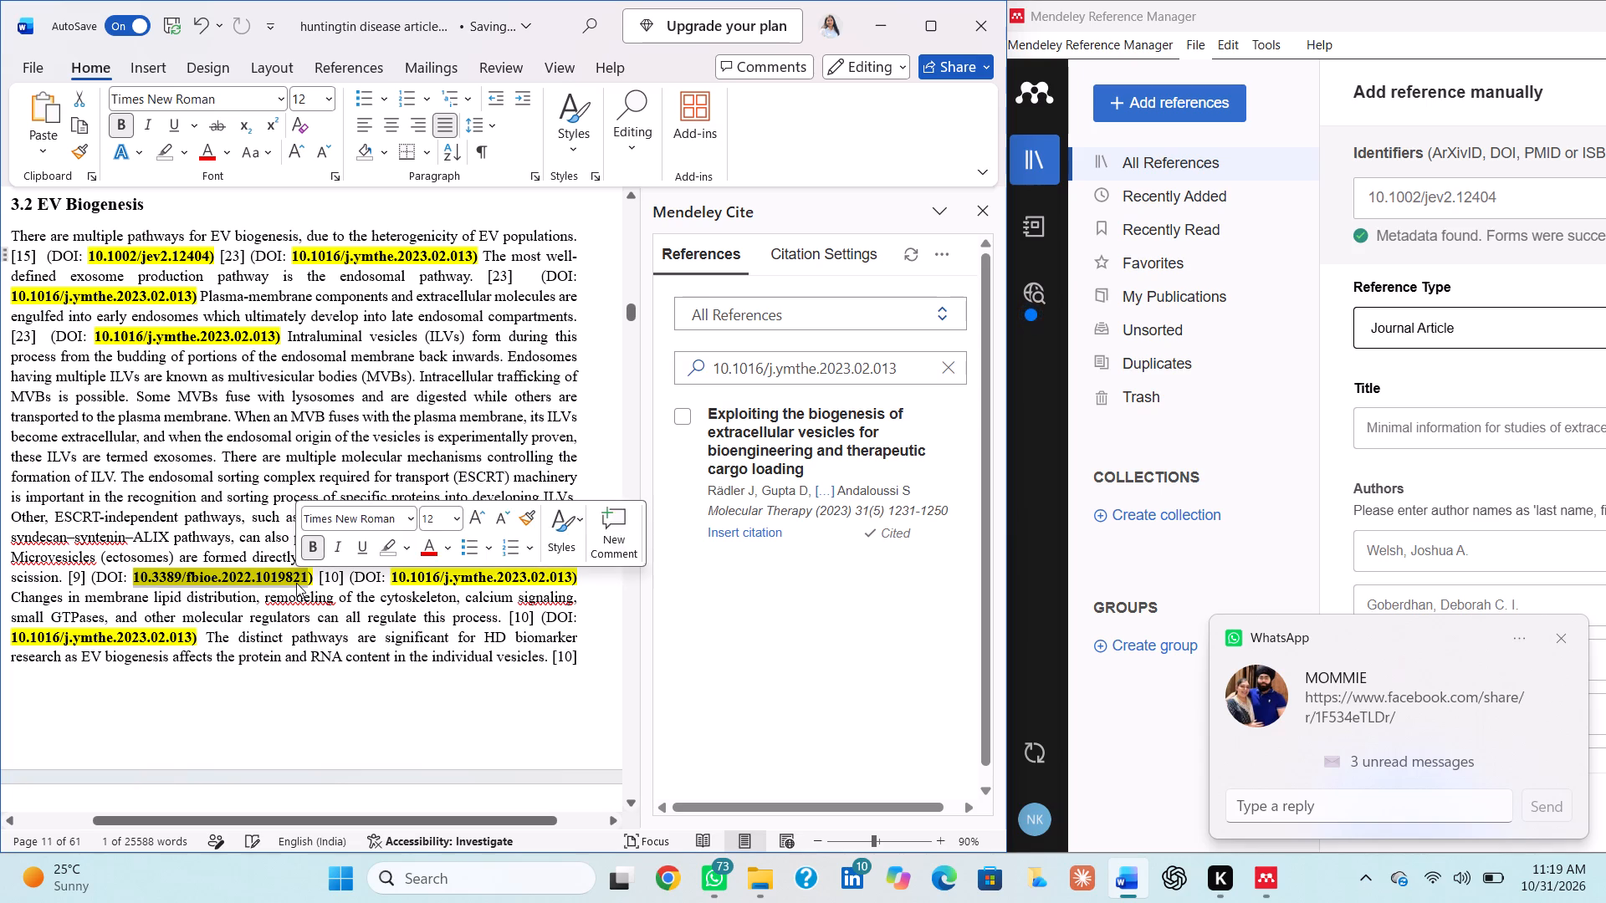
pyautogui.hotkey('ctrl', 'c')
pyautogui.click(951, 375)
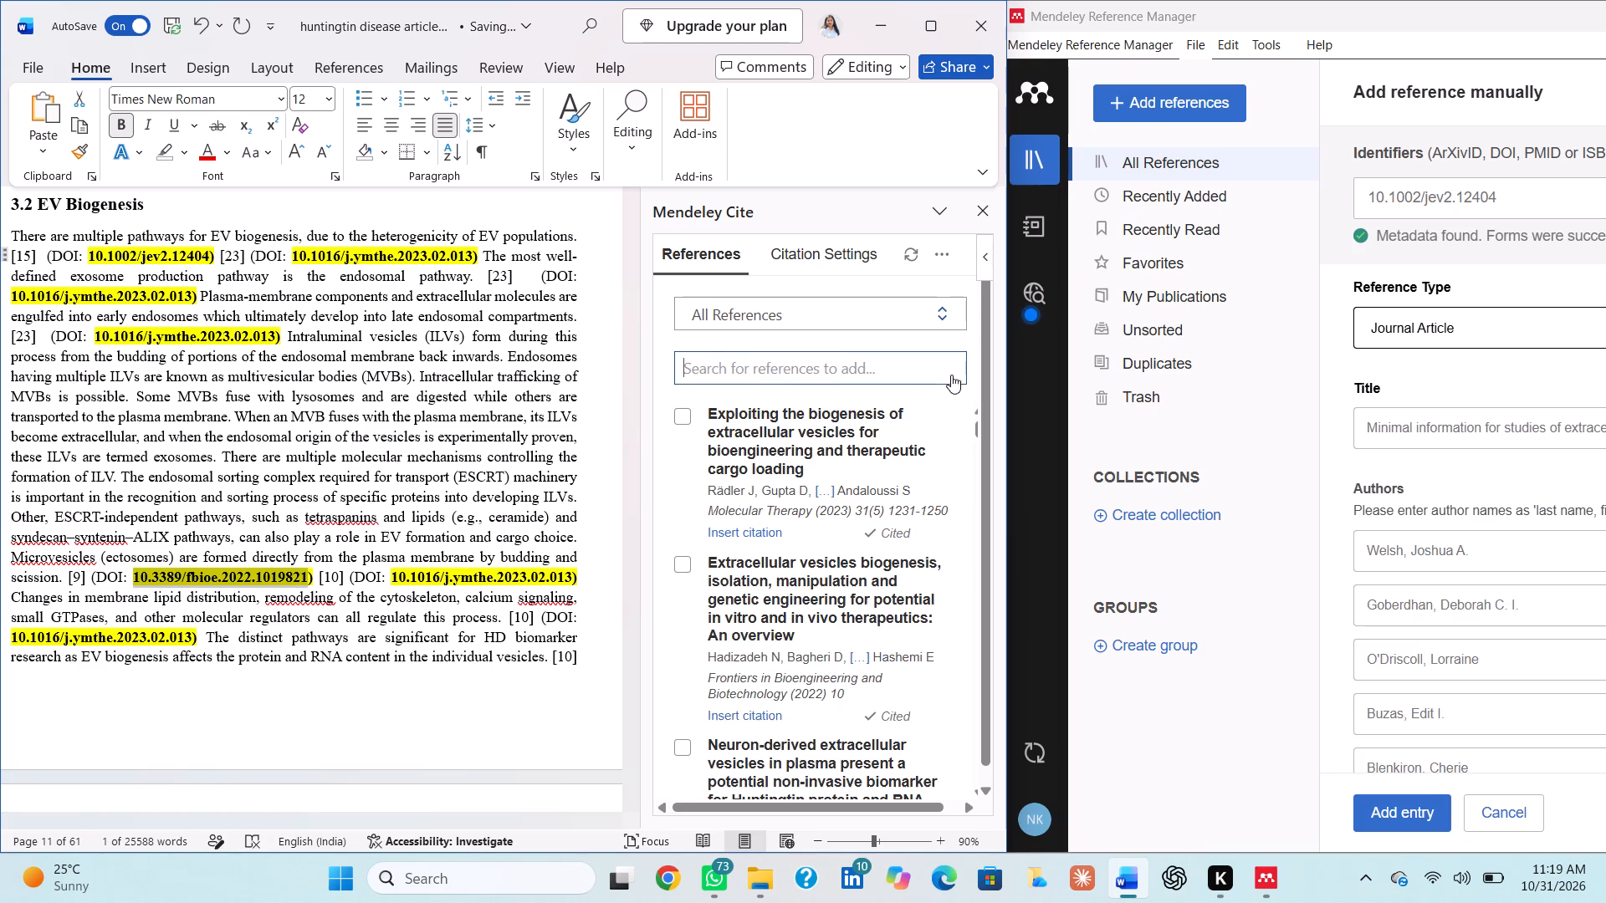
pyautogui.click(903, 378)
pyautogui.hotkey('ctrl', 'v')
pyautogui.press('Return')
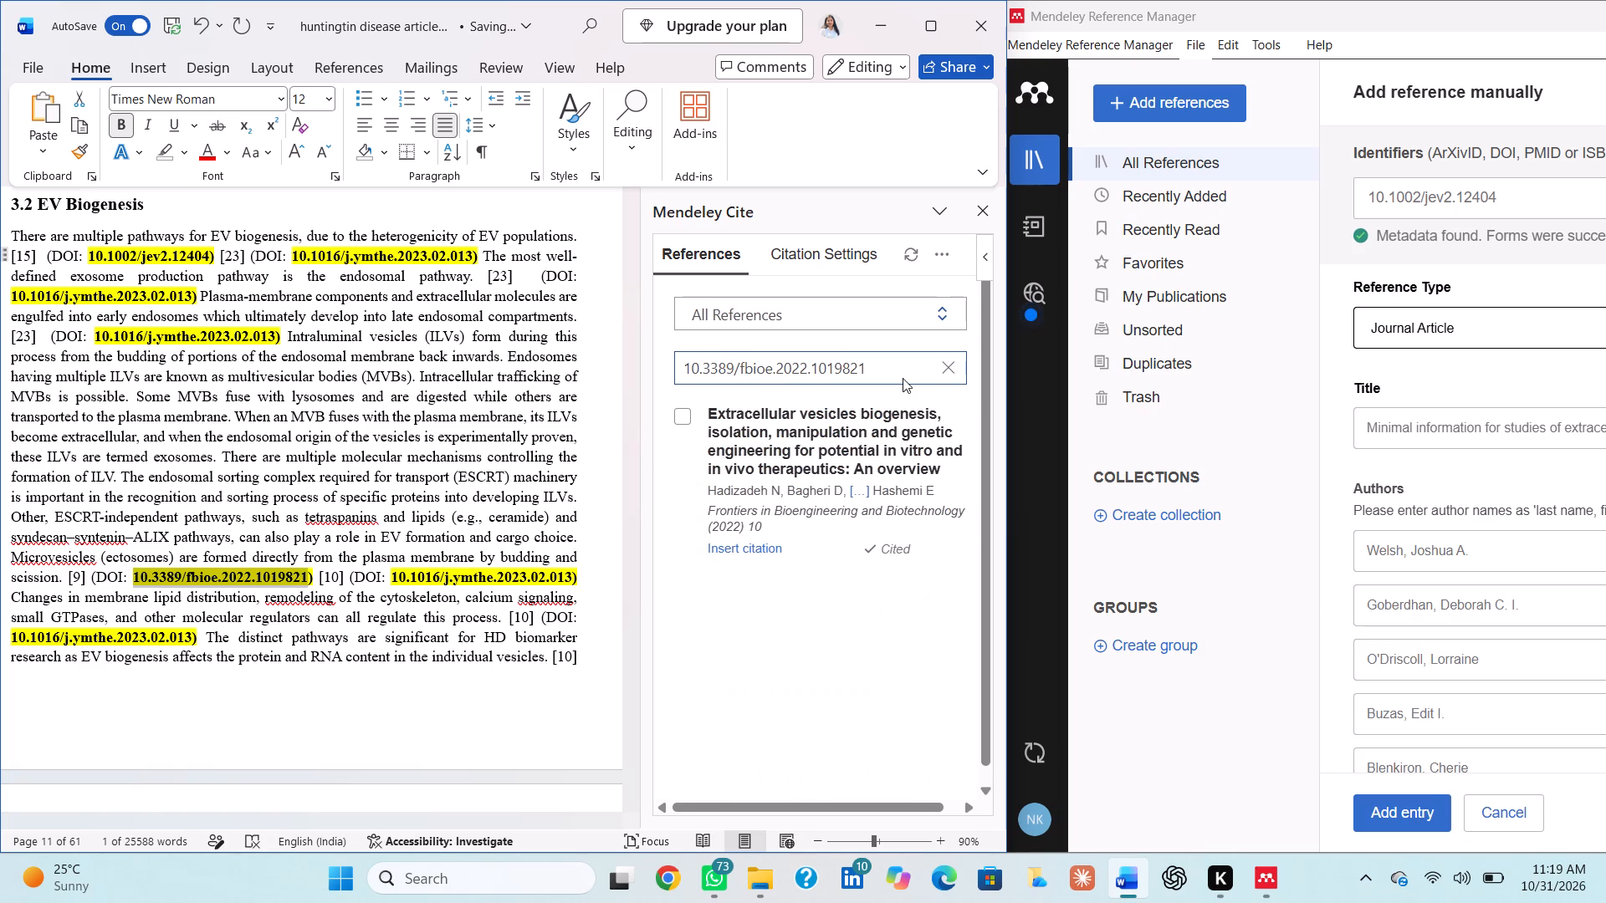
pyautogui.click(683, 418)
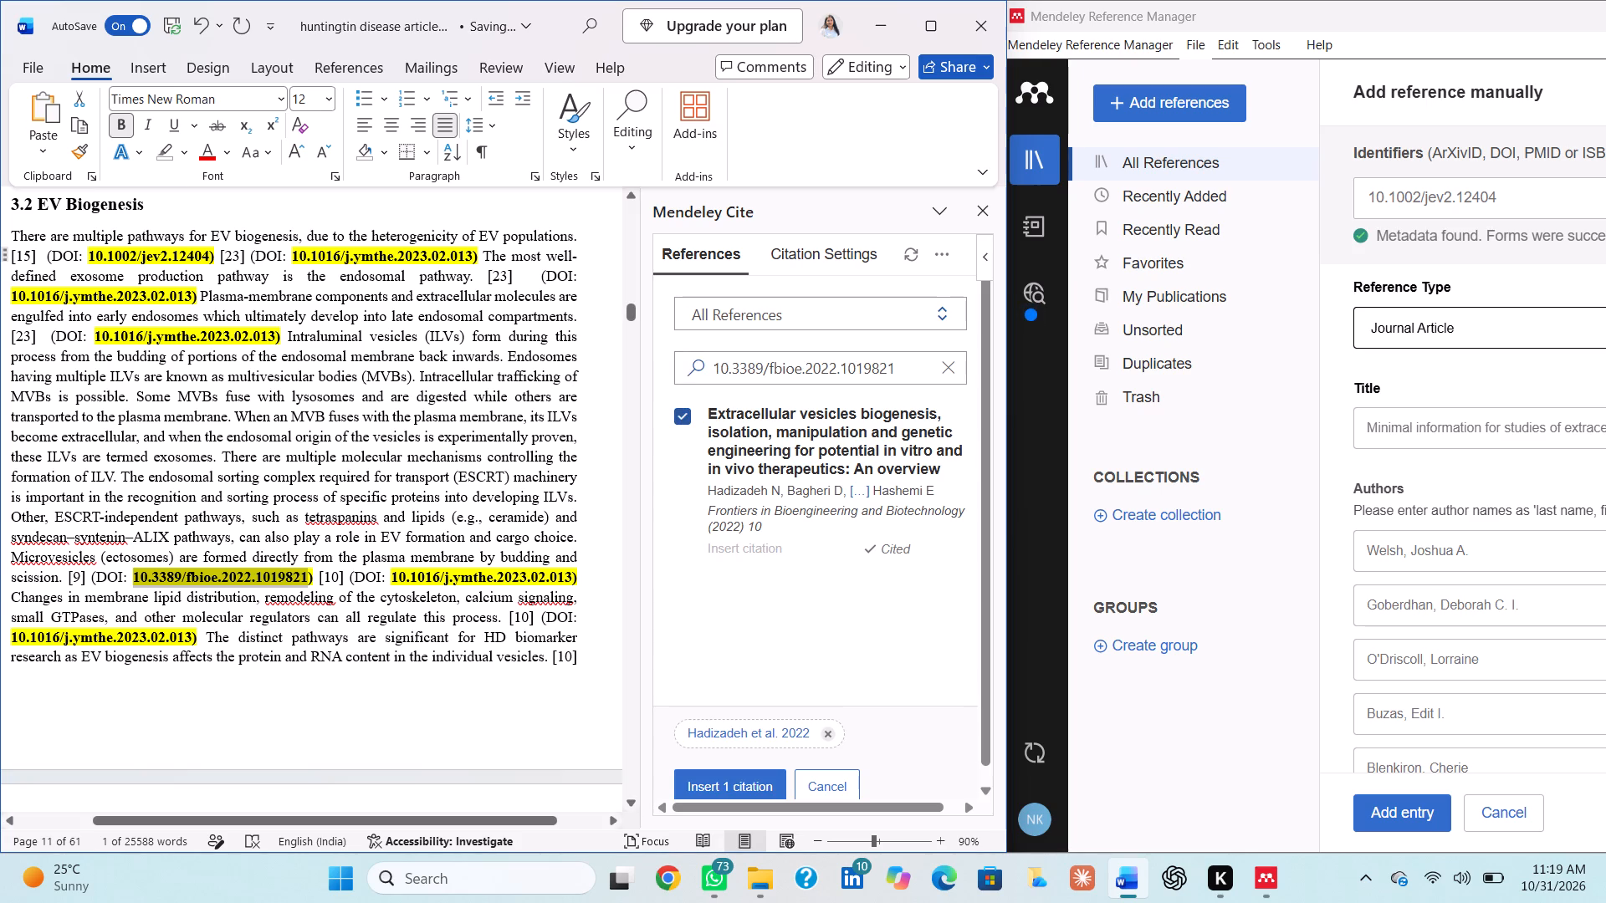
pyautogui.click(89, 581)
pyautogui.press('BackSpace')
pyautogui.press('BackSpace')
pyautogui.press('BackSpace')
pyautogui.press('BackSpace')
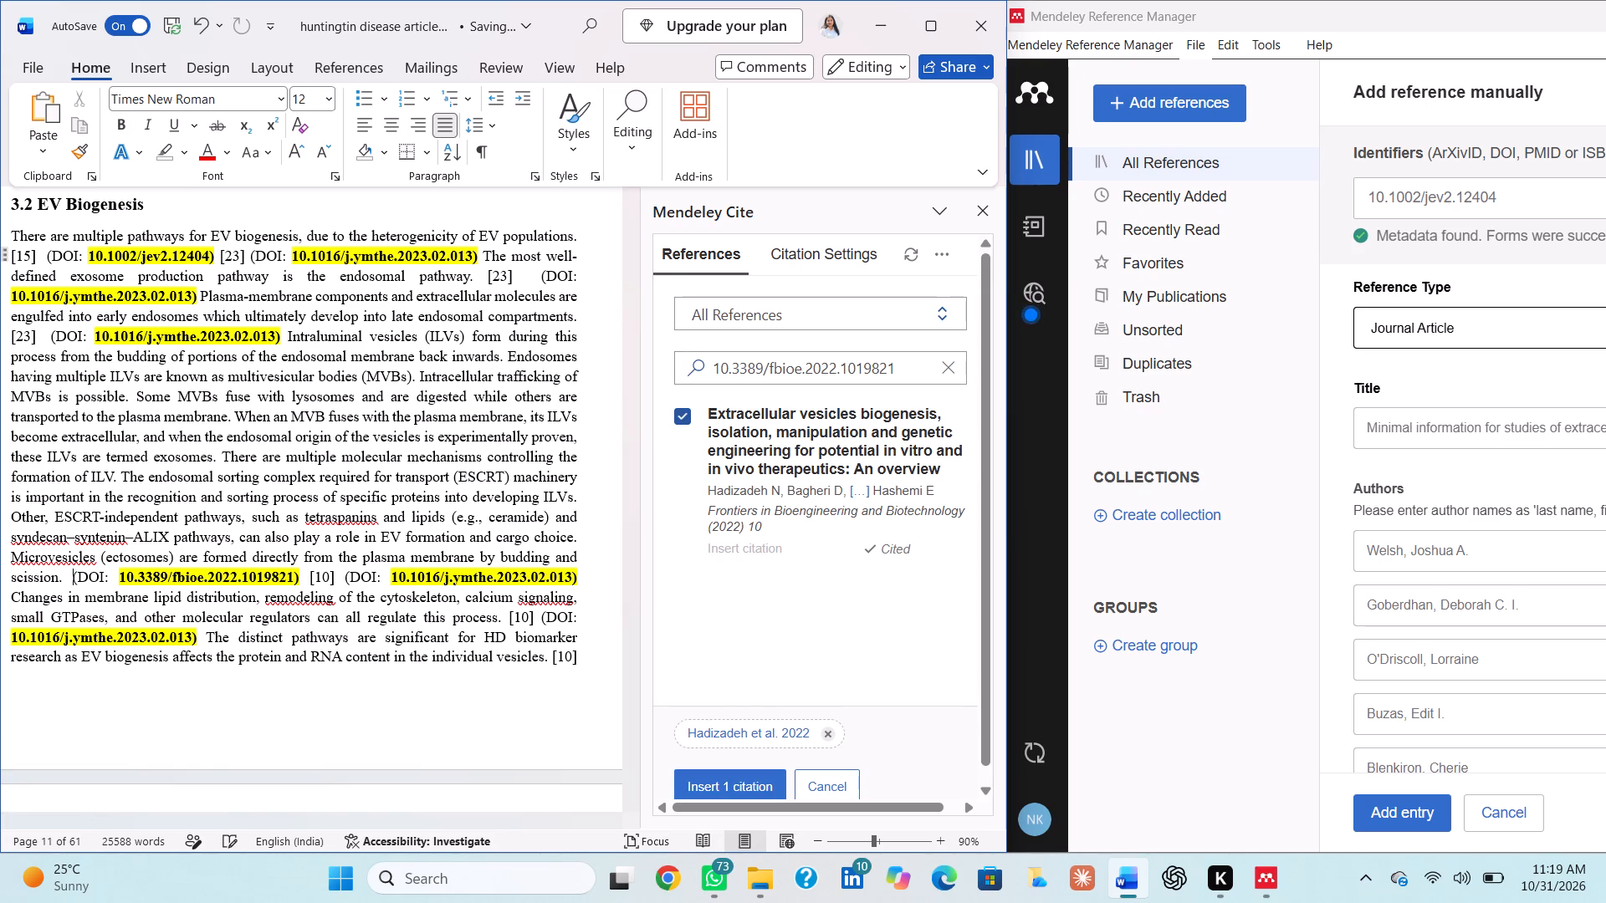
# Insert the selected citation for DOI 10.3389/fbioe.2022.1019821 after "budding and scission.".
pyautogui.click(698, 796)
pyautogui.moveTo(698, 796); pyautogui.dragTo(435, 533)
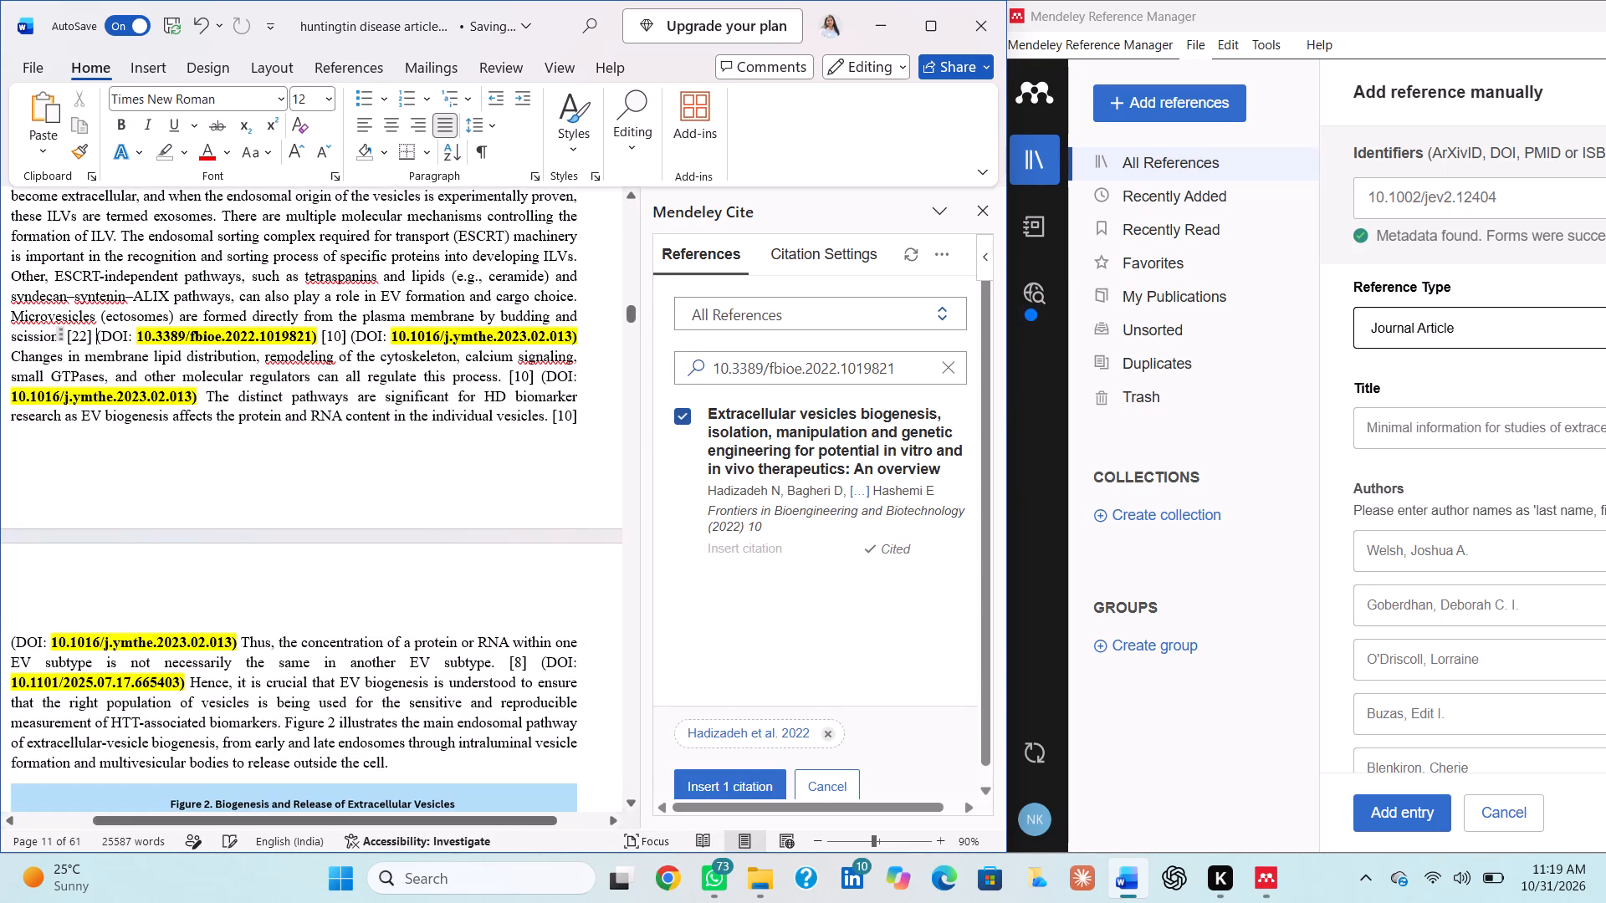
# Find DOI 10.1016/j.ymthe.2023.02.013 from the budding and scission sentence in Mendeley Cite and select its reference for citing.
pyautogui.moveTo(389, 331); pyautogui.dragTo(568, 339)
pyautogui.hotkey('ctrl', 'c')
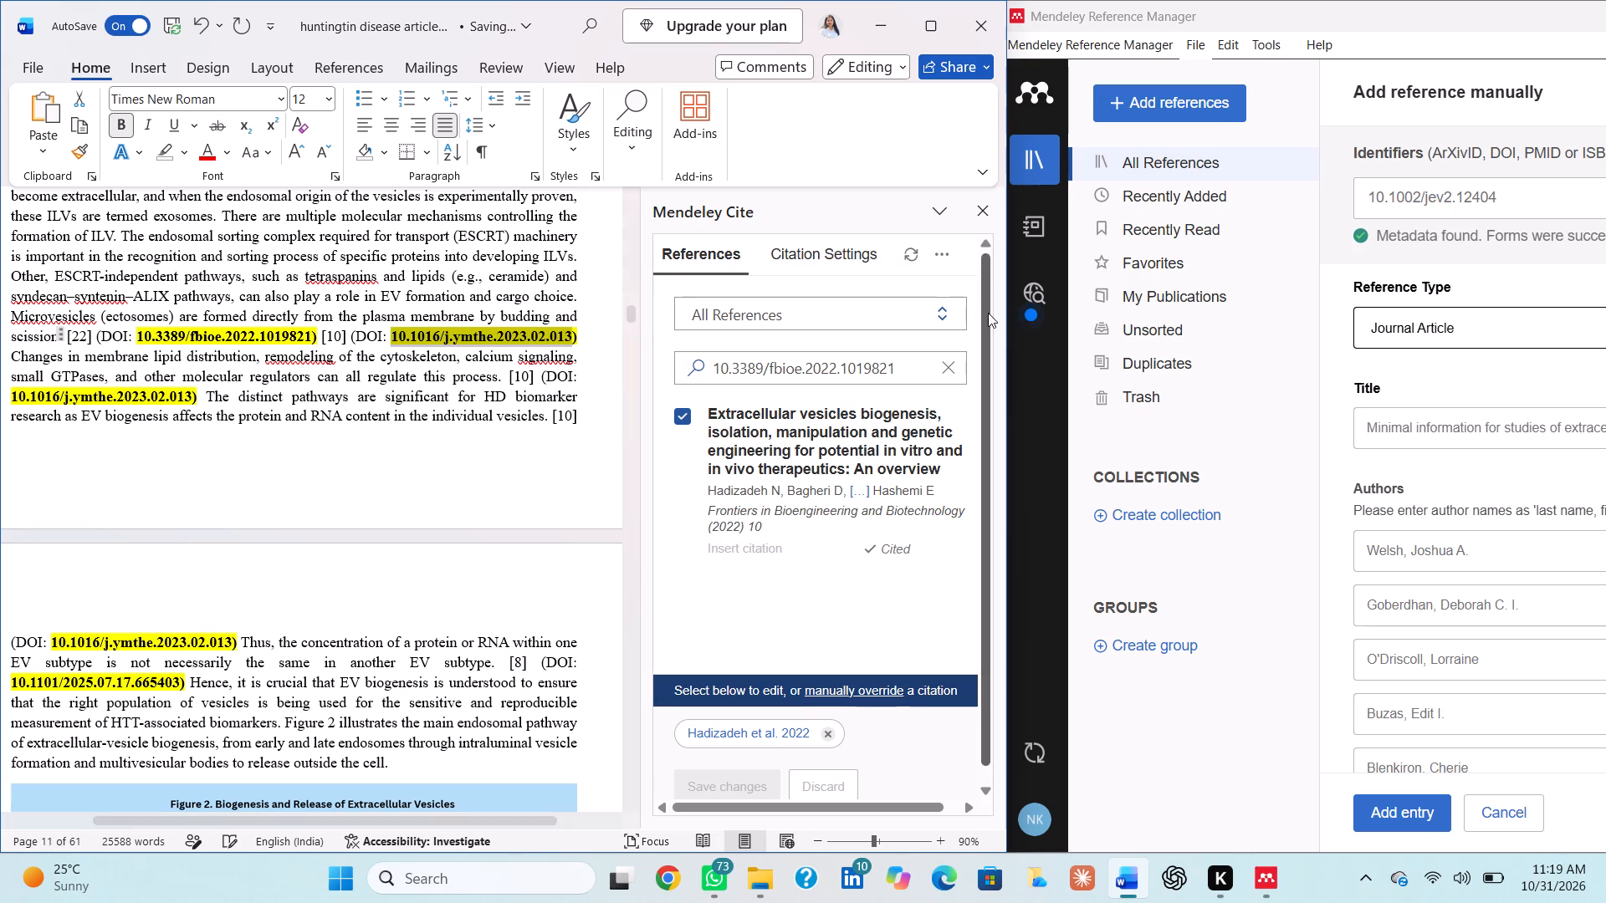
pyautogui.click(949, 360)
pyautogui.click(897, 368)
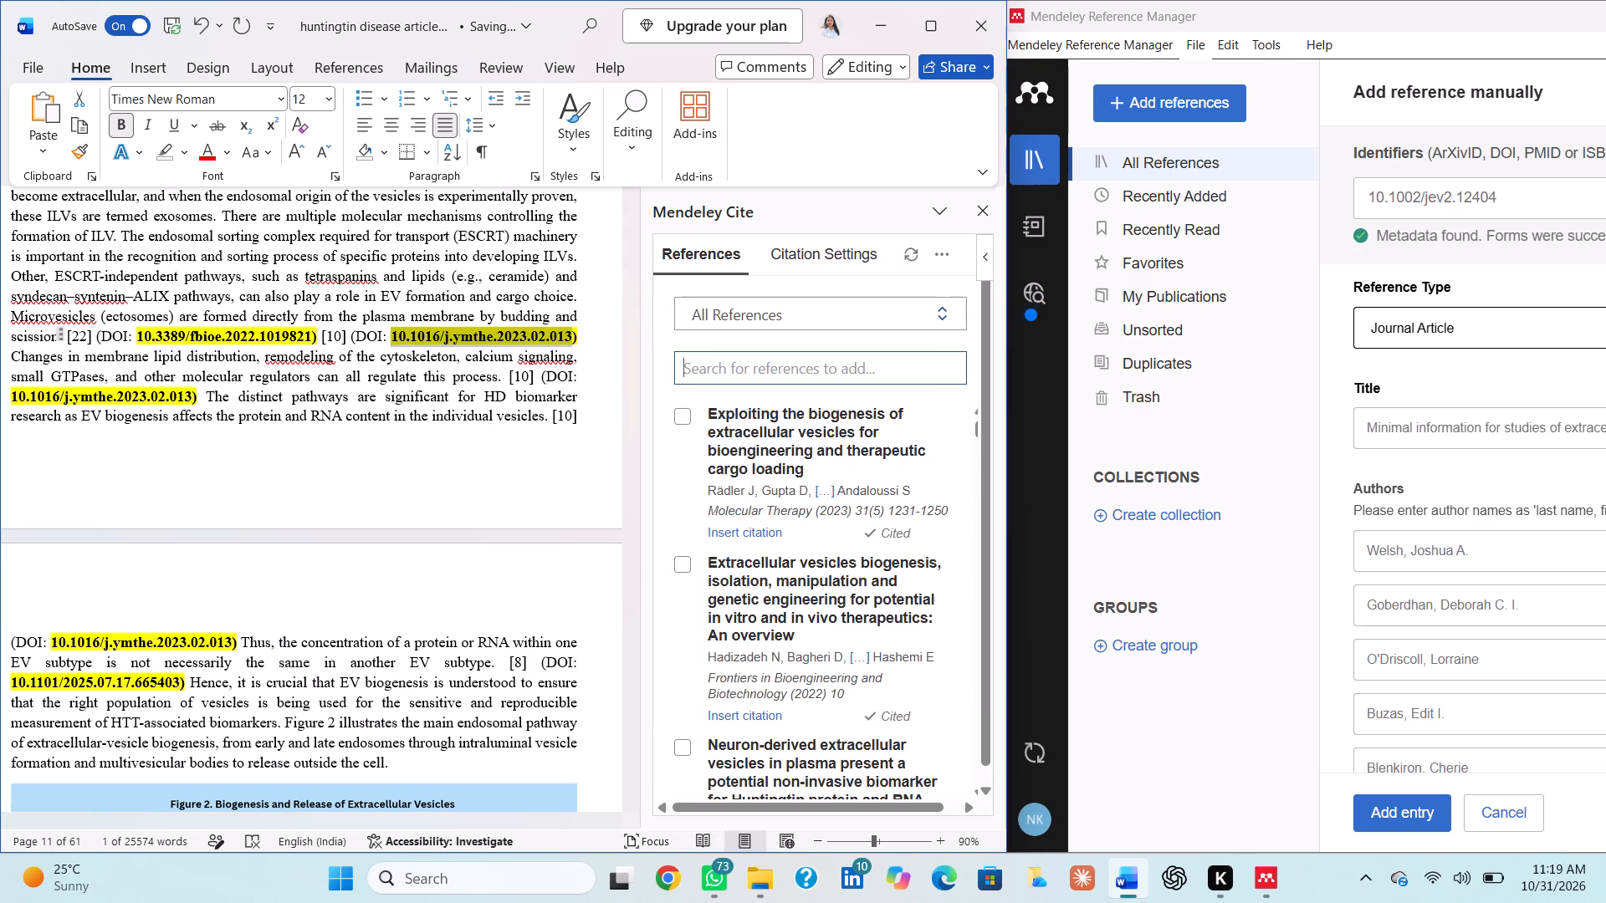
pyautogui.hotkey('ctrl', 'v')
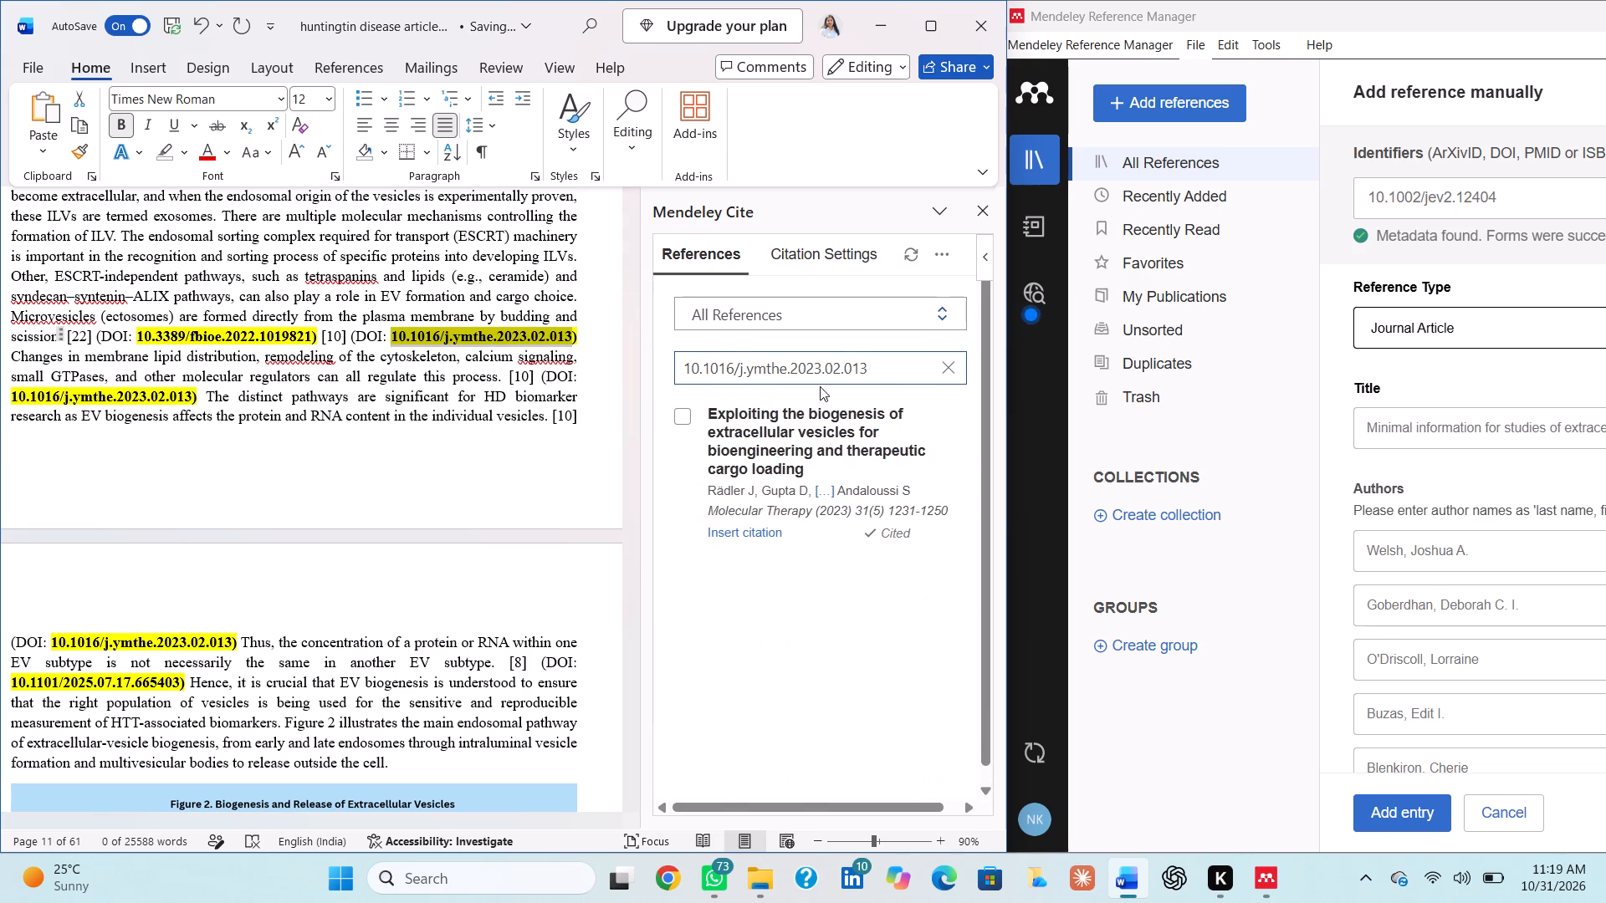
pyautogui.click(683, 414)
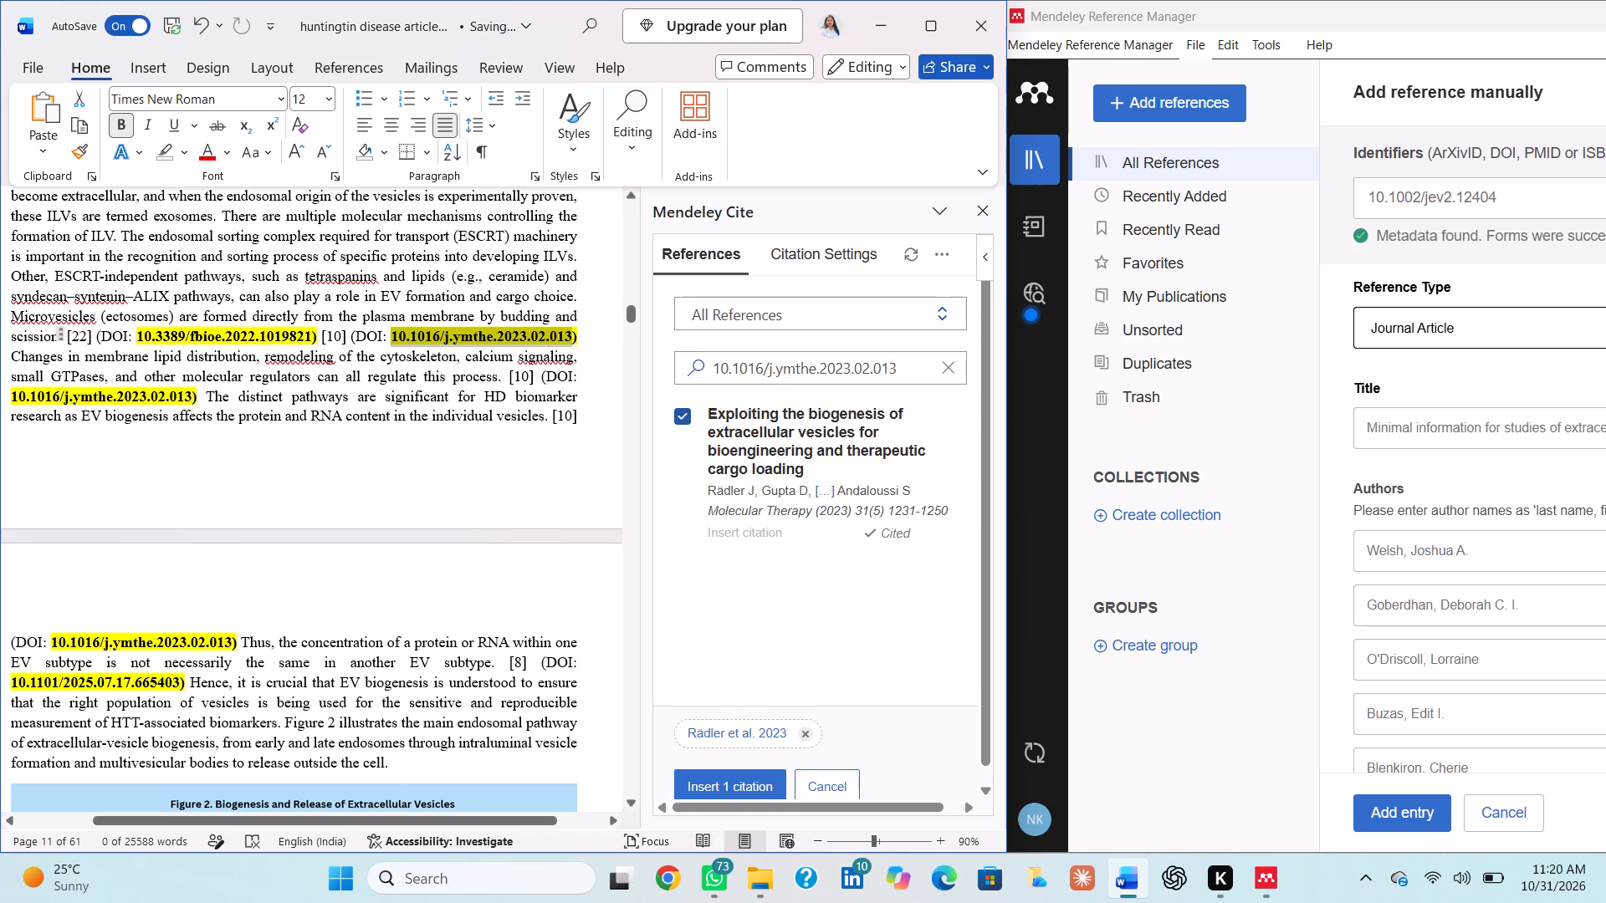
# Replace the typed [10] following DOI 10.3389/fbioe.2022.1019821 with the selected citation for DOI 10.1016/j.ymthe.2023.02.013.
pyautogui.click(345, 334)
pyautogui.press('BackSpace')
pyautogui.press('BackSpace')
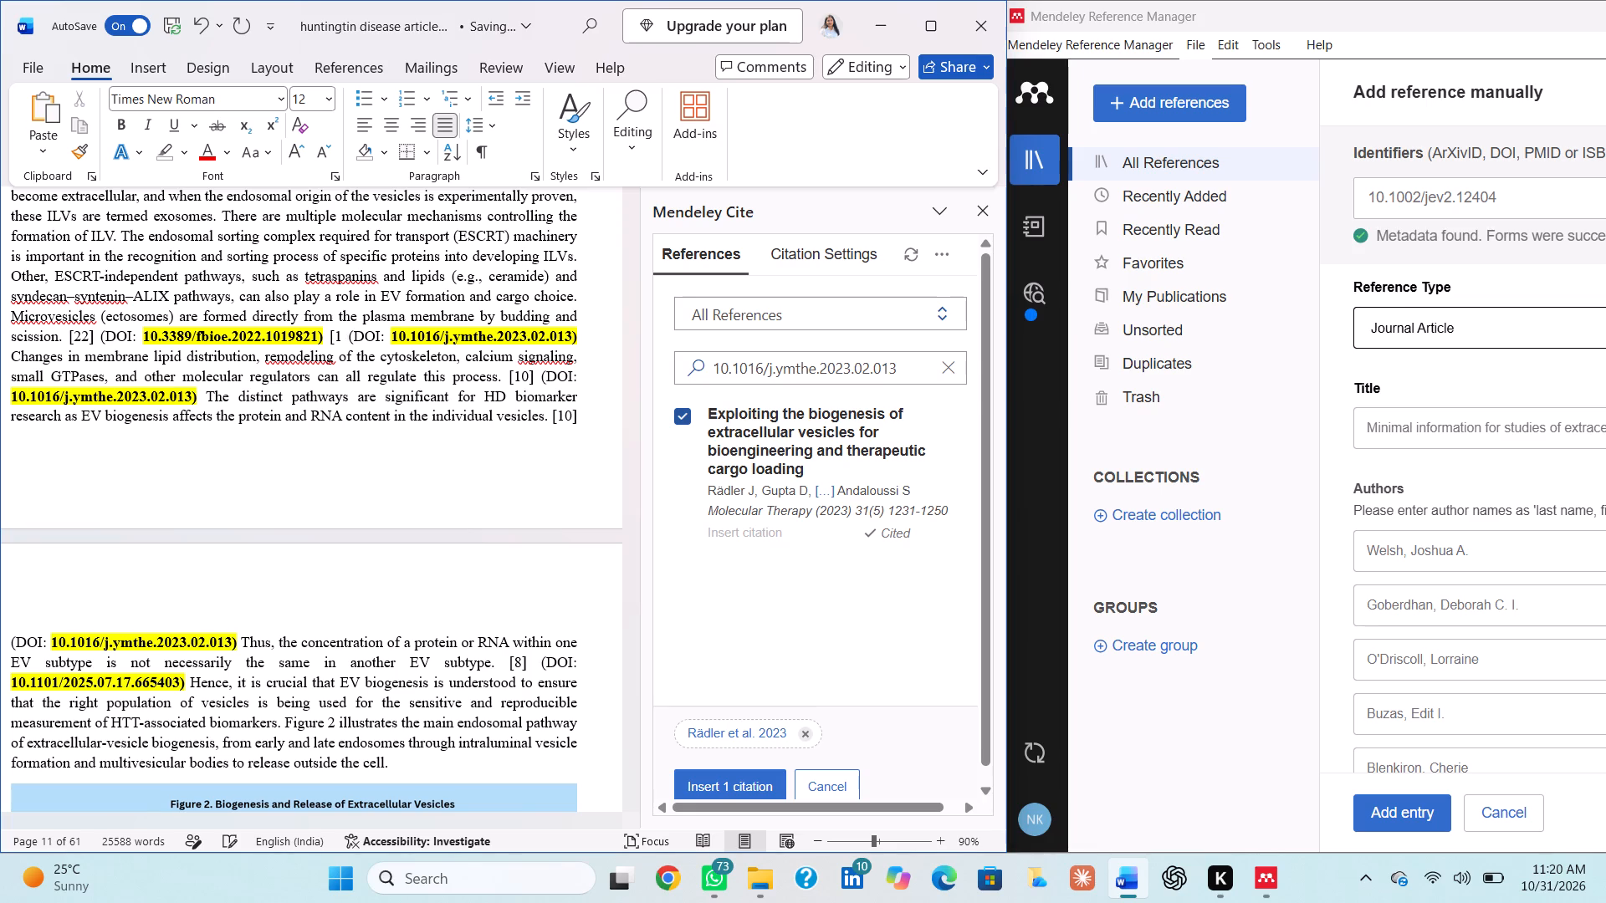
pyautogui.press('BackSpace')
pyautogui.press('BackSpace')
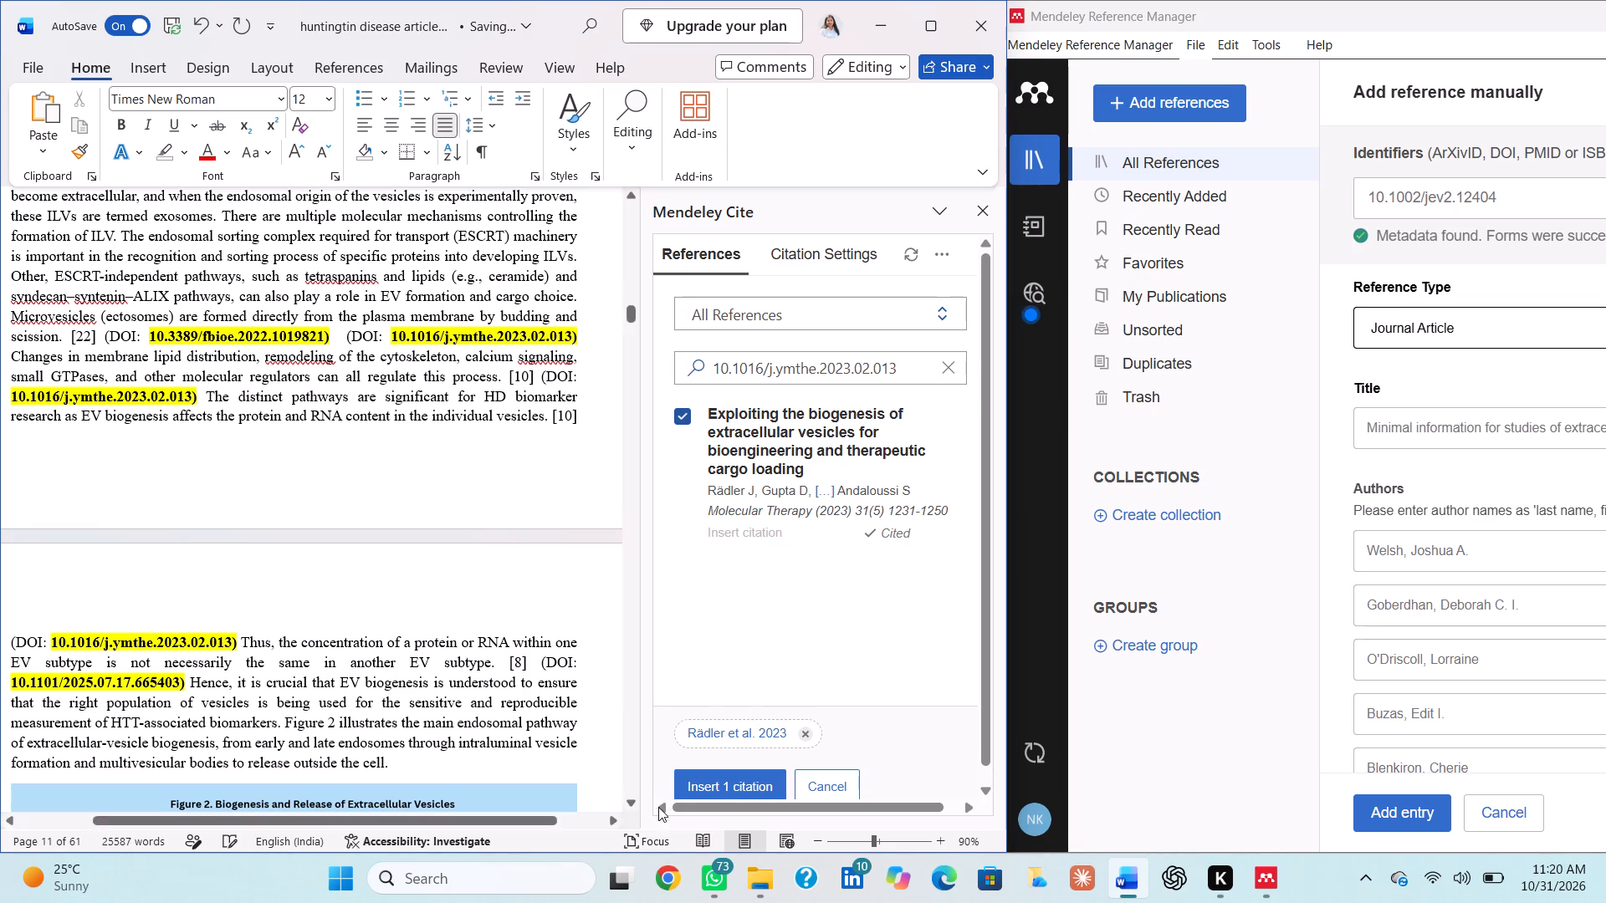
pyautogui.click(739, 782)
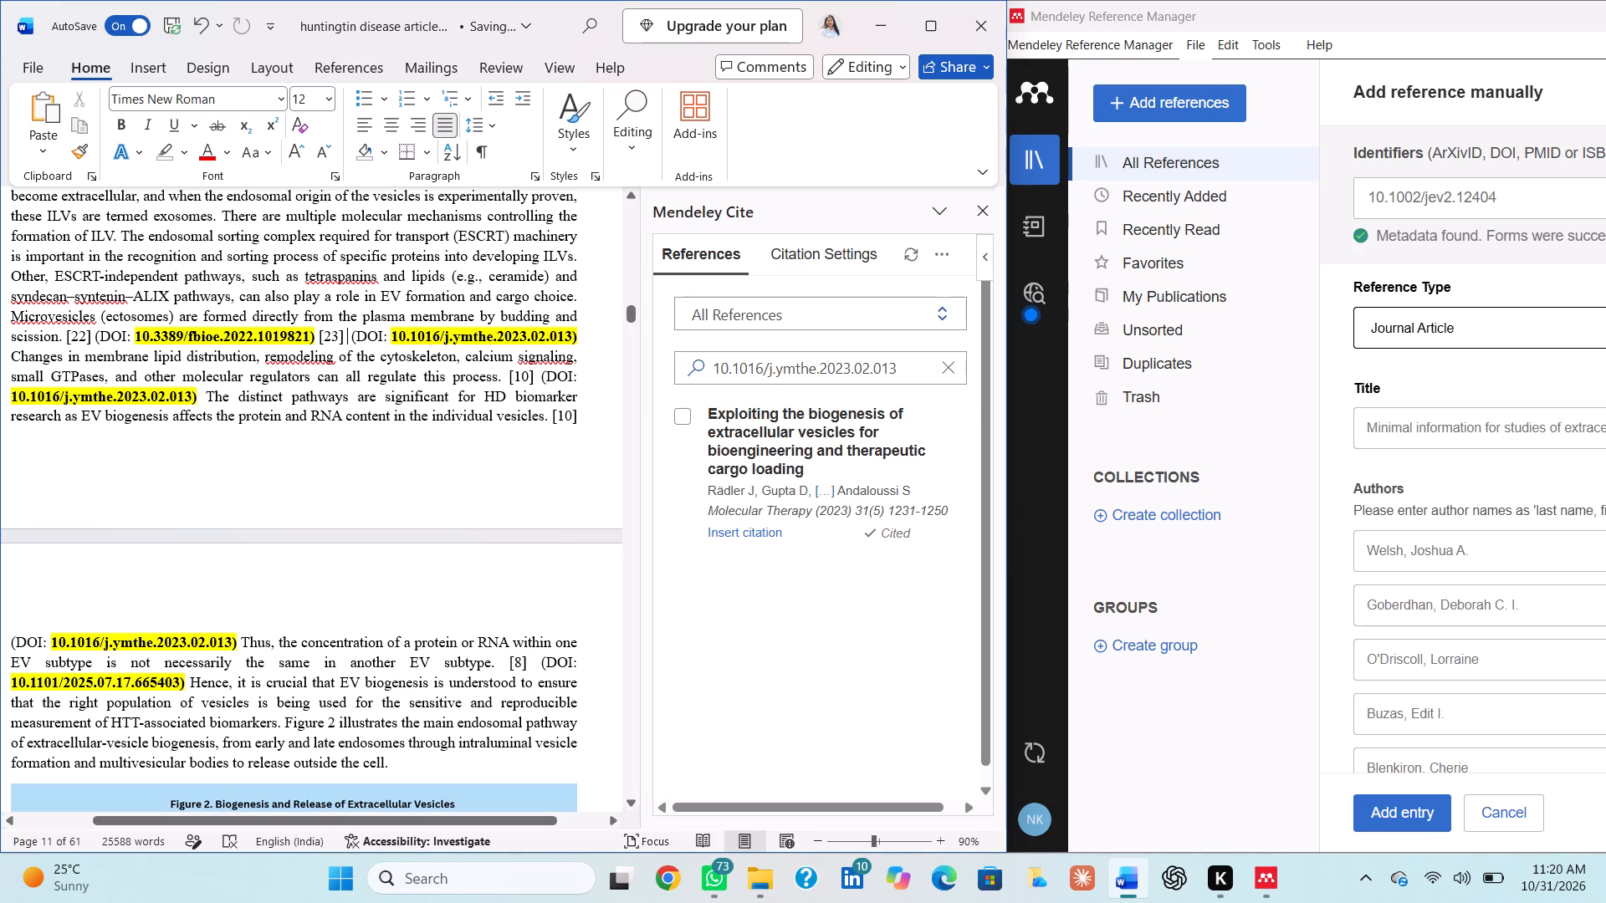
# Delete the repeated [10] and its DOI 10.1016/j.ymthe.2023.02.013 after "other molecular regulators can all regulate this process.".
pyautogui.moveTo(511, 372); pyautogui.dragTo(203, 400)
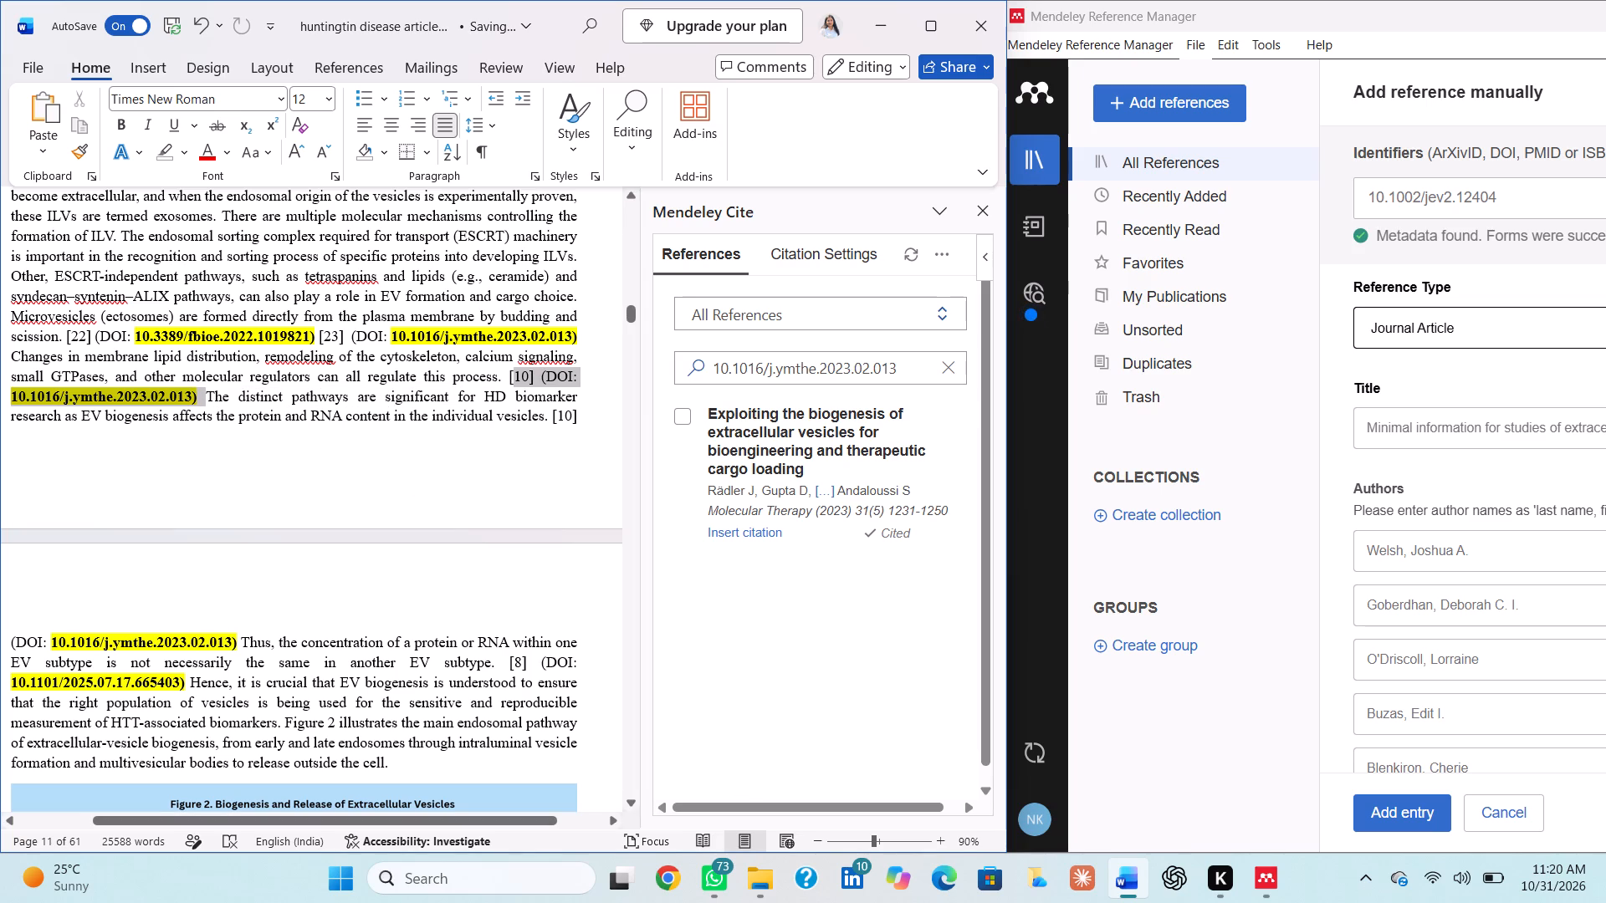
pyautogui.moveTo(203, 400); pyautogui.dragTo(197, 398)
pyautogui.moveTo(197, 398); pyautogui.dragTo(197, 398)
pyautogui.press('BackSpace')
pyautogui.press('BackSpace')
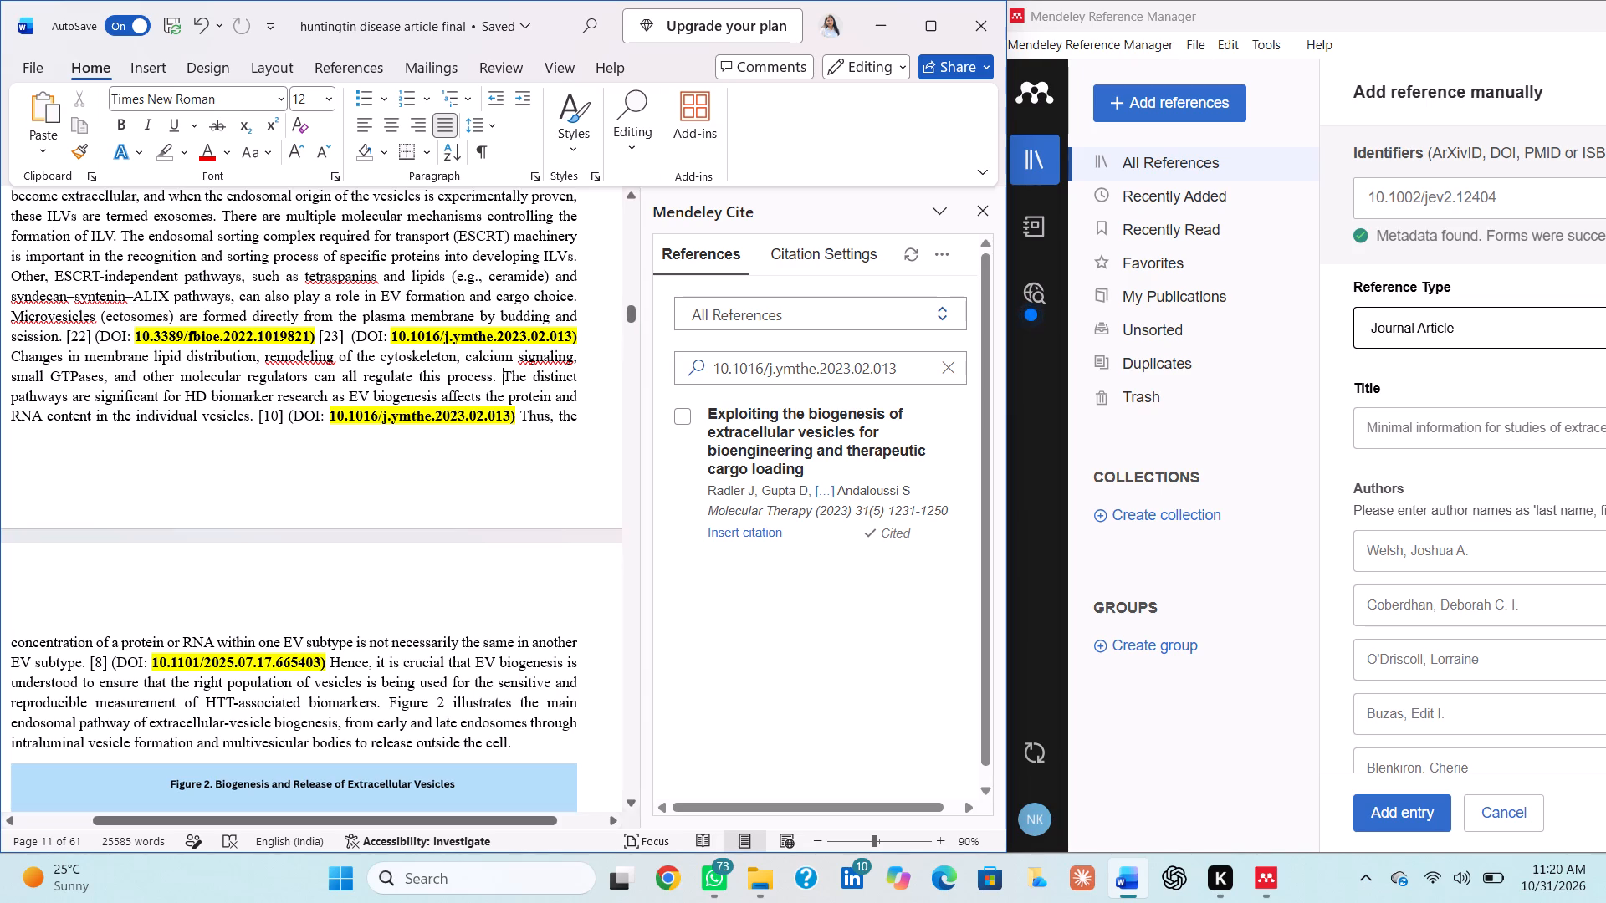
# Replace the typed [10] after "RNA content in the individual vesicles." with the Mendeley citation for DOI 10.1016/j.ymthe.2023.02.013.
pyautogui.click(285, 413)
pyautogui.press('BackSpace')
pyautogui.press('BackSpace')
pyautogui.press('BackSpace')
pyautogui.press('BackSpace')
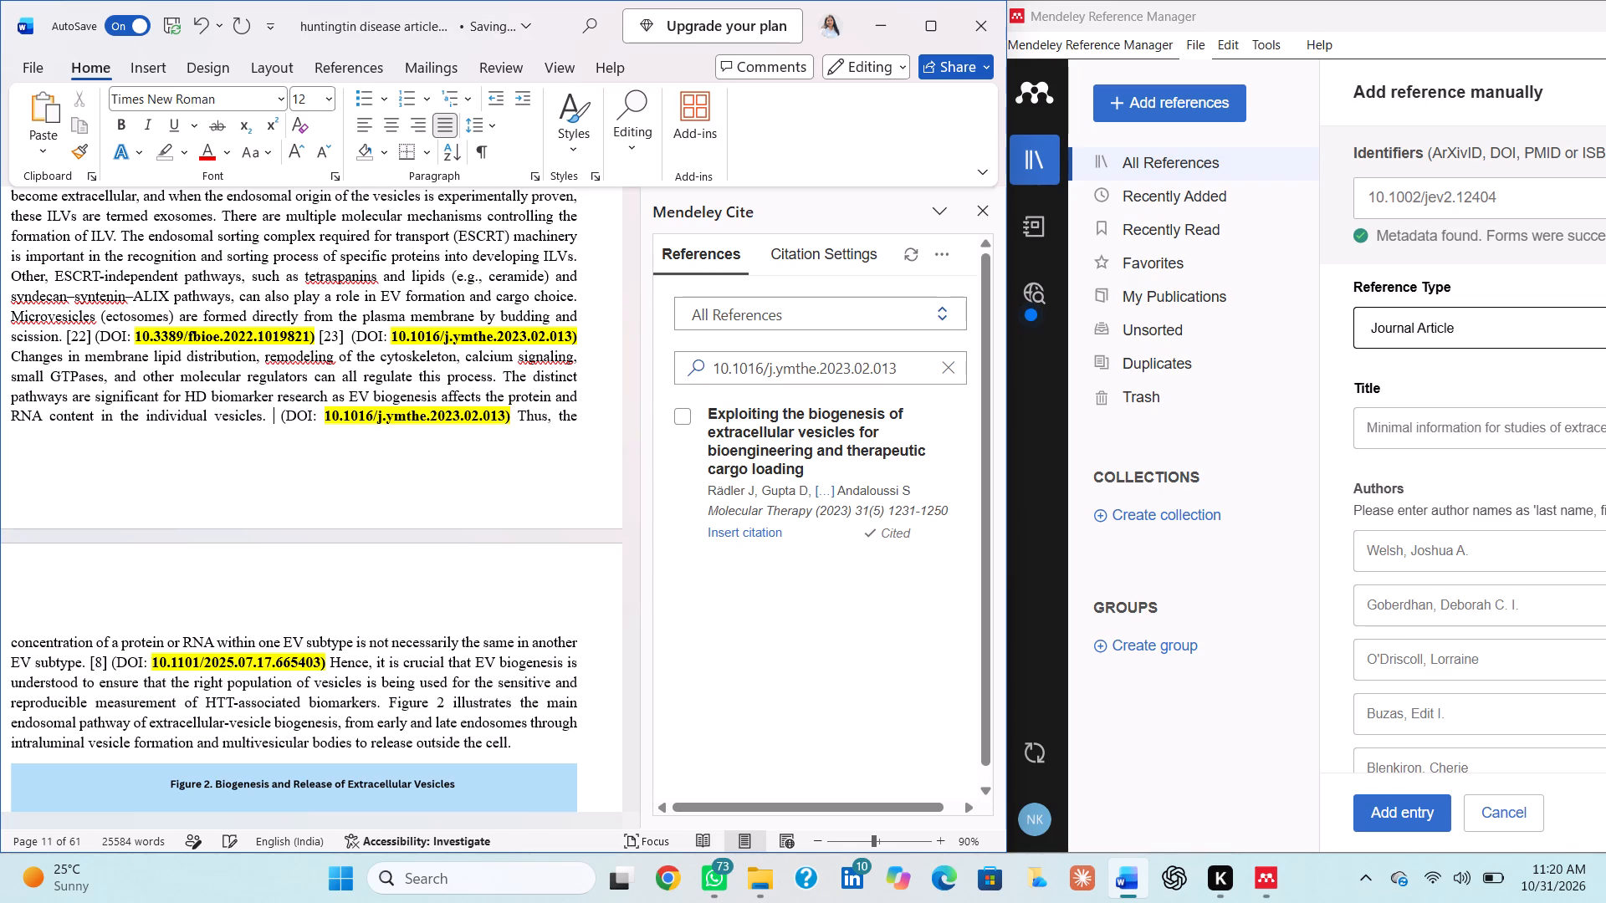
pyautogui.click(681, 416)
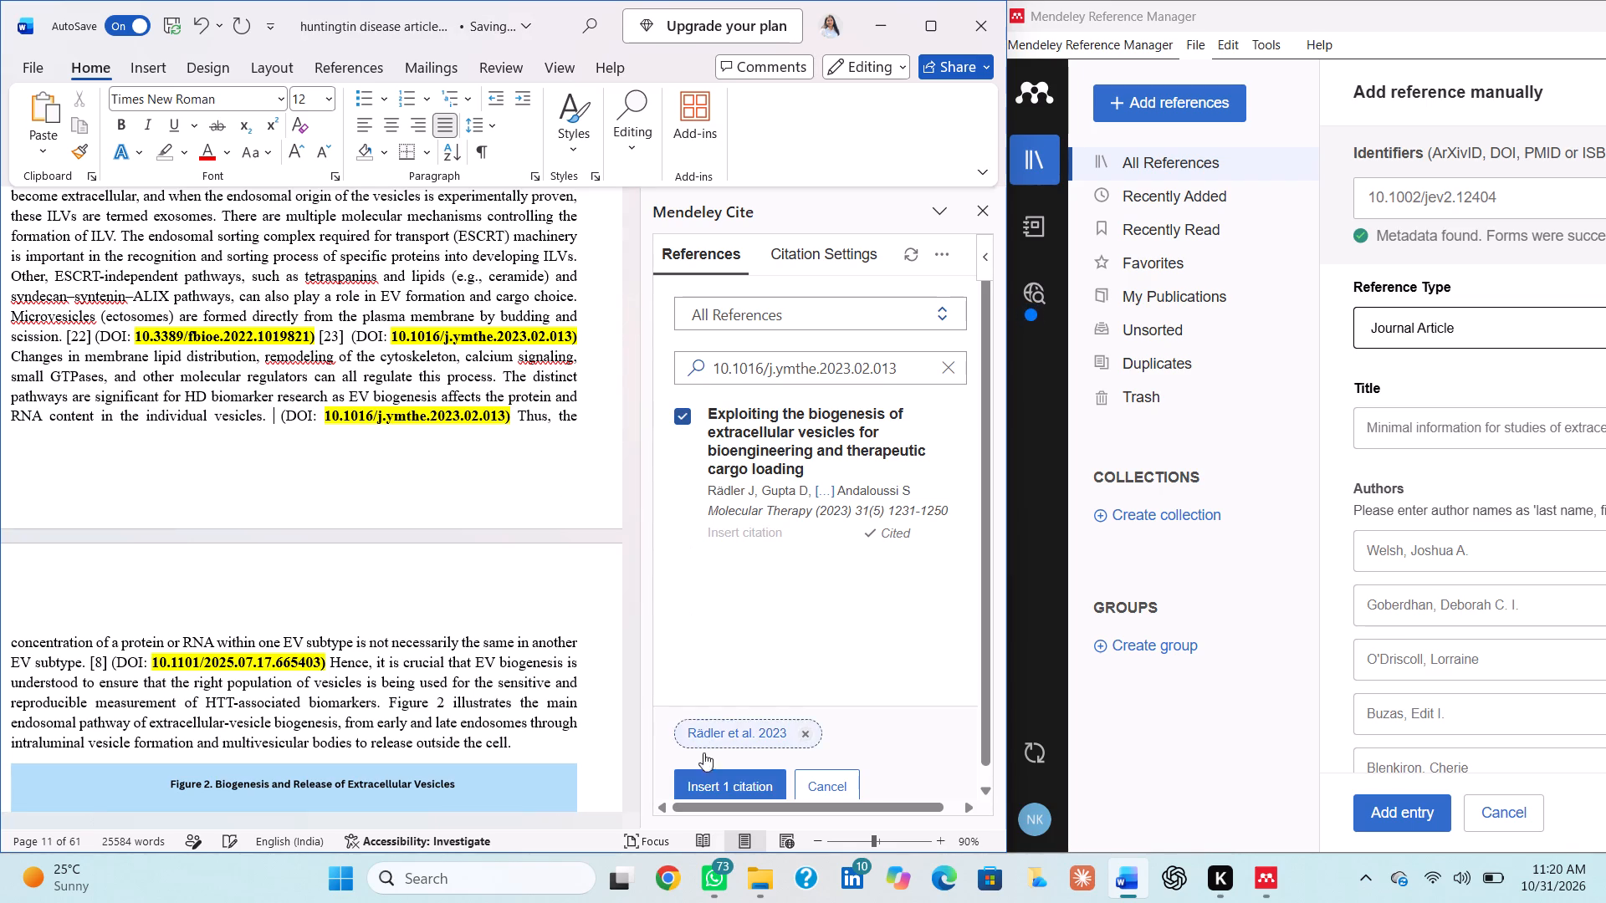
pyautogui.click(706, 787)
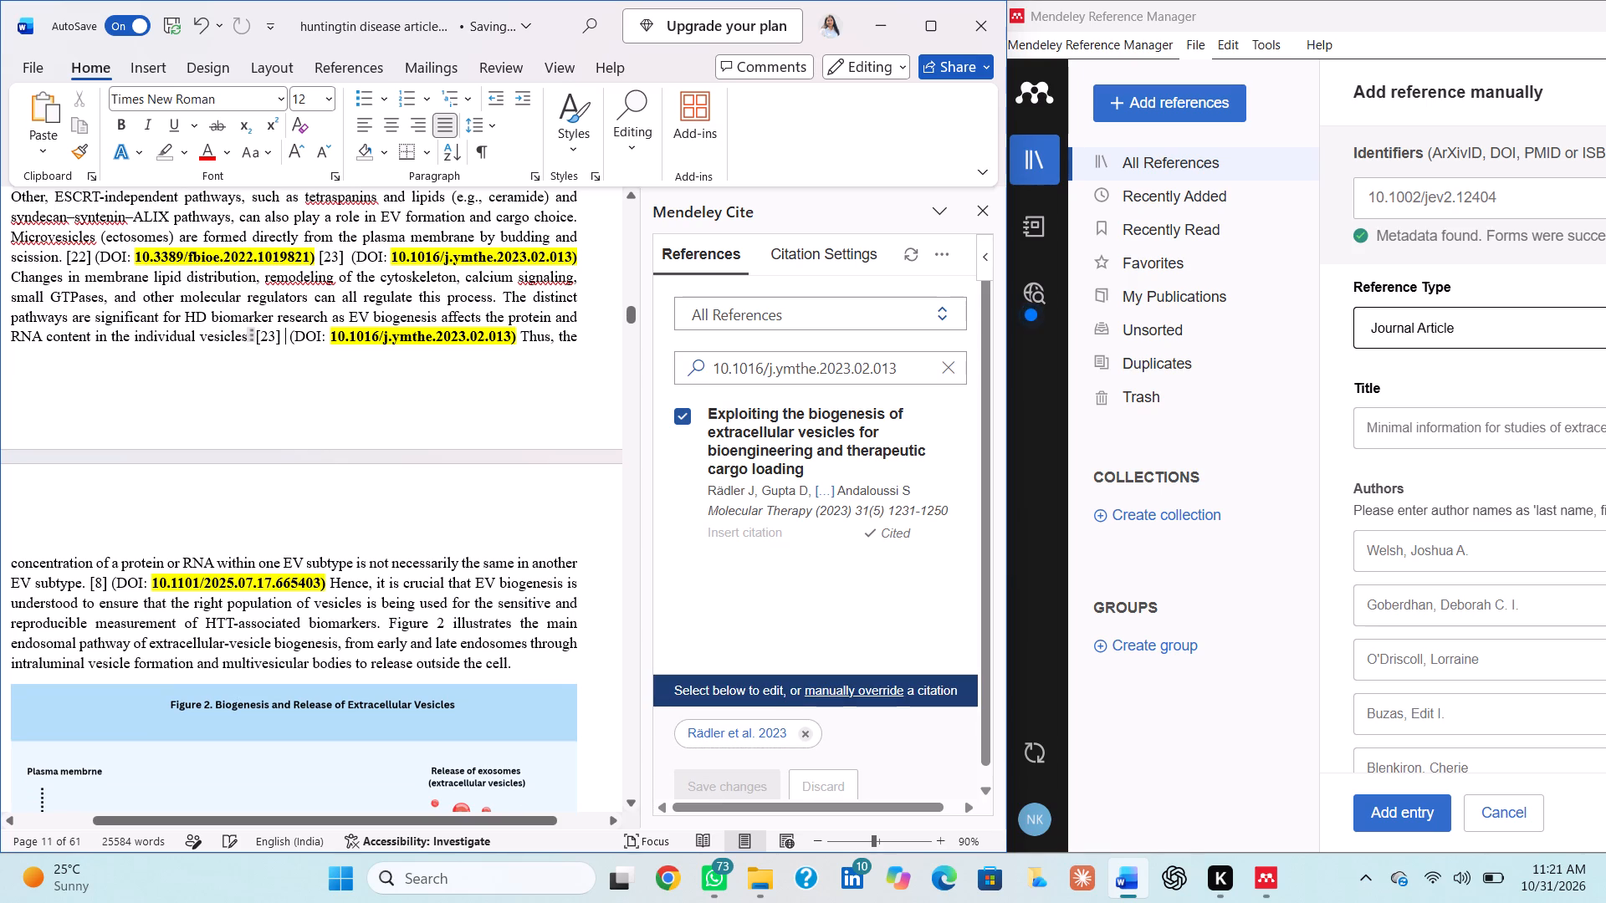
# Replace the typed [8] after "the same in another EV subtype." with the Mendeley citation for DOI 10.1101/2025.07.17.665403.
pyautogui.scroll(-1, 403, 604)
pyautogui.moveTo(151, 444); pyautogui.dragTo(176, 445)
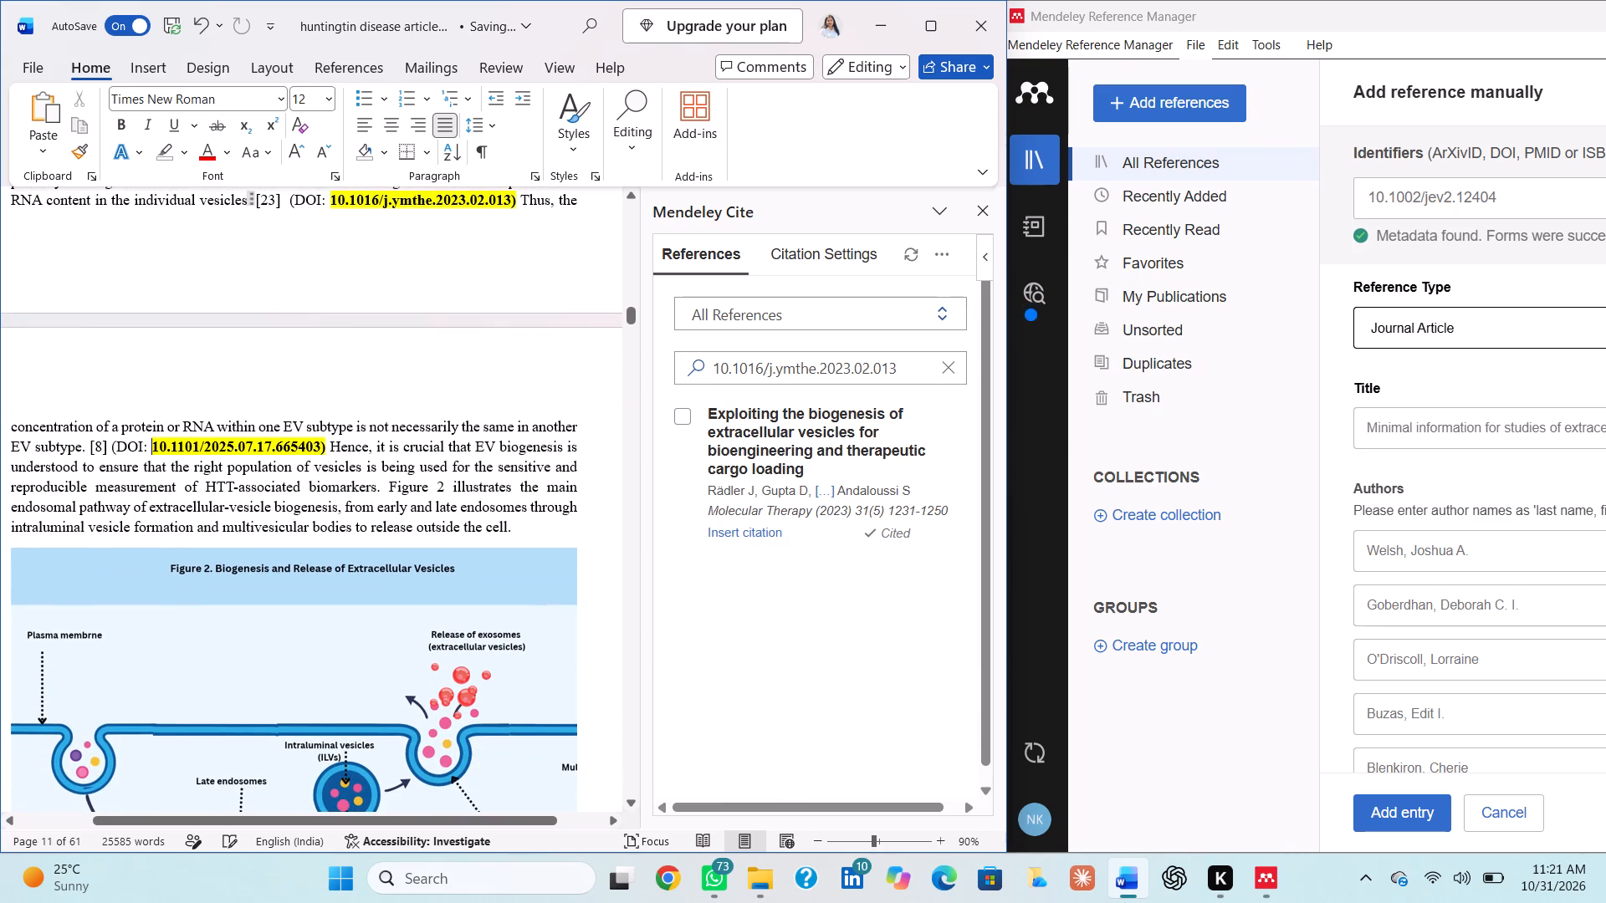
pyautogui.moveTo(176, 445); pyautogui.dragTo(317, 456)
pyautogui.hotkey('ctrl', 'c')
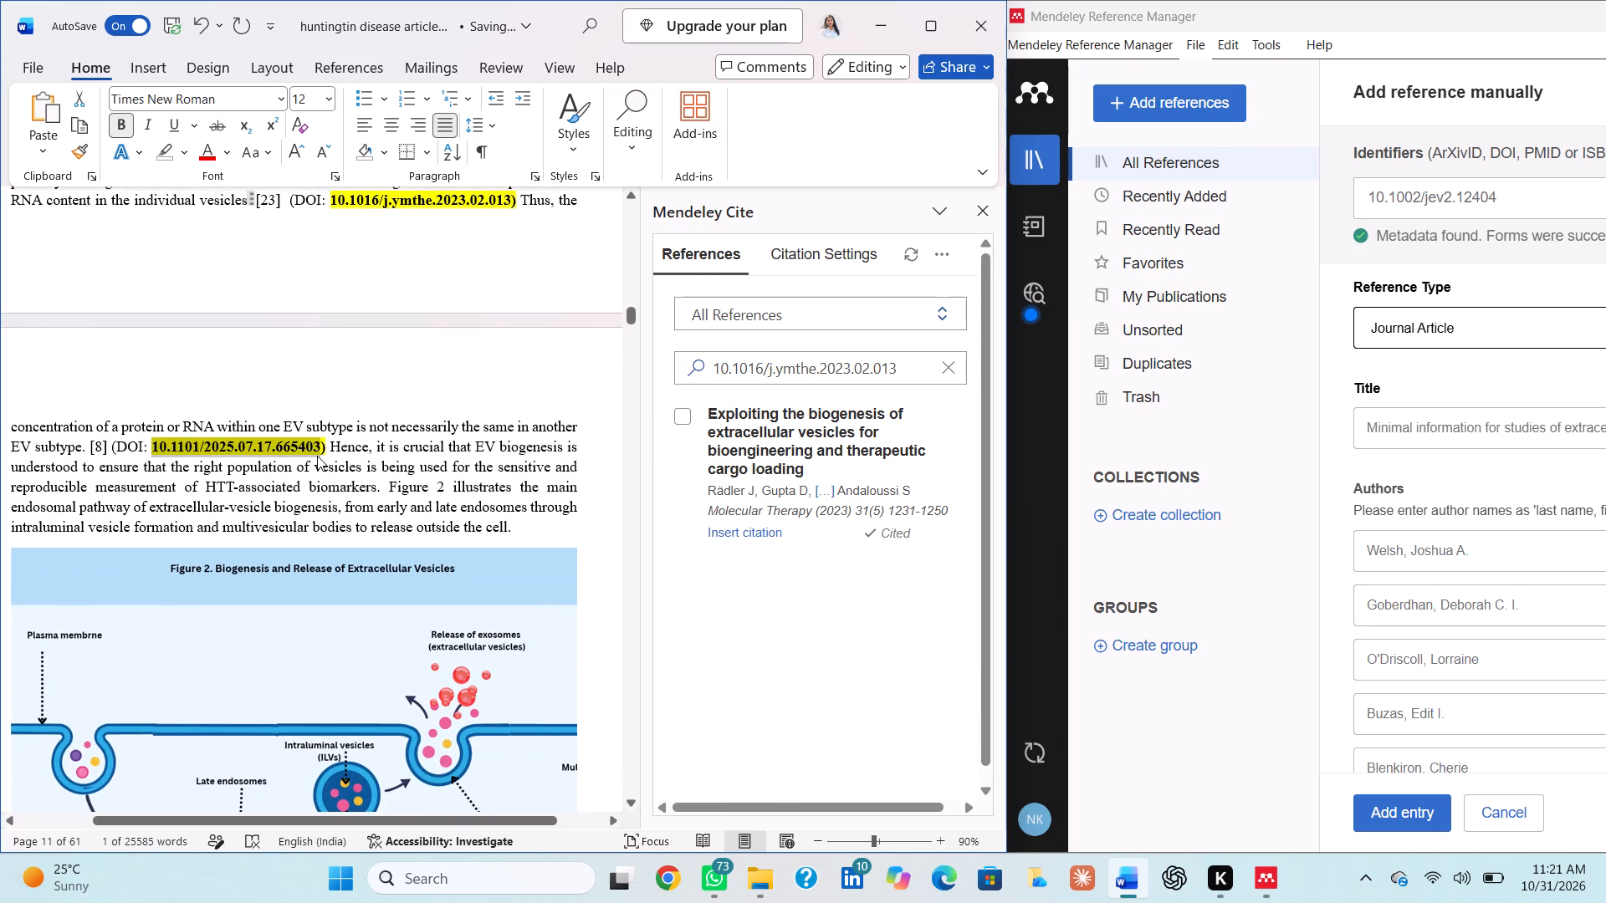
pyautogui.click(944, 374)
pyautogui.click(886, 375)
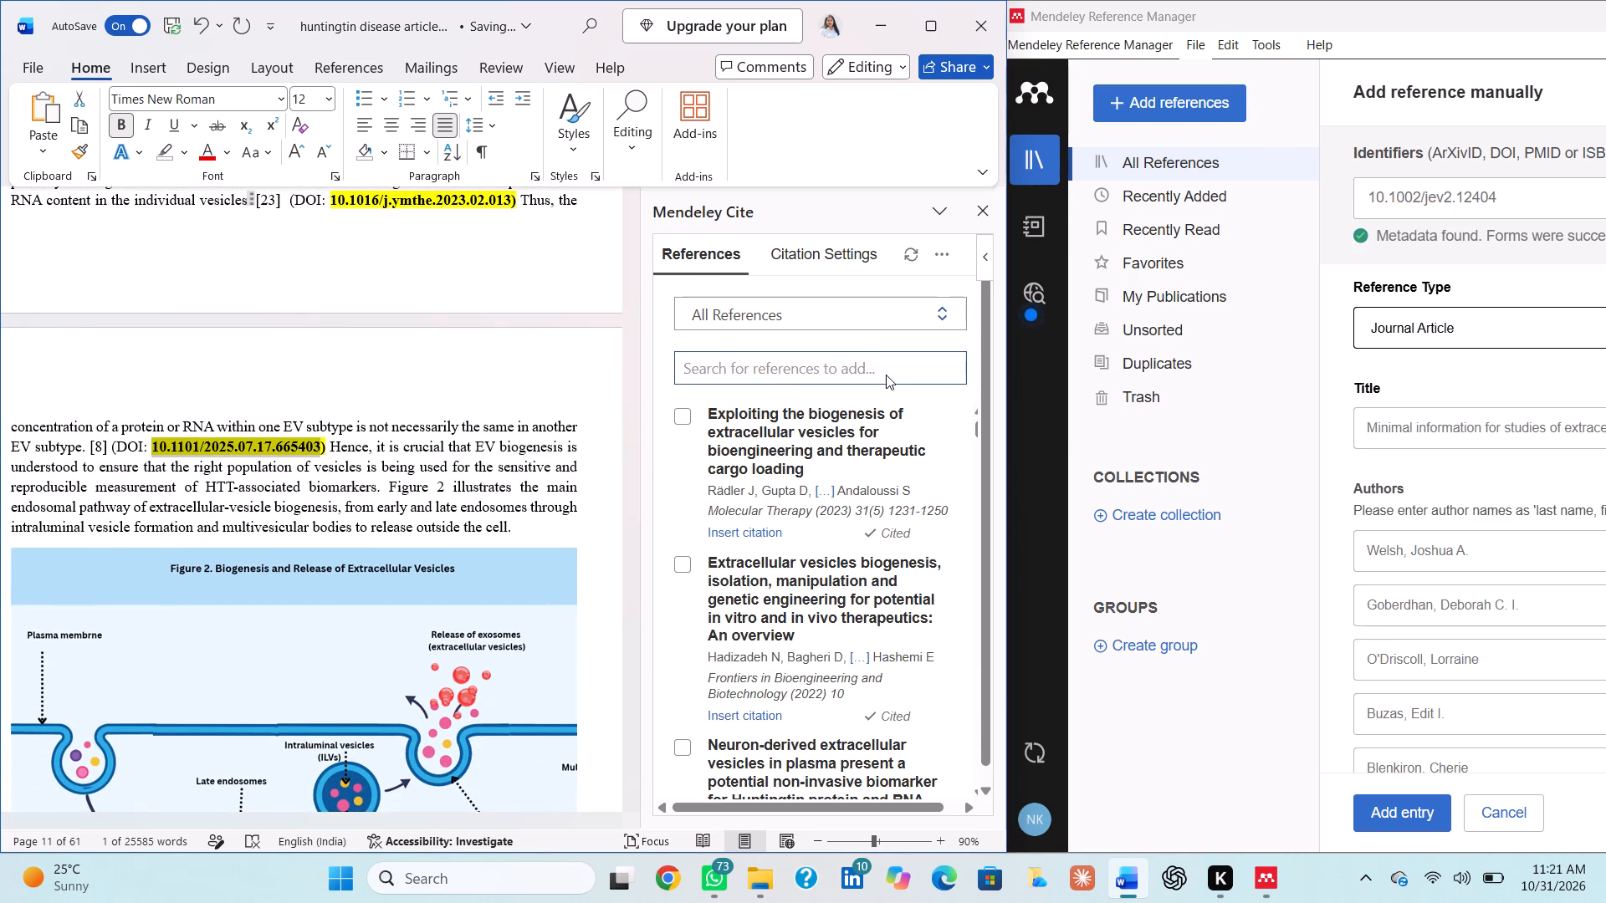
pyautogui.hotkey('ctrl', 'v')
pyautogui.press('Return')
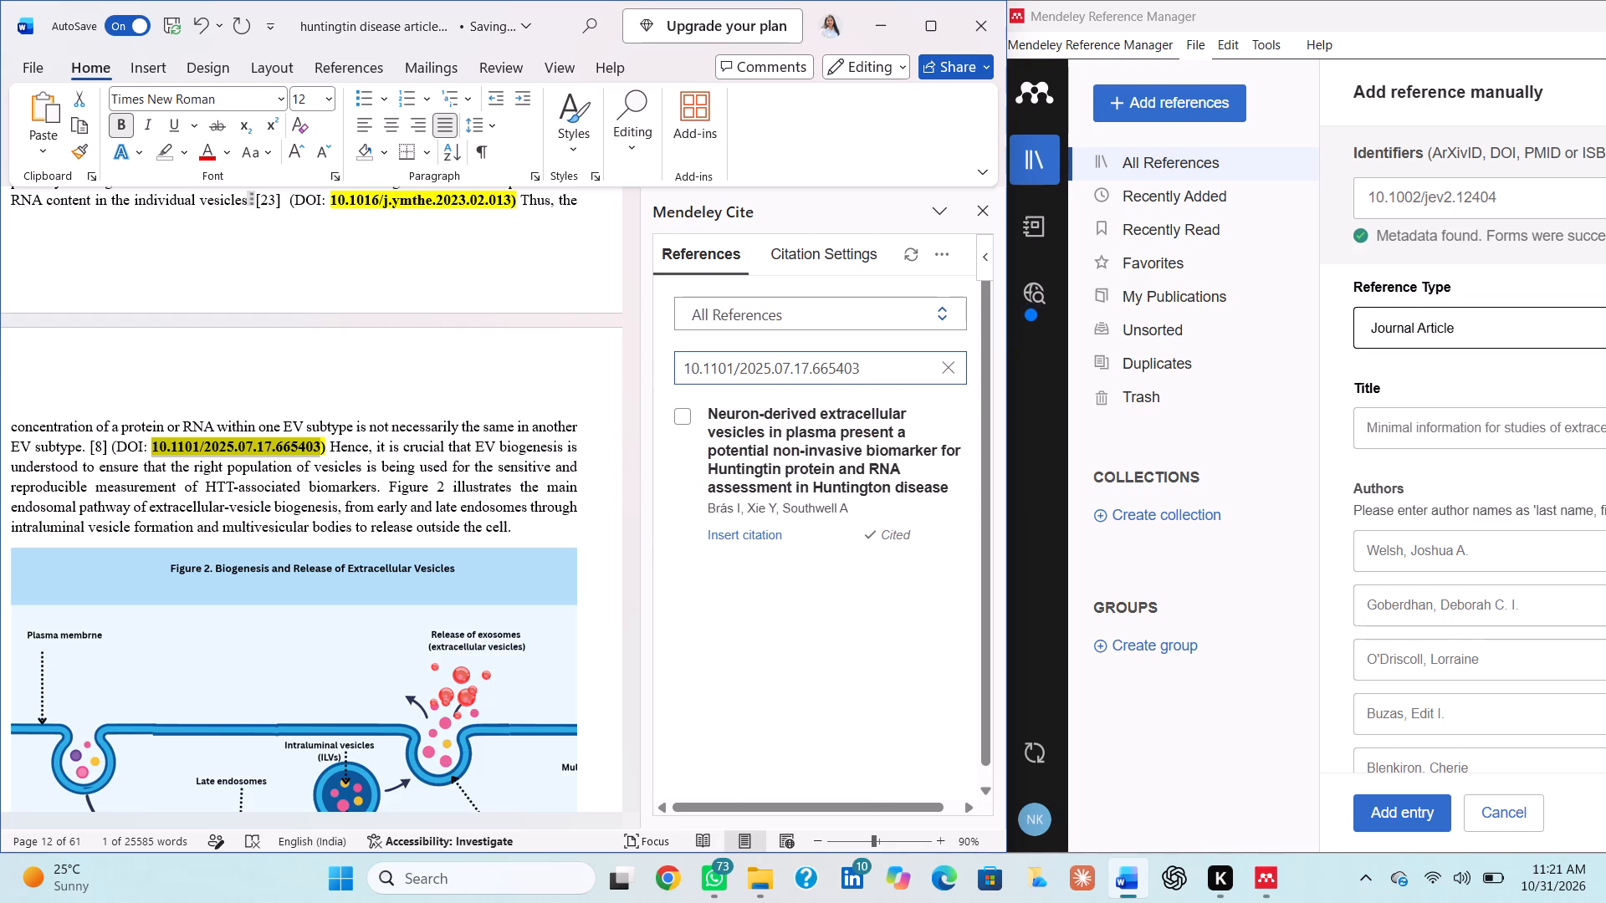
pyautogui.click(685, 411)
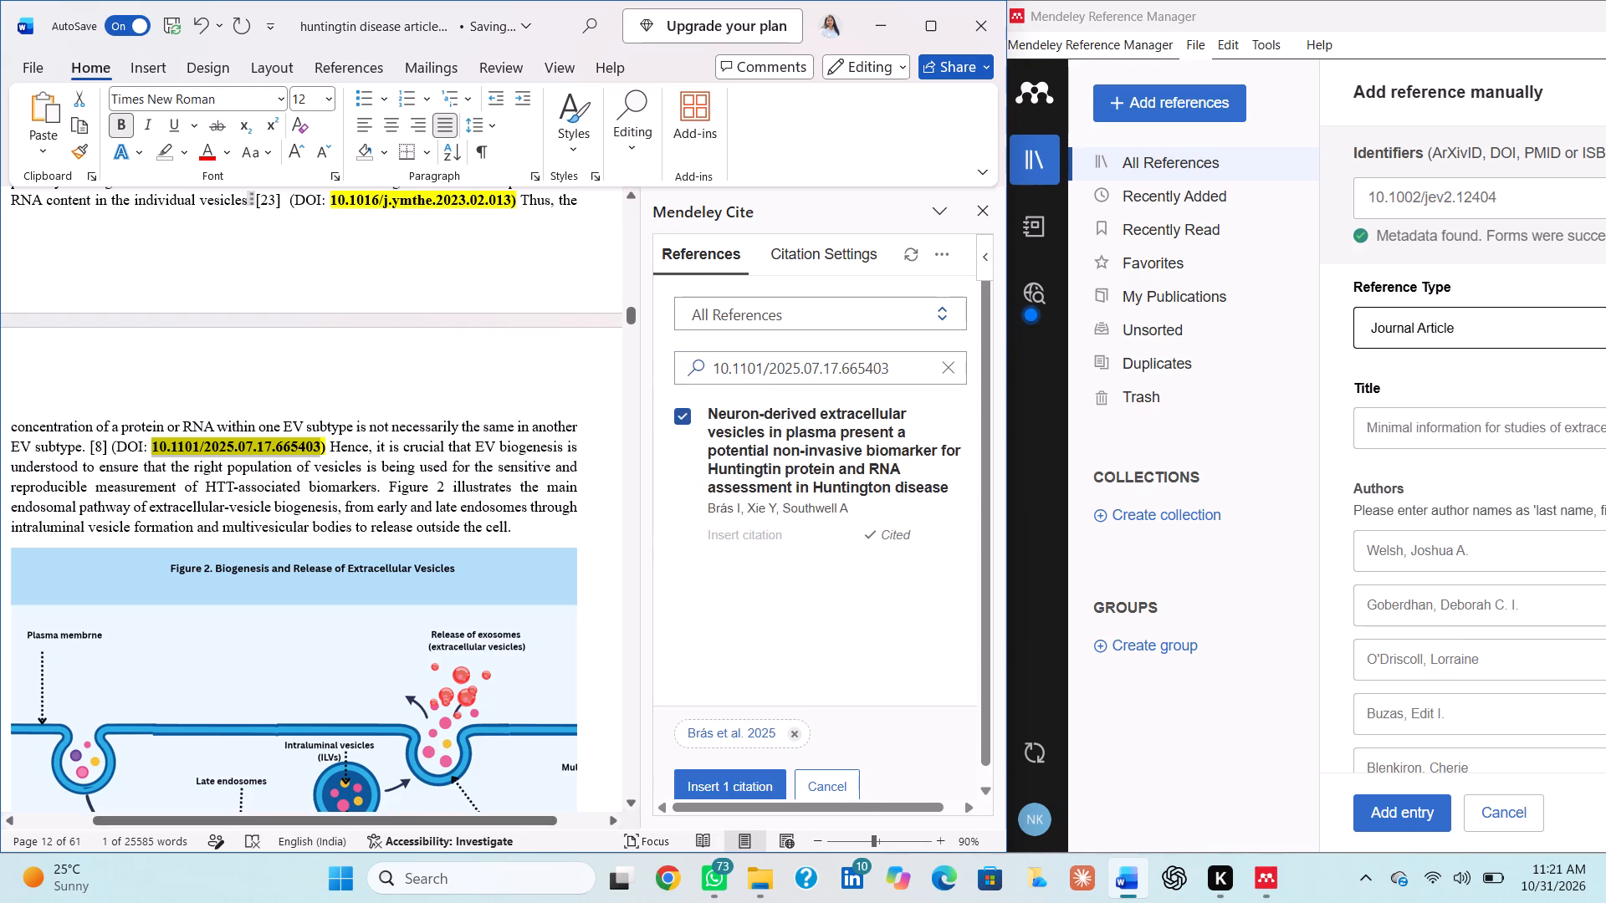
pyautogui.click(108, 451)
pyautogui.press('BackSpace')
pyautogui.press('BackSpace')
pyautogui.press('BackSpace')
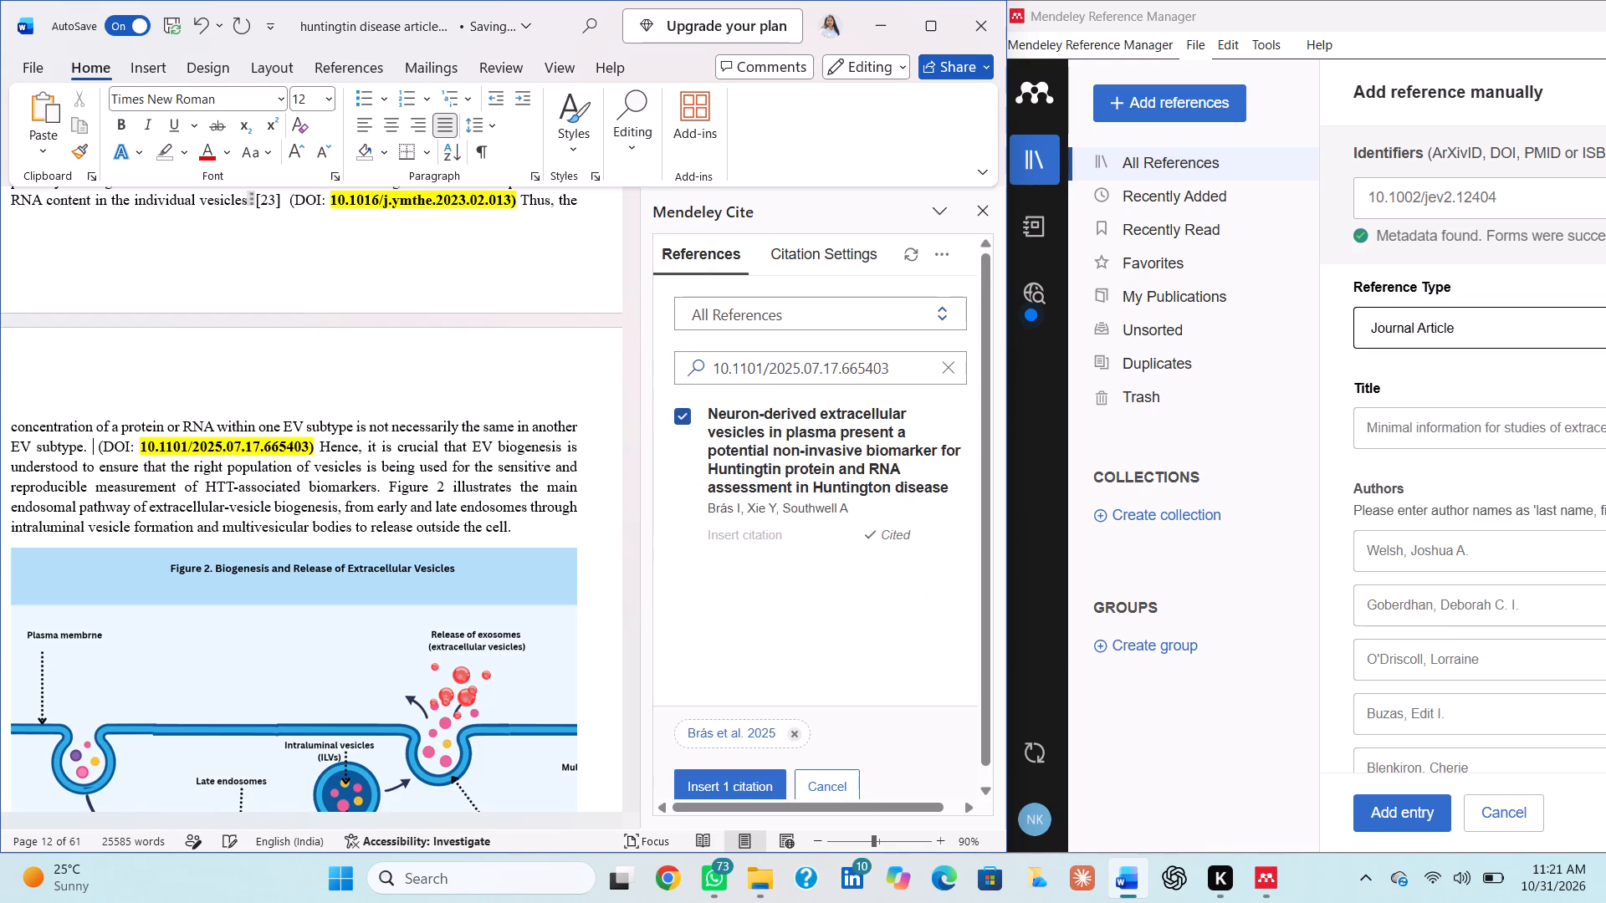
pyautogui.click(741, 785)
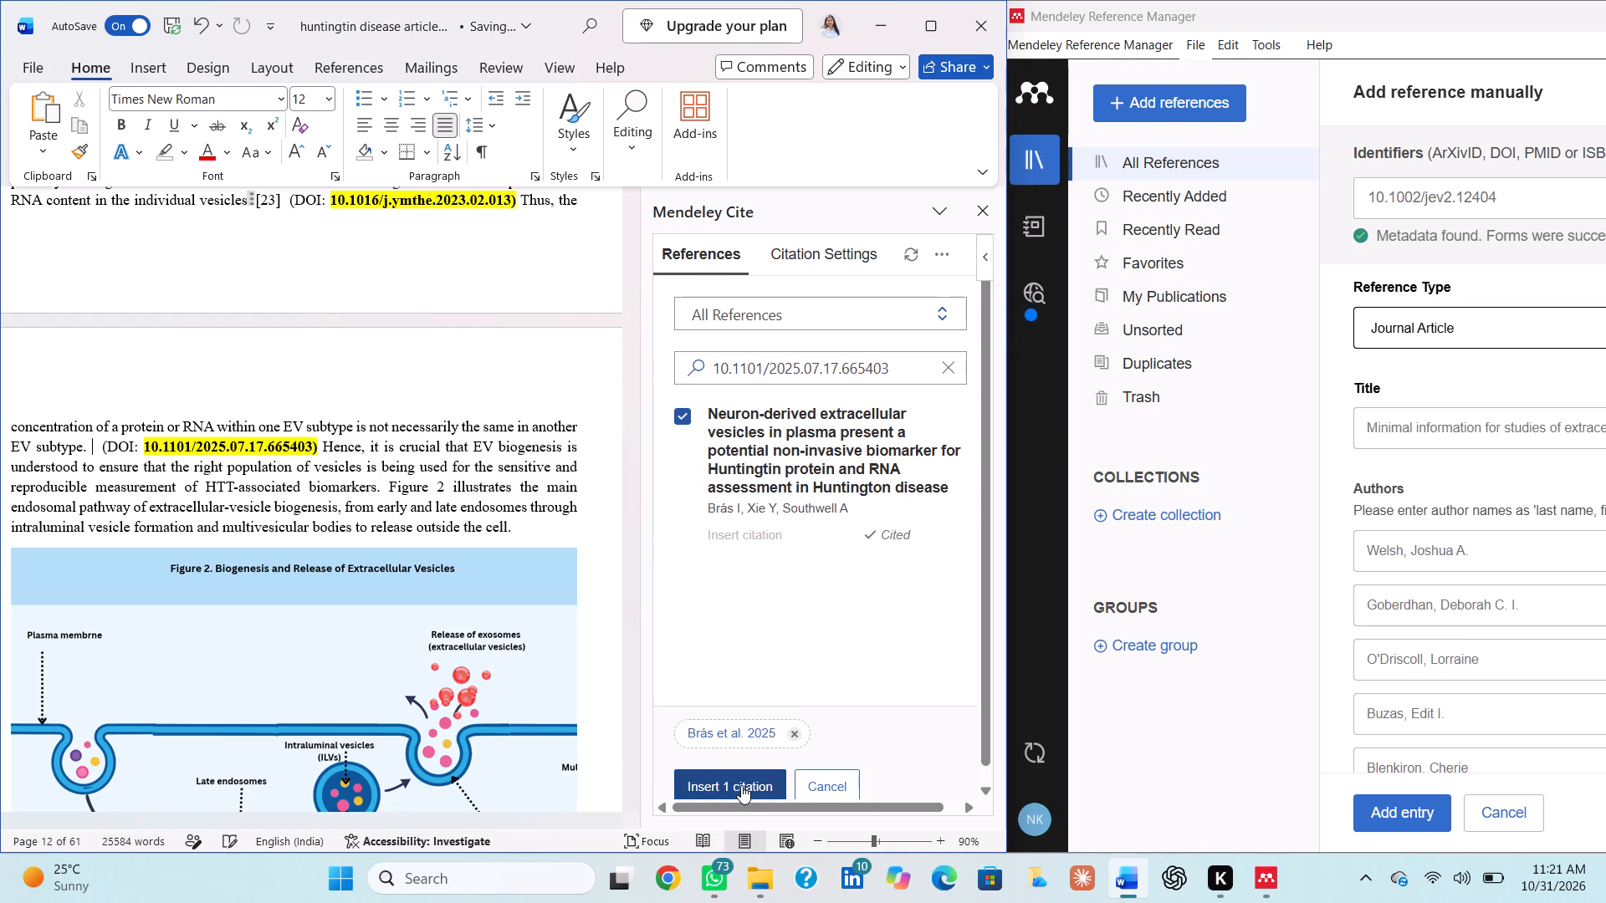
# Move the sentence beginning "Figure 2 illustrates the main endosomal pathway" to a new paragraph directly below the Figure 2 image.
pyautogui.scroll(-1, 450, 686)
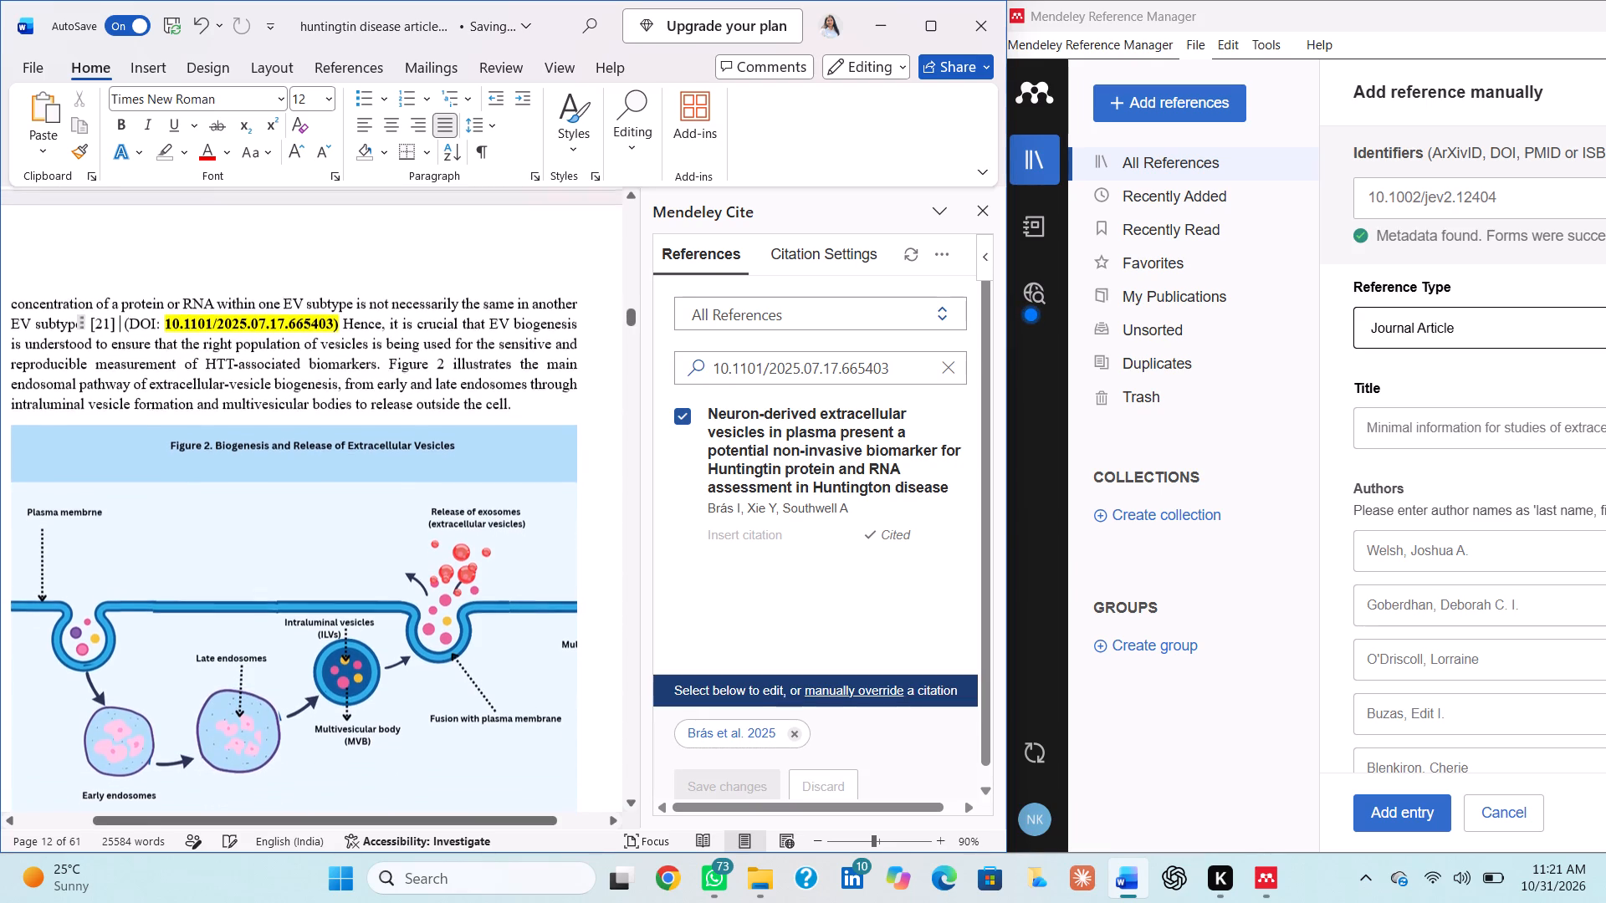
pyautogui.moveTo(388, 360); pyautogui.dragTo(500, 400)
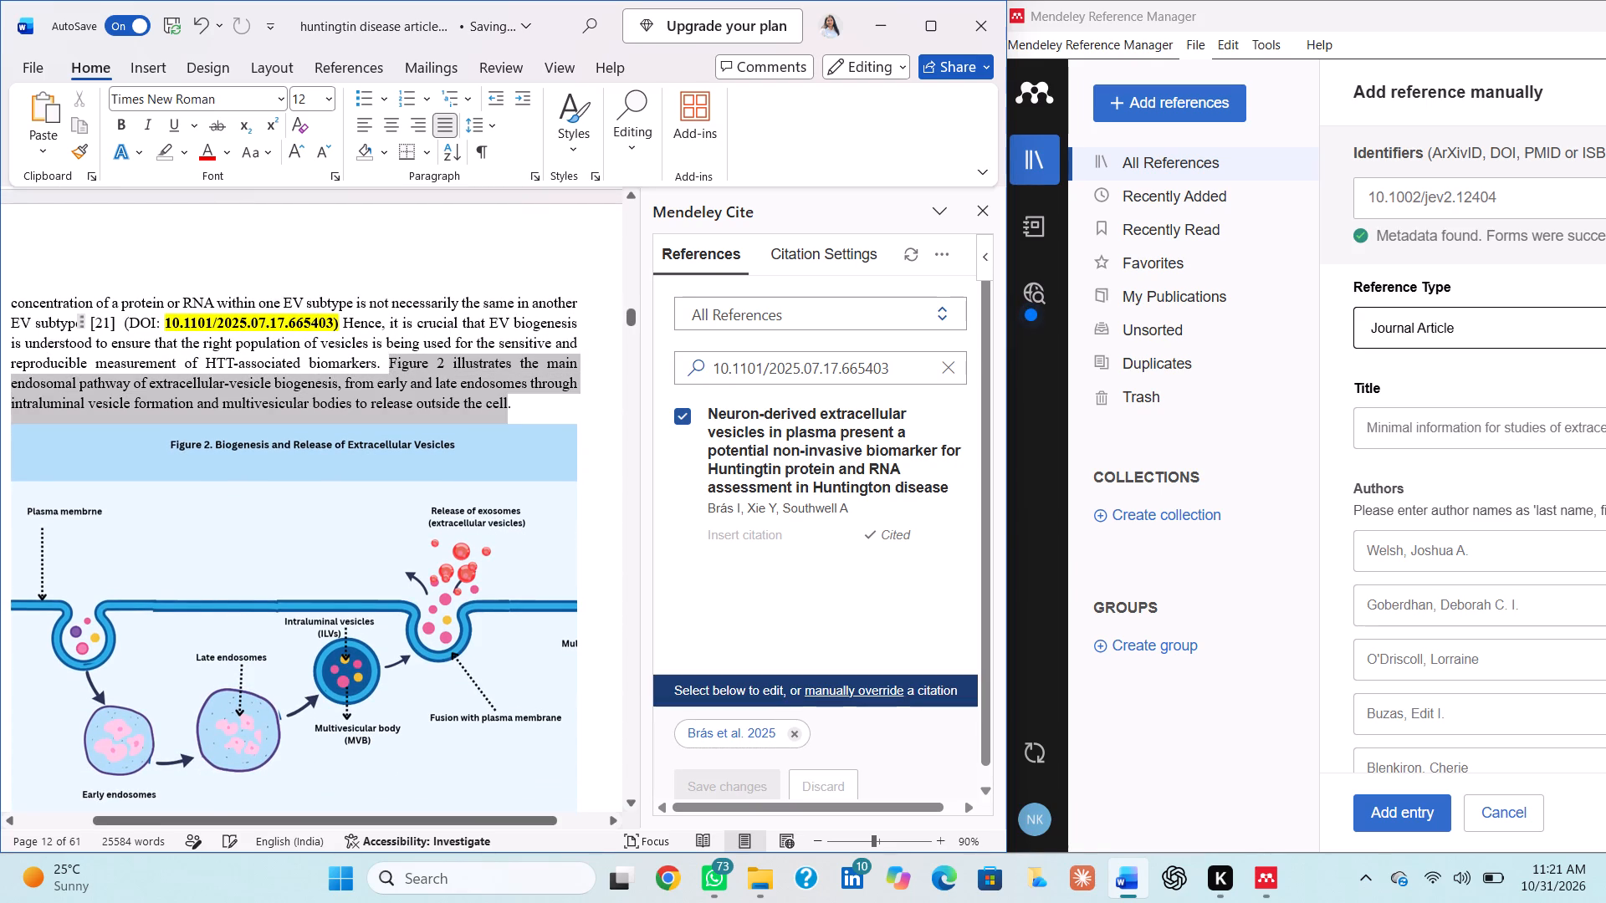
pyautogui.moveTo(500, 400); pyautogui.dragTo(514, 409)
pyautogui.hotkey('ctrl', 'c')
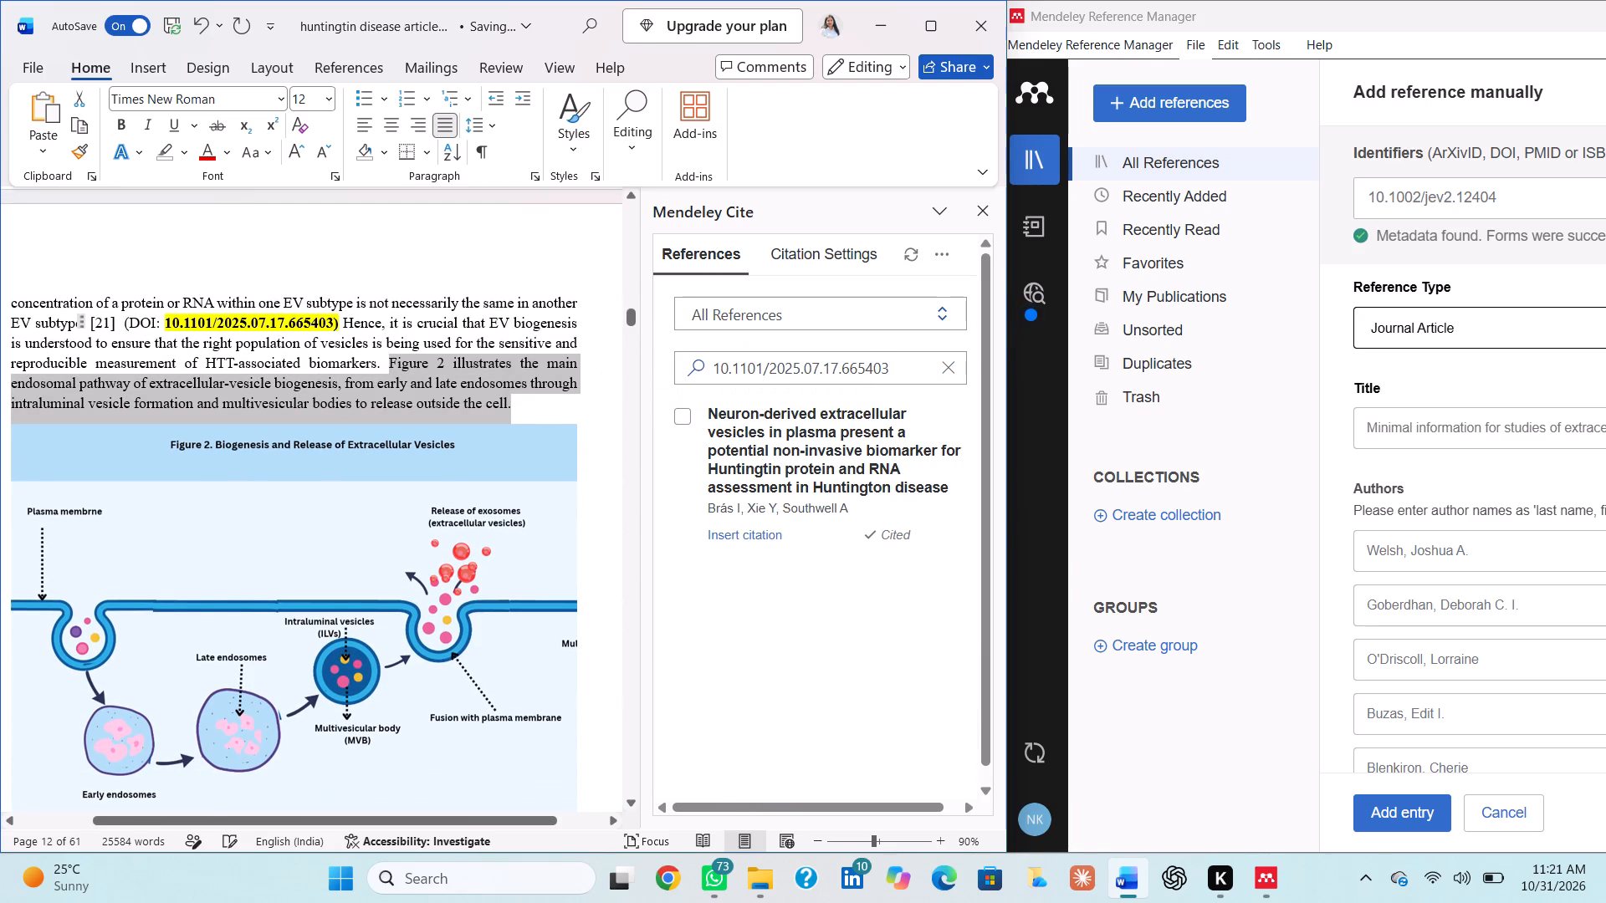
pyautogui.press('BackSpace')
pyautogui.scroll(-2, 311, 541)
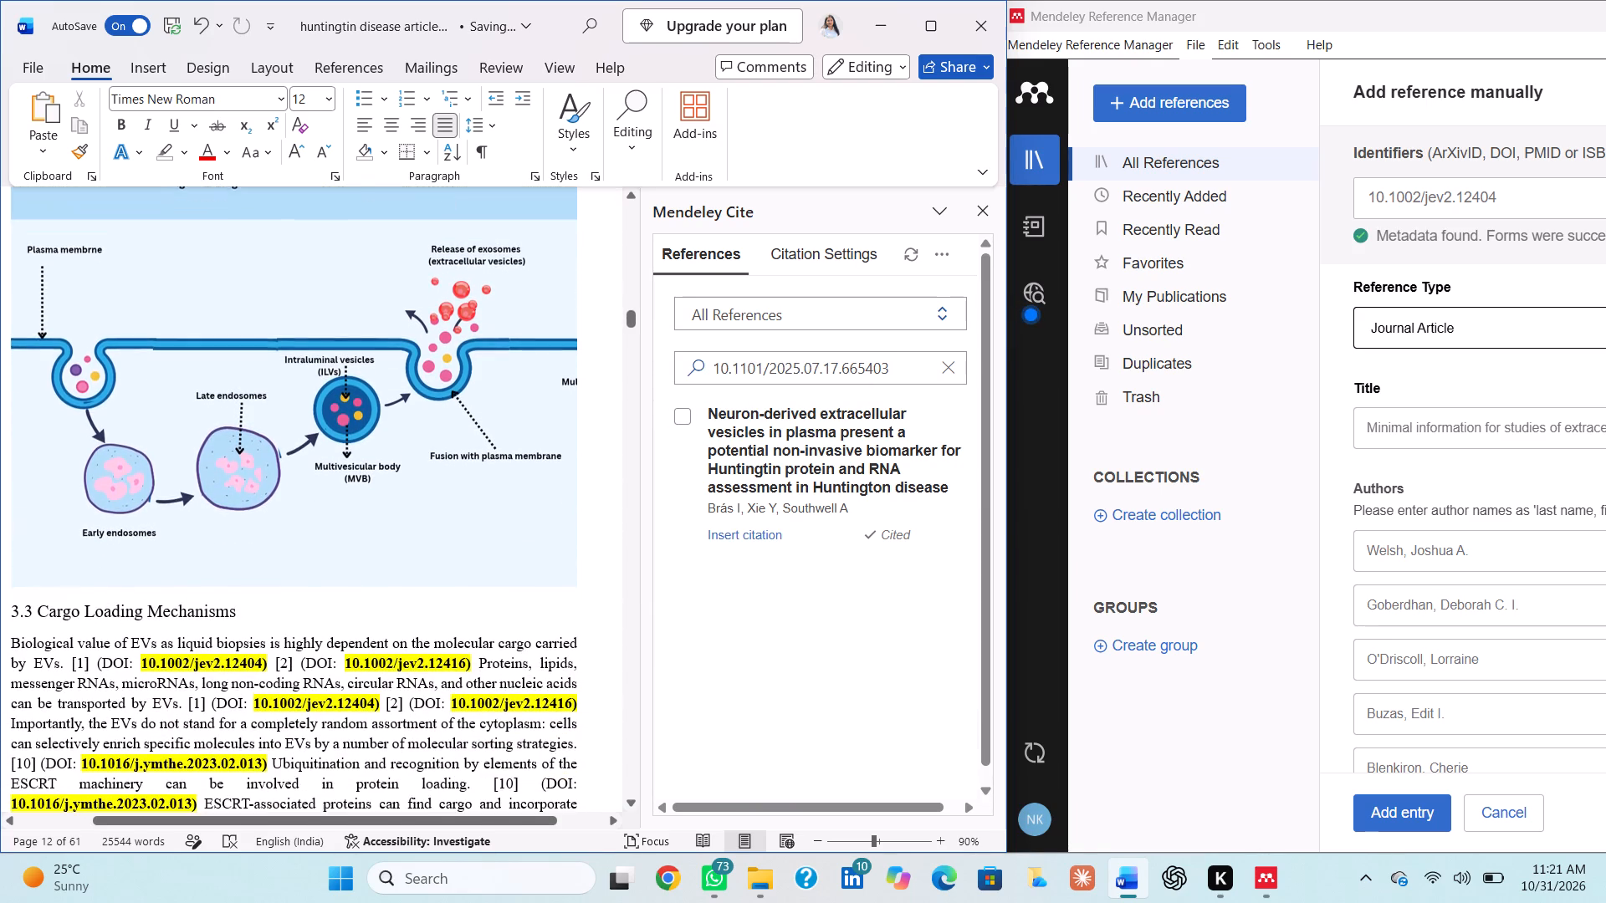
pyautogui.click(388, 596)
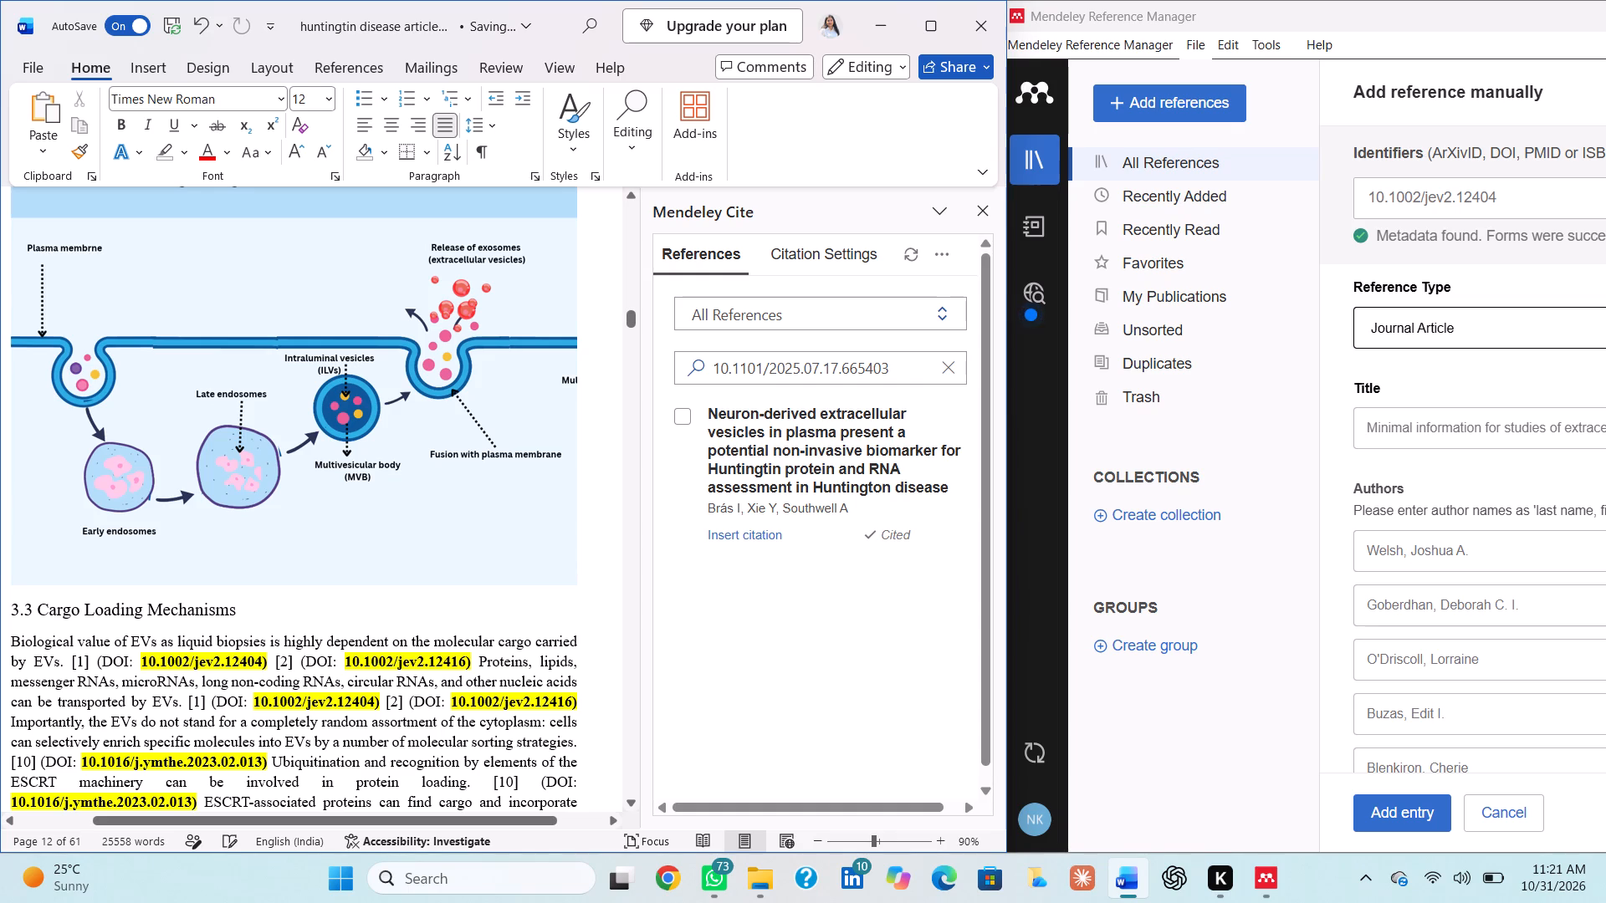
pyautogui.press('Return')
pyautogui.hotkey('ctrl', 'v')
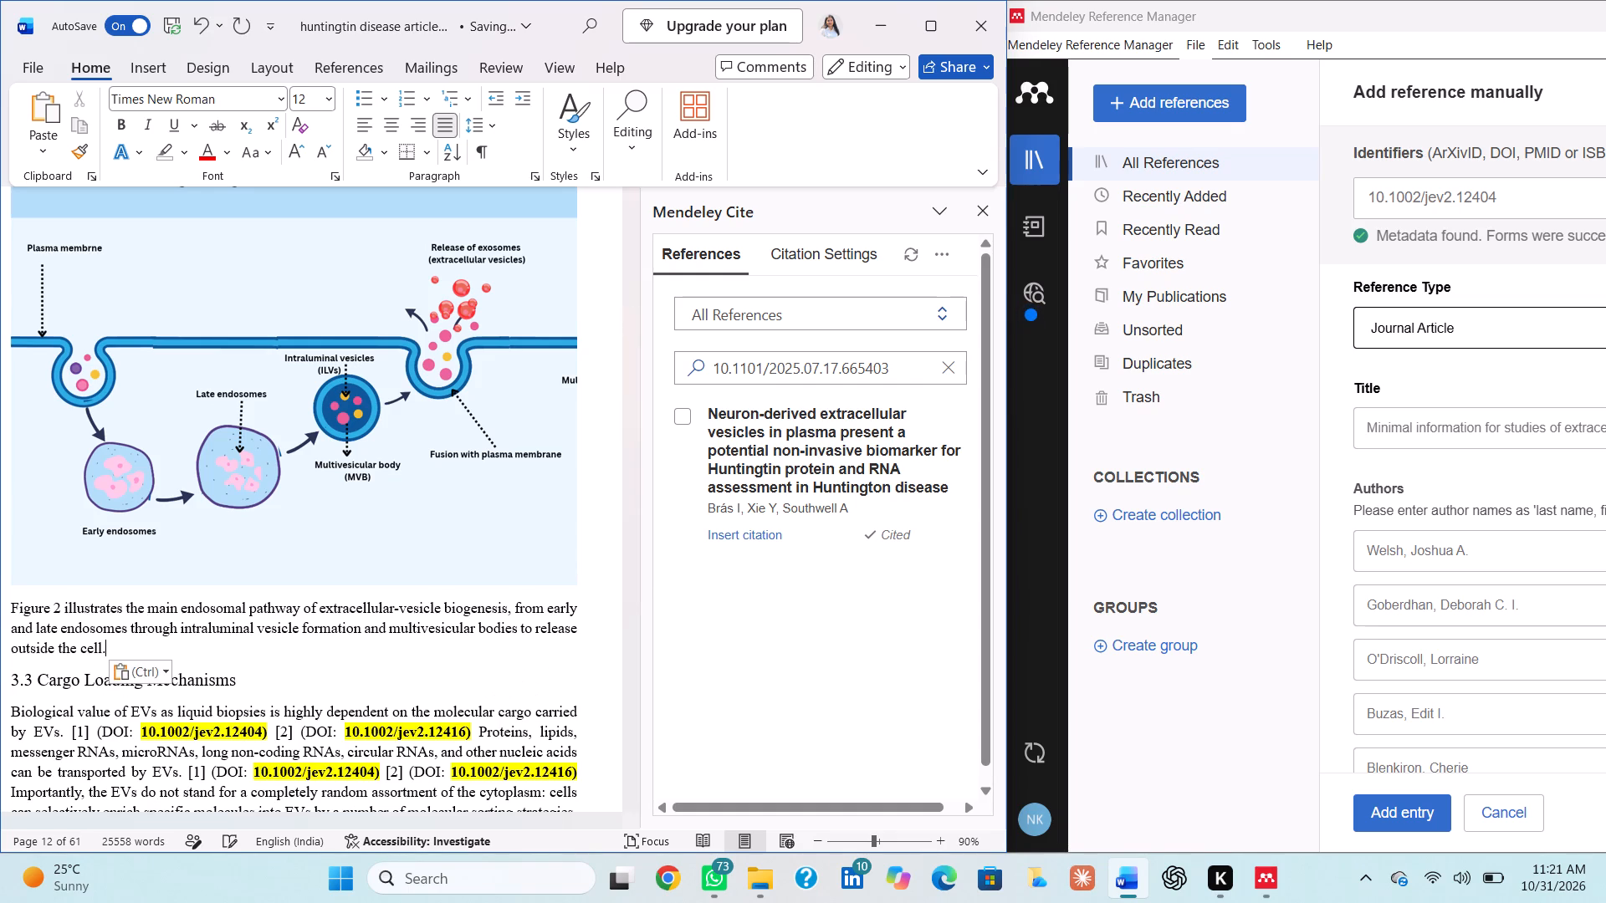
# Make the words "Figure 2" bold at the start of the moved sentence.
pyautogui.moveTo(8, 603); pyautogui.dragTo(59, 612)
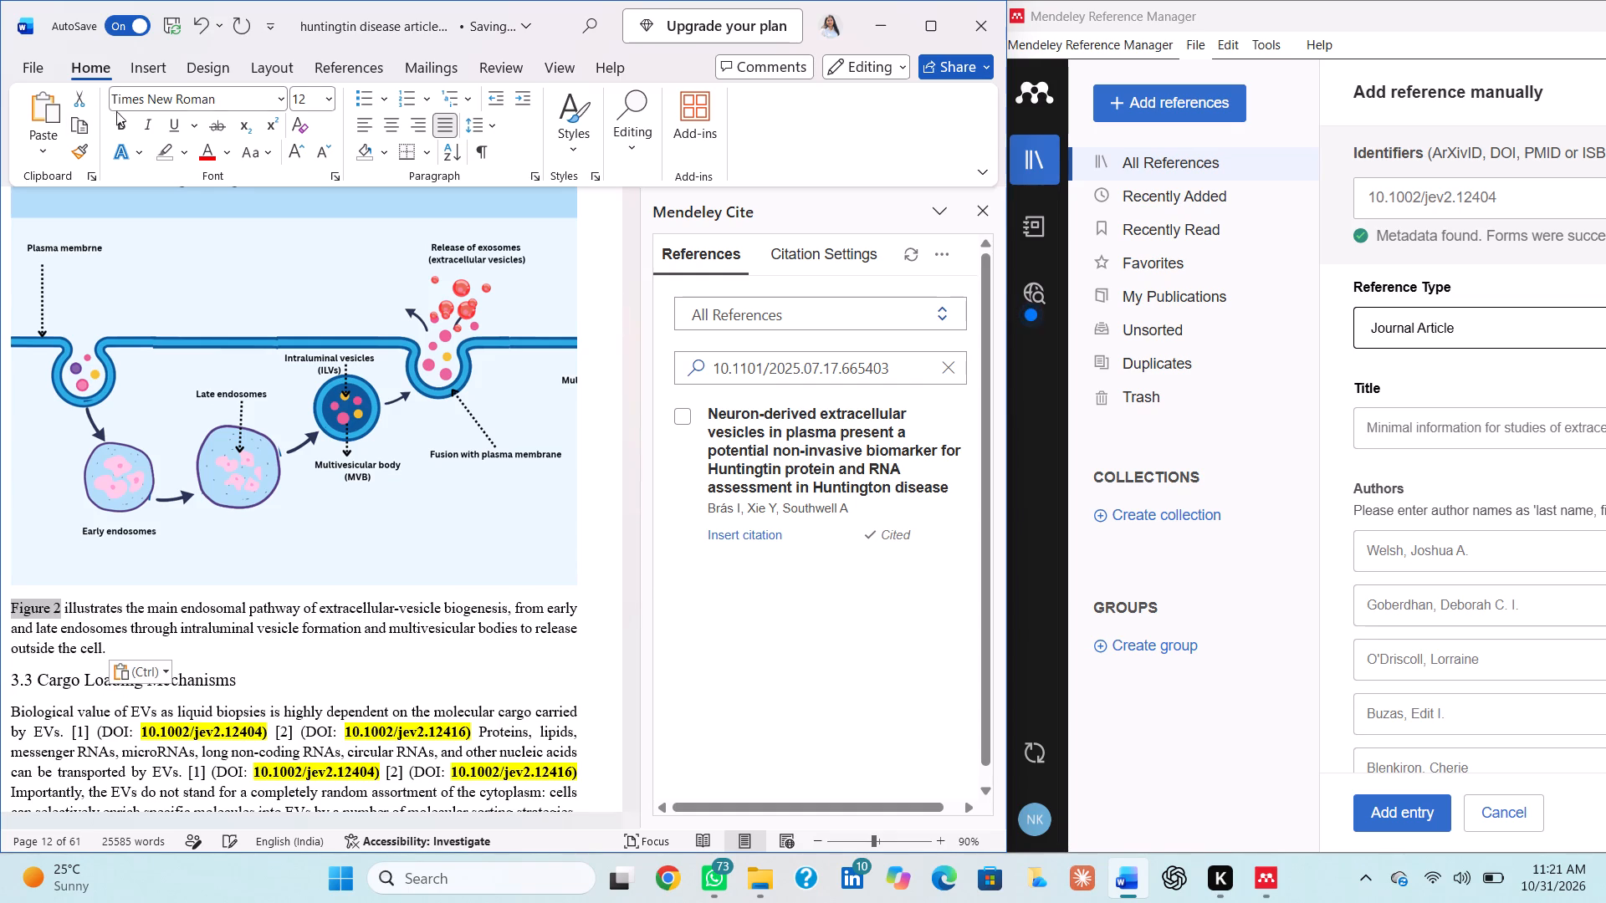
pyautogui.click(124, 125)
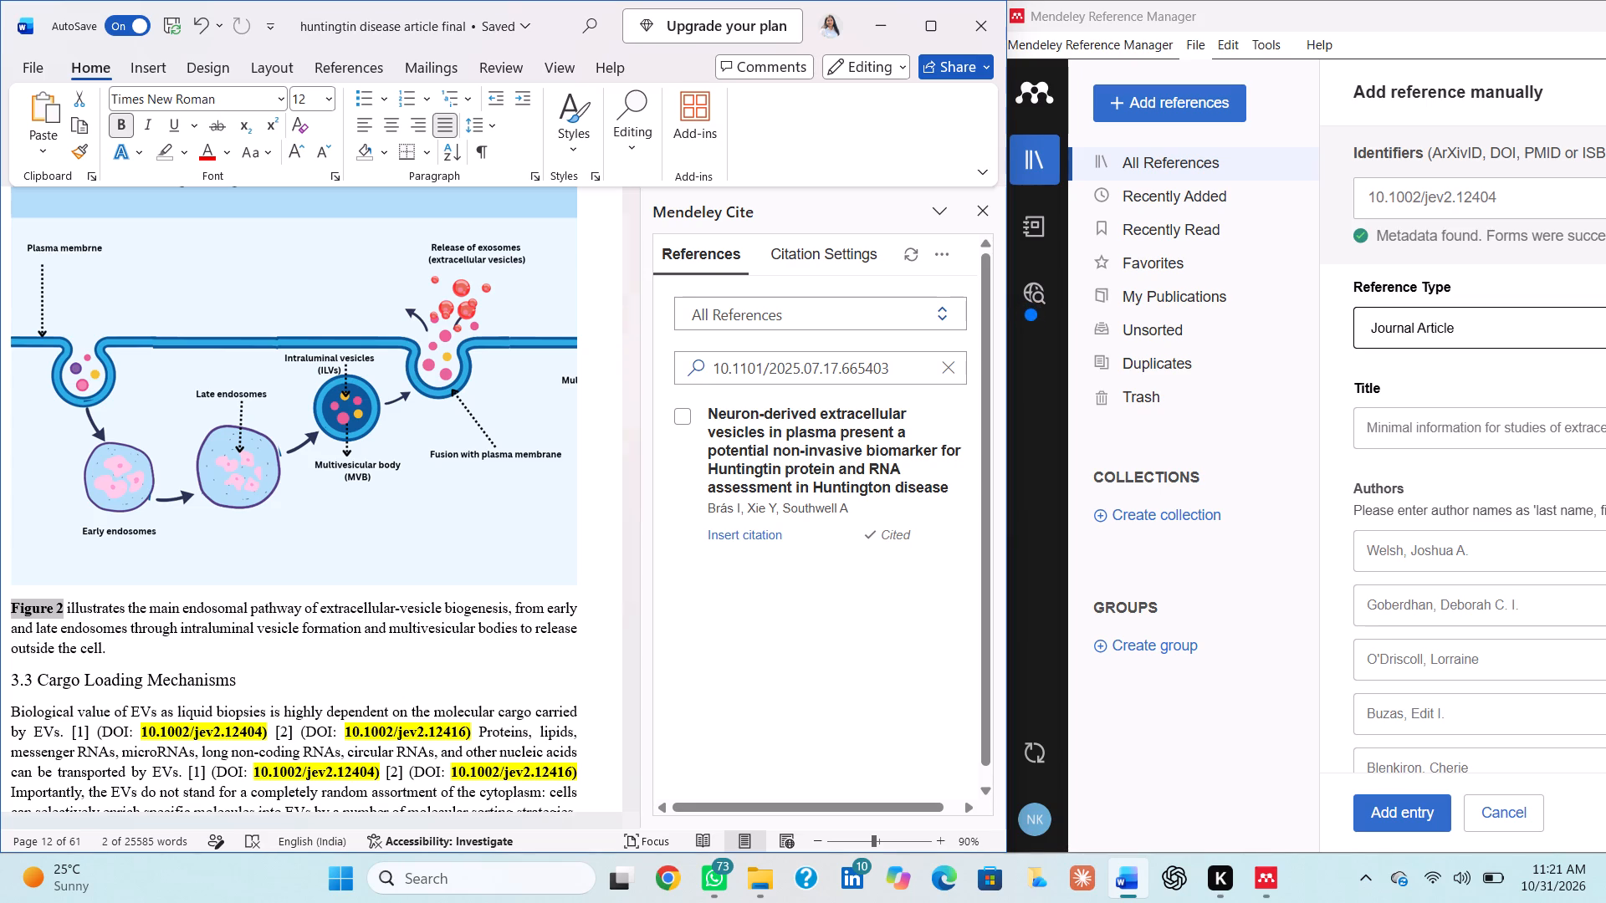
# Delete typed [1] and [2] with DOIs 10.1002/jev2.12404 and 10.1002/jev2.12416 after "molecular cargo carried by EVs." in section 3.3.
pyautogui.scroll(-1, 243, 711)
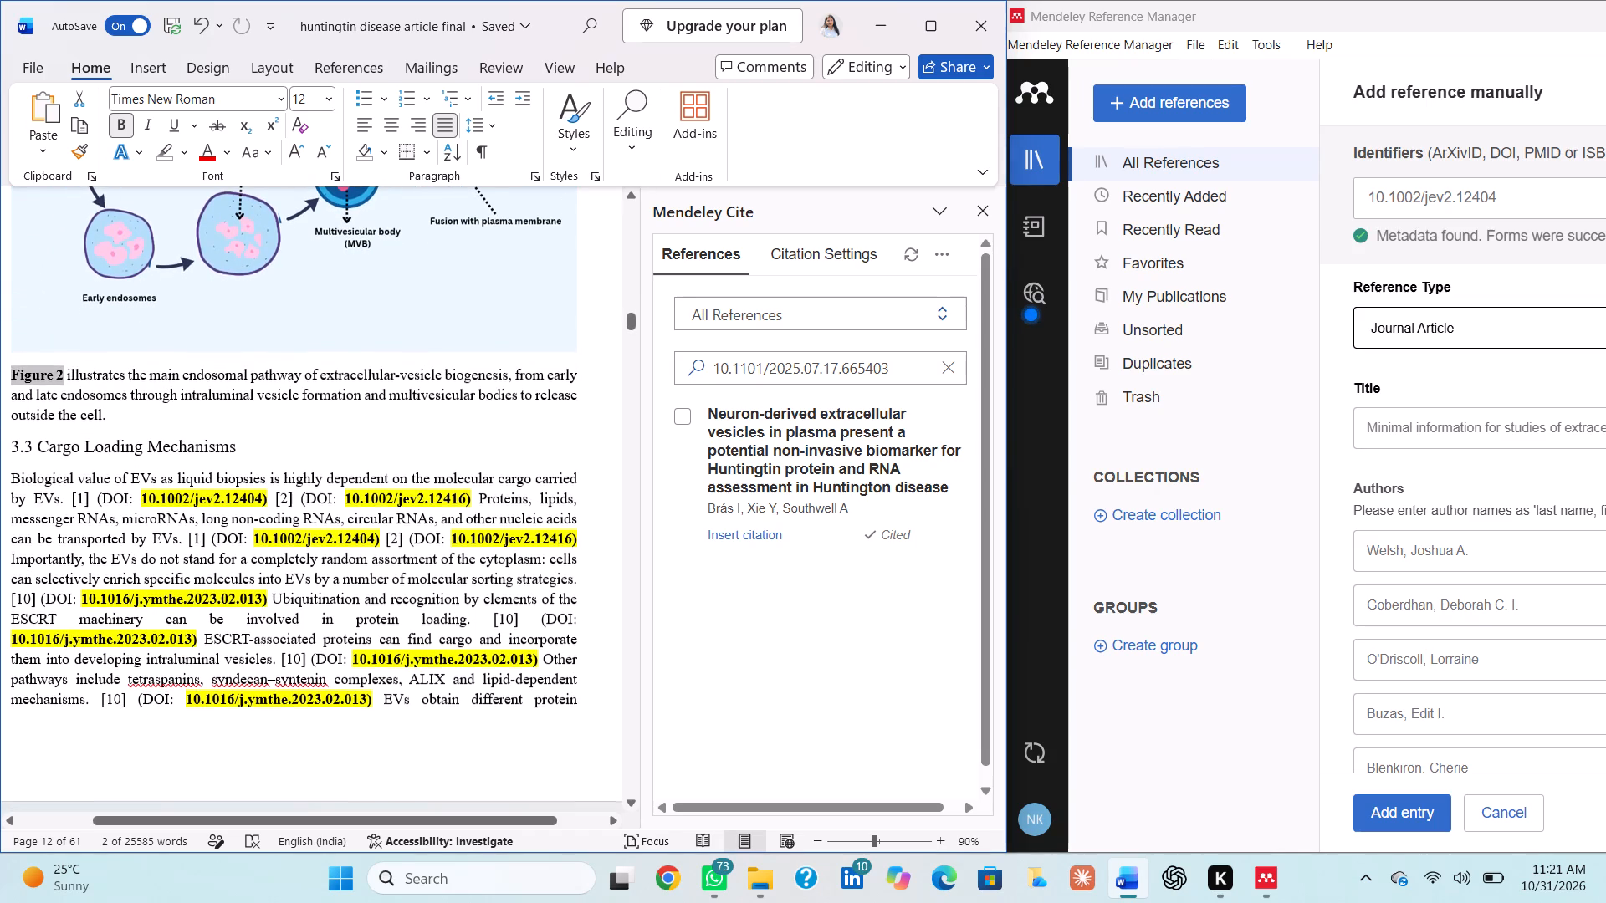
pyautogui.scroll(-1, 243, 711)
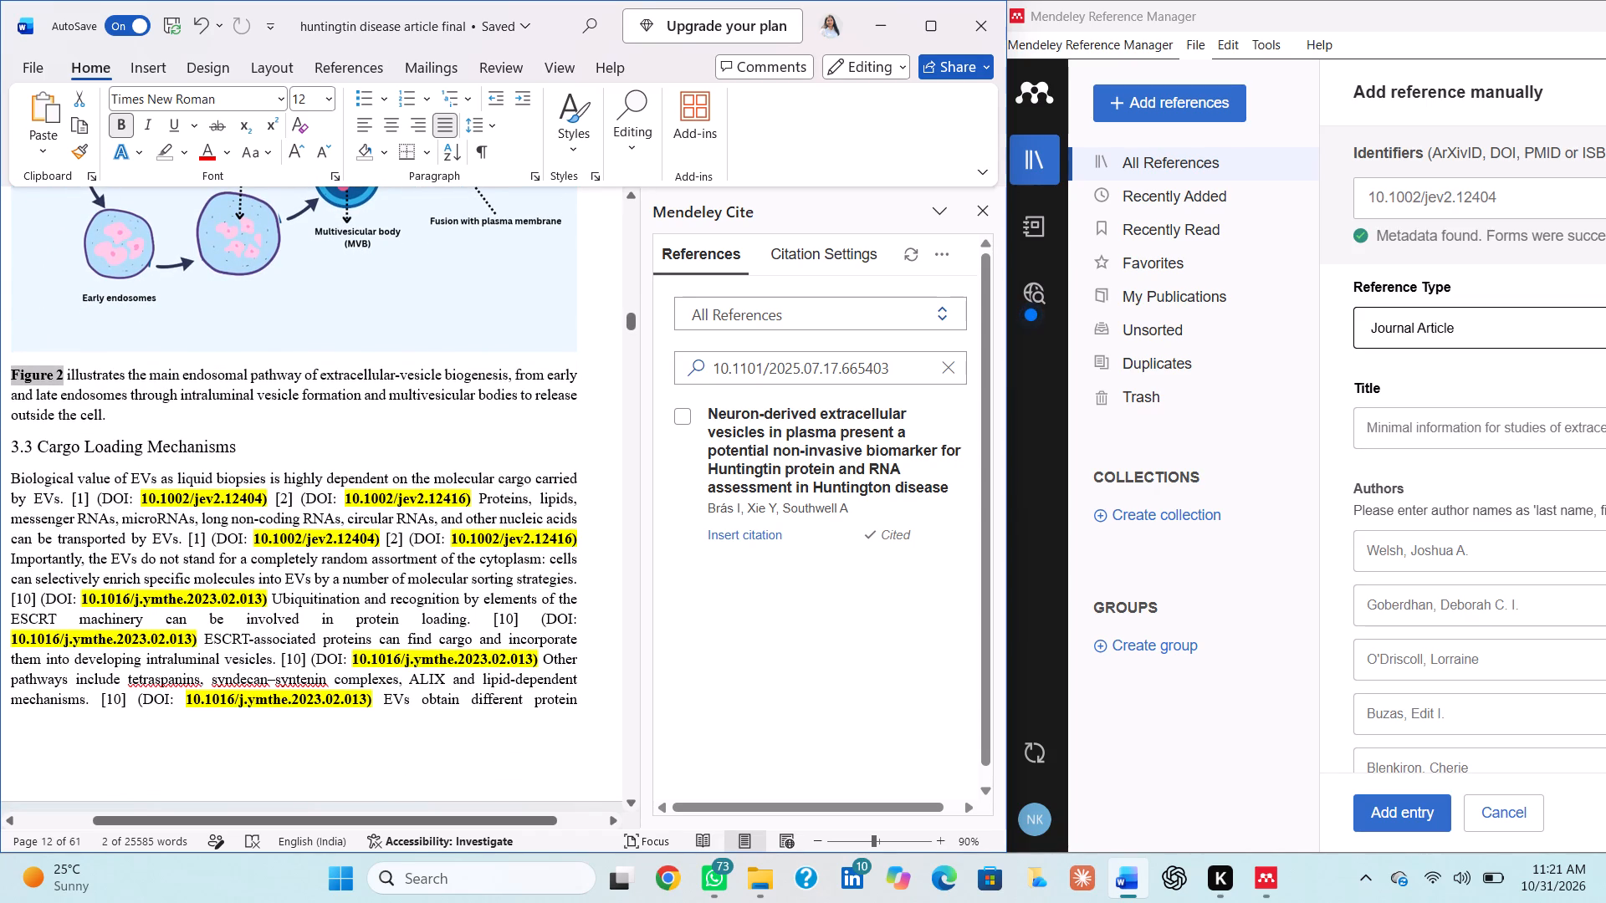
pyautogui.moveTo(69, 497); pyautogui.dragTo(362, 504)
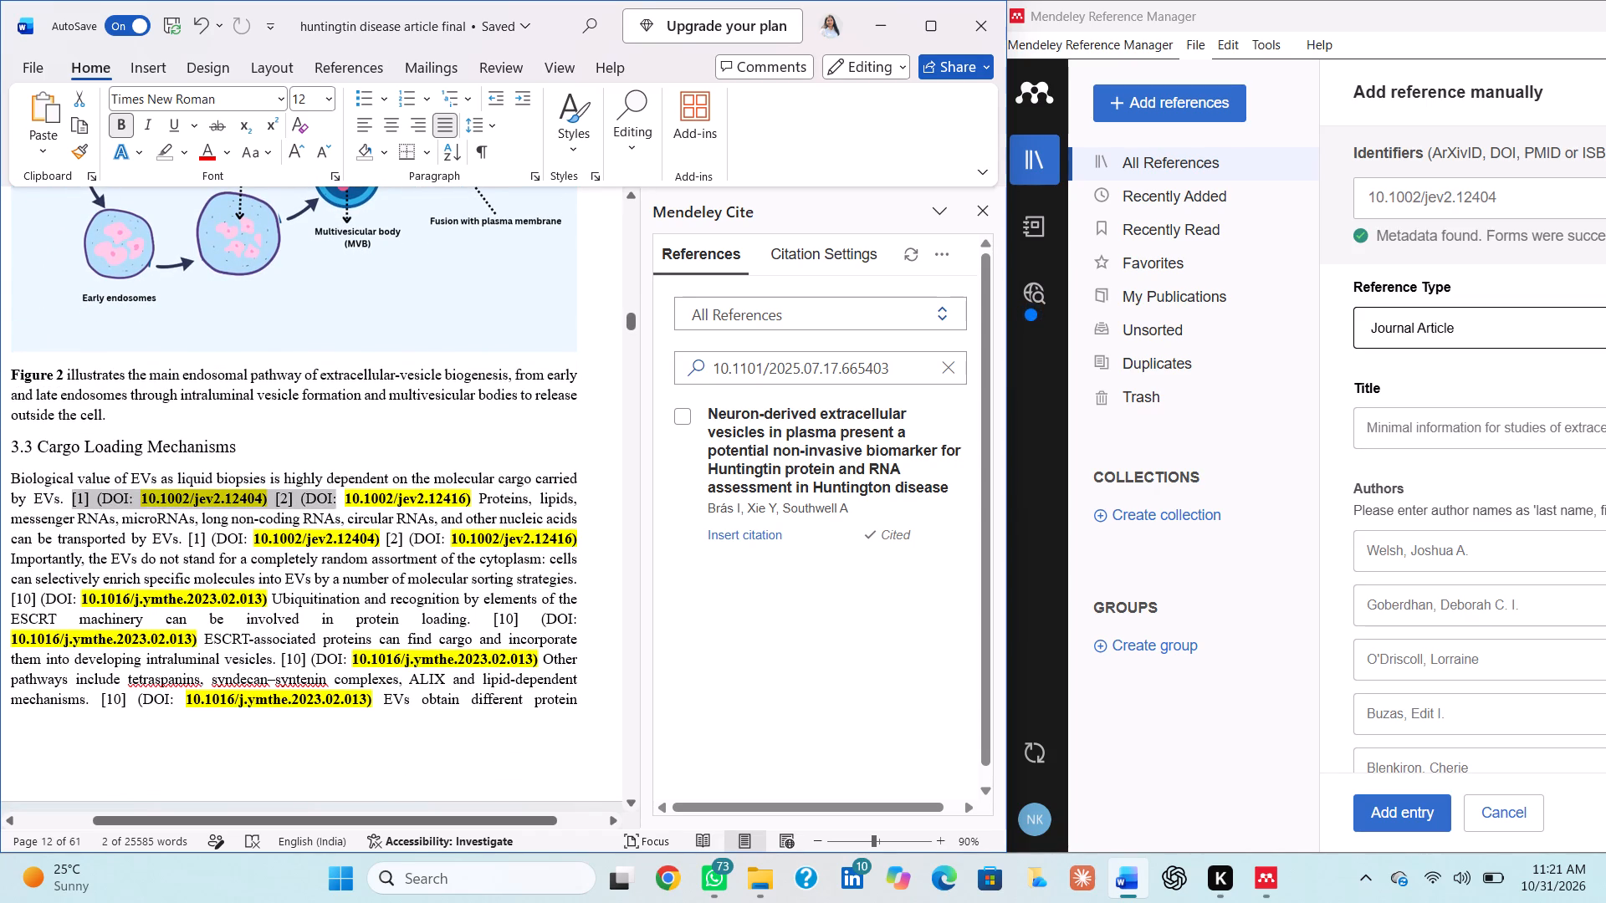
pyautogui.moveTo(362, 504); pyautogui.dragTo(476, 500)
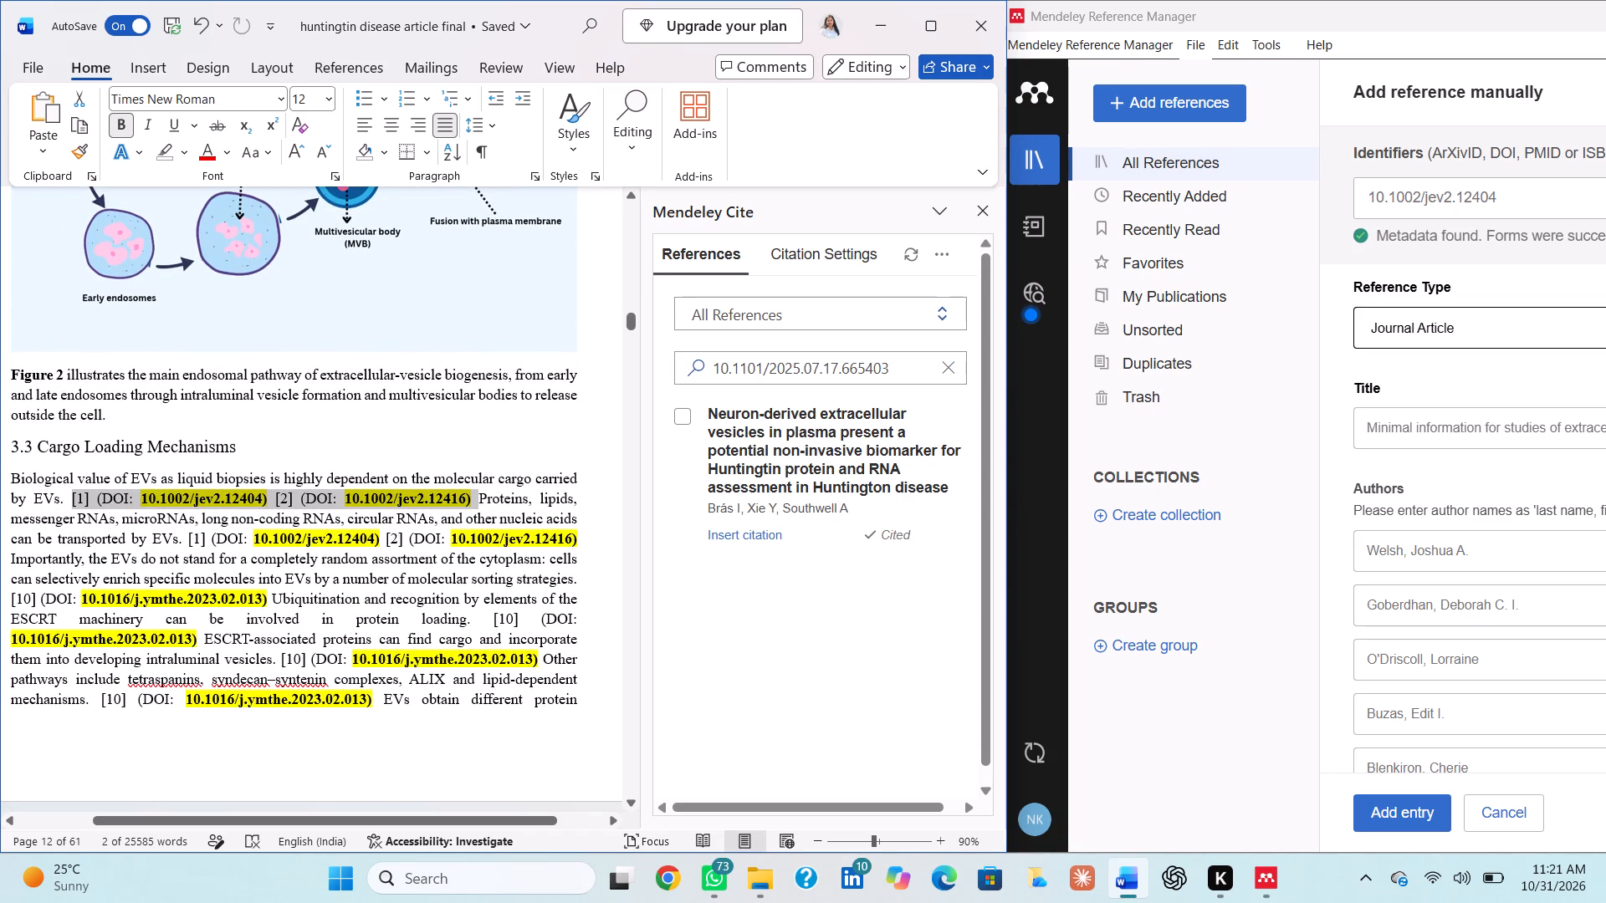
pyautogui.moveTo(476, 500); pyautogui.dragTo(470, 503)
pyautogui.press('BackSpace')
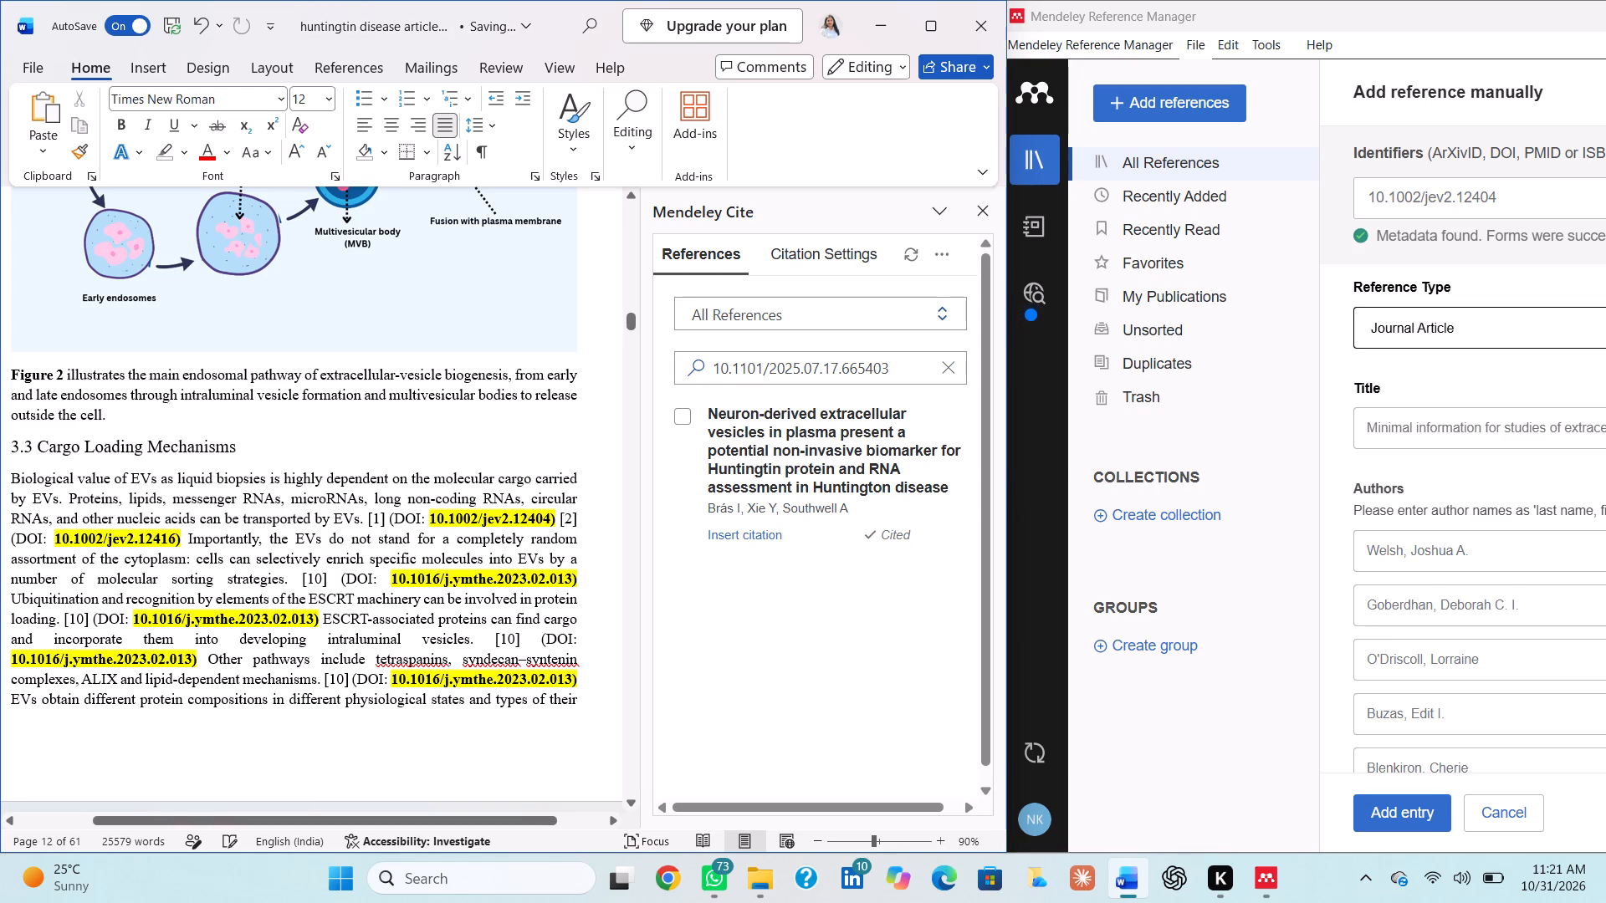
# Replace the typed [1] after "other nucleic acids can be transported by EVs." with the Mendeley citation for DOI 10.1002/jev2.12404.
pyautogui.moveTo(428, 517); pyautogui.dragTo(545, 518)
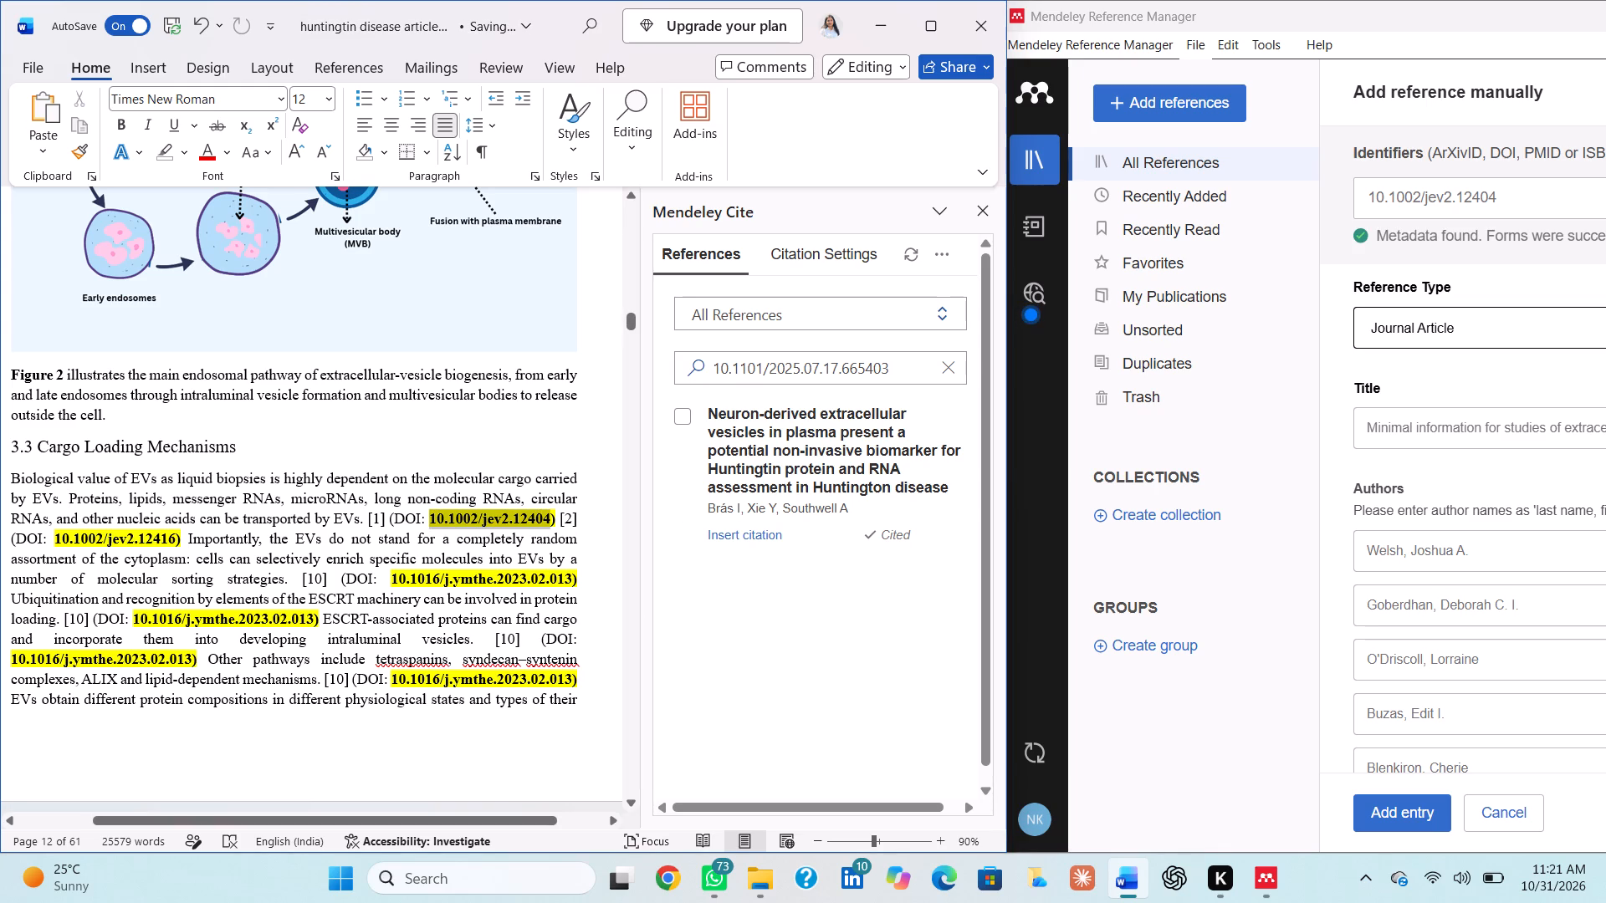
pyautogui.moveTo(545, 518); pyautogui.dragTo(549, 522)
pyautogui.moveTo(549, 522); pyautogui.dragTo(549, 524)
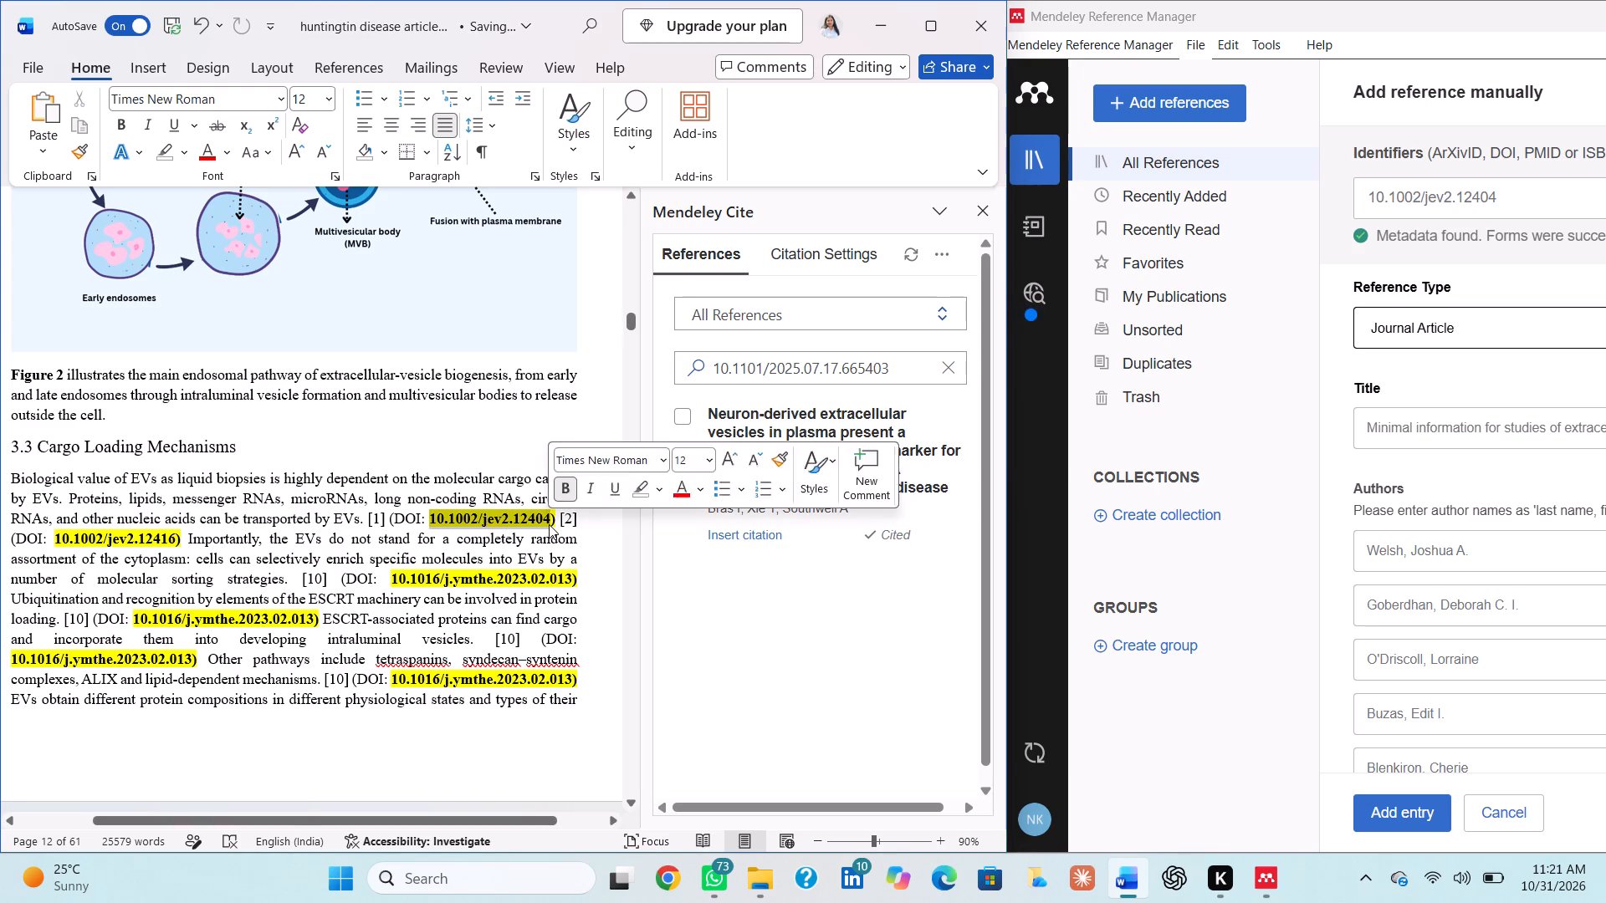
pyautogui.hotkey('ctrl', 'c')
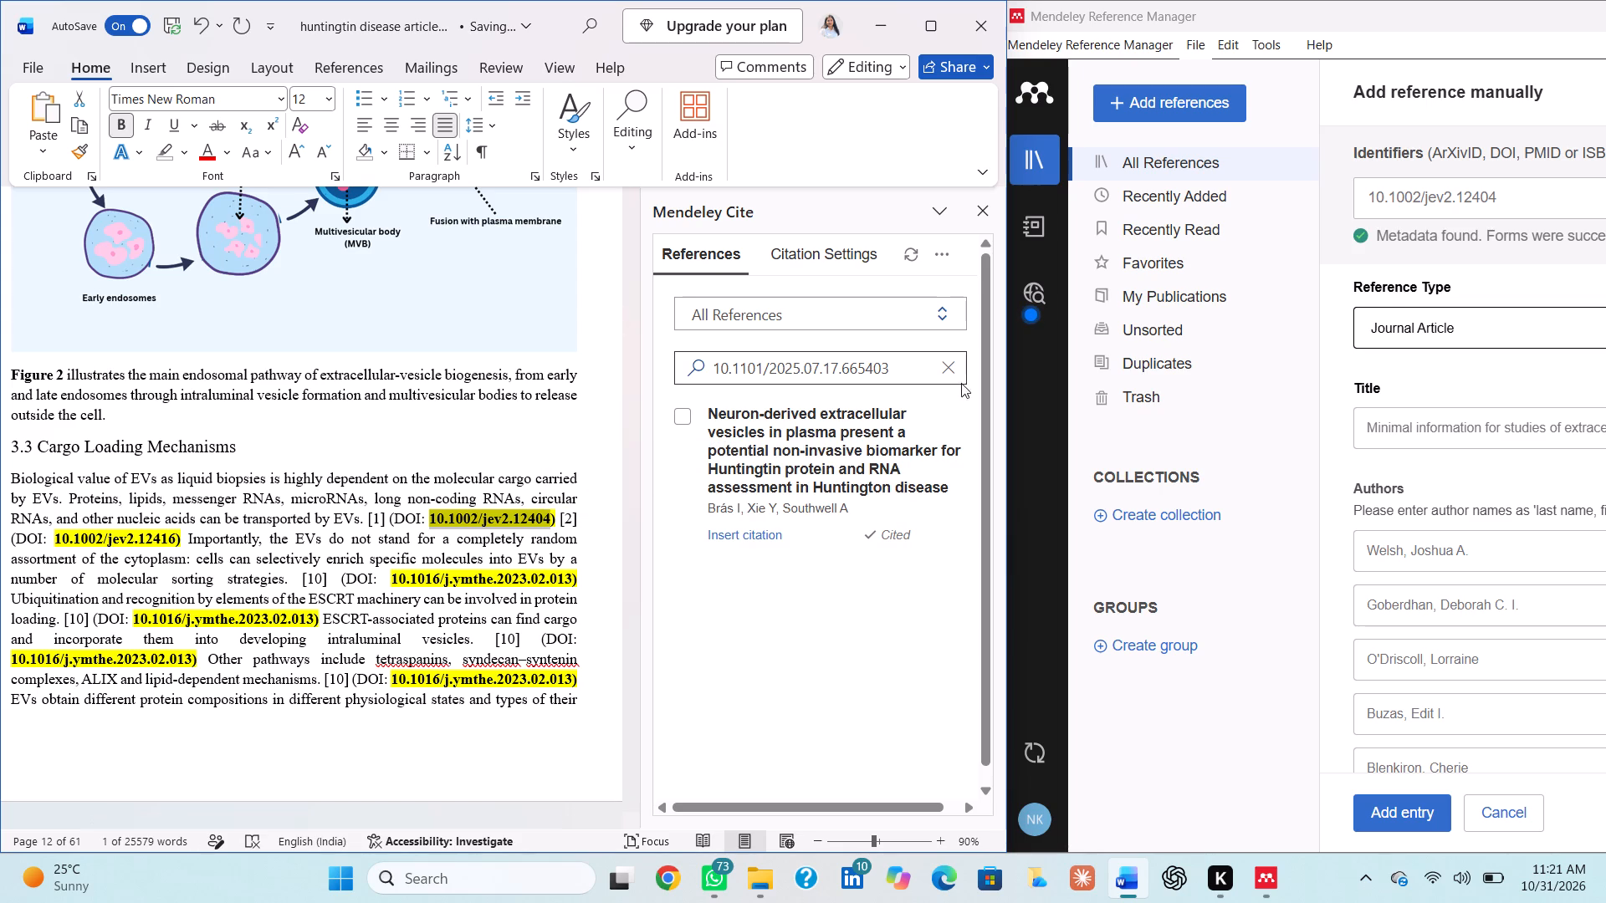
pyautogui.click(945, 374)
pyautogui.click(913, 372)
pyautogui.hotkey('ctrl', 'v')
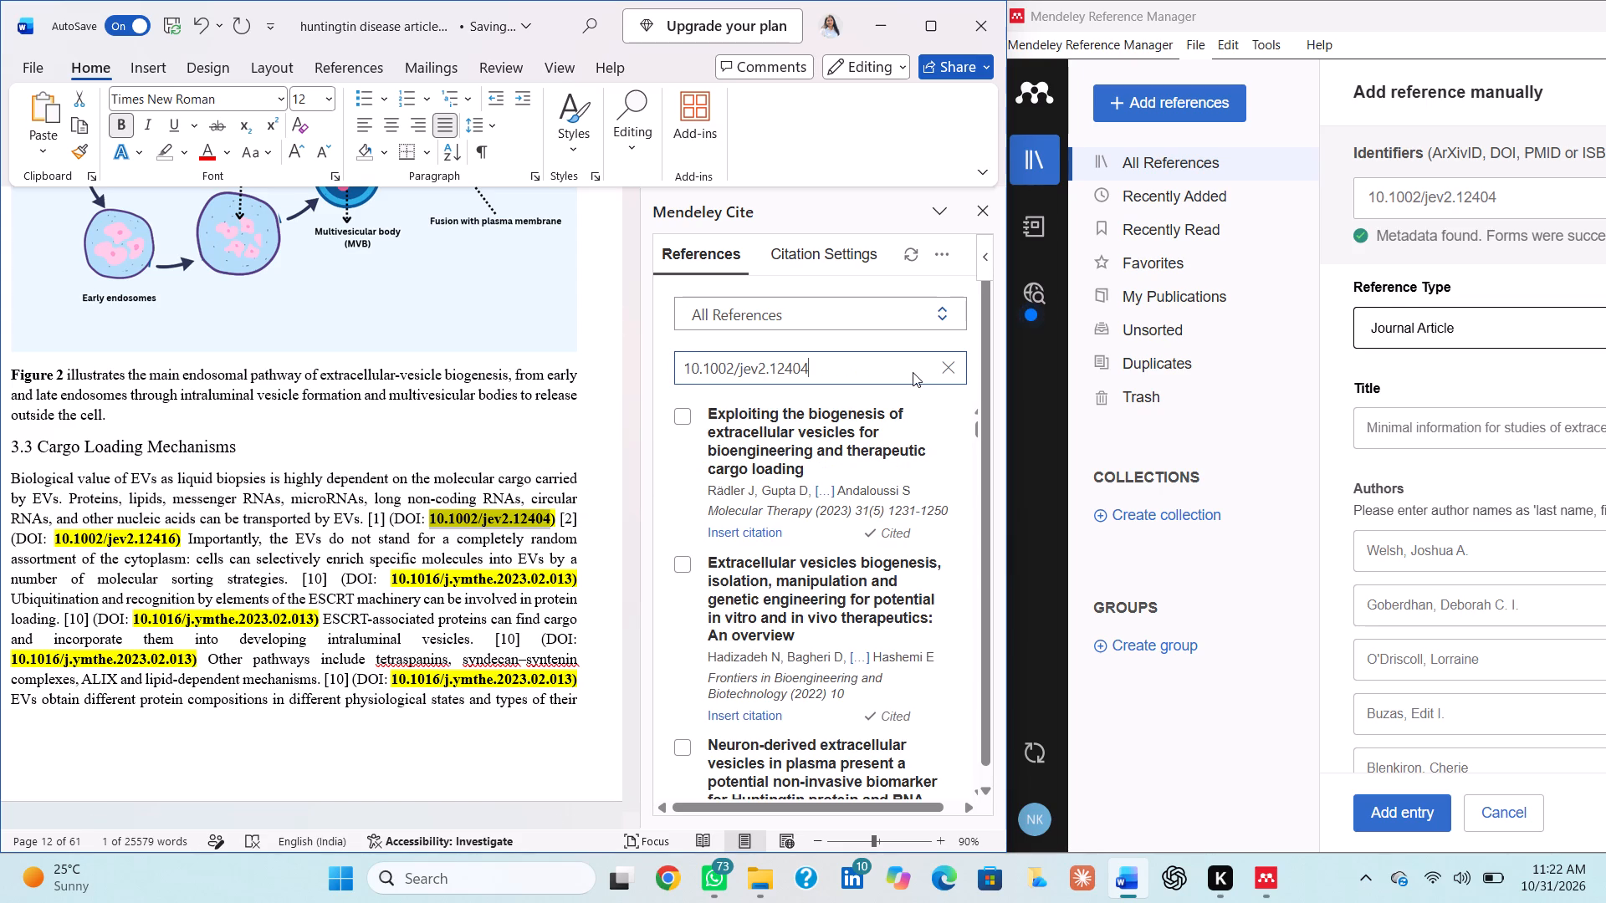
pyautogui.click(683, 411)
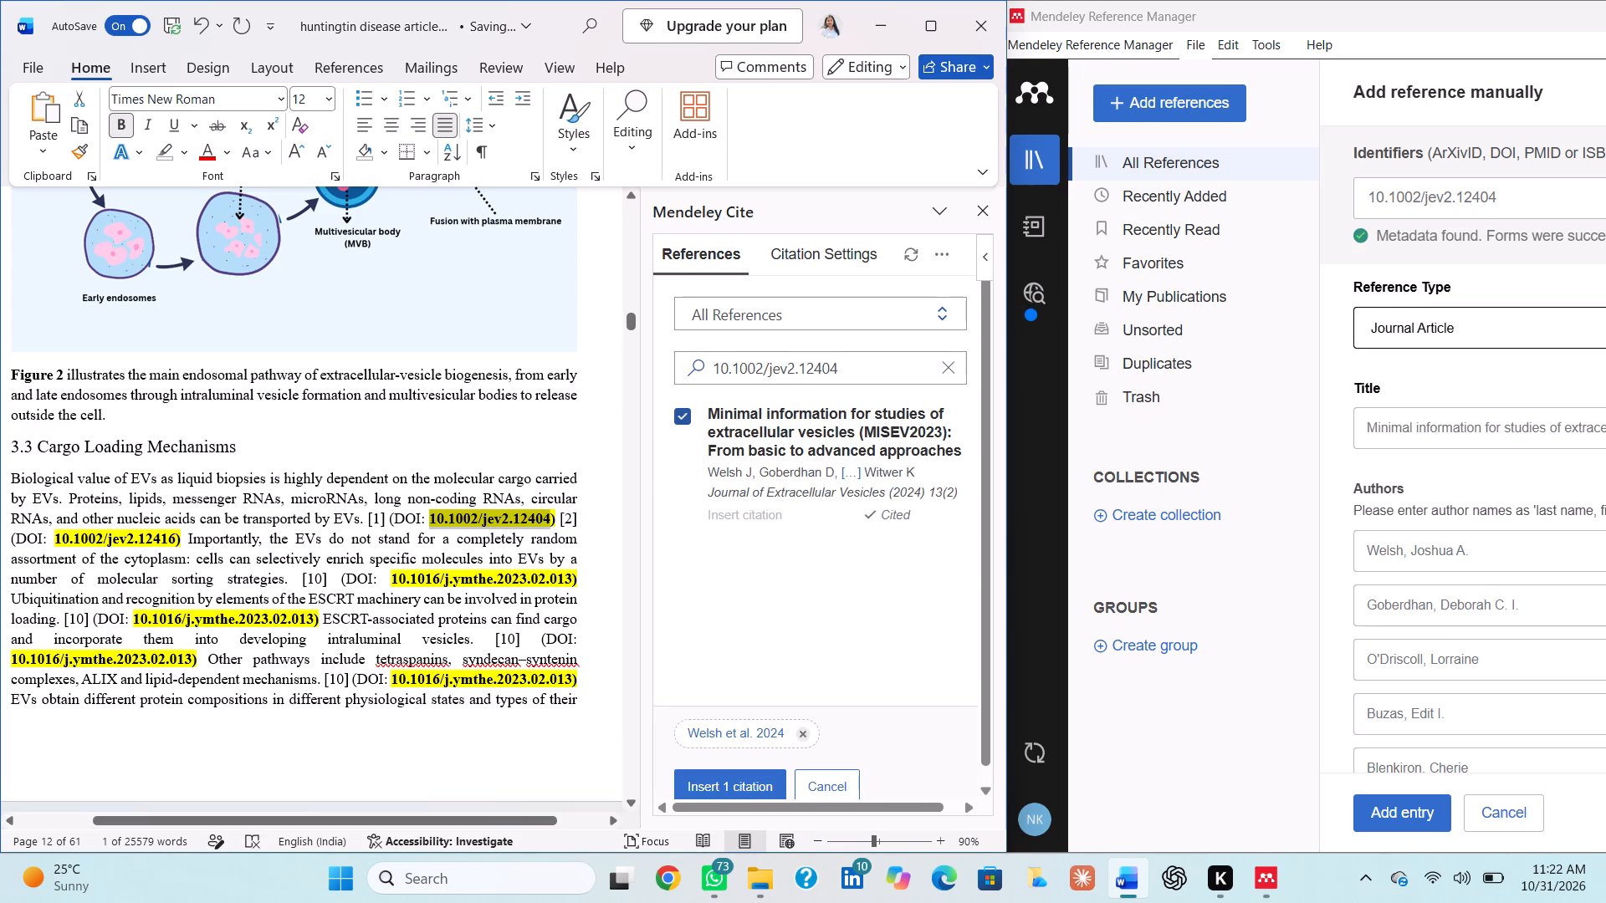
pyautogui.click(381, 523)
pyautogui.press('Right')
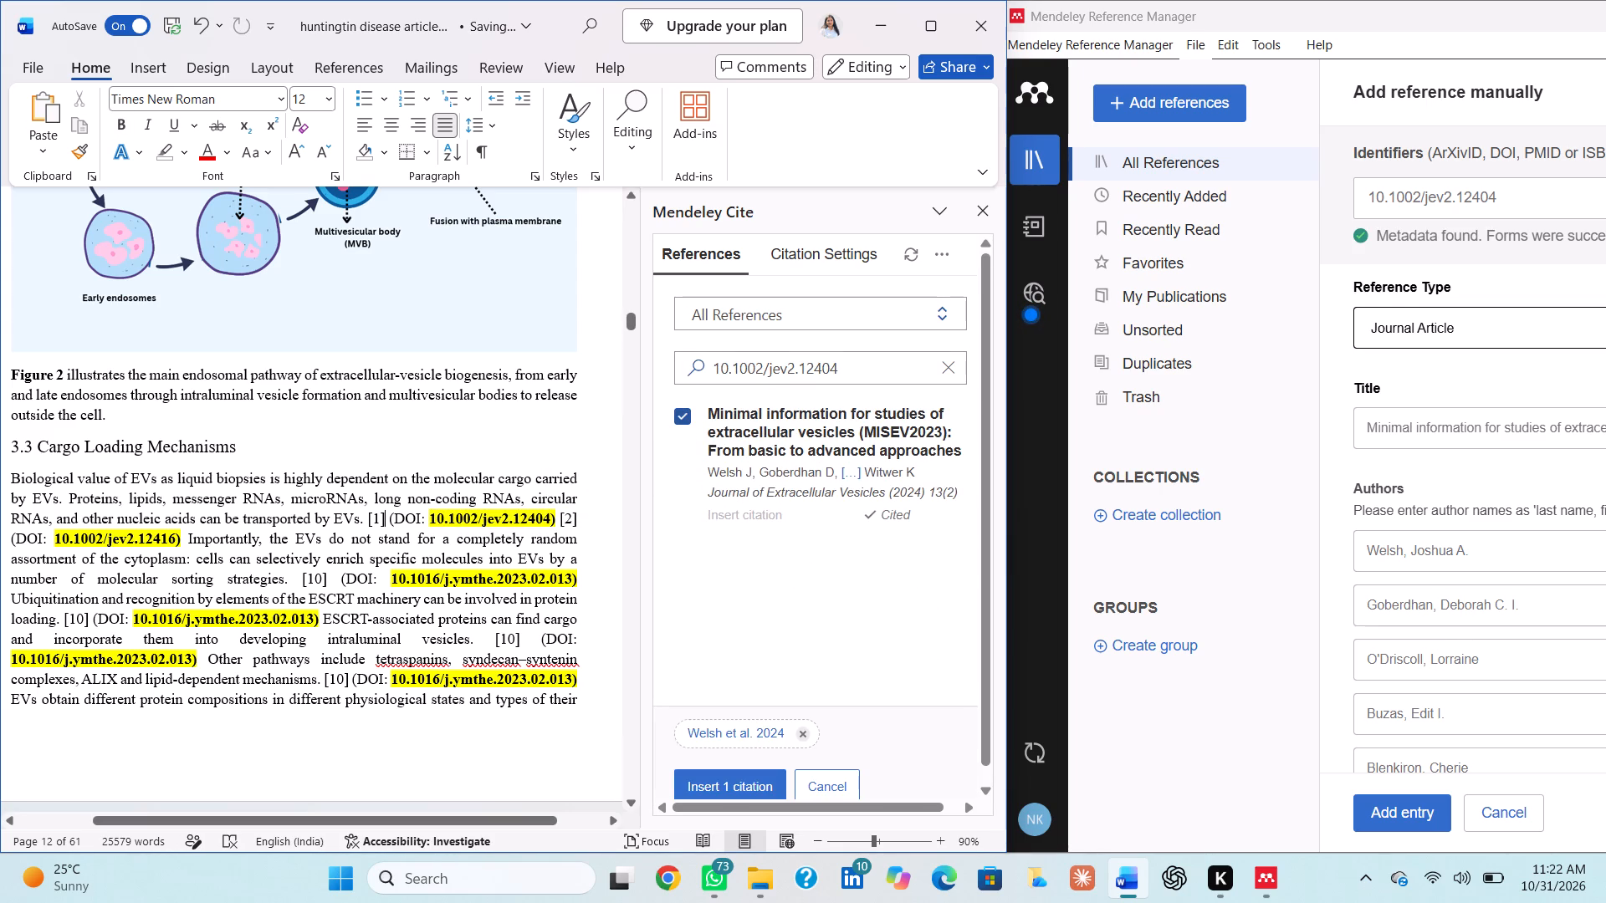
pyautogui.press('BackSpace')
pyautogui.press('BackSpace')
pyautogui.press('BackSpace')
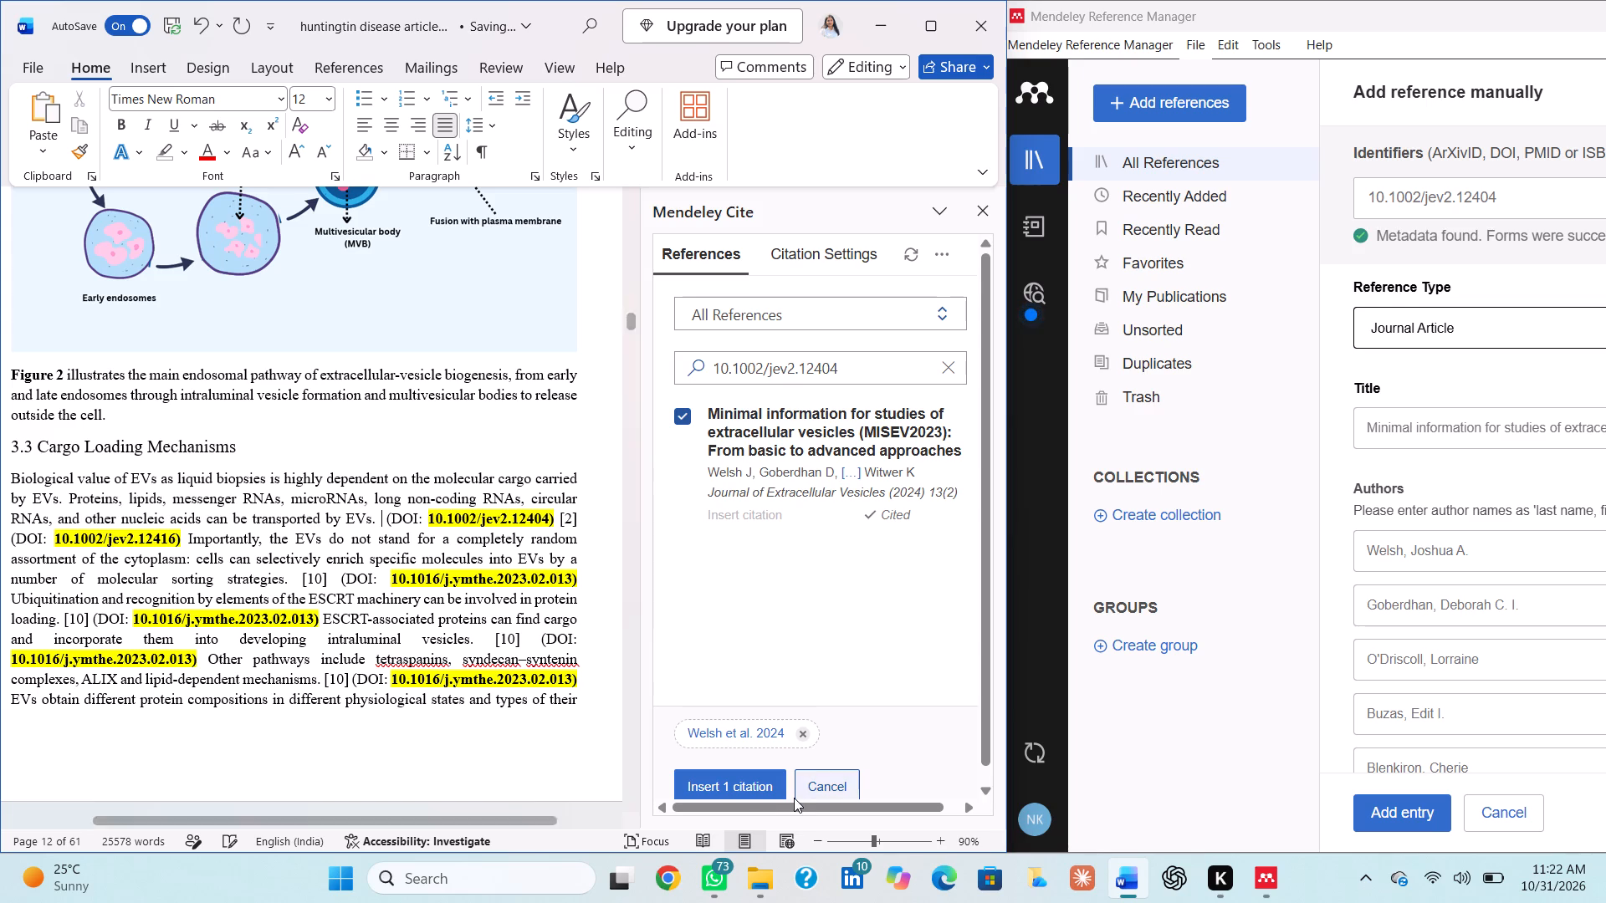
pyautogui.click(760, 784)
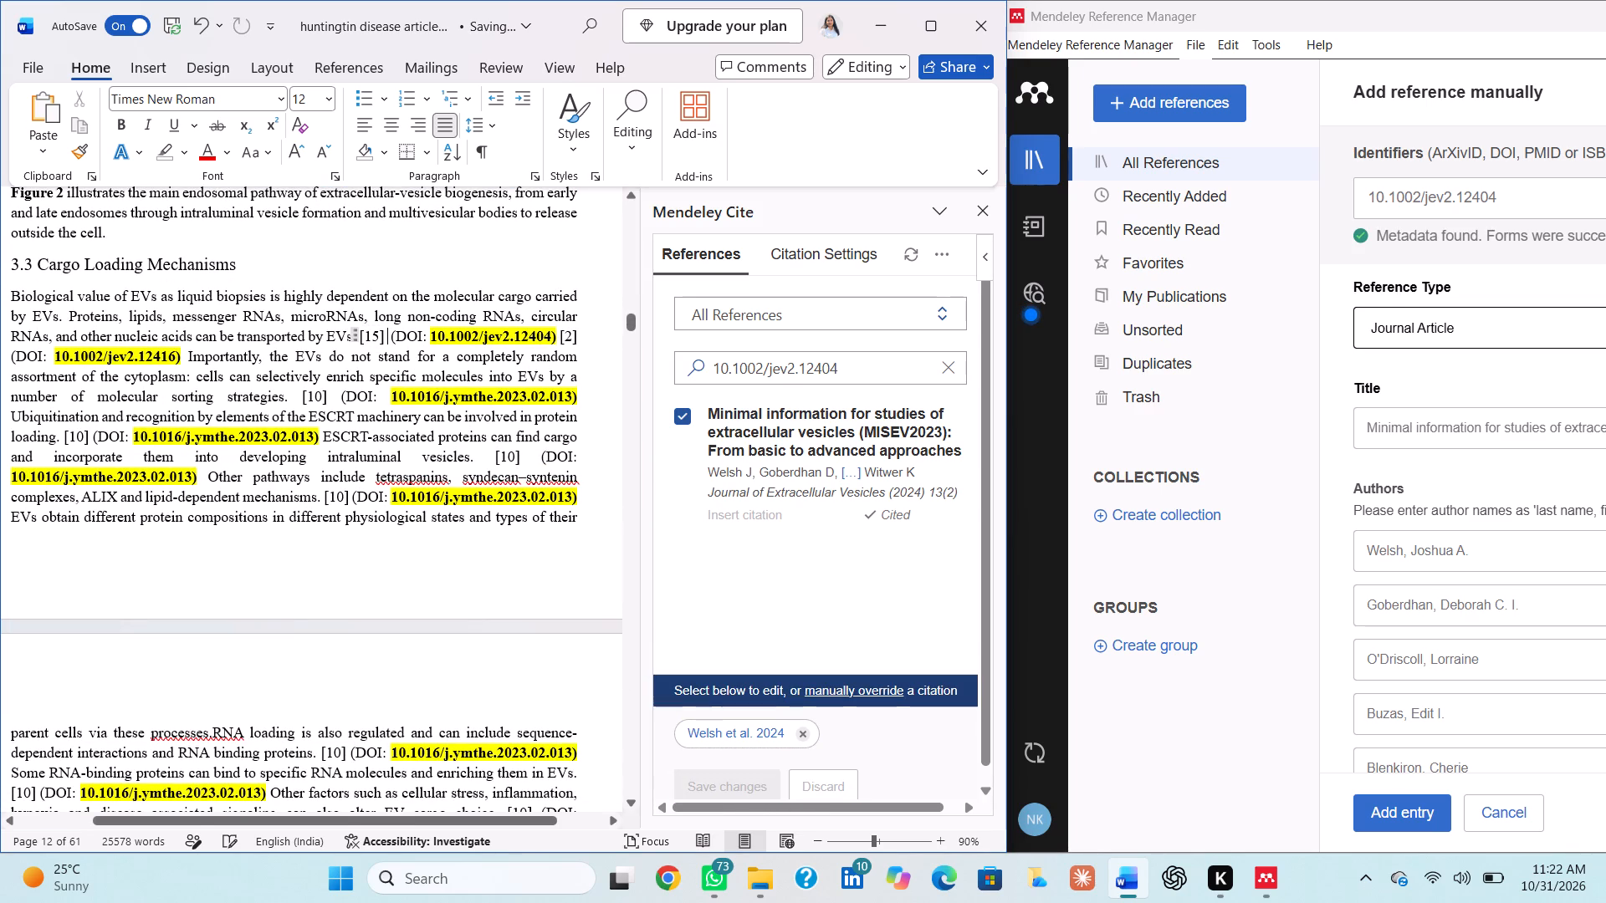
# Replace the typed [2] before DOI 10.1002/jev2.12416 in section 3.3 with the Mendeley citation for that DOI.
pyautogui.moveTo(54, 357); pyautogui.dragTo(168, 367)
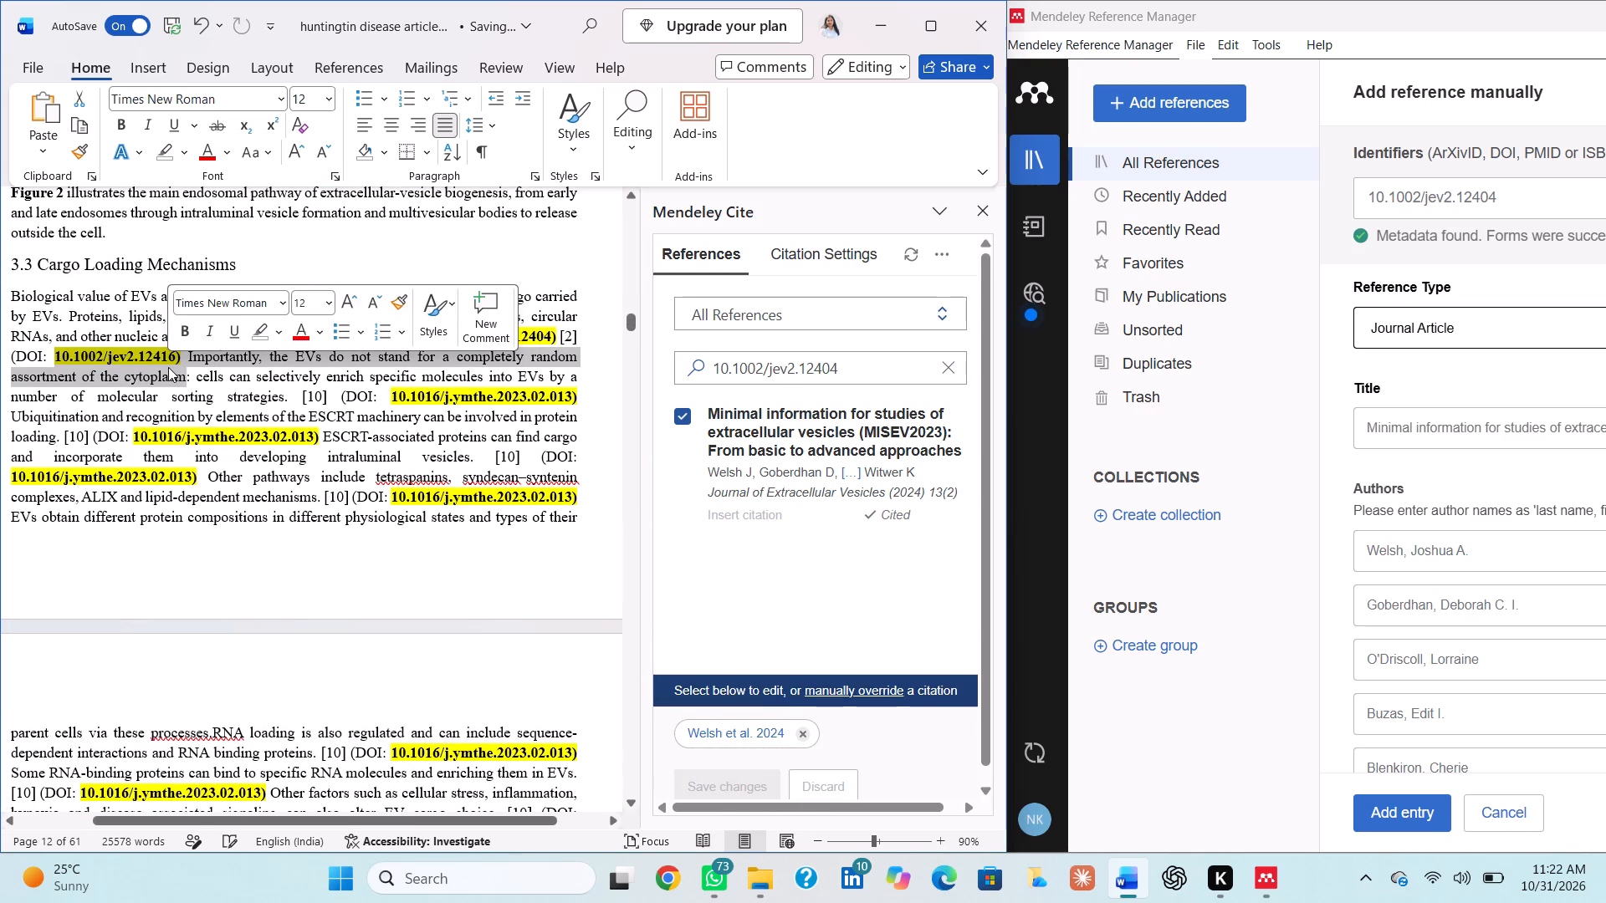
pyautogui.hotkey('ctrl', 'c')
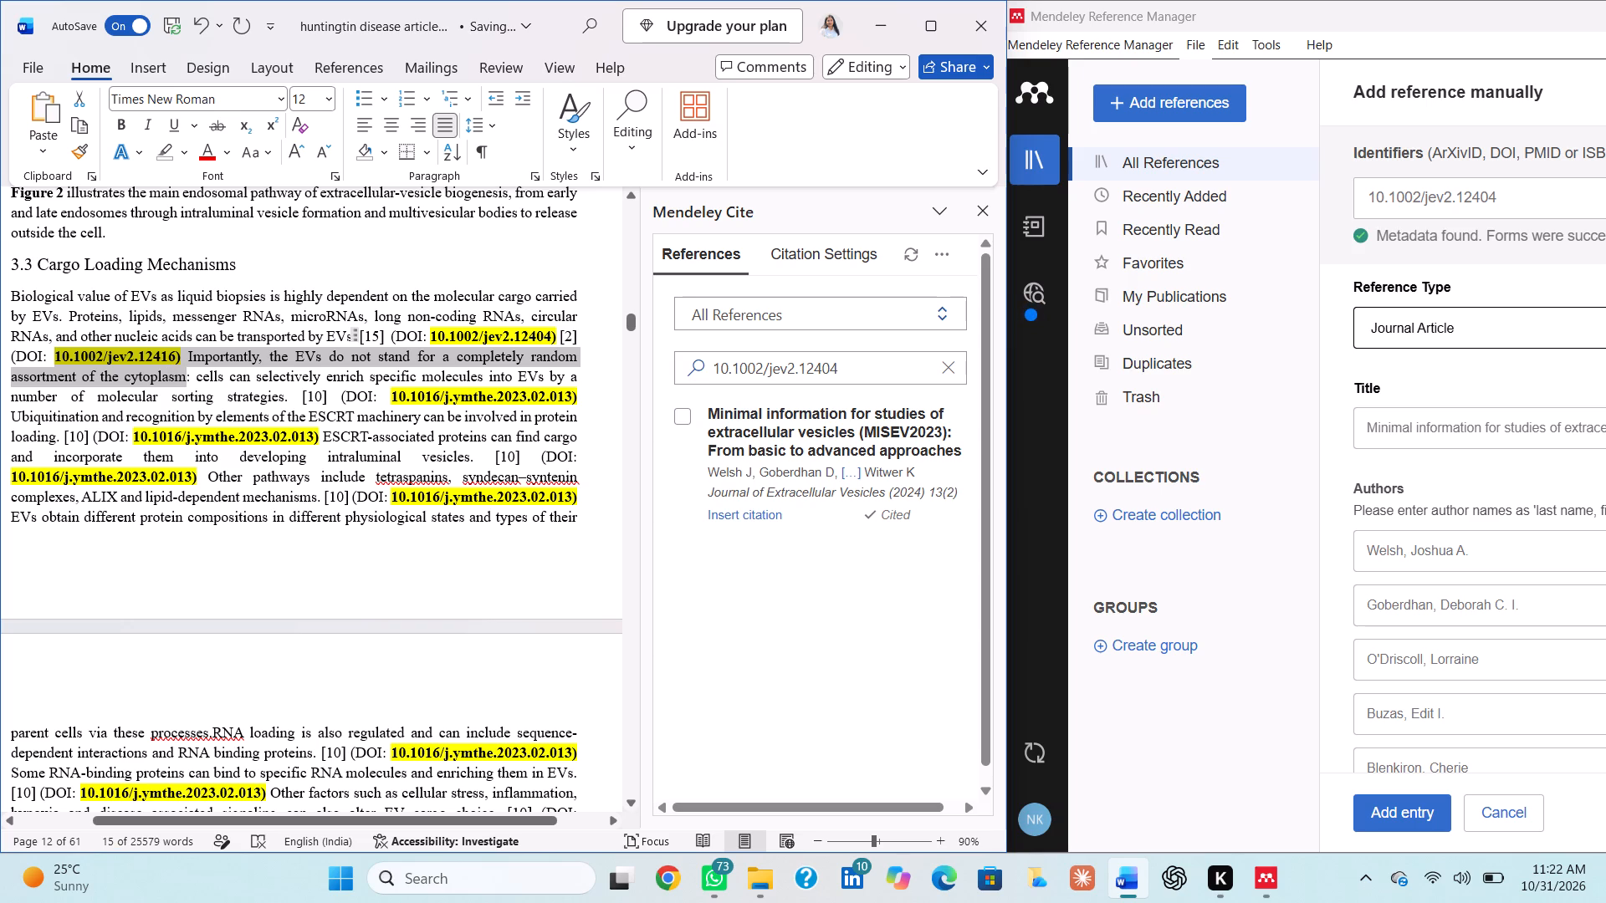
pyautogui.click(193, 545)
pyautogui.moveTo(54, 353); pyautogui.dragTo(95, 354)
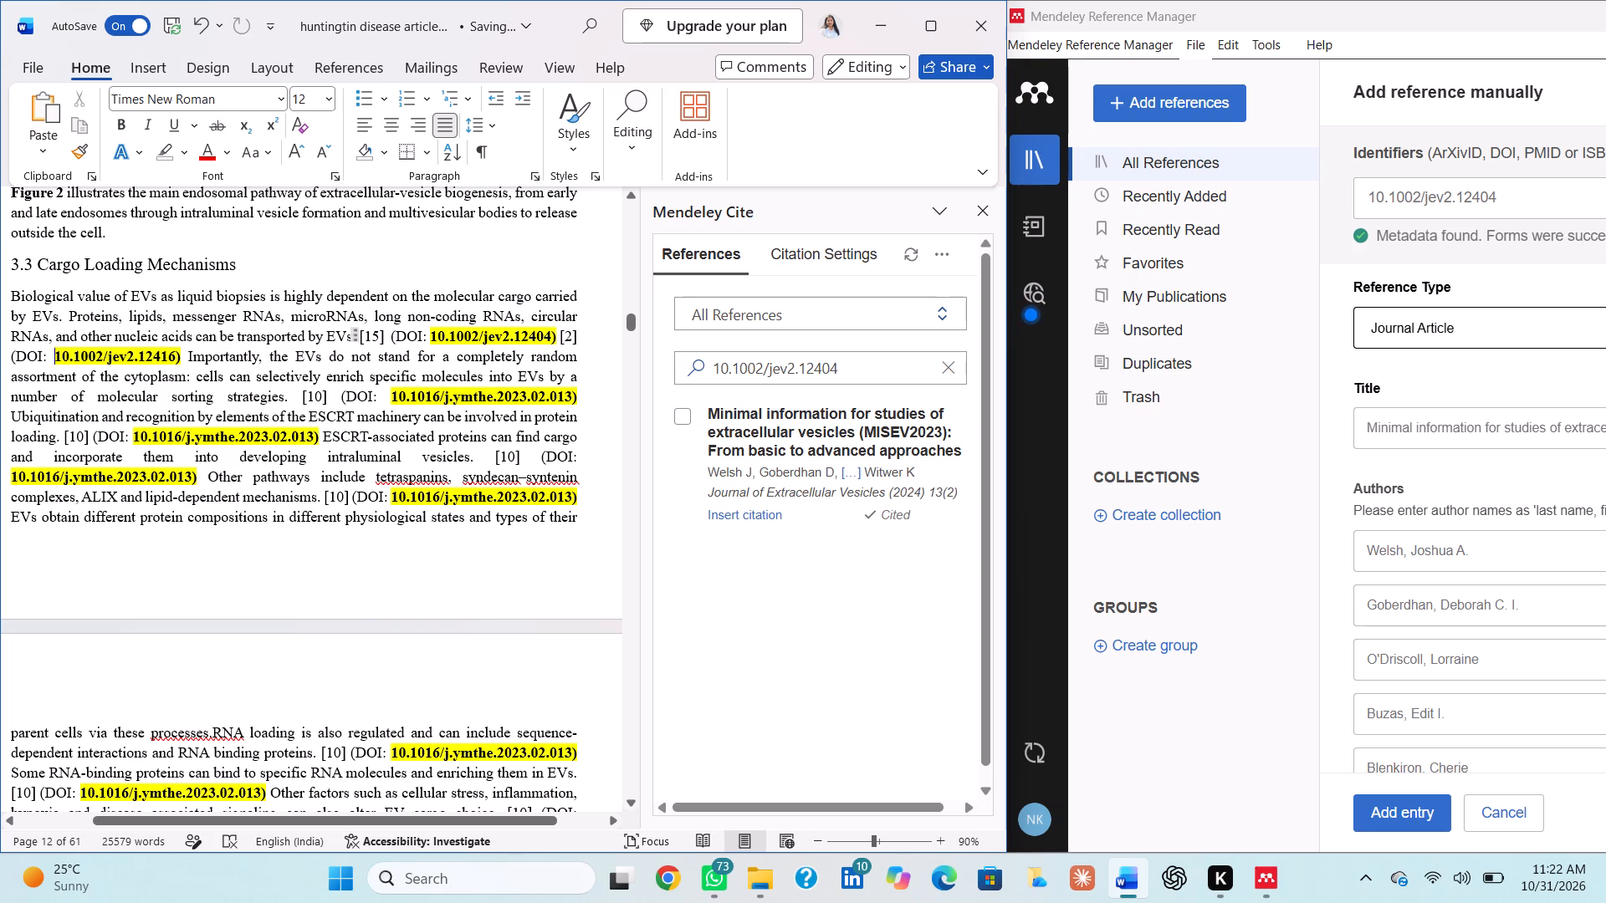
pyautogui.moveTo(95, 354); pyautogui.dragTo(163, 365)
pyautogui.hotkey('ctrl', 'c')
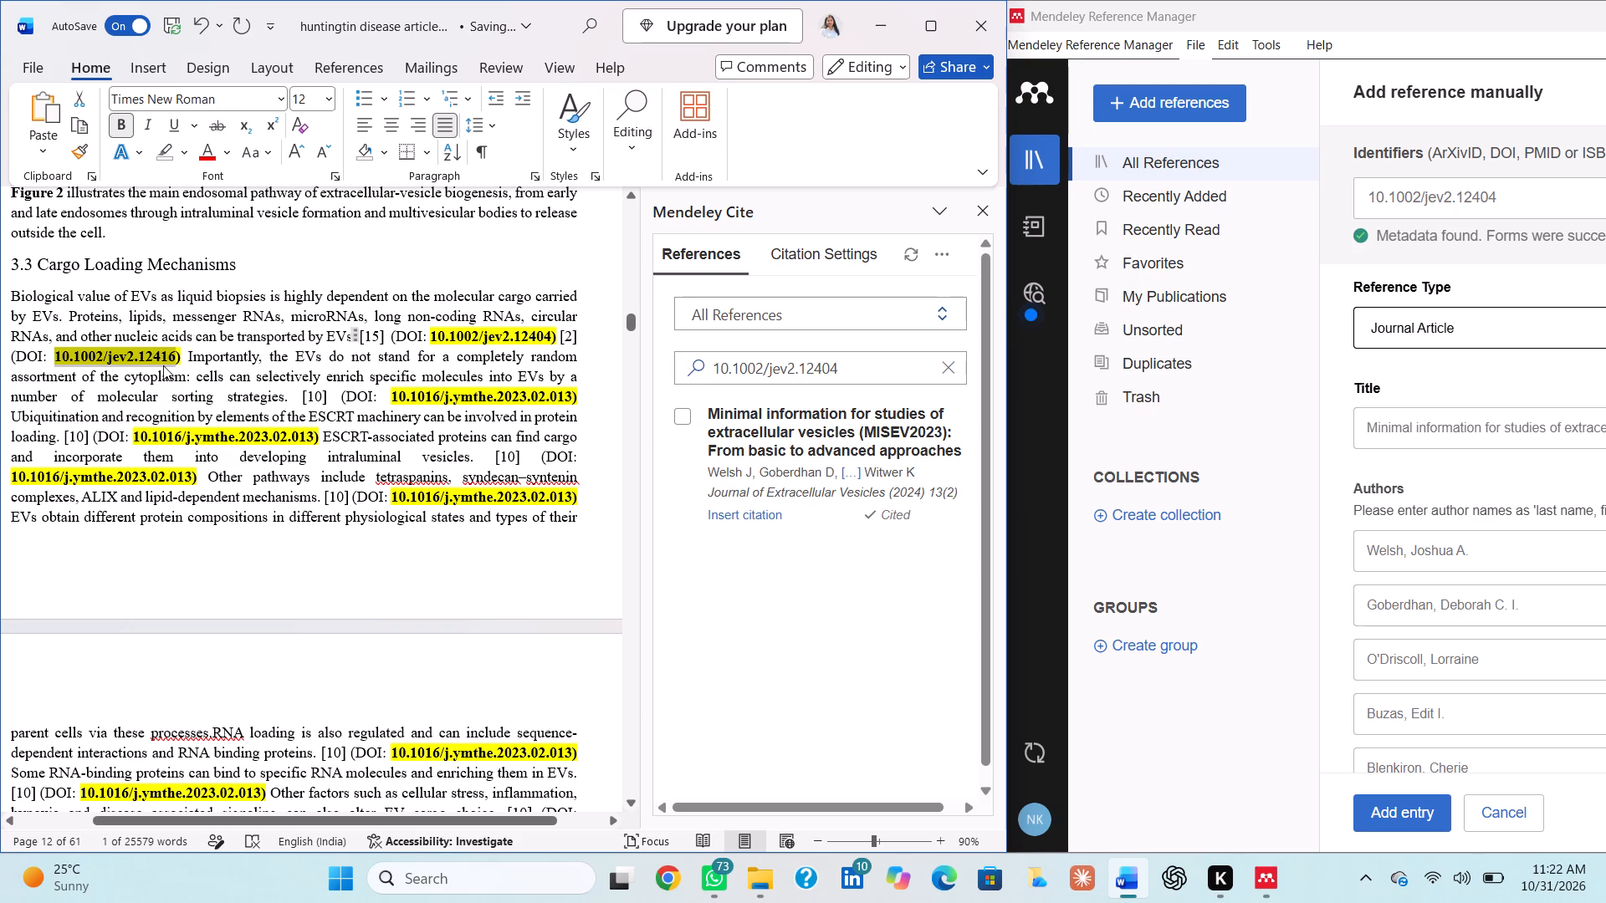
pyautogui.click(954, 367)
pyautogui.click(892, 367)
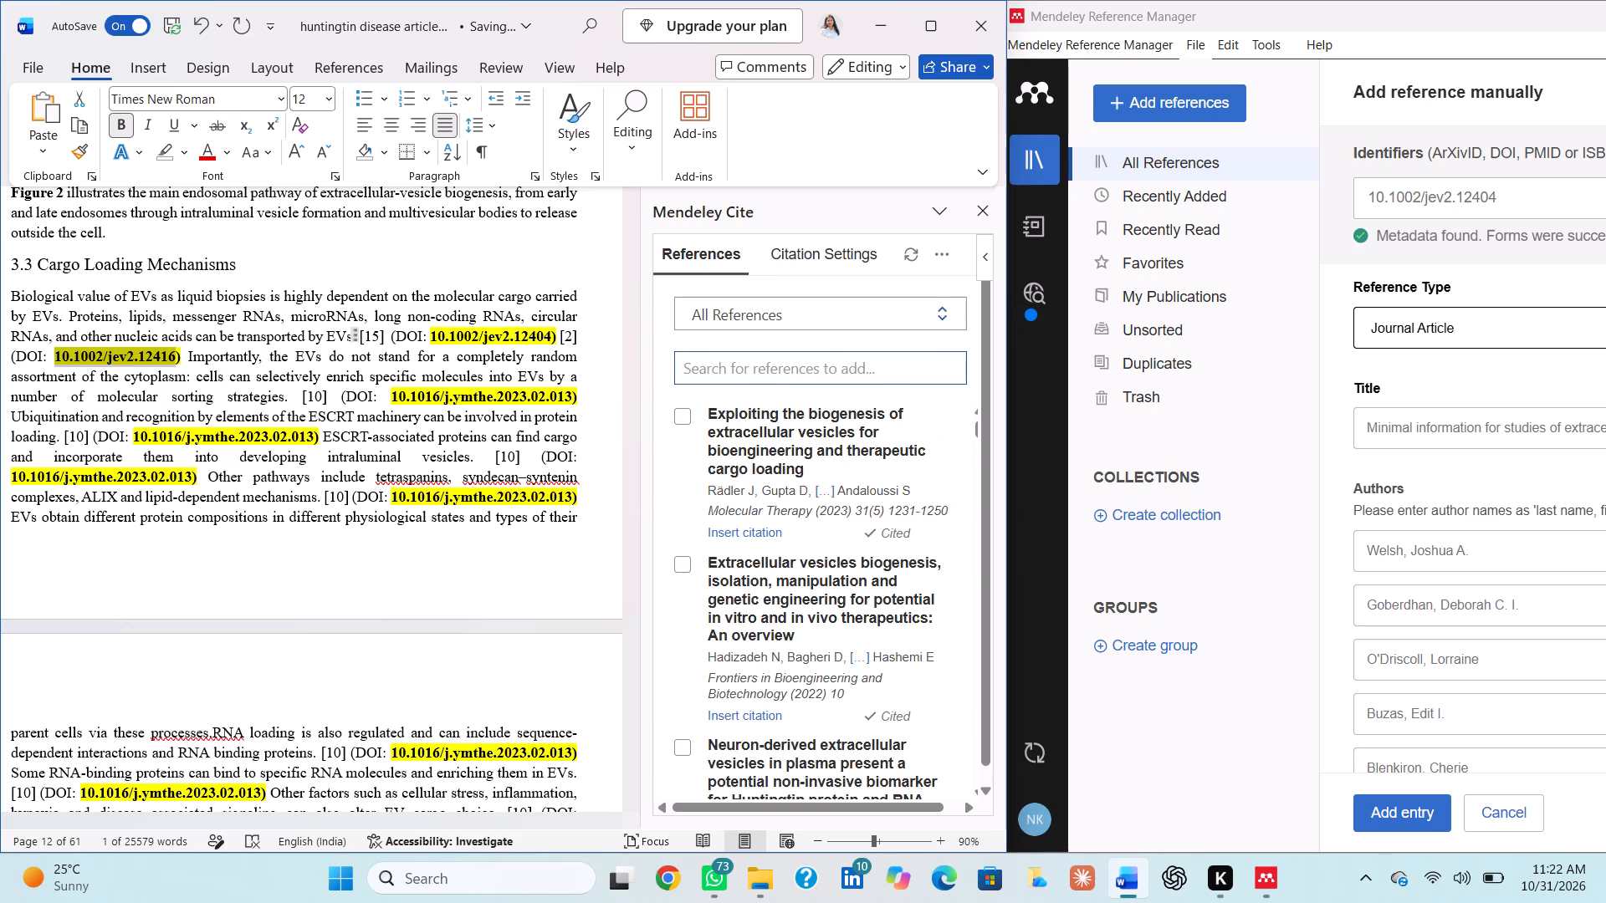
pyautogui.hotkey('ctrl', 'v')
pyautogui.press('Return')
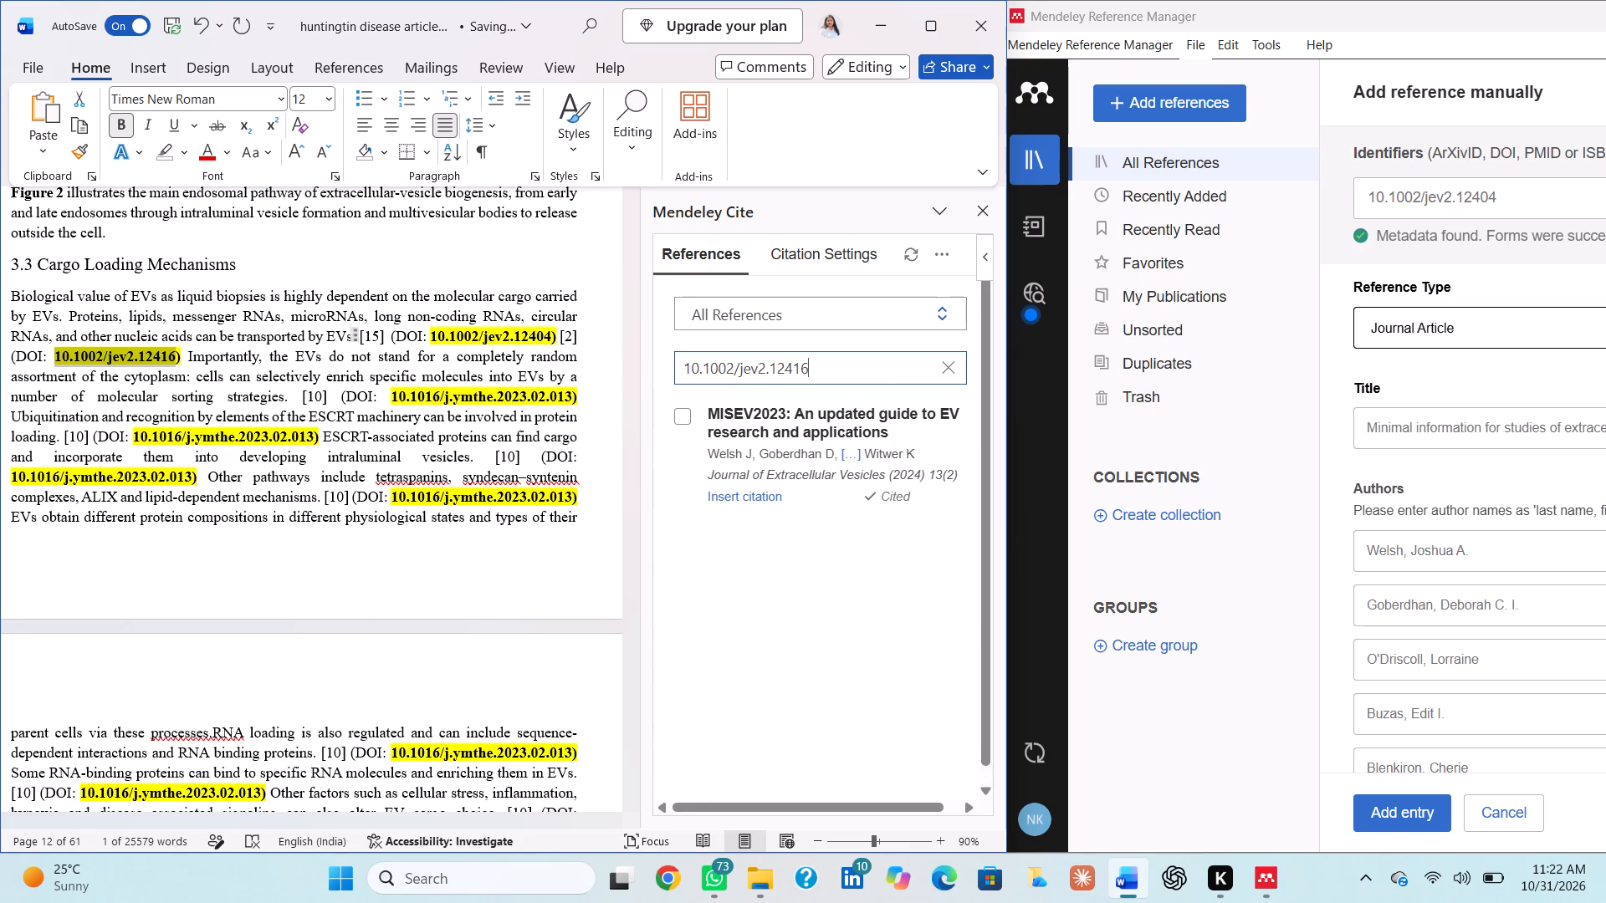
pyautogui.click(686, 416)
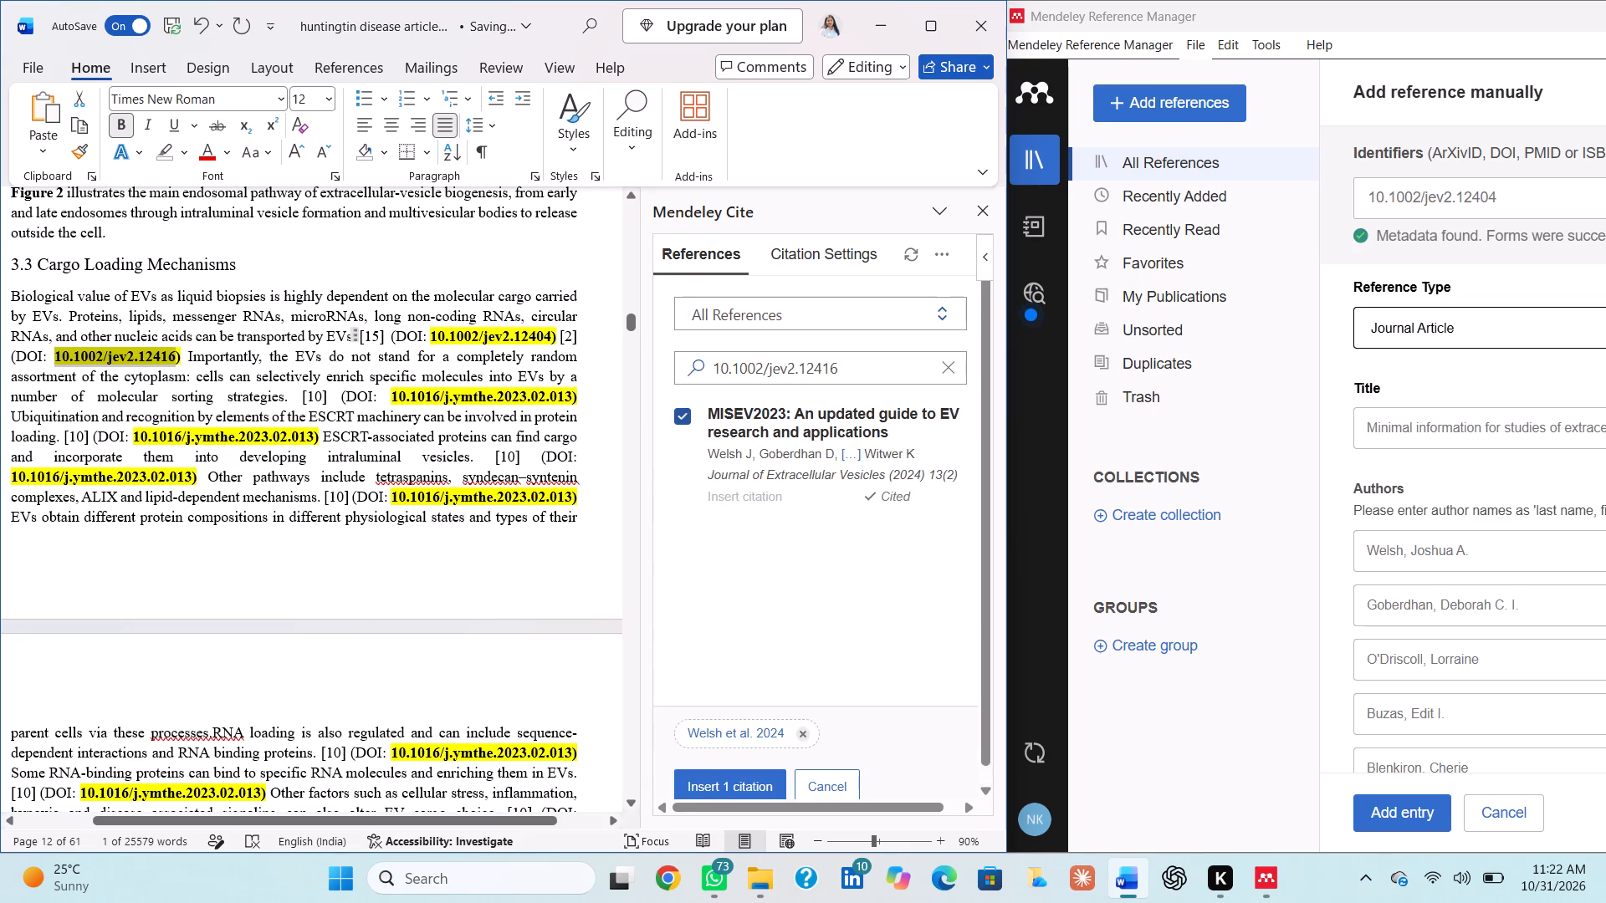
pyautogui.click(578, 339)
pyautogui.press('BackSpace')
pyautogui.press('BackSpace')
pyautogui.press('BackSpace')
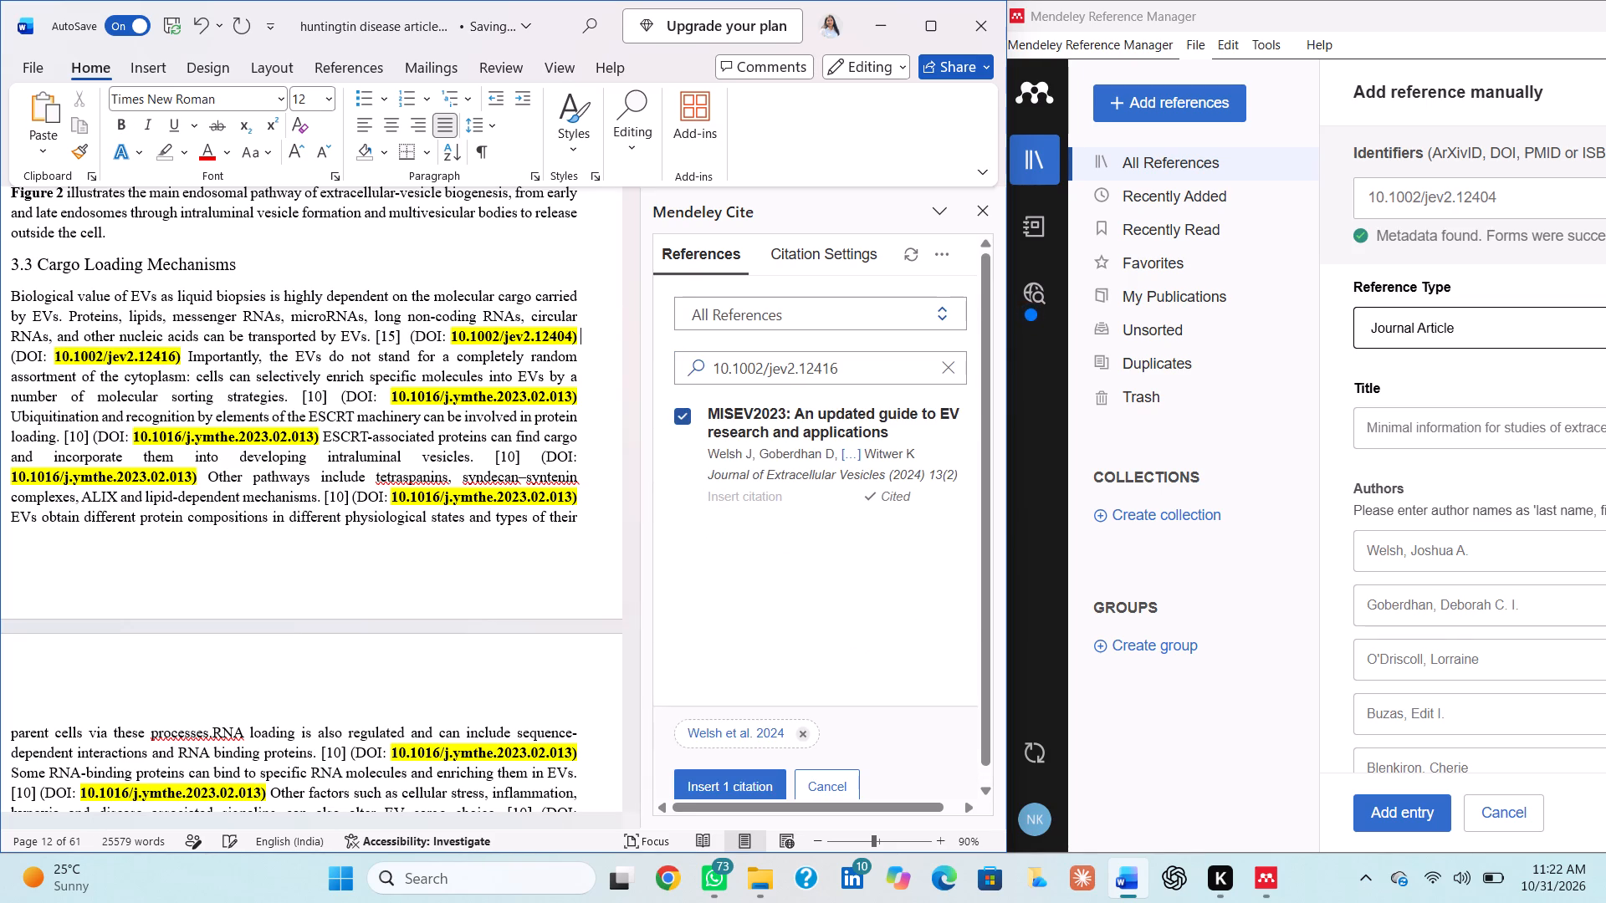
pyautogui.click(732, 784)
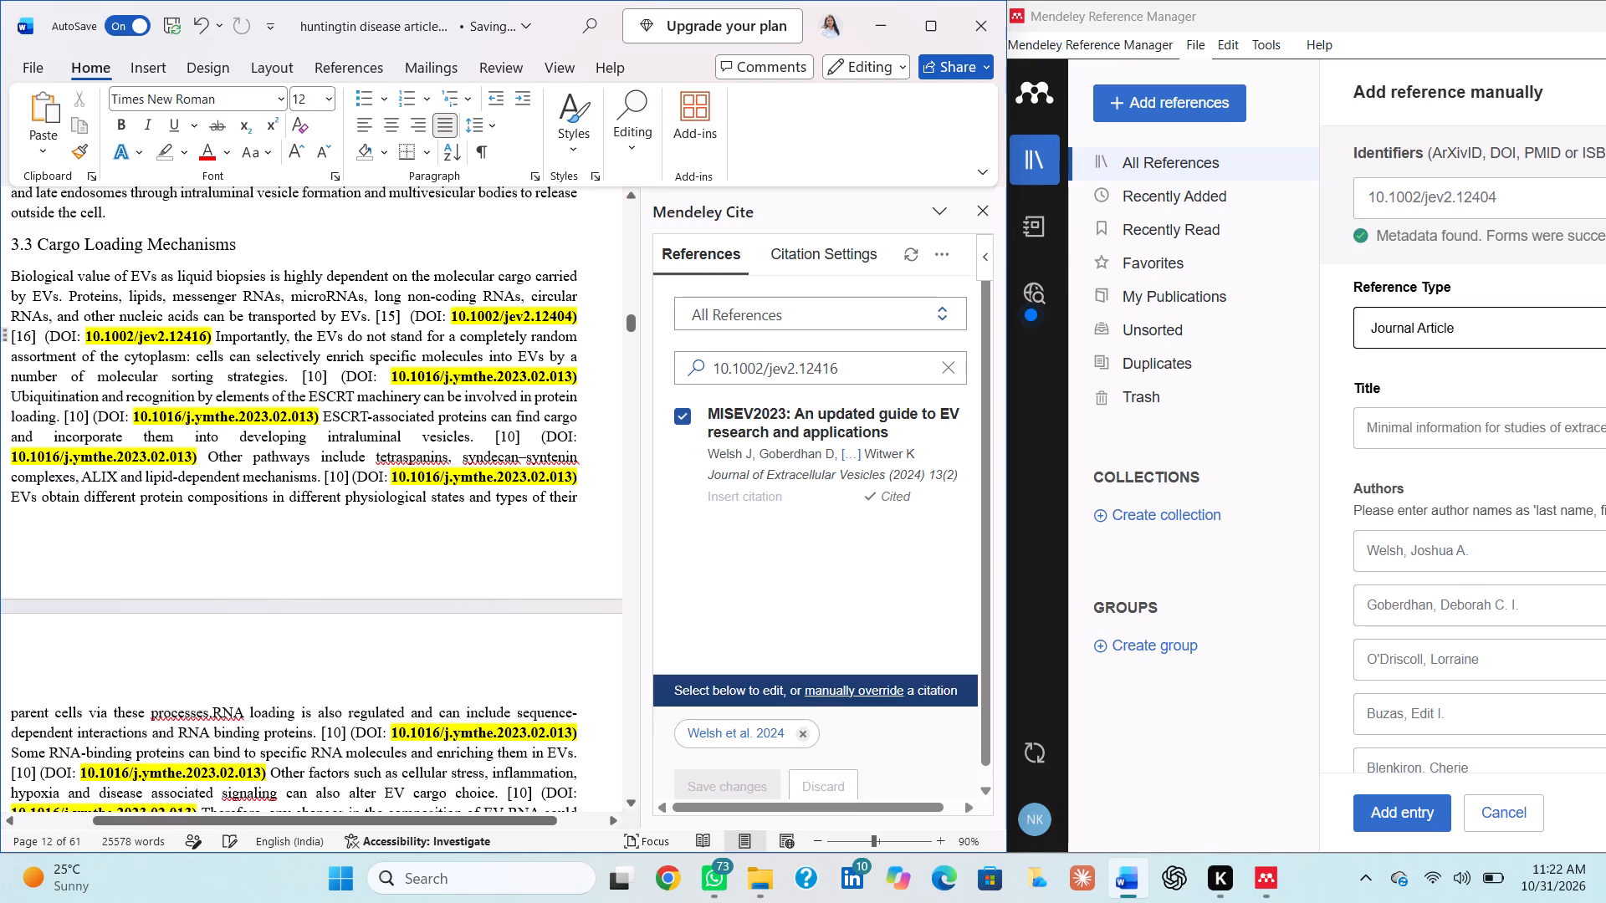
# Replace the typed [10] after "a number of molecular sorting strategies." with the Mendeley citation for DOI 10.1016/j.ymthe.2023.02.013.
pyautogui.moveTo(392, 375); pyautogui.dragTo(544, 392)
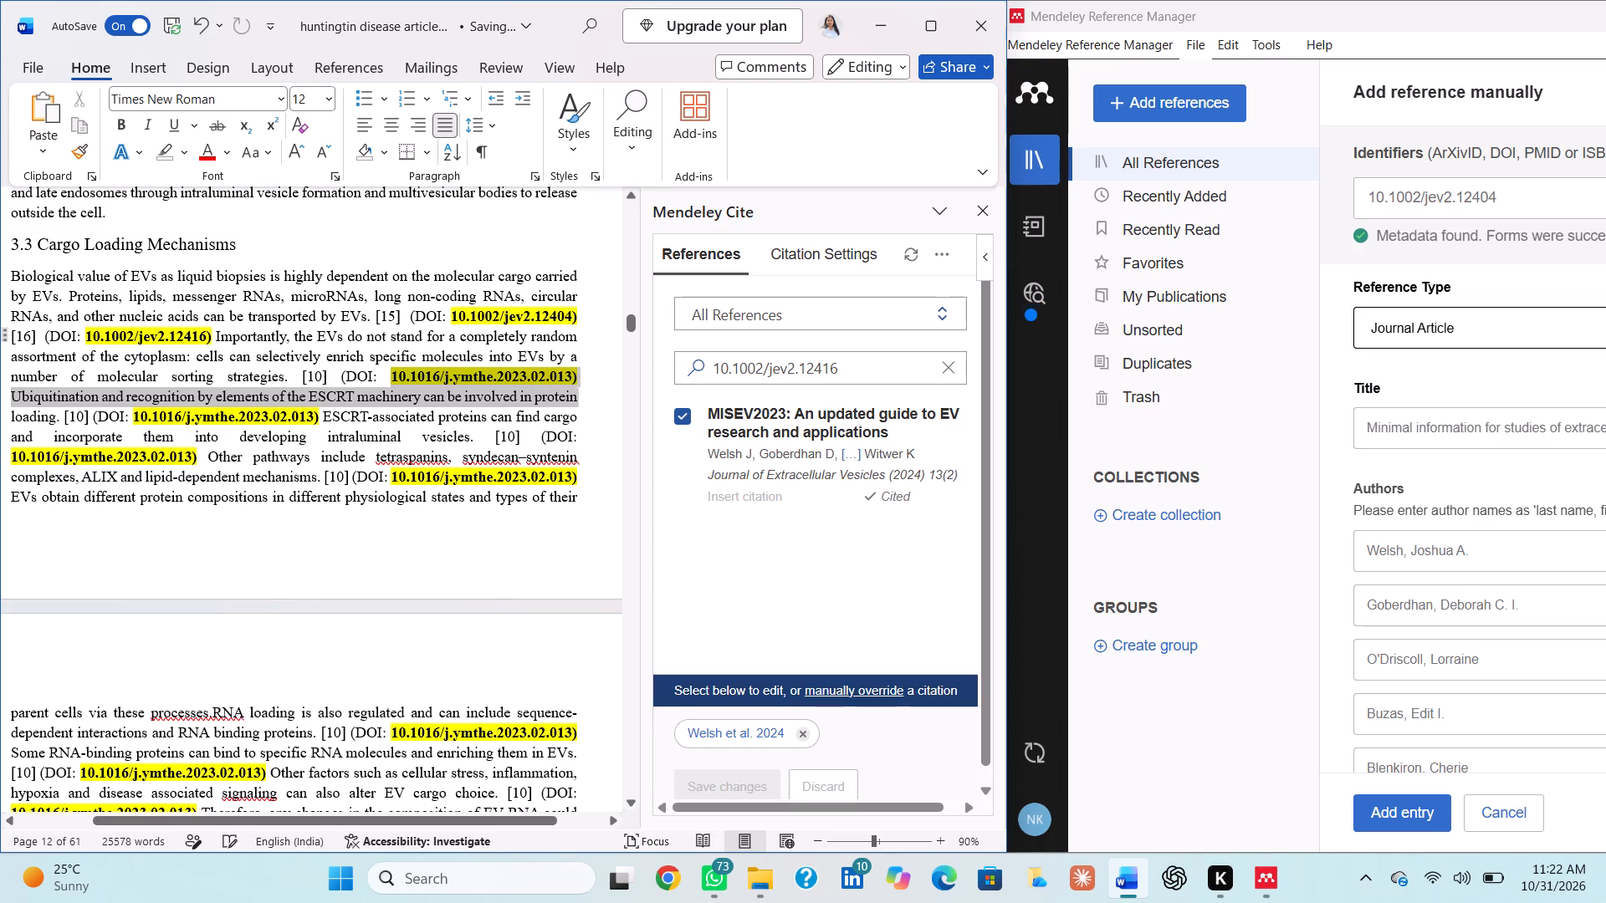
pyautogui.moveTo(544, 392); pyautogui.dragTo(570, 377)
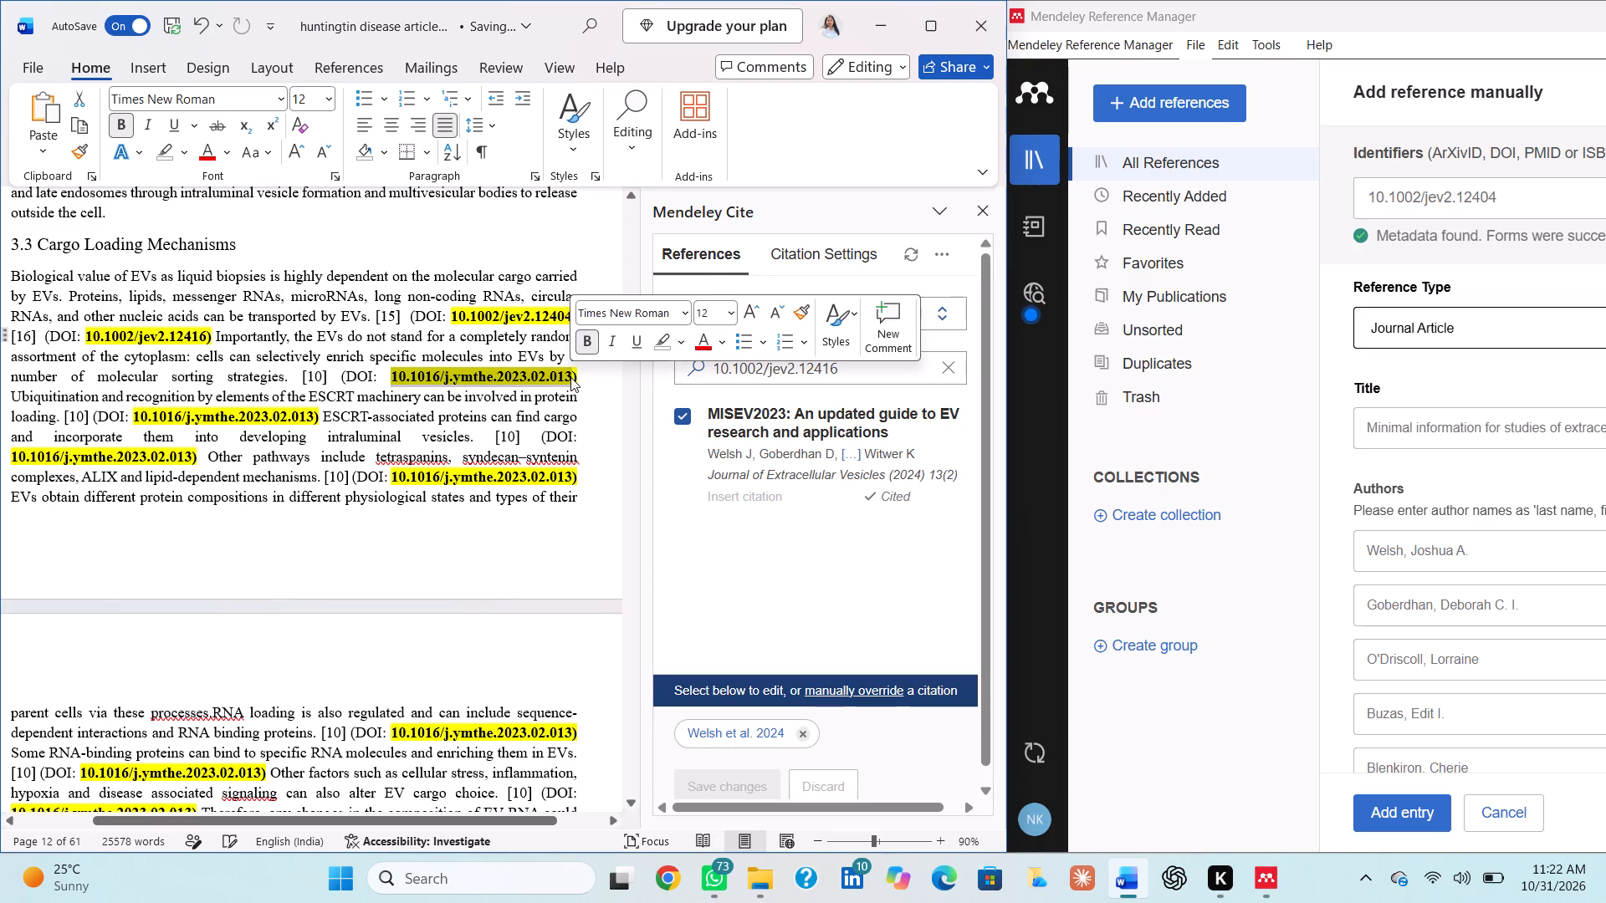
pyautogui.hotkey('ctrl', 'c')
pyautogui.click(949, 370)
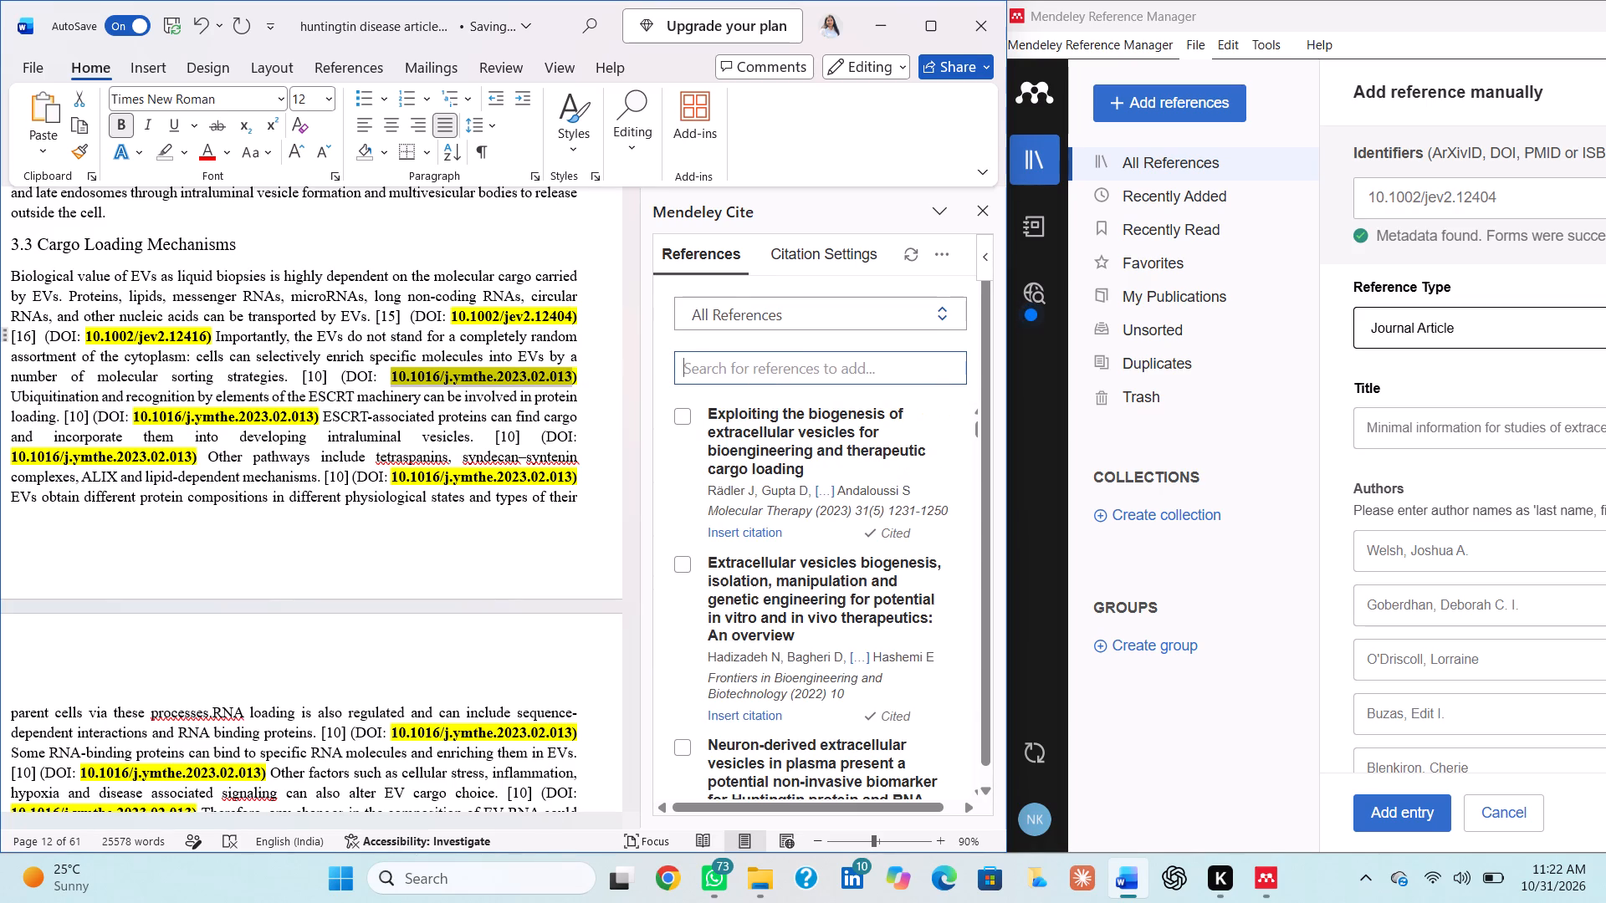
pyautogui.click(920, 370)
pyautogui.hotkey('ctrl', 'v')
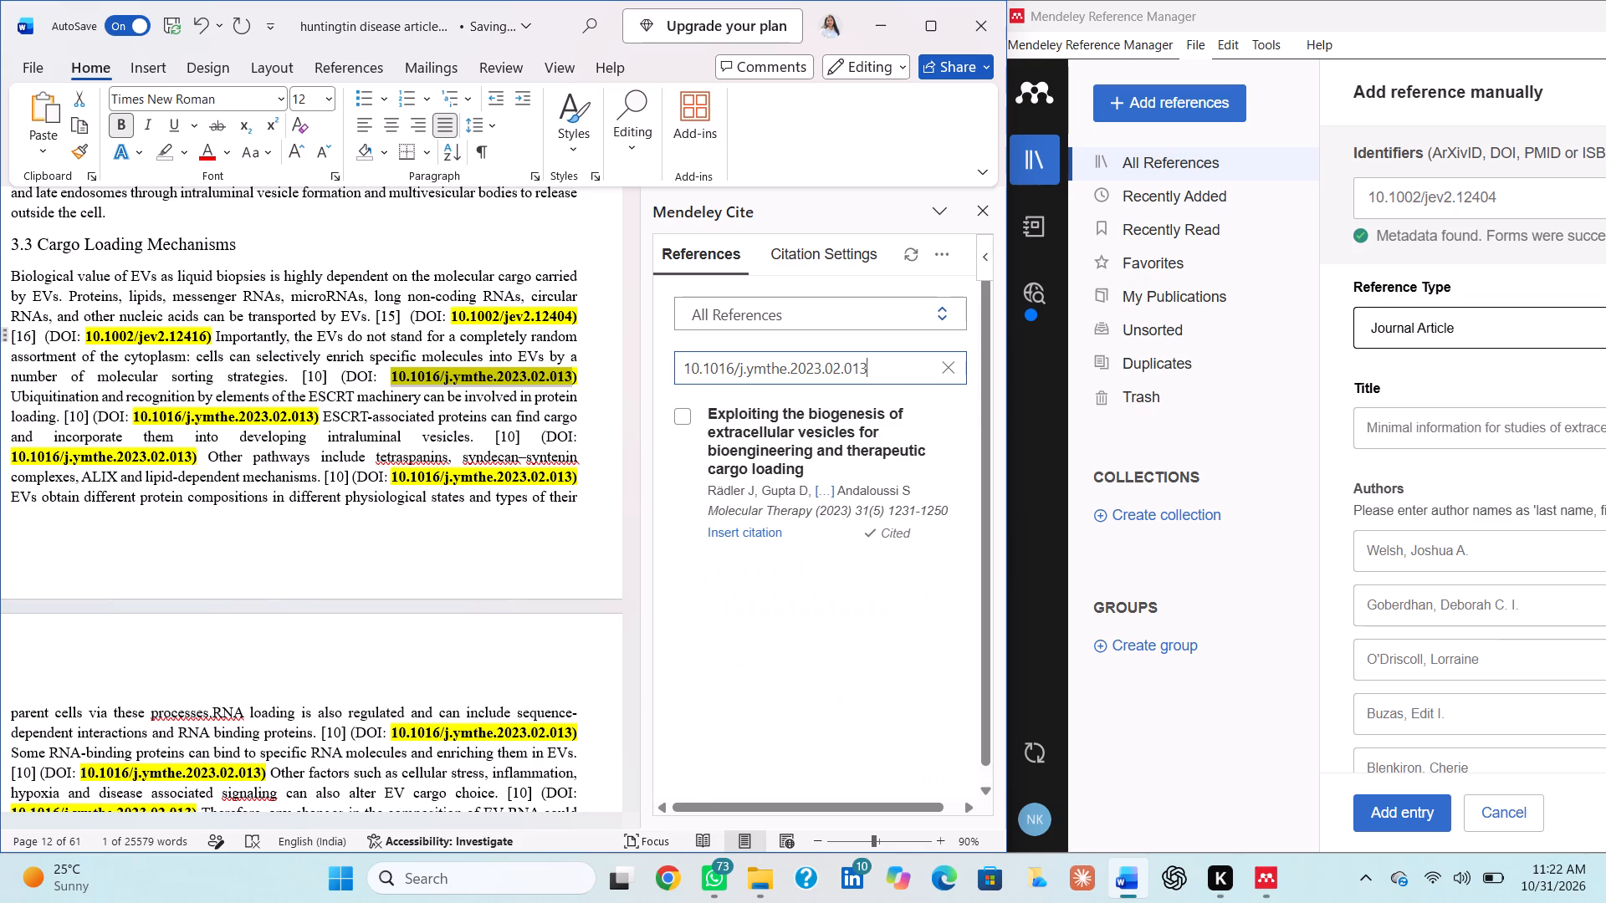
pyautogui.click(685, 417)
pyautogui.click(328, 385)
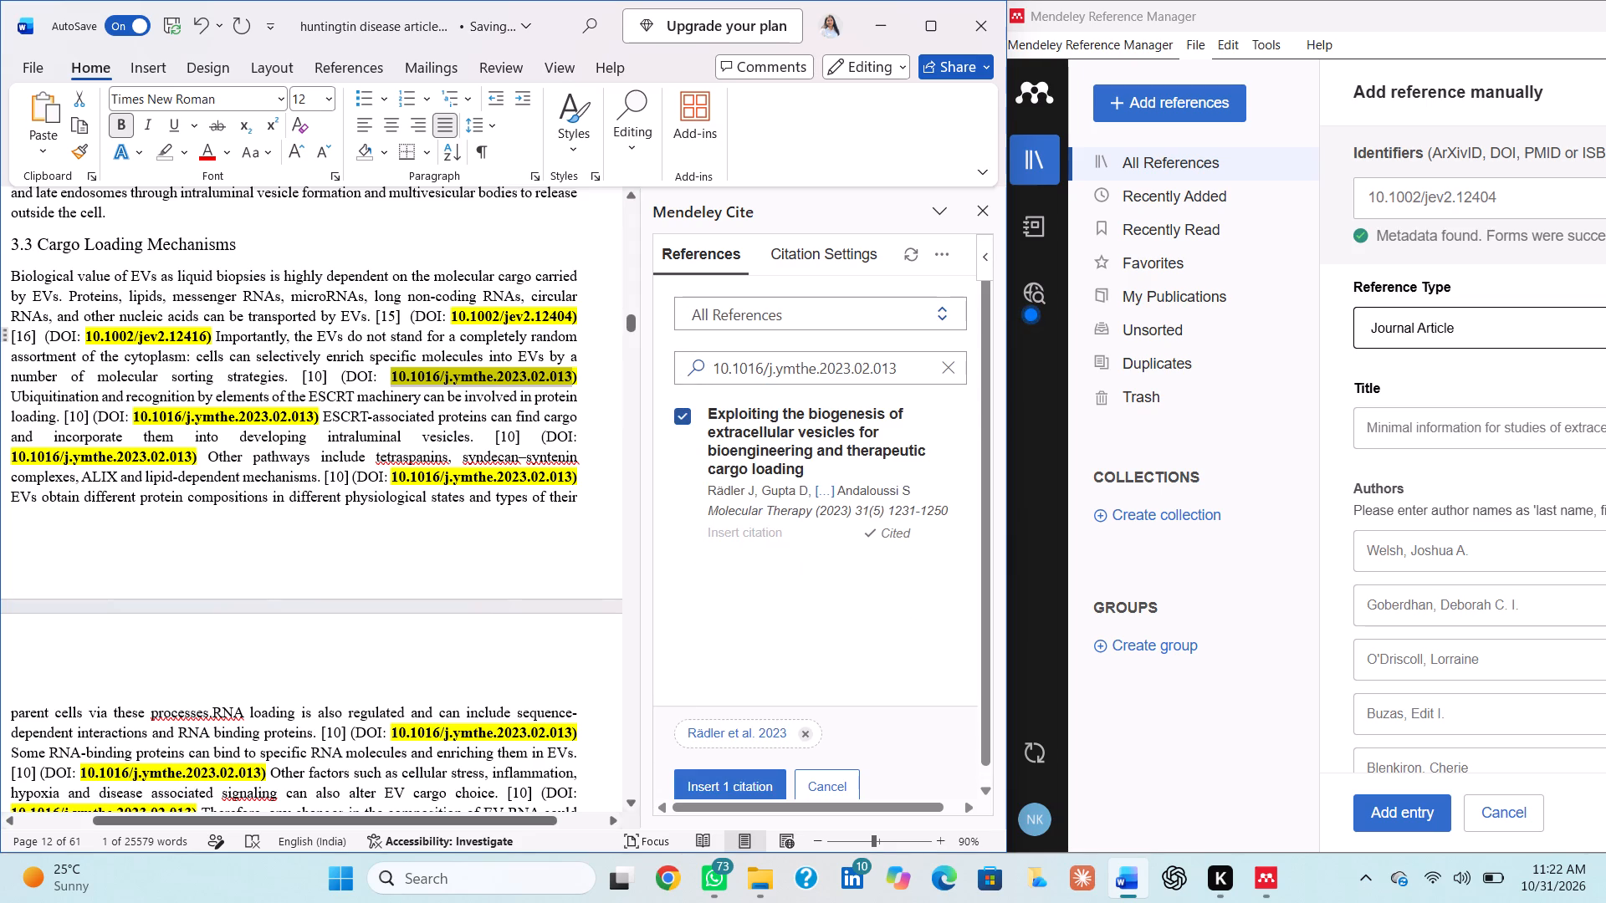
pyautogui.press('BackSpace')
pyautogui.press('BackSpace')
pyautogui.press('BackSpace')
pyautogui.press('BackSpace')
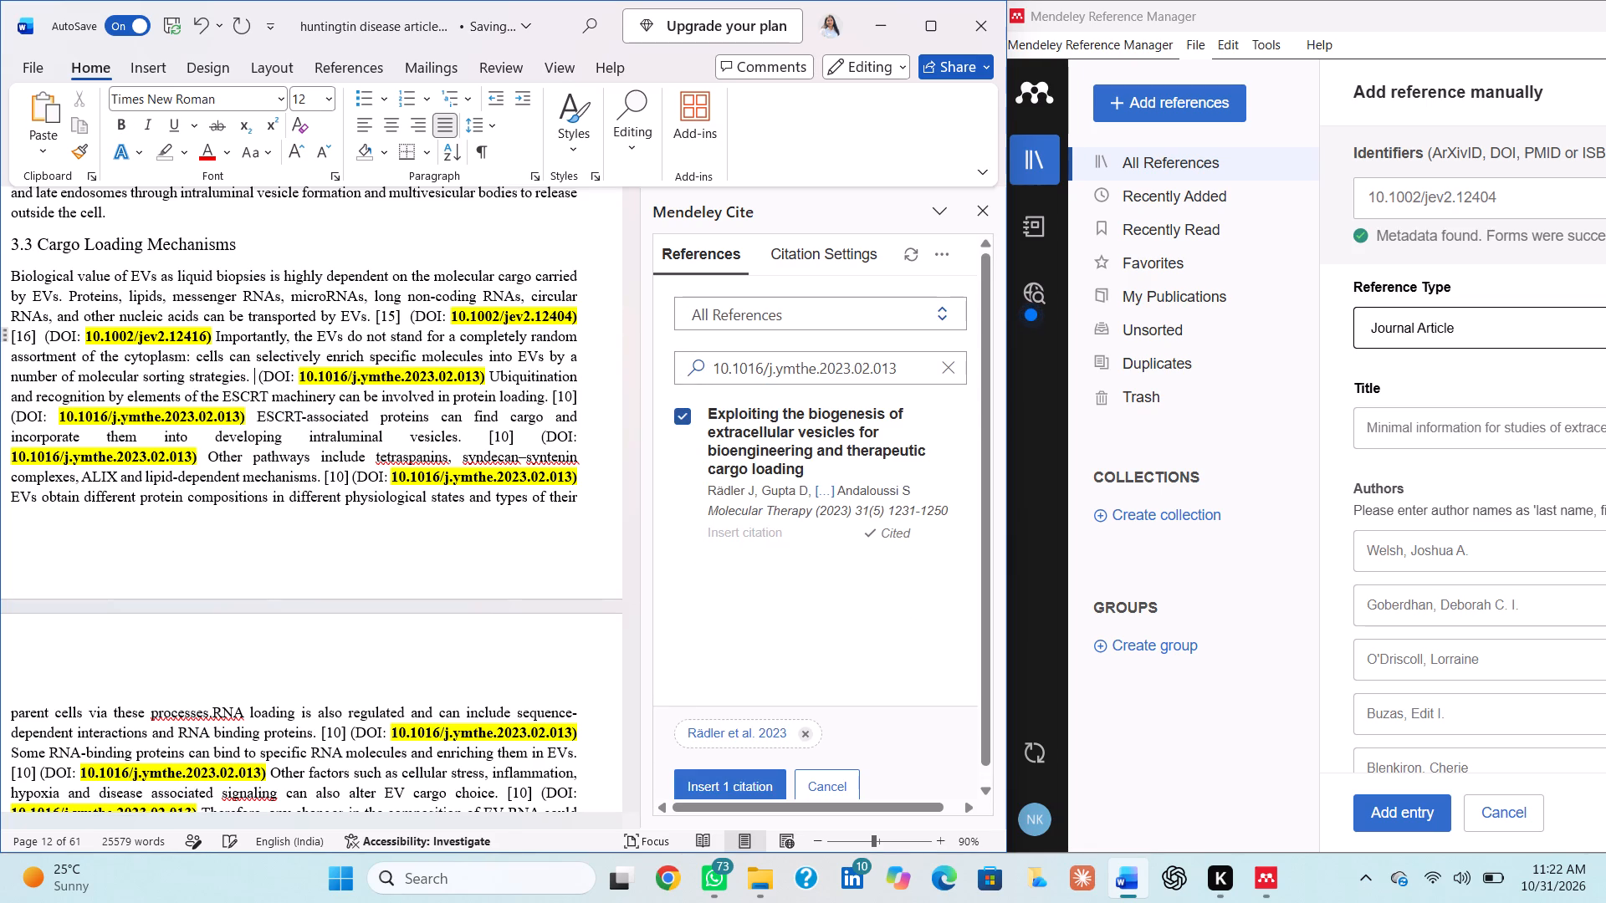
pyautogui.click(740, 792)
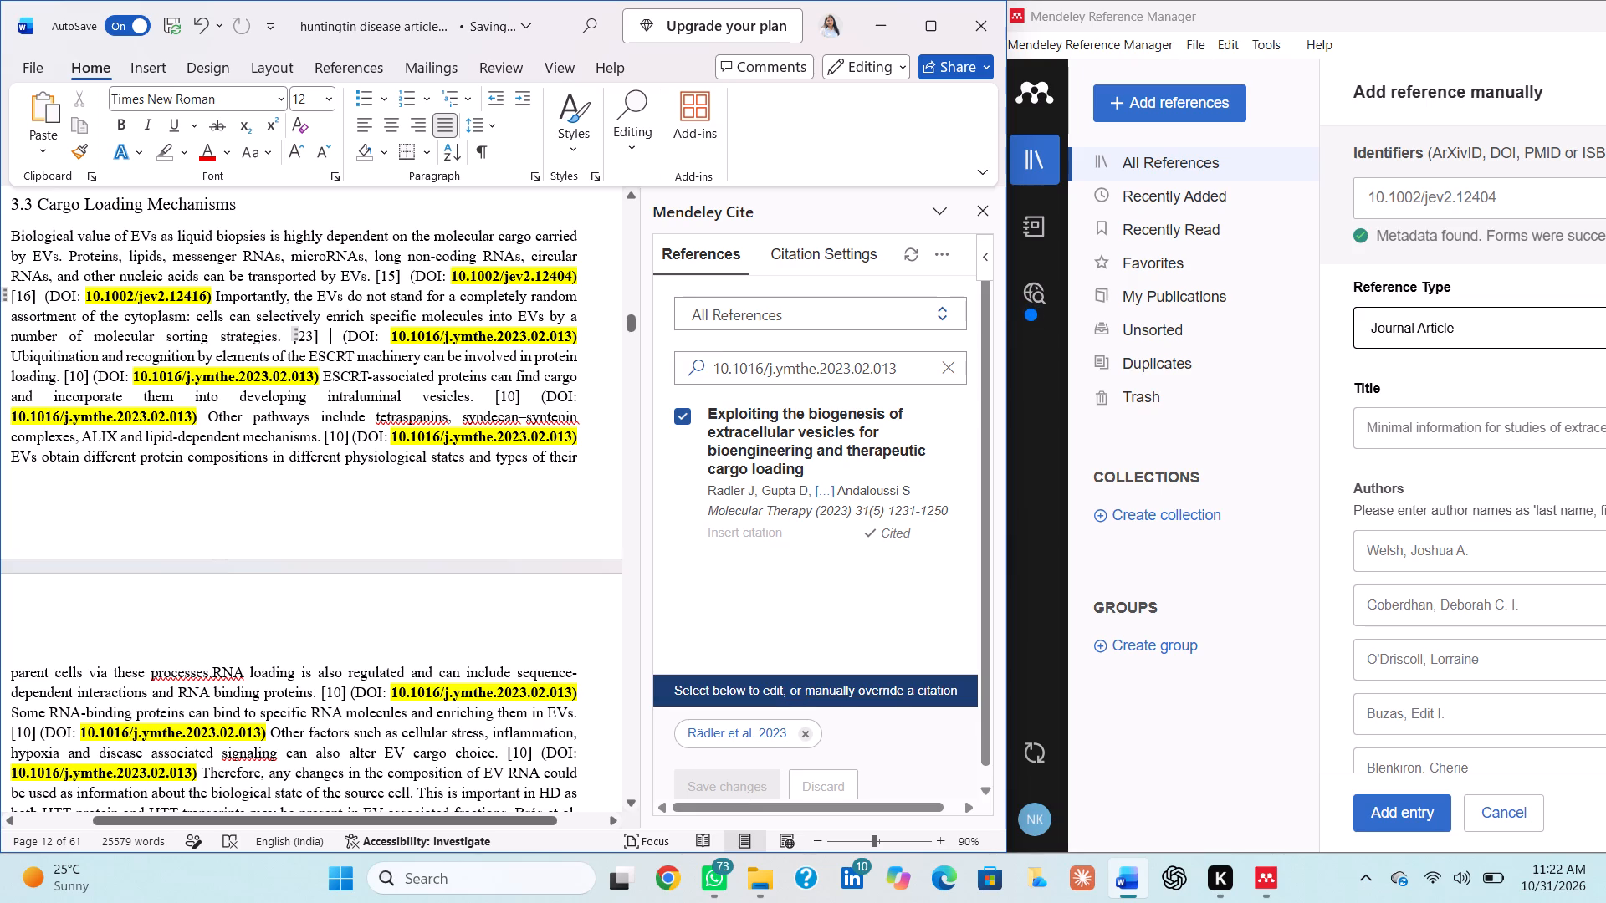
# Delete the repeated [10] and its DOI 10.1016/j.ymthe.2023.02.013 after "can be involved in protein loading", keeping the full stop and a space.
pyautogui.moveTo(60, 374); pyautogui.dragTo(291, 374)
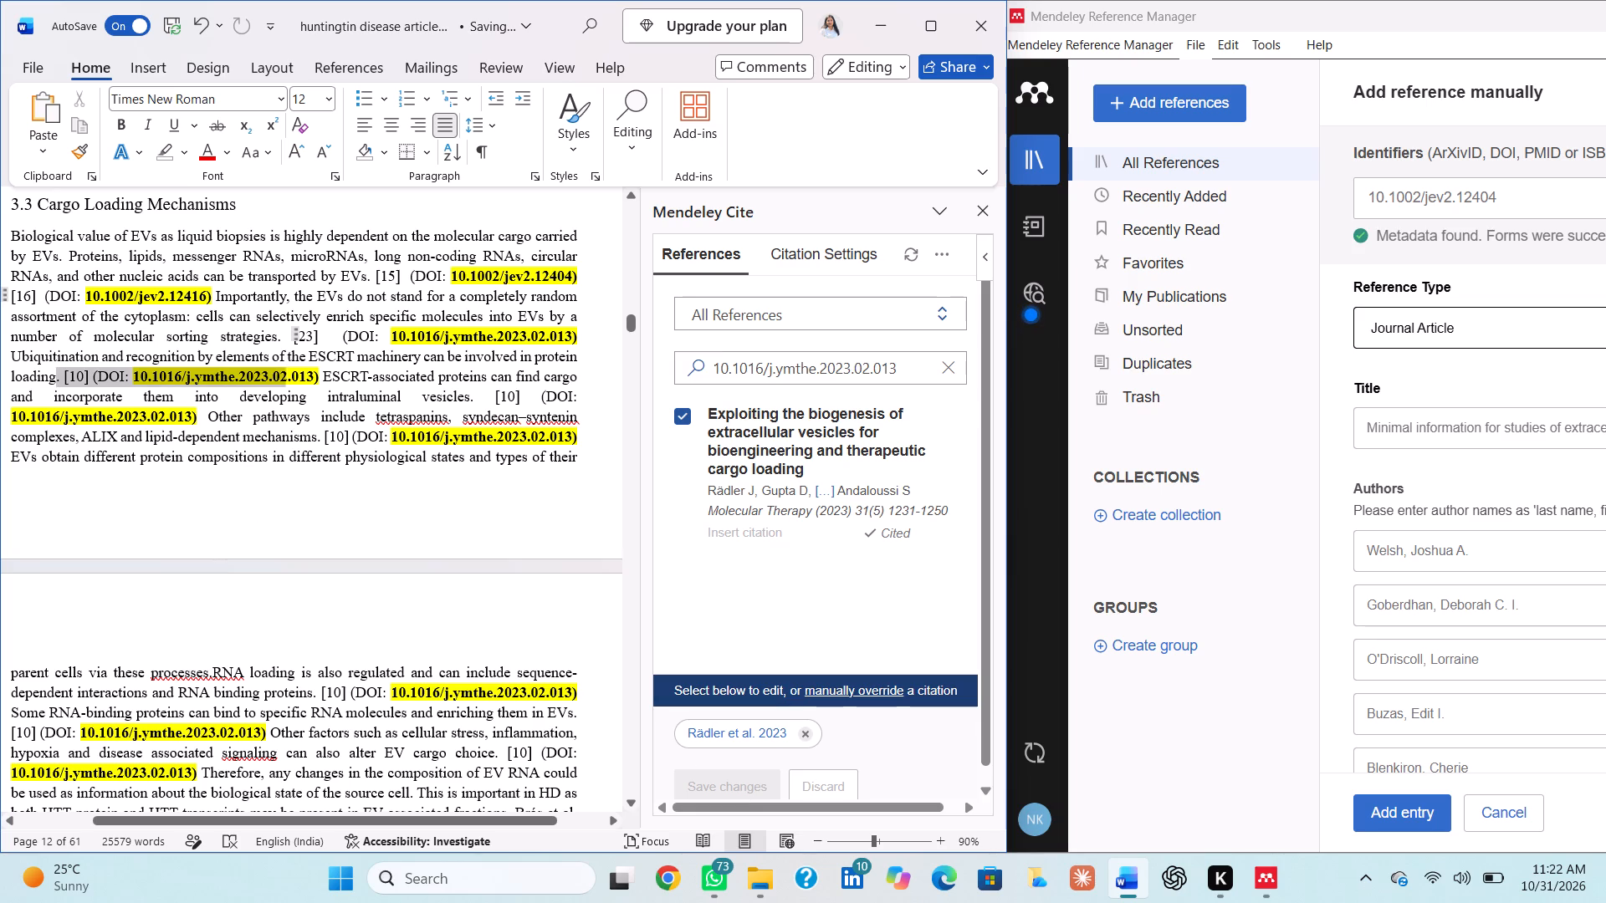
pyautogui.moveTo(291, 374); pyautogui.dragTo(318, 378)
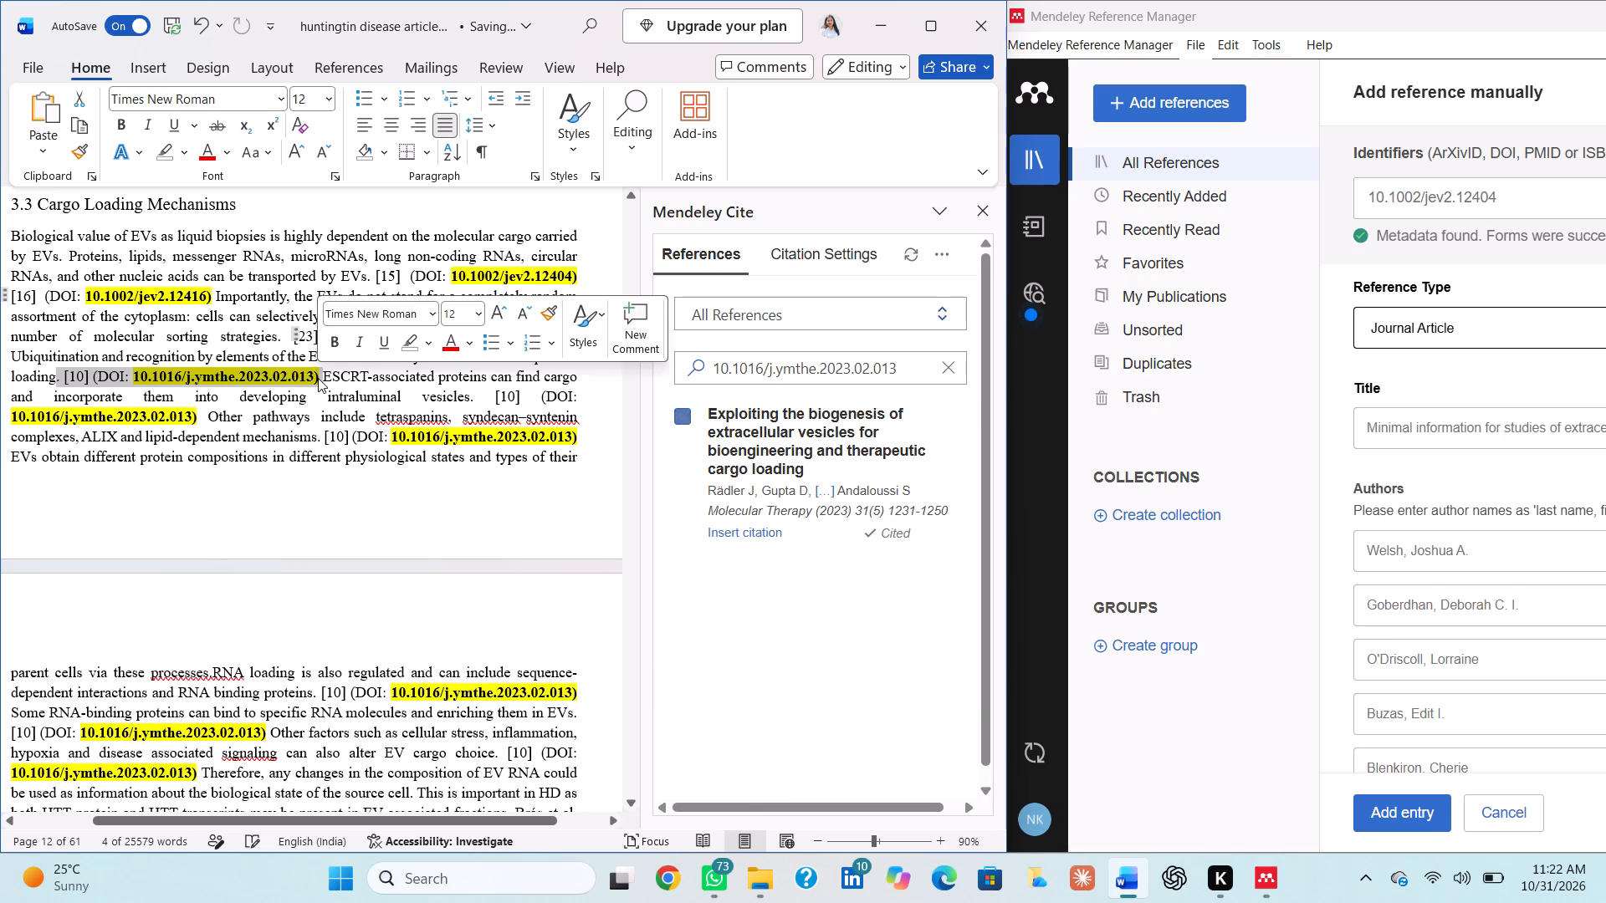
pyautogui.press('BackSpace')
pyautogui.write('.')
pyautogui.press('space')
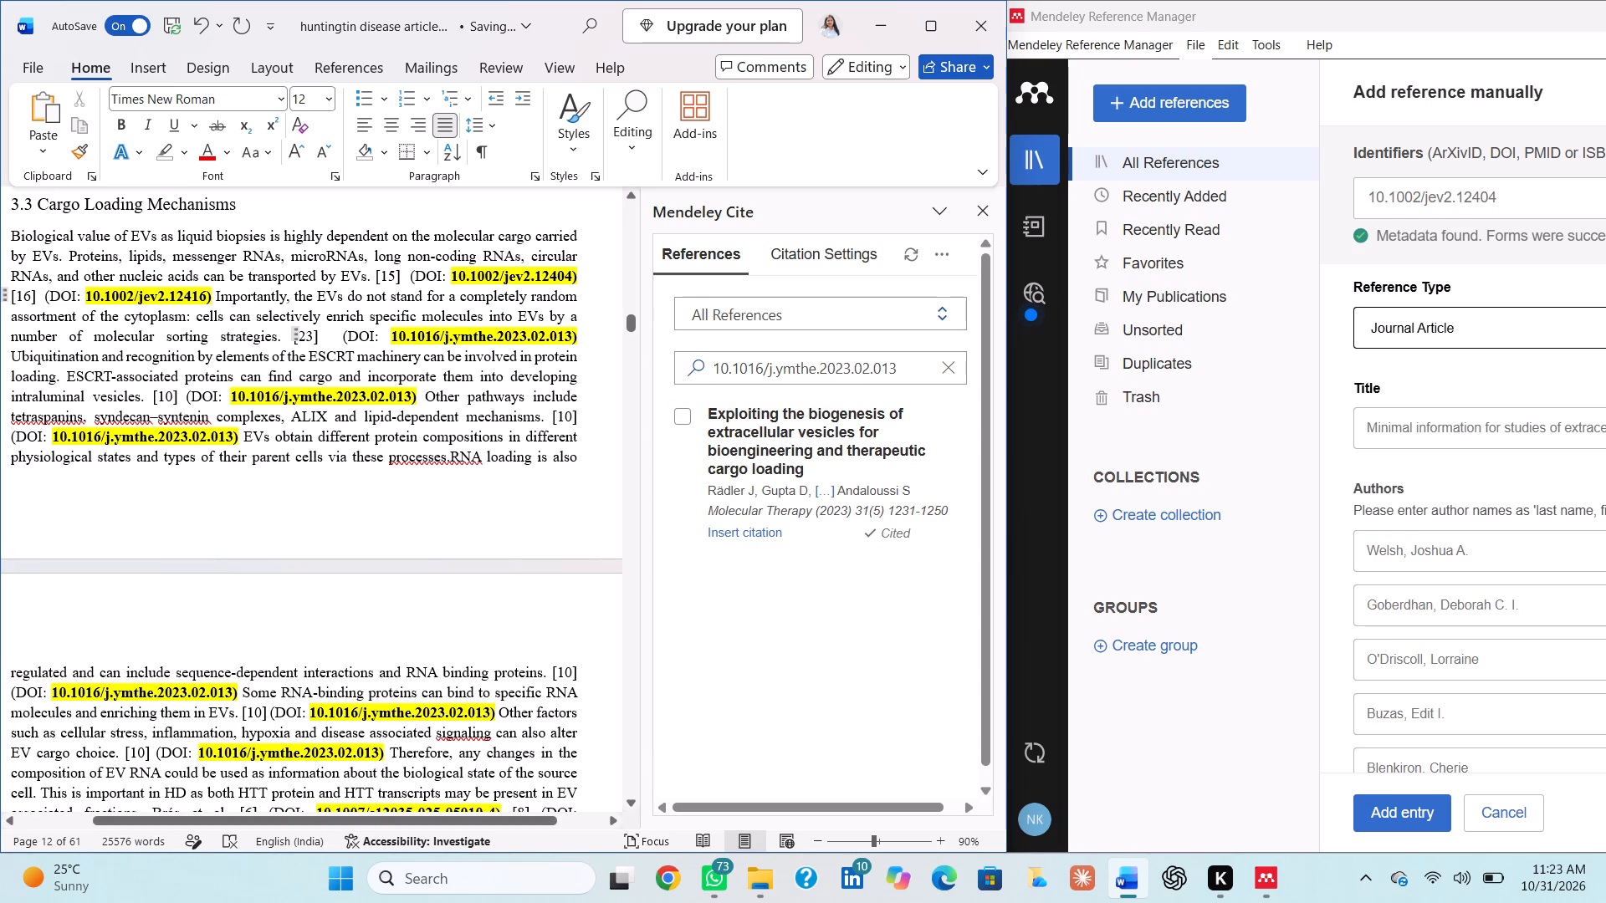
# Delete the repeated [10] and its DOI 10.1016/j.ymthe.2023.02.013 after "incorporate them into developing intraluminal vesicles." in section 3.3.
pyautogui.moveTo(156, 389); pyautogui.dragTo(413, 400)
pyautogui.press('BackSpace')
pyautogui.press('Right')
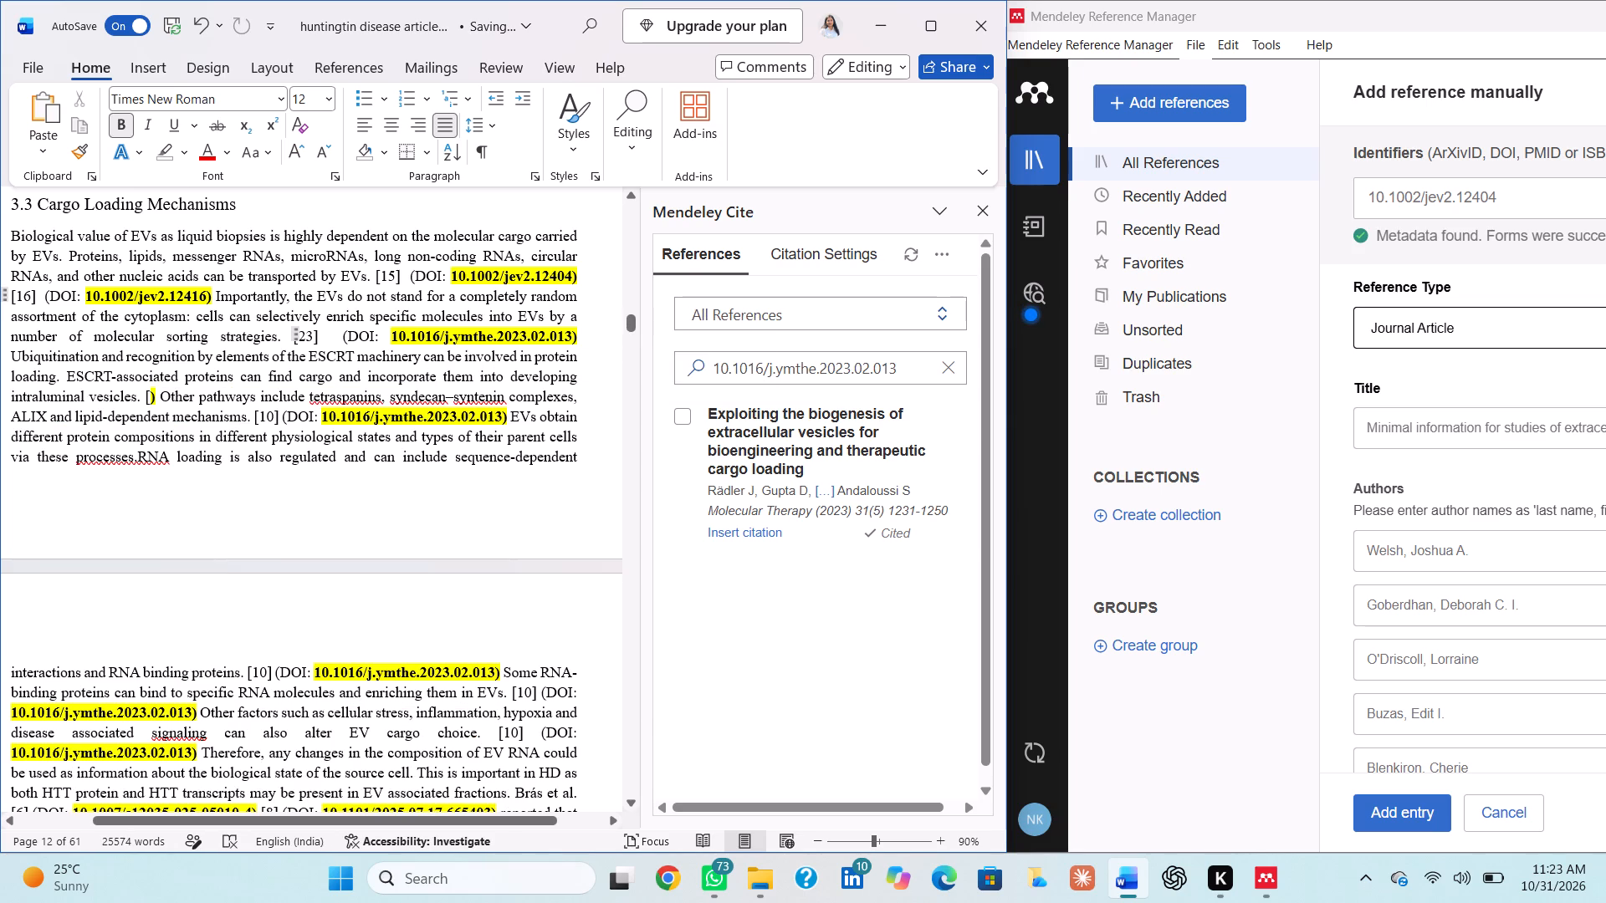
pyautogui.press('BackSpace')
pyautogui.press('BackSpace')
pyautogui.press('BackSpace')
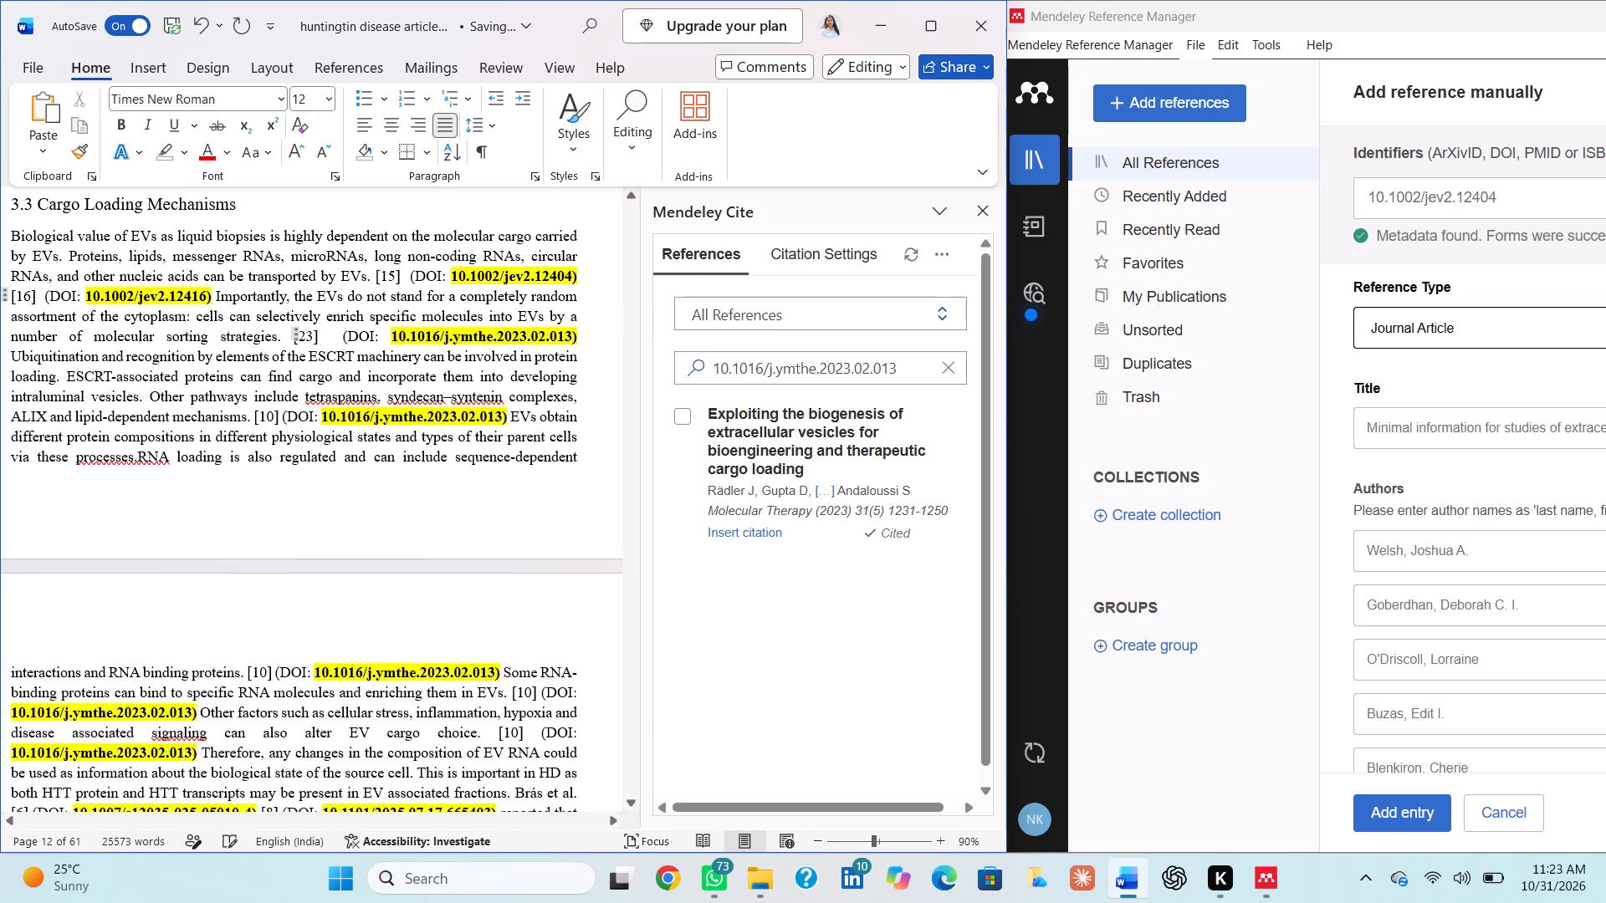
# Delete the repeated [10] and its DOI 10.1016/j.ymthe.2023.02.013 after "ALIX and lipid-dependent mechanisms." in section 3.3.
pyautogui.scroll(-1, 353, 472)
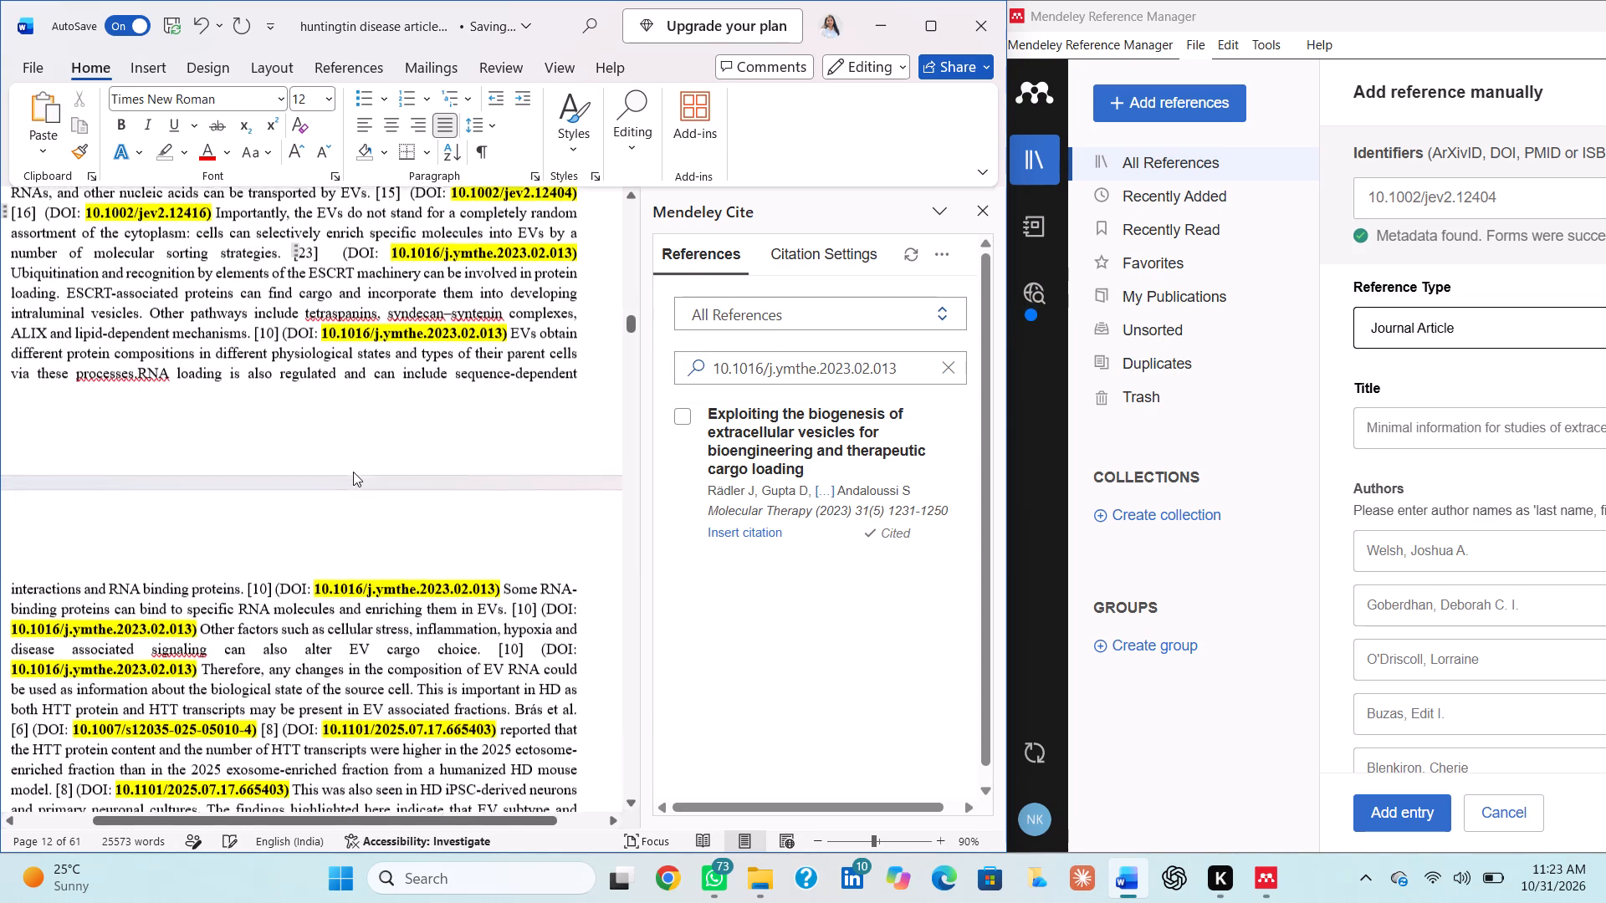
pyautogui.scroll(-2, 353, 472)
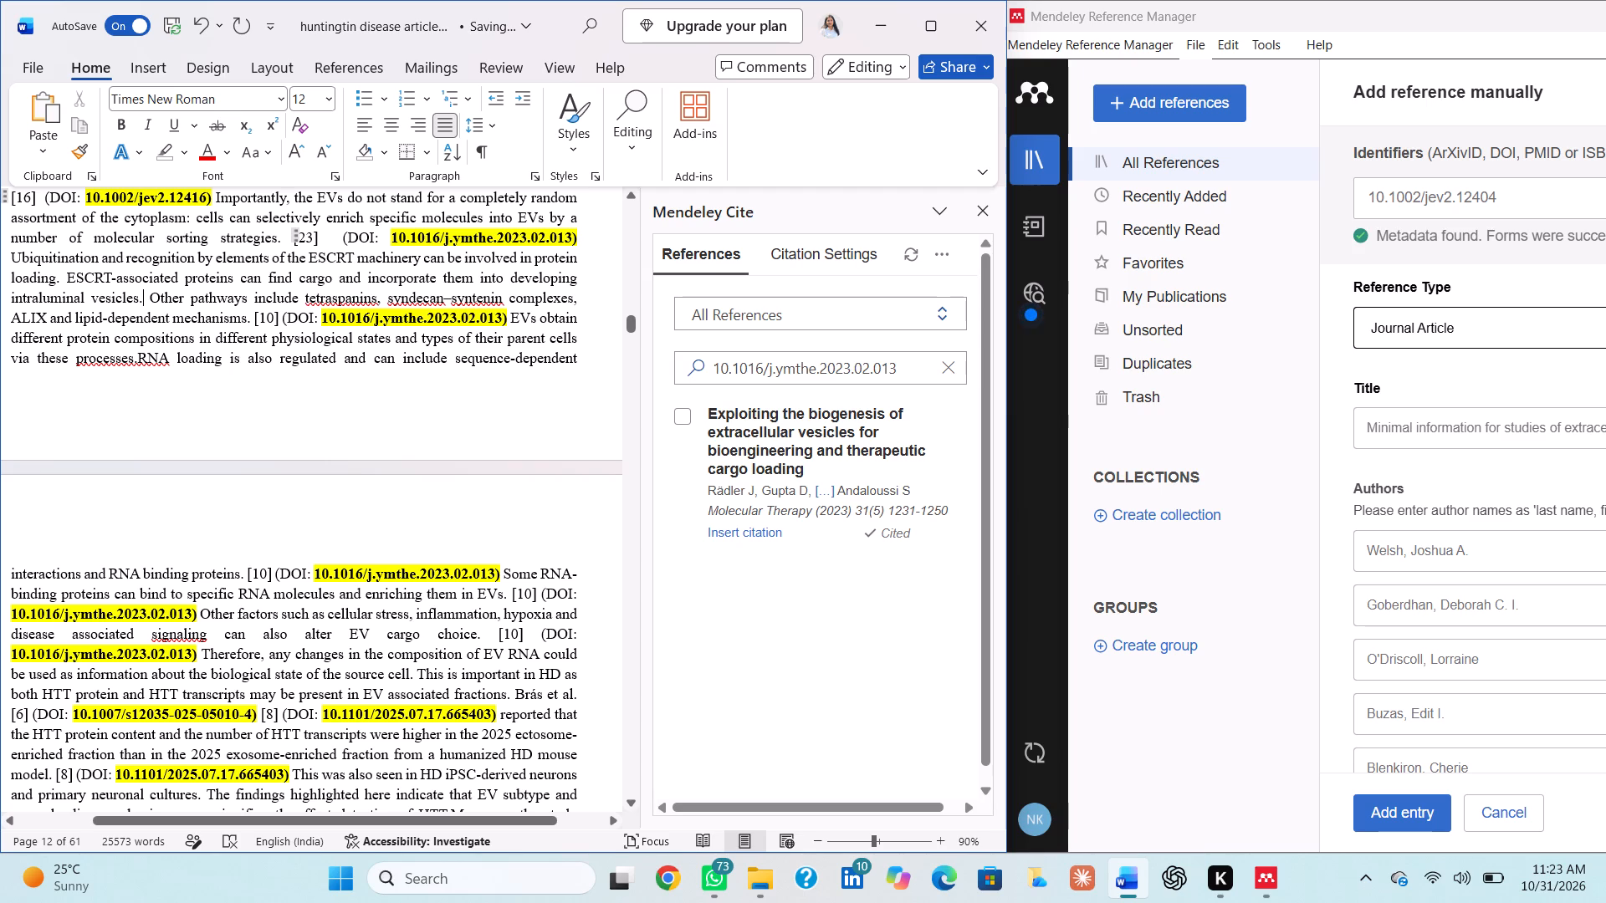
pyautogui.moveTo(253, 315); pyautogui.dragTo(486, 319)
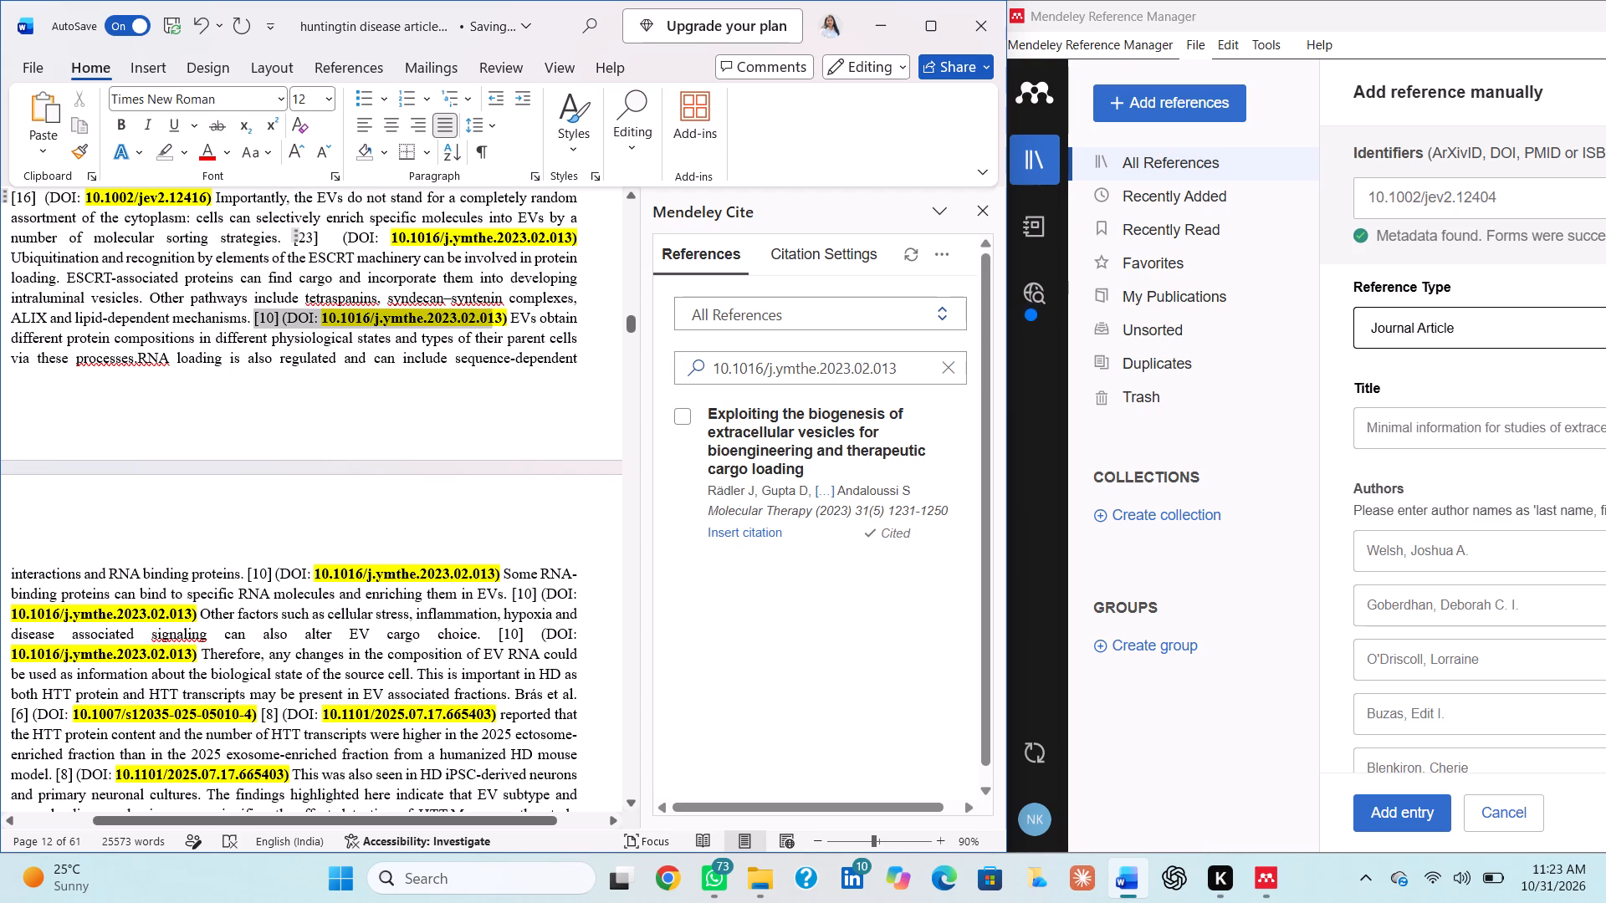
pyautogui.moveTo(486, 319); pyautogui.dragTo(509, 325)
pyautogui.press('BackSpace')
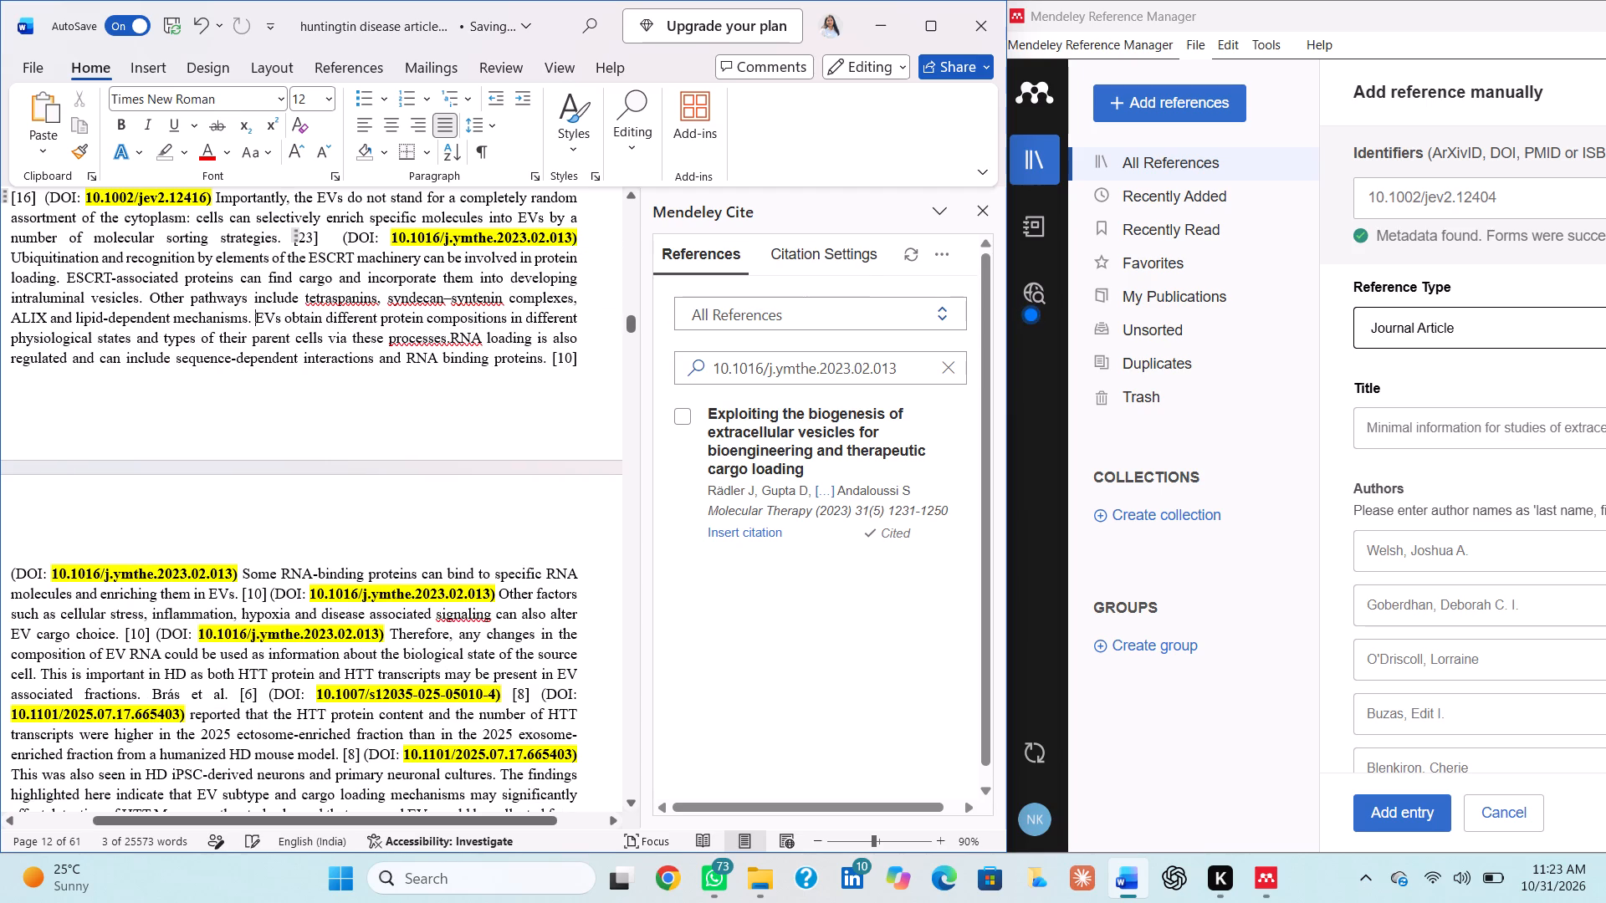
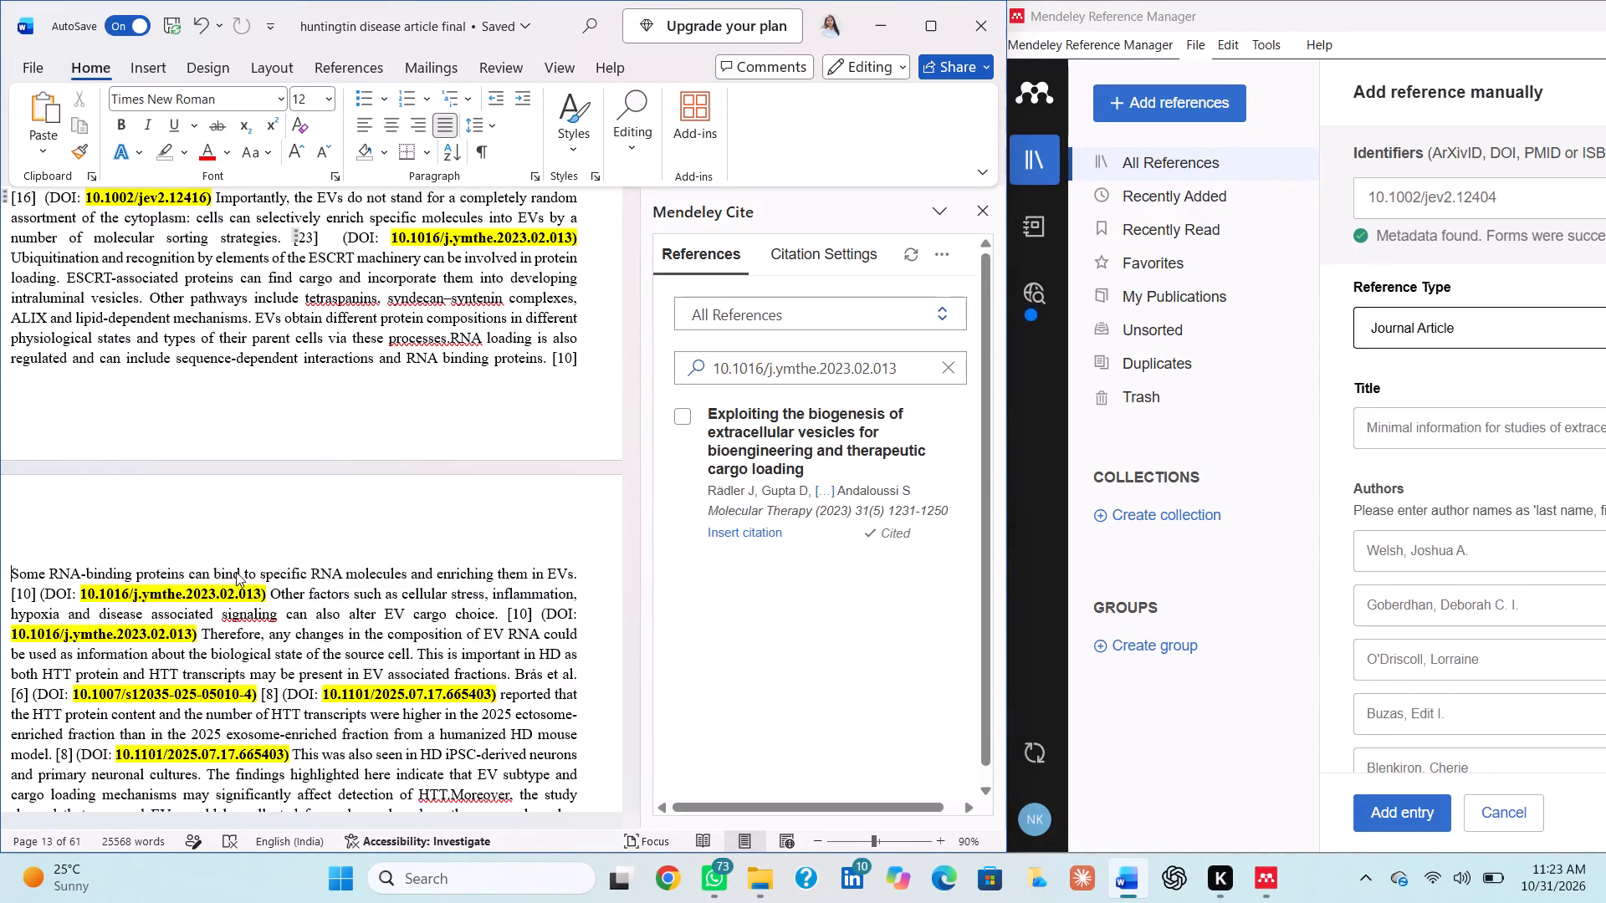
# Delete the repeated [10] after "sequence-dependent interactions and RNA binding proteins.", keeping one space before "Some RNA-binding proteins".
pyautogui.press('BackSpace')
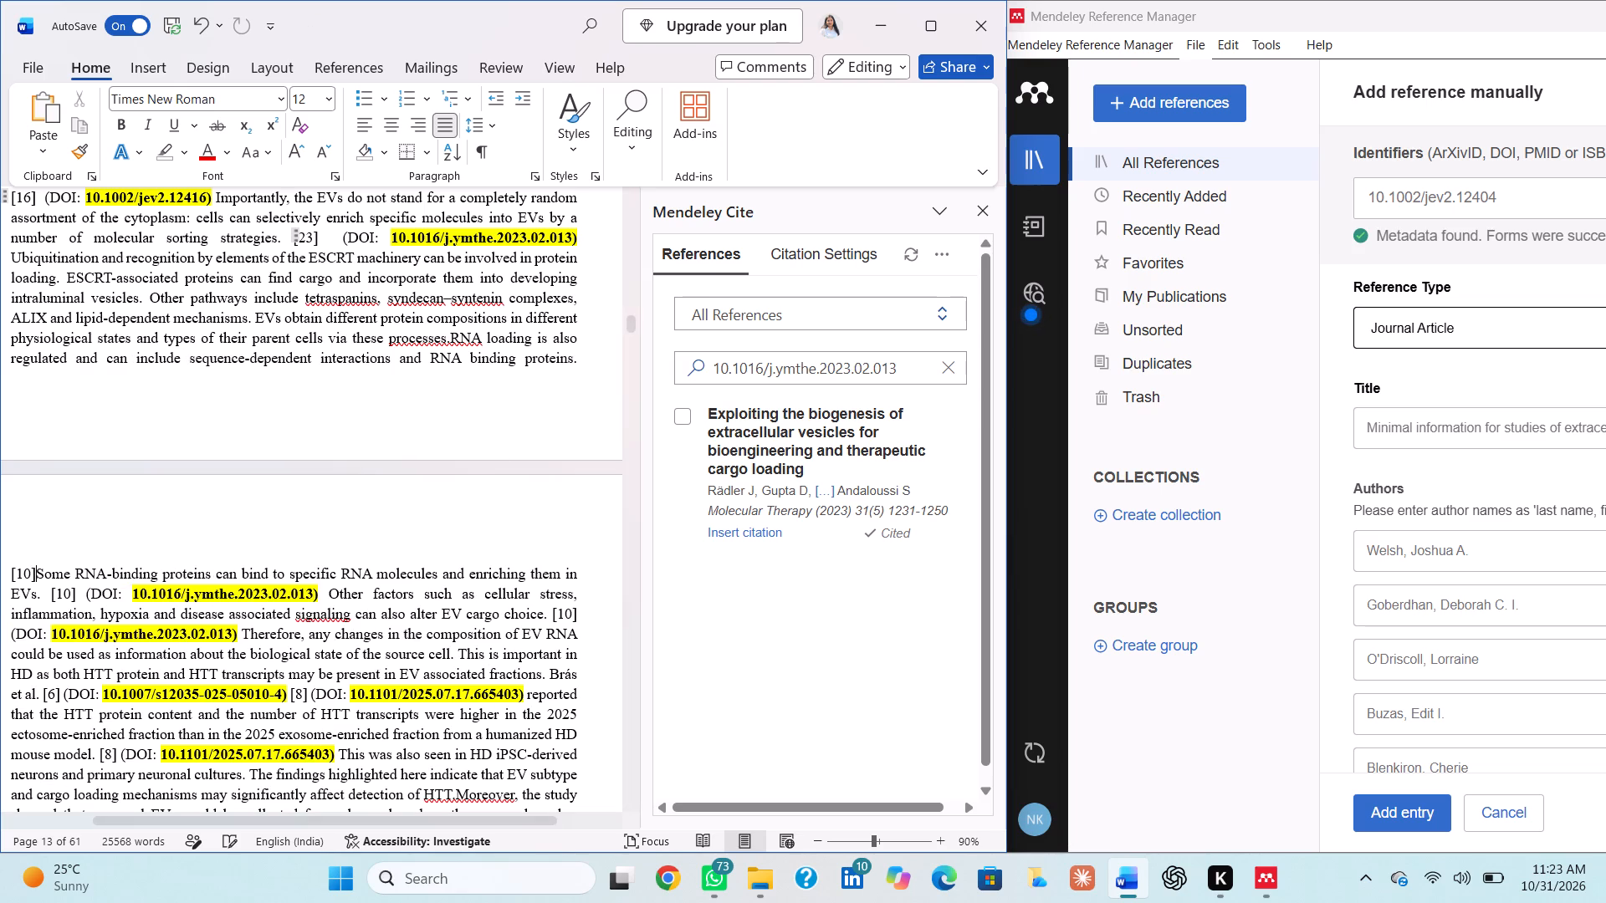
pyautogui.press('BackSpace')
pyautogui.press('BackSpace')
pyautogui.press('BackSpace')
pyautogui.press('BackSpace')
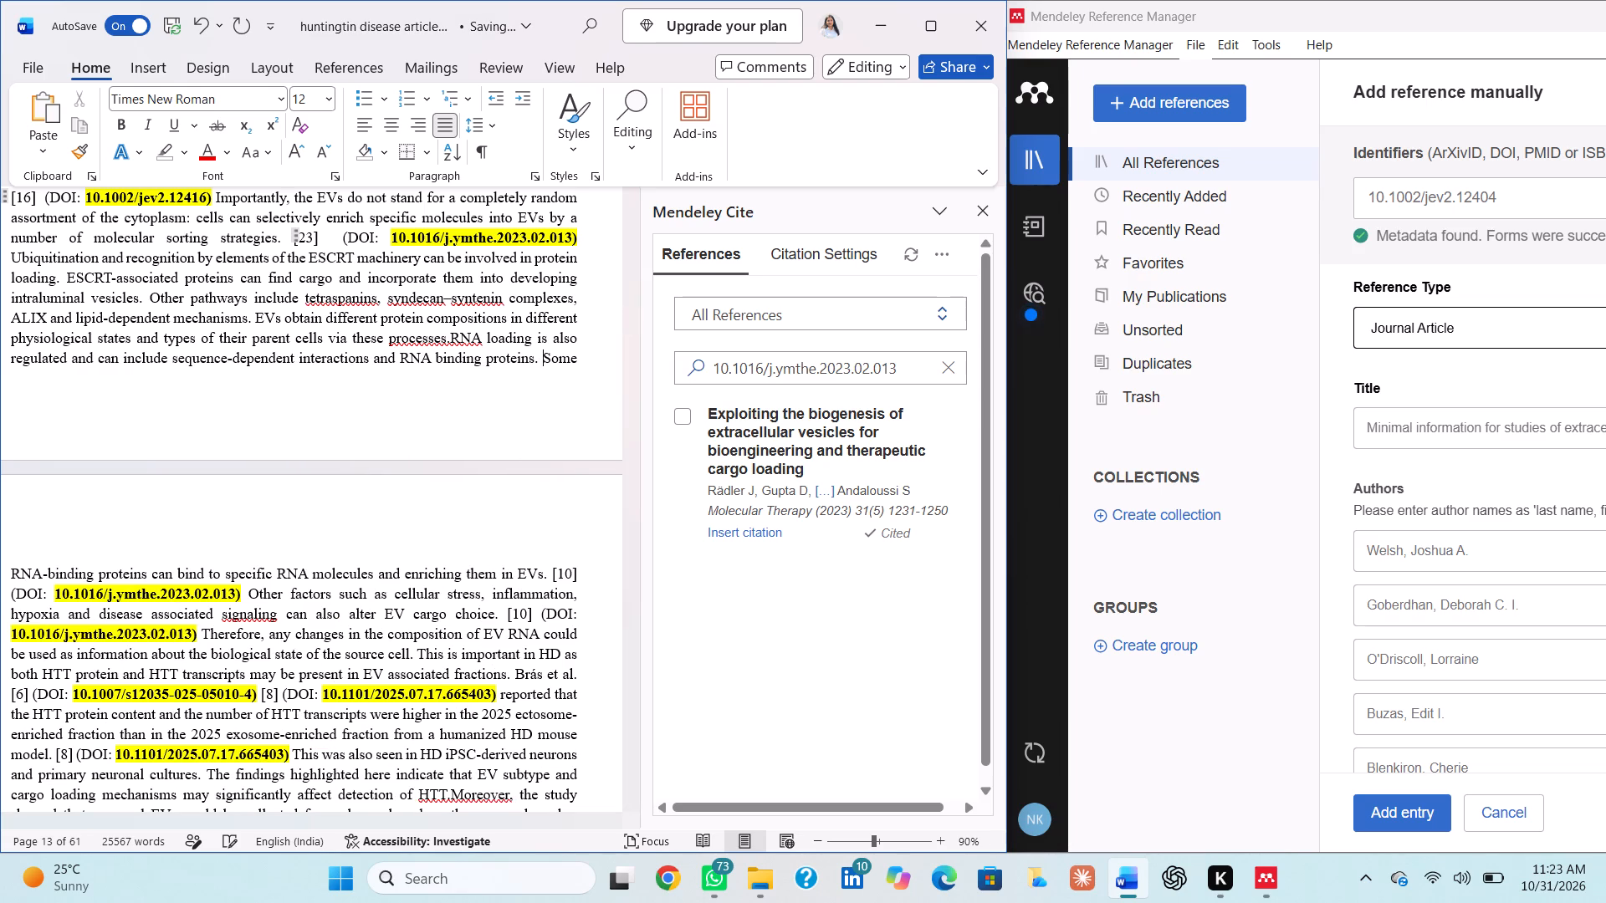
pyautogui.press('BackSpace')
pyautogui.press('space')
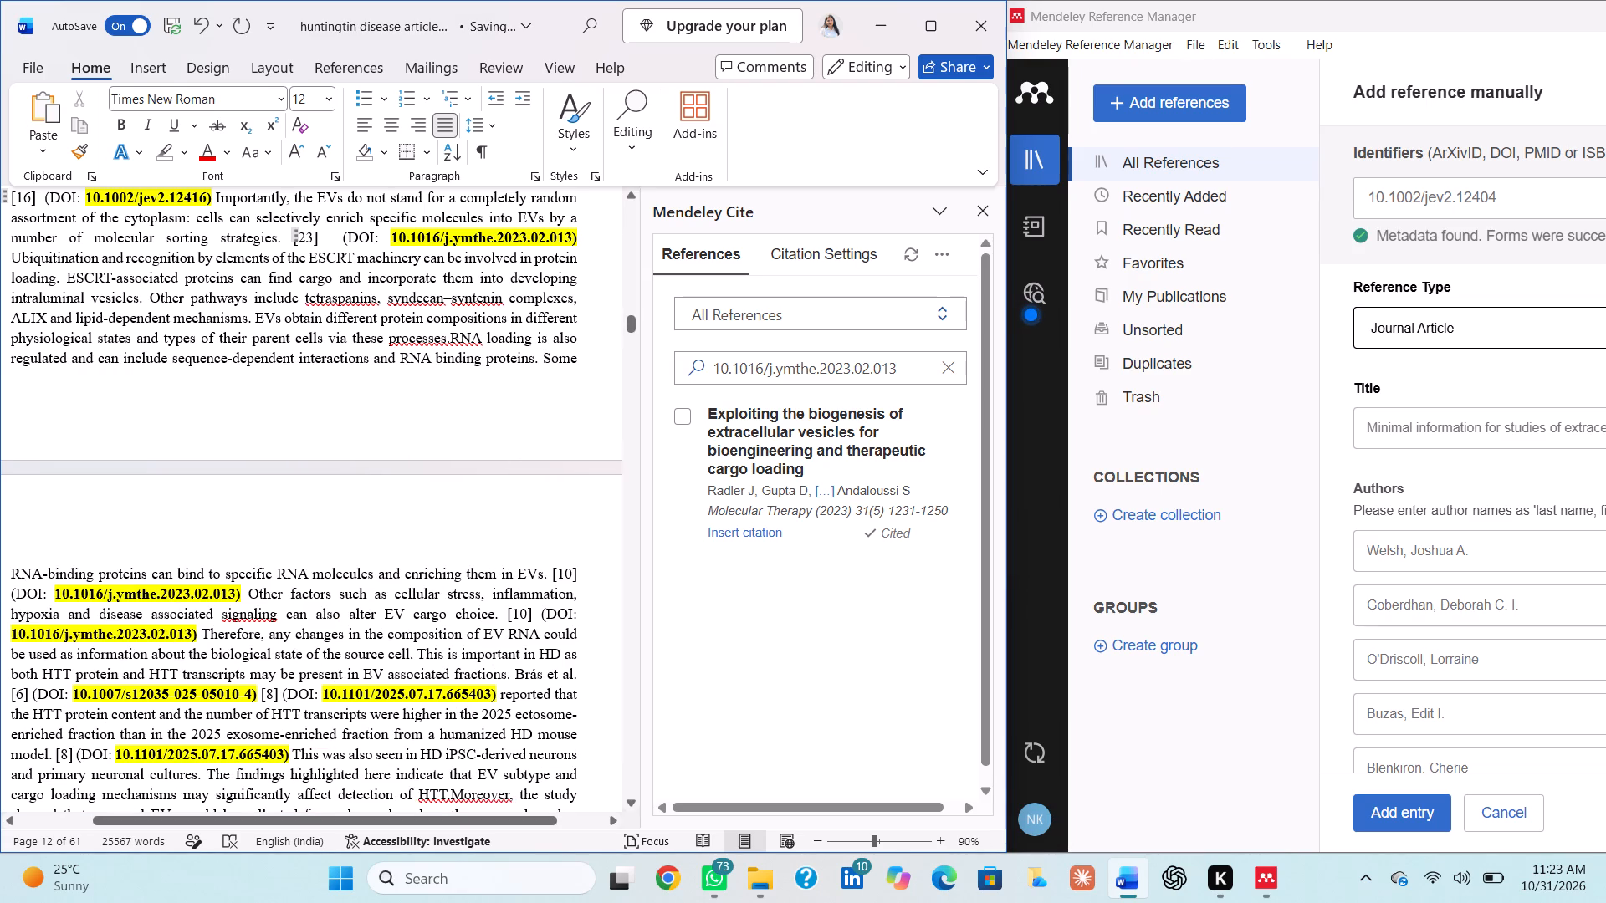
# Delete the repeated [10] and its DOI 10.1016/j.ymthe.2023.02.013 after "RNA molecules and enriching them in EVs.".
pyautogui.moveTo(551, 572); pyautogui.dragTo(400, 628)
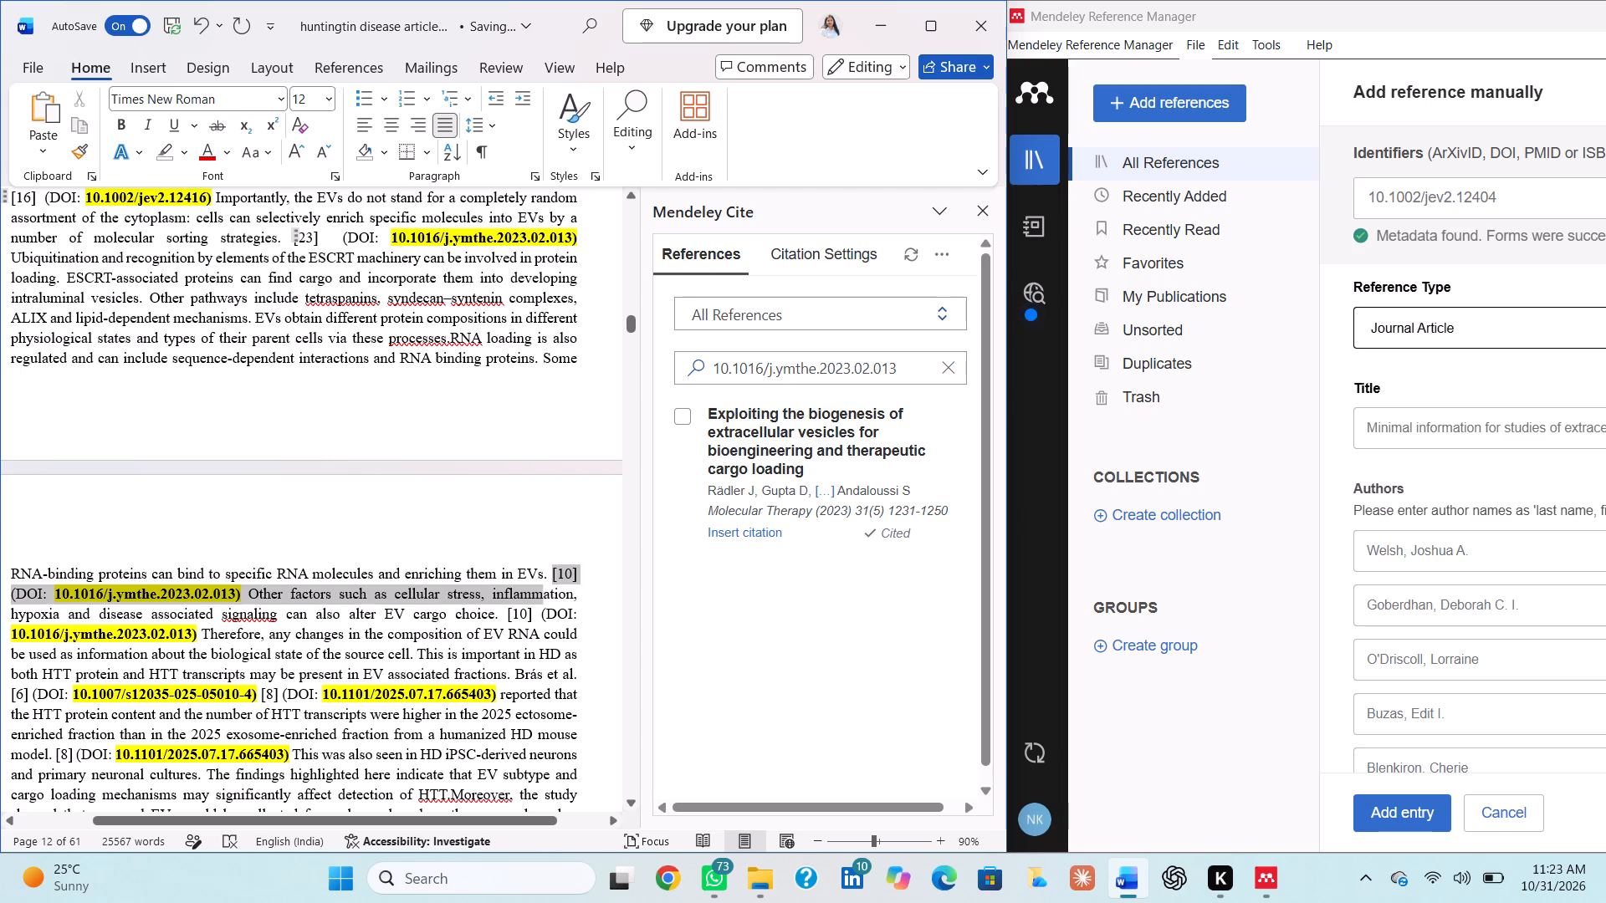
pyautogui.moveTo(400, 628); pyautogui.dragTo(238, 599)
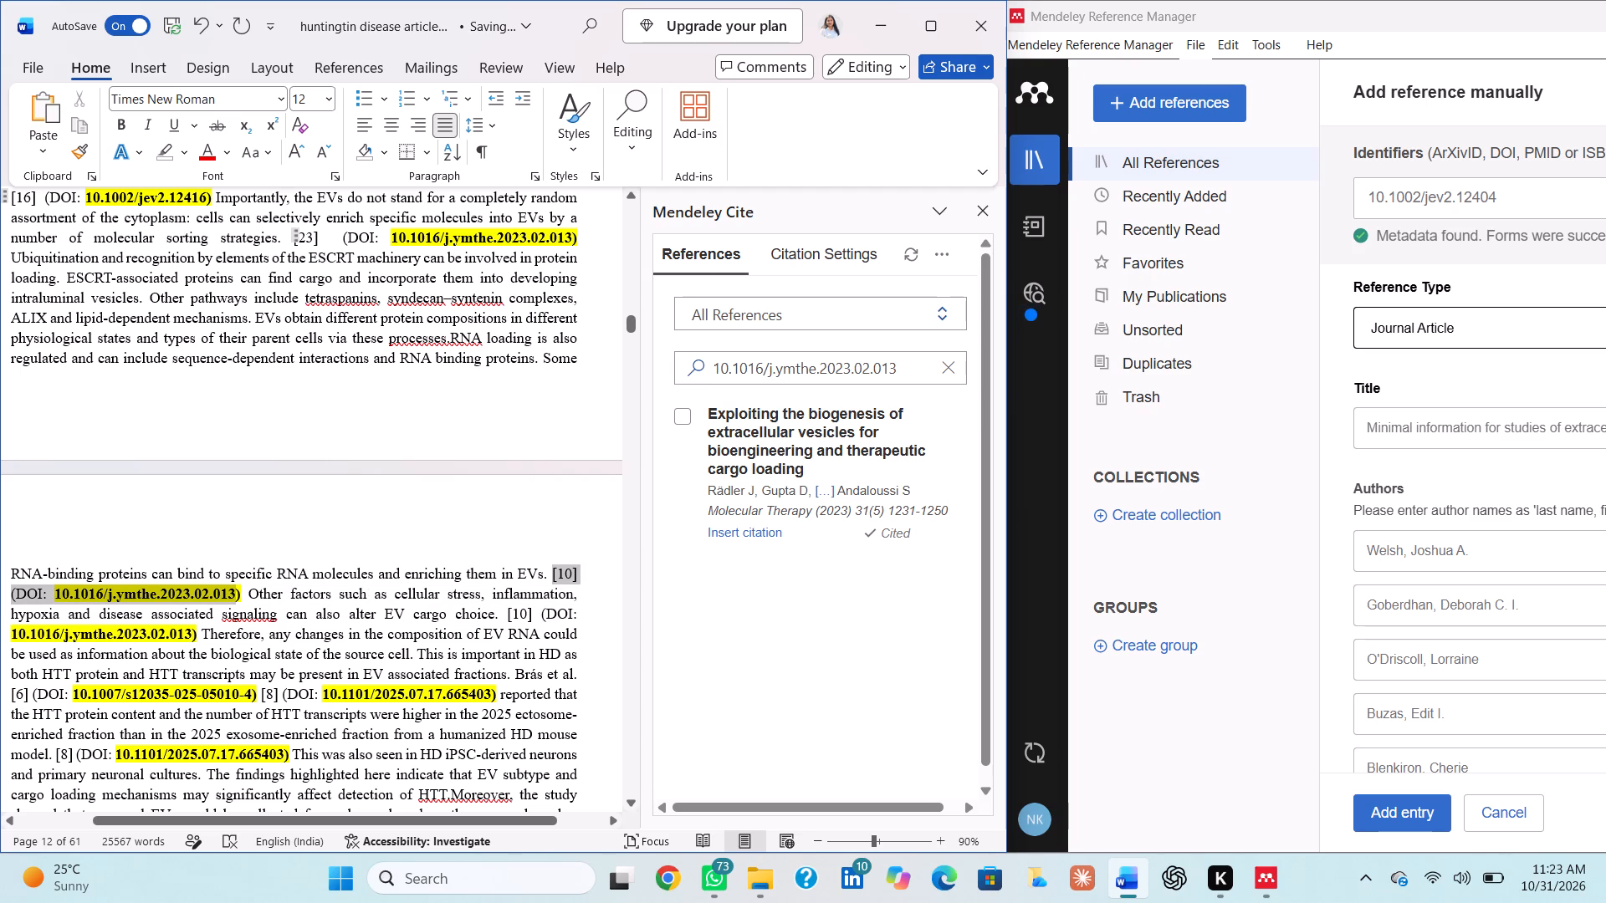
pyautogui.moveTo(238, 599); pyautogui.dragTo(239, 598)
pyautogui.press('BackSpace')
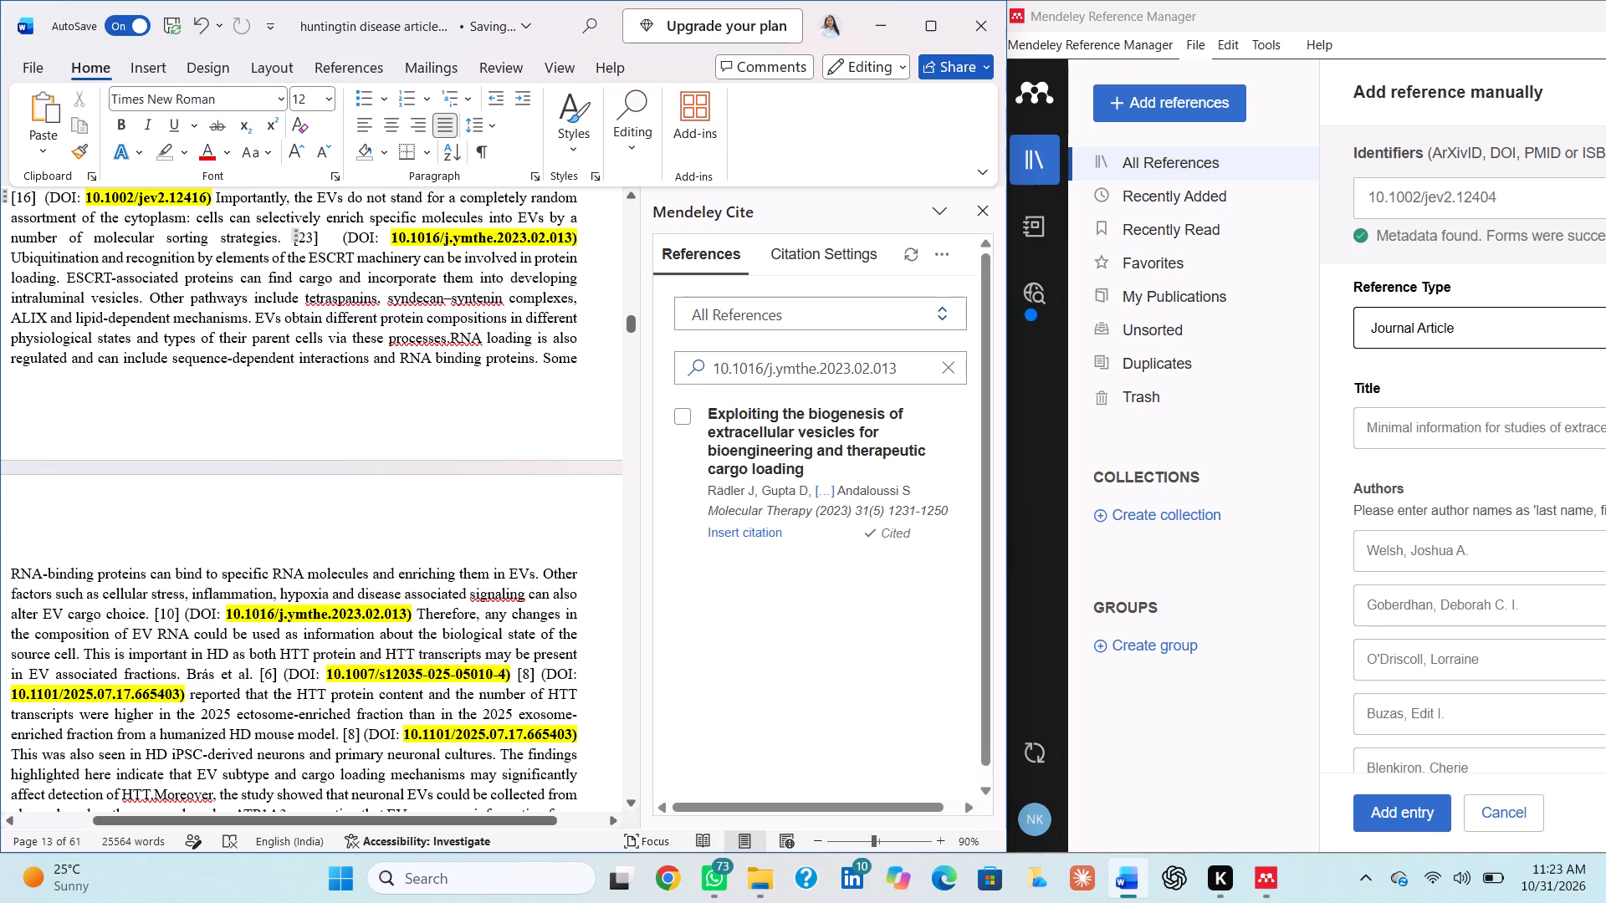
# Replace the typed [10] after "alter EV cargo choice." with the Mendeley citation for DOI 10.1016/j.ymthe.2023.02.013.
pyautogui.moveTo(224, 615); pyautogui.dragTo(394, 613, button='right')
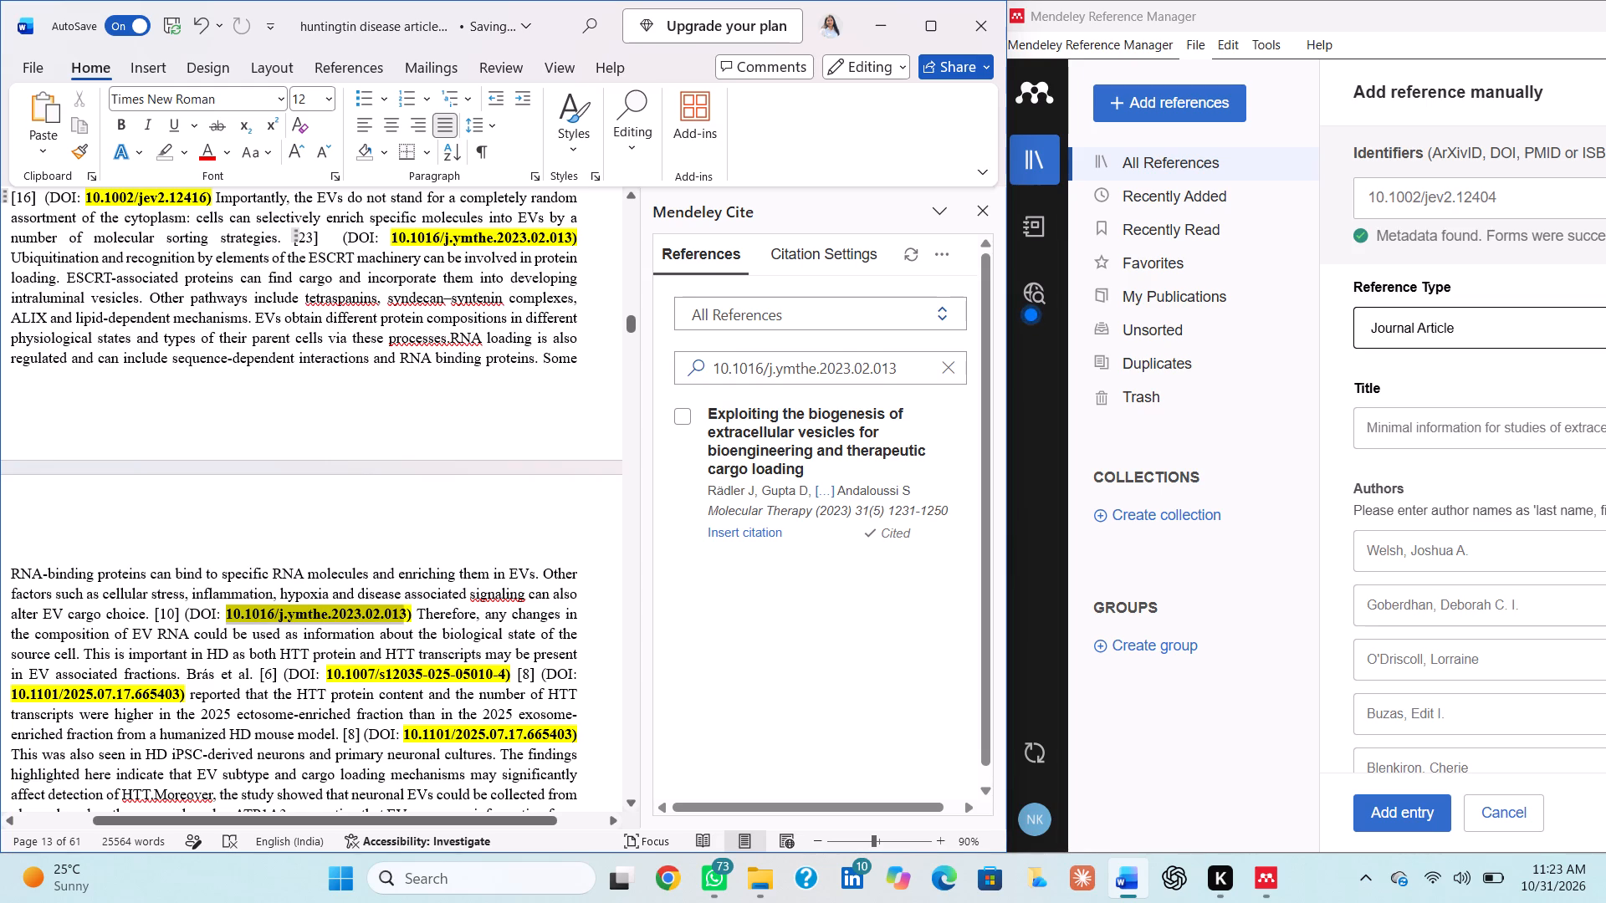
pyautogui.moveTo(394, 613); pyautogui.dragTo(402, 615, button='right')
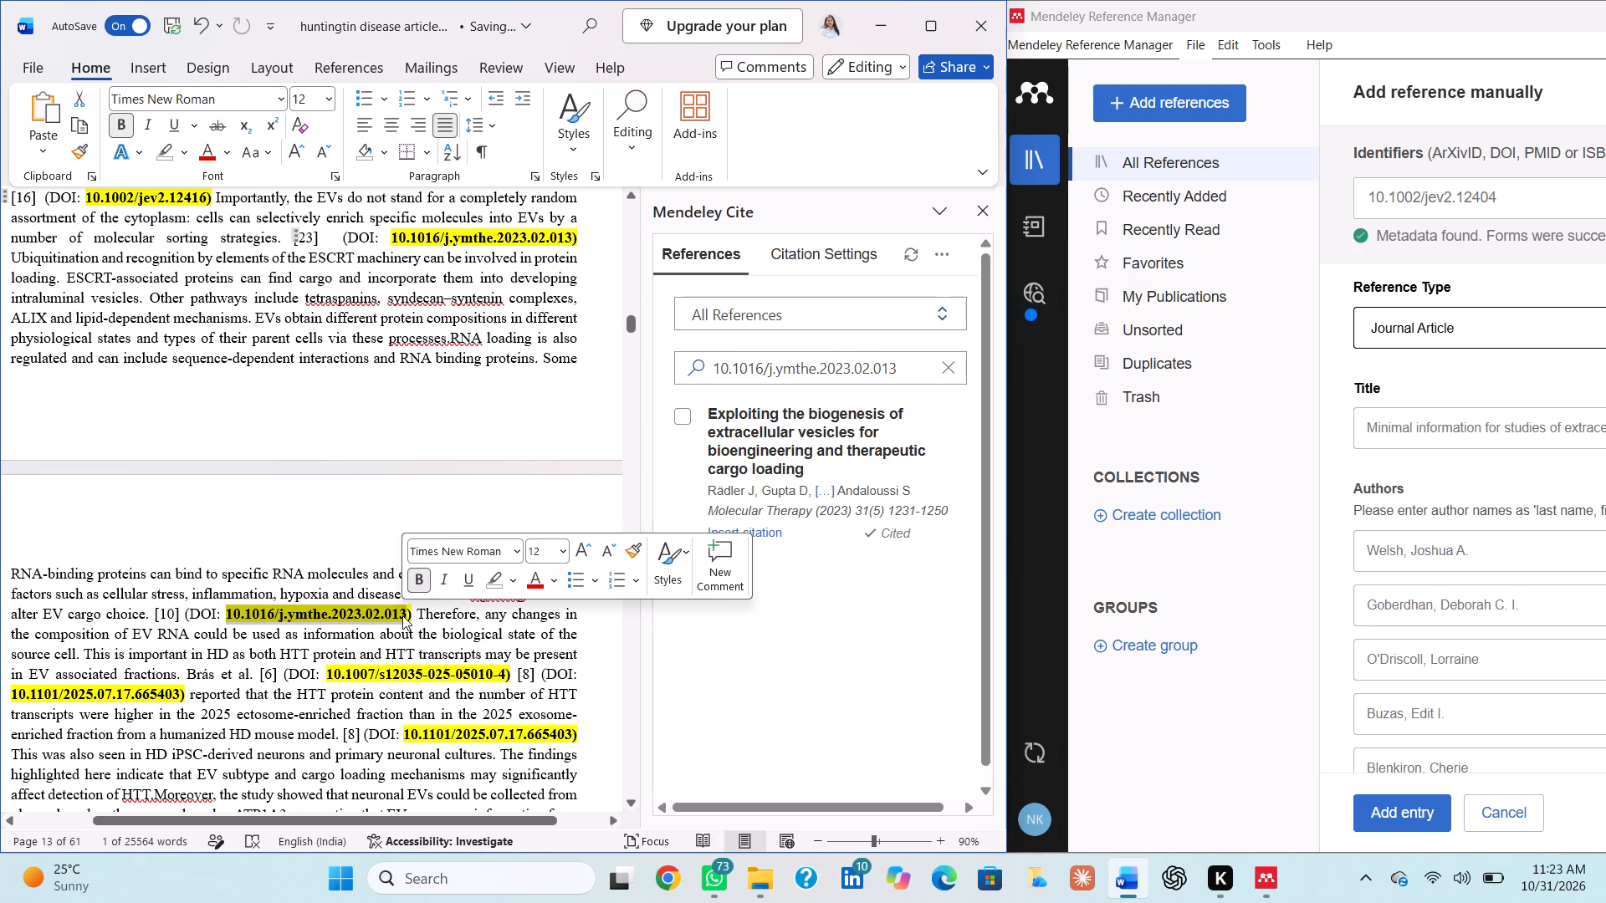
pyautogui.hotkey('ctrl', 'c')
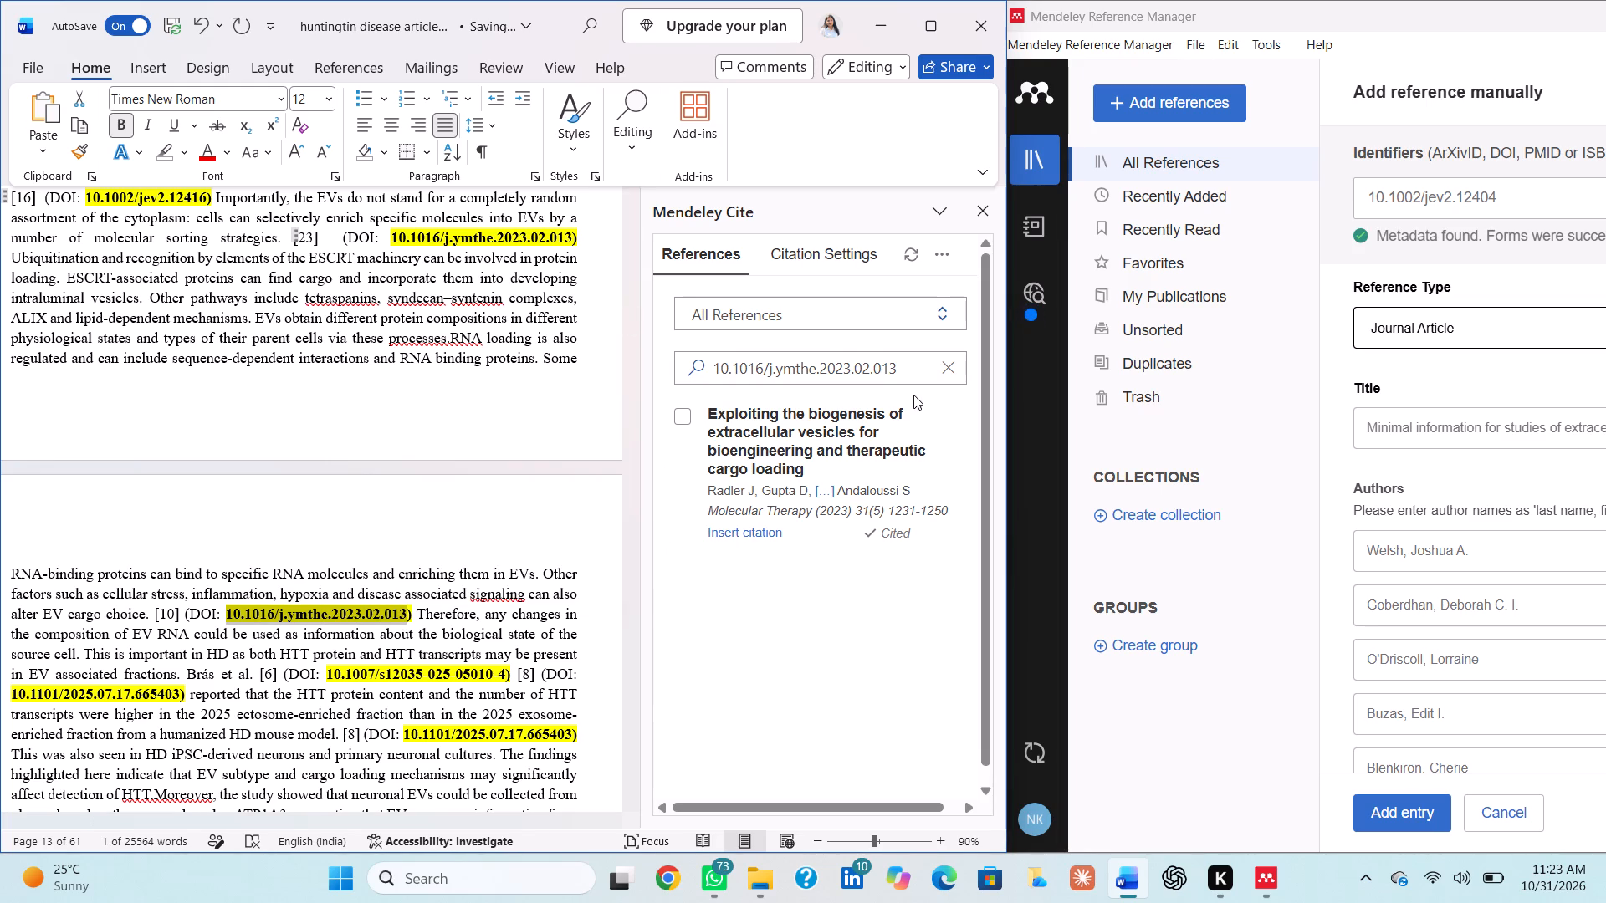
pyautogui.click(178, 615)
pyautogui.press('BackSpace')
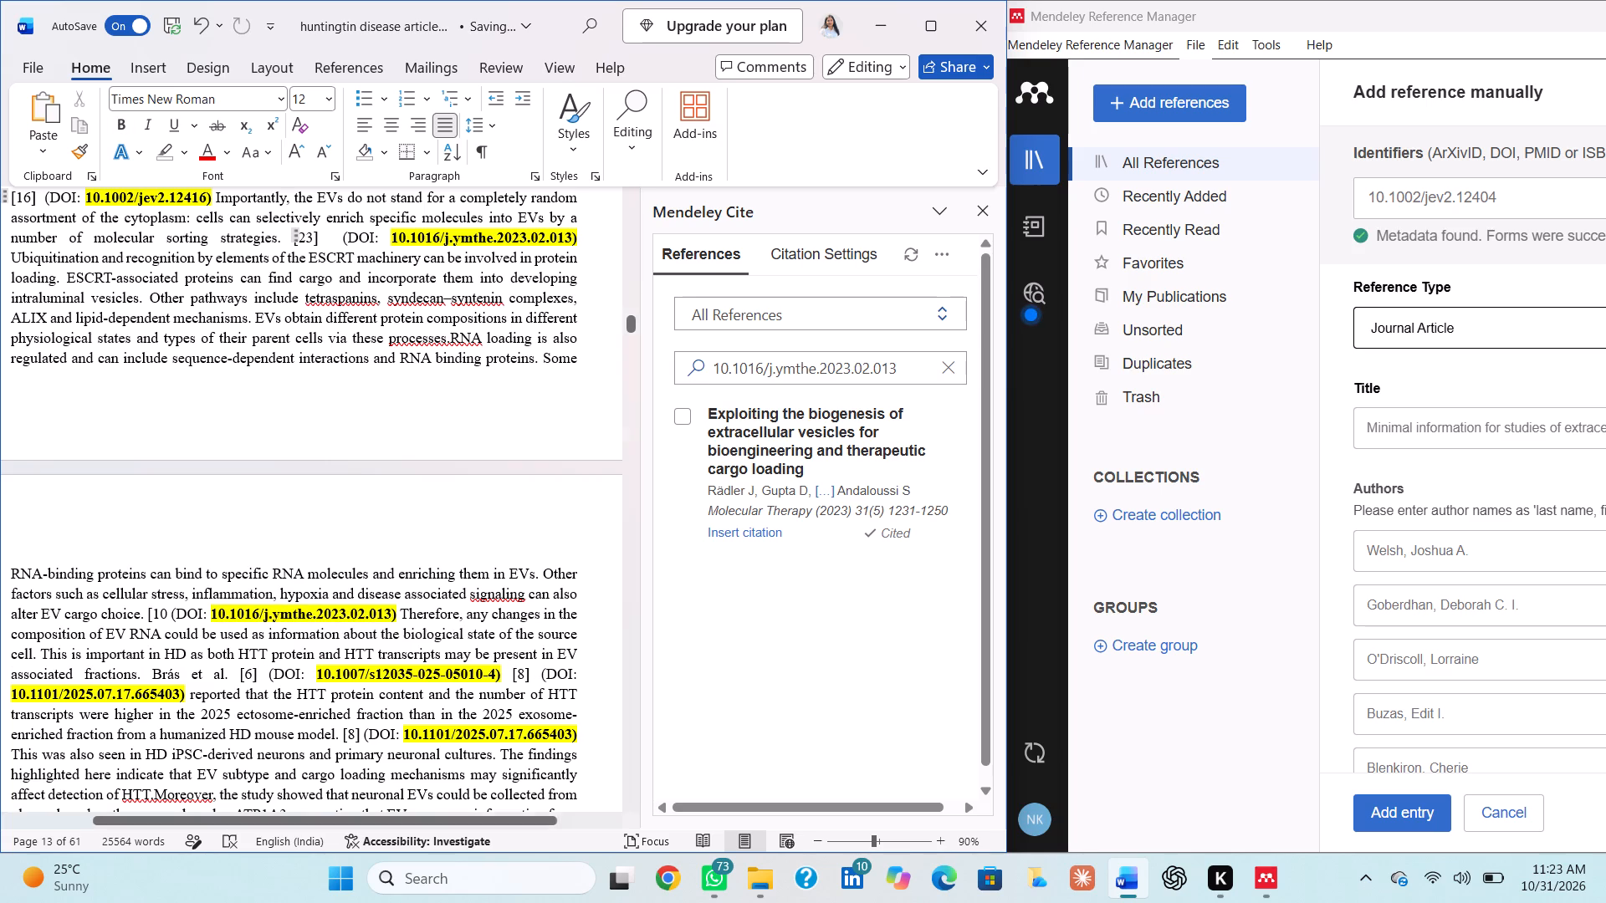
pyautogui.press('BackSpace')
pyautogui.press('BackSpace')
pyautogui.press('BackSpace')
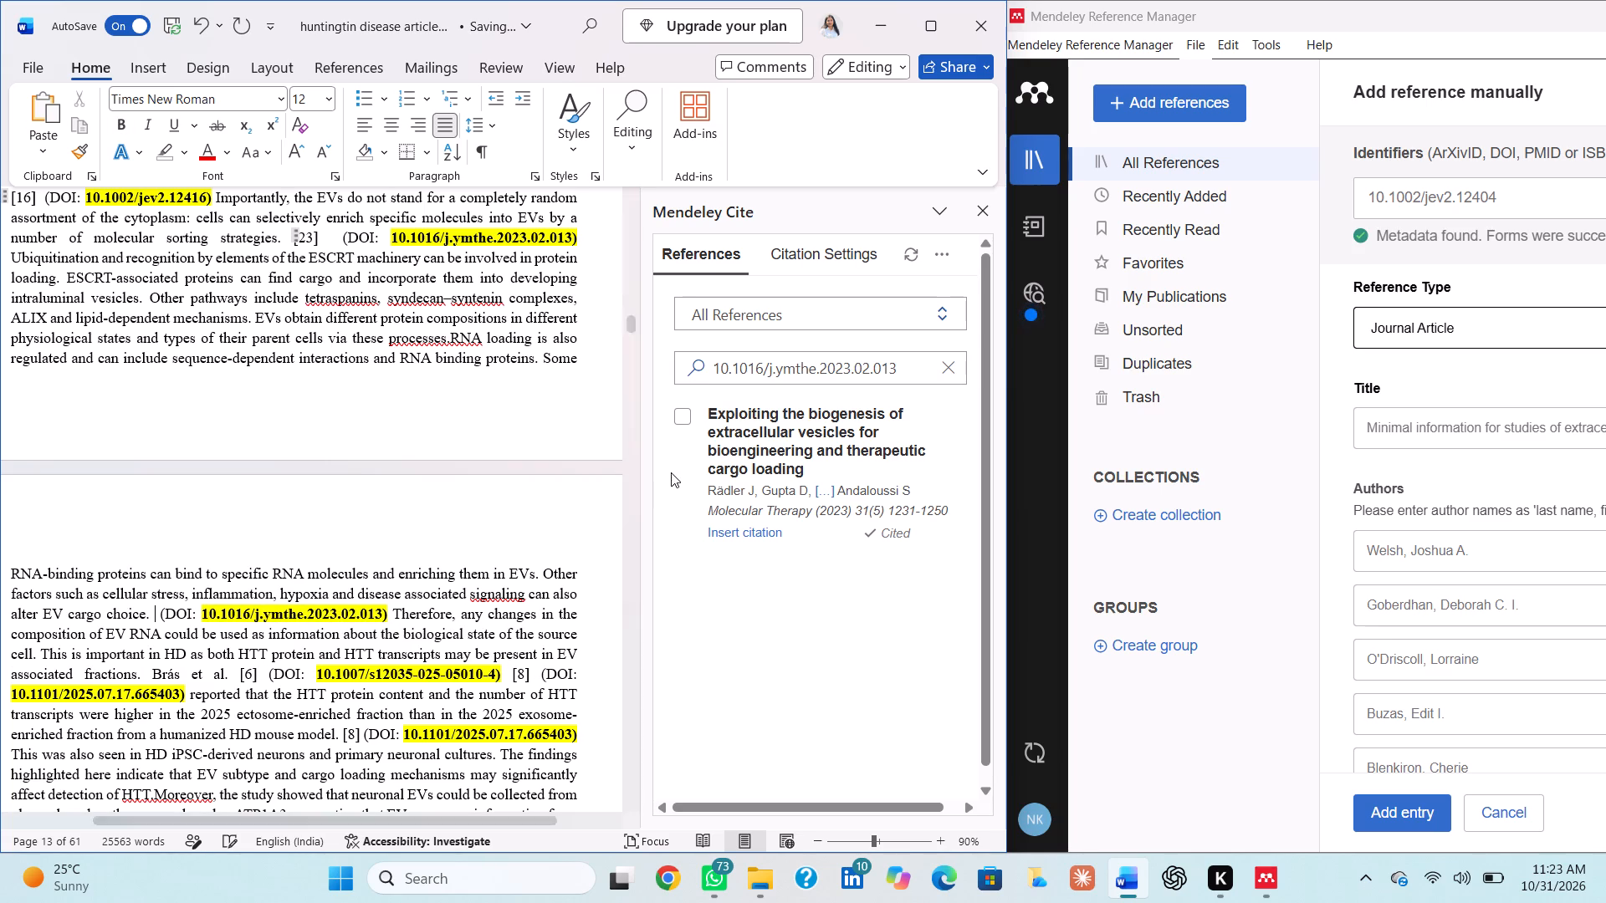
pyautogui.click(682, 421)
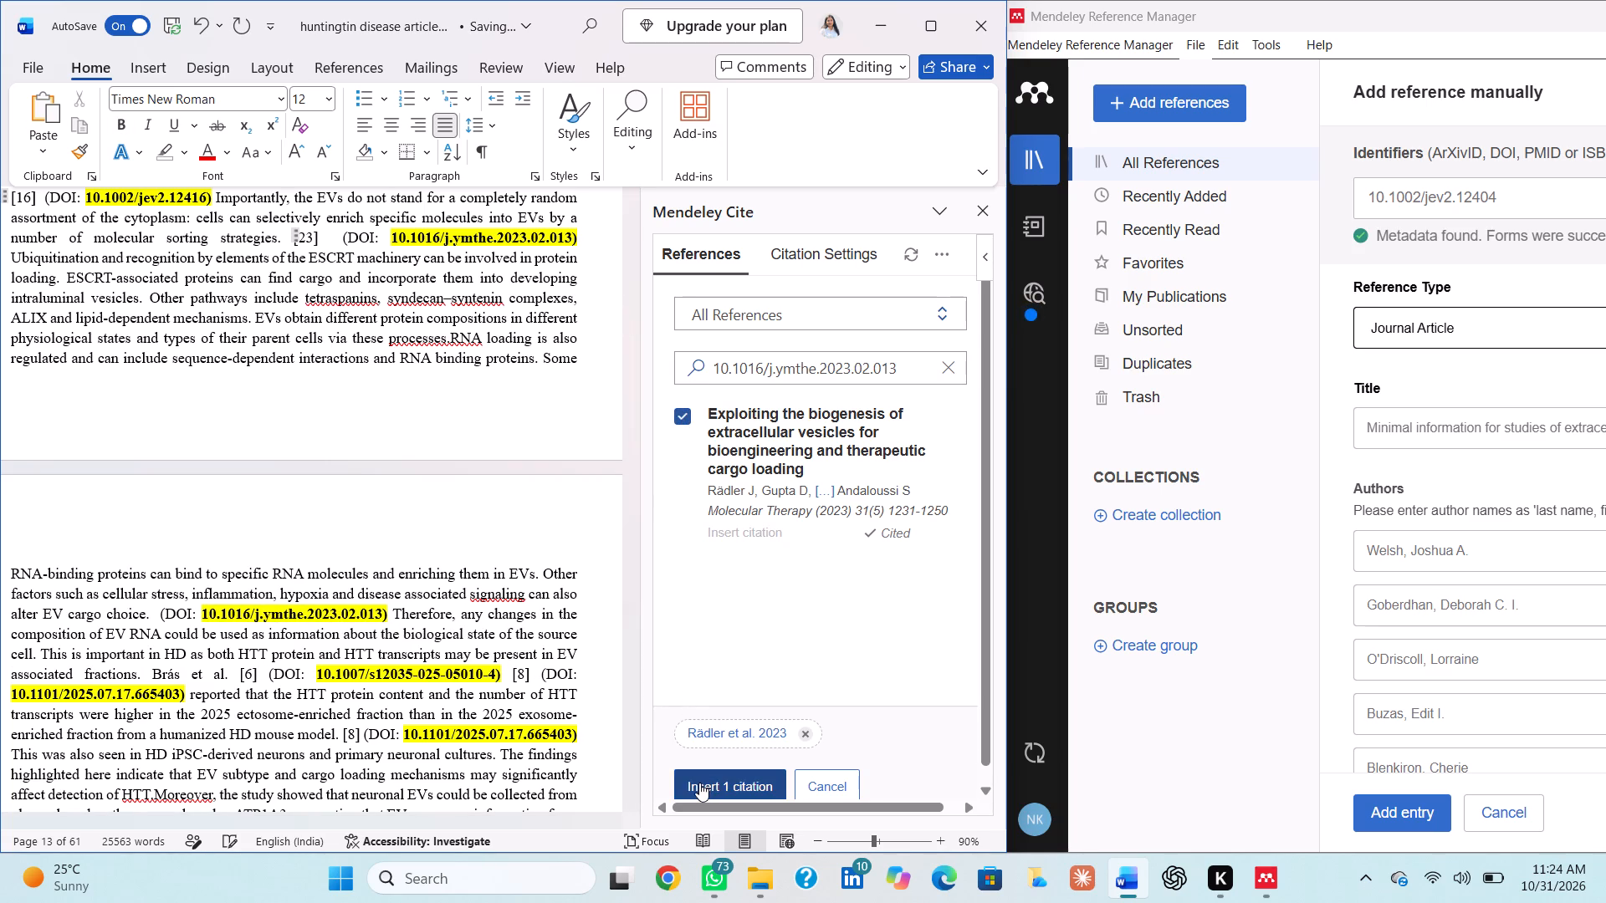
pyautogui.click(699, 783)
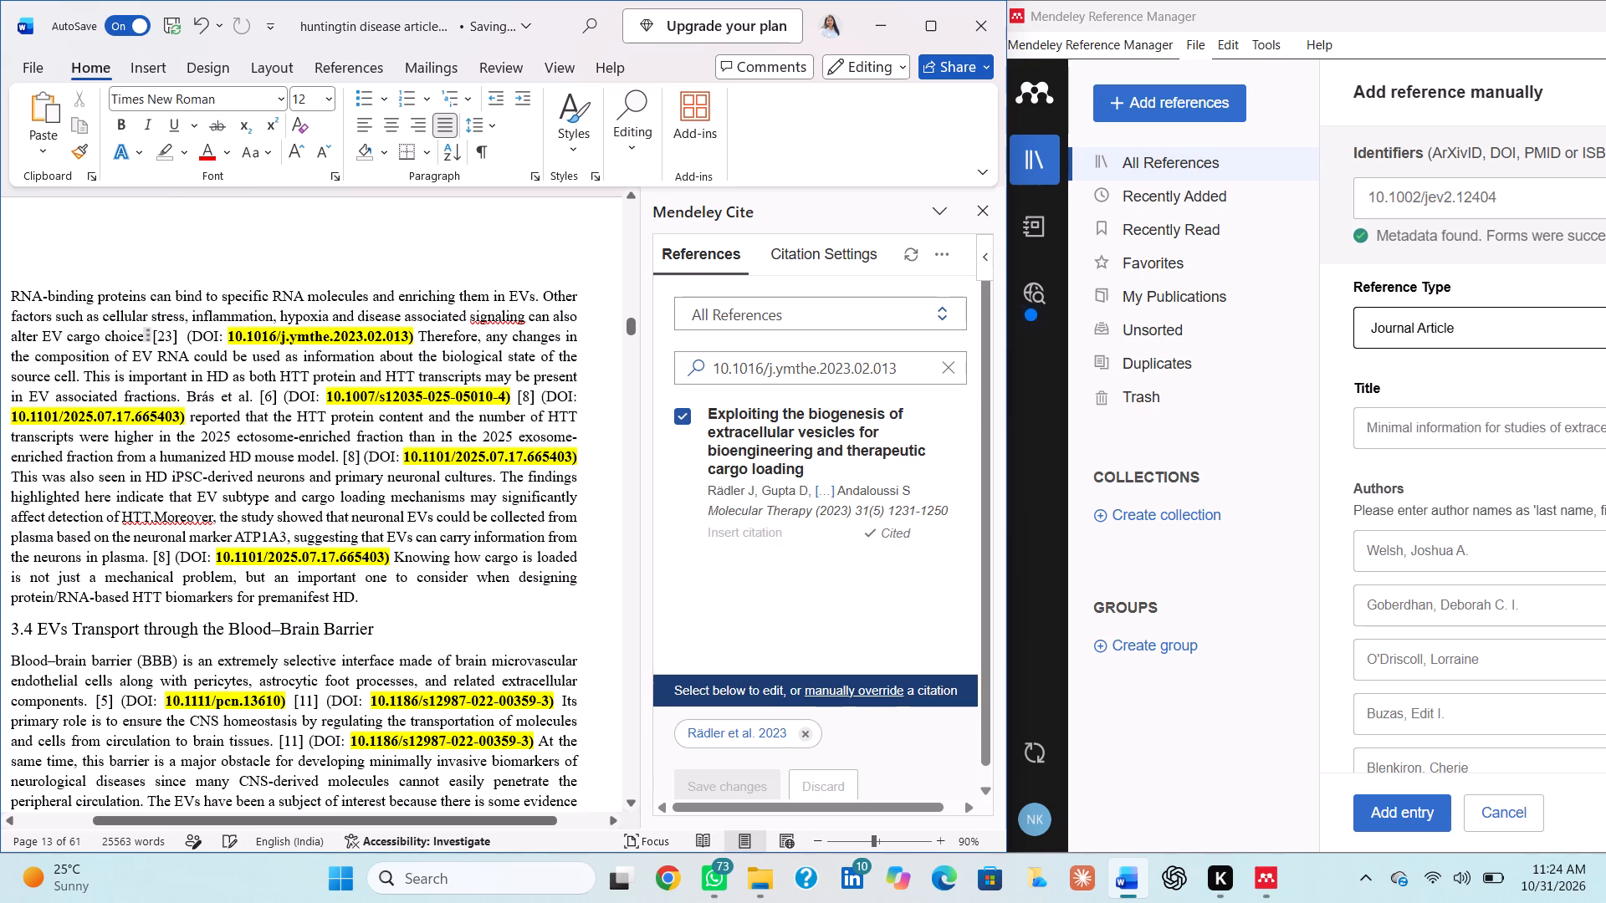
pyautogui.moveTo(327, 396); pyautogui.dragTo(506, 399)
pyautogui.hotkey('ctrl', 'c')
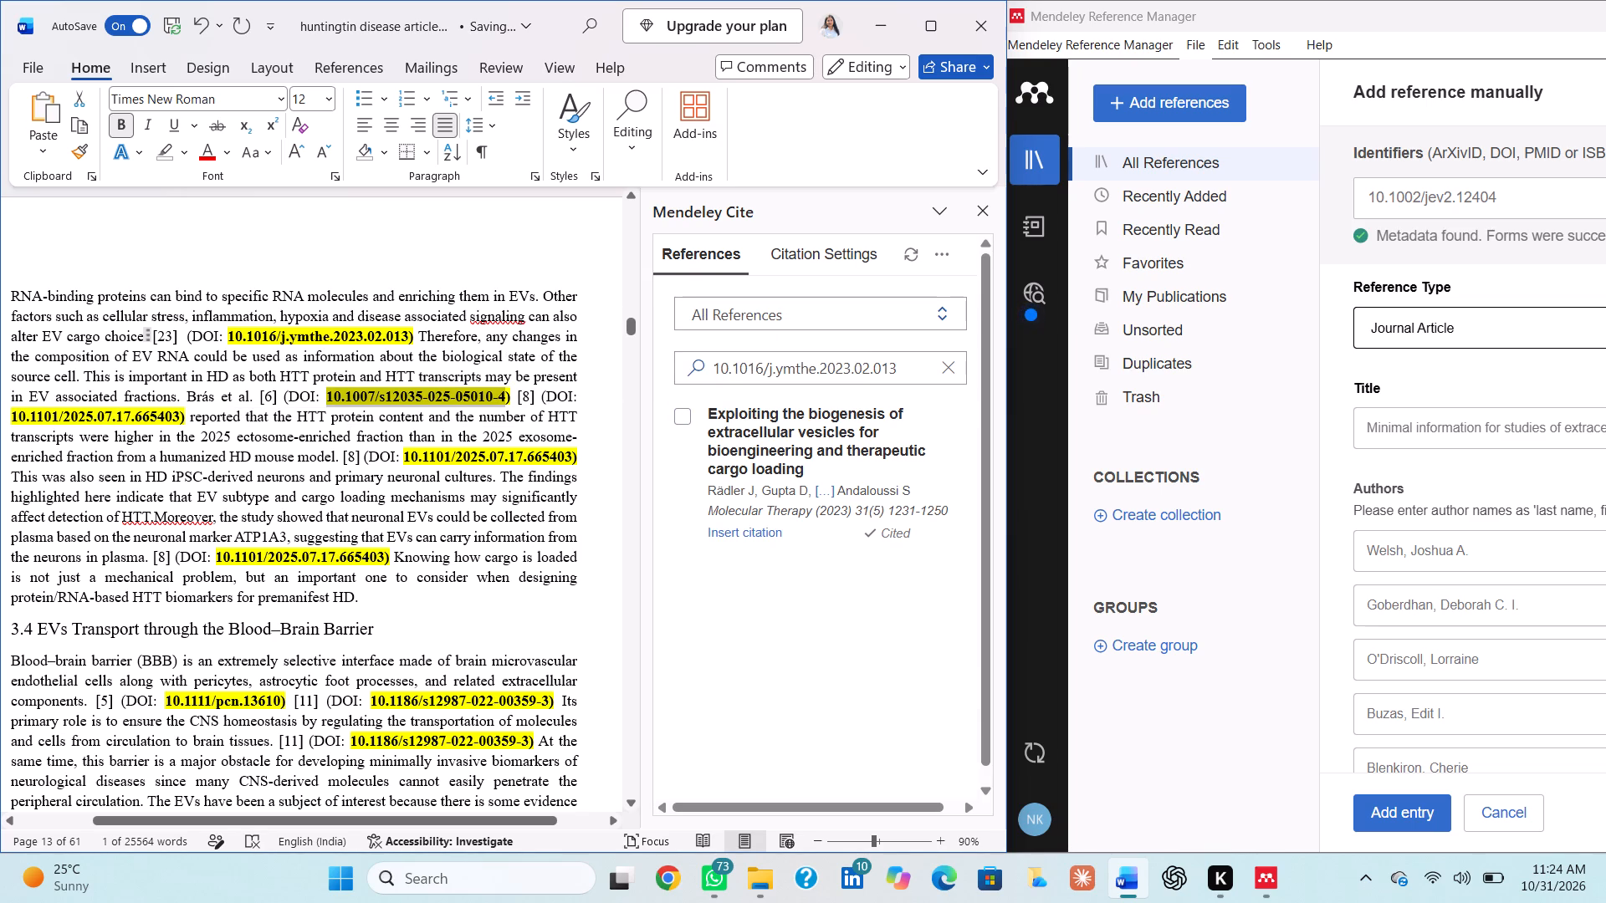
pyautogui.click(960, 364)
pyautogui.click(915, 365)
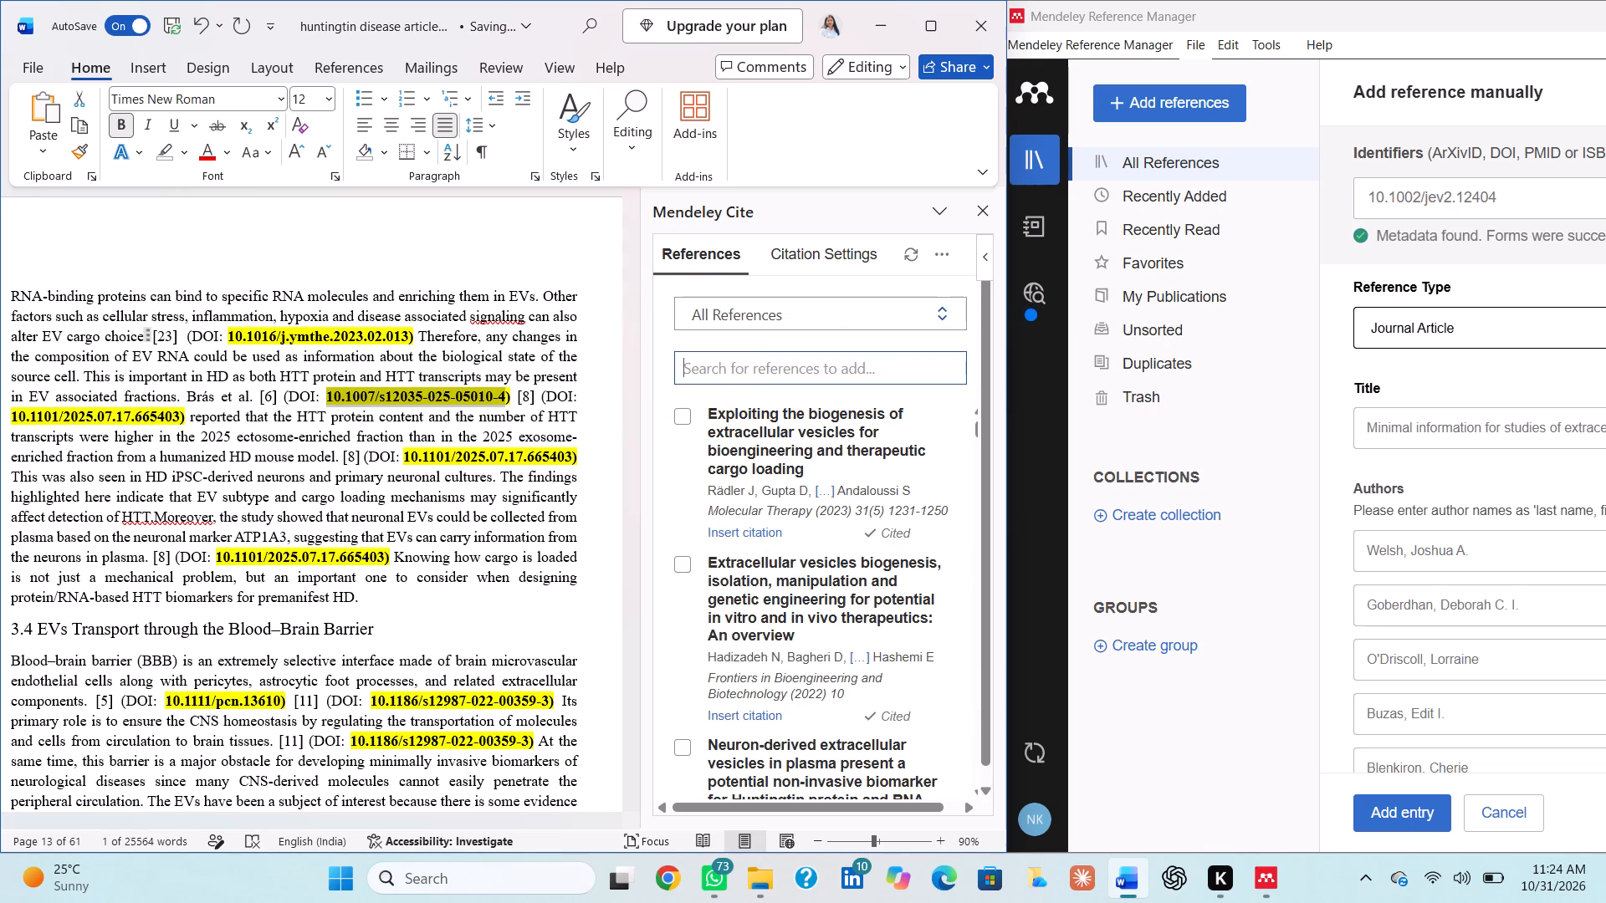
pyautogui.hotkey('ctrl', 'v')
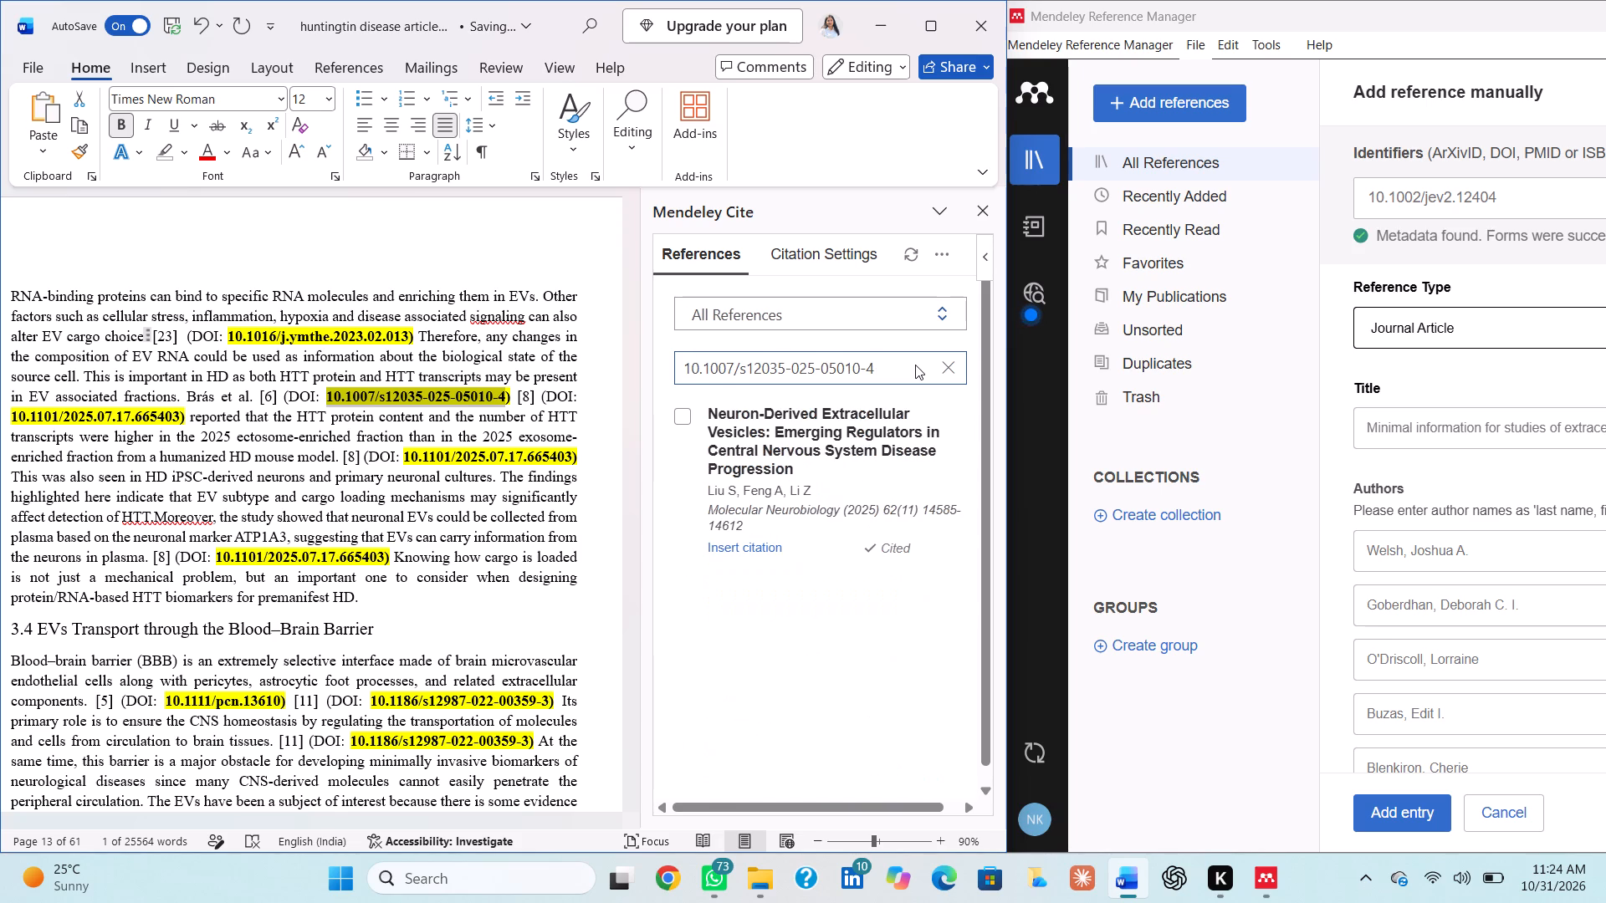
pyautogui.press('Return')
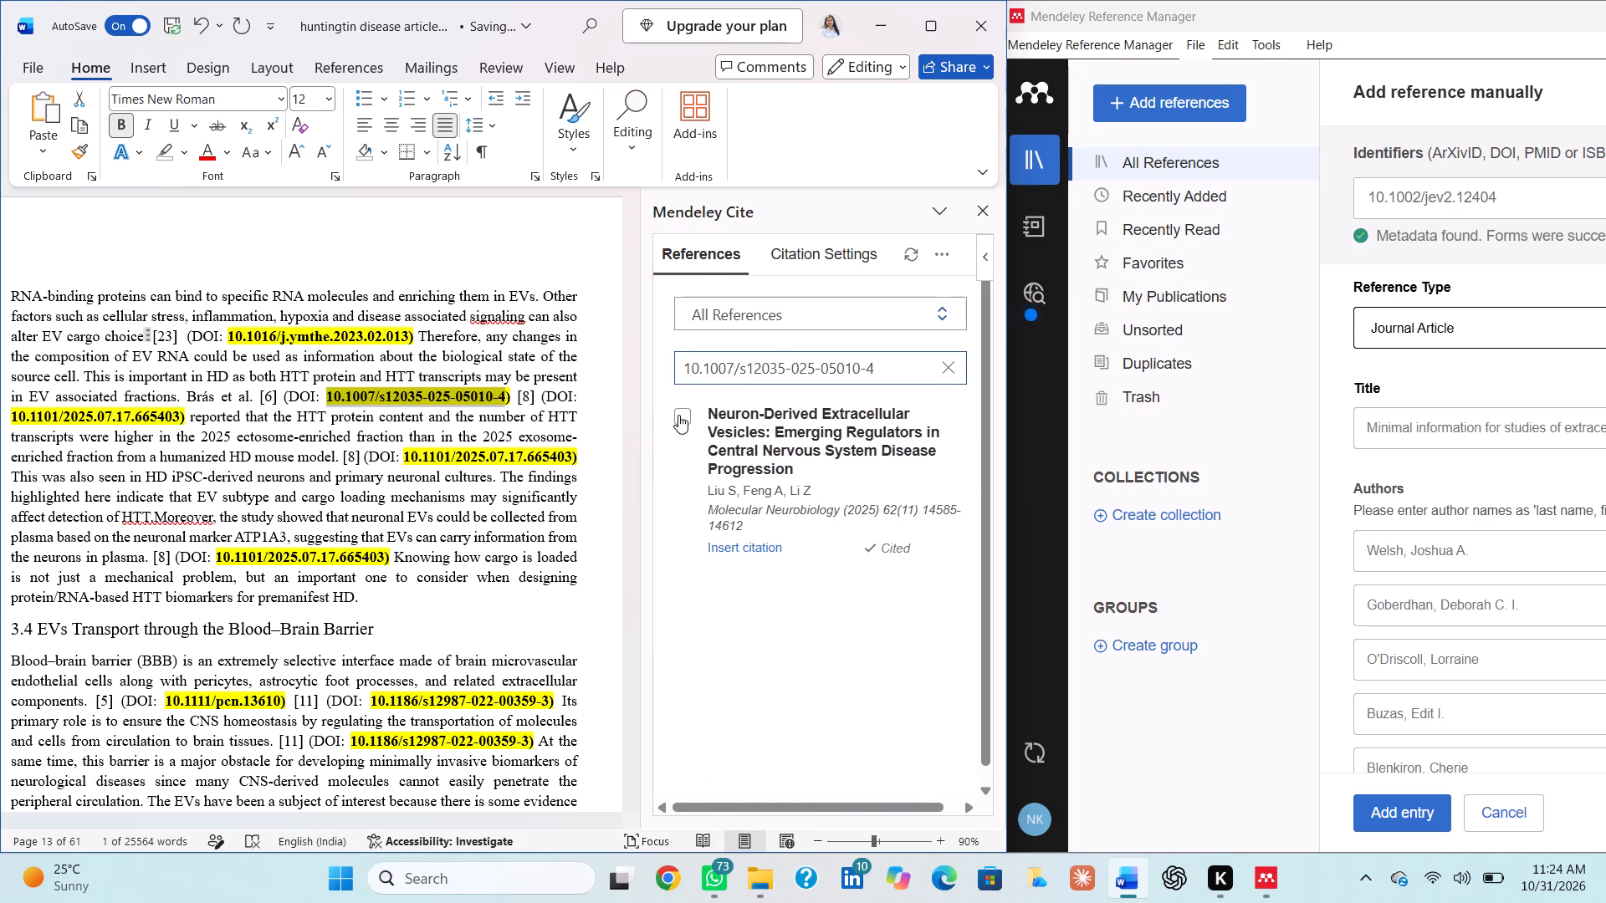
pyautogui.click(684, 416)
pyautogui.click(283, 397)
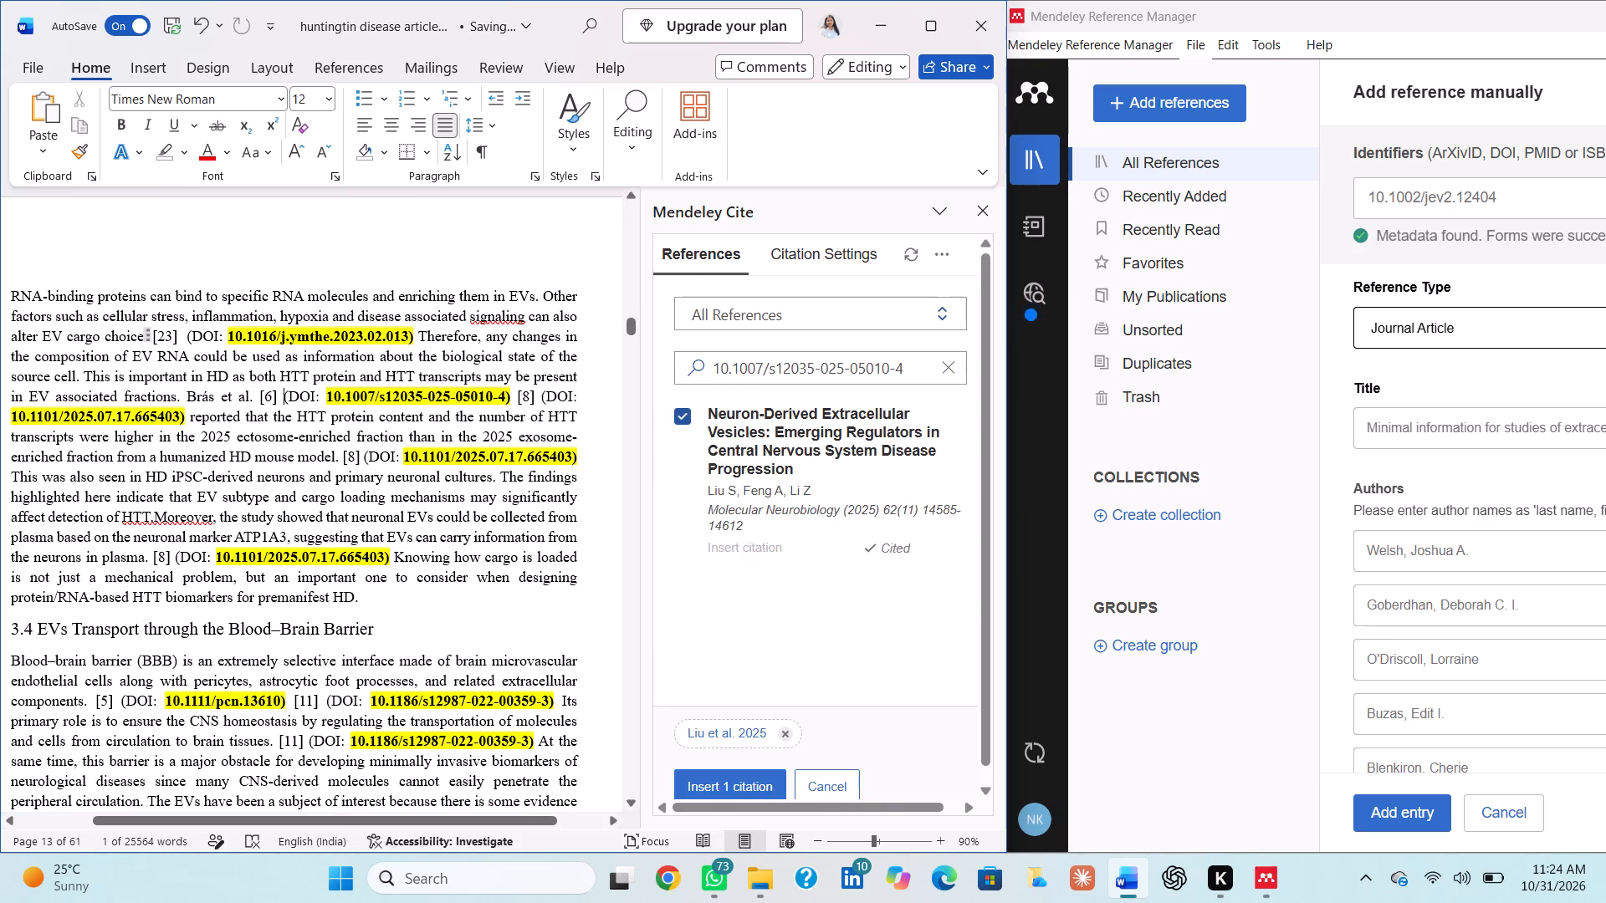
pyautogui.press('BackSpace')
pyautogui.press('BackSpace')
pyautogui.press('BackSpace')
pyautogui.press('BackSpace')
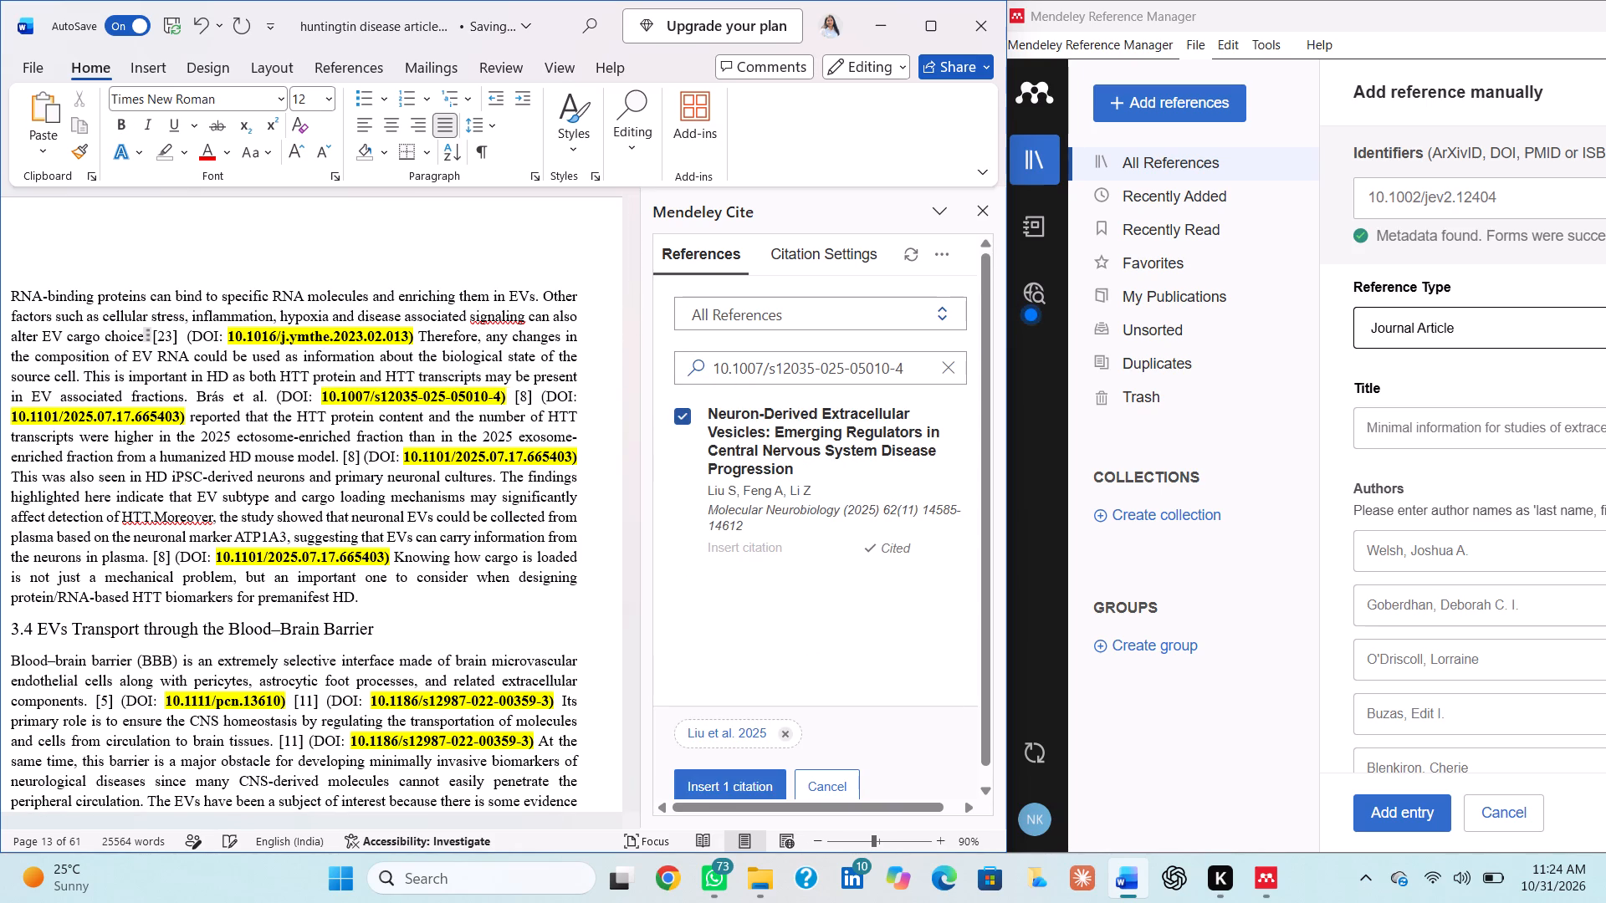
pyautogui.click(723, 776)
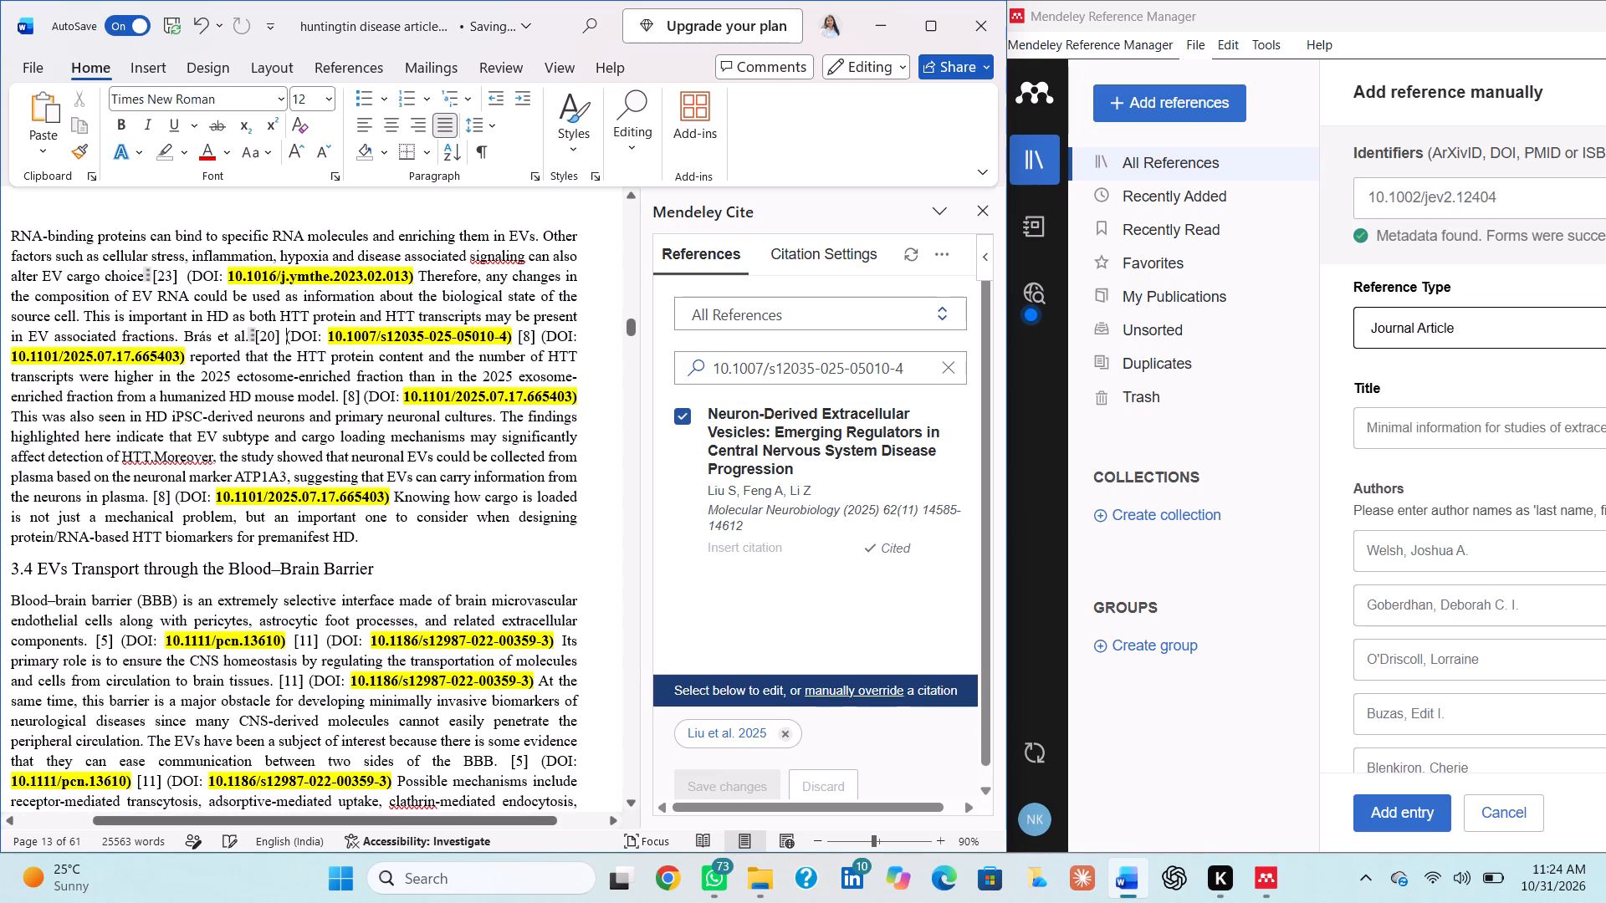
# Replace the typed [8] before "reported that the HTT protein content" with the Mendeley citation for DOI 10.1101/2025.07.17.665403.
pyautogui.moveTo(12, 354); pyautogui.dragTo(170, 359)
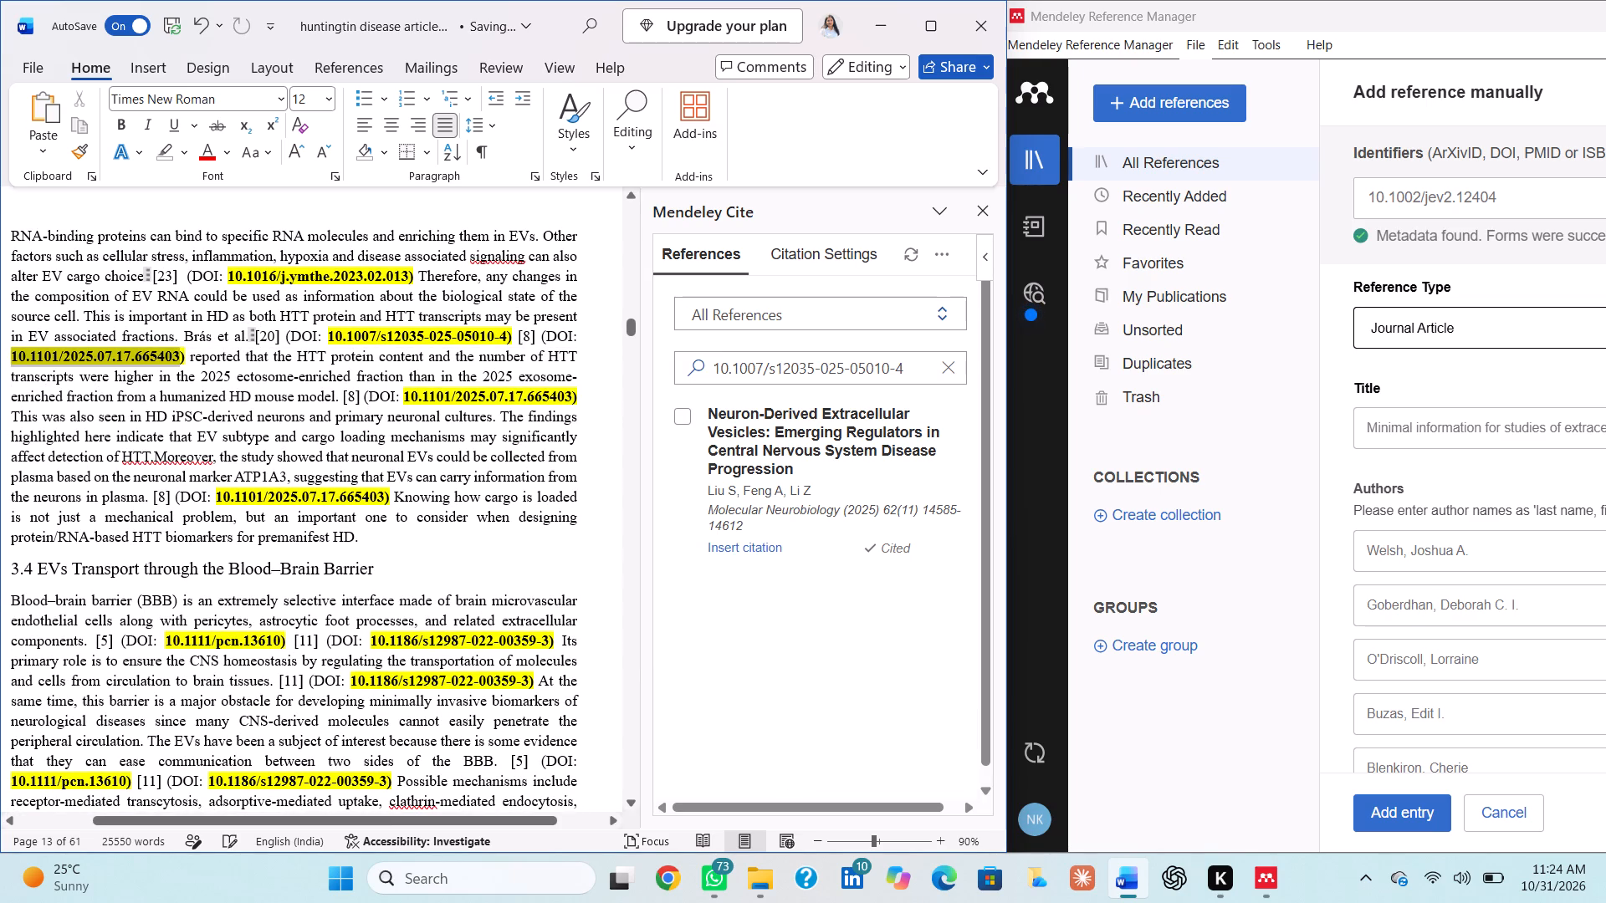
pyautogui.hotkey('ctrl', 'c')
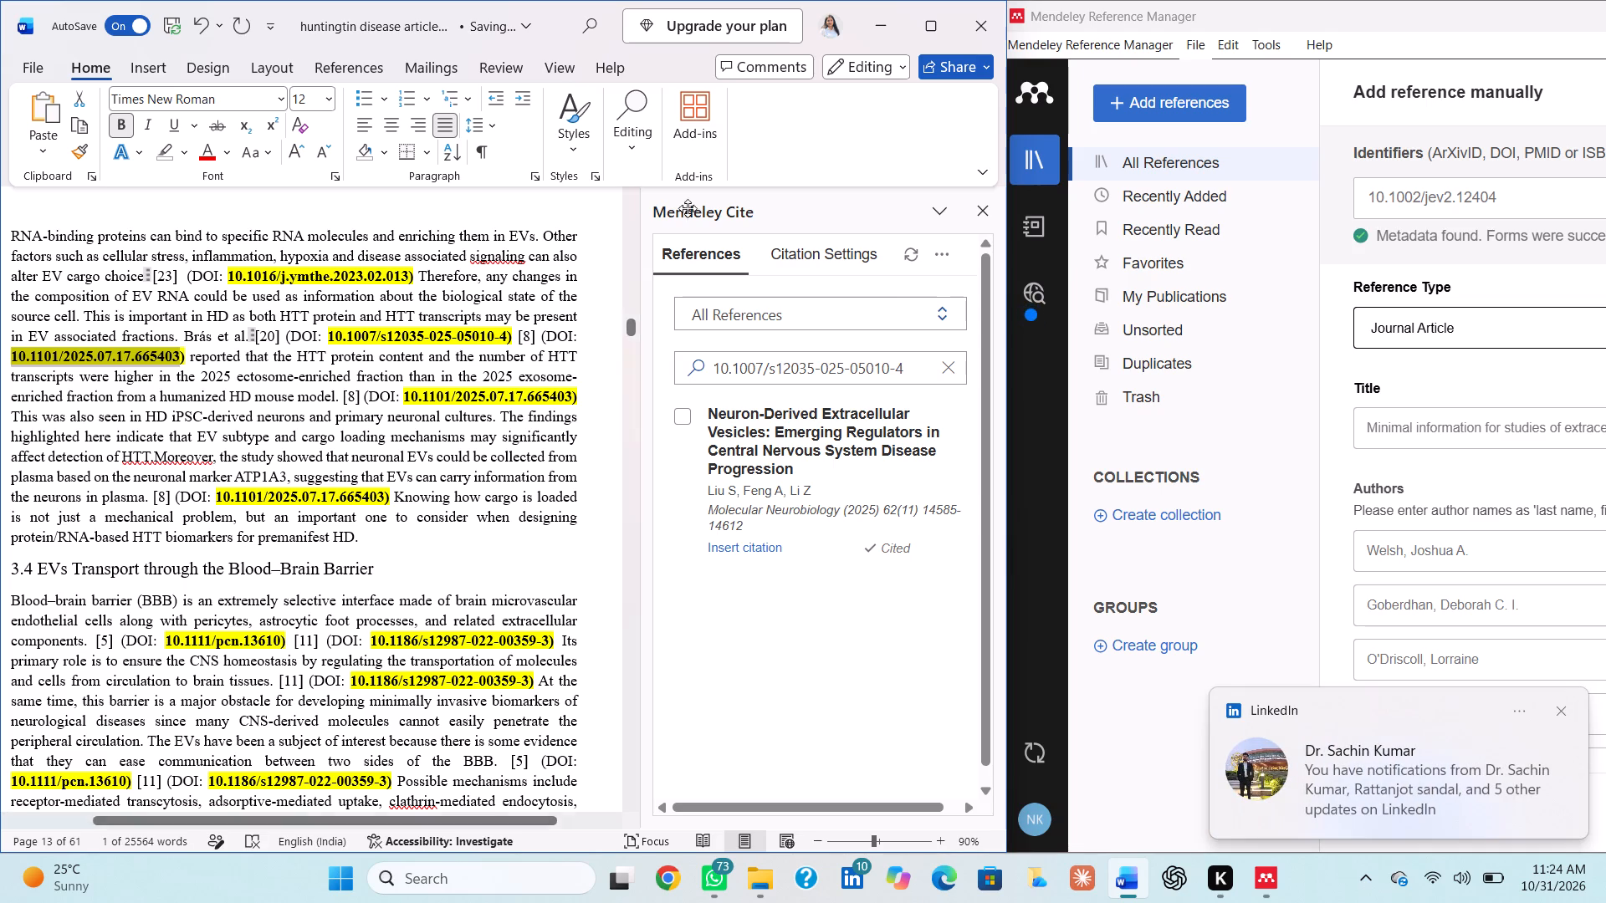
pyautogui.click(952, 361)
pyautogui.click(876, 370)
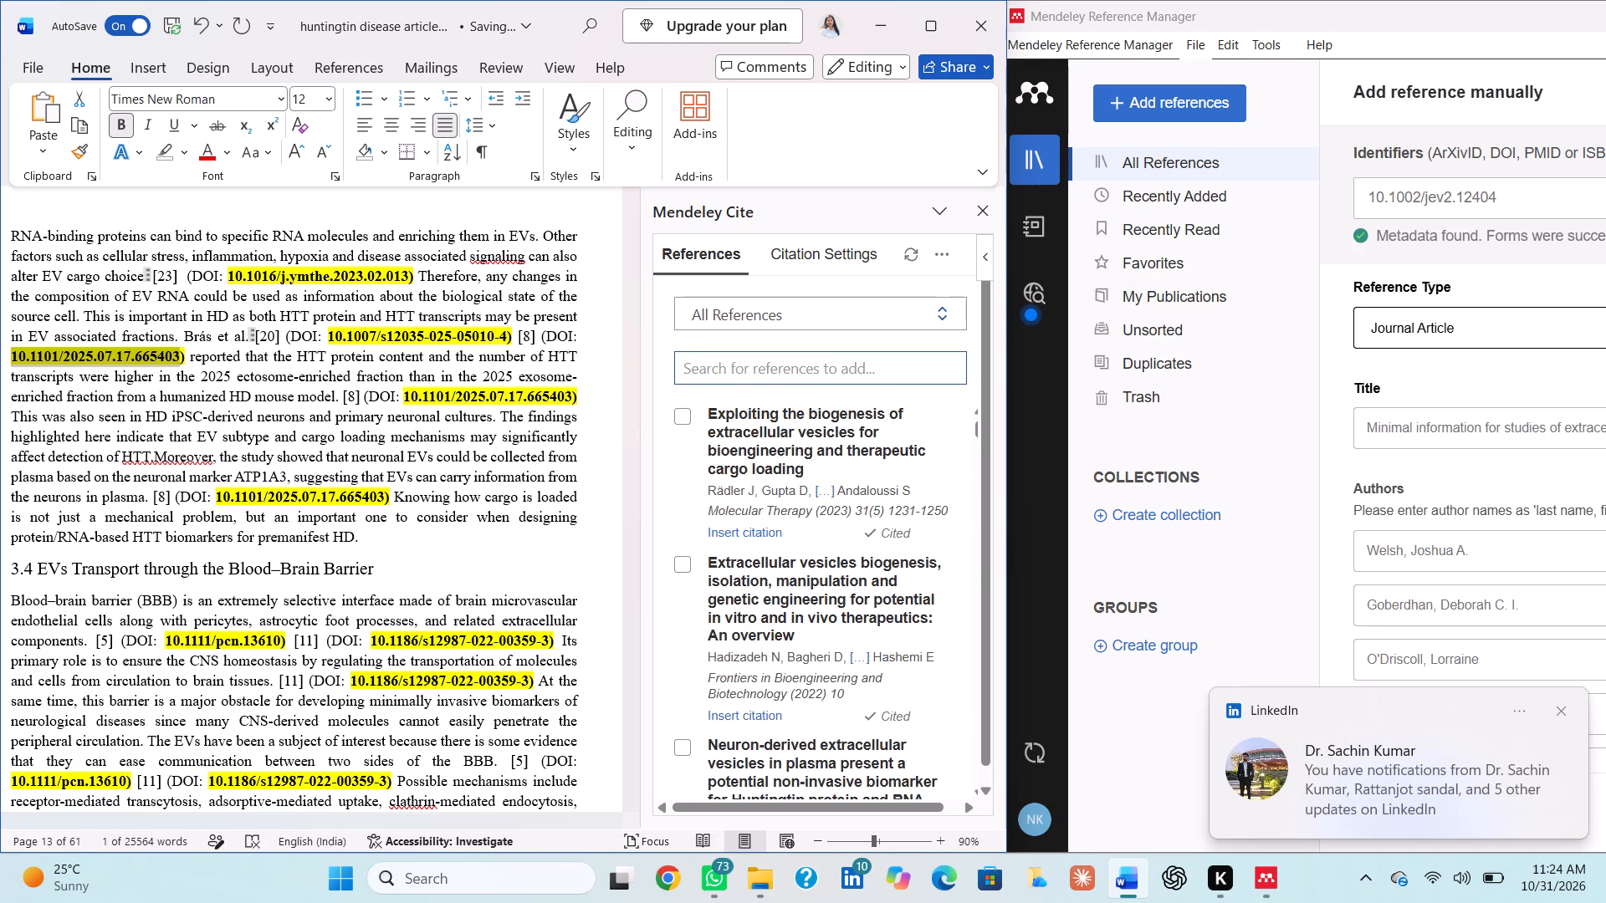
pyautogui.hotkey('ctrl', 'v')
pyautogui.press('Return')
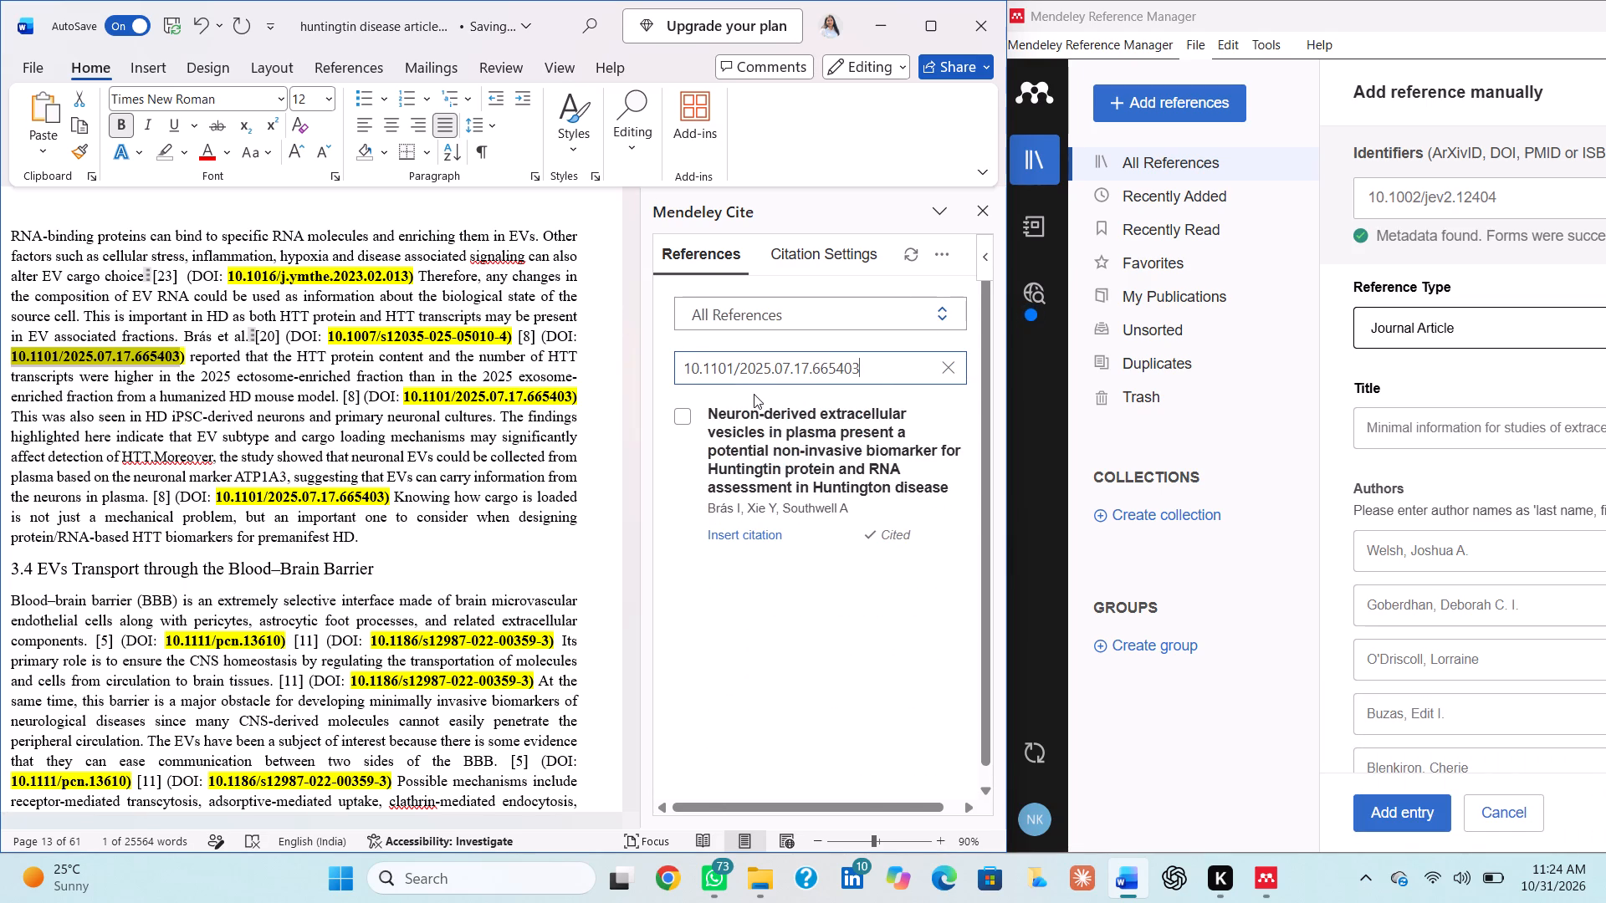
pyautogui.click(683, 414)
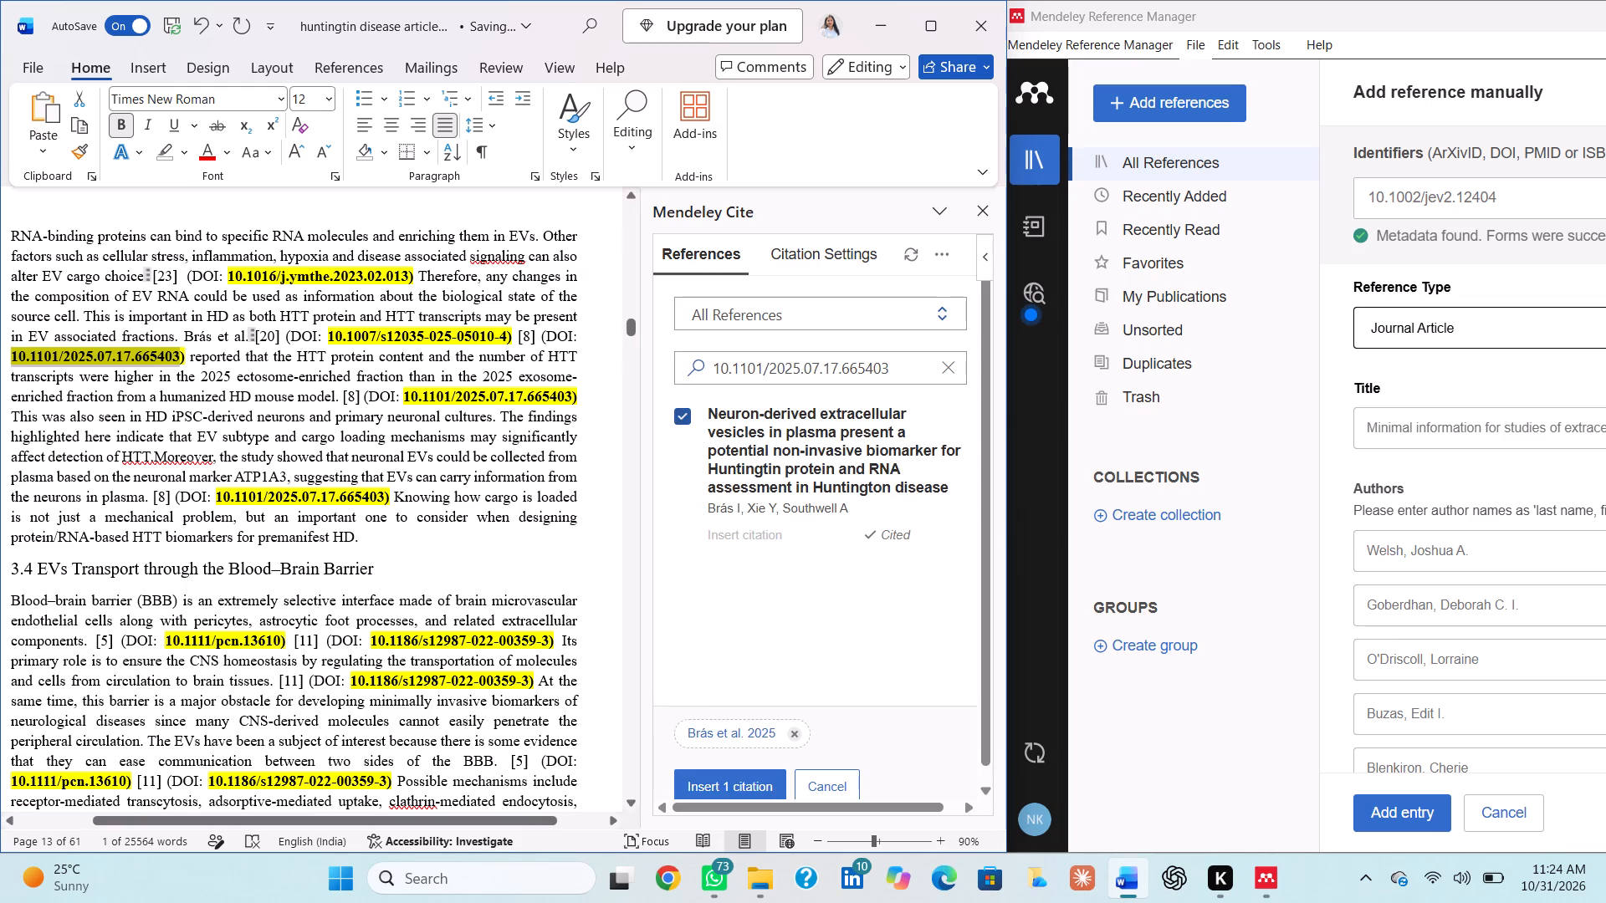
pyautogui.click(539, 338)
pyautogui.press('BackSpace')
pyautogui.press('BackSpace')
pyautogui.press('BackSpace')
pyautogui.press('BackSpace')
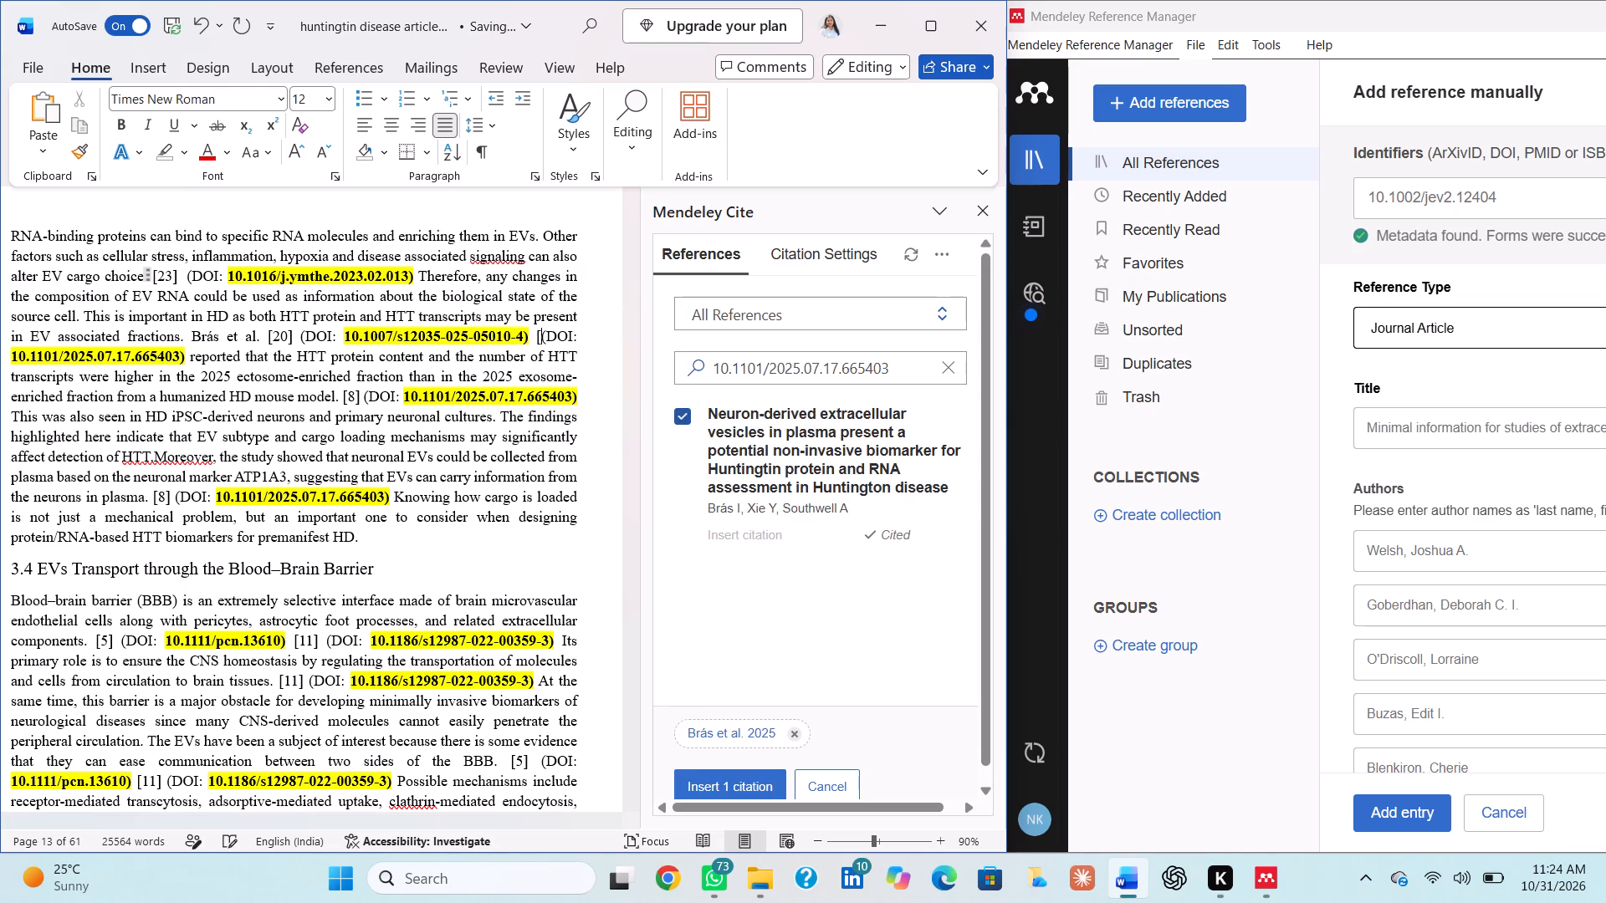
pyautogui.click(753, 793)
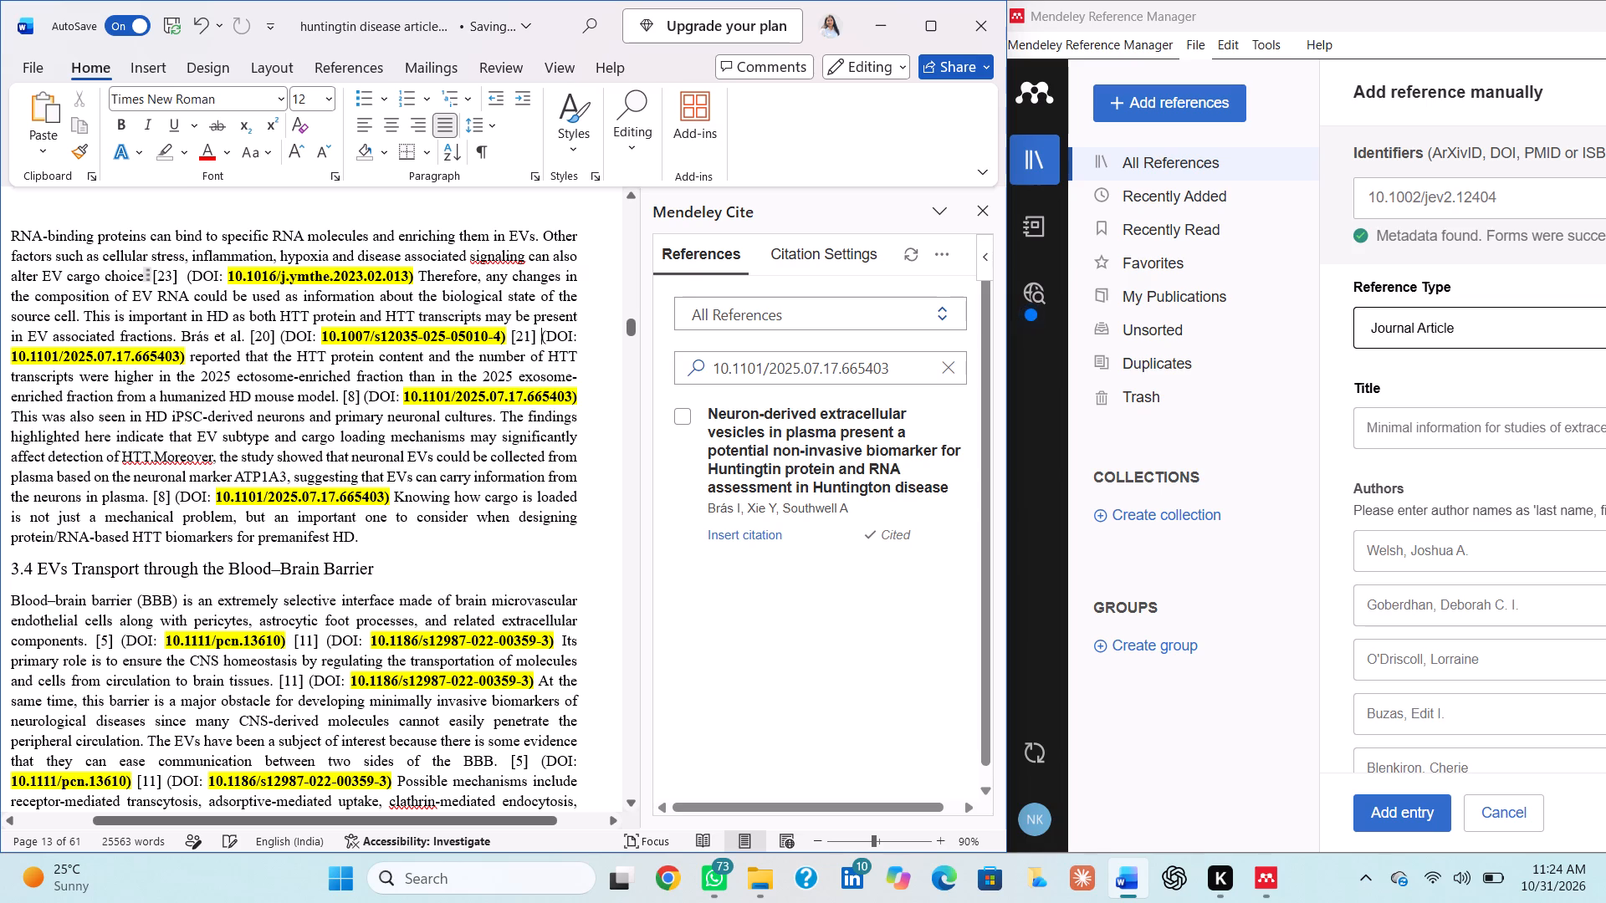
# Delete the repeated [8] and its DOI 10.1101/2025.07.17.665403 after "fraction from a humanized HD mouse model.".
pyautogui.moveTo(341, 392); pyautogui.dragTo(561, 406)
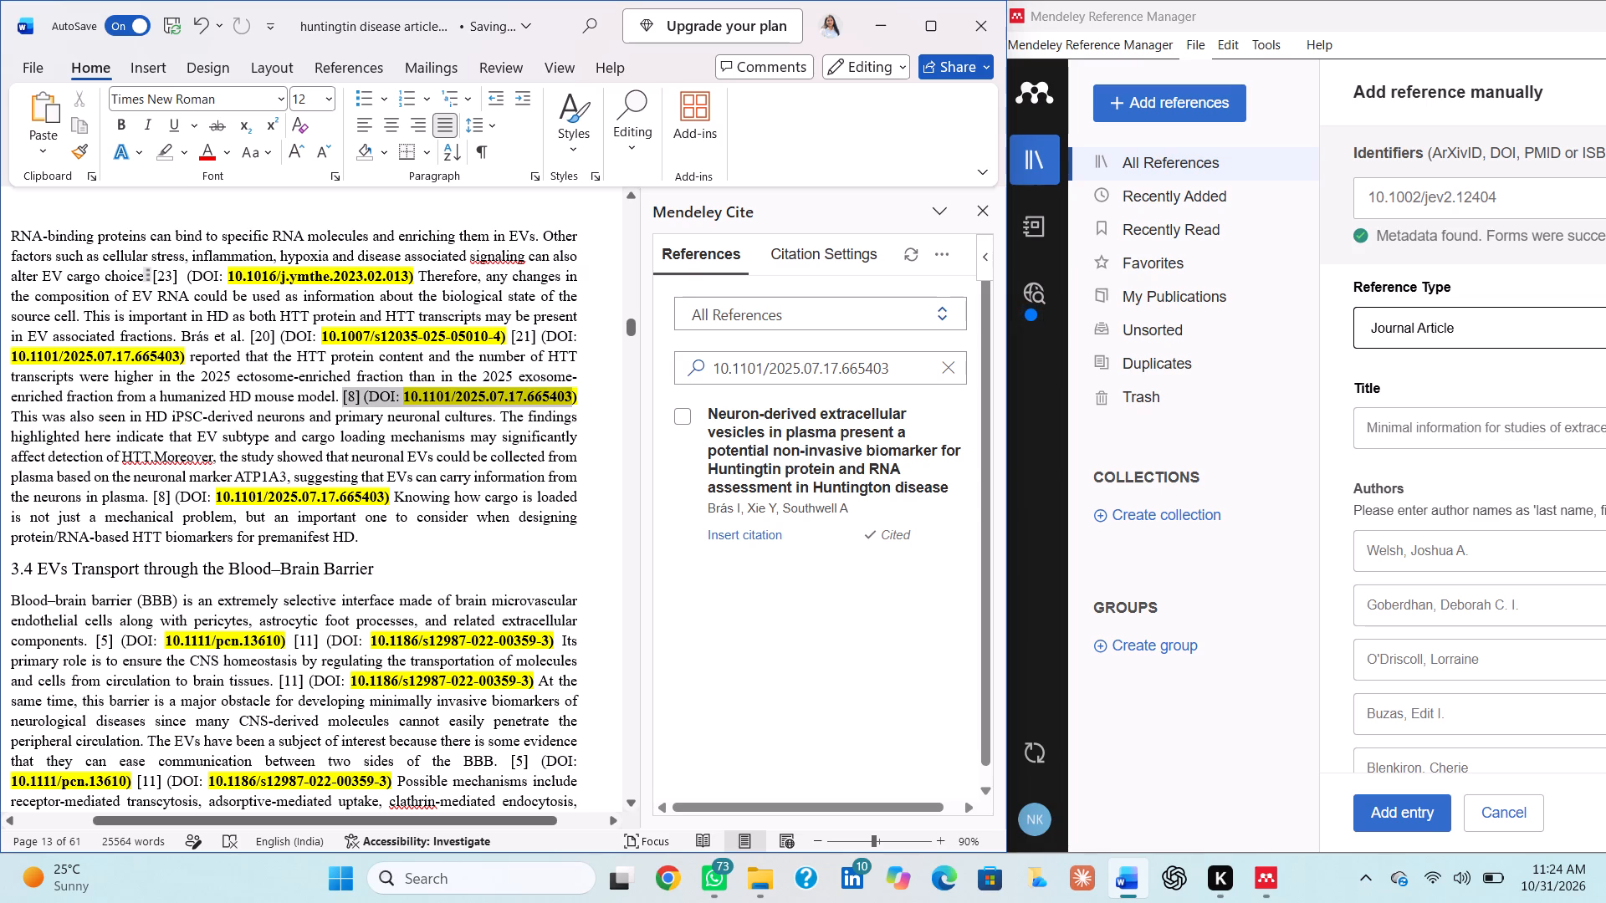
pyautogui.moveTo(561, 406); pyautogui.dragTo(578, 396)
pyautogui.press('BackSpace')
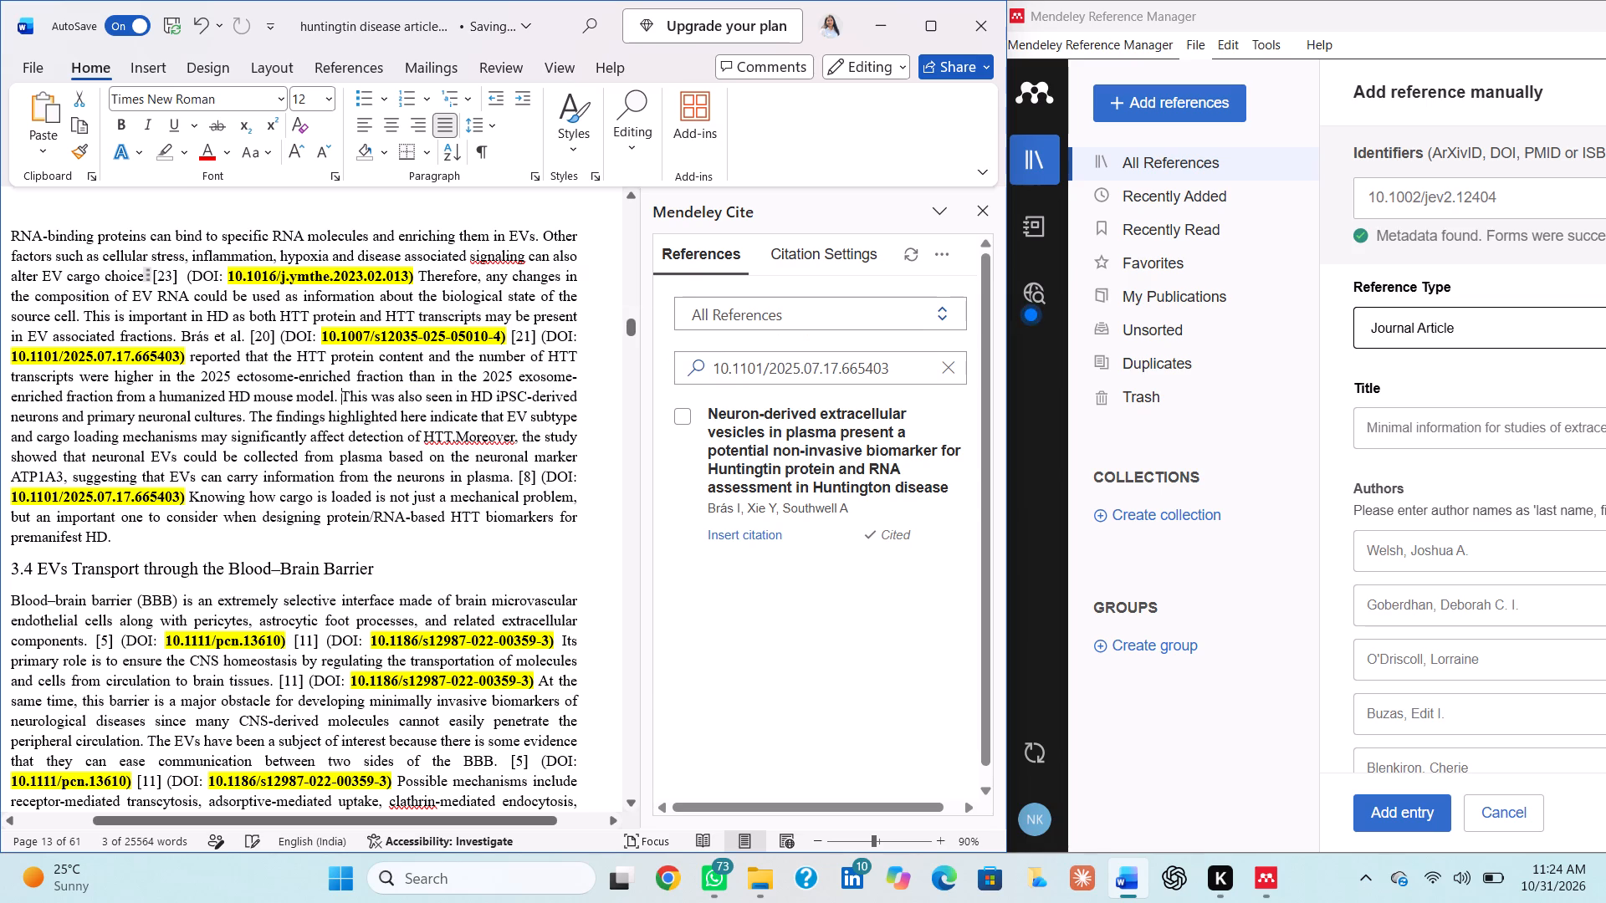
# Replace the typed [8] after "carry information from the neurons in plasma." with the Mendeley citation for DOI 10.1101/2025.07.17.665403.
pyautogui.click(538, 479)
pyautogui.press('BackSpace')
pyautogui.press('BackSpace')
pyautogui.press('BackSpace')
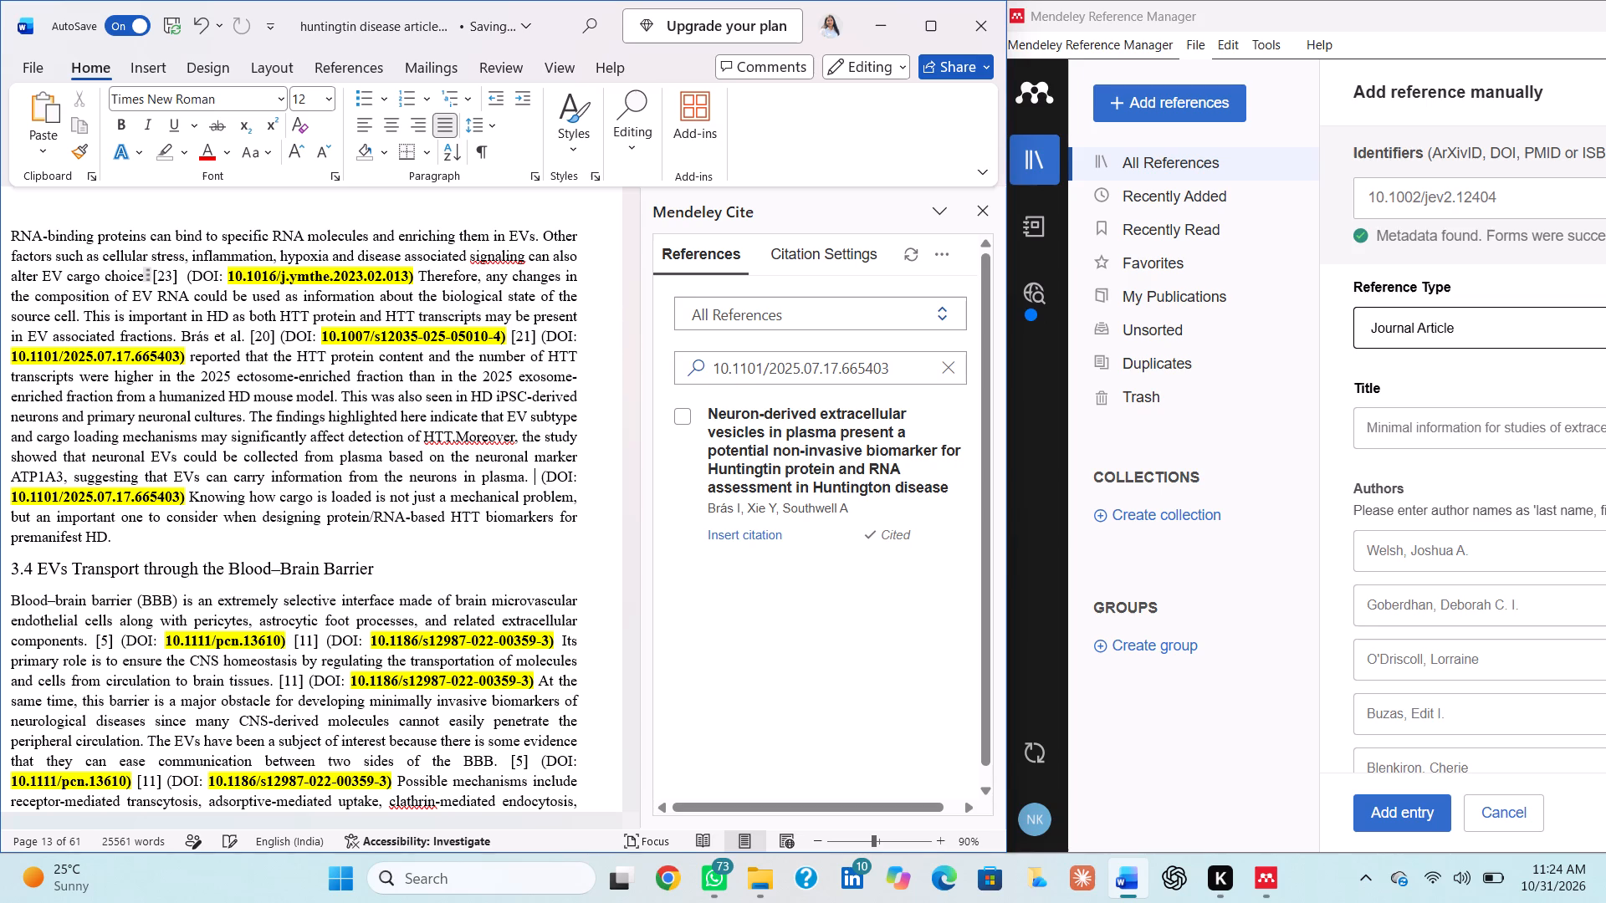
pyautogui.click(687, 418)
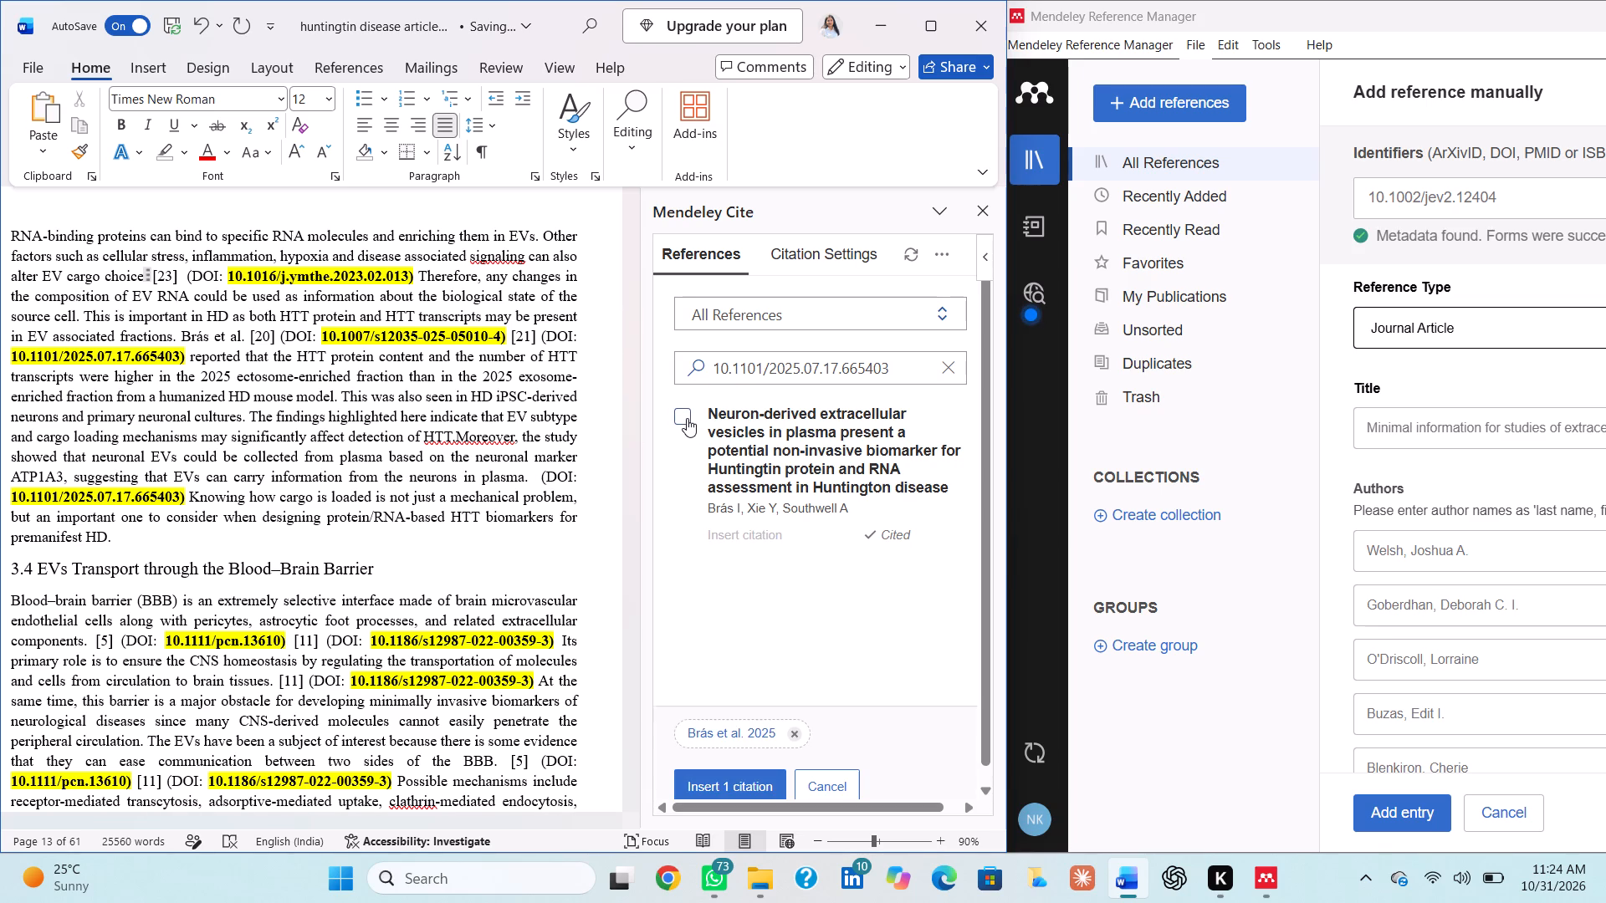
pyautogui.click(703, 779)
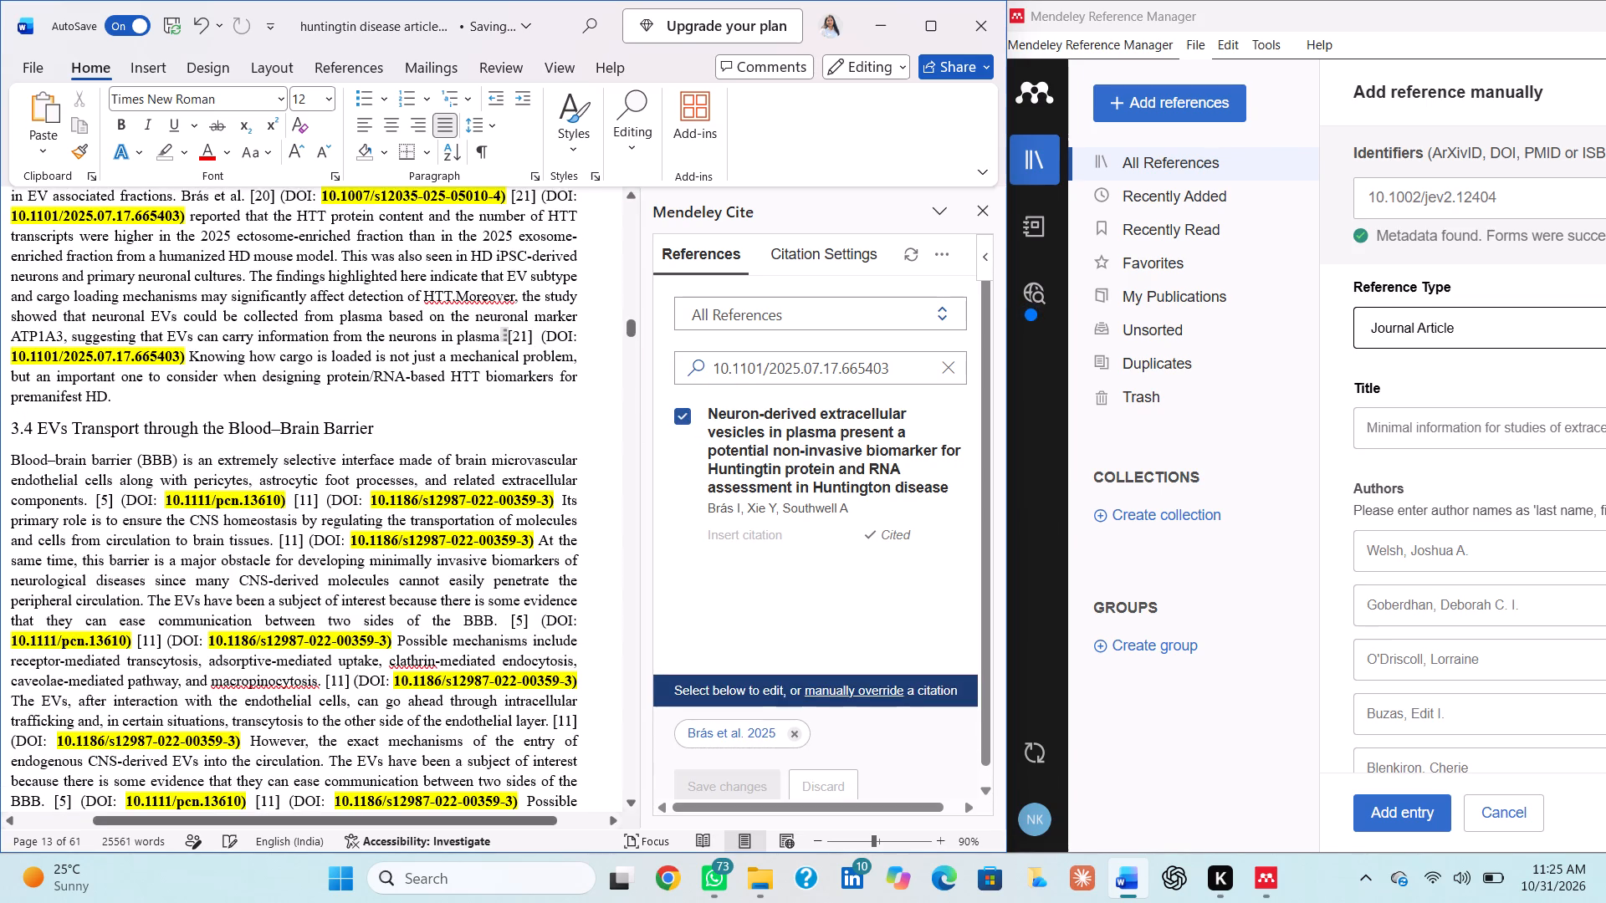
# Replace the typed [5] after "related extracellular components." in section 3.4 with the Mendeley citation for DOI 10.1111/pcn.13610.
pyautogui.scroll(-1, 359, 541)
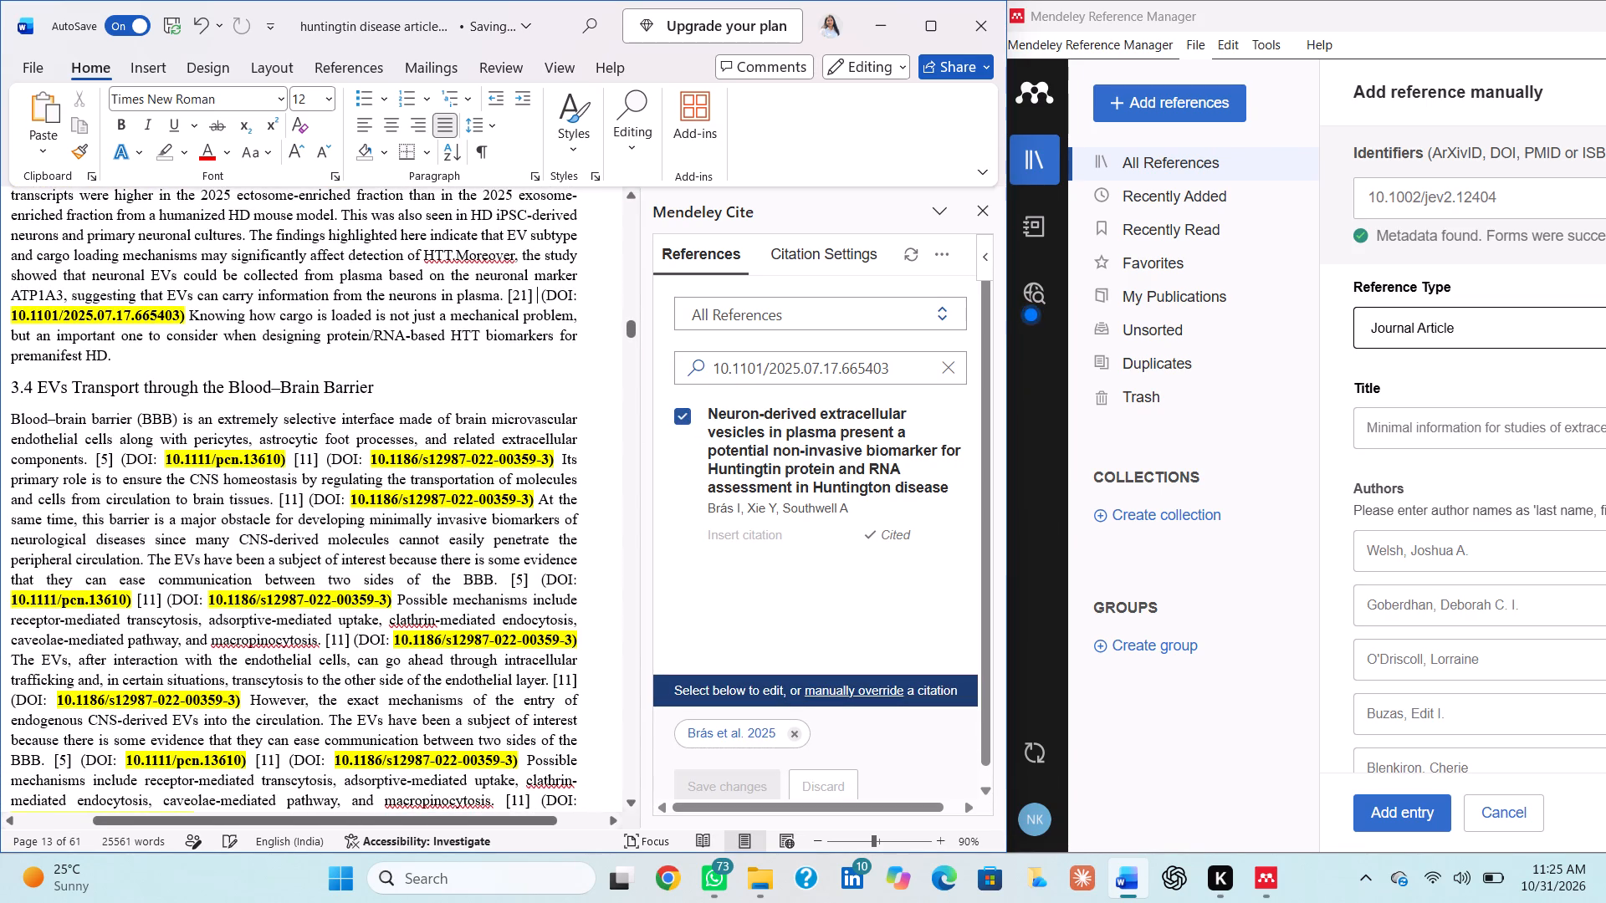
pyautogui.moveTo(162, 459); pyautogui.dragTo(246, 456)
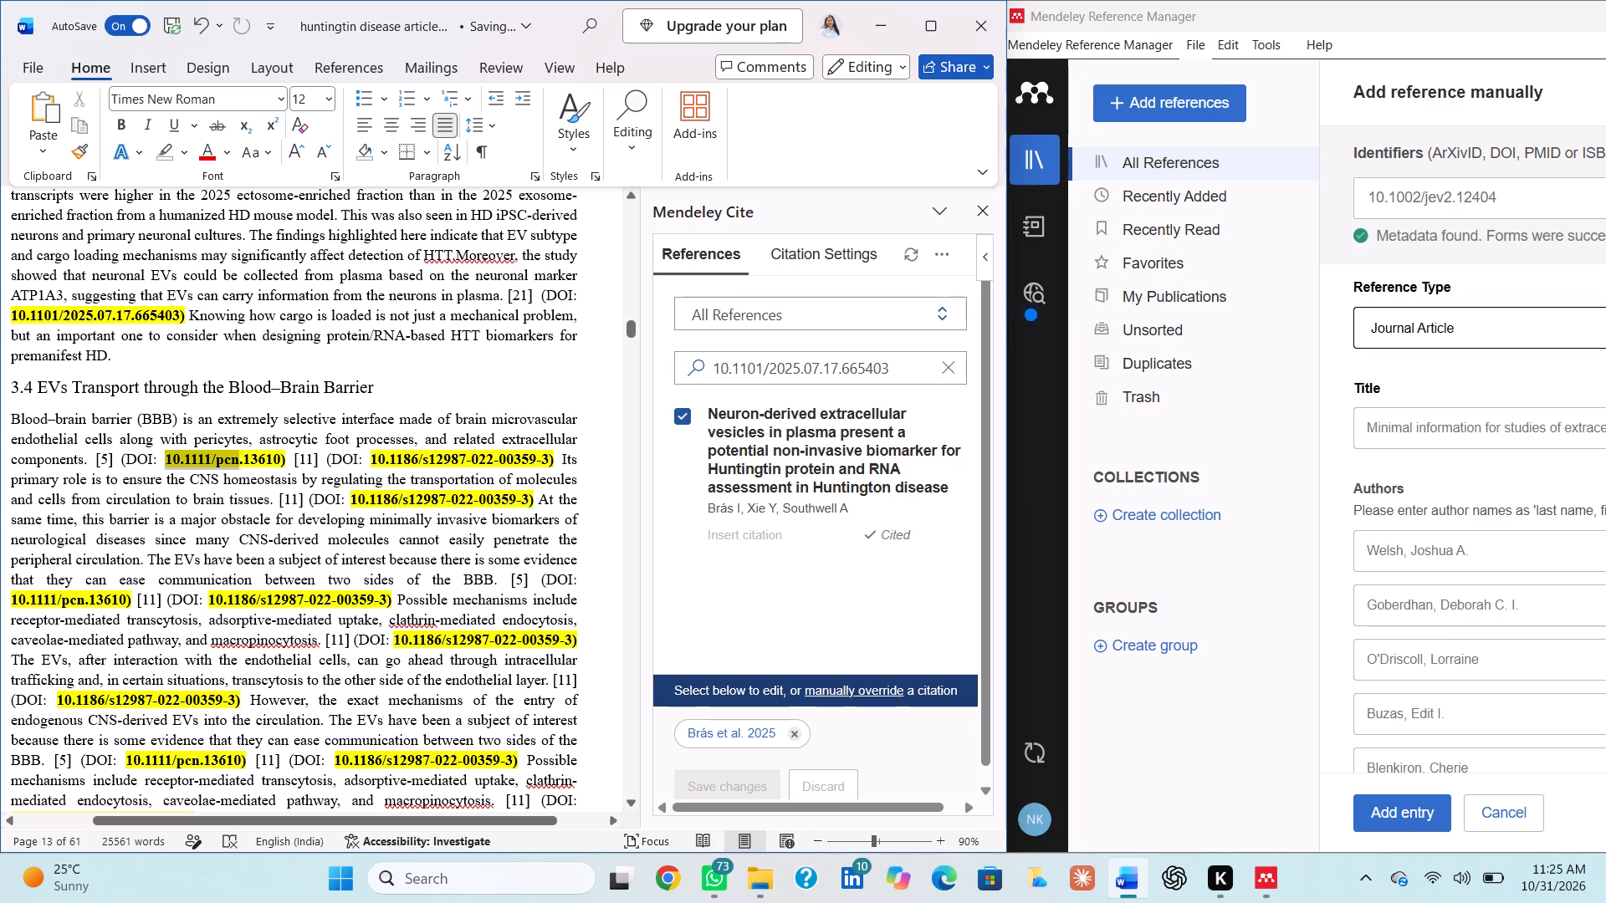
pyautogui.moveTo(246, 456); pyautogui.dragTo(279, 460)
pyautogui.hotkey('ctrl', 'c')
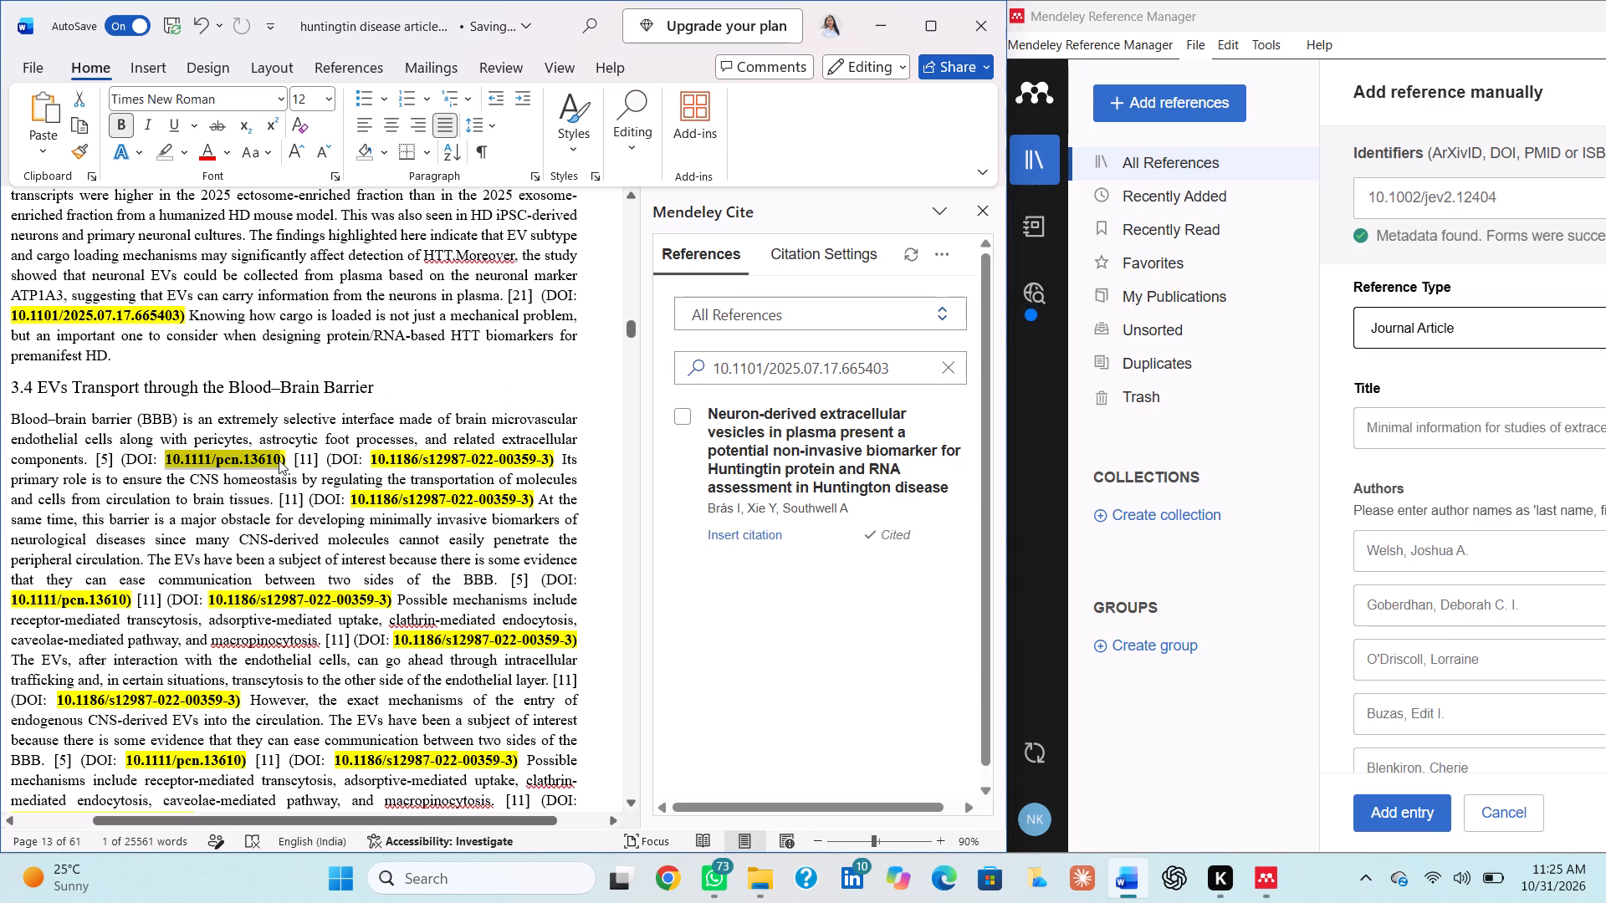
pyautogui.click(940, 366)
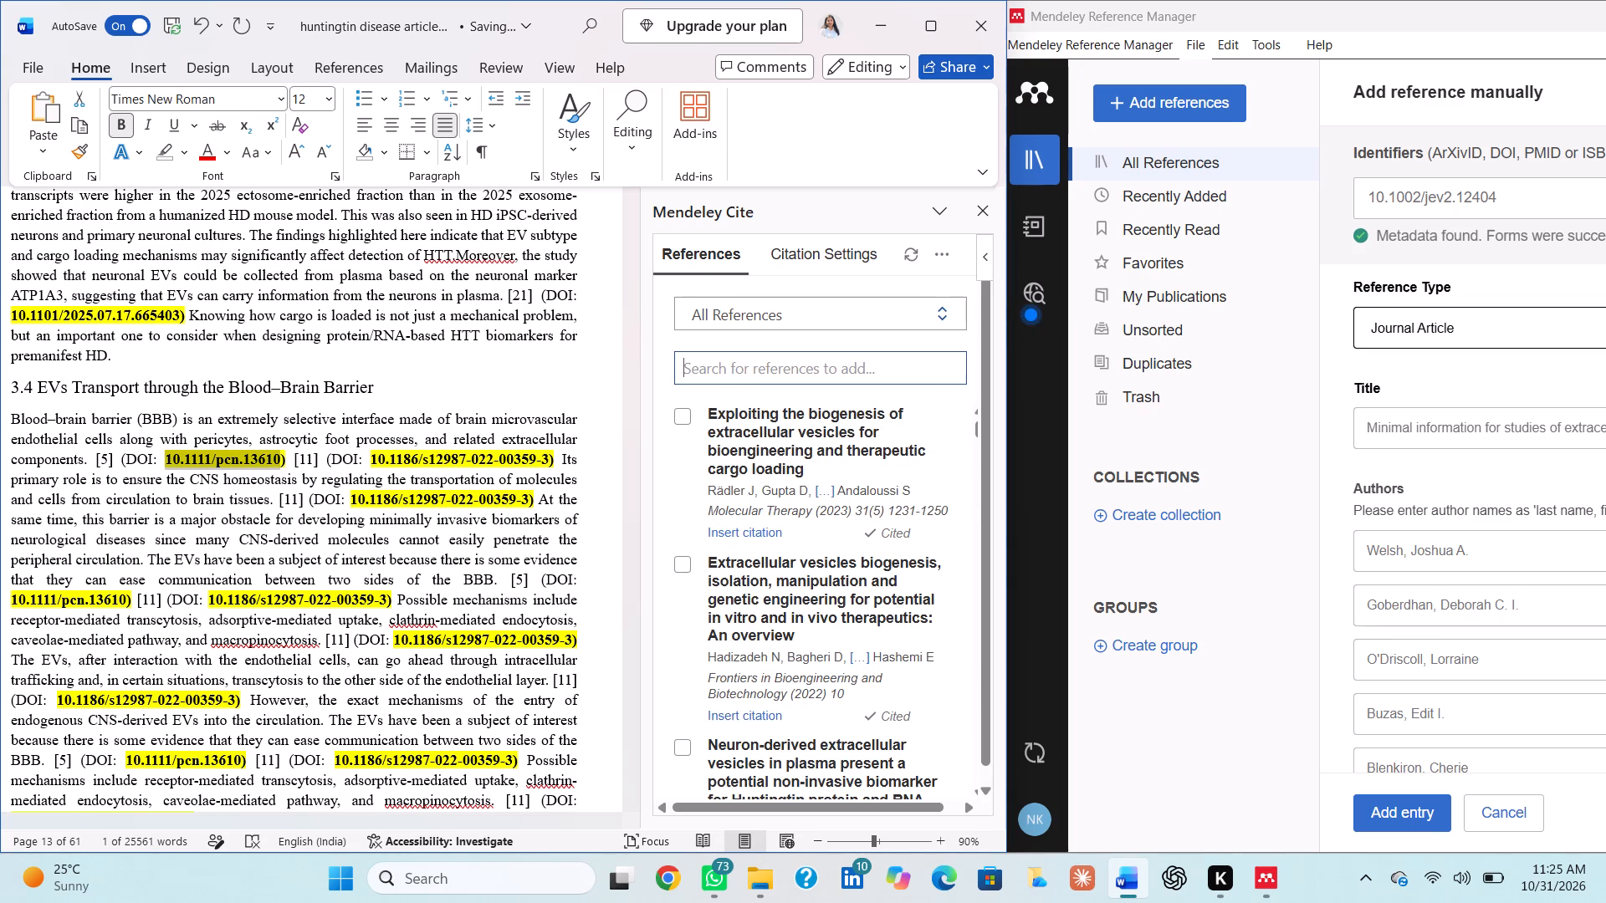
pyautogui.click(890, 366)
pyautogui.hotkey('ctrl', 'v')
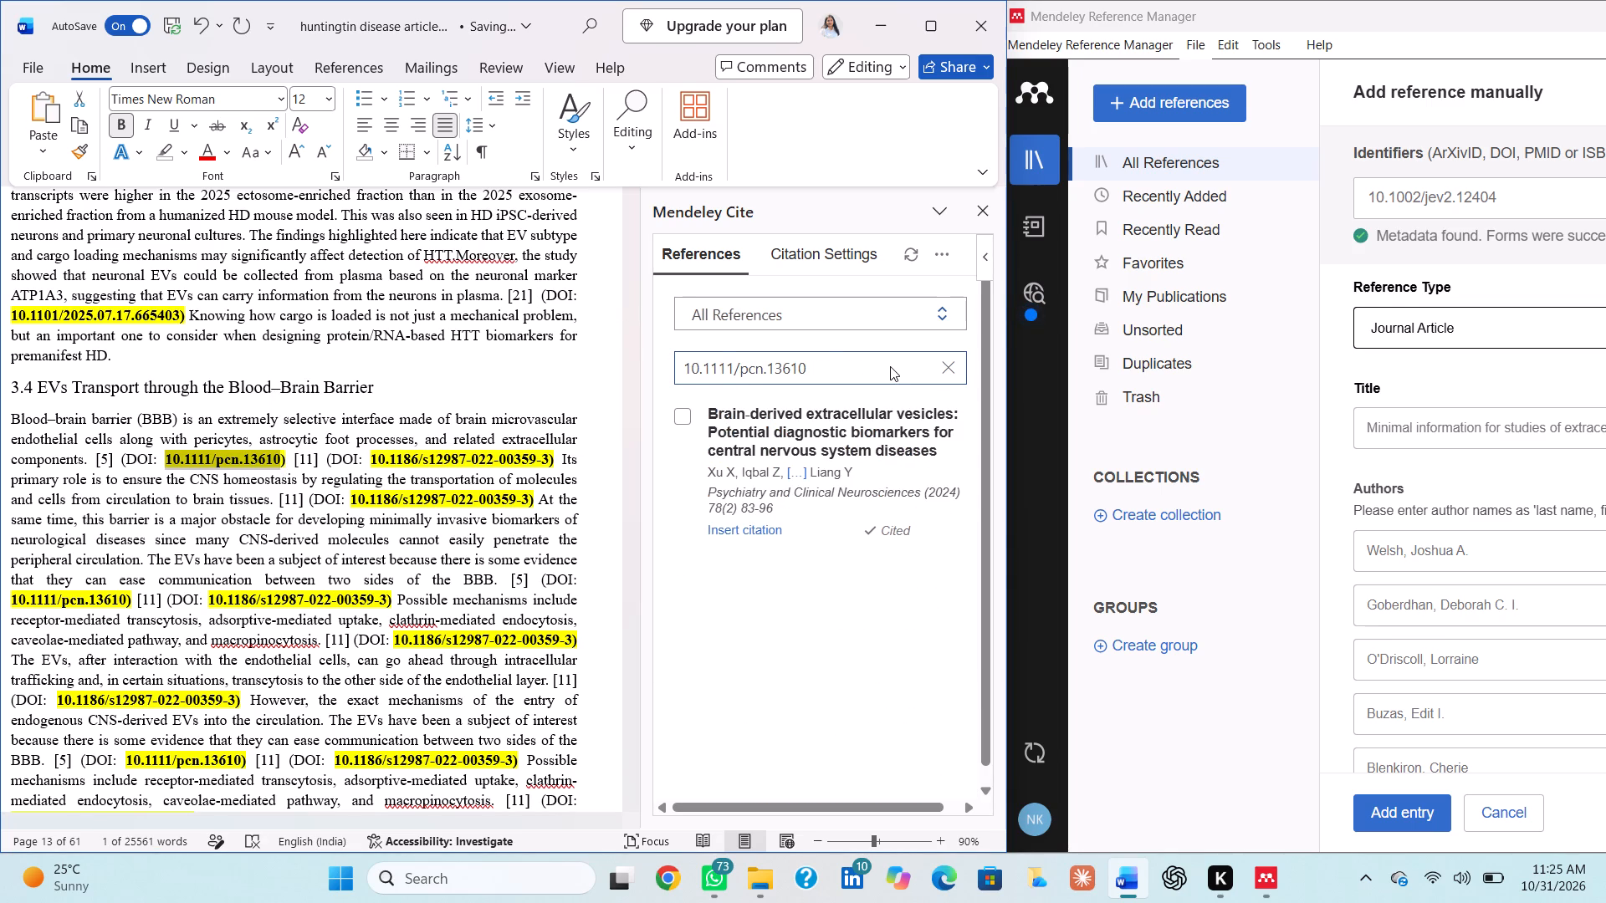
pyautogui.click(683, 418)
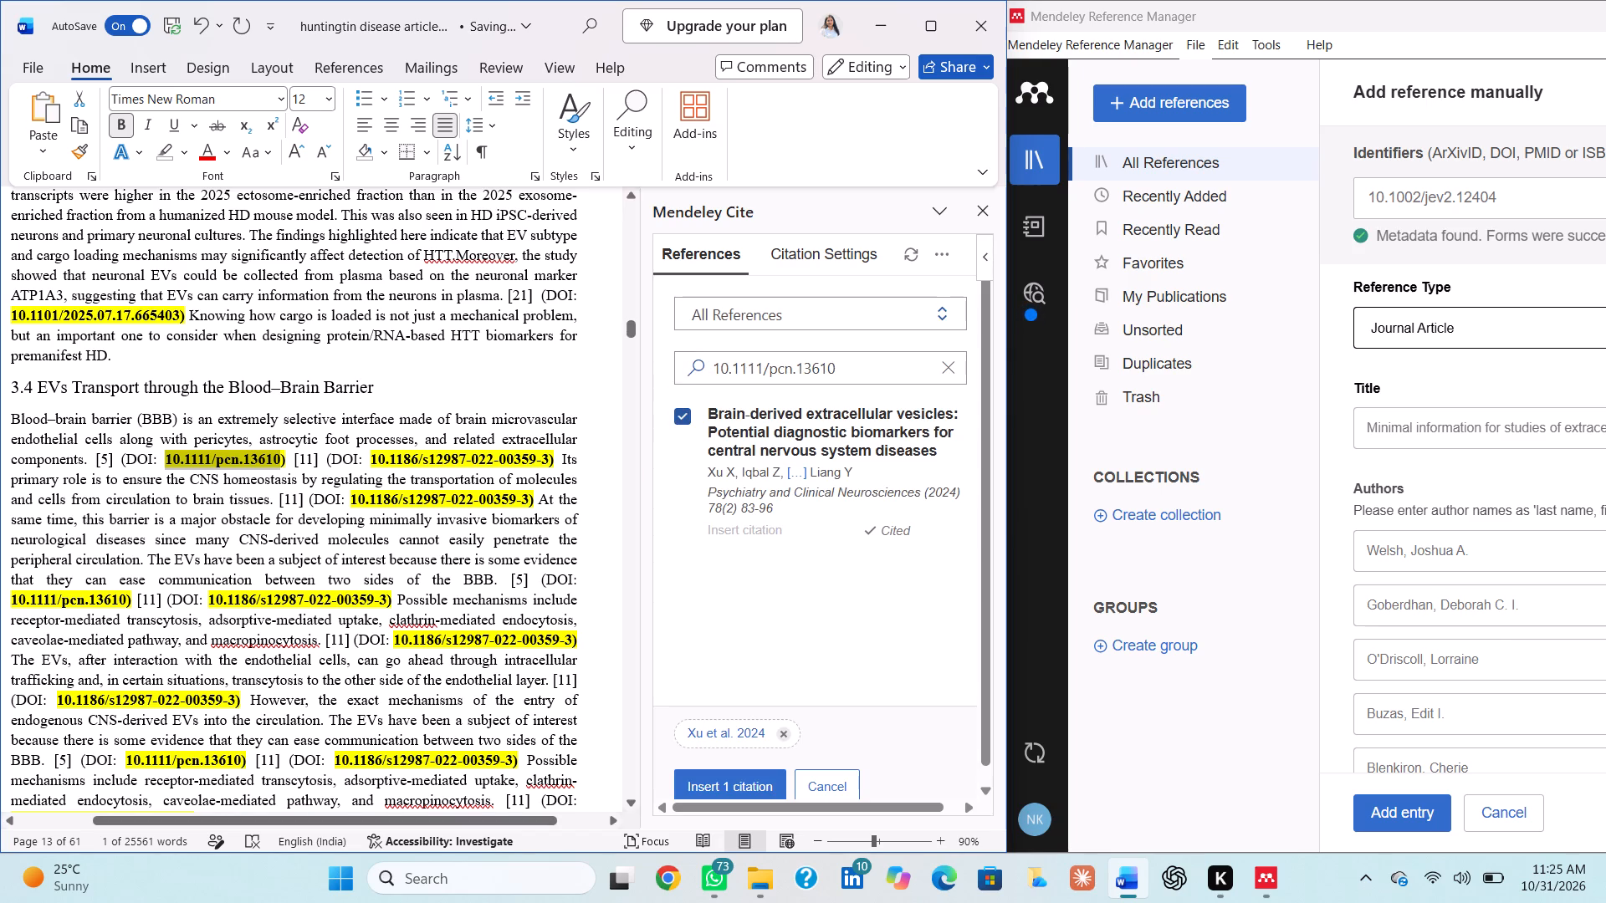
pyautogui.click(110, 459)
pyautogui.press('Right')
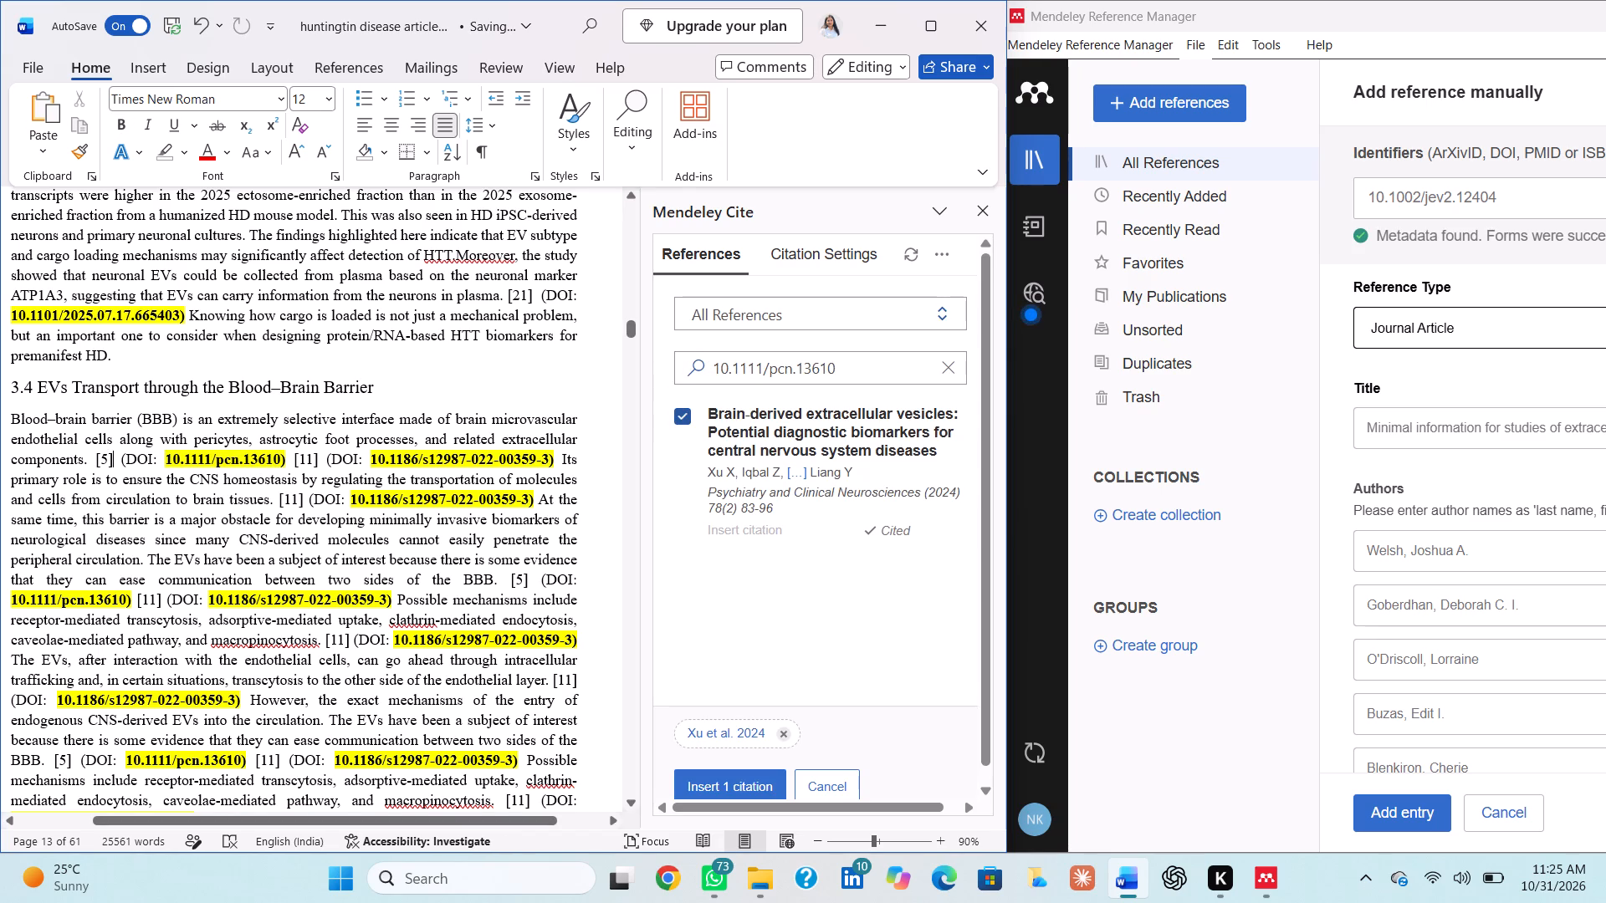
pyautogui.press('BackSpace')
pyautogui.press('BackSpace')
pyautogui.press('BackSpace')
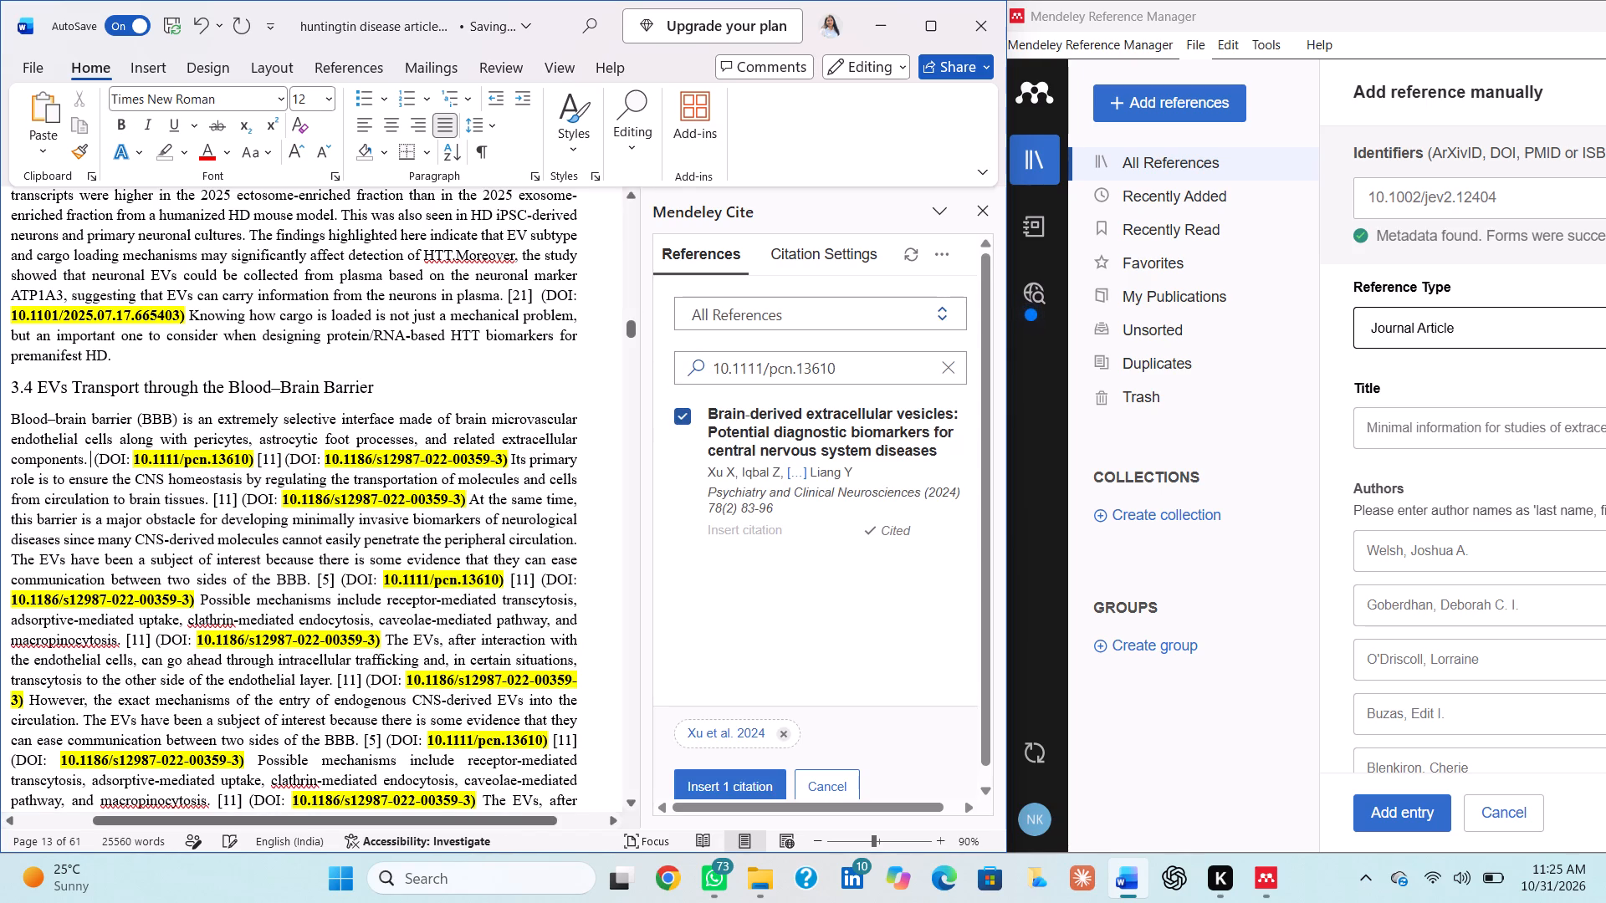
pyautogui.click(729, 788)
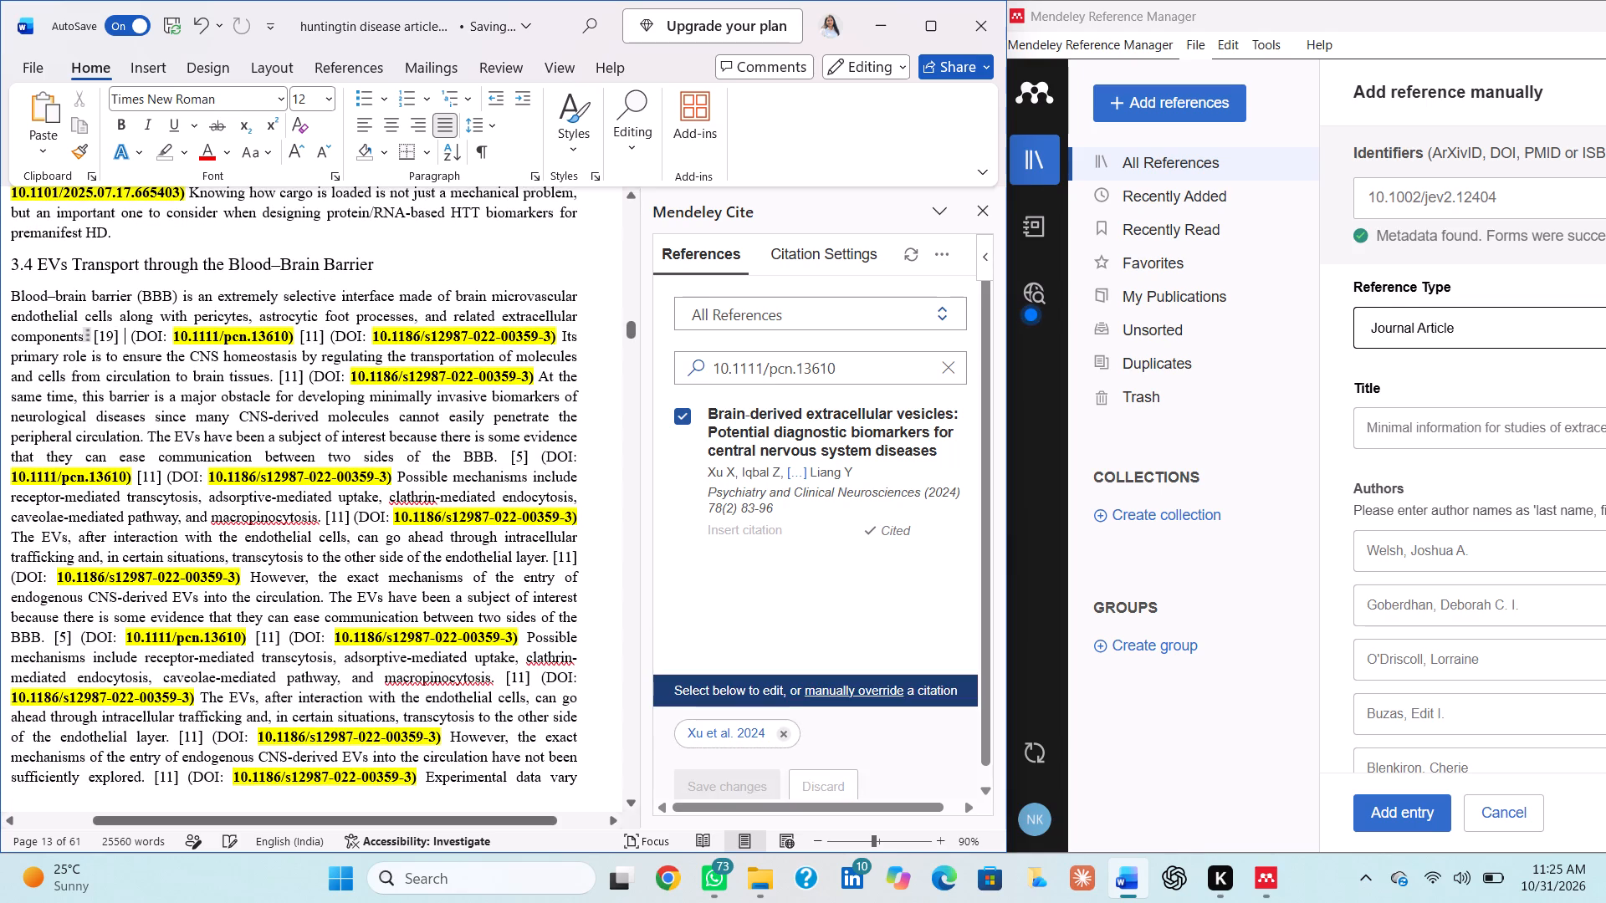
pyautogui.moveTo(371, 333); pyautogui.dragTo(491, 328)
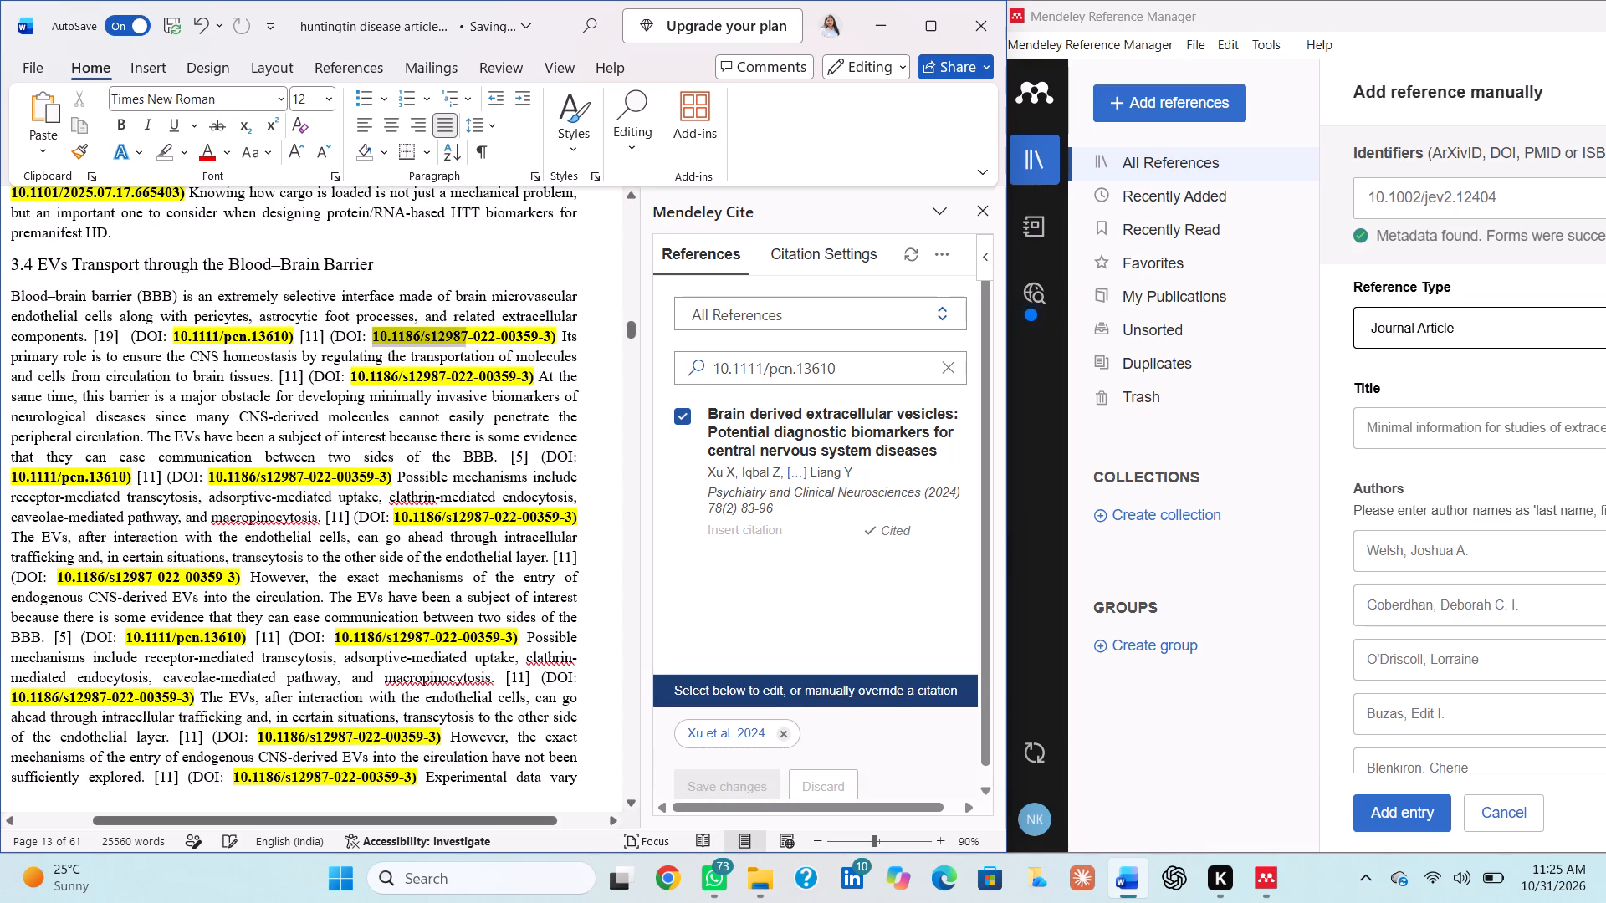
pyautogui.moveTo(491, 328); pyautogui.dragTo(550, 338)
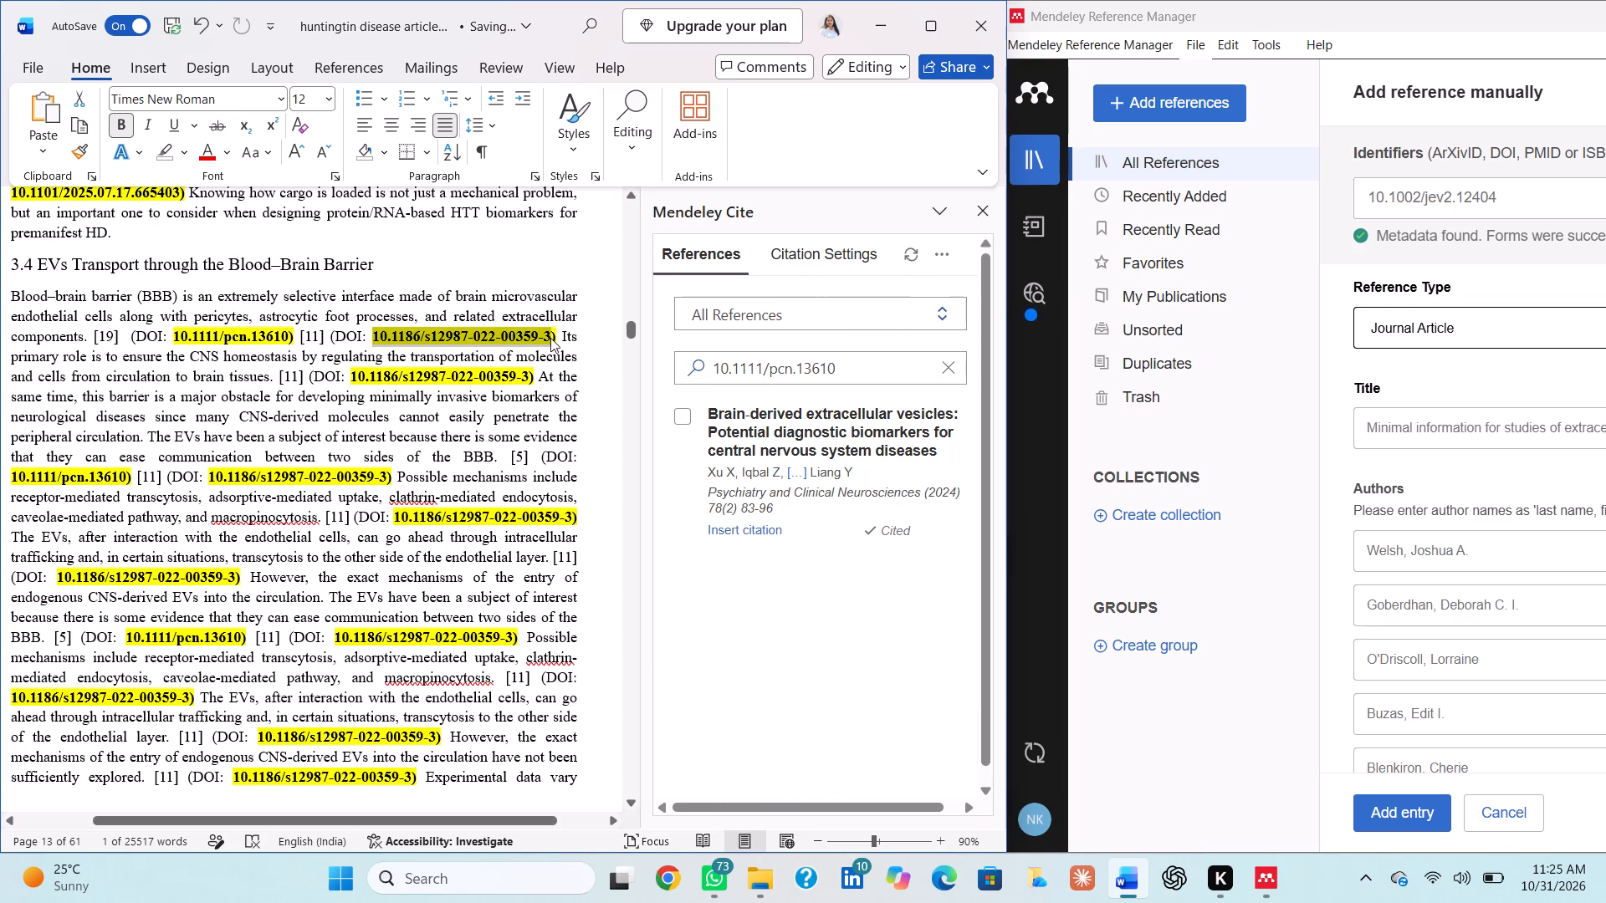
pyautogui.hotkey('ctrl', 'c')
pyautogui.click(945, 367)
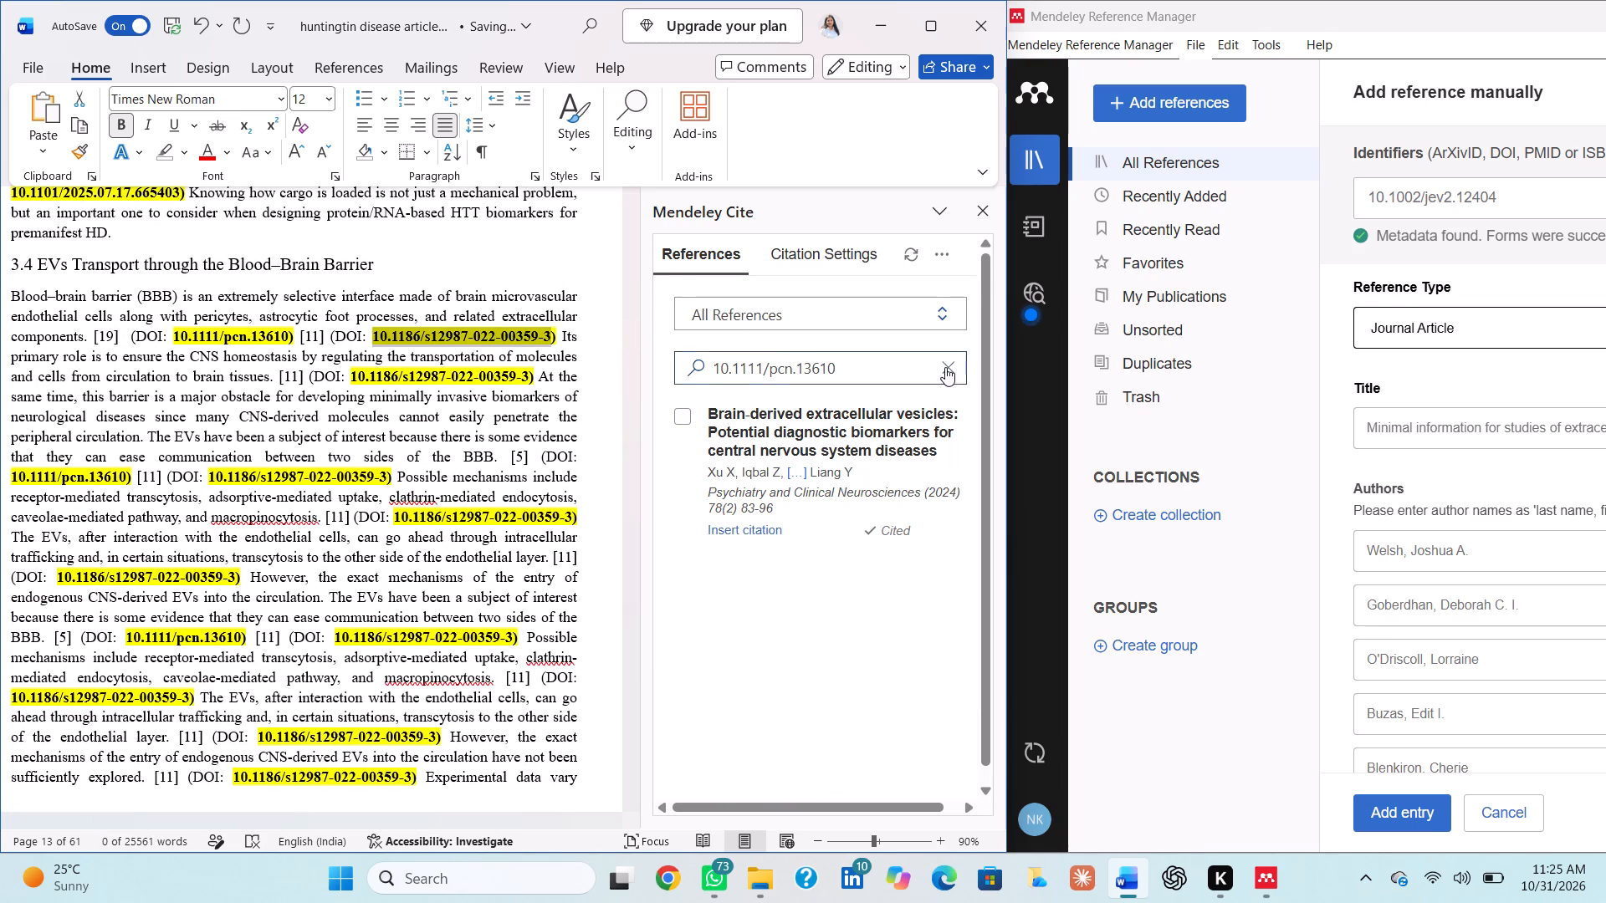
pyautogui.hotkey('ctrl', 'v')
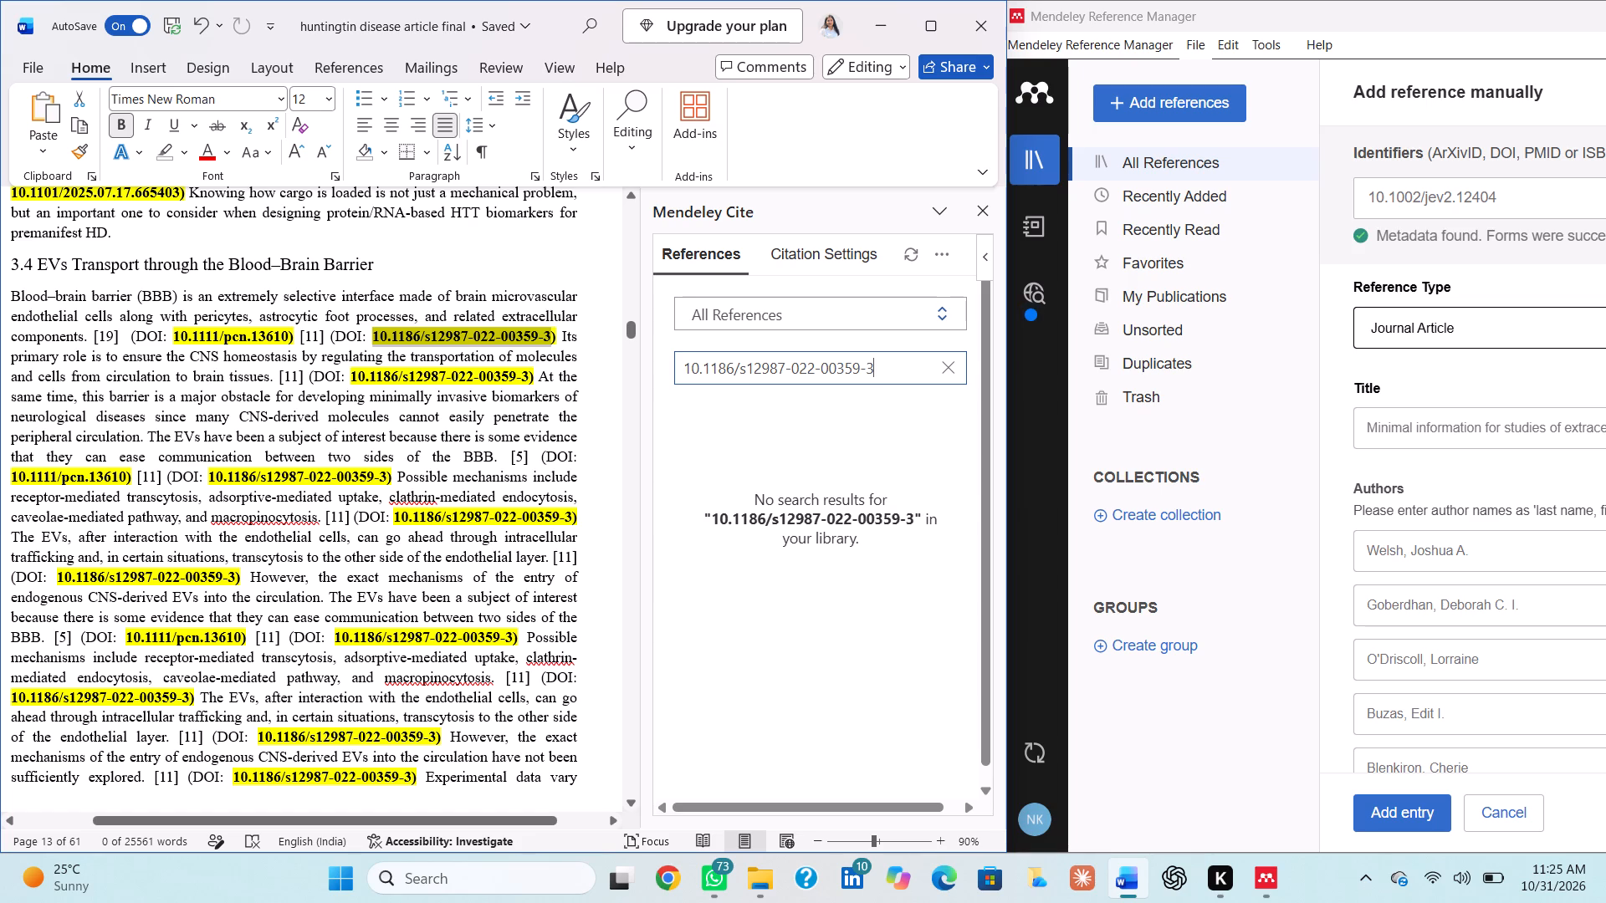
# Look through the rest of section 3.4 for its typed citation numbers and highlighted DOIs.
pyautogui.scroll(-1, 384, 559)
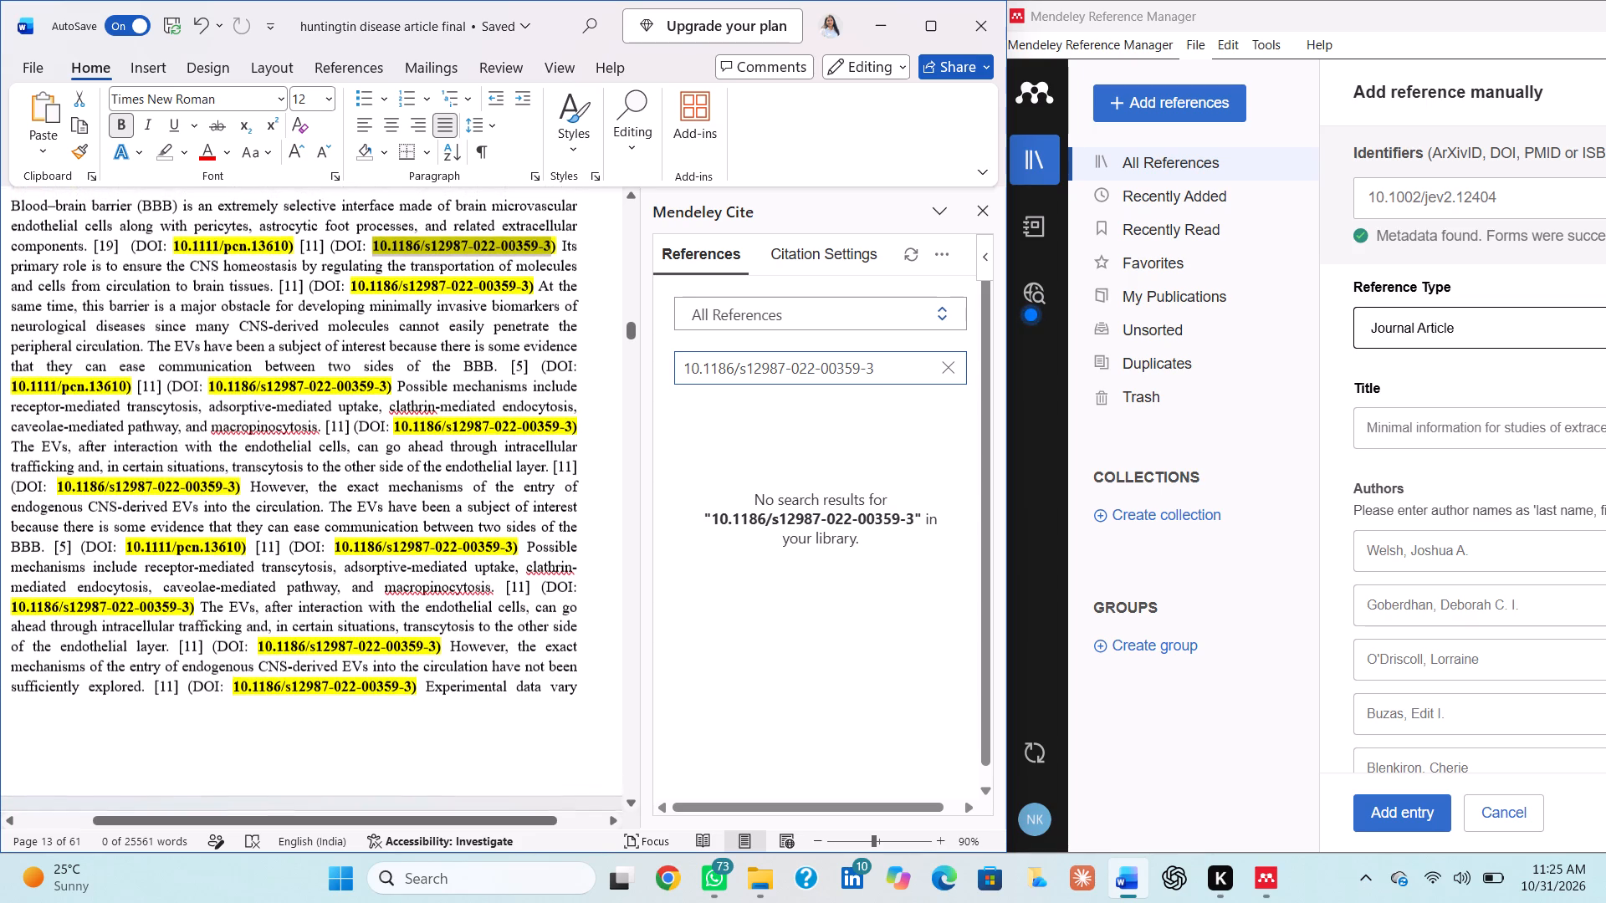
pyautogui.scroll(-3, 384, 559)
pyautogui.scroll(1, 384, 559)
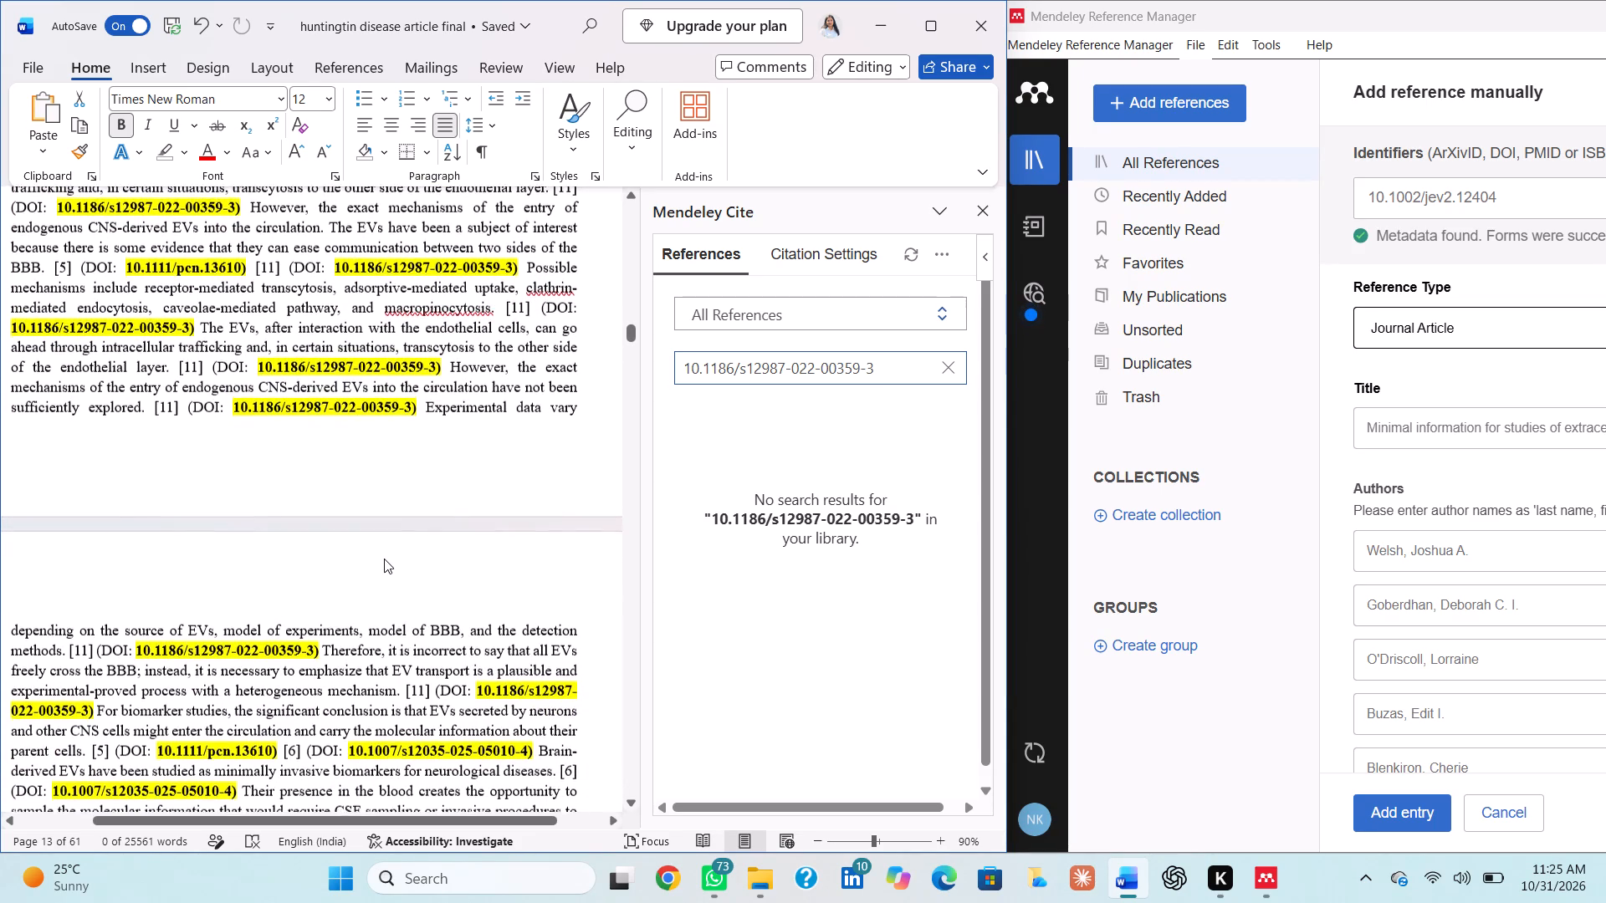
pyautogui.scroll(2, 384, 559)
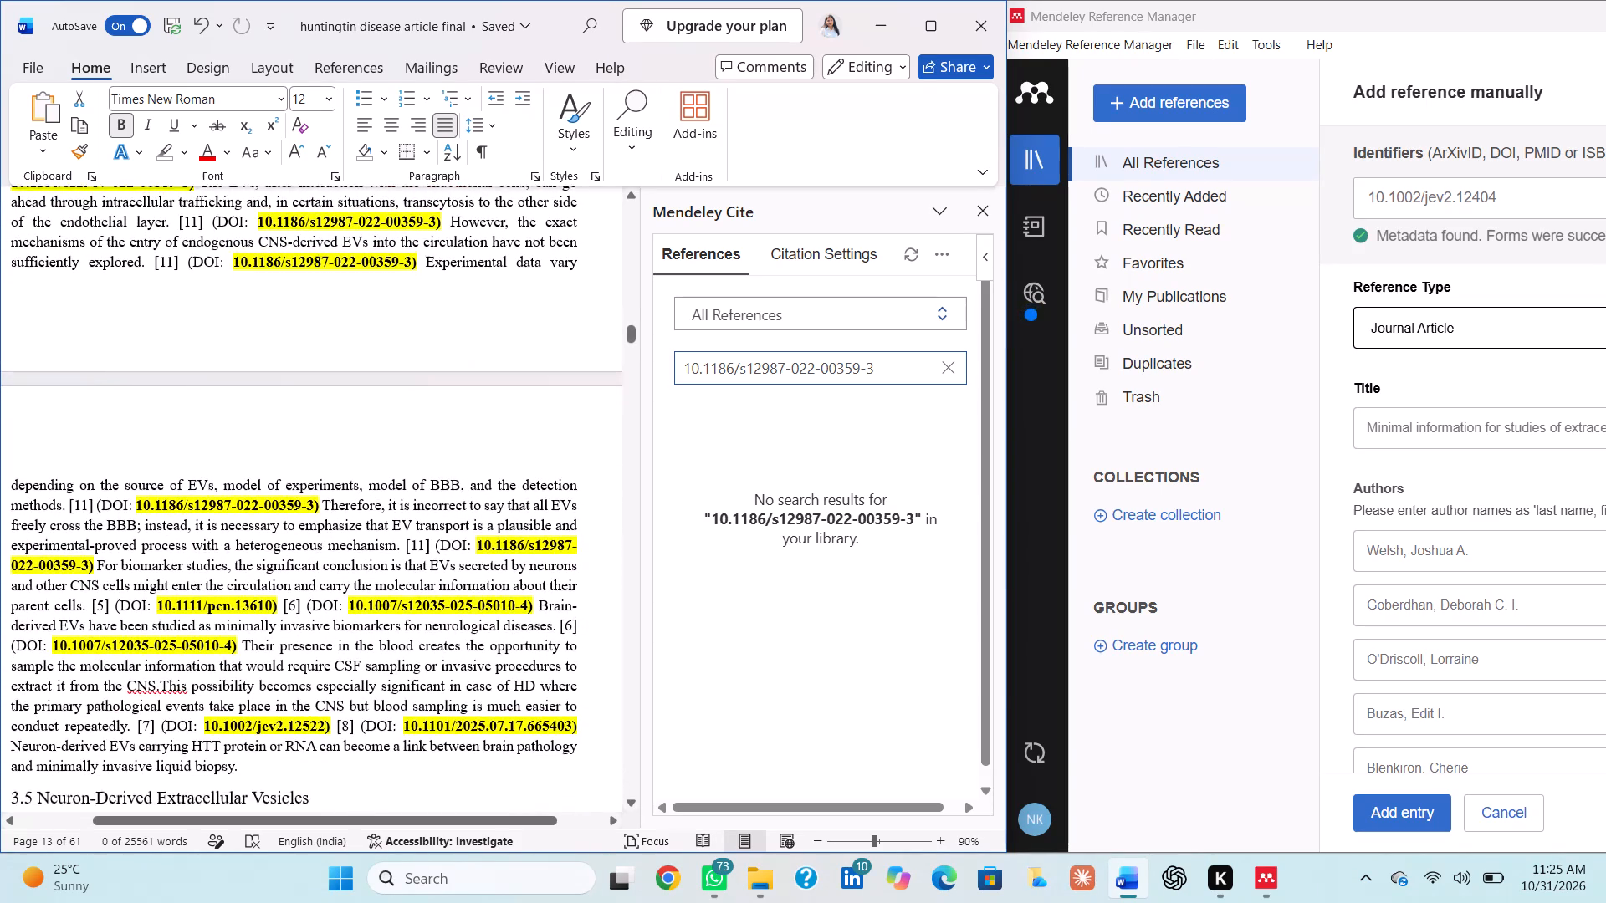
pyautogui.scroll(2, 384, 559)
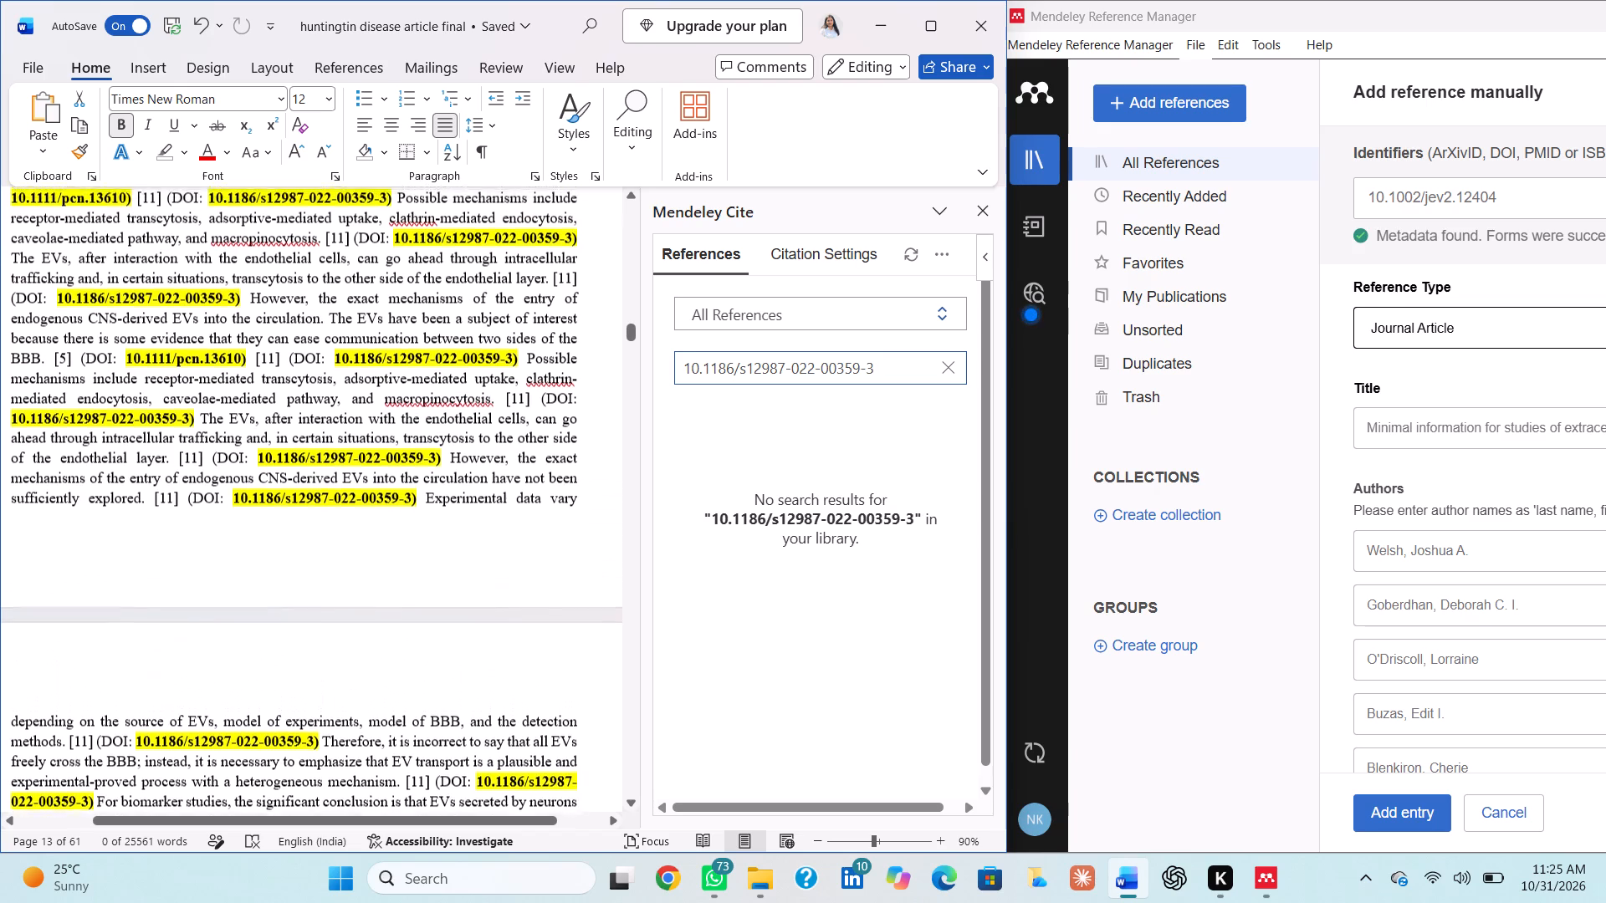
pyautogui.scroll(2, 384, 559)
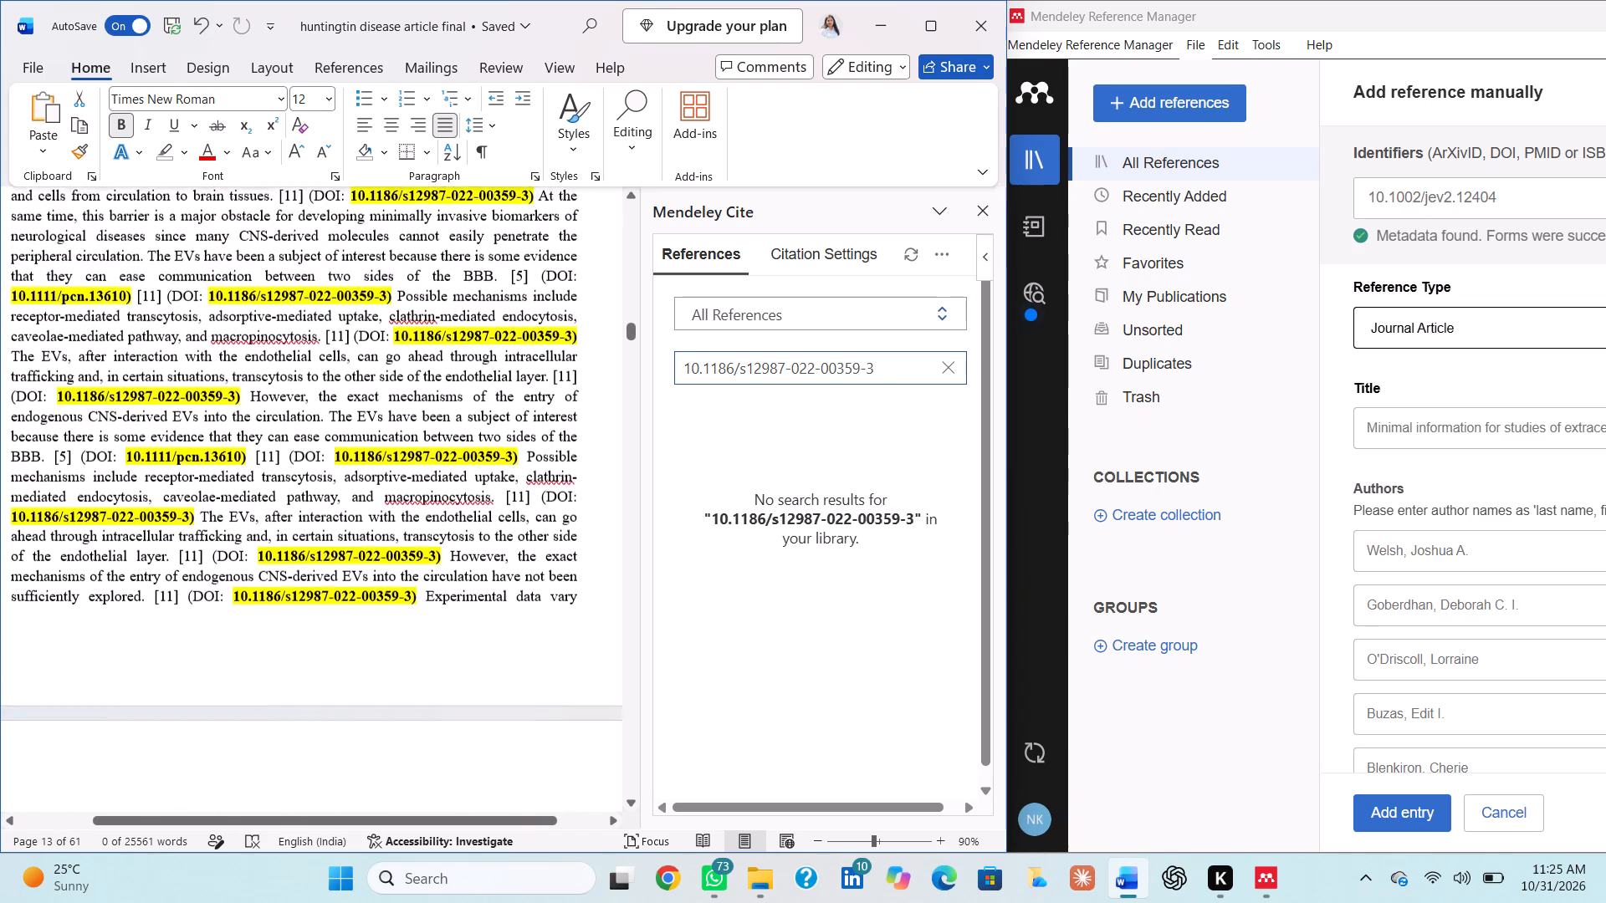
pyautogui.scroll(1, 384, 559)
pyautogui.scroll(1, 409, 272)
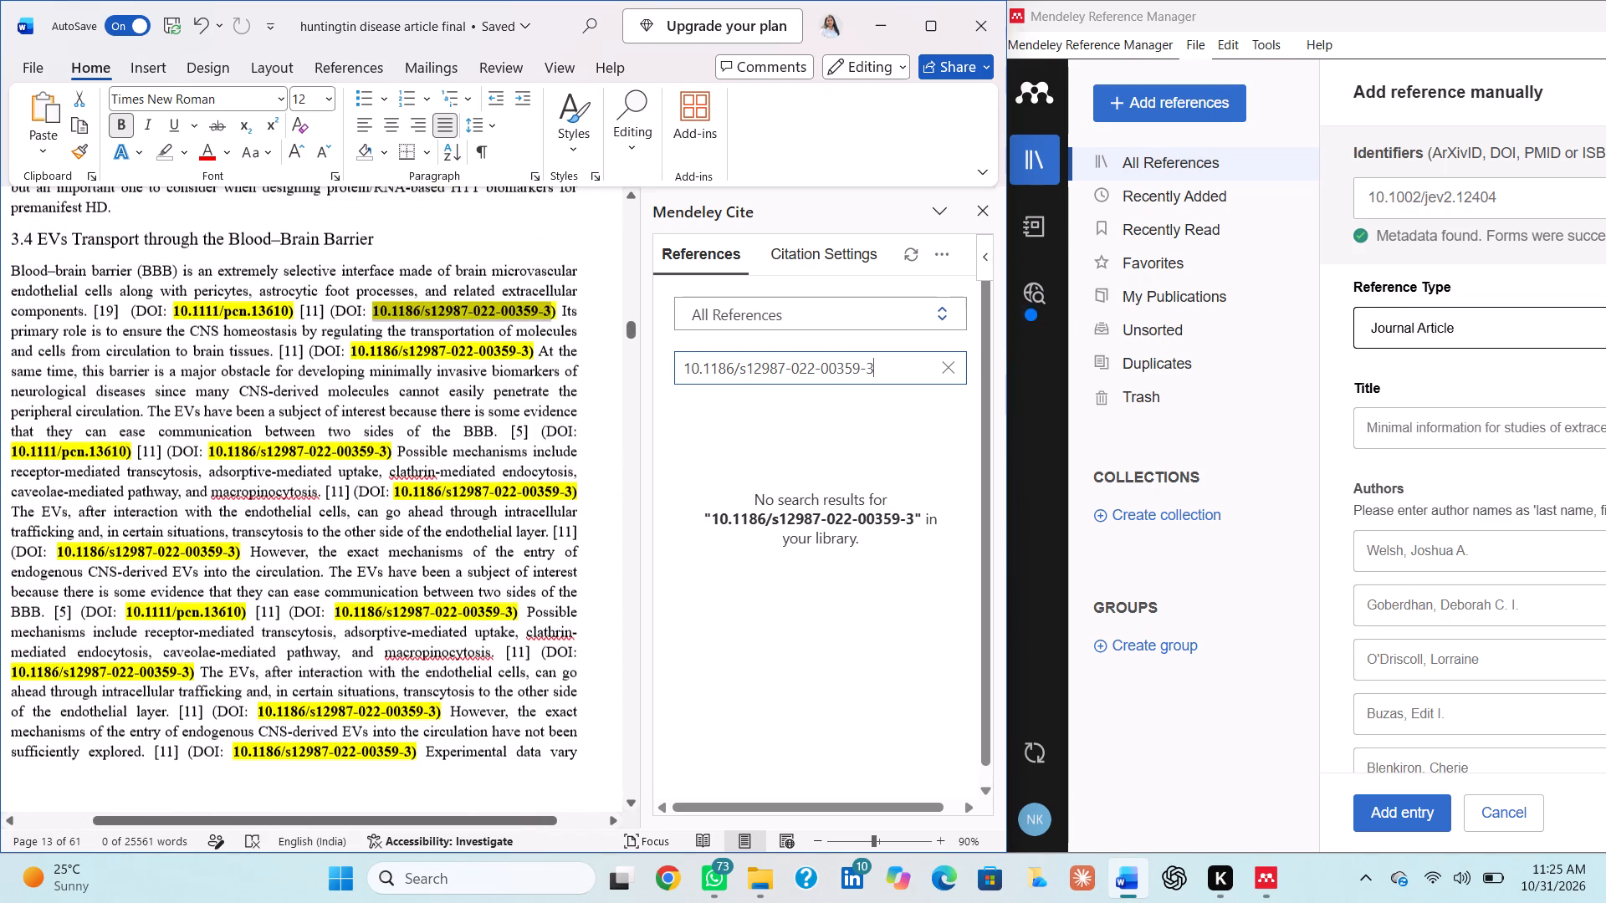
pyautogui.scroll(1, 409, 272)
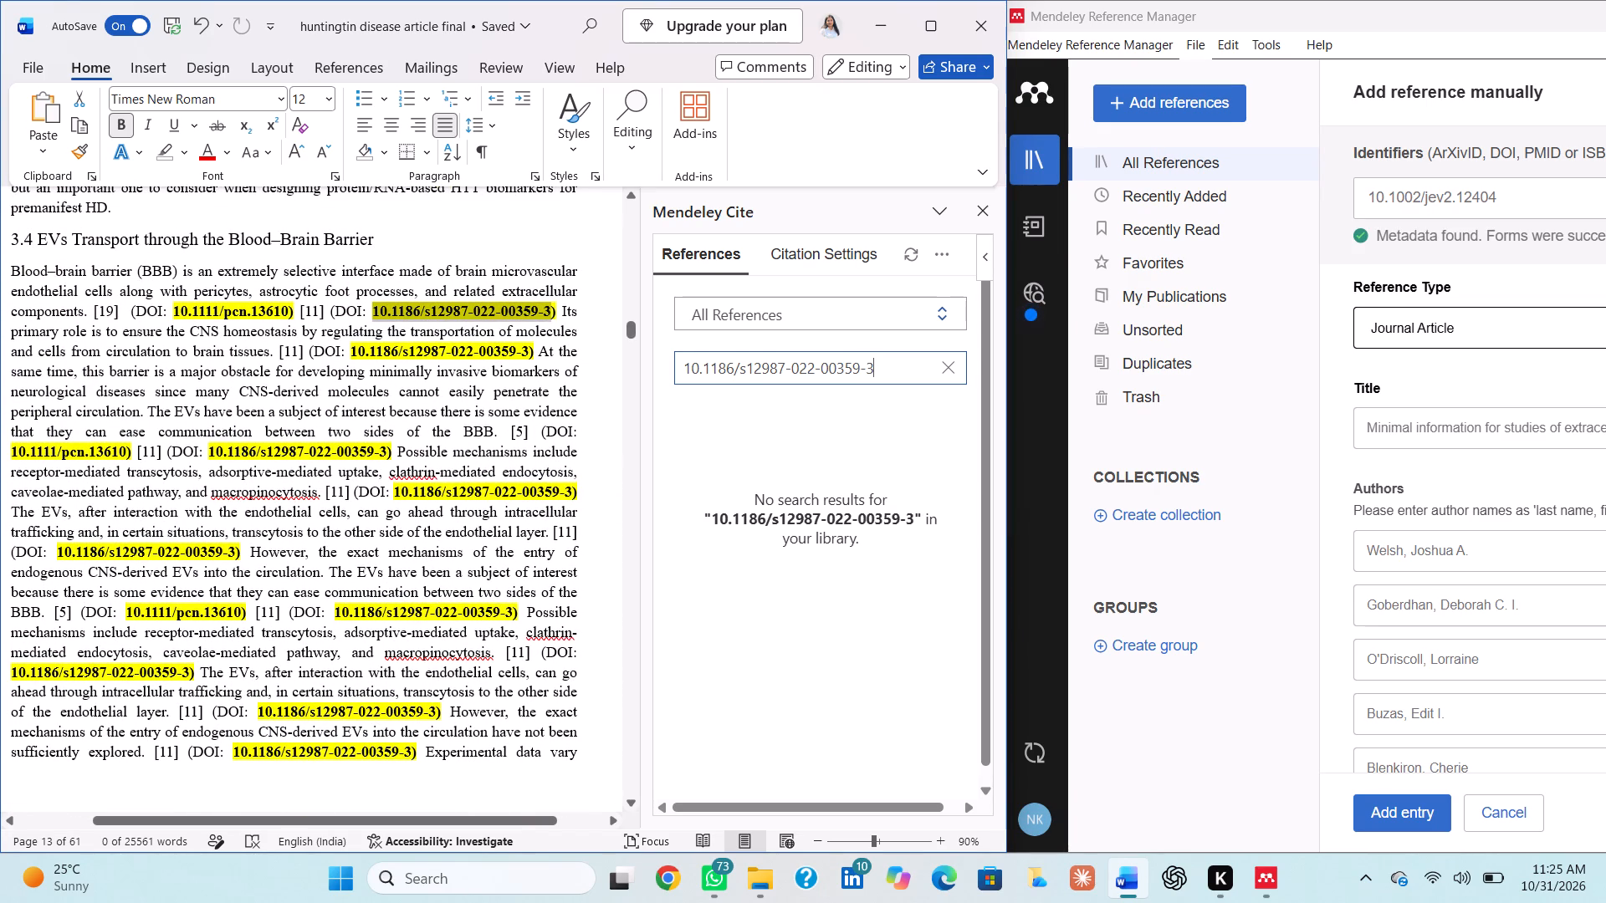
pyautogui.click(1202, 104)
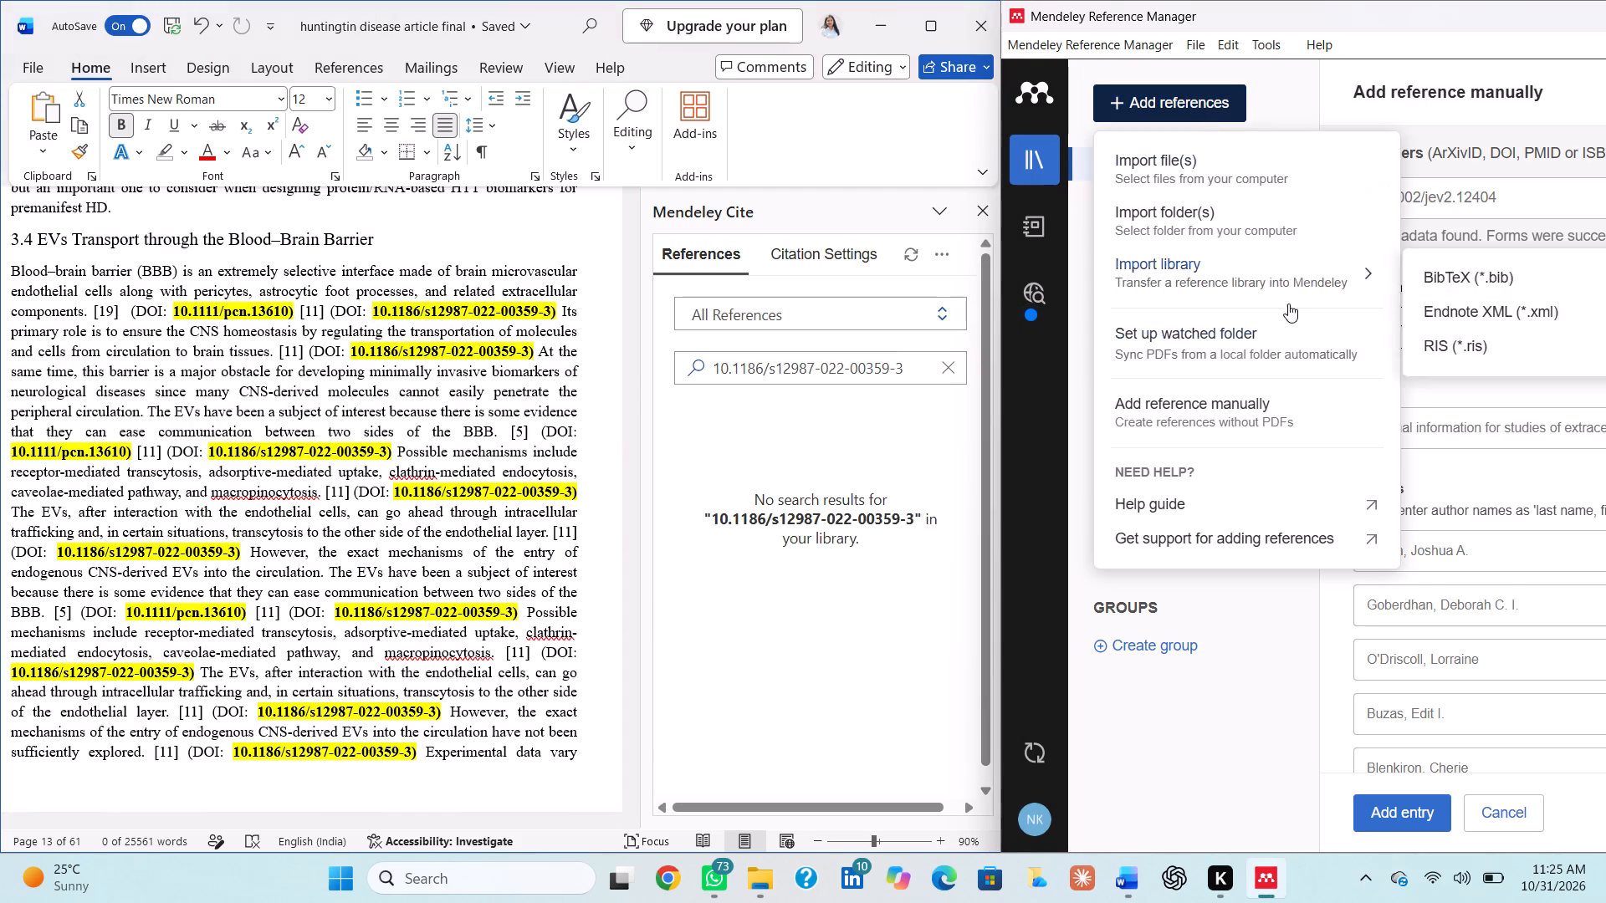
pyautogui.click(1281, 437)
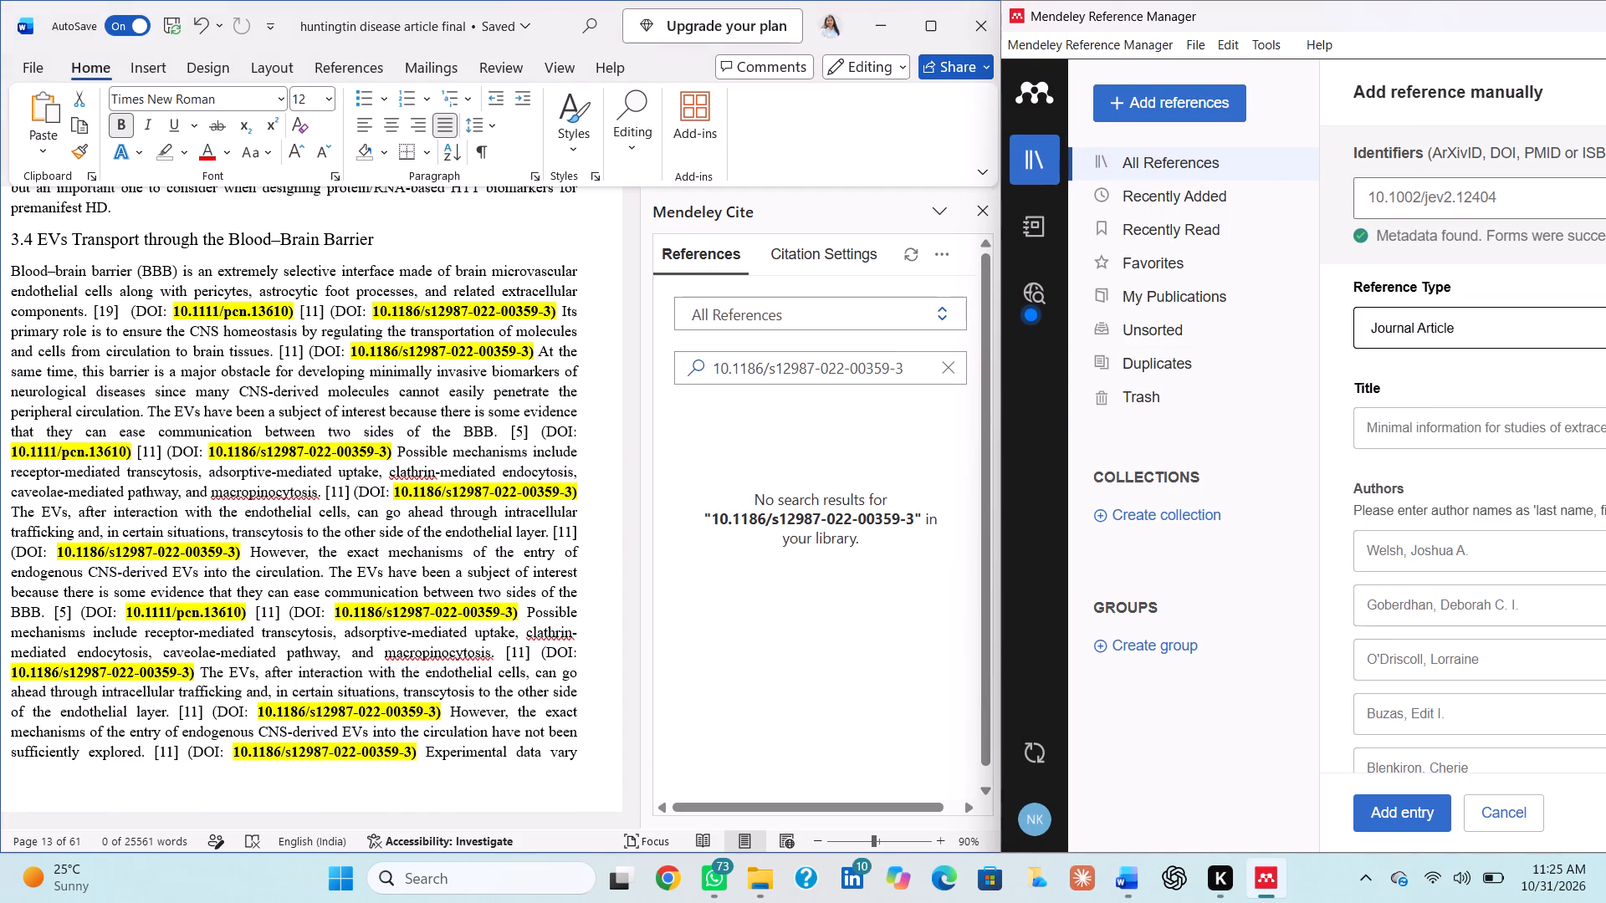
pyautogui.click(1527, 193)
pyautogui.hotkey('ctrl', 'a')
pyautogui.press('BackSpace')
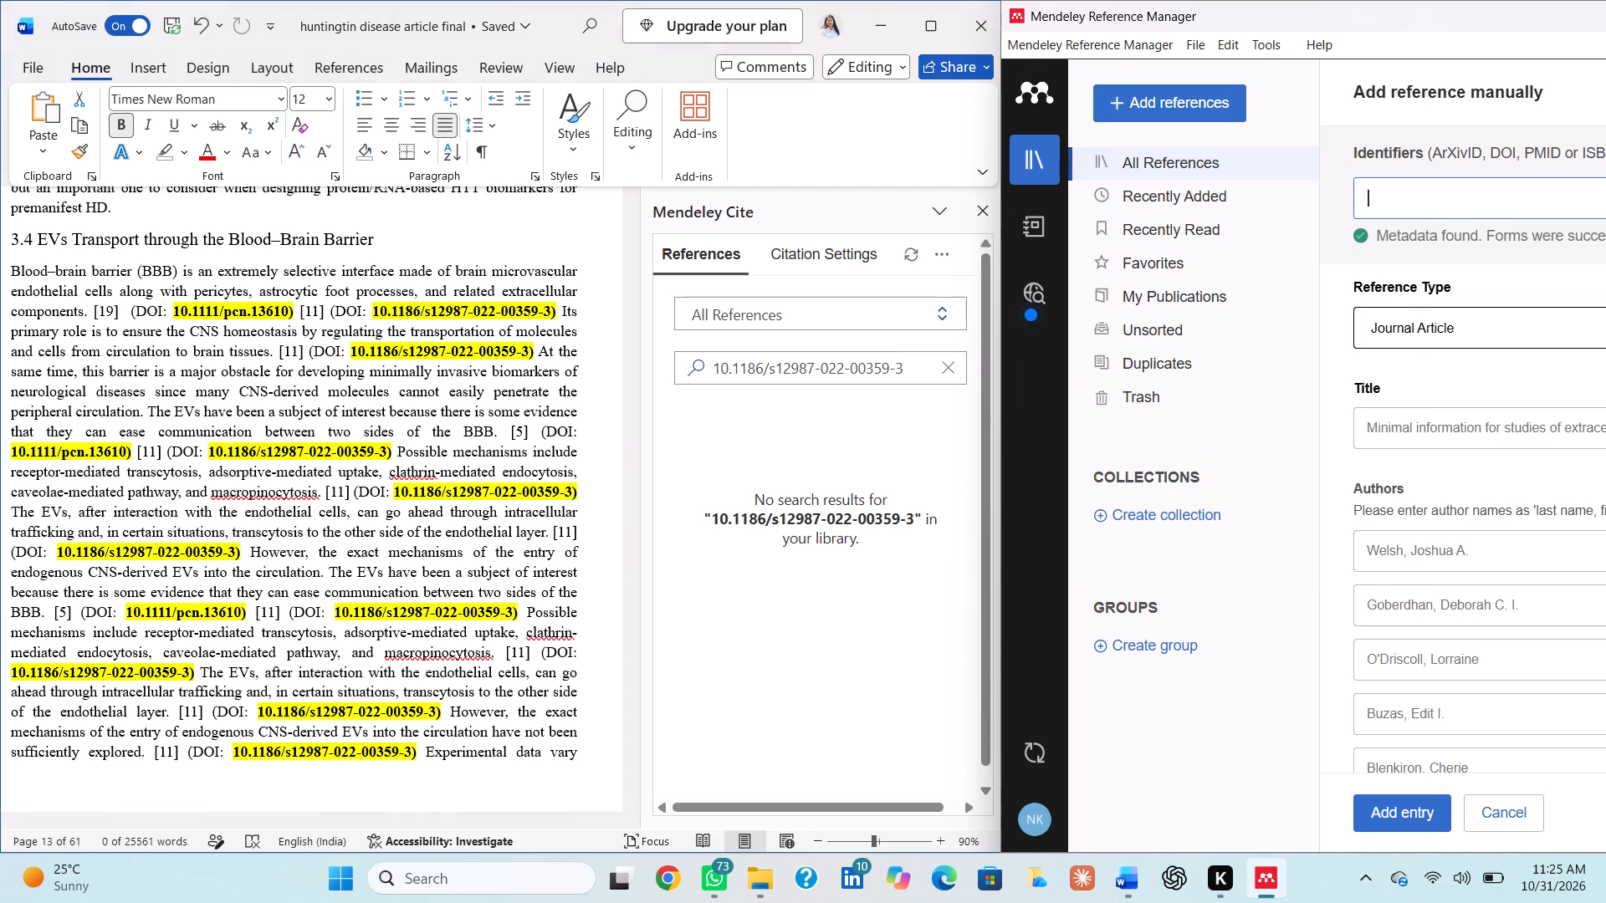
pyautogui.hotkey('ctrl', 'v')
pyautogui.press('Return')
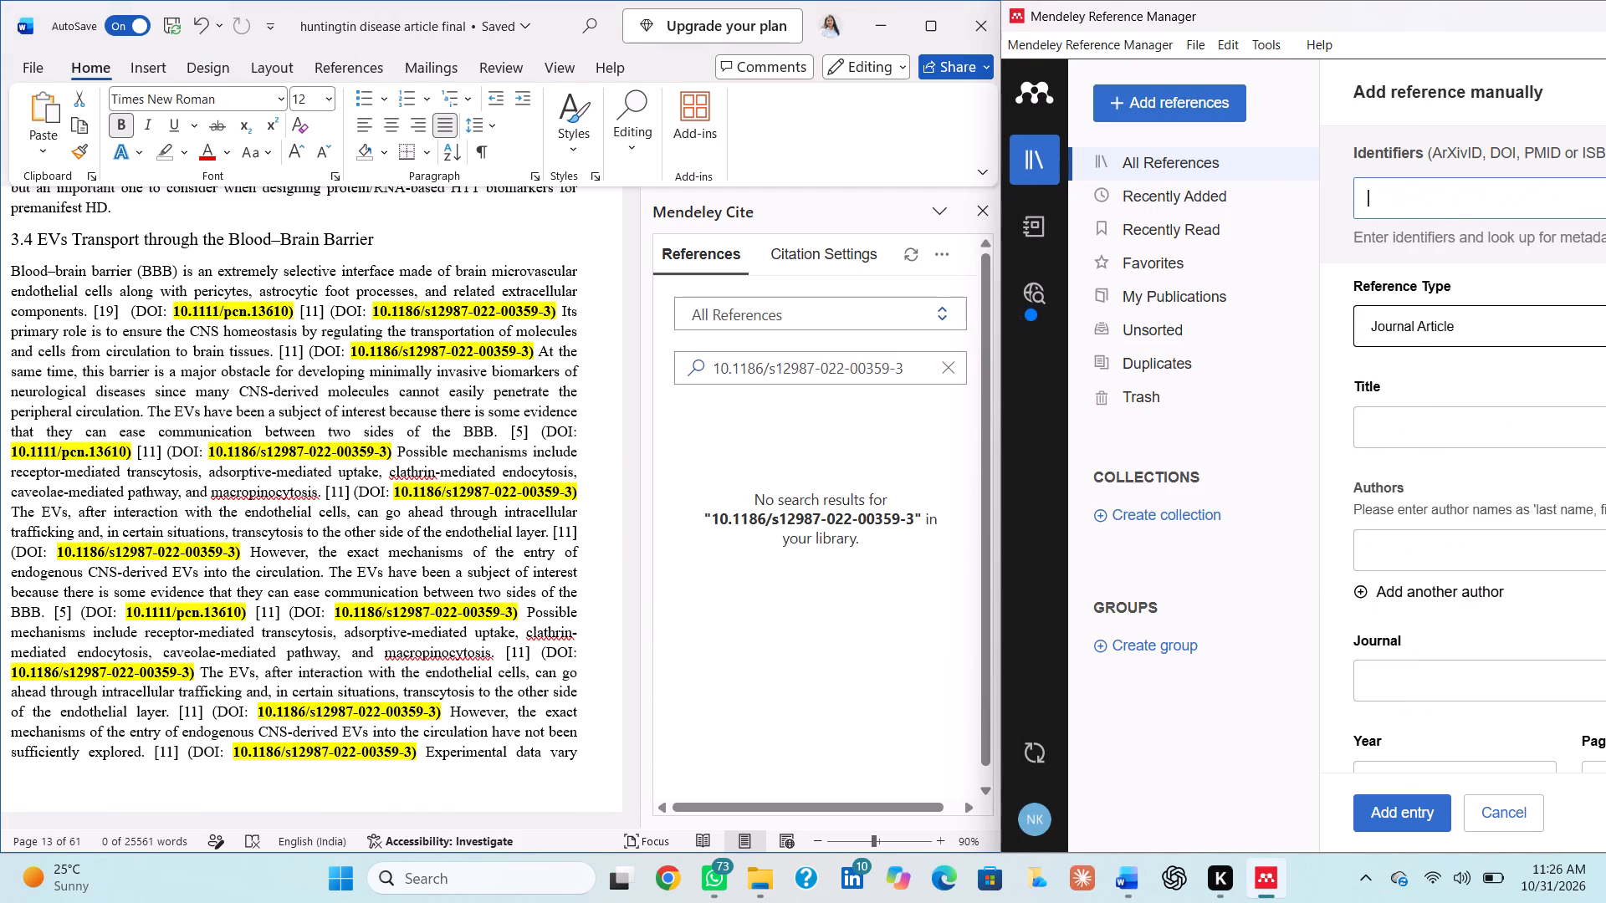
pyautogui.hotkey('ctrl', 'v')
pyautogui.press('Return')
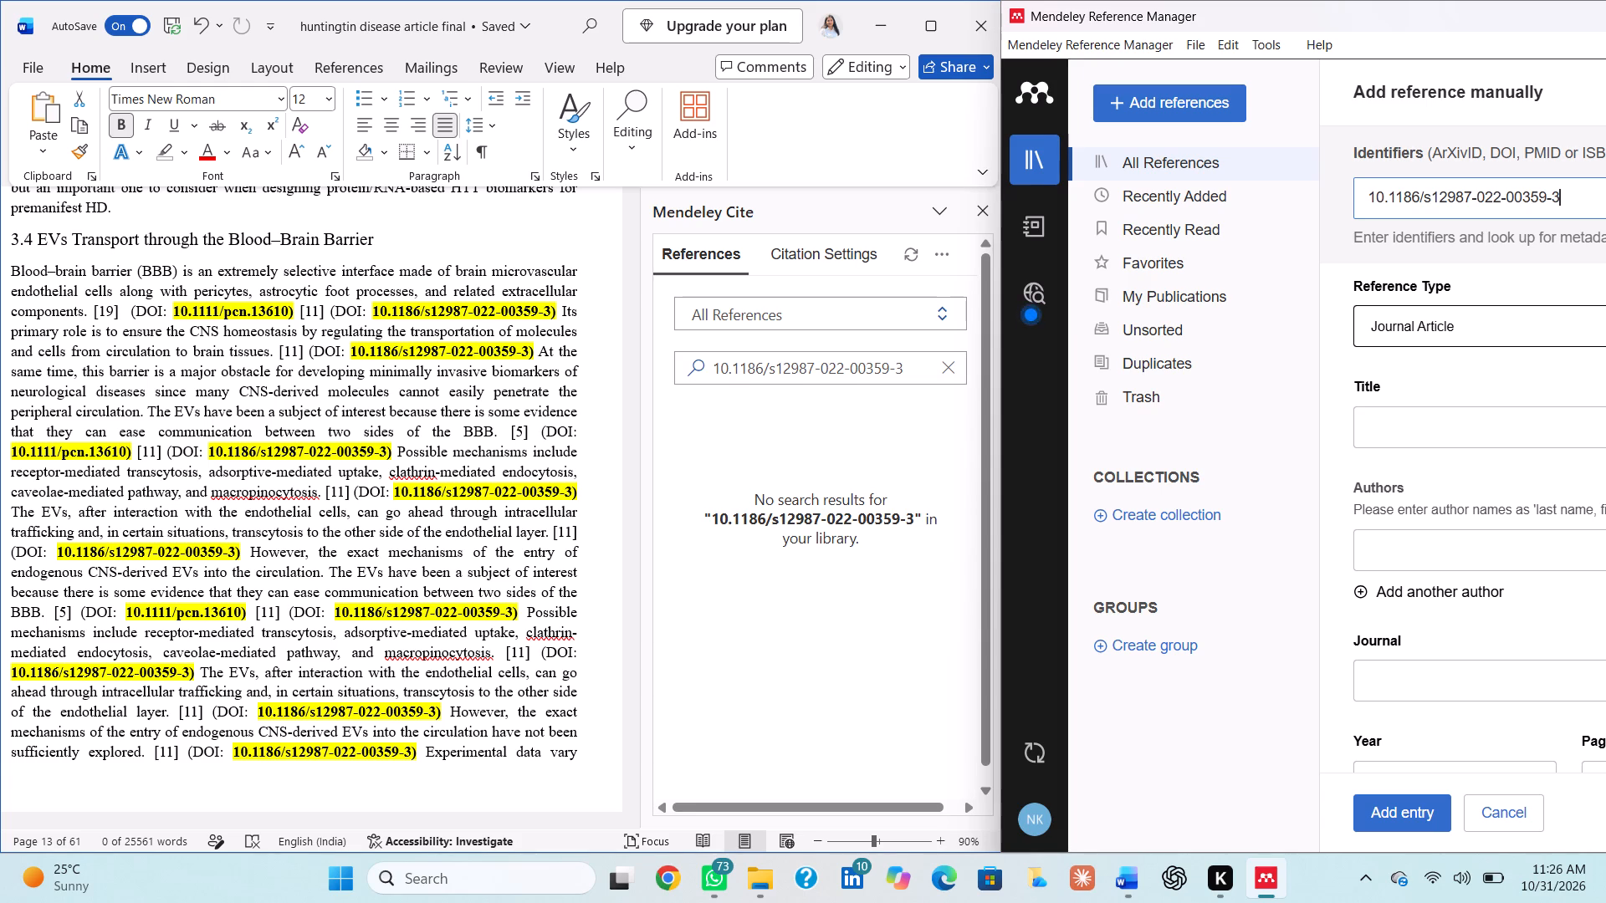
pyautogui.press('Return')
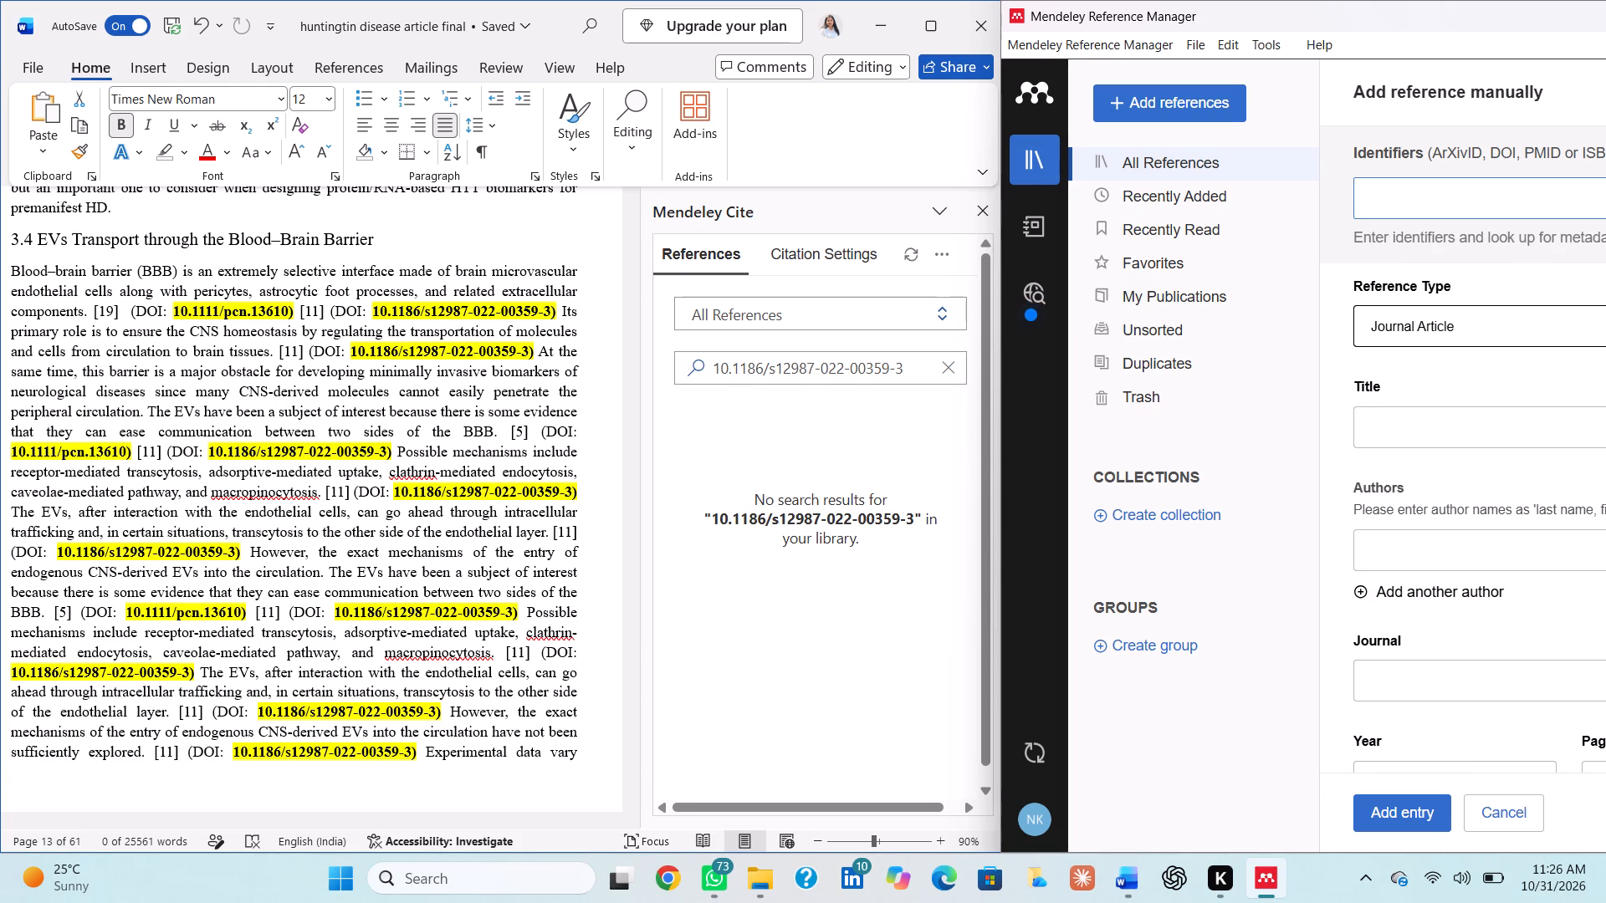
pyautogui.hotkey('ctrl', 'v')
pyautogui.press('Return')
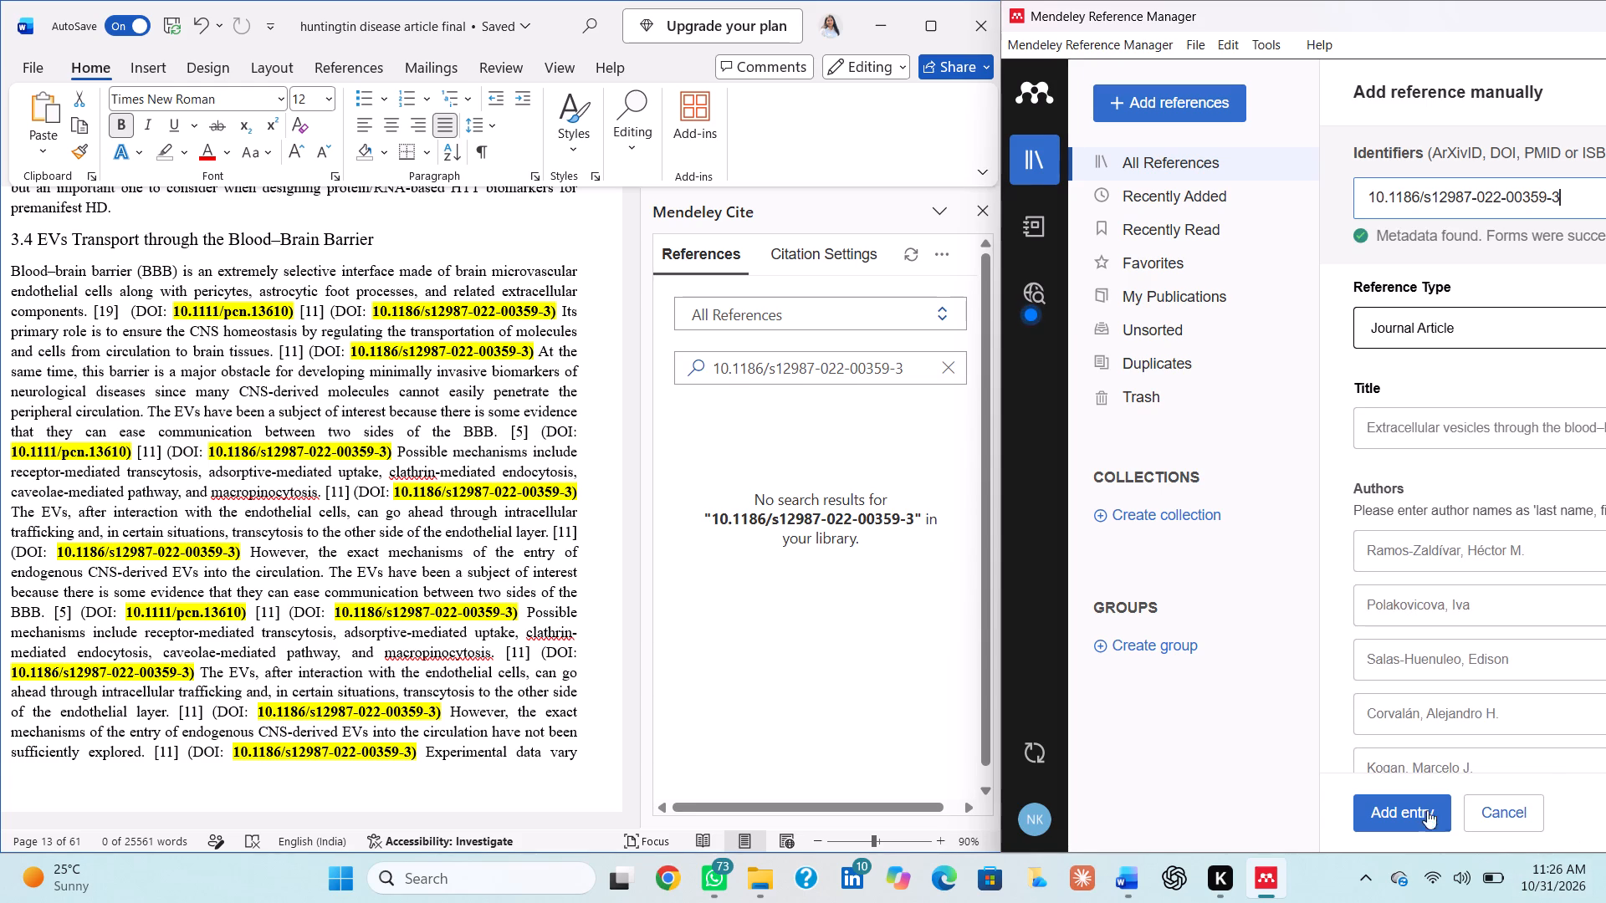
pyautogui.click(1406, 803)
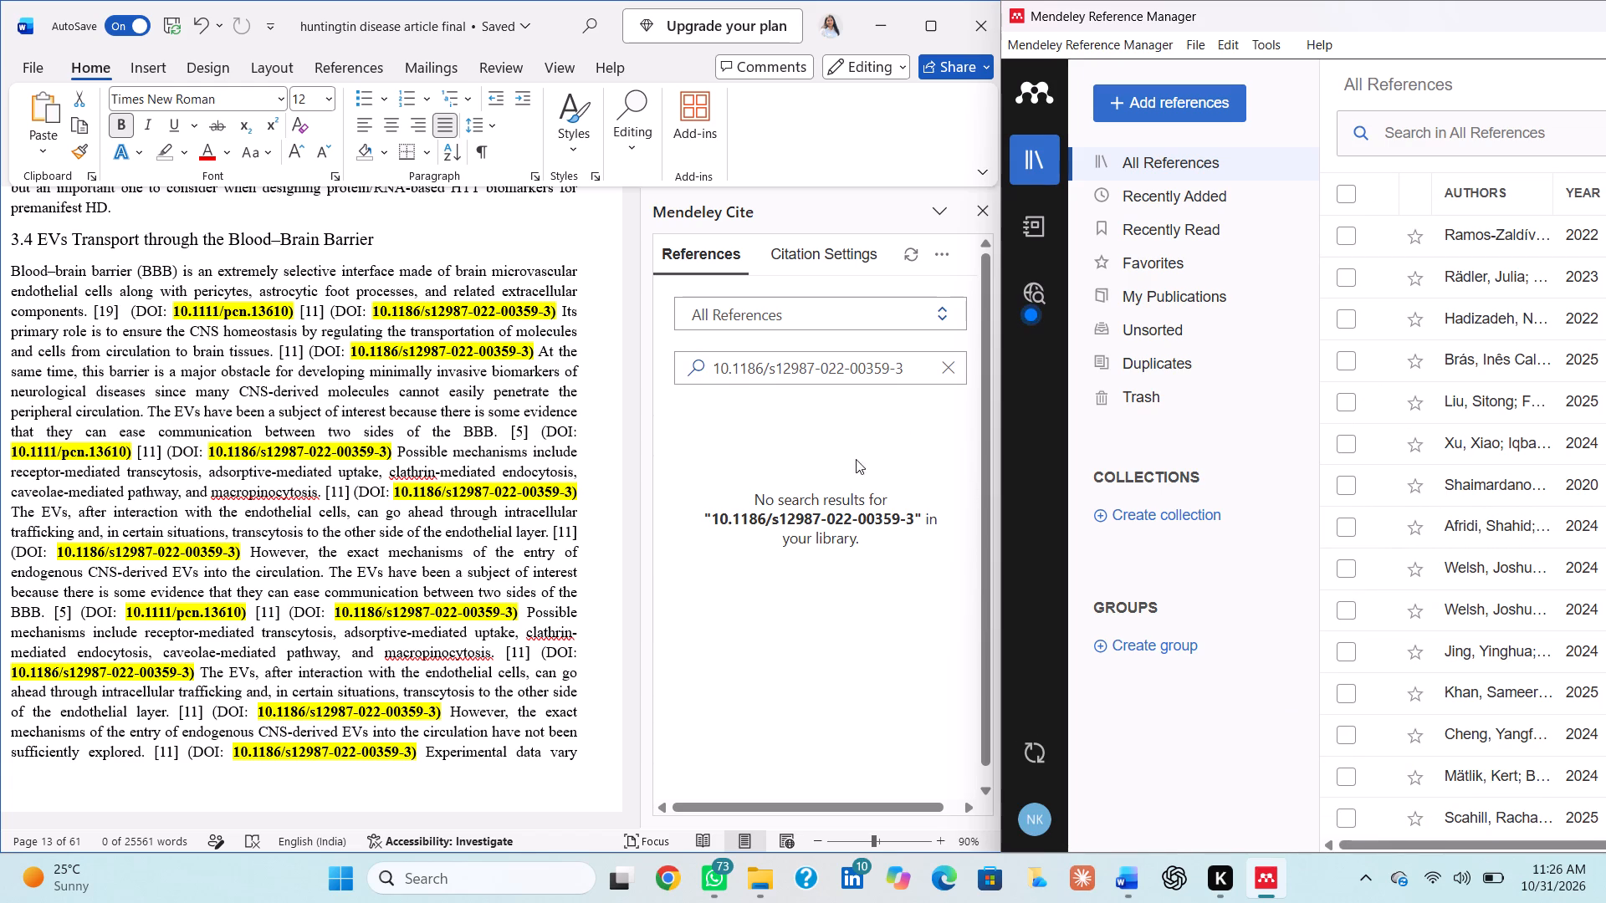
pyautogui.scroll(1, 841, 513)
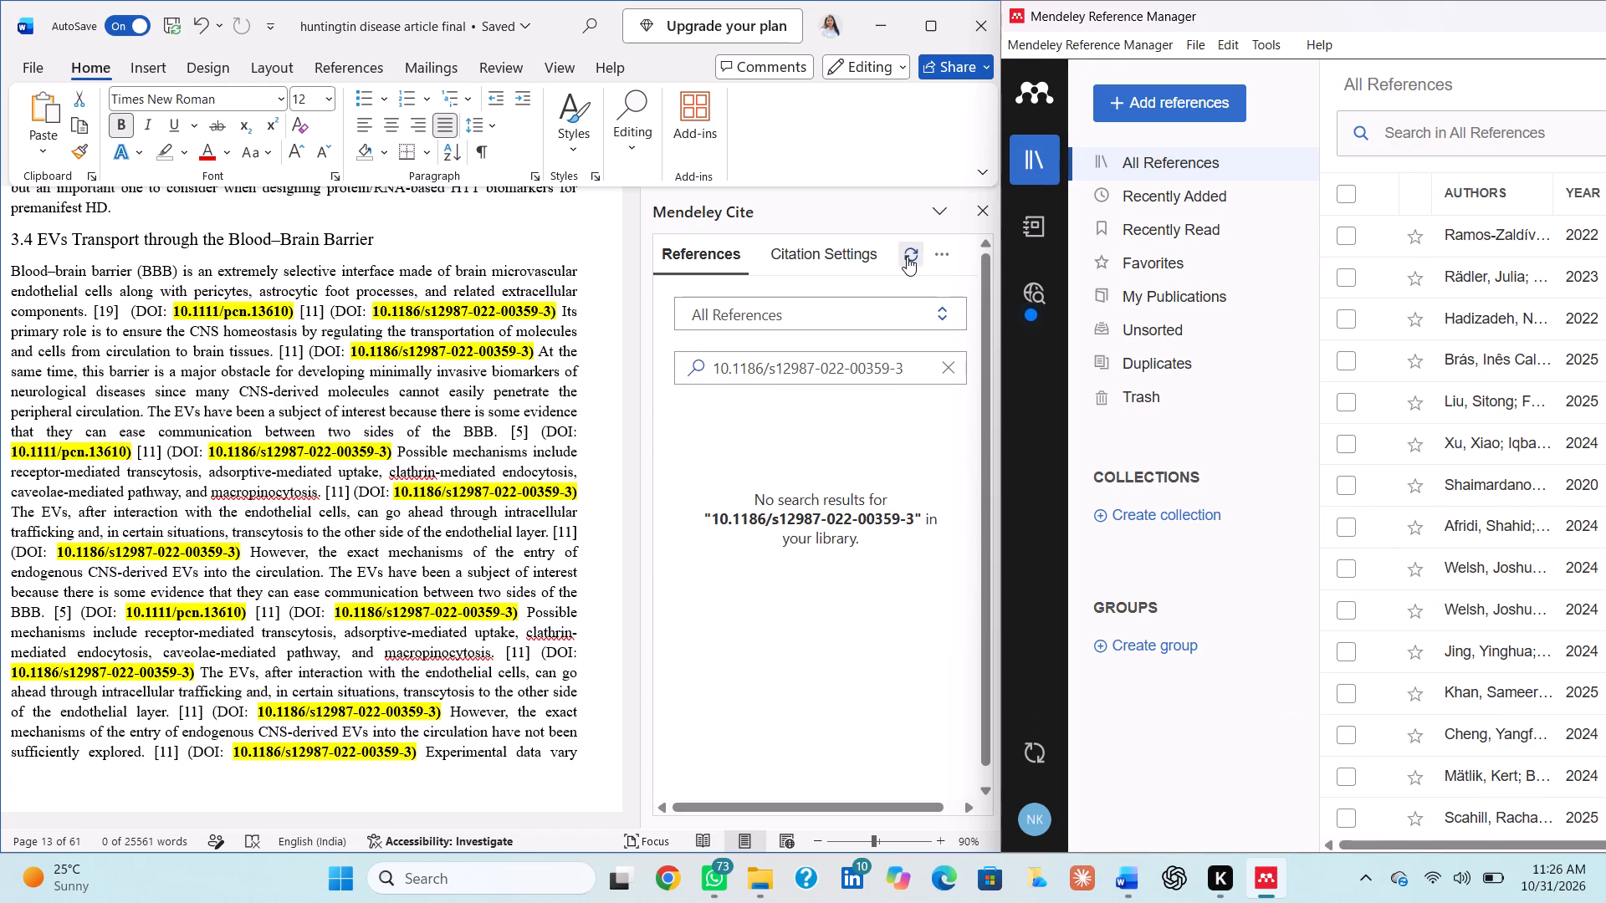
pyautogui.click(907, 257)
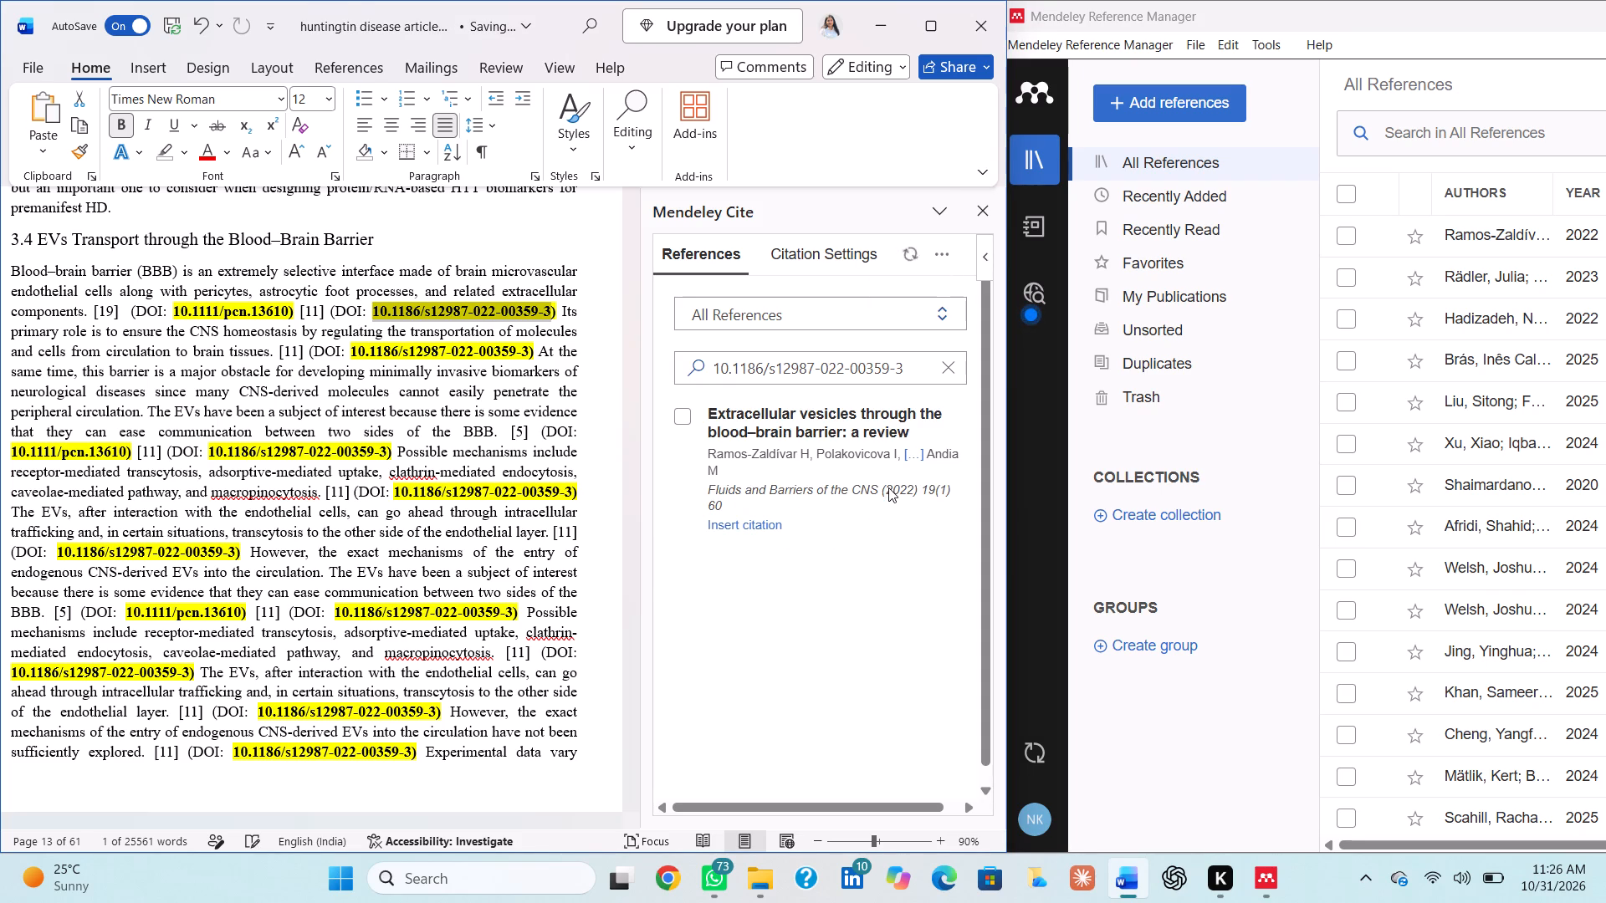
pyautogui.click(689, 415)
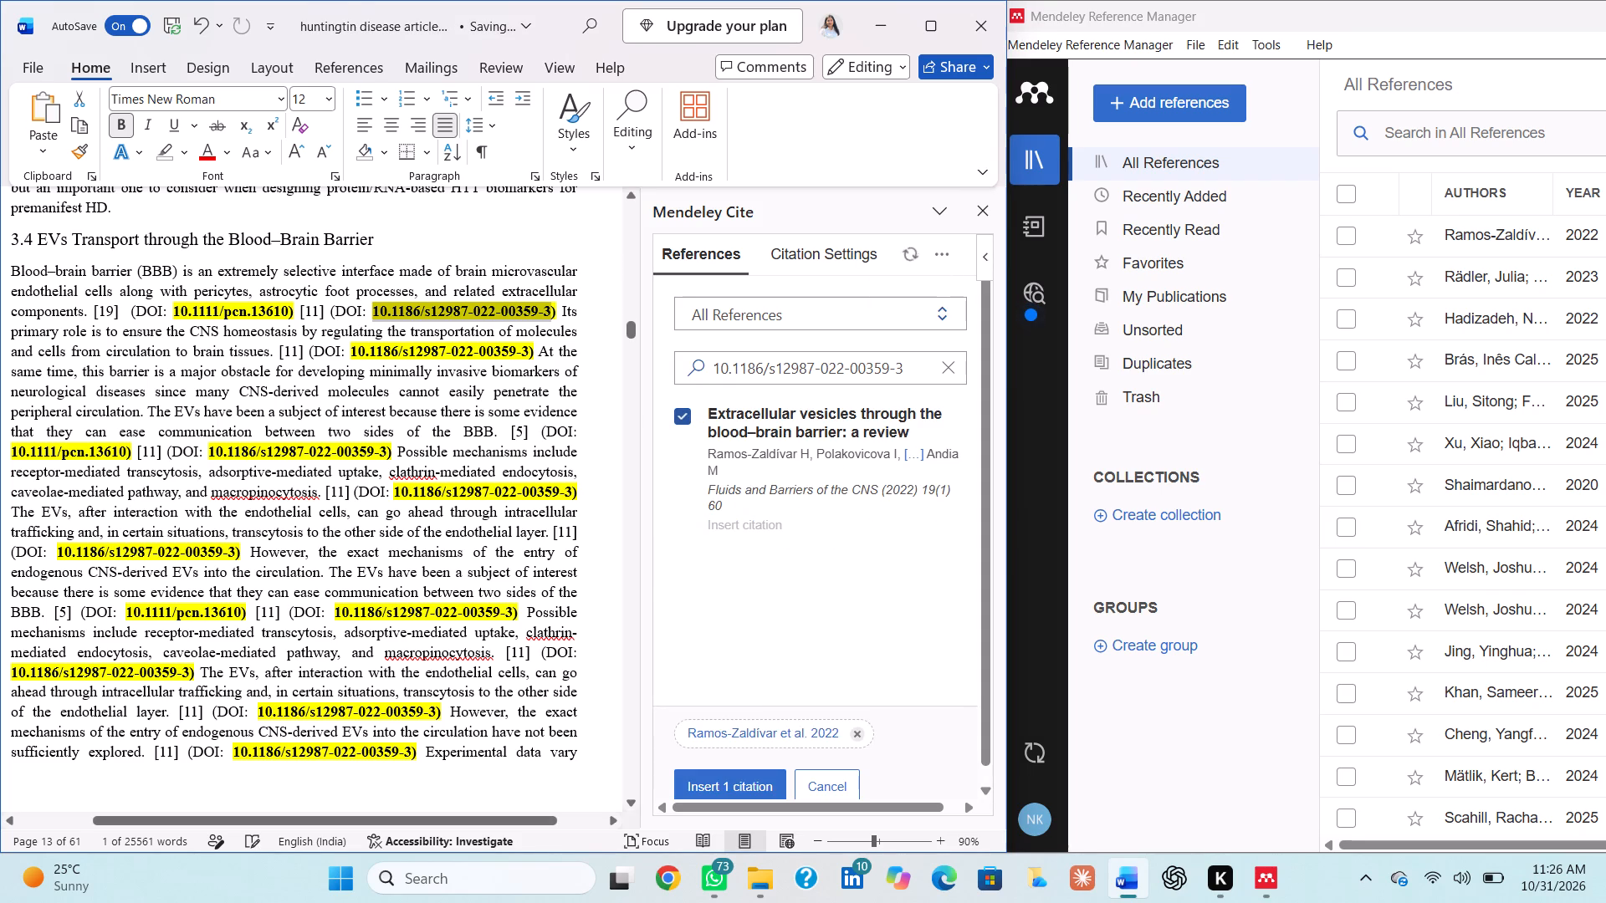
pyautogui.click(325, 306)
pyautogui.press('BackSpace')
pyautogui.press('BackSpace')
pyautogui.press('BackSpace')
pyautogui.press('BackSpace')
pyautogui.press('BackSpace')
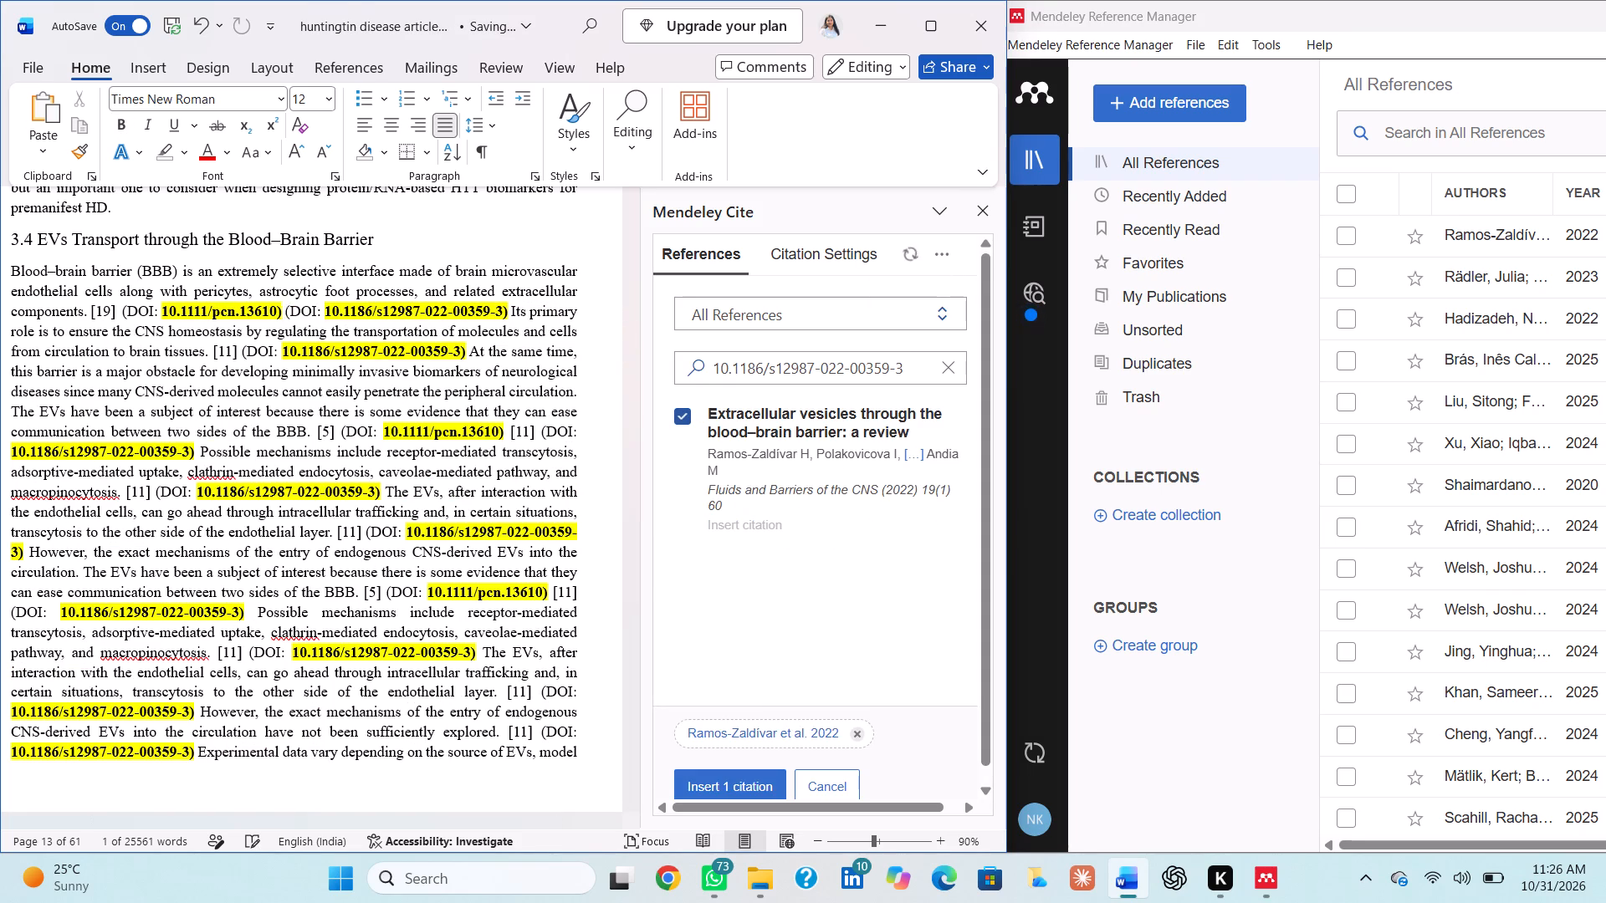
pyautogui.click(760, 787)
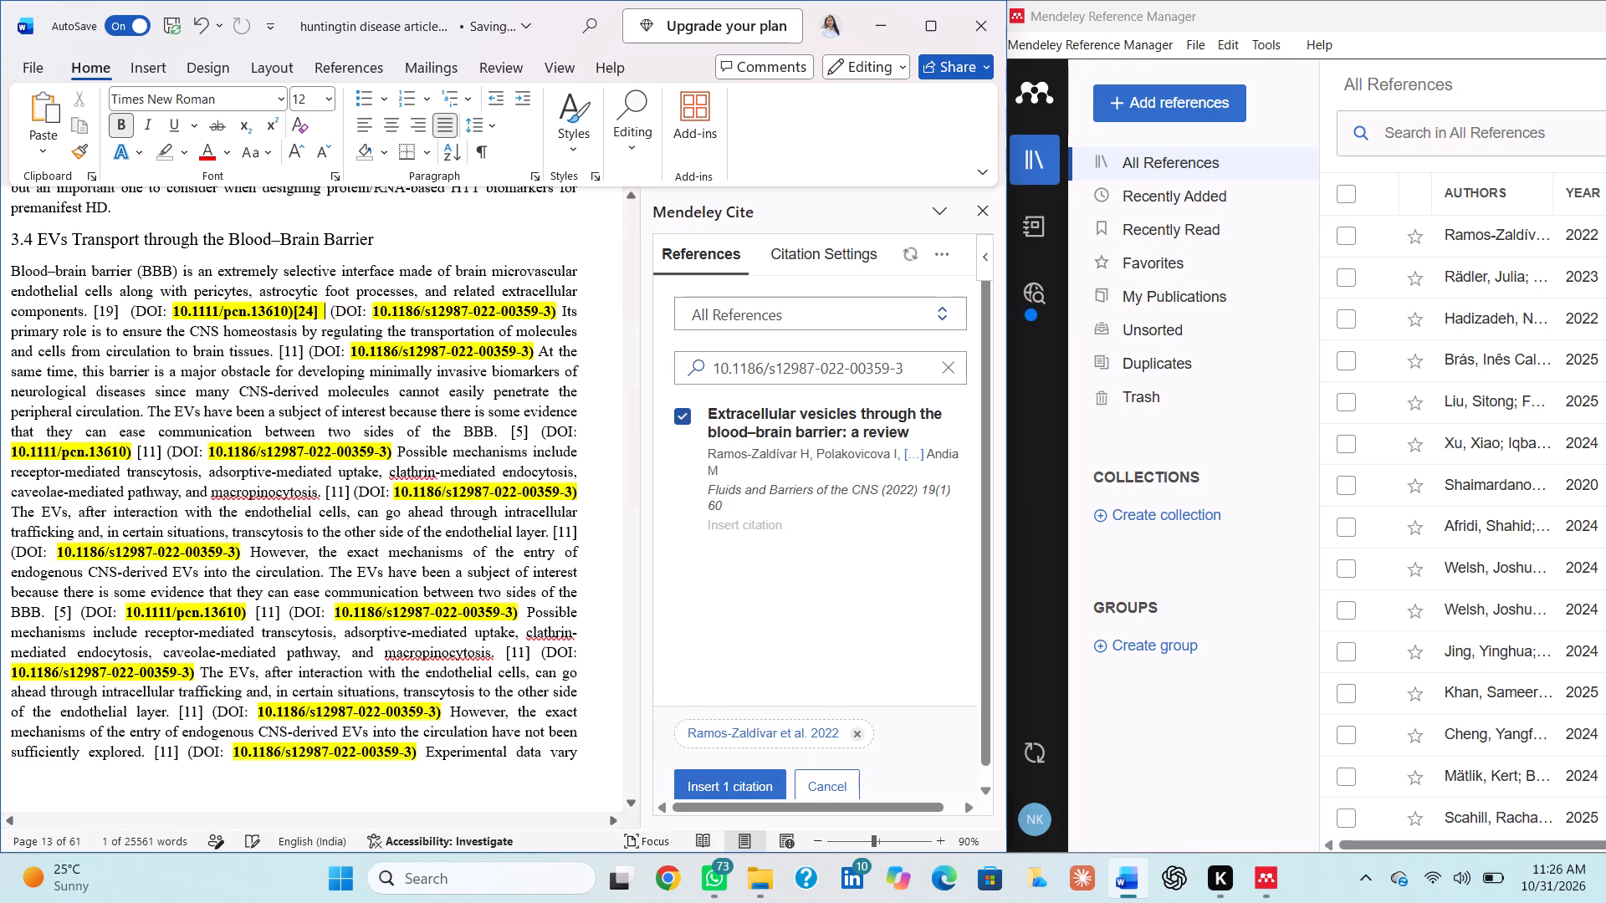
pyautogui.click(293, 309)
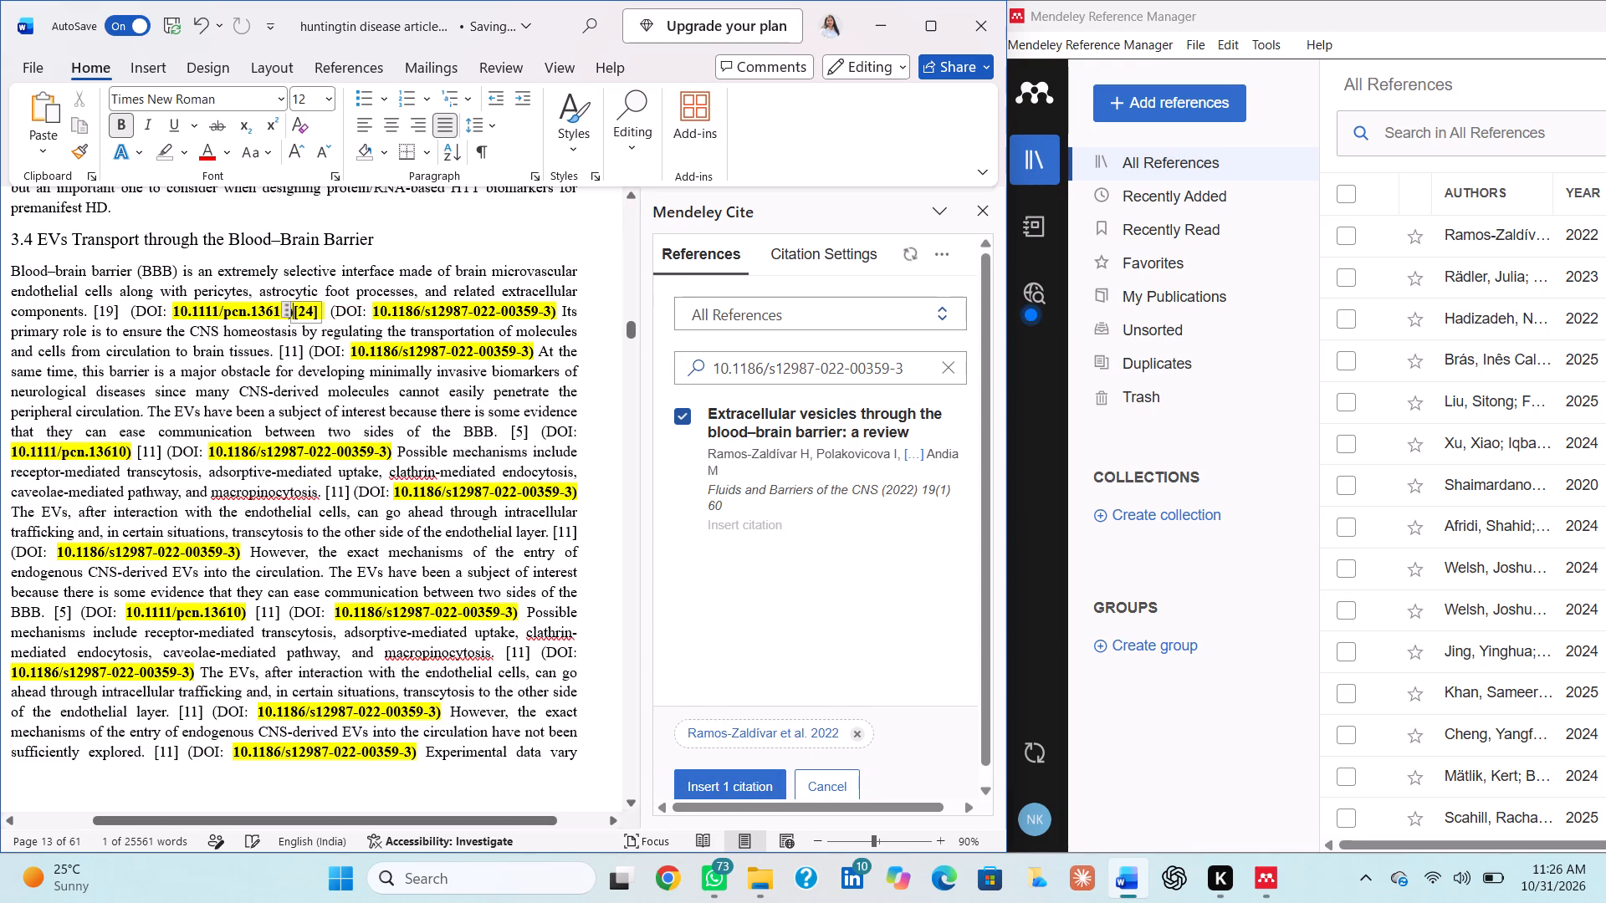
pyautogui.press('space')
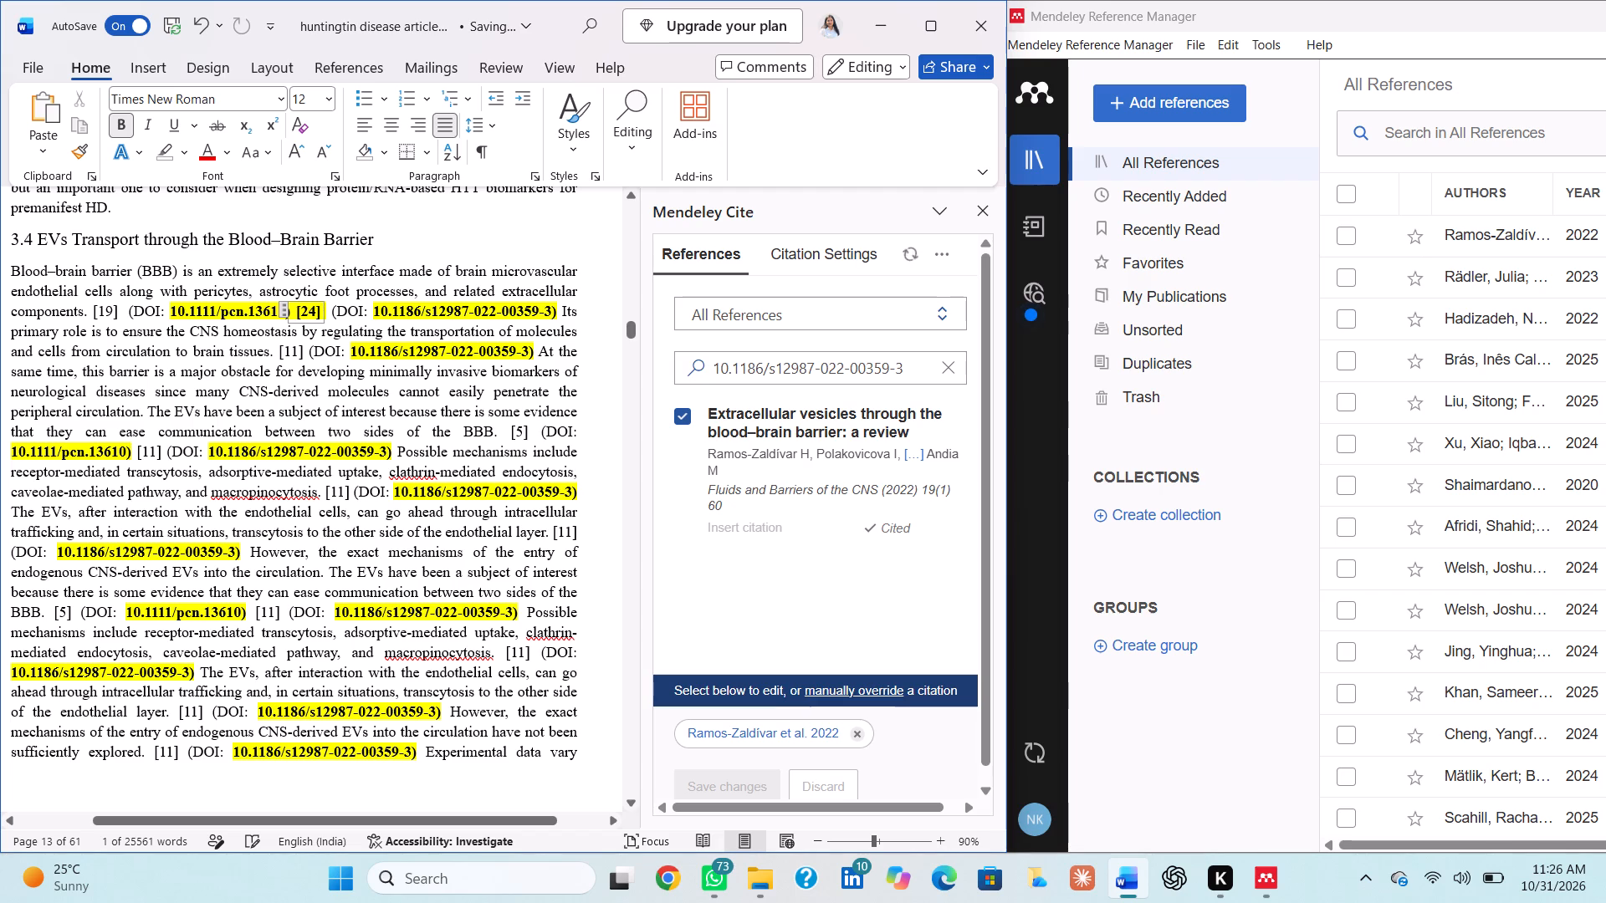
pyautogui.moveTo(280, 350); pyautogui.dragTo(375, 346)
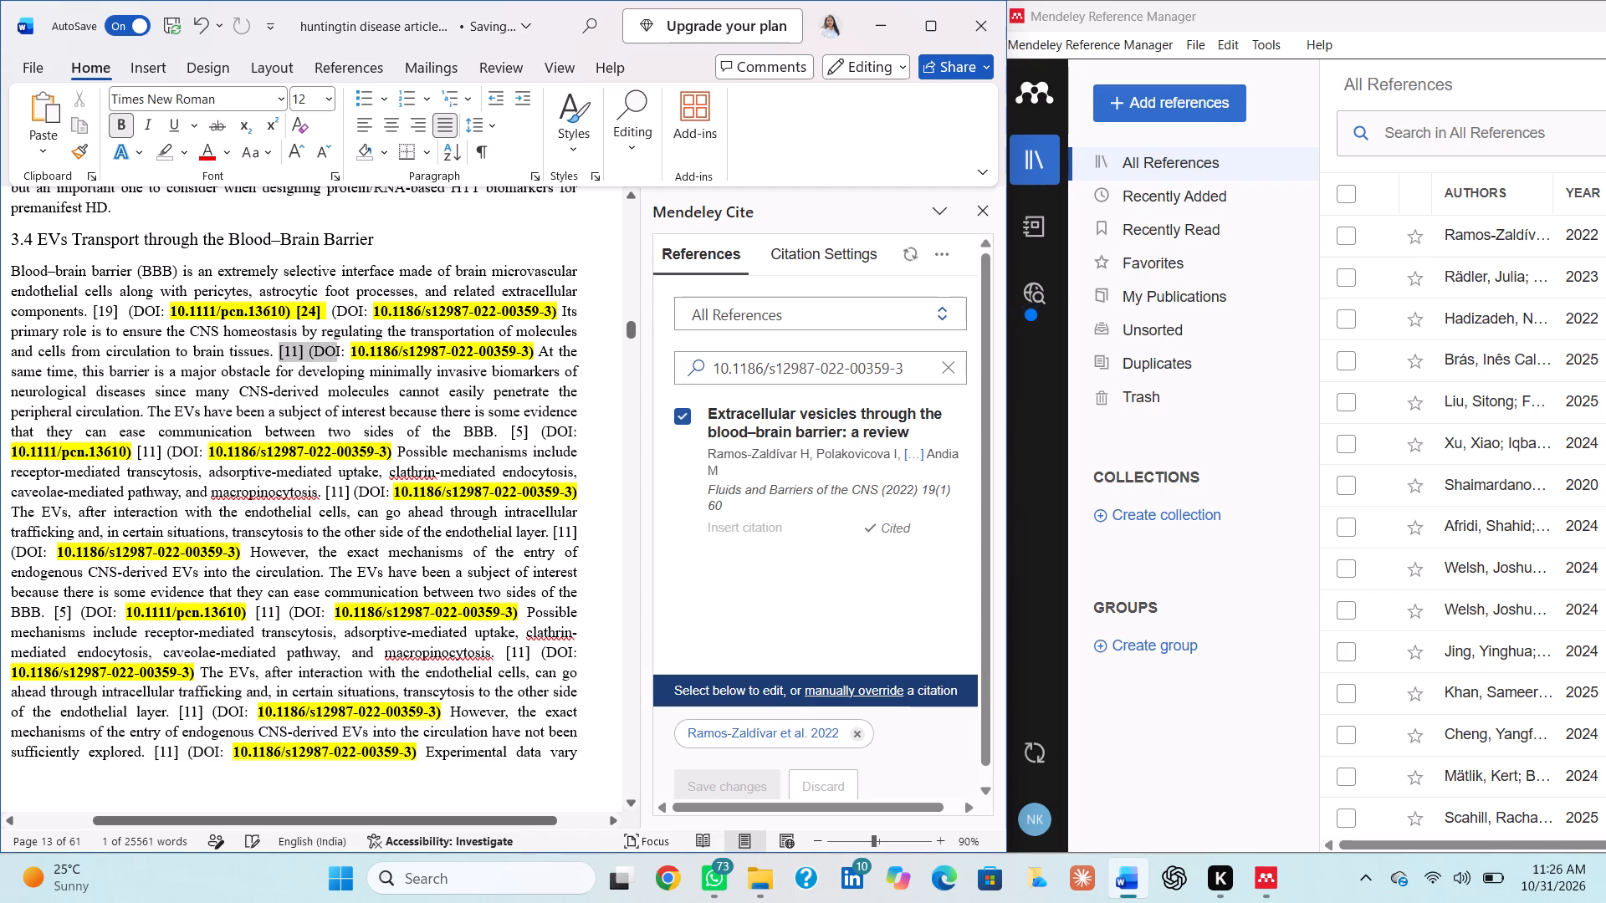
pyautogui.moveTo(375, 346); pyautogui.dragTo(537, 354)
pyautogui.press('BackSpace')
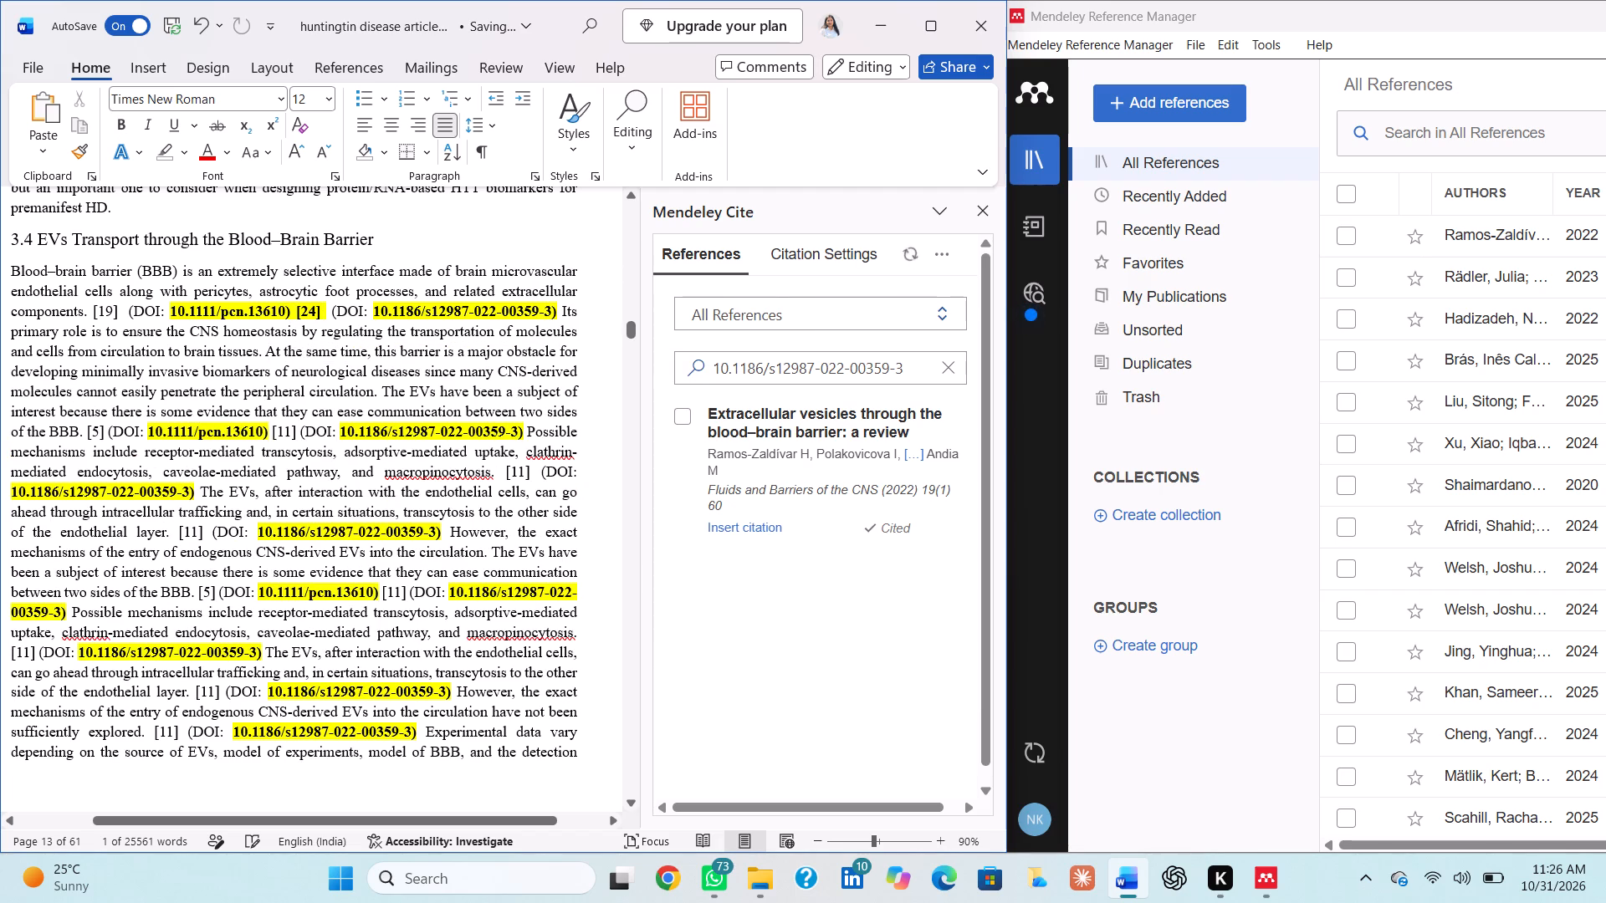
# Delete the repeated [5] and [11] with their DOIs after the first "communication between two sides of the BBB.".
pyautogui.moveTo(88, 430); pyautogui.dragTo(525, 430)
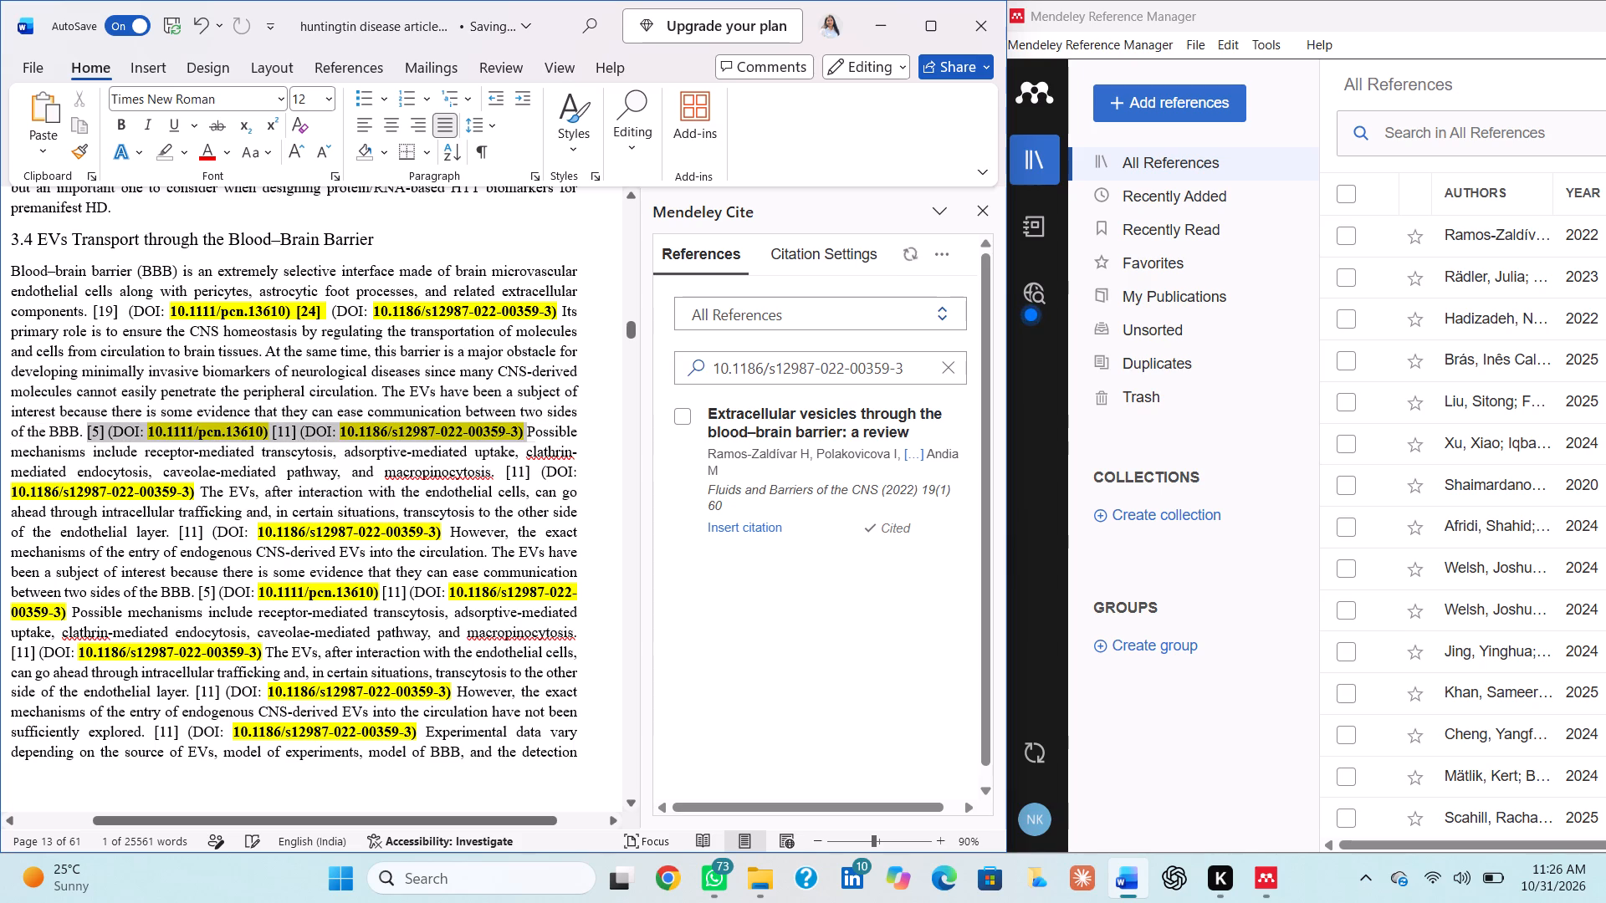
pyautogui.moveTo(525, 430); pyautogui.dragTo(524, 431)
pyautogui.press('BackSpace')
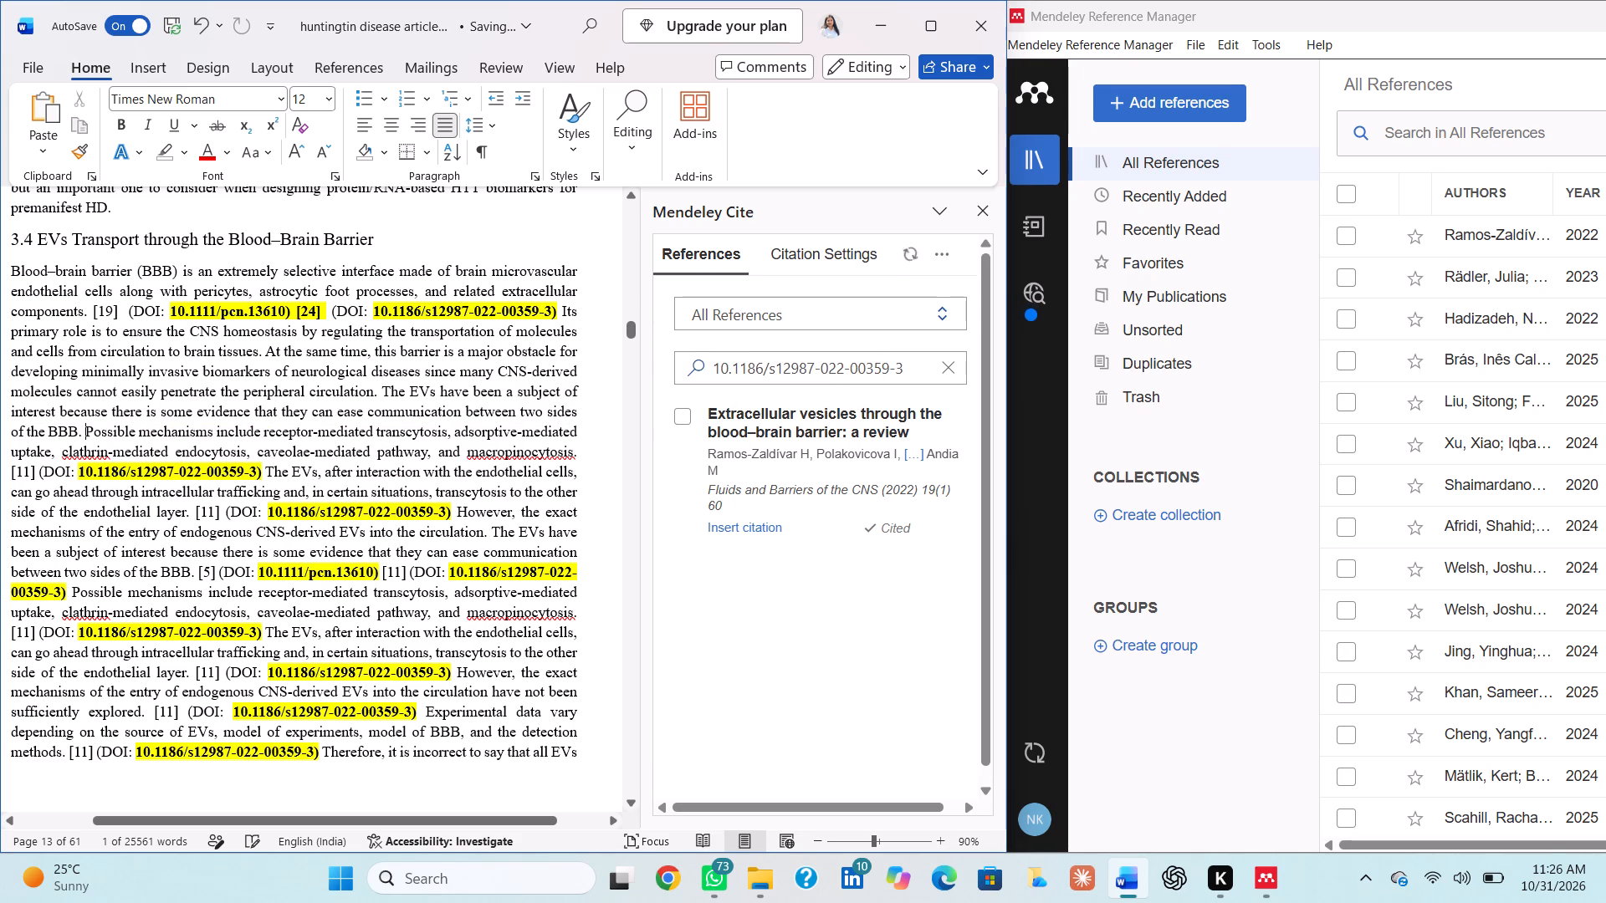
pyautogui.moveTo(9, 469); pyautogui.dragTo(267, 474)
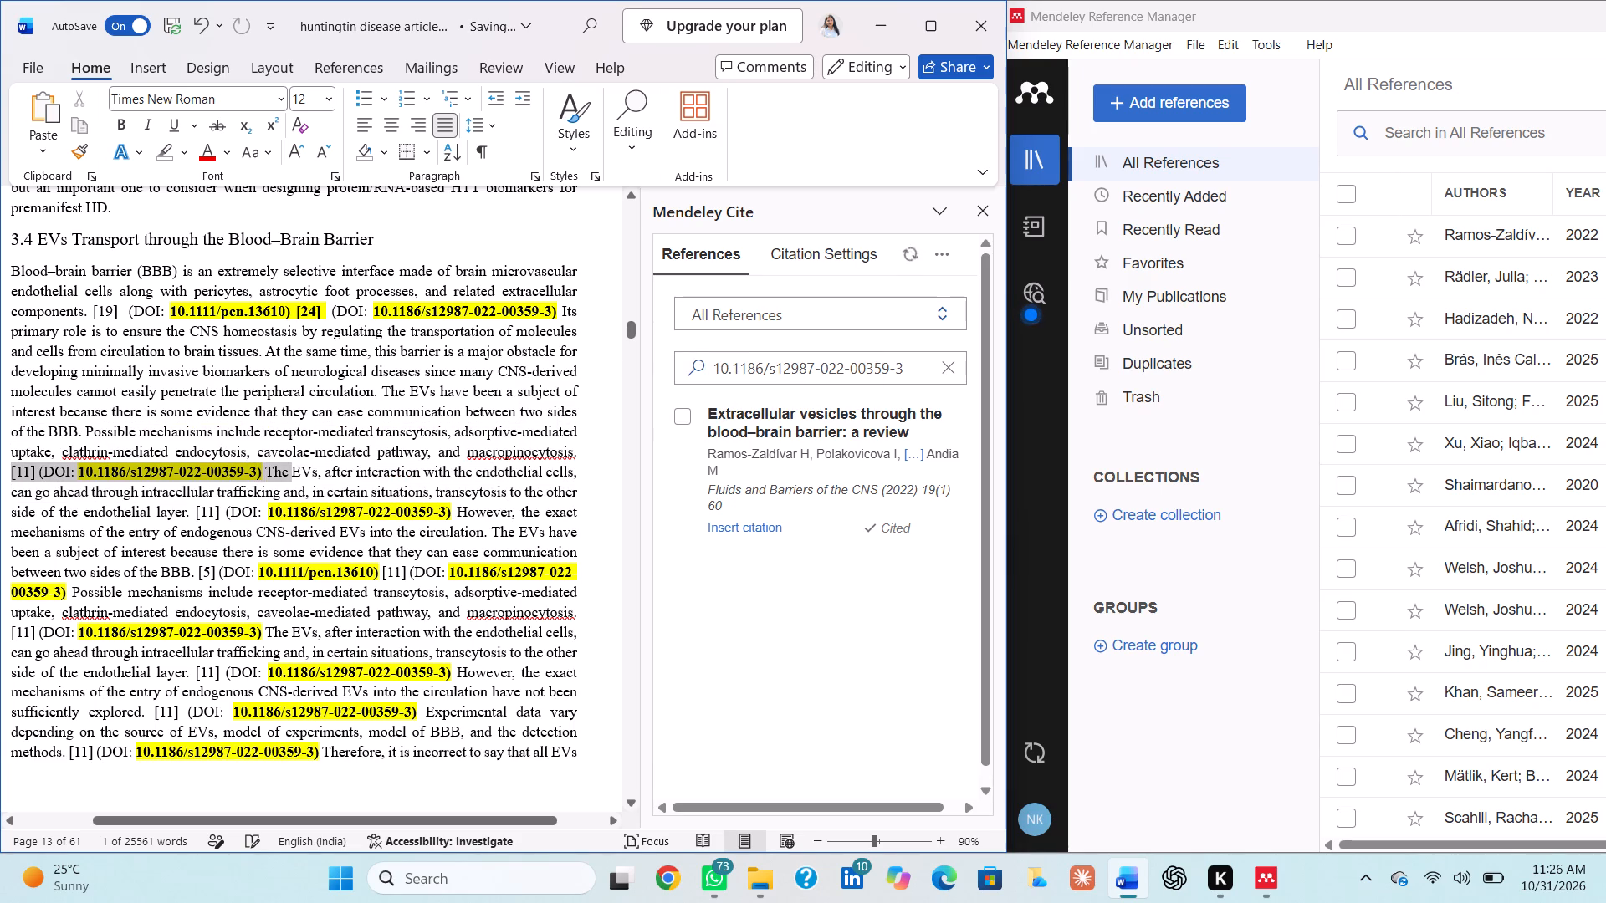
pyautogui.moveTo(267, 474); pyautogui.dragTo(262, 473)
pyautogui.press('BackSpace')
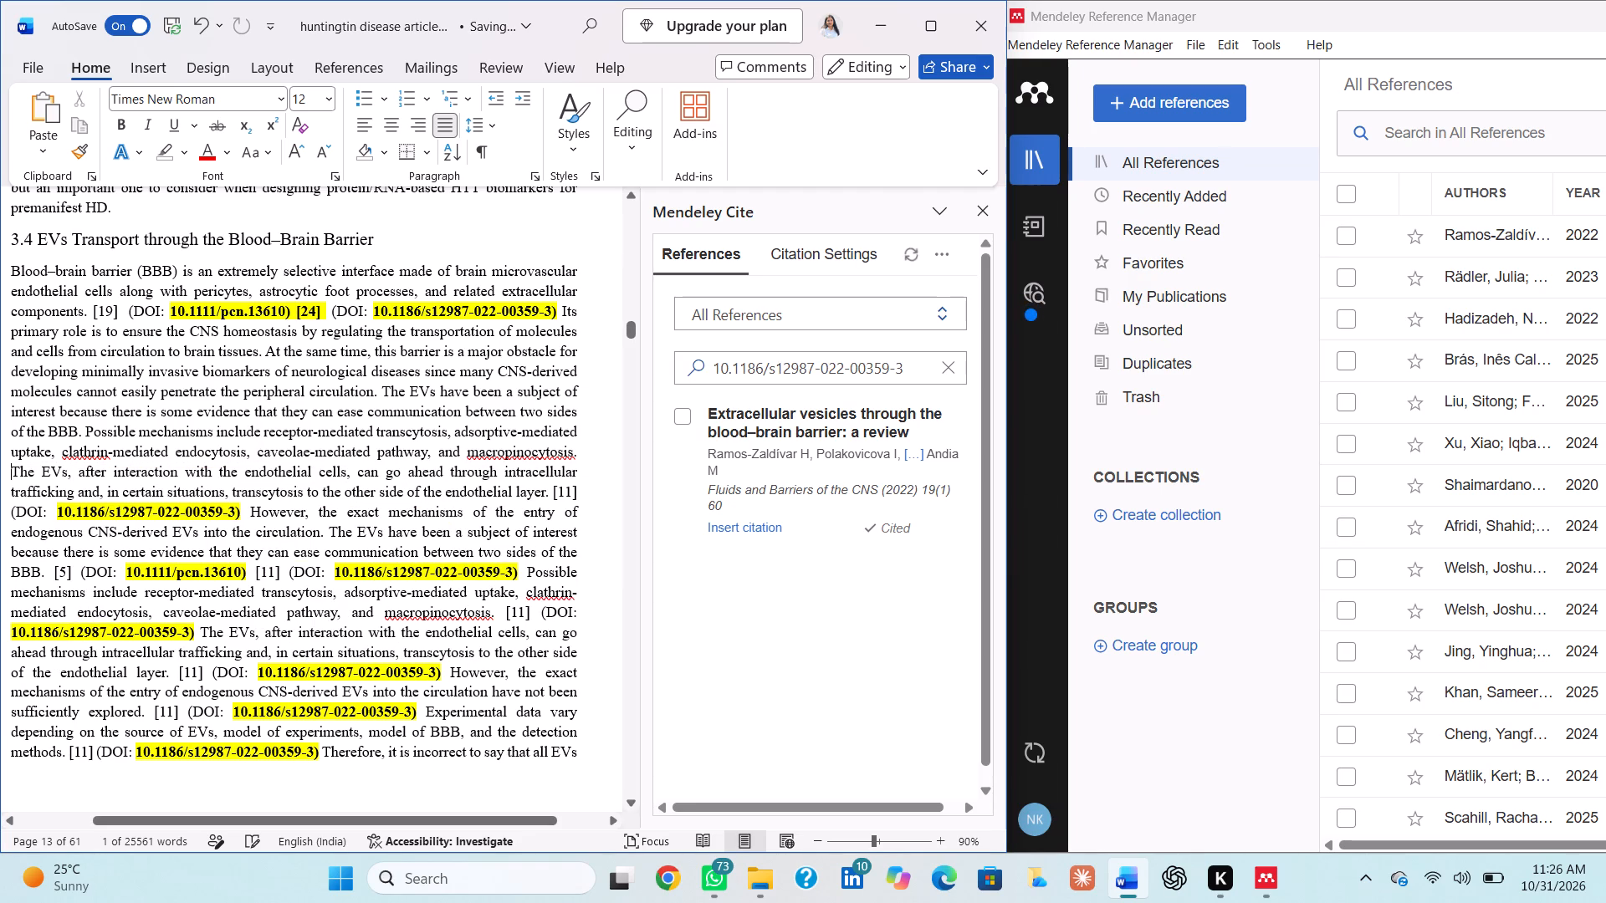
pyautogui.moveTo(9, 509); pyautogui.dragTo(205, 513)
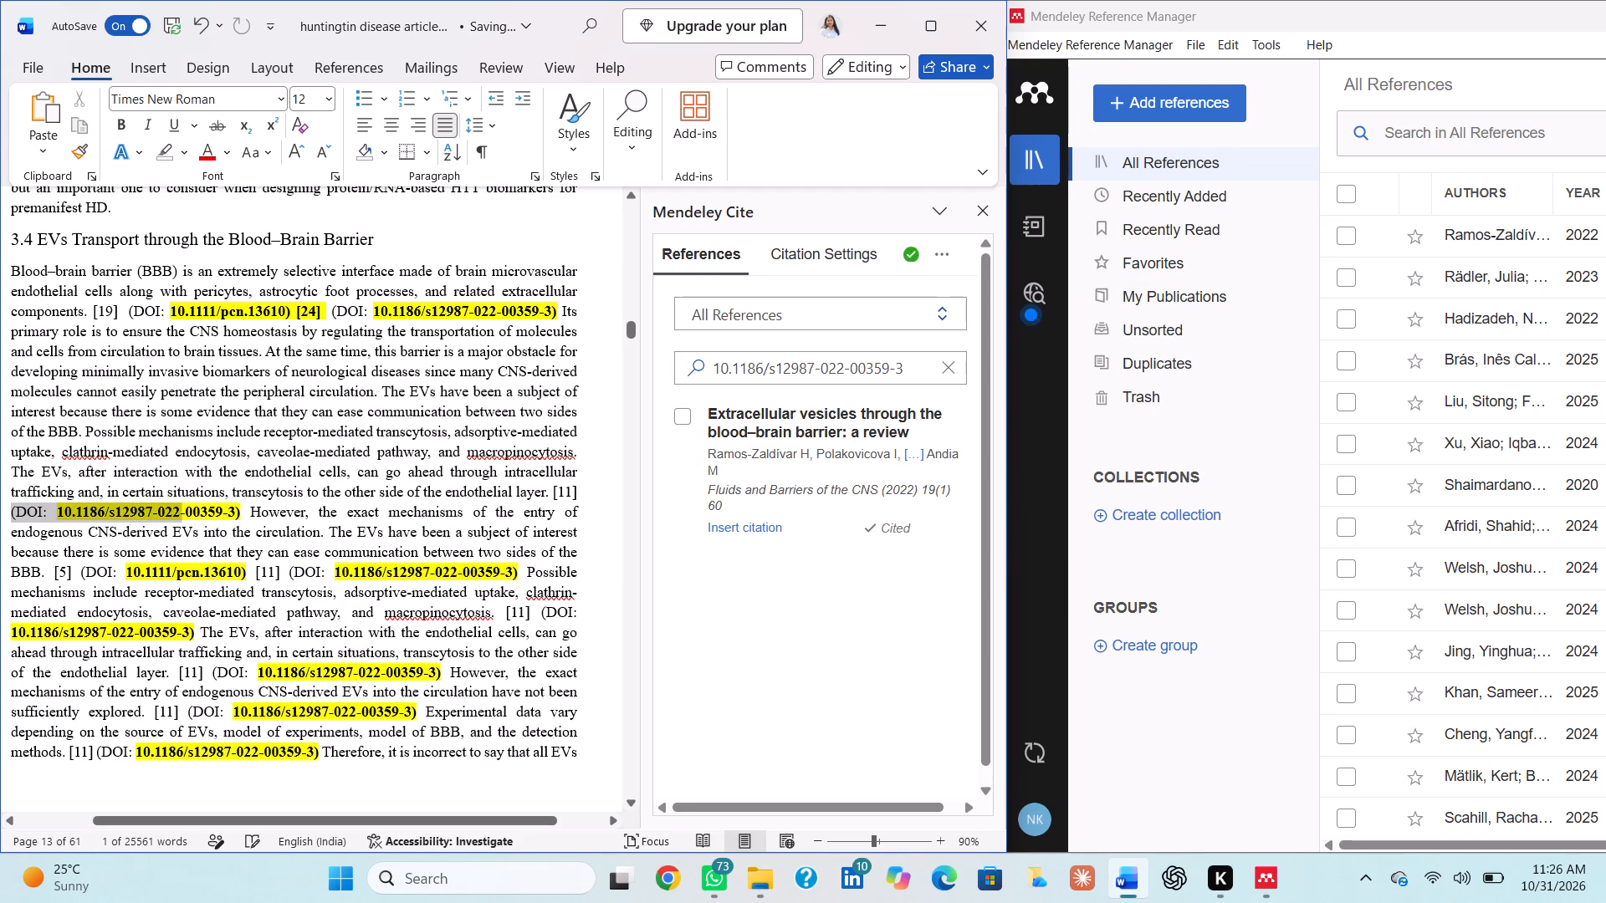
pyautogui.moveTo(205, 513); pyautogui.dragTo(238, 516)
pyautogui.press('BackSpace')
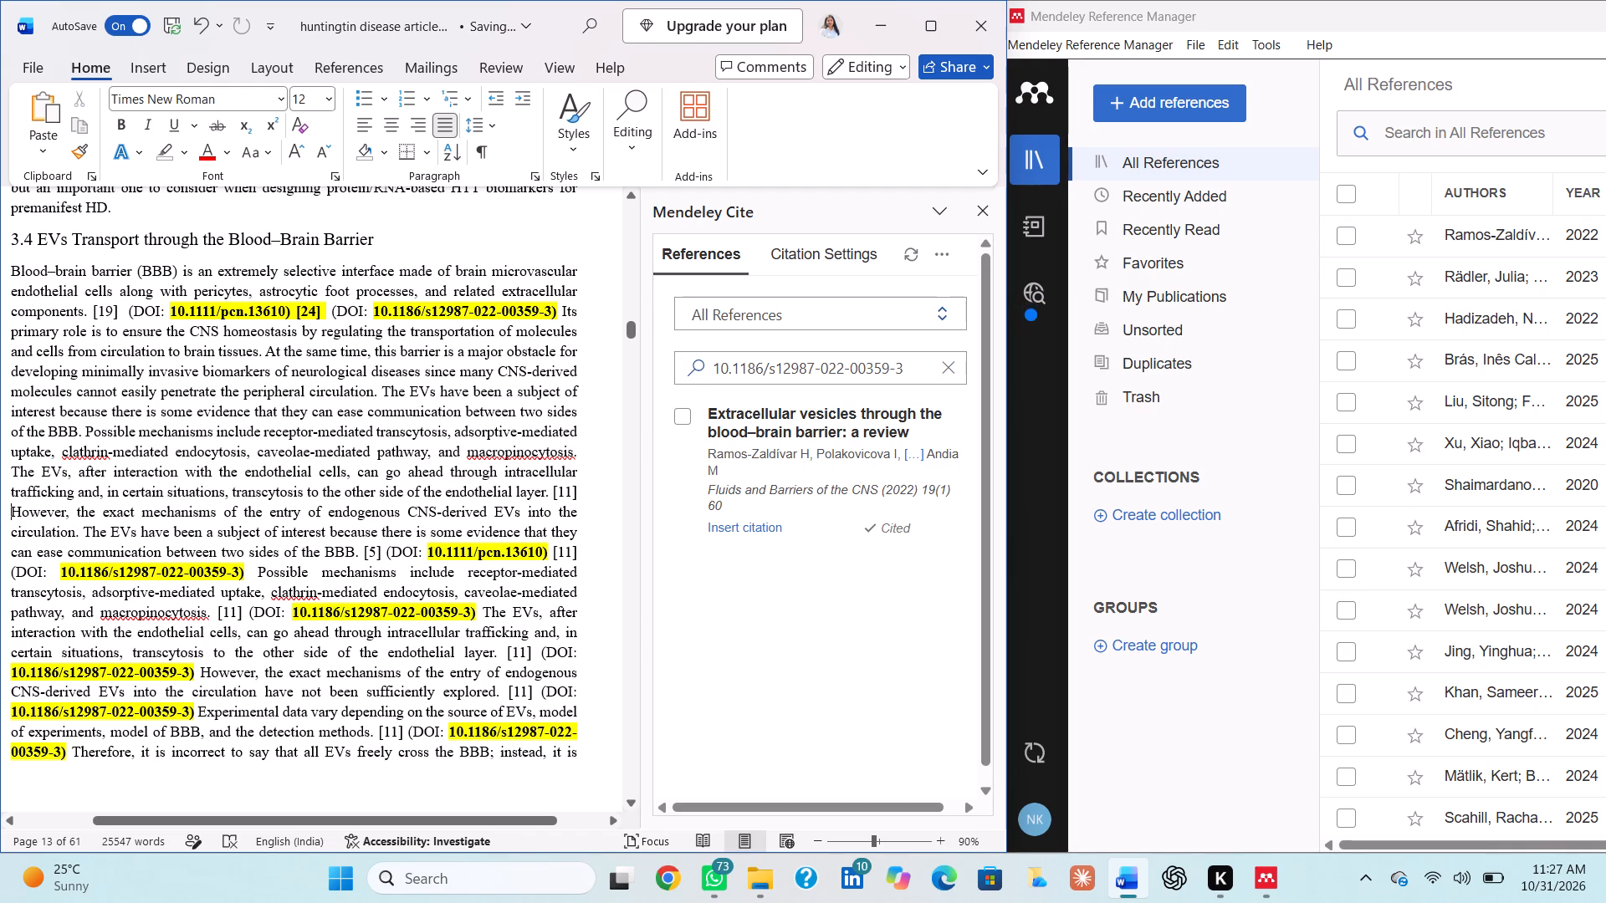
# Replace the typed [5] after the second "communication between two sides of the BBB." with the Mendeley citation for DOI 10.1111/pcn.13610 (Xu et al. 2024).
pyautogui.moveTo(428, 548); pyautogui.dragTo(529, 556)
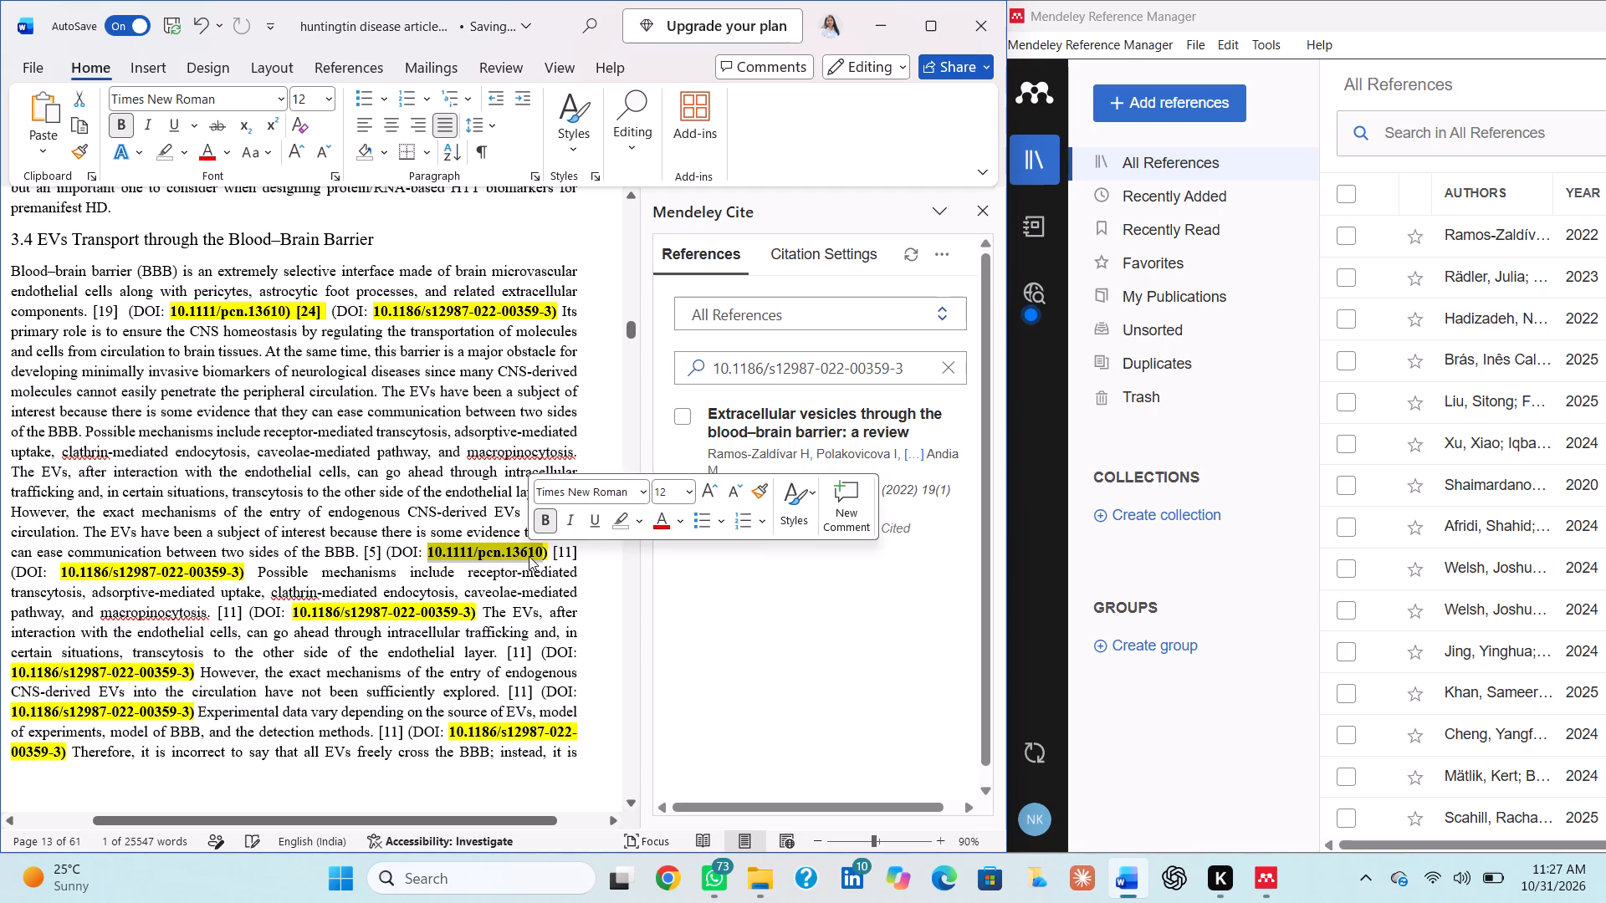
pyautogui.hotkey('ctrl', 'c')
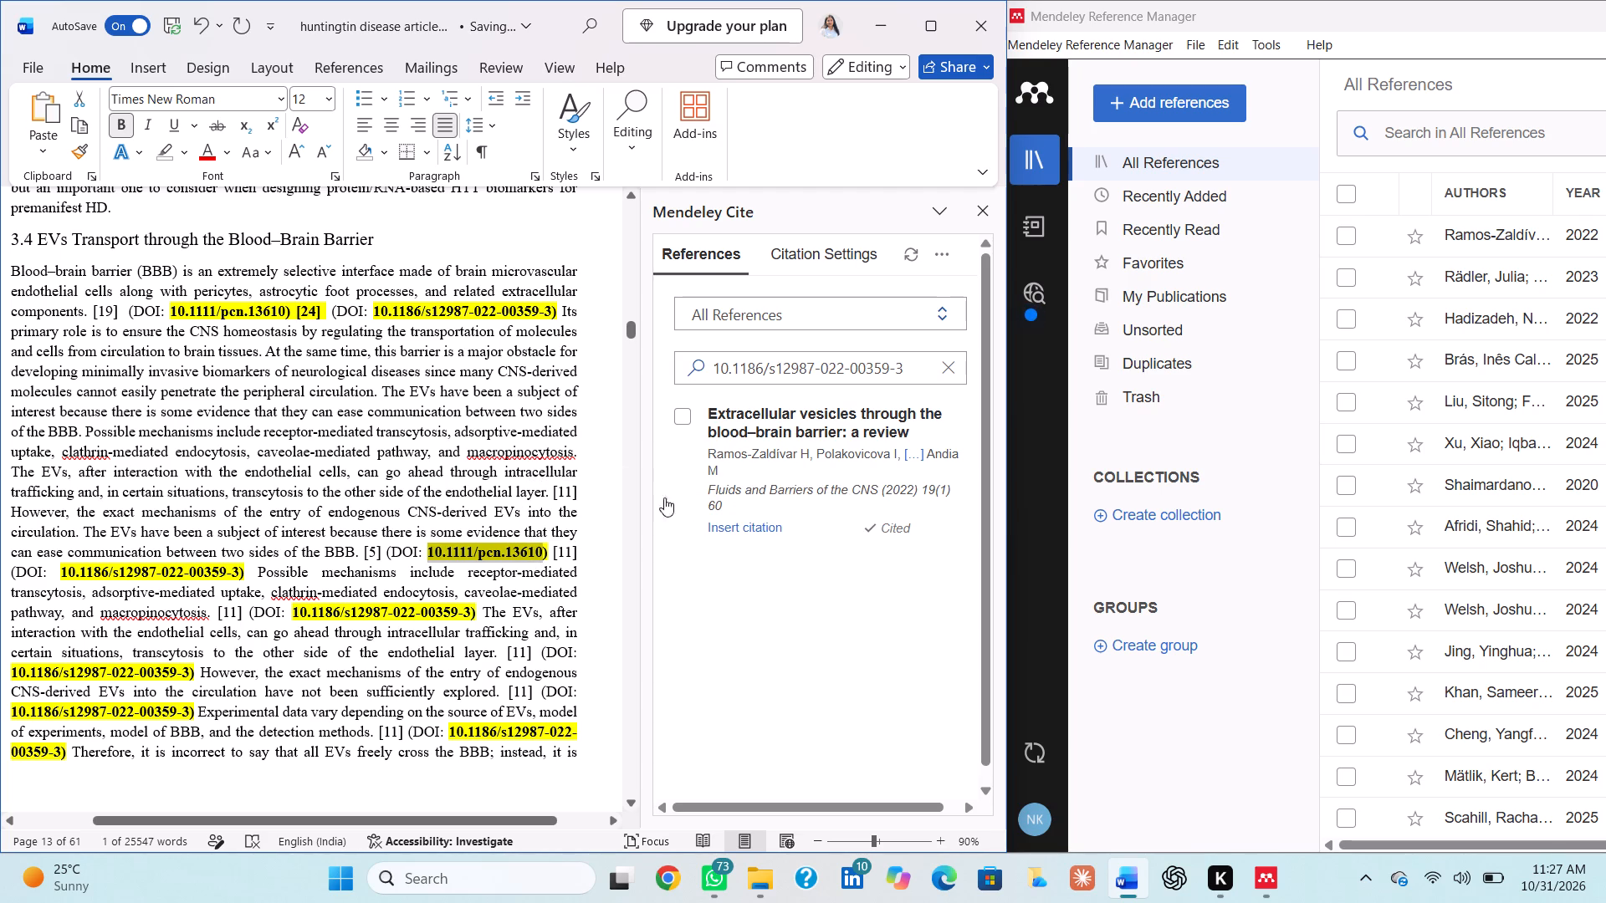
pyautogui.click(948, 366)
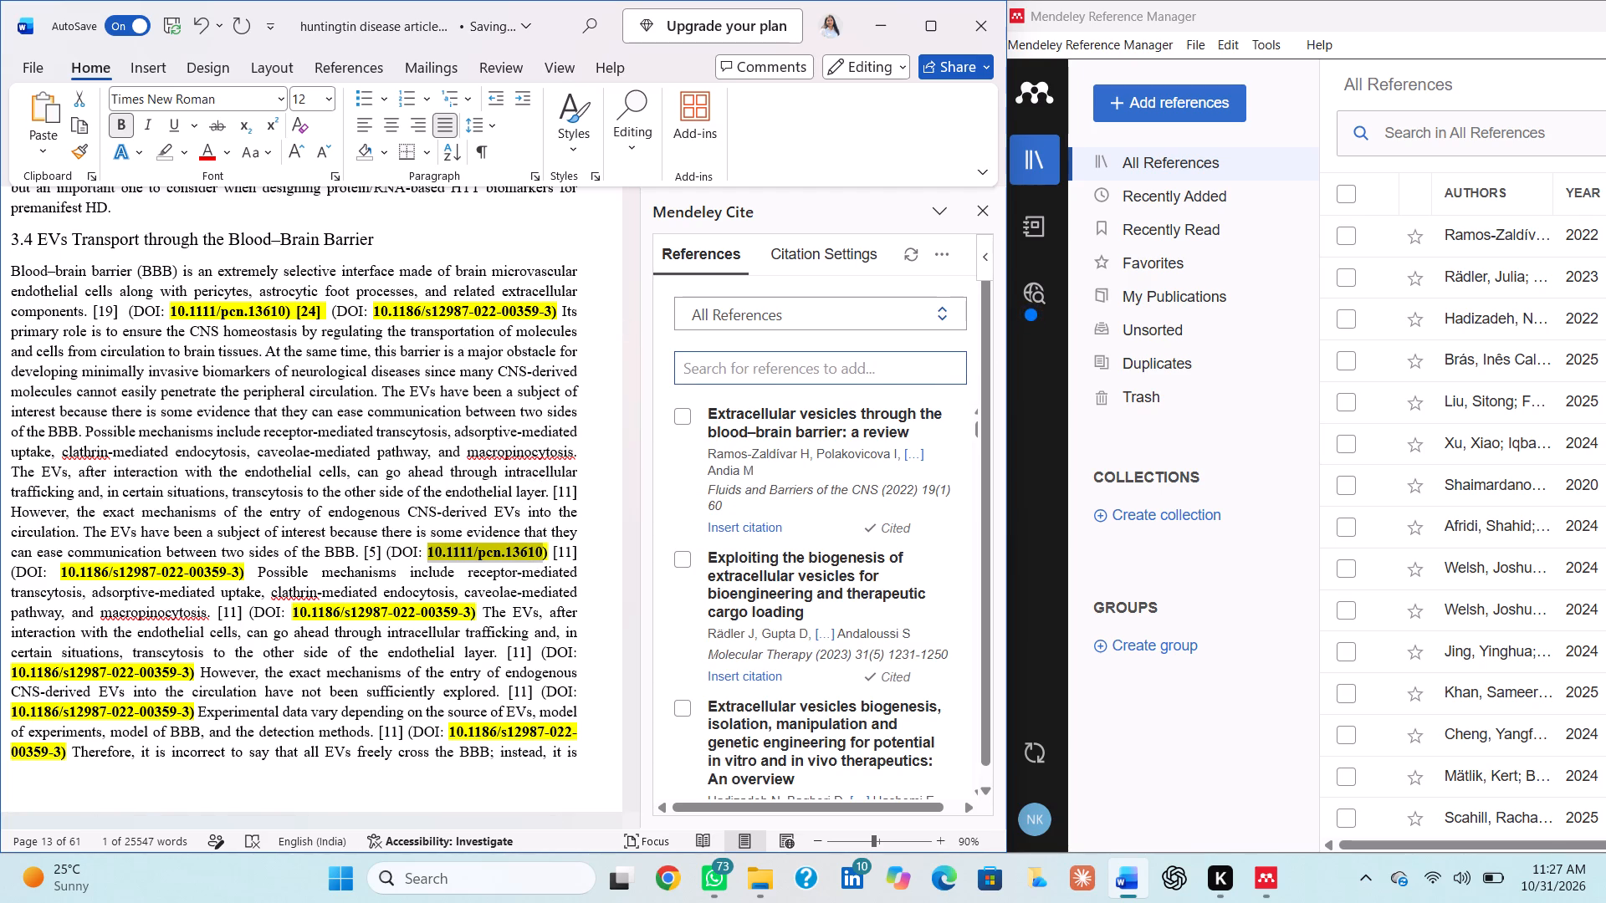
pyautogui.click(892, 370)
pyautogui.hotkey('ctrl', 'v')
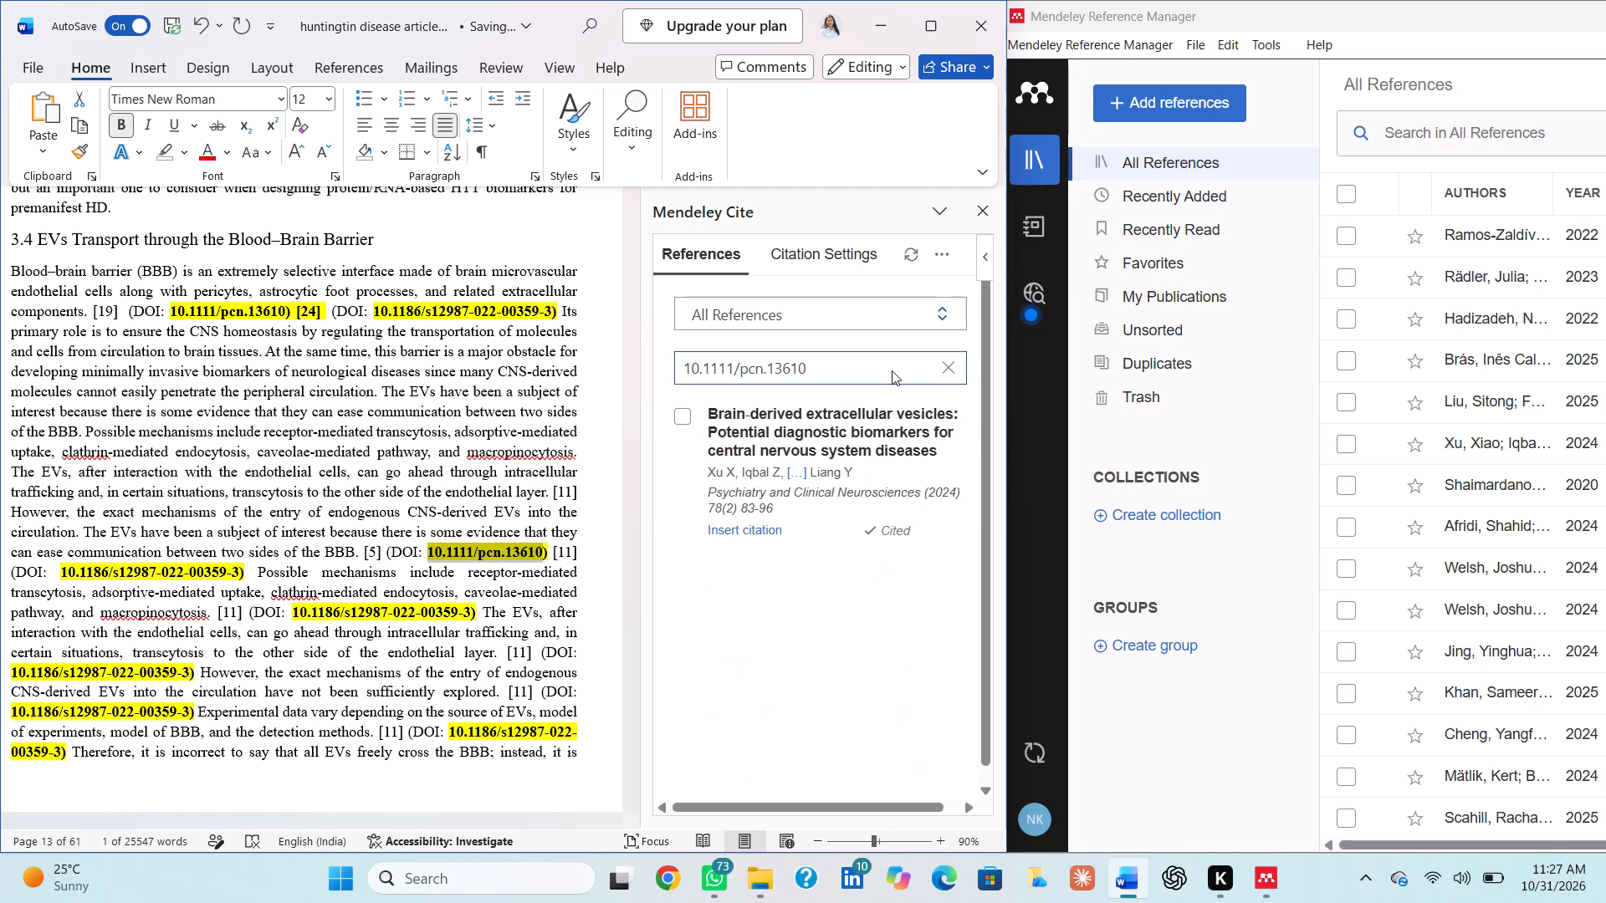
pyautogui.press('Return')
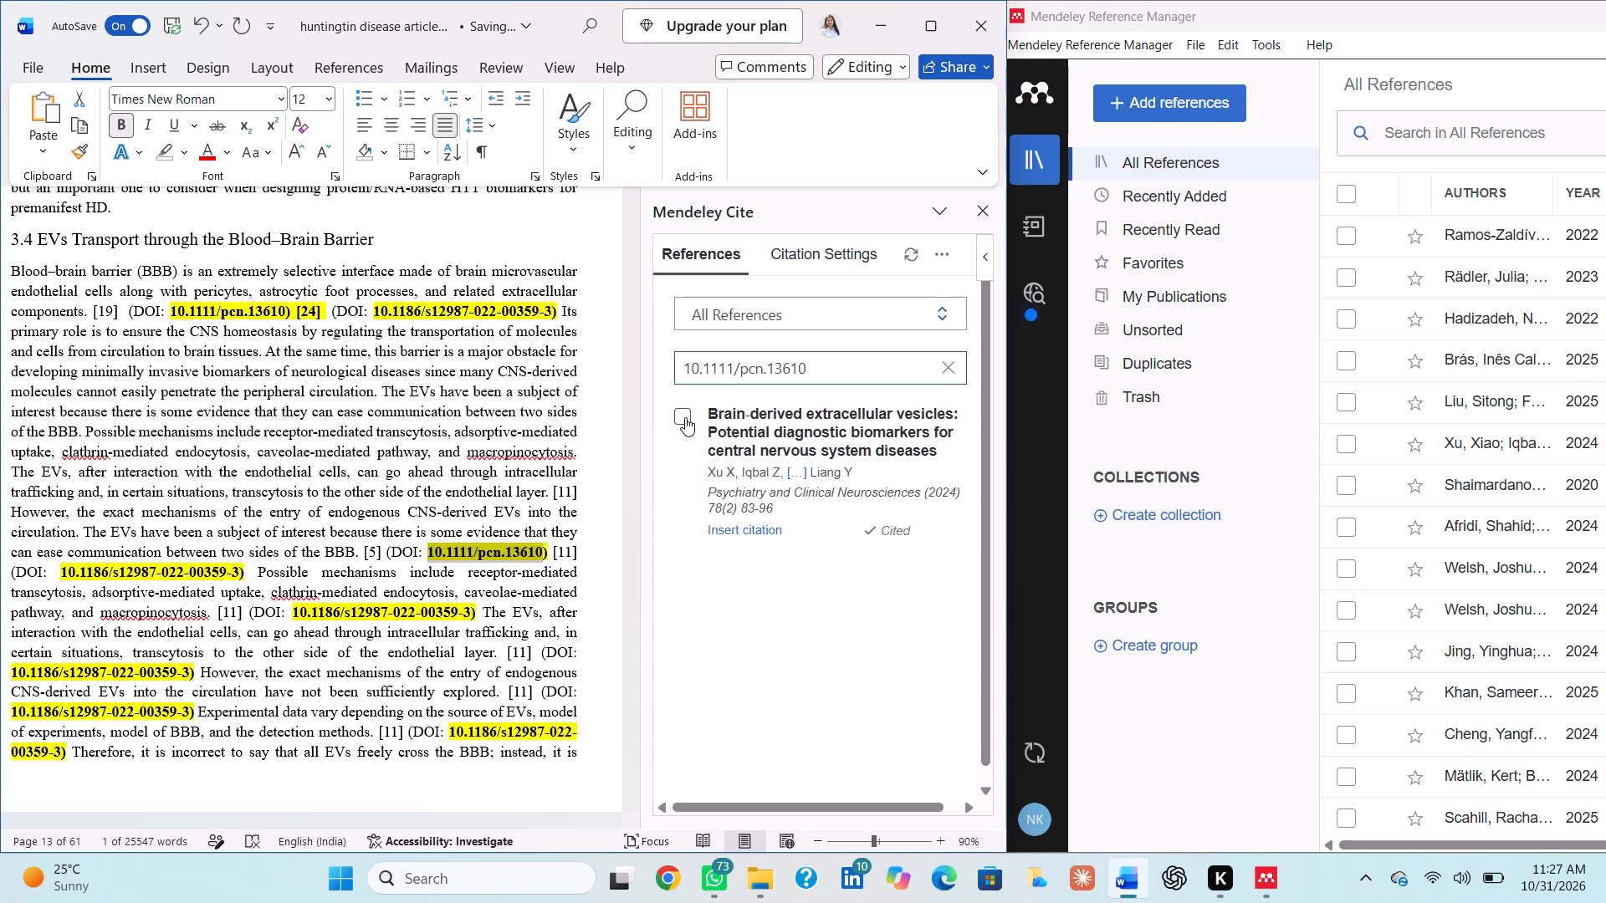
pyautogui.click(685, 417)
pyautogui.click(377, 557)
pyautogui.press('Right')
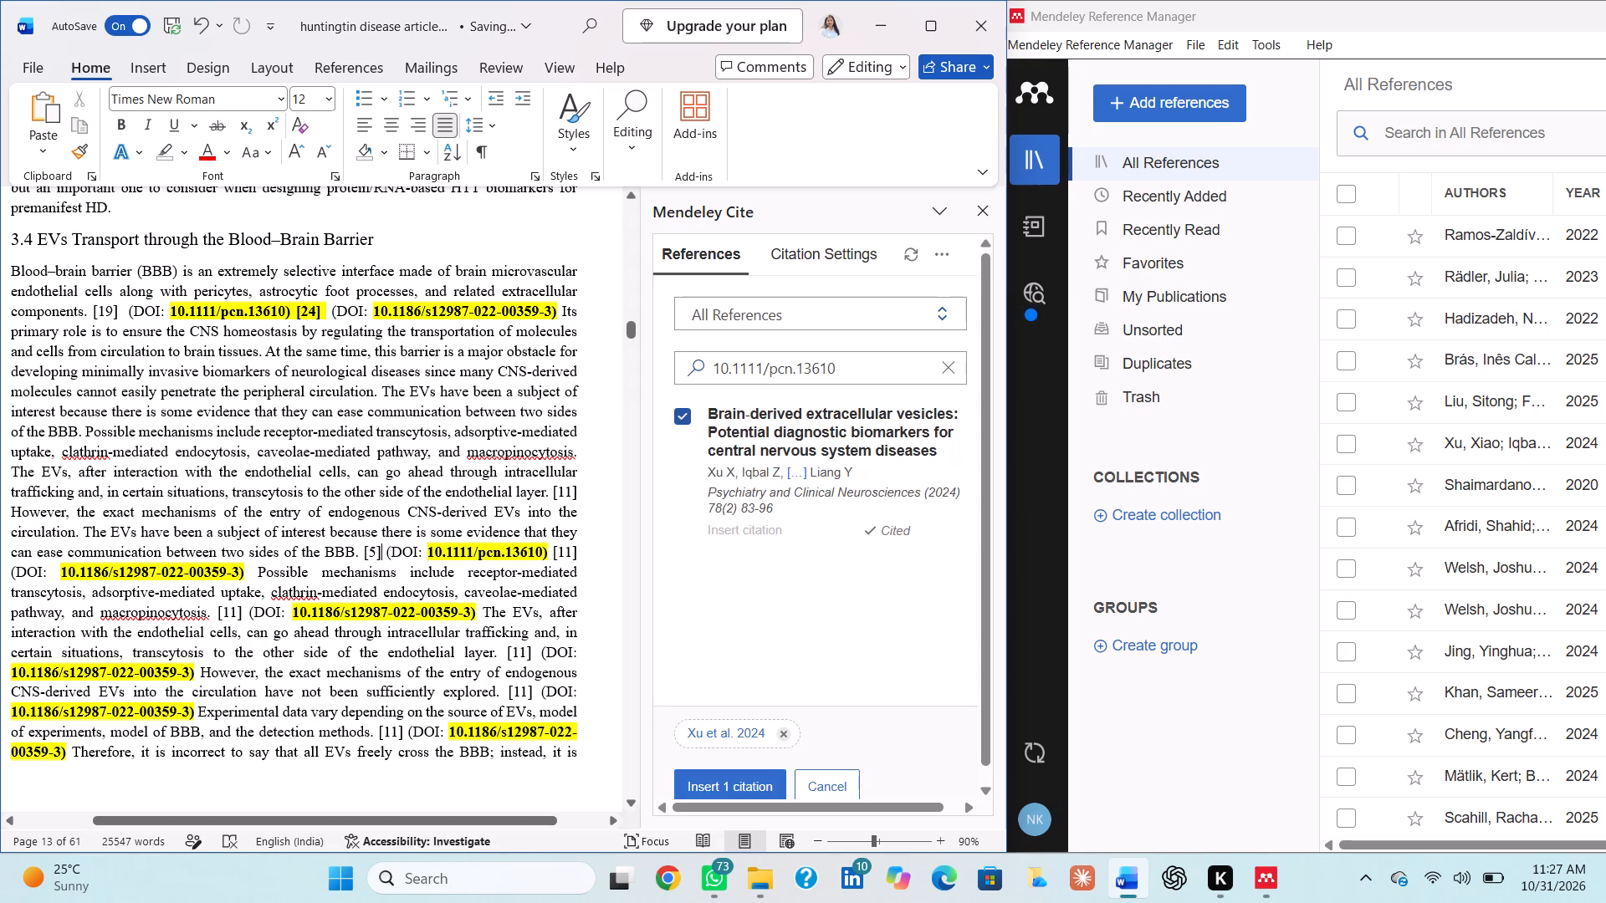
pyautogui.press('BackSpace')
pyautogui.press('BackSpace')
pyautogui.press('BackSpace')
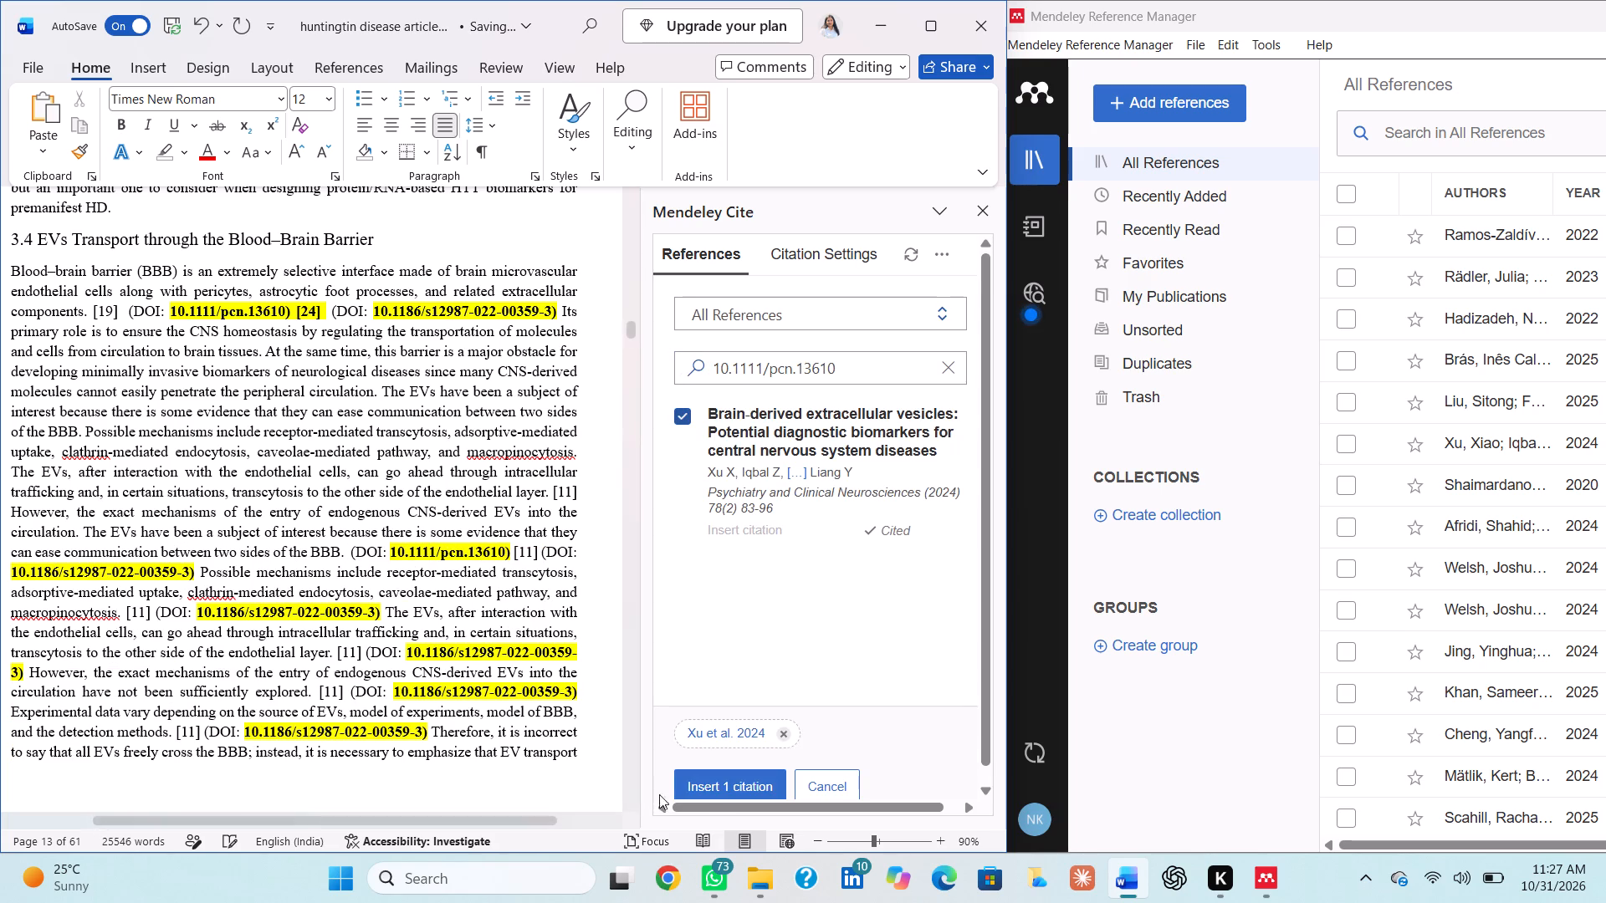
pyautogui.click(701, 796)
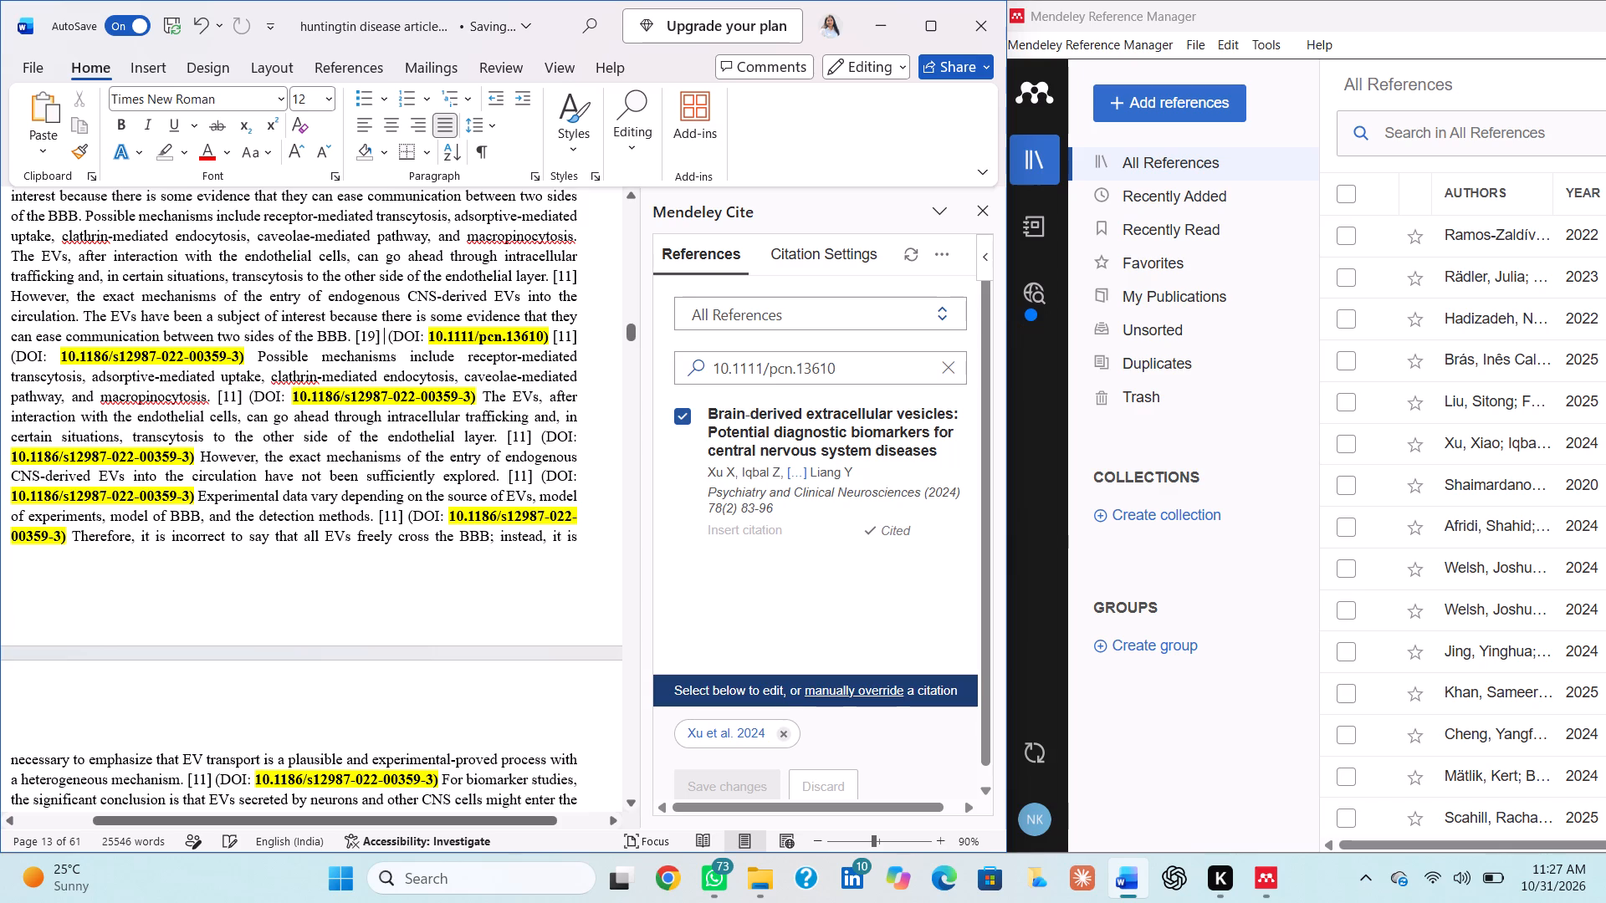
pyautogui.moveTo(60, 356); pyautogui.dragTo(239, 352)
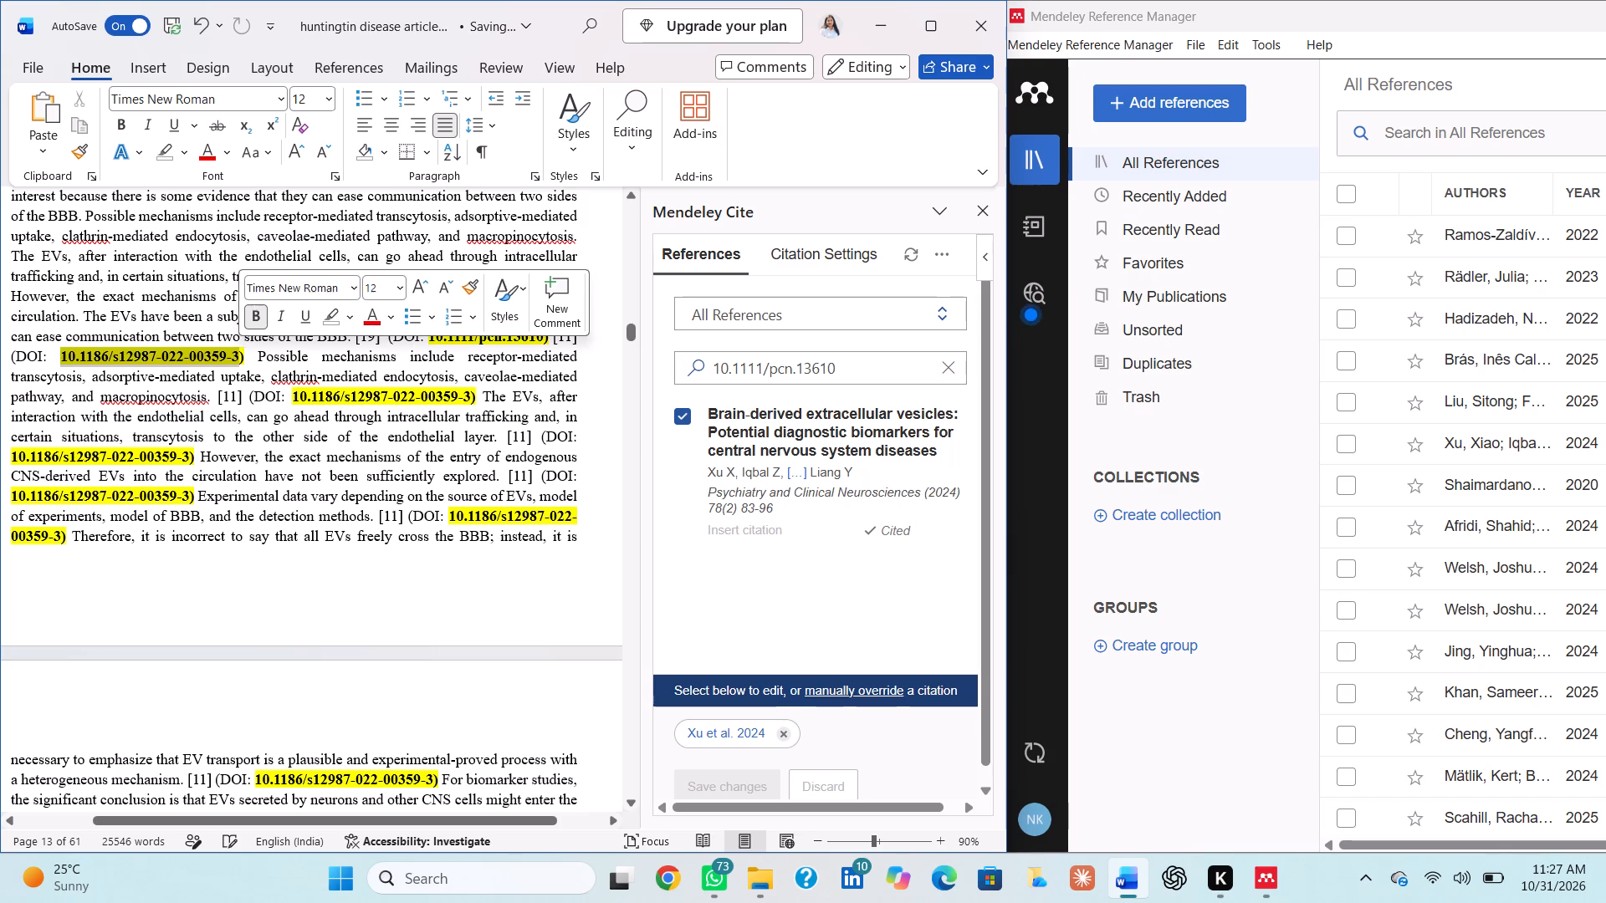
pyautogui.hotkey('ctrl', 'c')
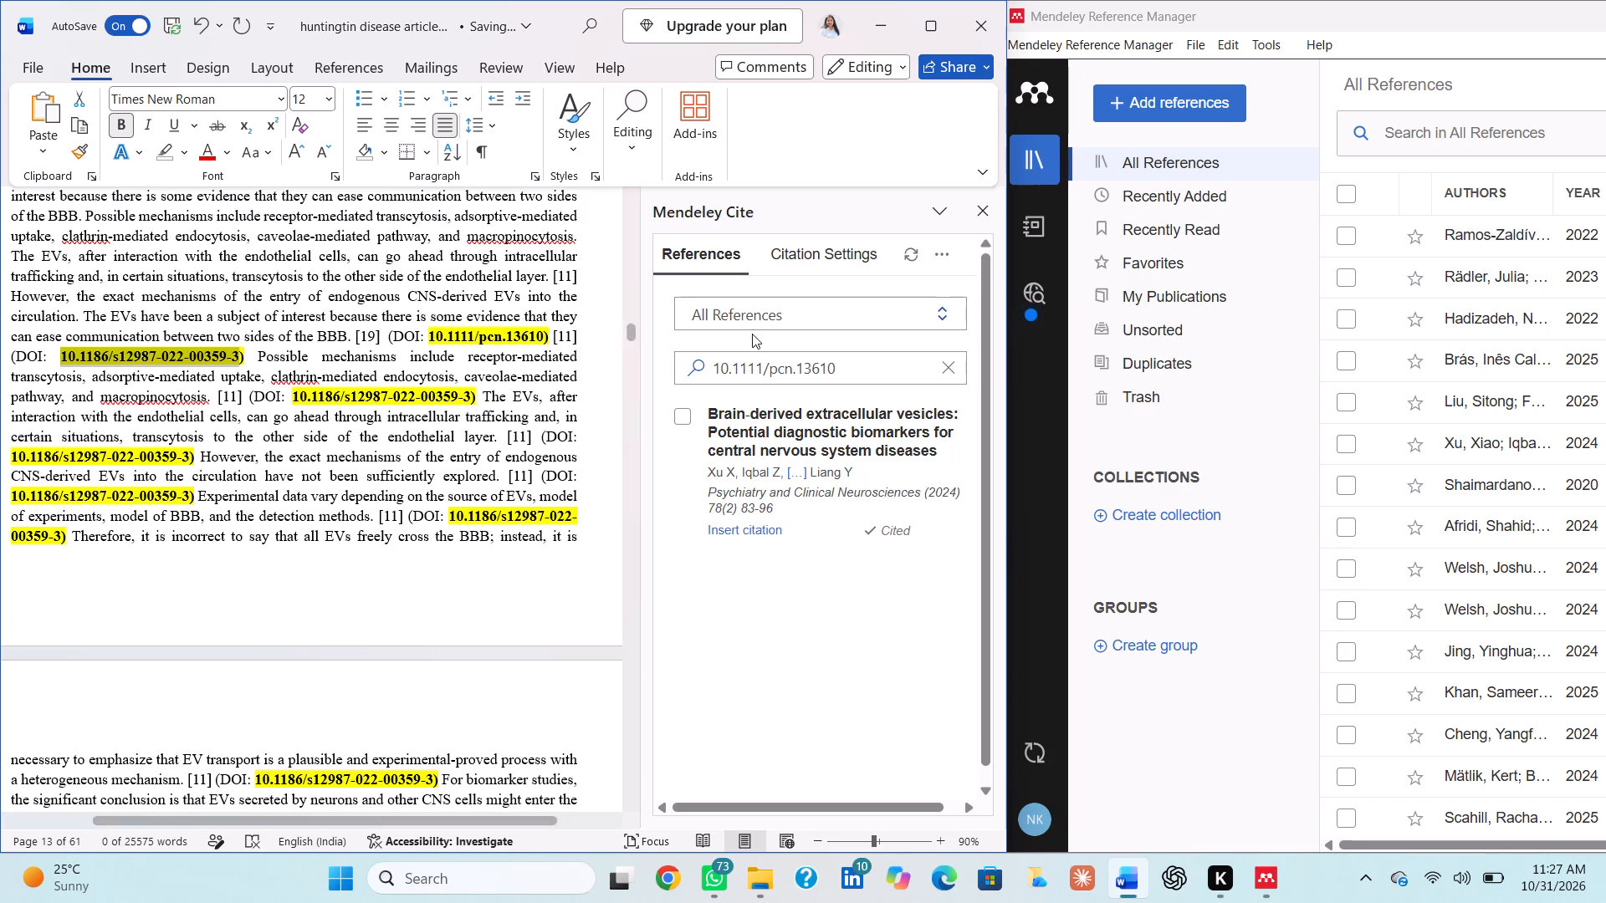
pyautogui.click(935, 374)
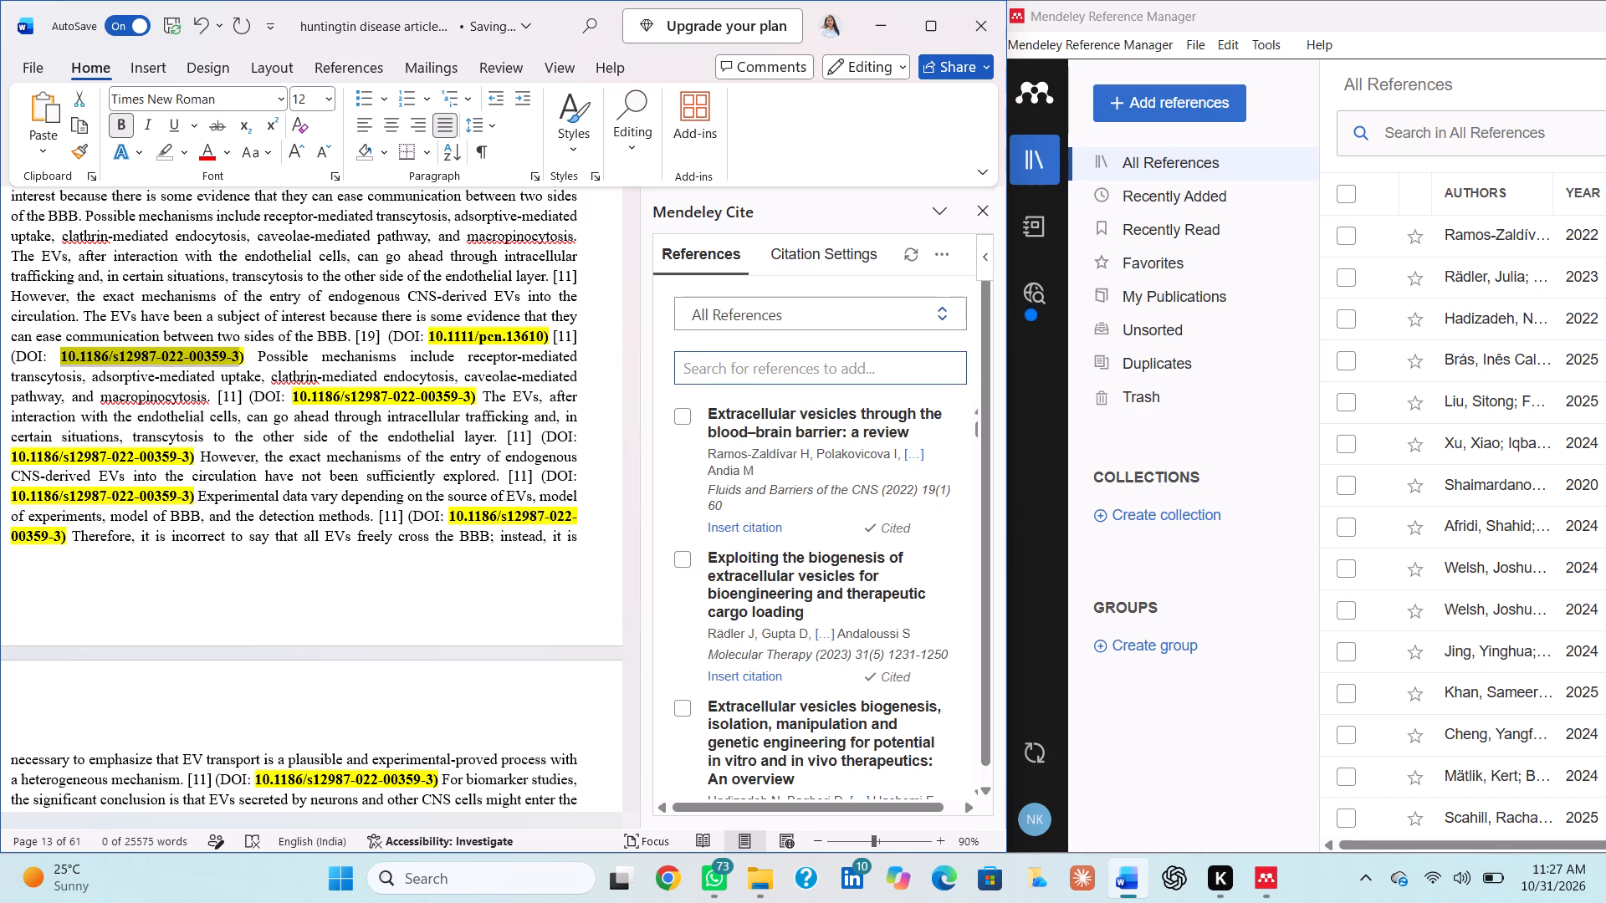
pyautogui.hotkey('ctrl', 'v')
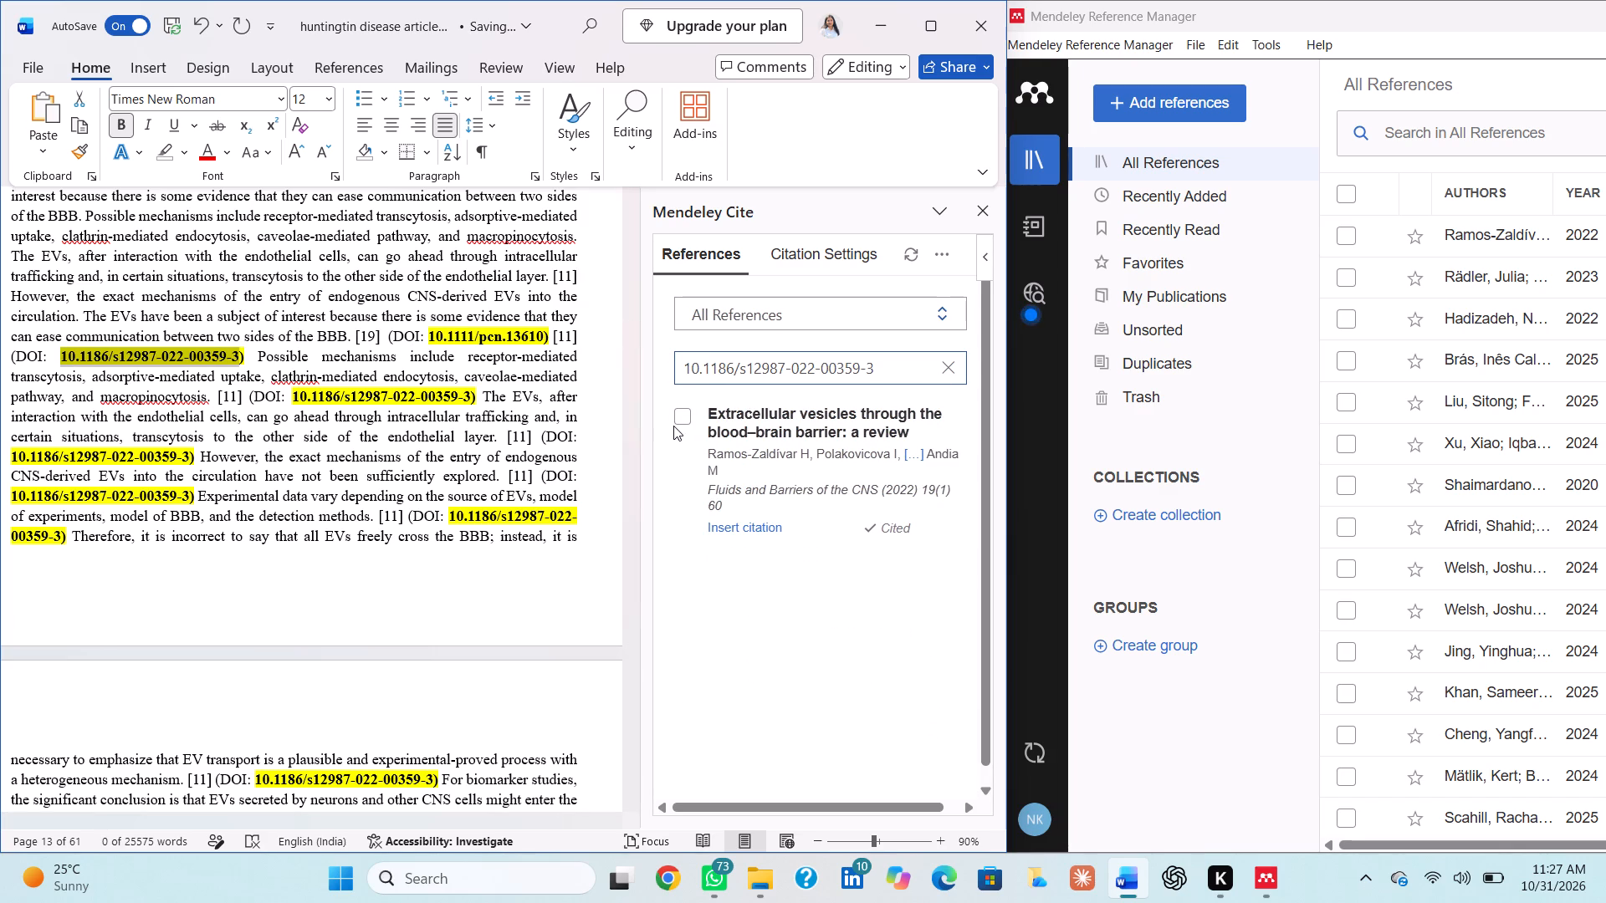
pyautogui.click(685, 415)
pyautogui.click(575, 343)
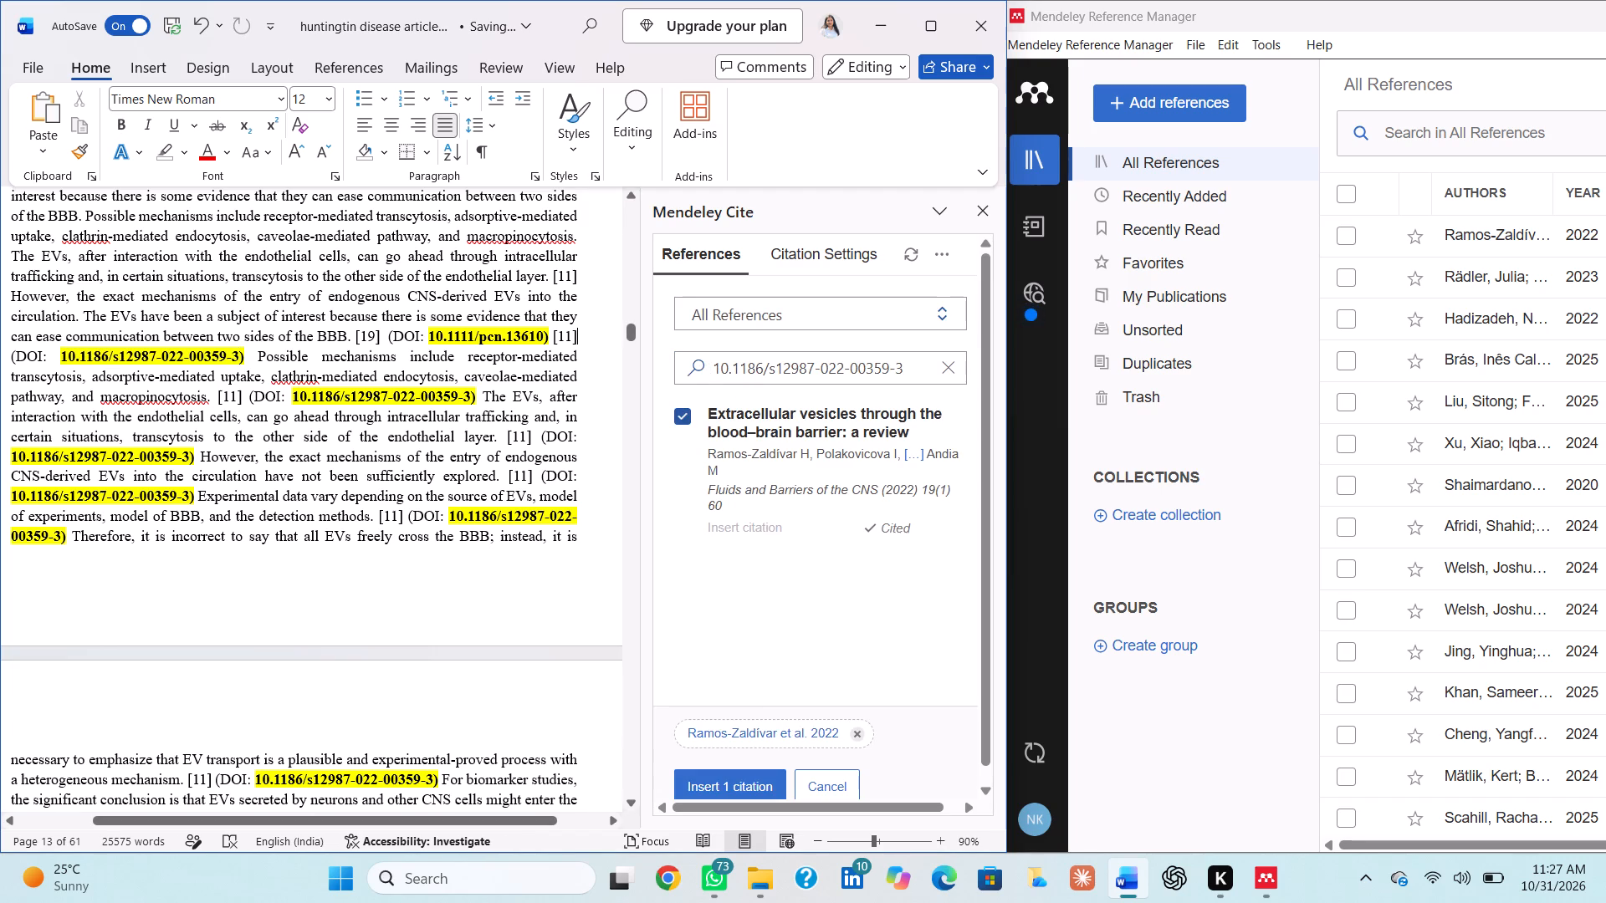
pyautogui.press('BackSpace')
pyautogui.press('BackSpace')
pyautogui.press('BackSpace')
pyautogui.press('BackSpace')
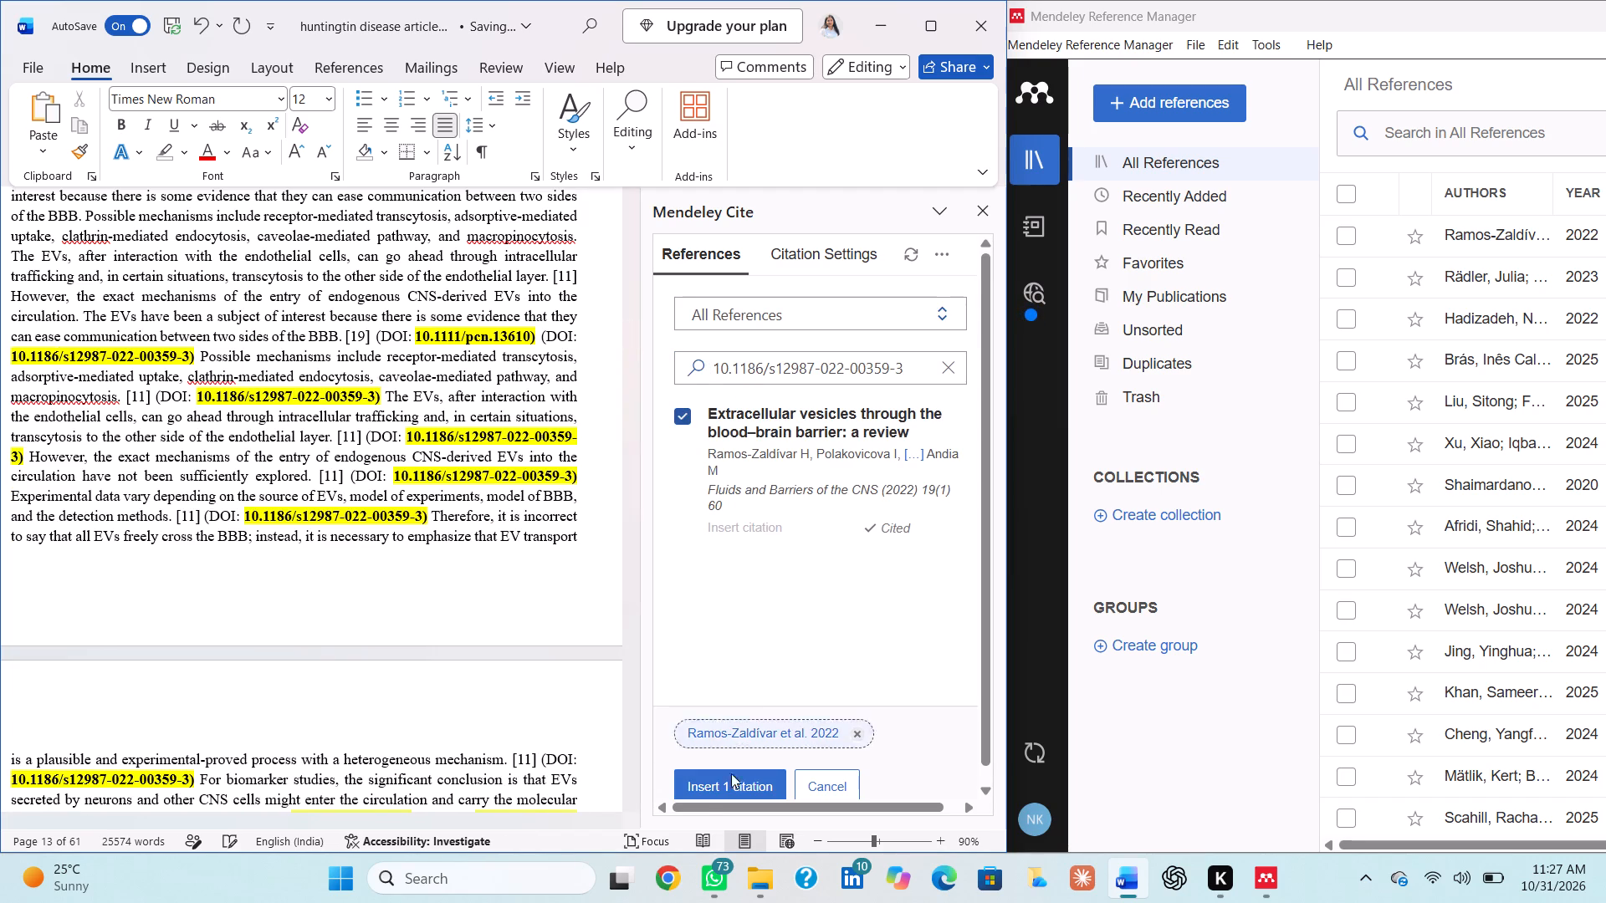
pyautogui.click(708, 792)
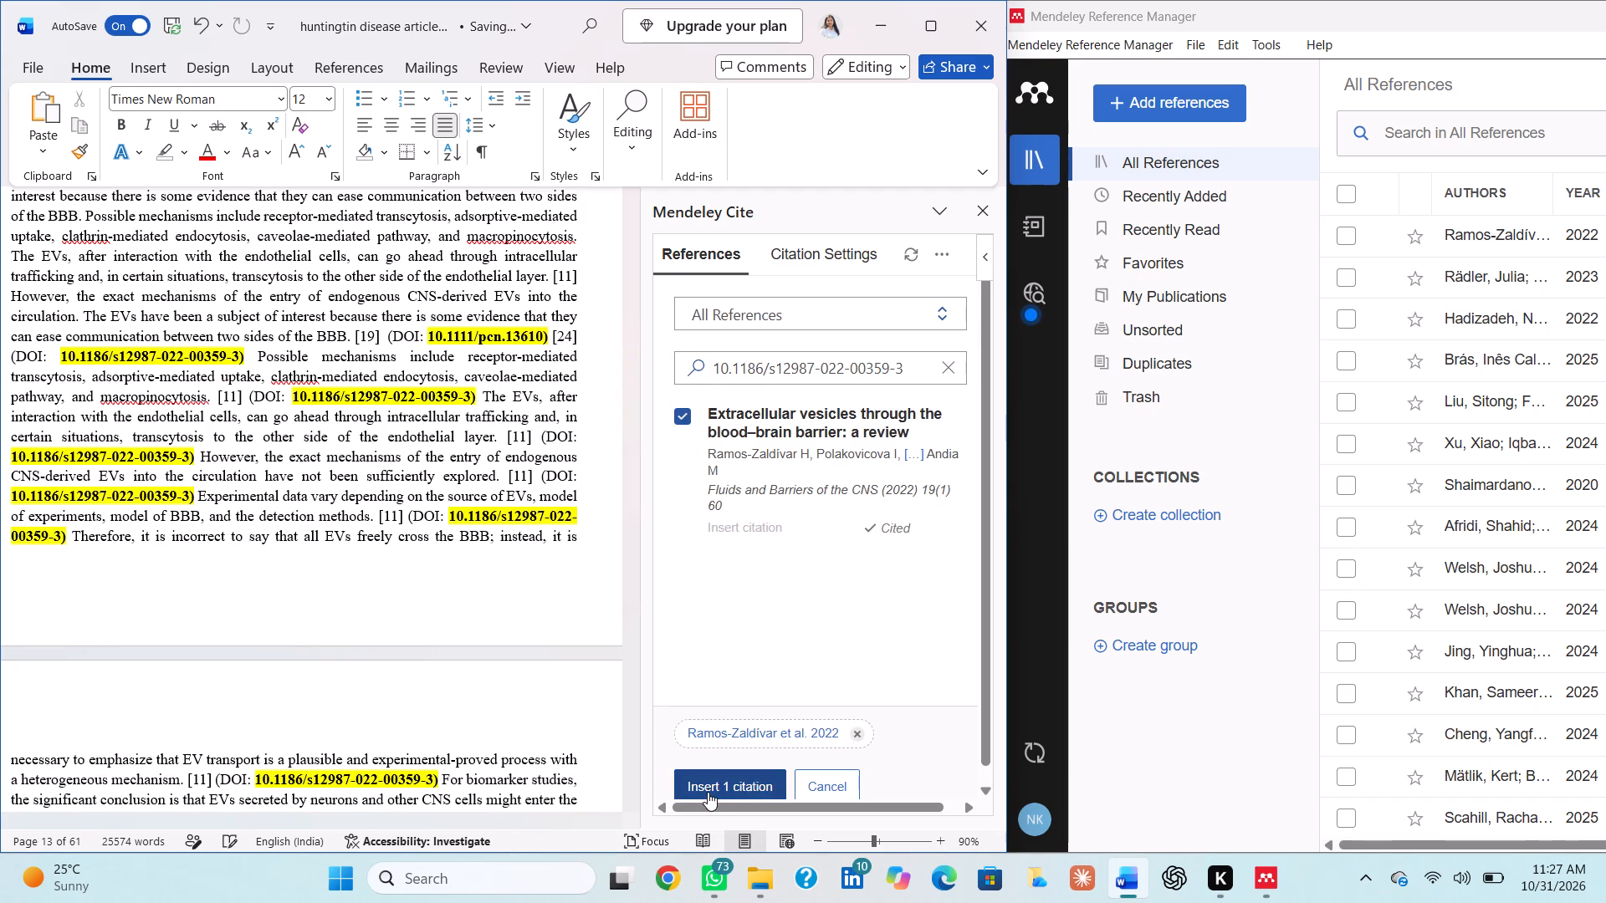
pyautogui.click(222, 391)
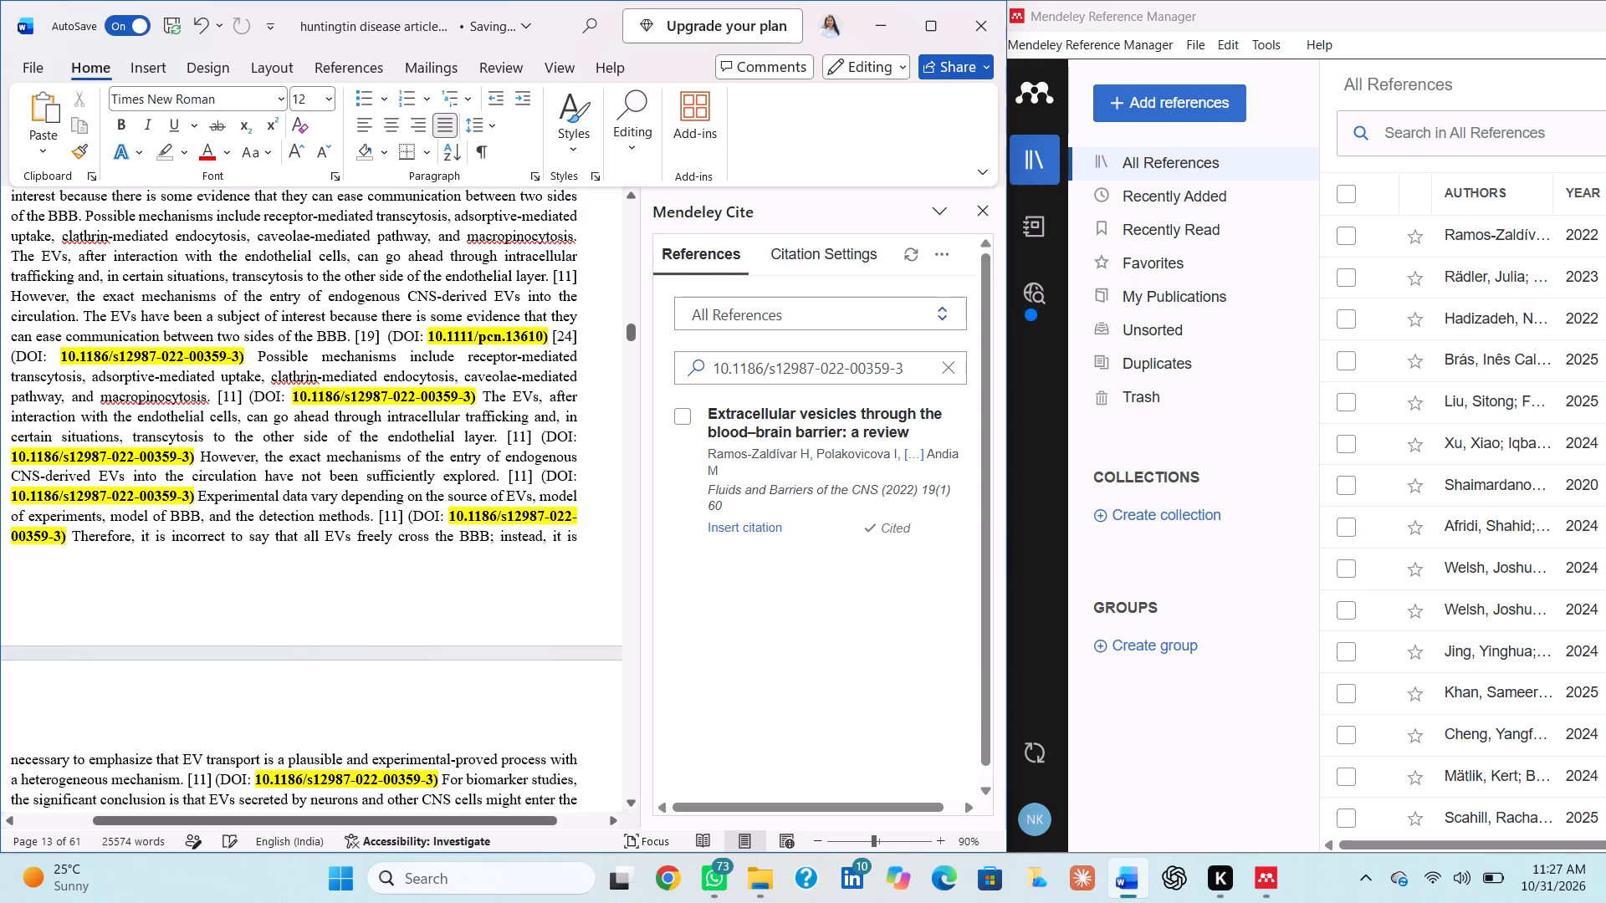
pyautogui.moveTo(217, 391); pyautogui.dragTo(475, 402)
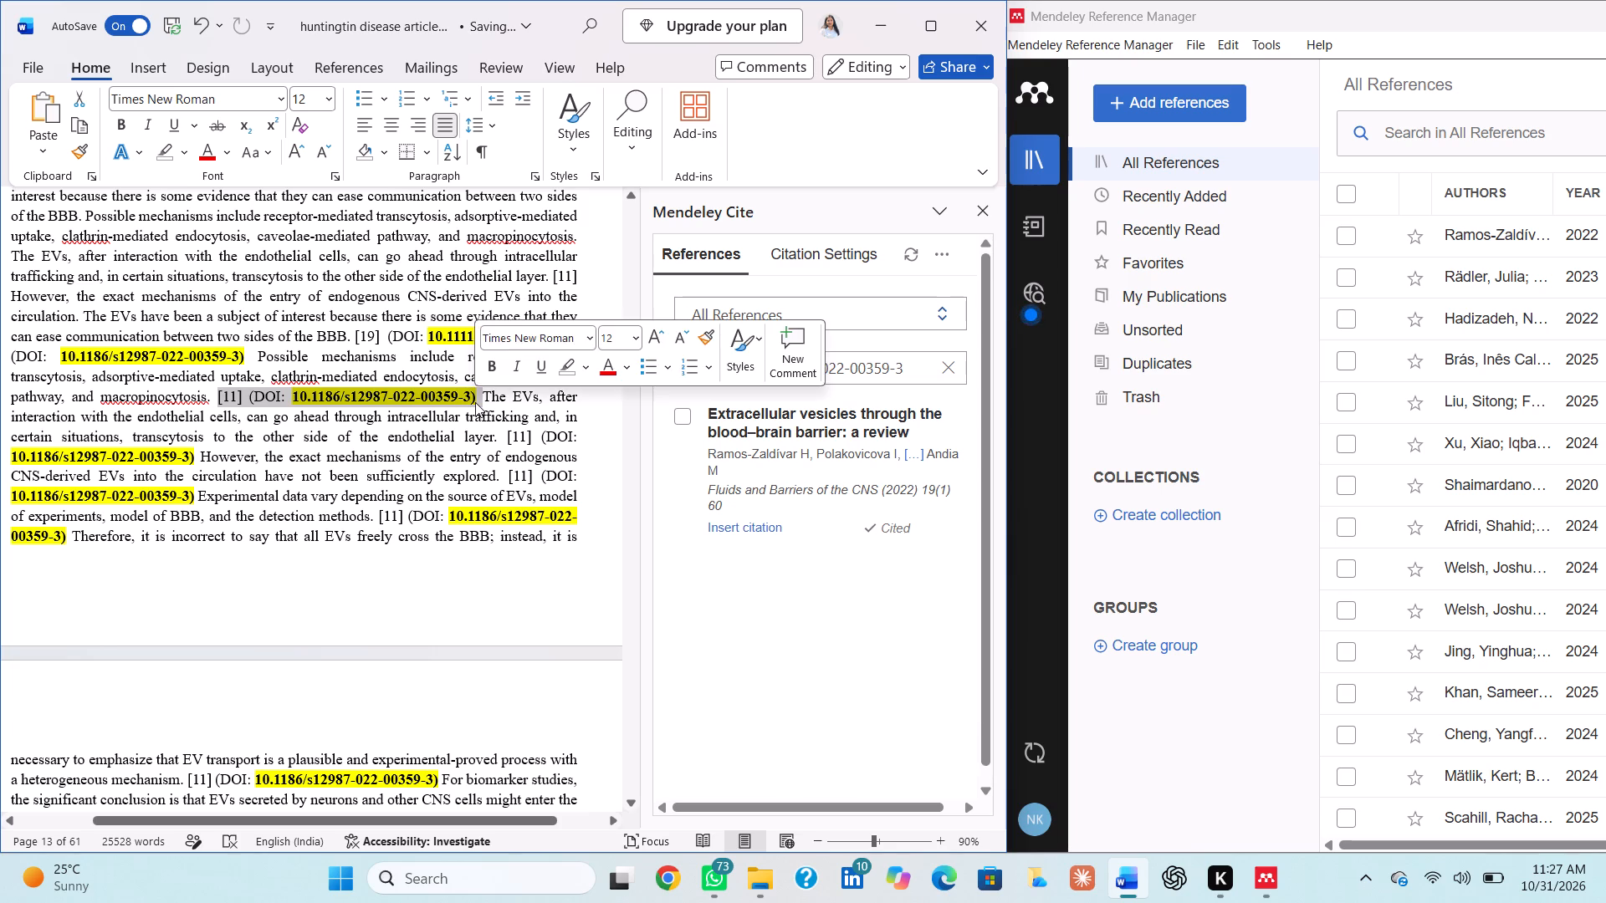
pyautogui.press('BackSpace')
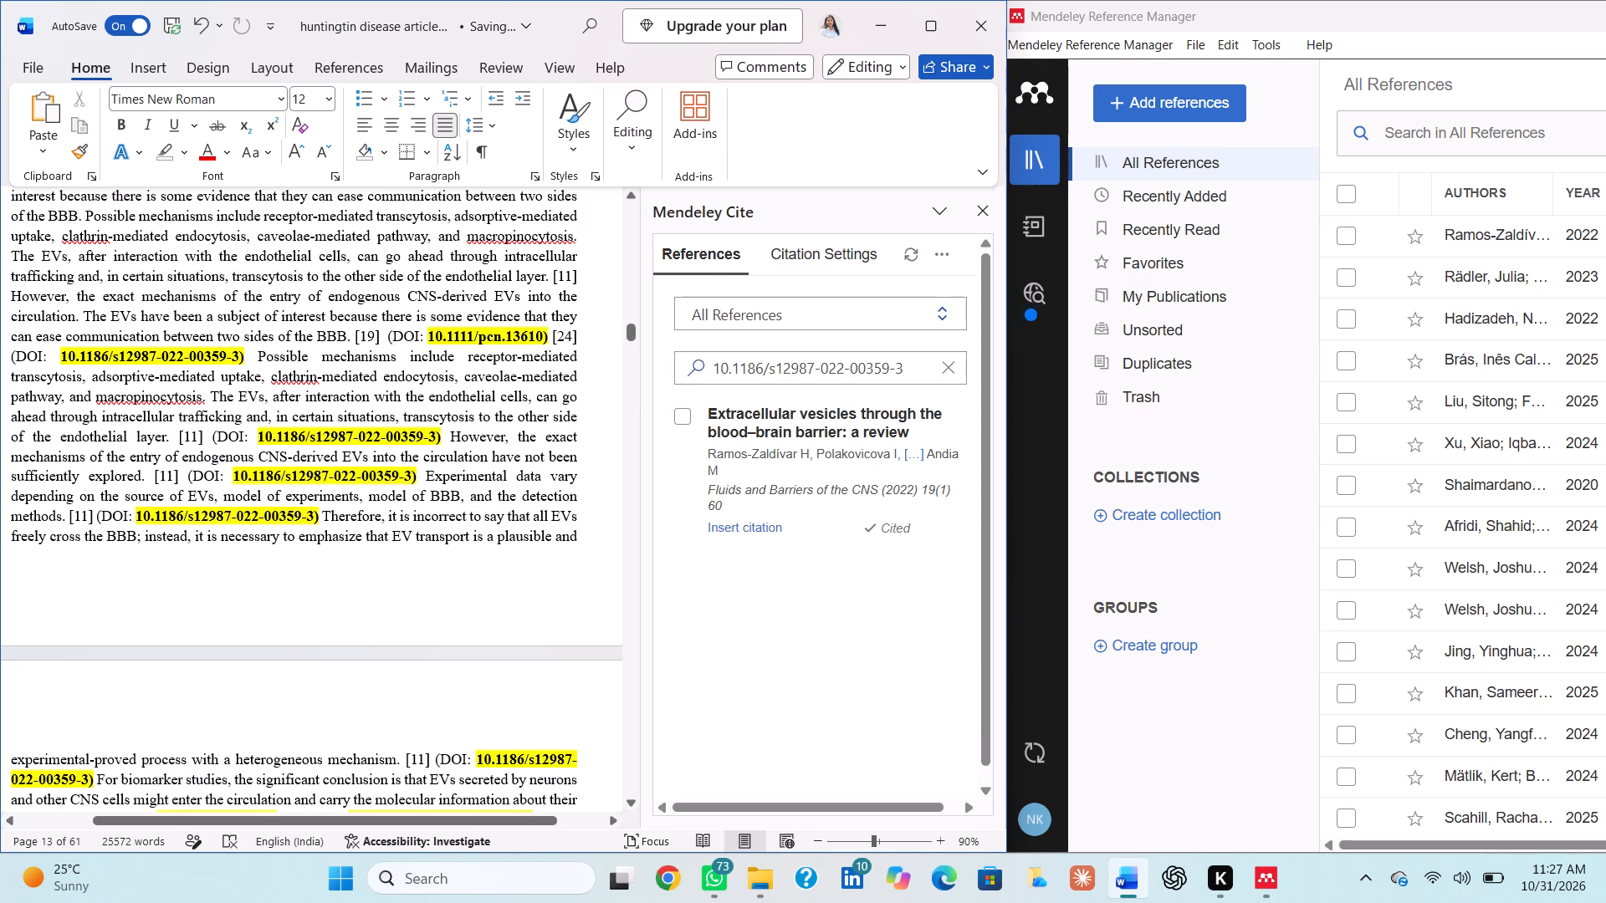
pyautogui.moveTo(175, 431); pyautogui.dragTo(443, 441)
pyautogui.press('BackSpace')
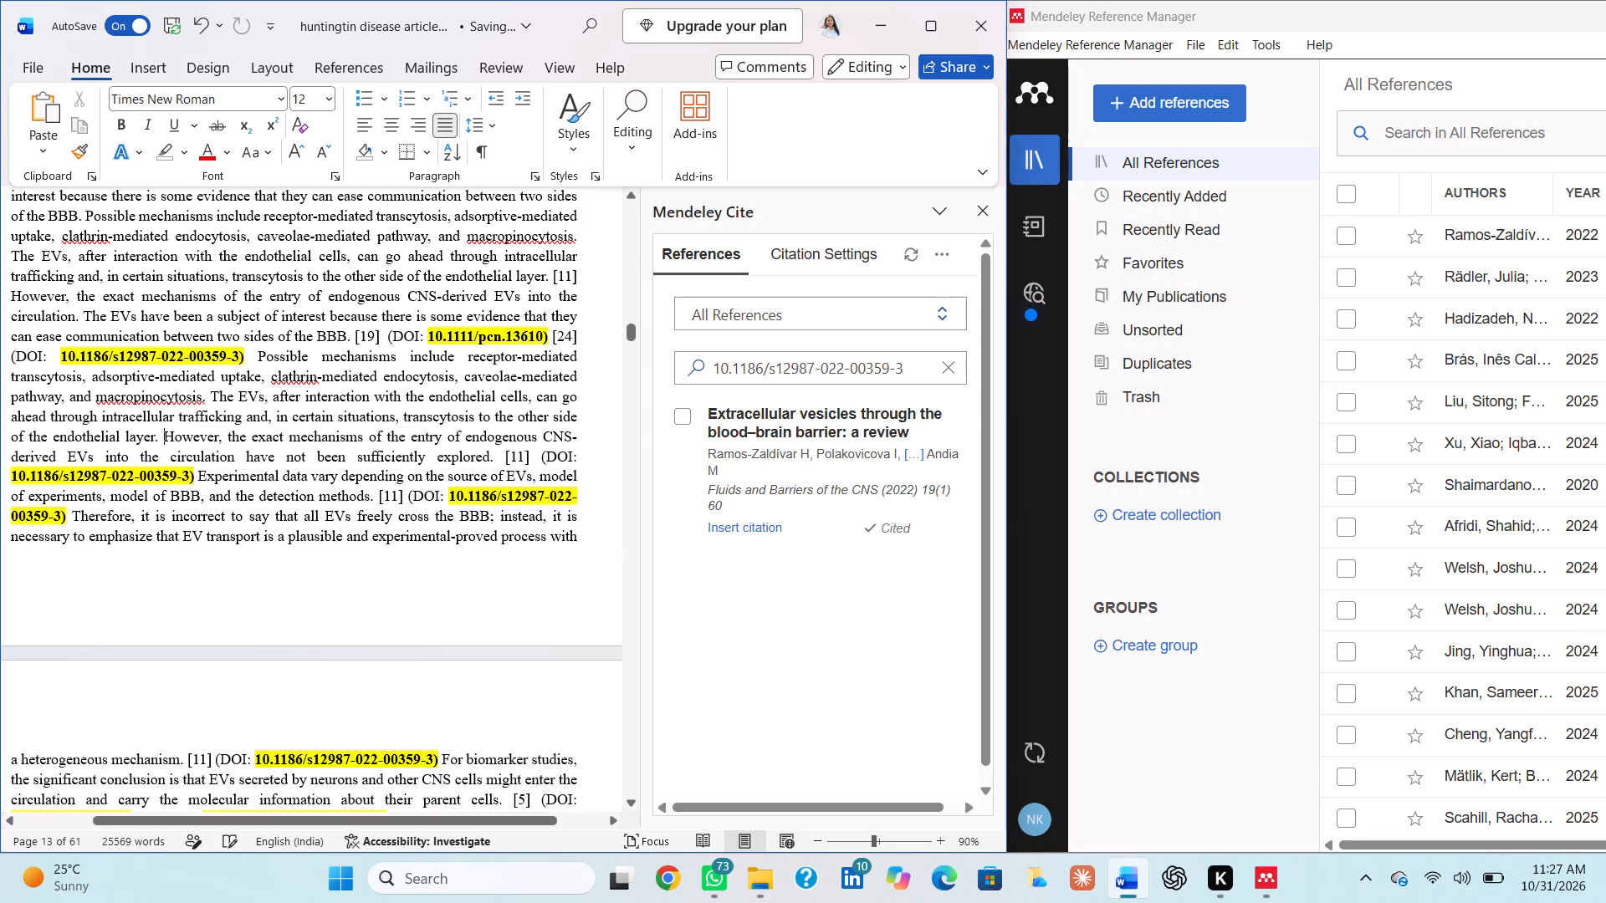
pyautogui.moveTo(503, 451); pyautogui.dragTo(279, 464)
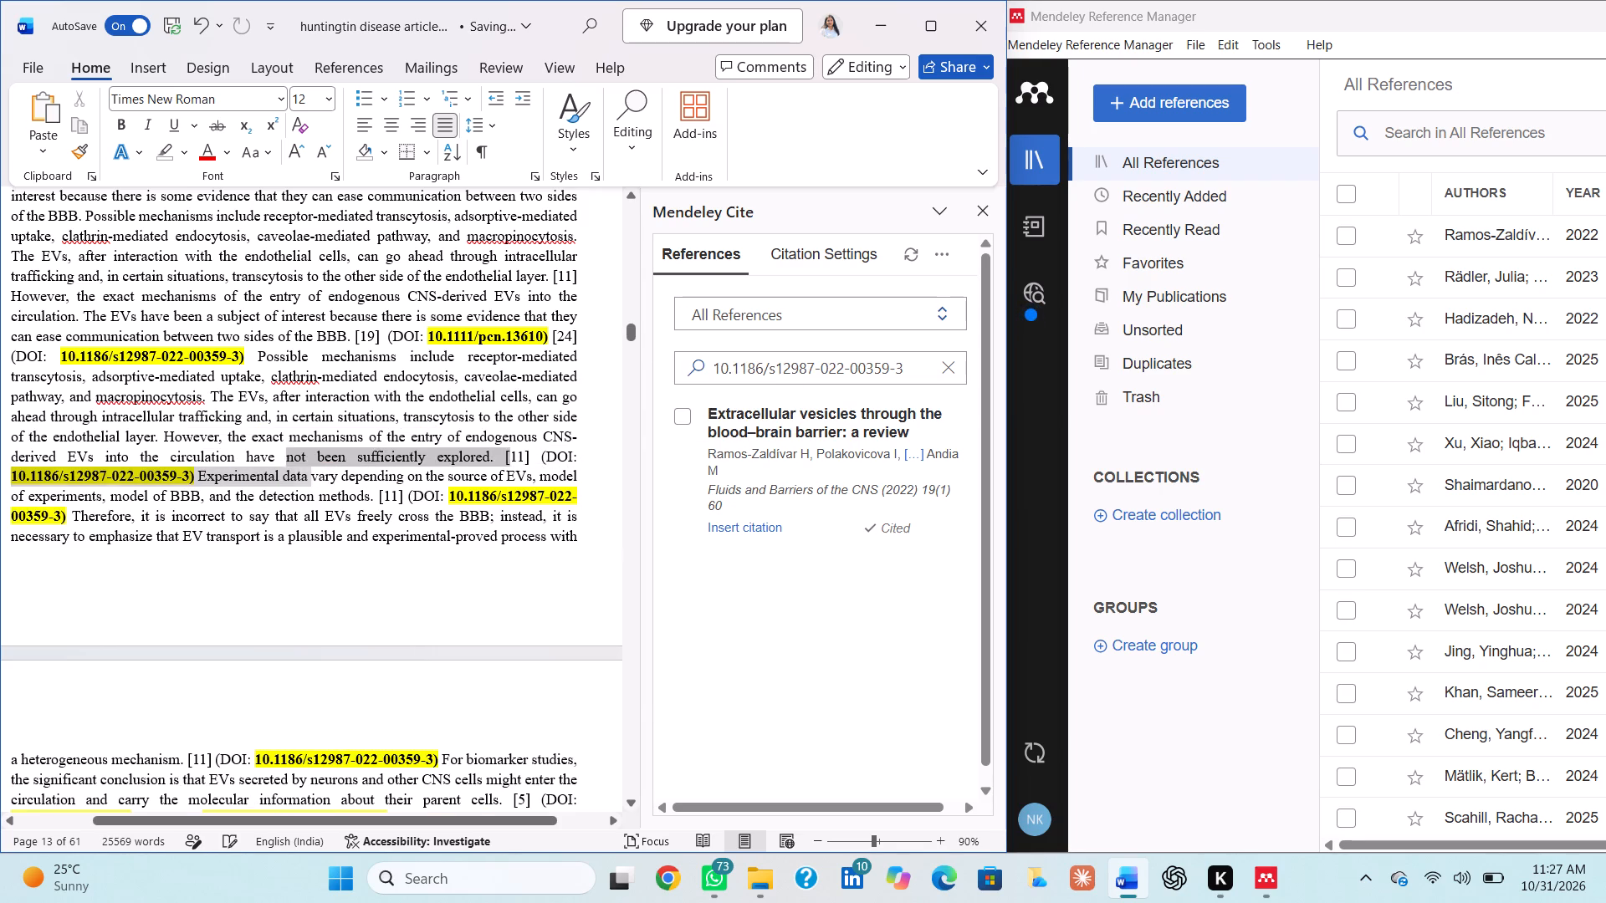
pyautogui.moveTo(279, 464); pyautogui.dragTo(201, 474)
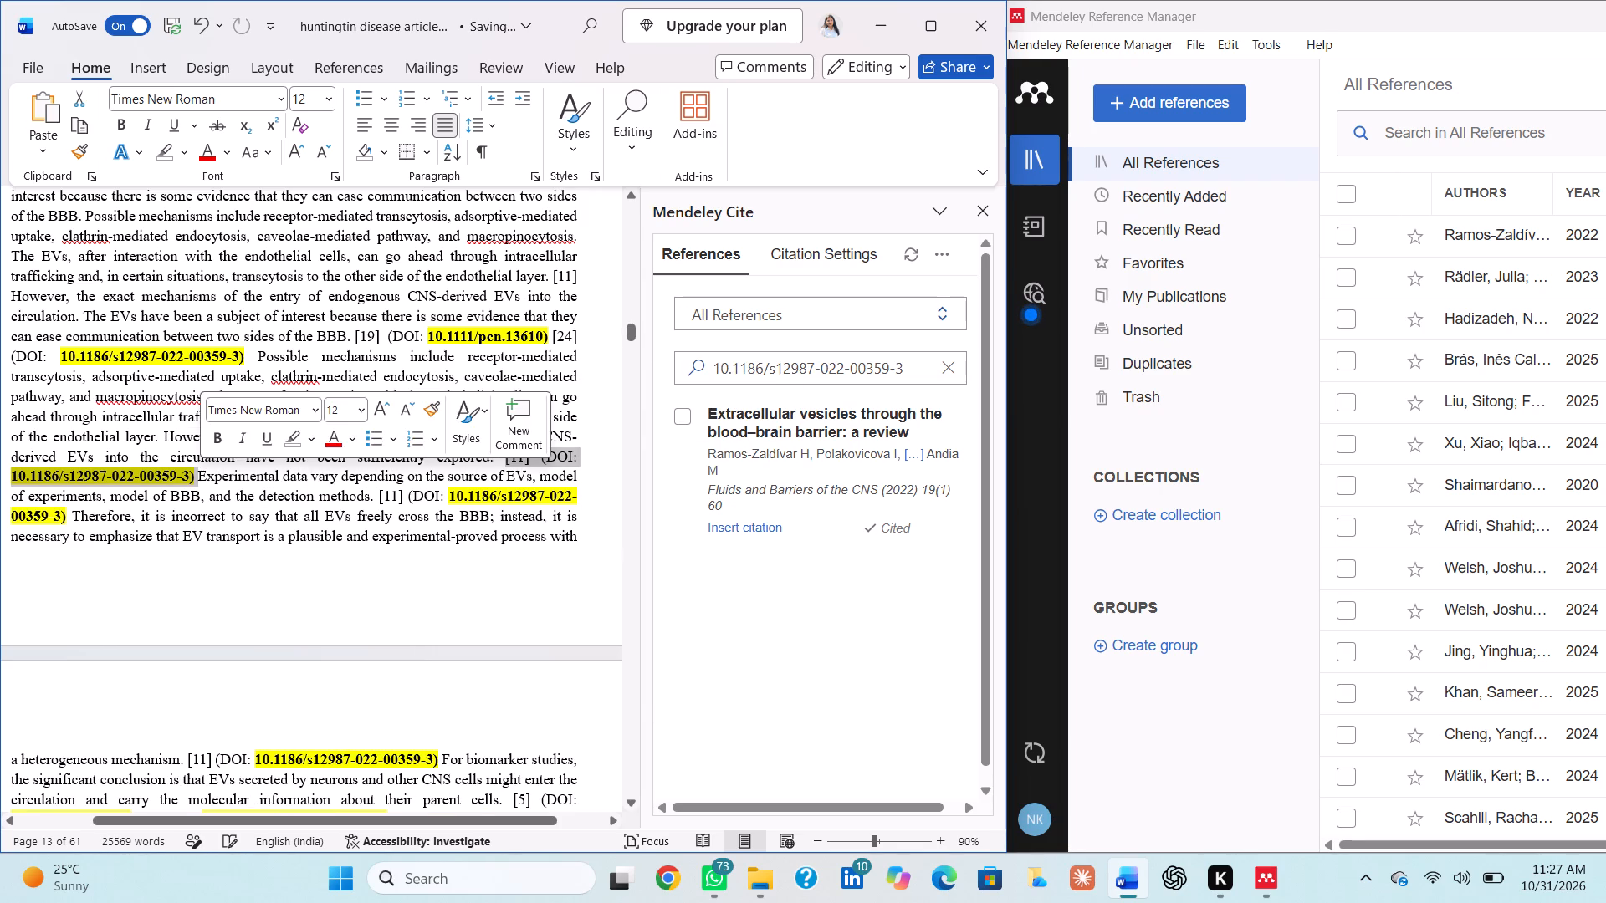
pyautogui.press('BackSpace')
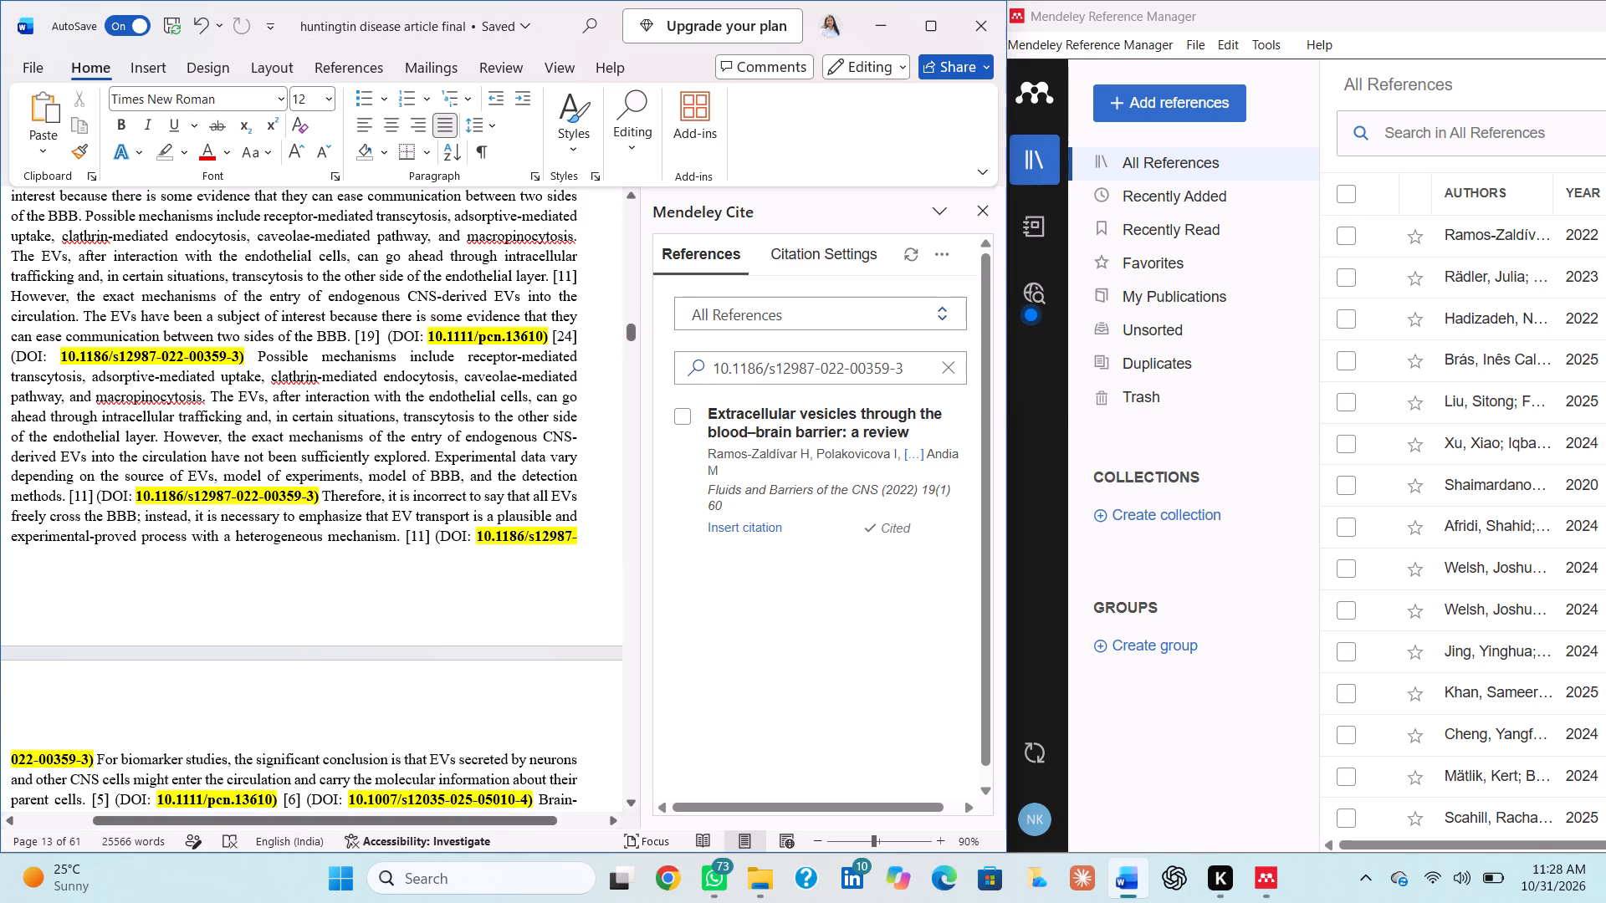
pyautogui.click(69, 497)
pyautogui.moveTo(69, 497); pyautogui.dragTo(314, 508)
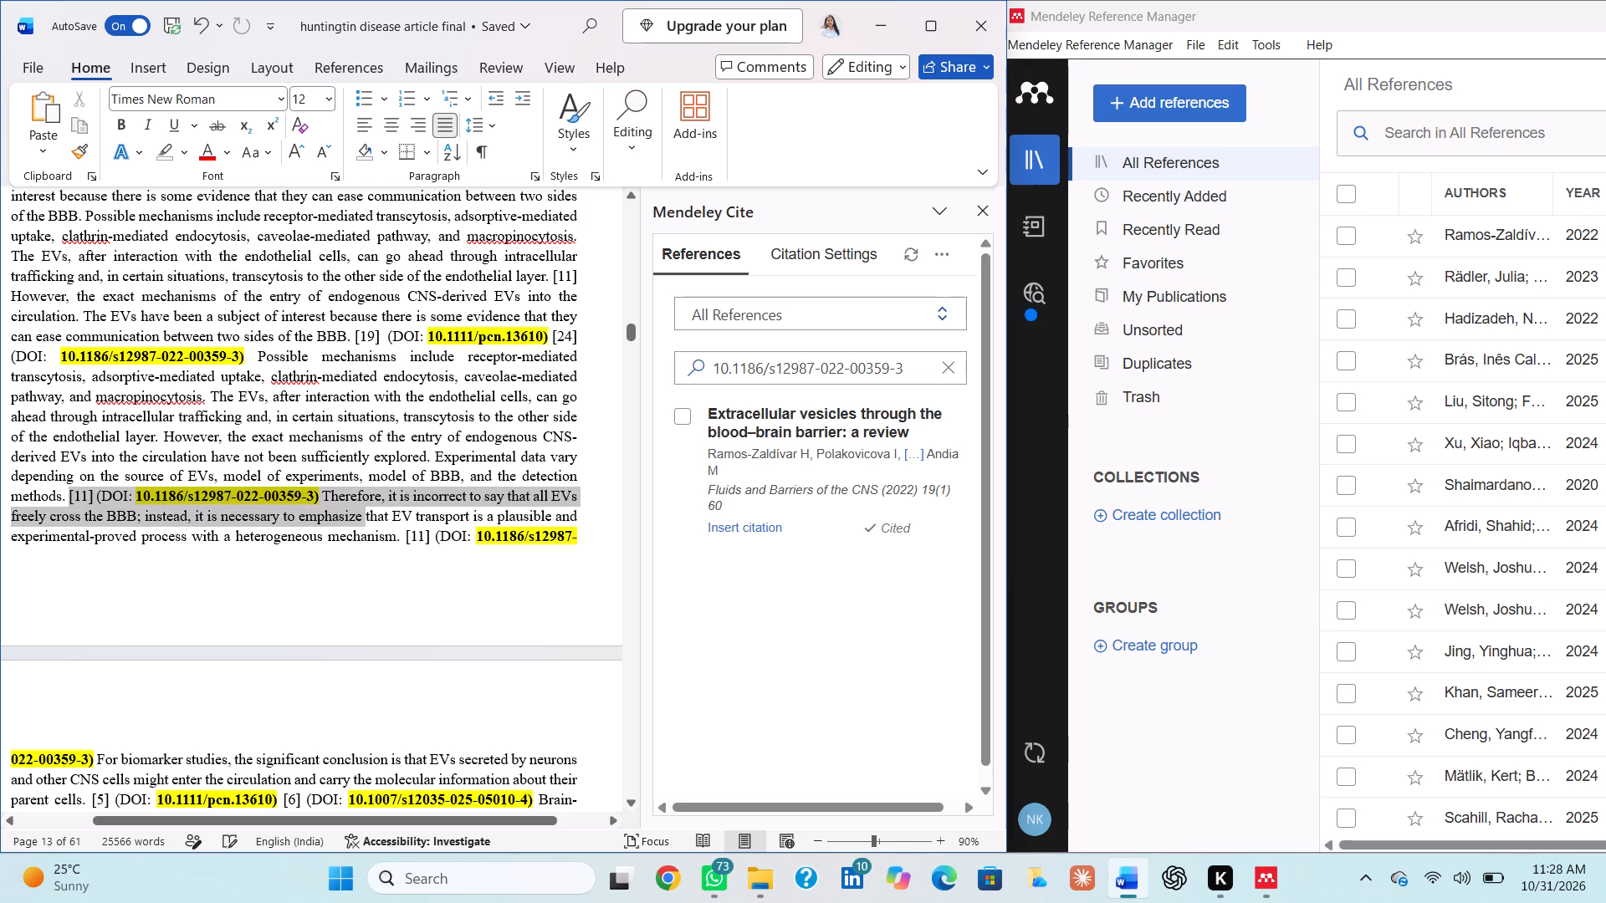
pyautogui.moveTo(314, 508); pyautogui.dragTo(318, 501)
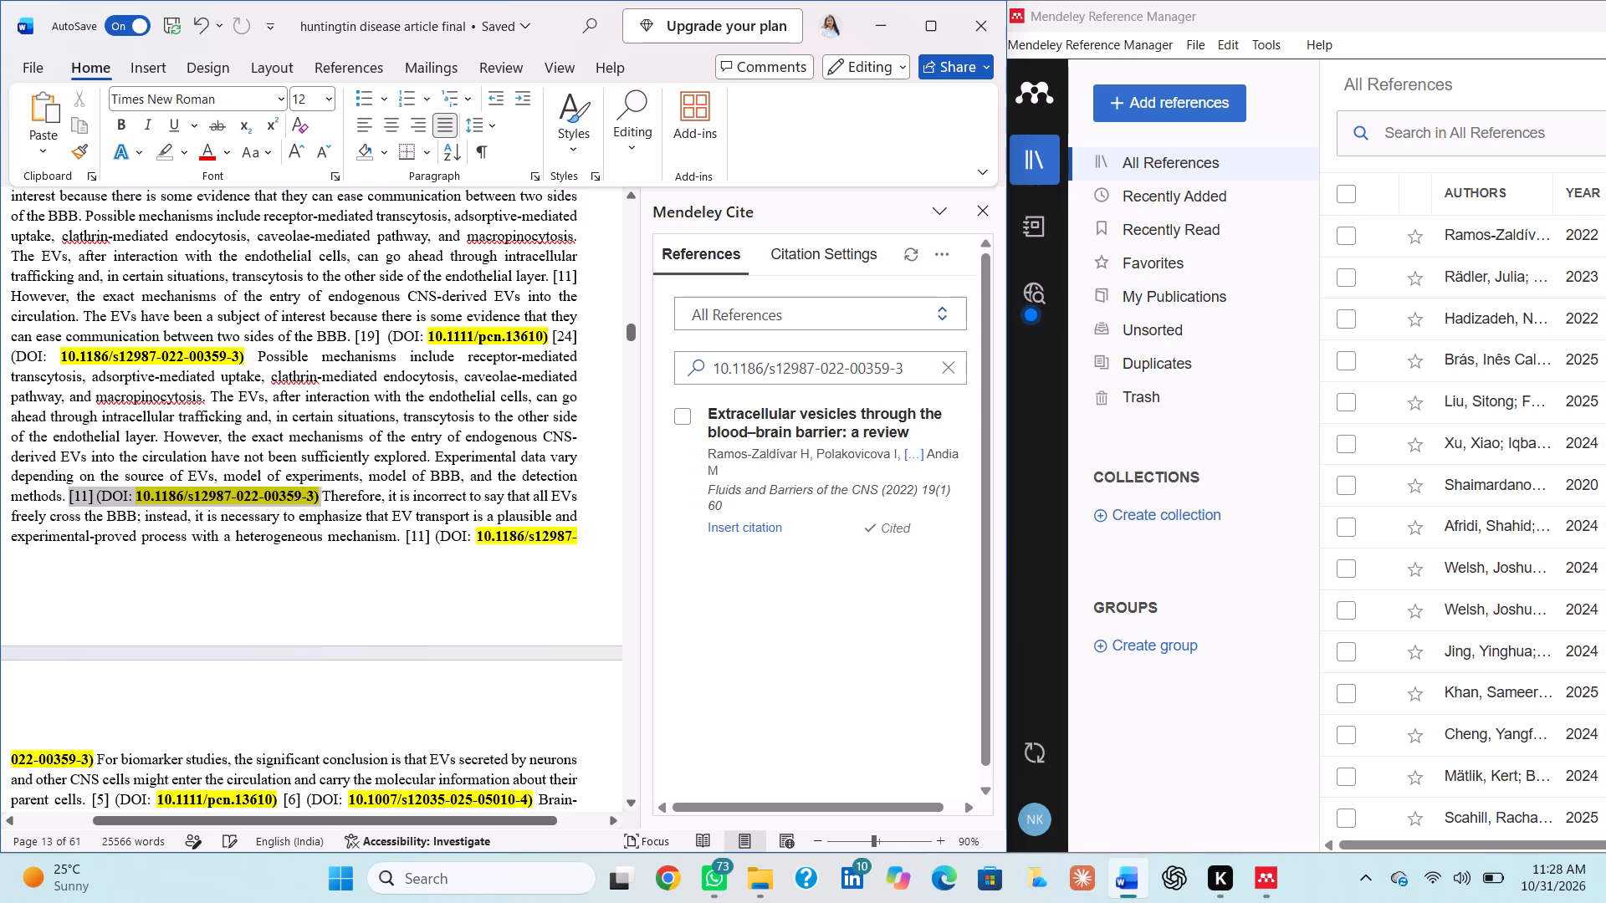
pyautogui.moveTo(318, 501); pyautogui.dragTo(316, 499)
pyautogui.press('BackSpace')
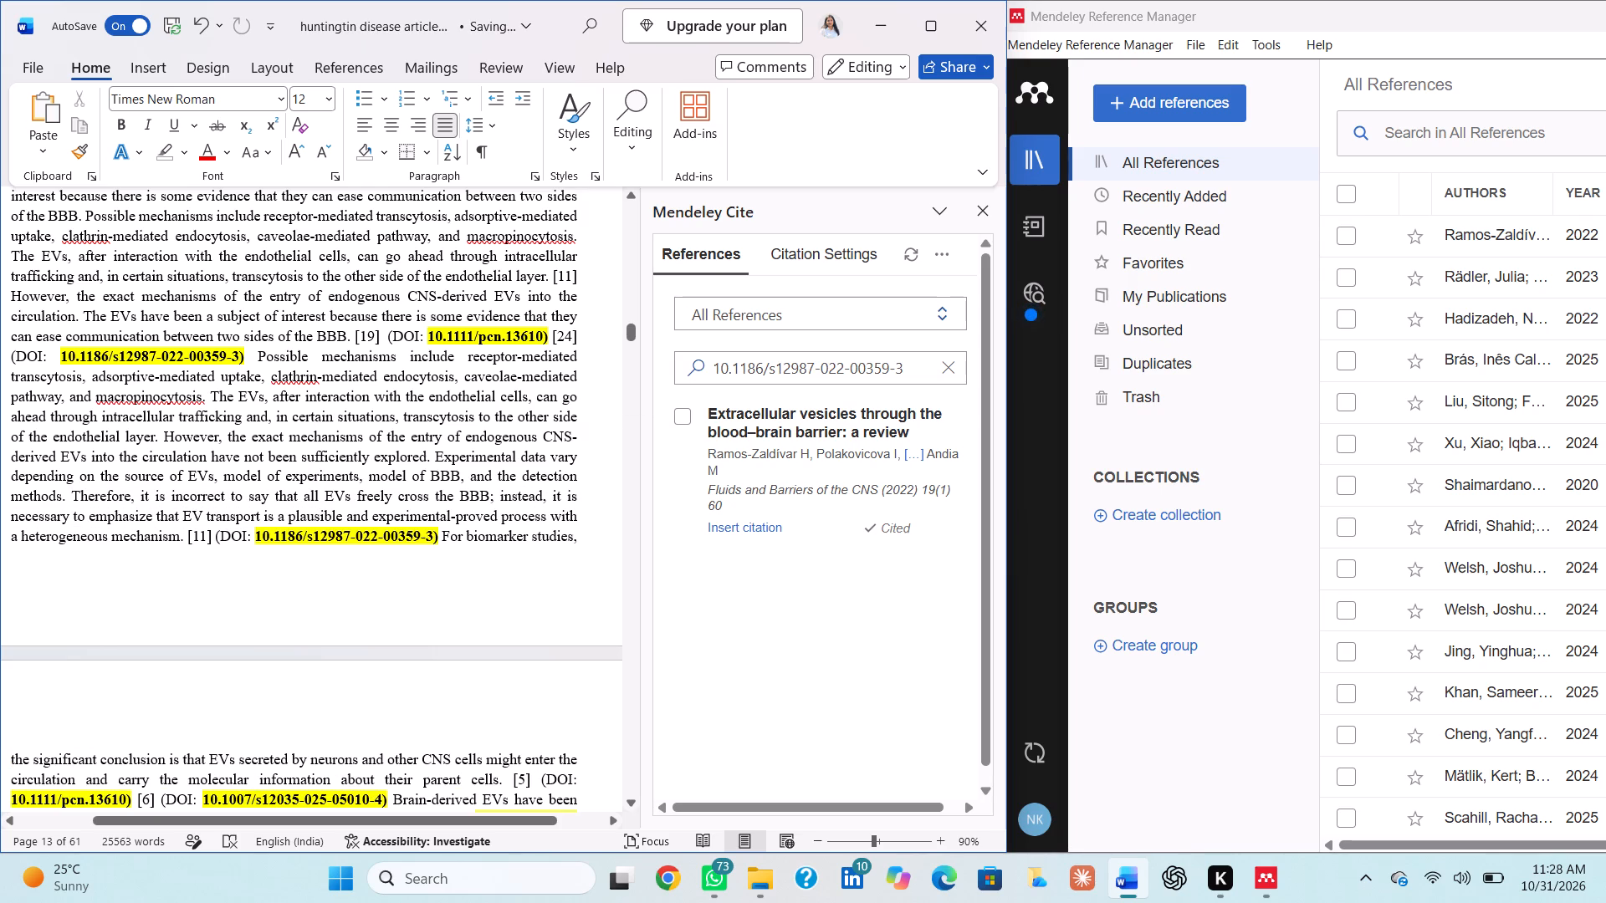
pyautogui.scroll(-2, 240, 584)
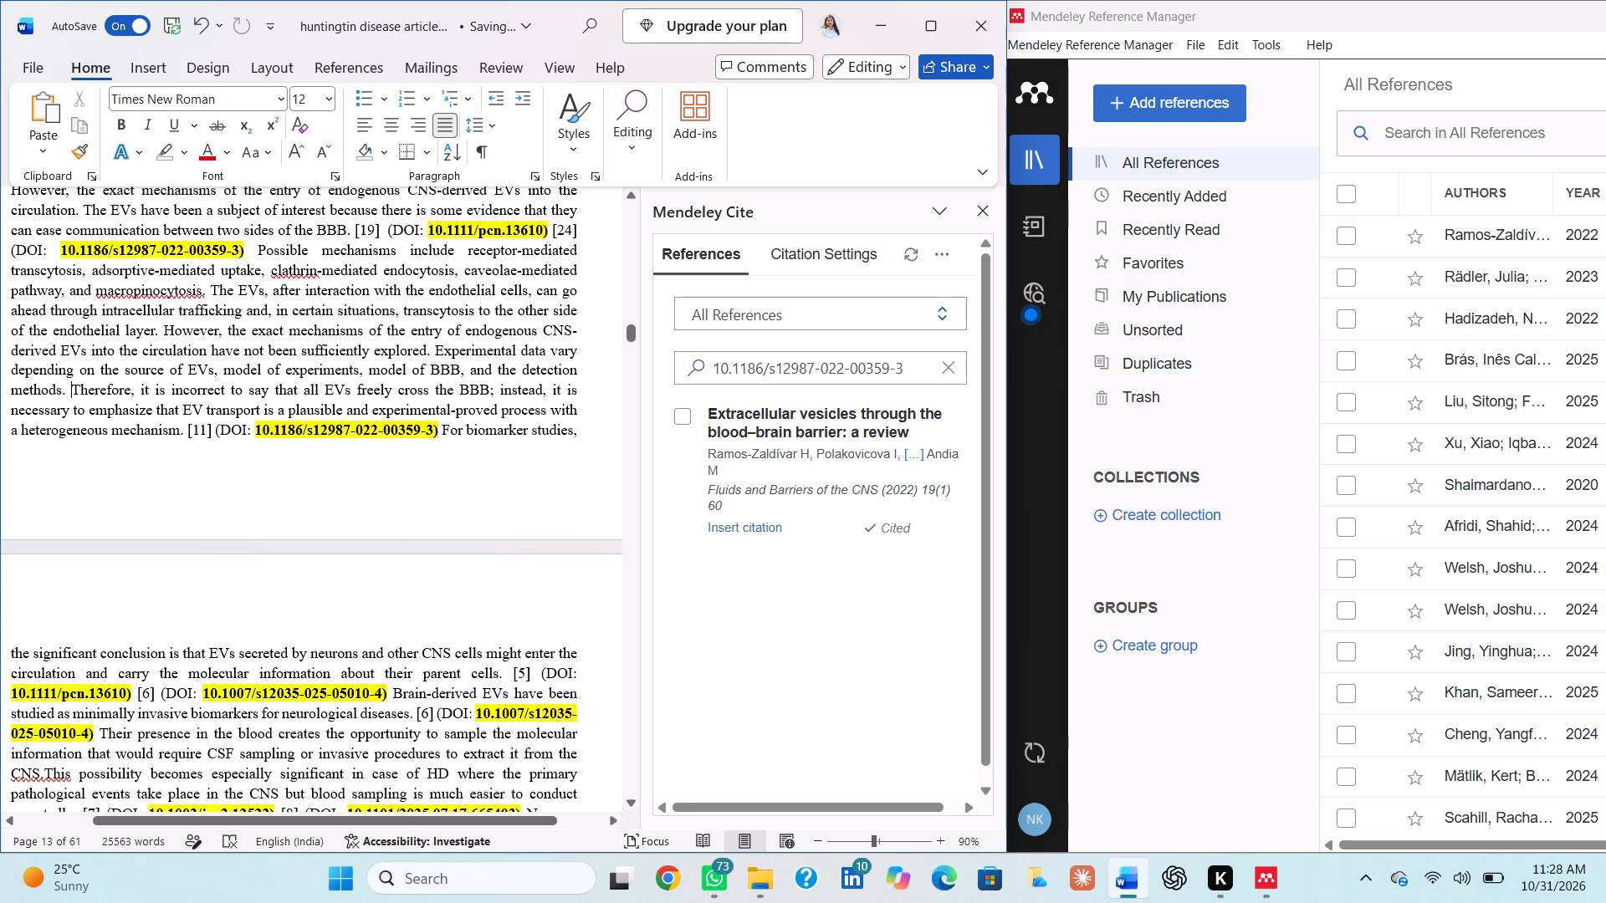
pyautogui.moveTo(254, 429); pyautogui.dragTo(290, 429)
pyautogui.moveTo(290, 429); pyautogui.dragTo(432, 436)
pyautogui.hotkey('ctrl', 'c')
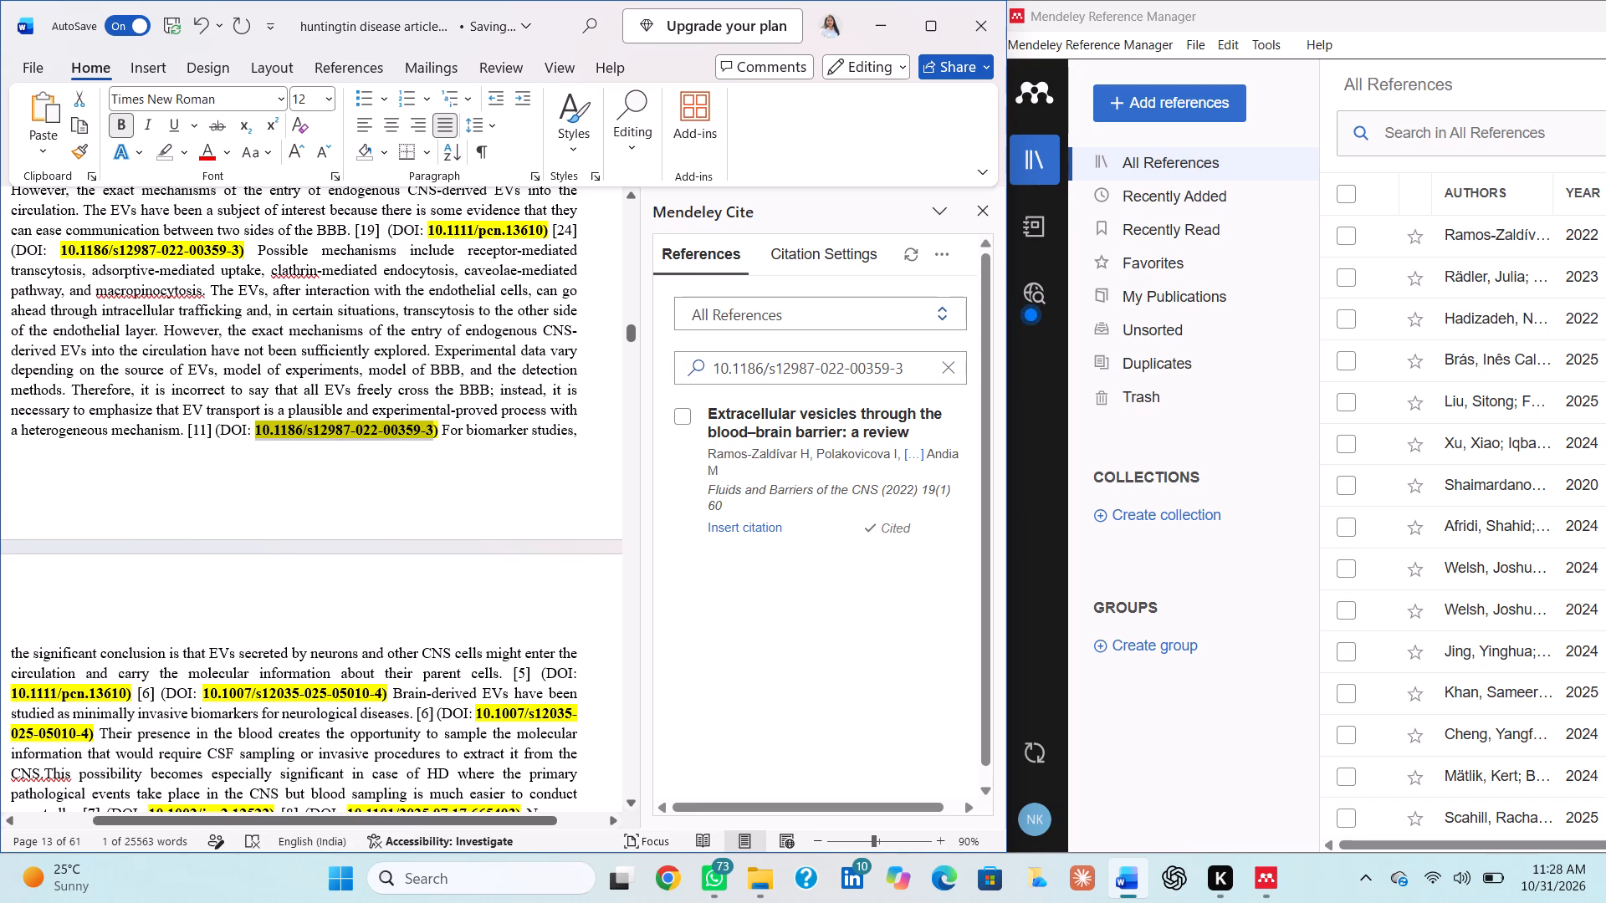
pyautogui.click(952, 374)
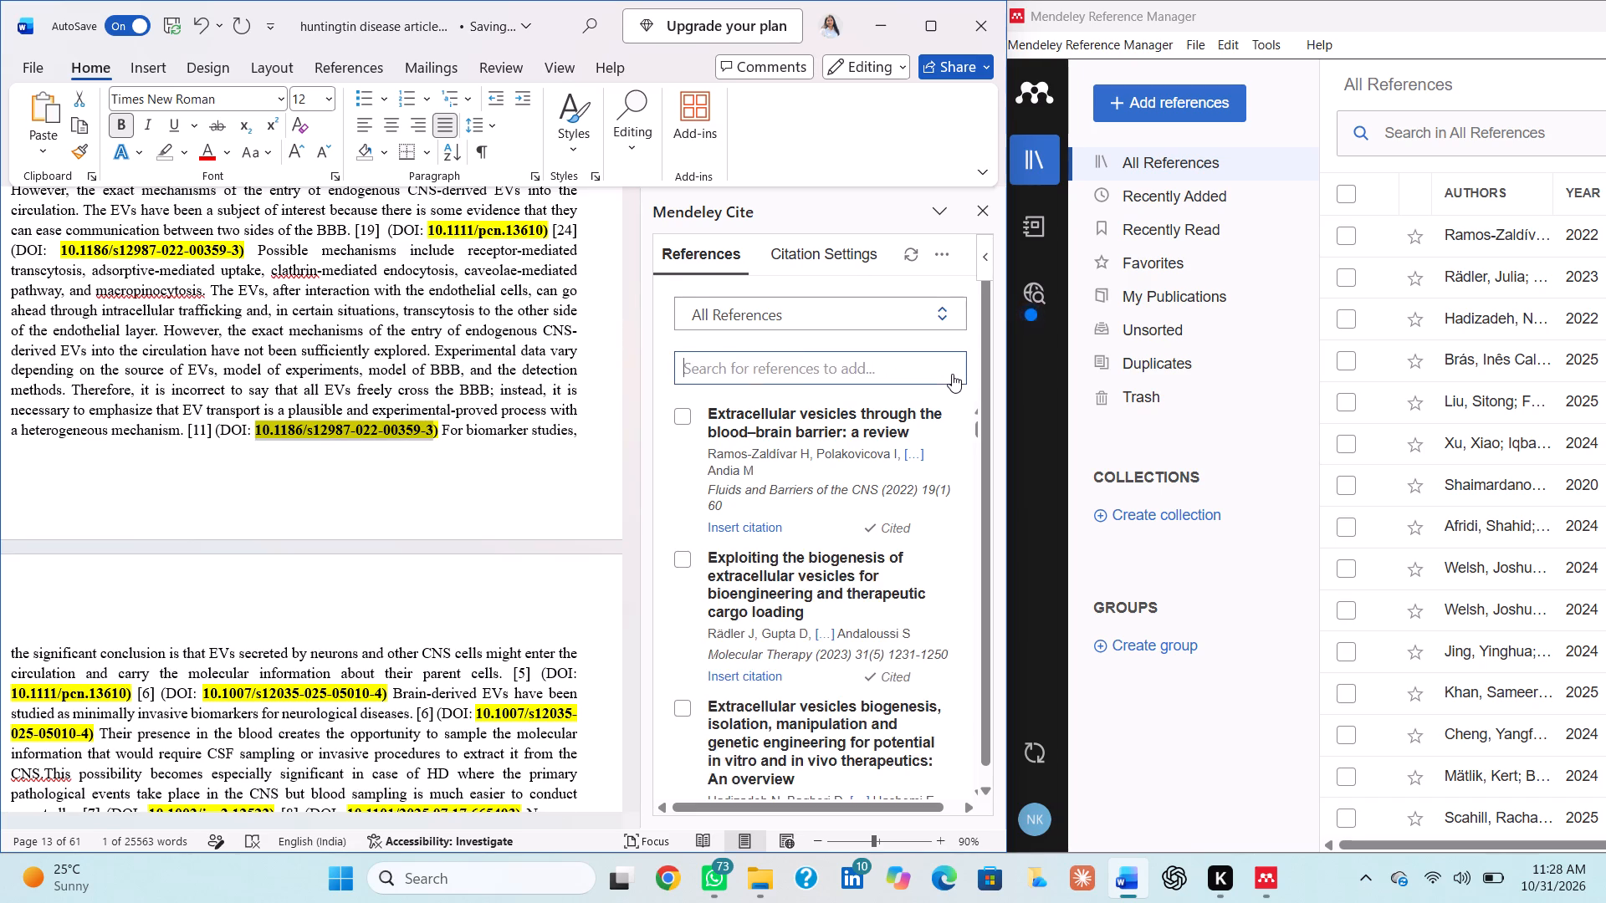
pyautogui.click(888, 365)
pyautogui.hotkey('ctrl', 'v')
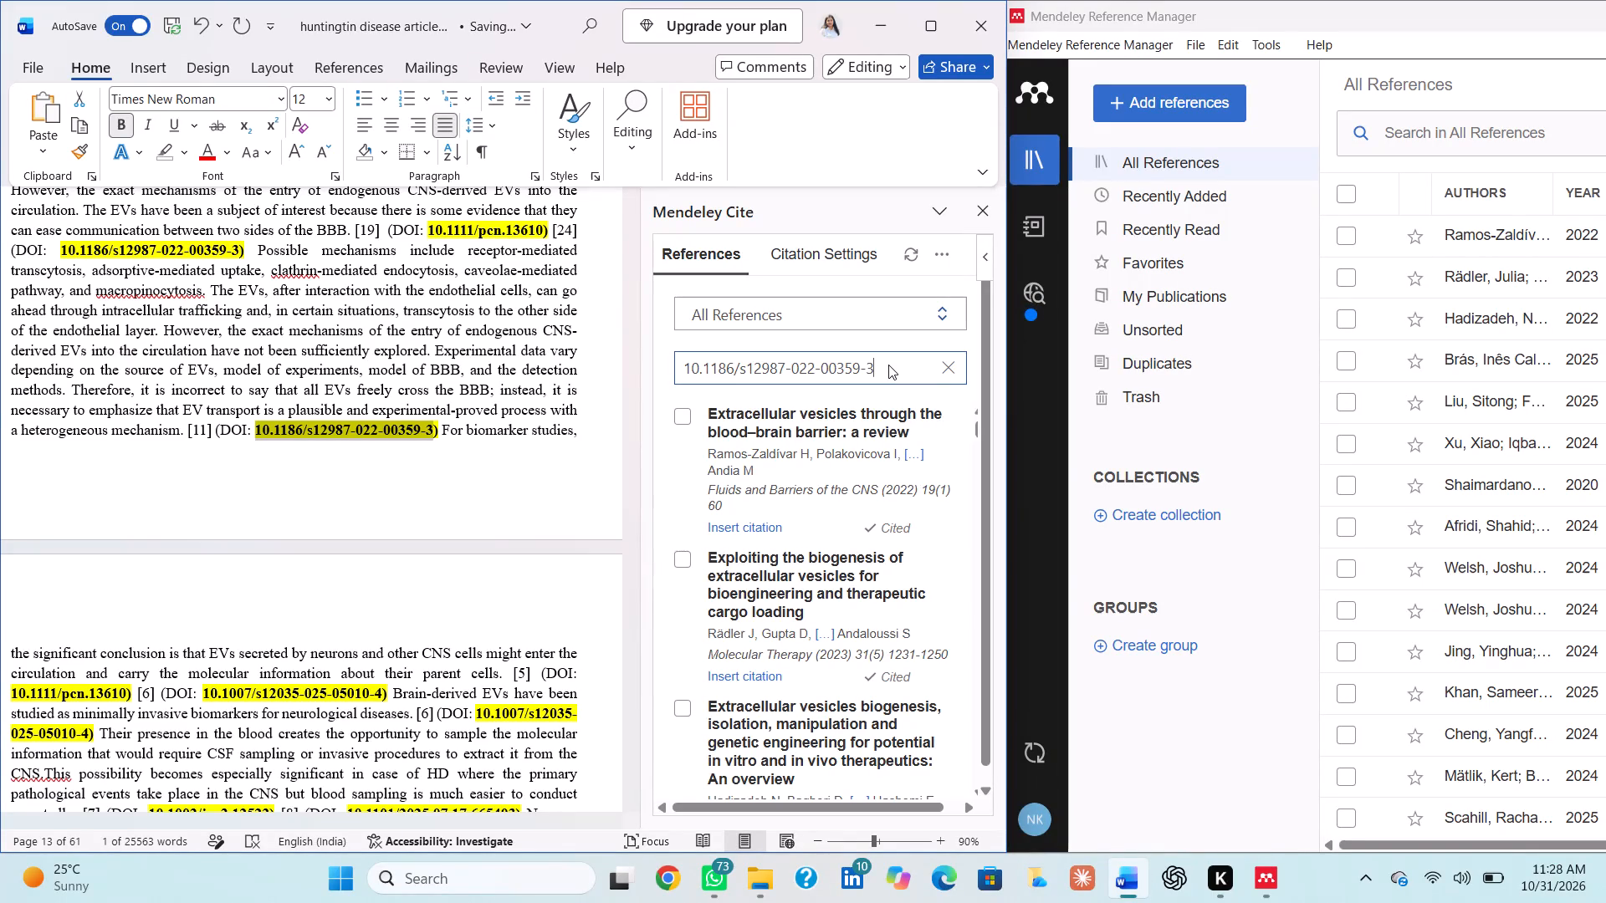
pyautogui.press('Return')
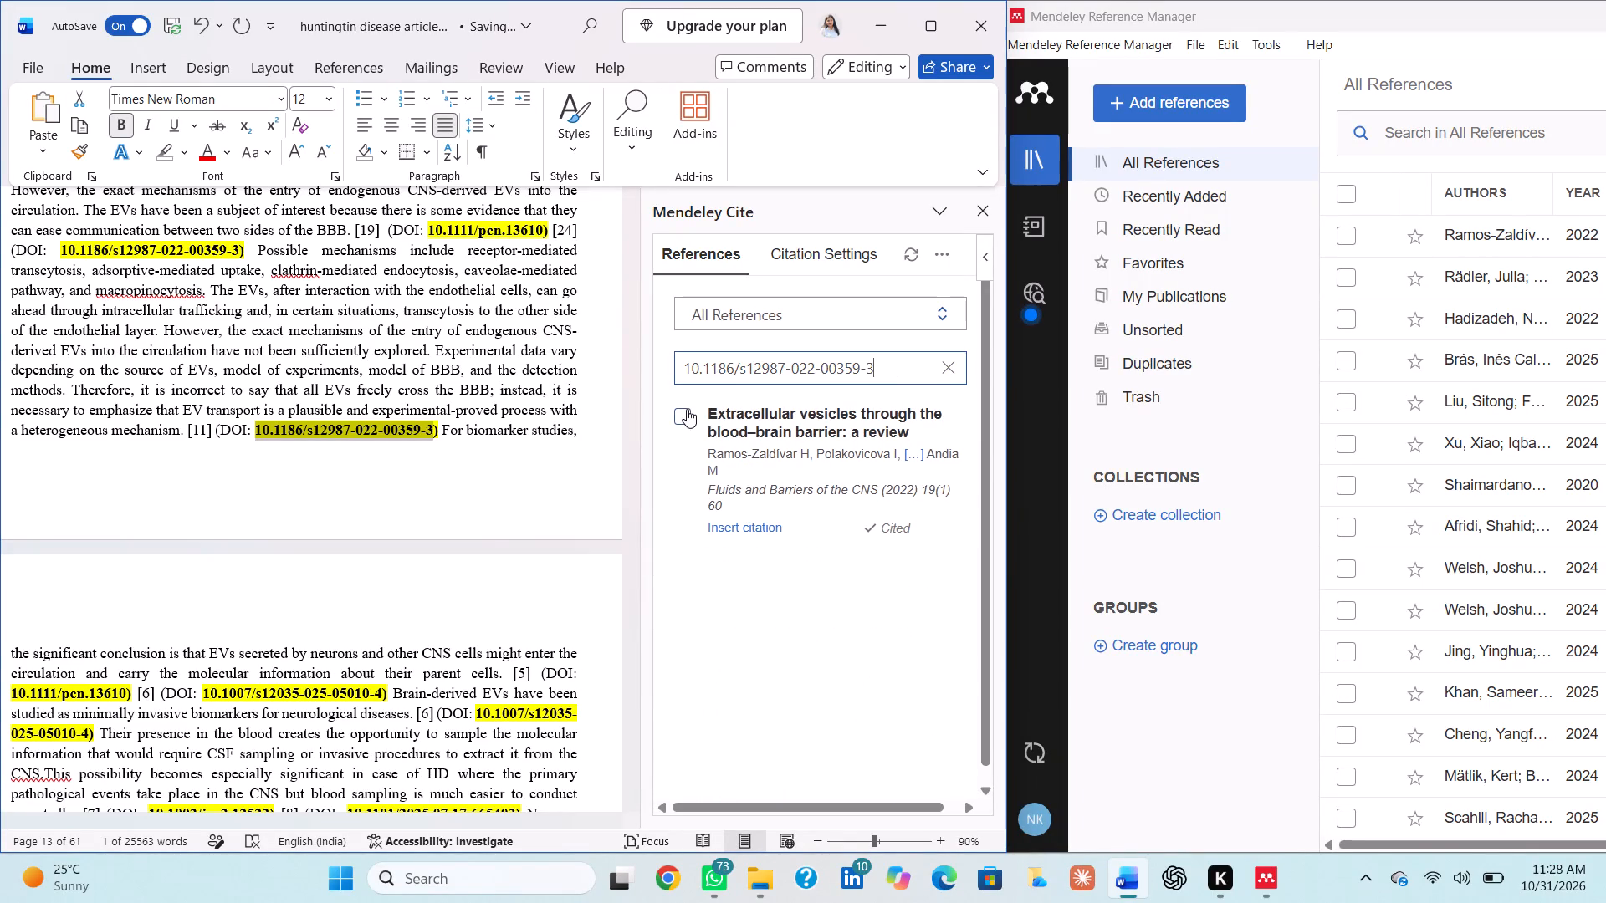
pyautogui.click(687, 409)
pyautogui.click(213, 435)
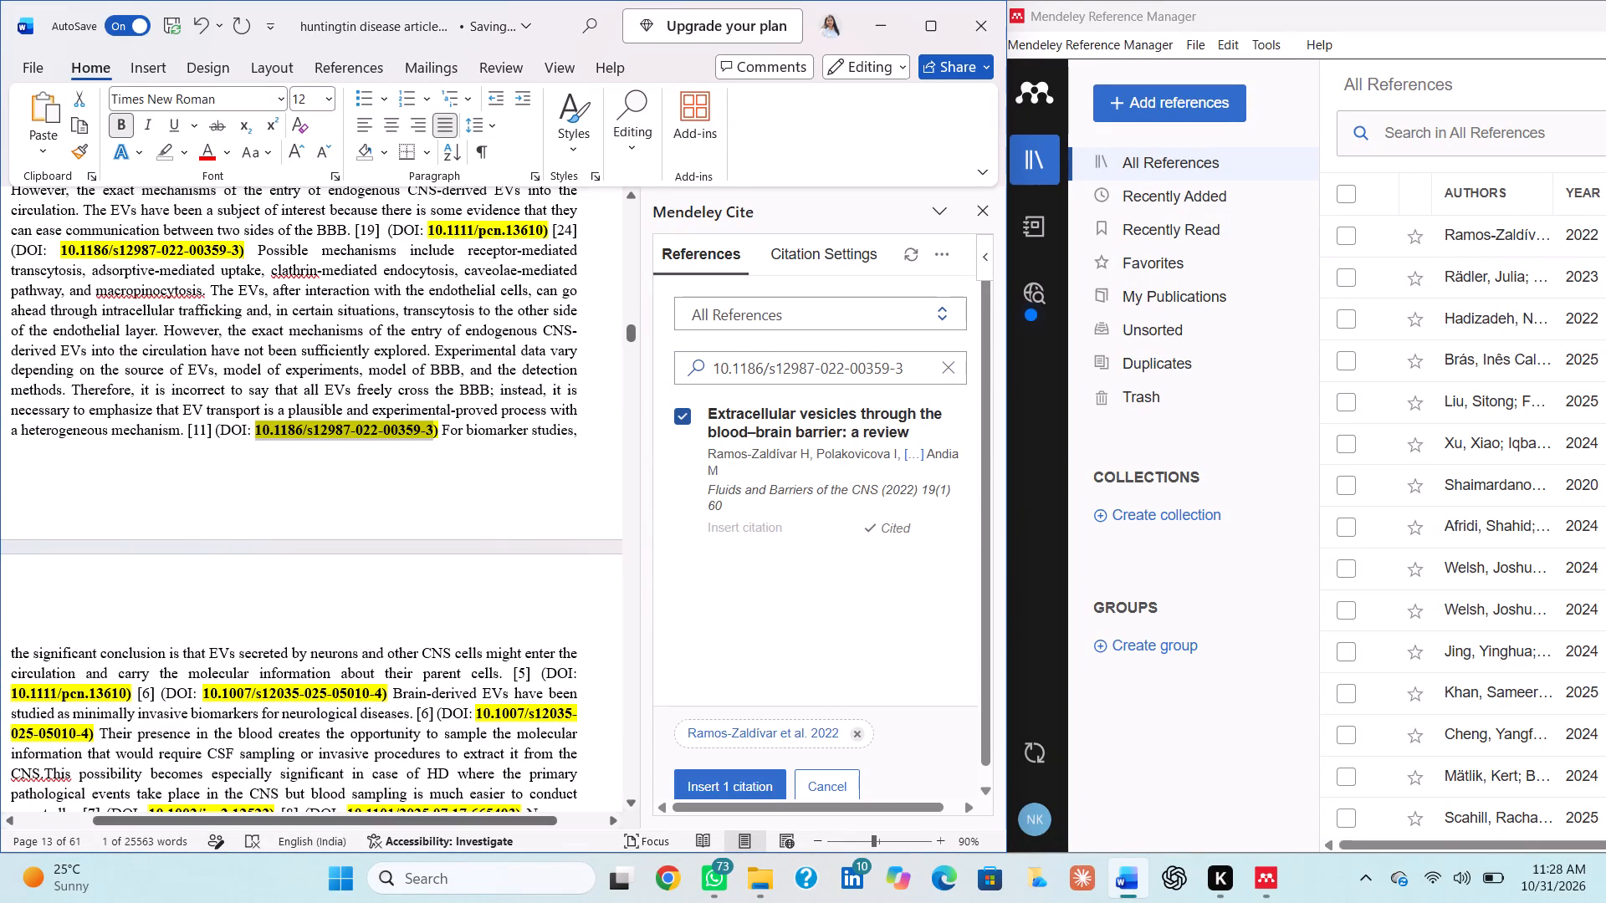
pyautogui.press('BackSpace')
pyautogui.press('BackSpace')
pyautogui.press('BackSpace')
pyautogui.press('BackSpace')
pyautogui.press('BackSpace')
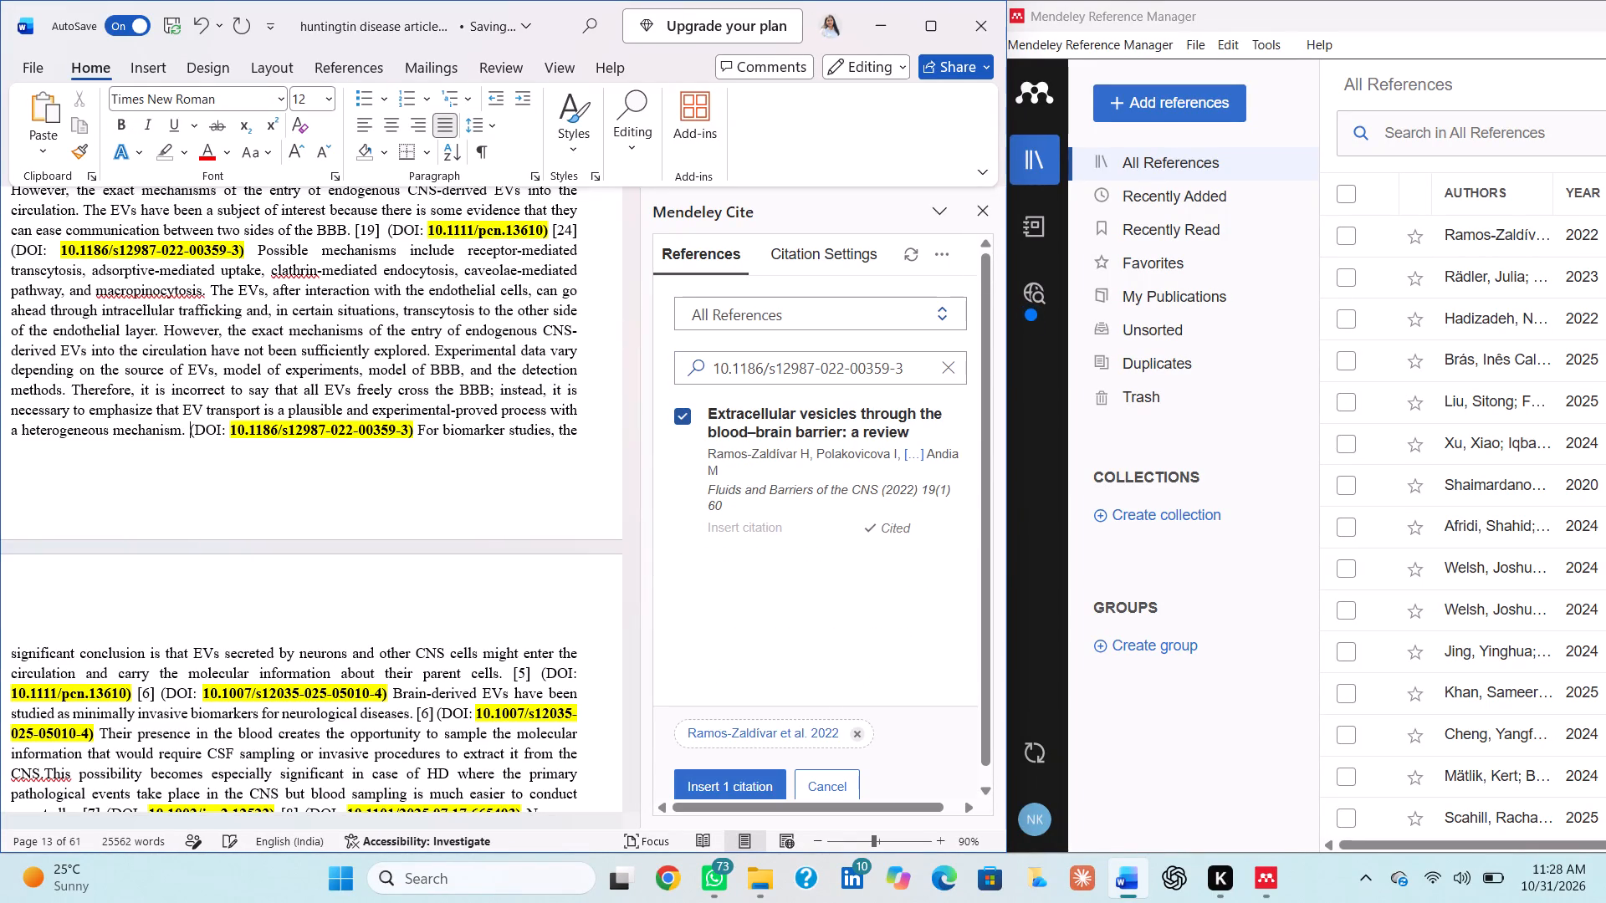
pyautogui.click(729, 776)
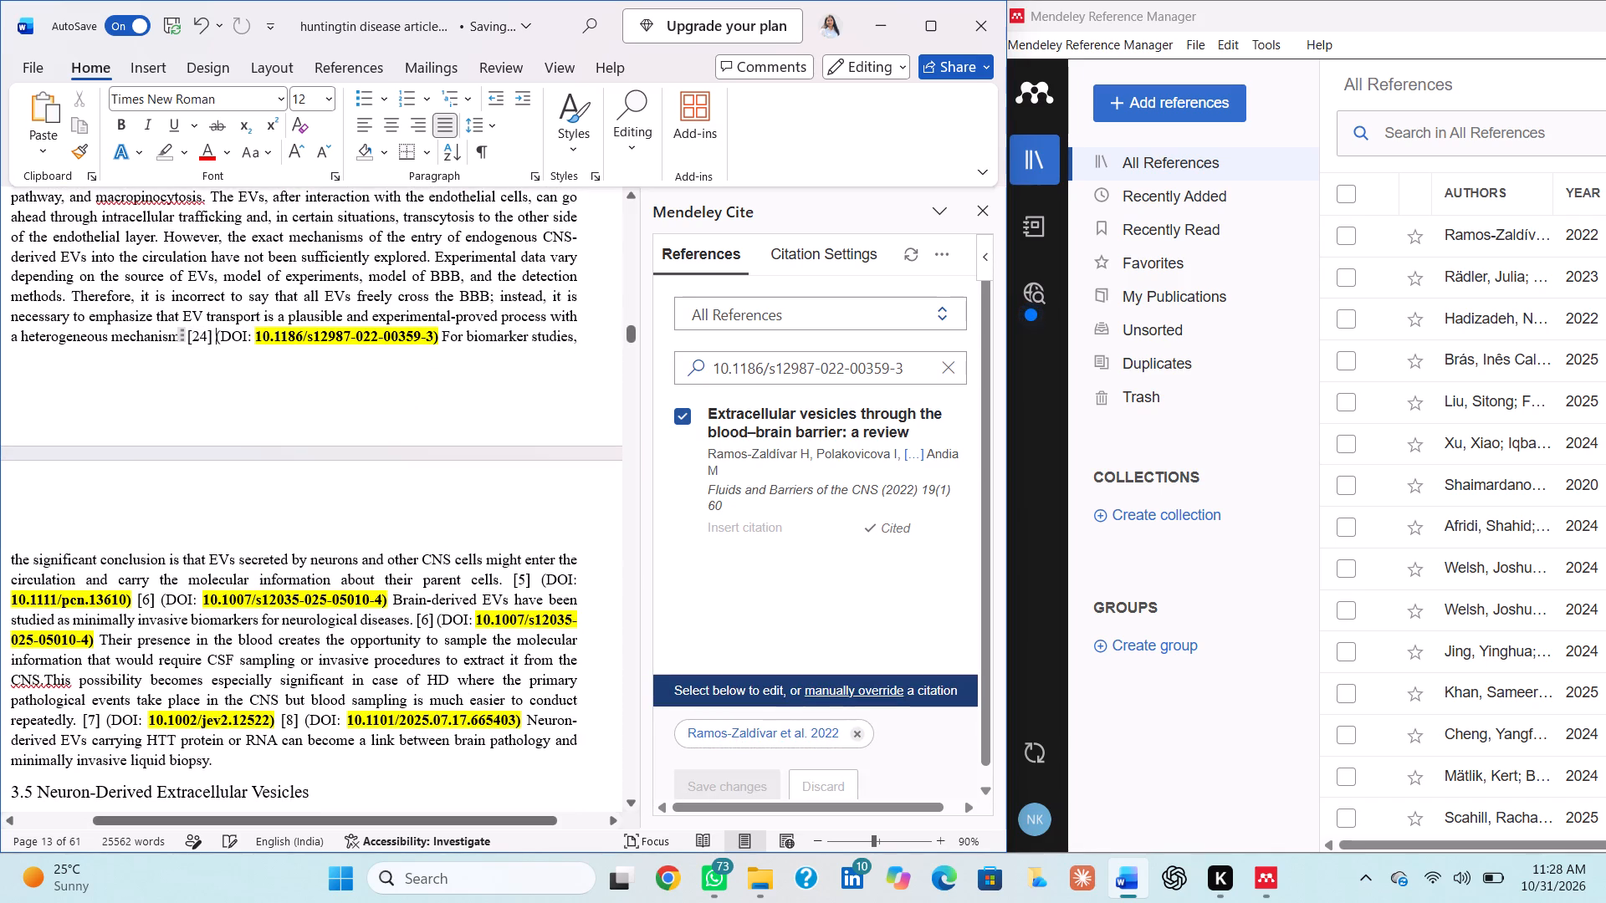
pyautogui.scroll(-1, 171, 596)
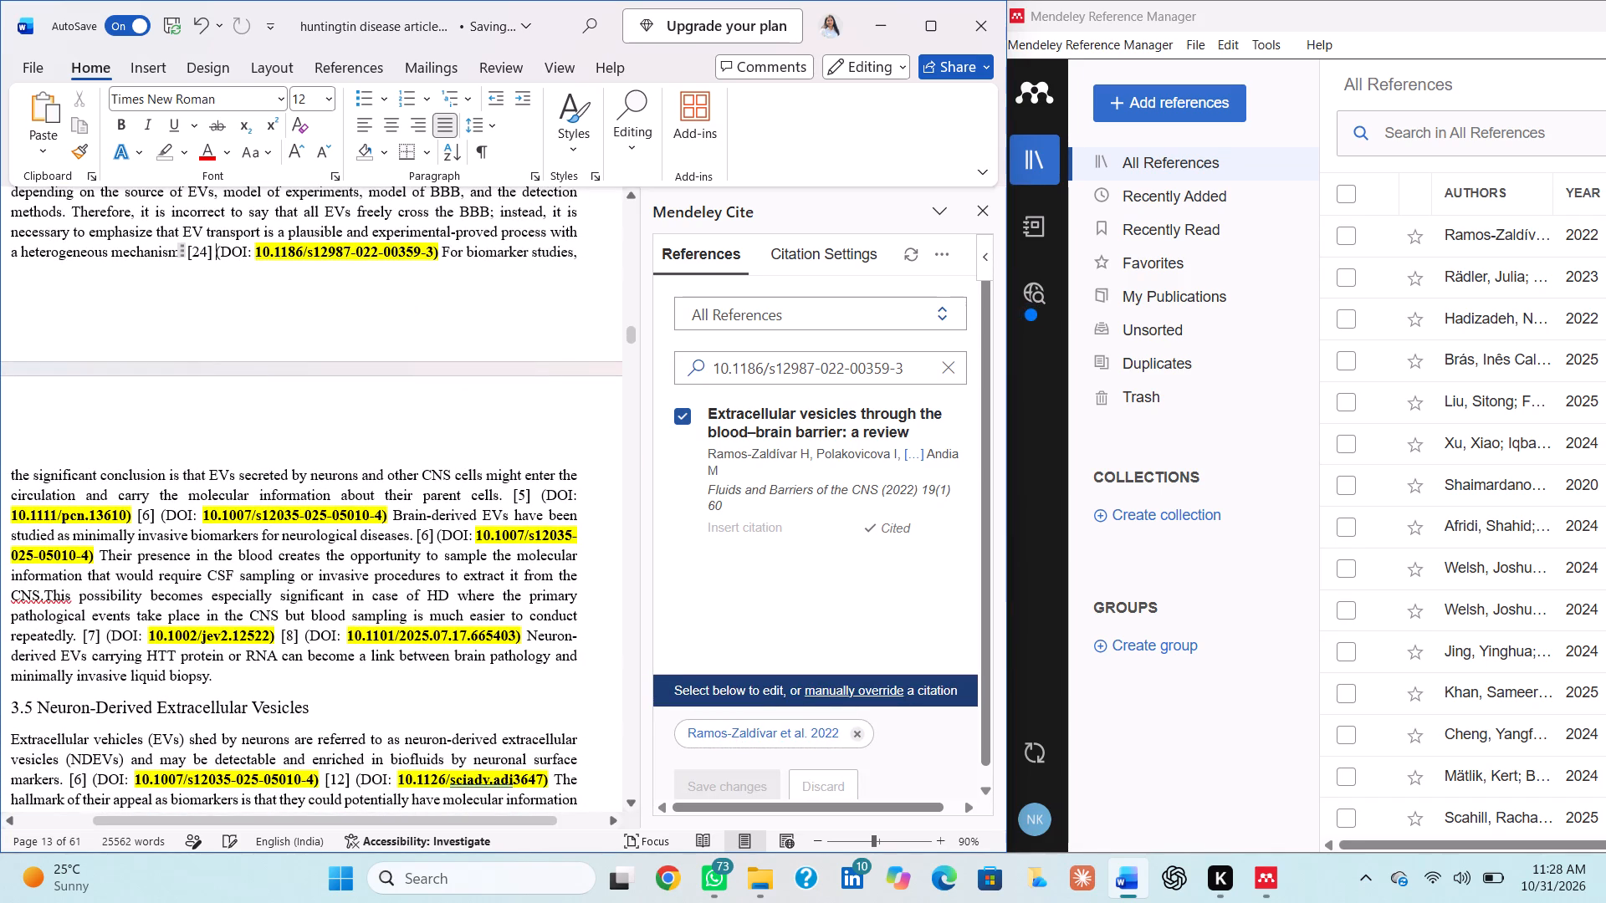
# Replace the typed [5] after "about their parent cells." with the Mendeley citation for DOI 10.1111/pcn.13610 (Xu et al. 2024).
pyautogui.moveTo(9, 516); pyautogui.dragTo(122, 518)
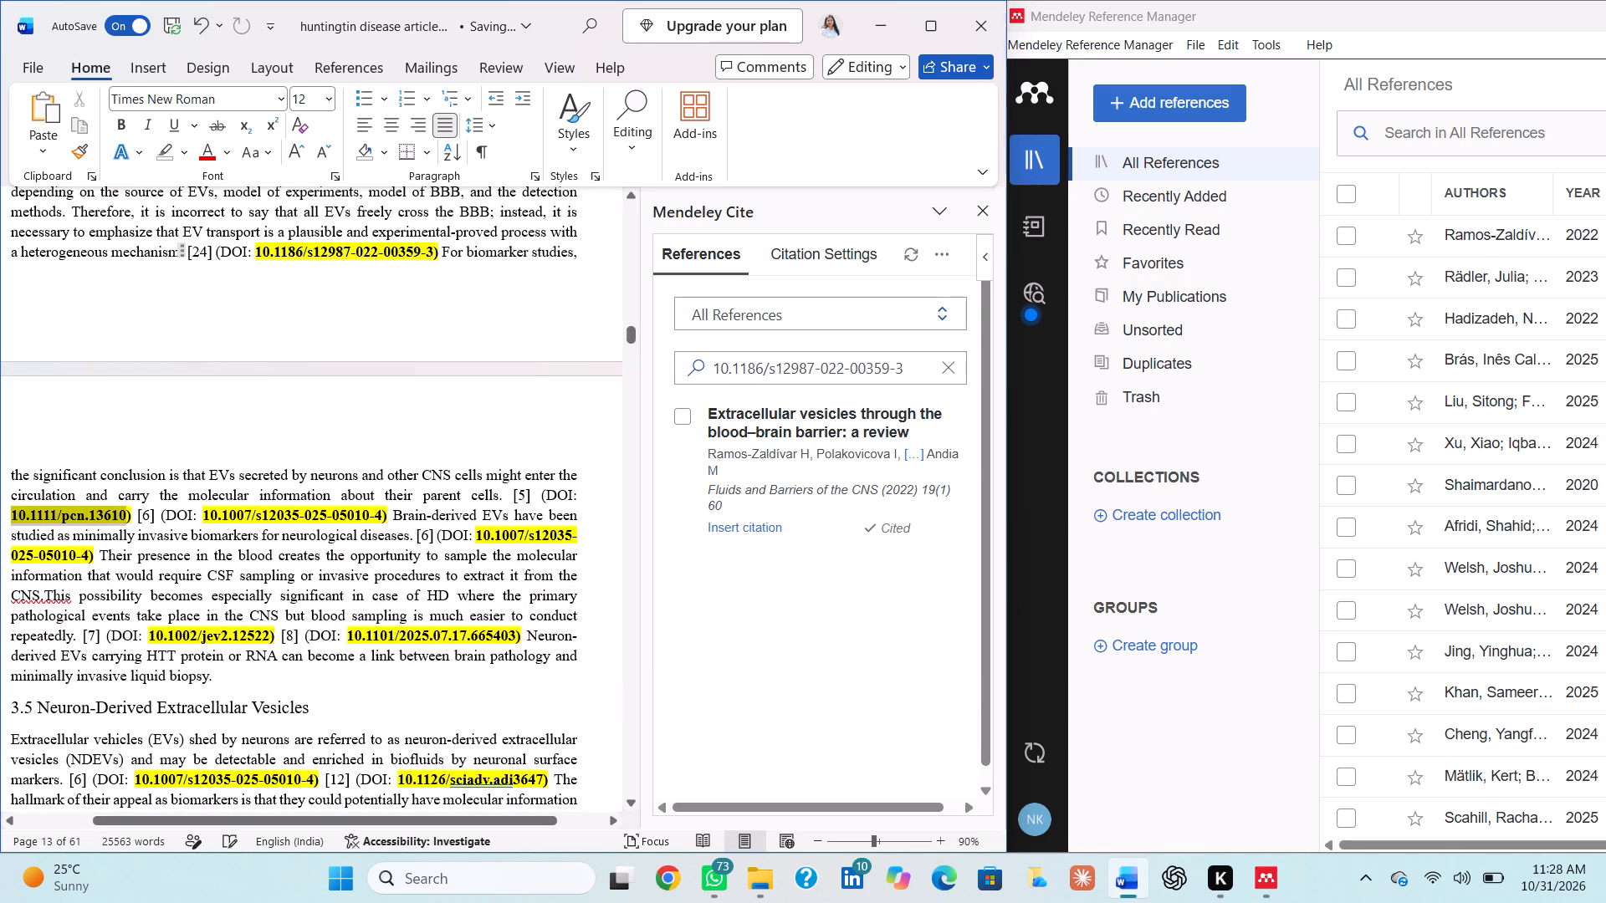
pyautogui.moveTo(122, 518); pyautogui.dragTo(122, 519)
pyautogui.hotkey('ctrl', 'c')
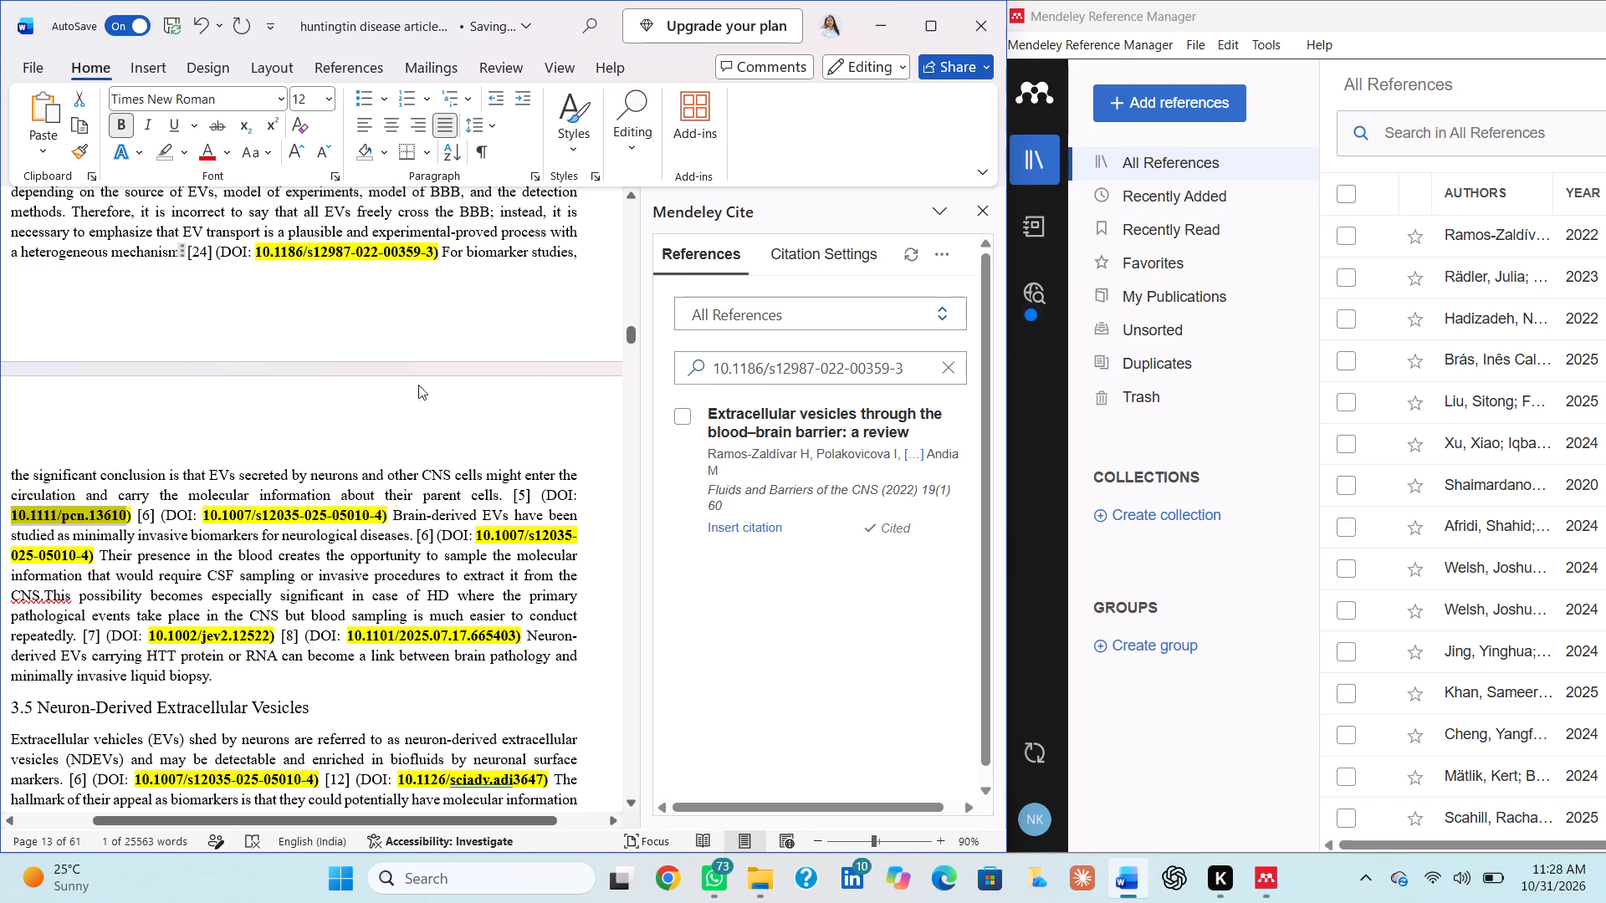
pyautogui.click(941, 374)
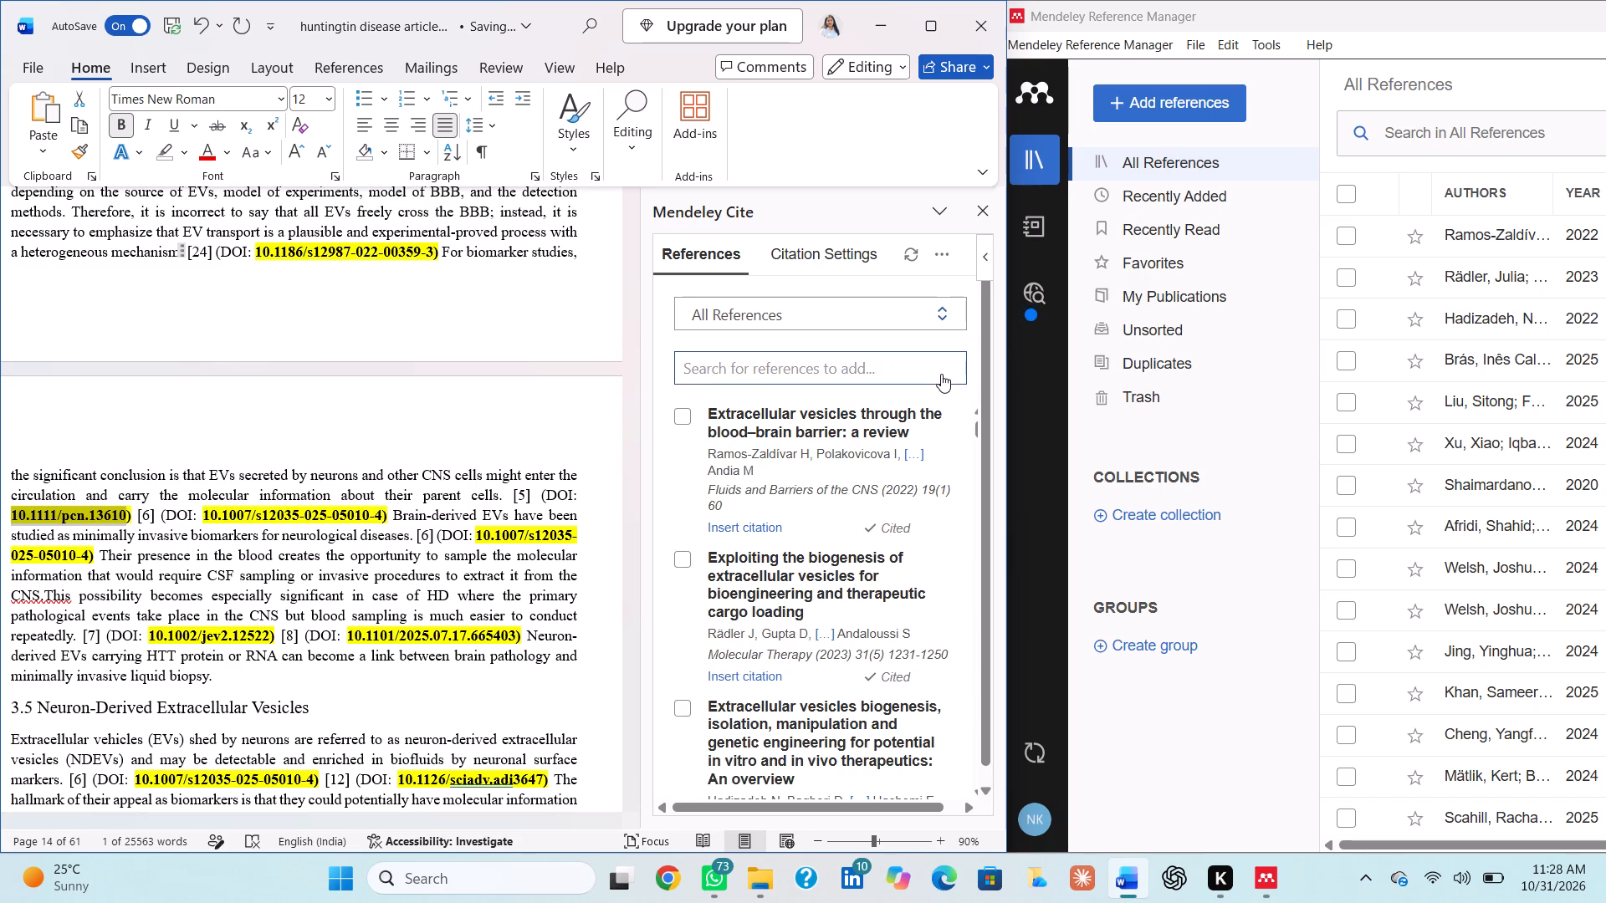
pyautogui.hotkey('ctrl', 'v')
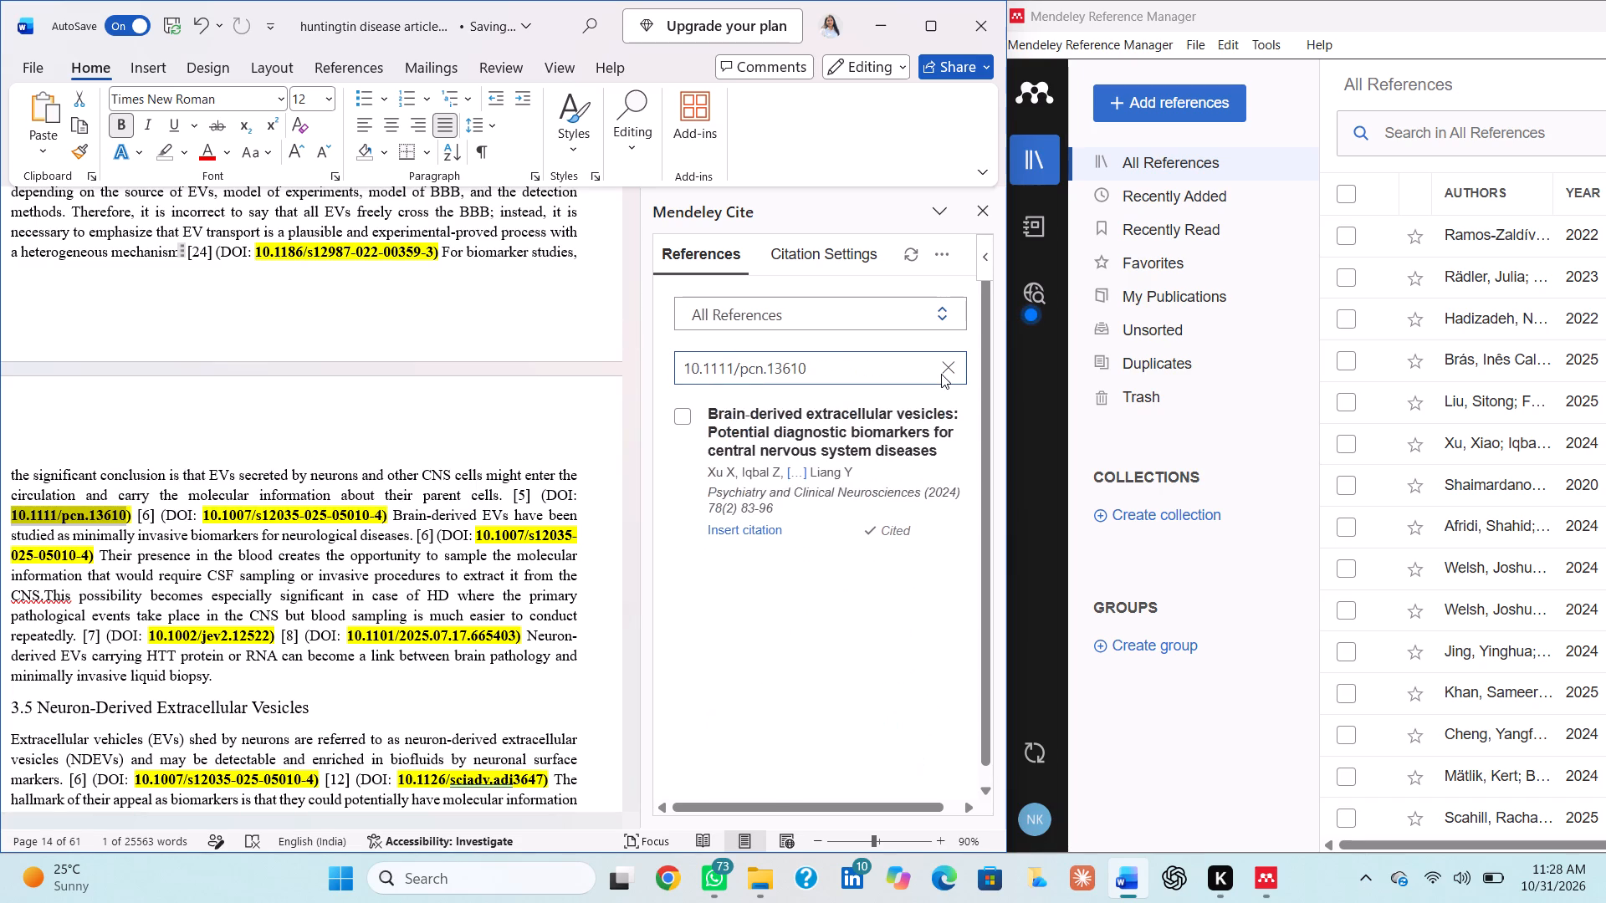
pyautogui.click(686, 411)
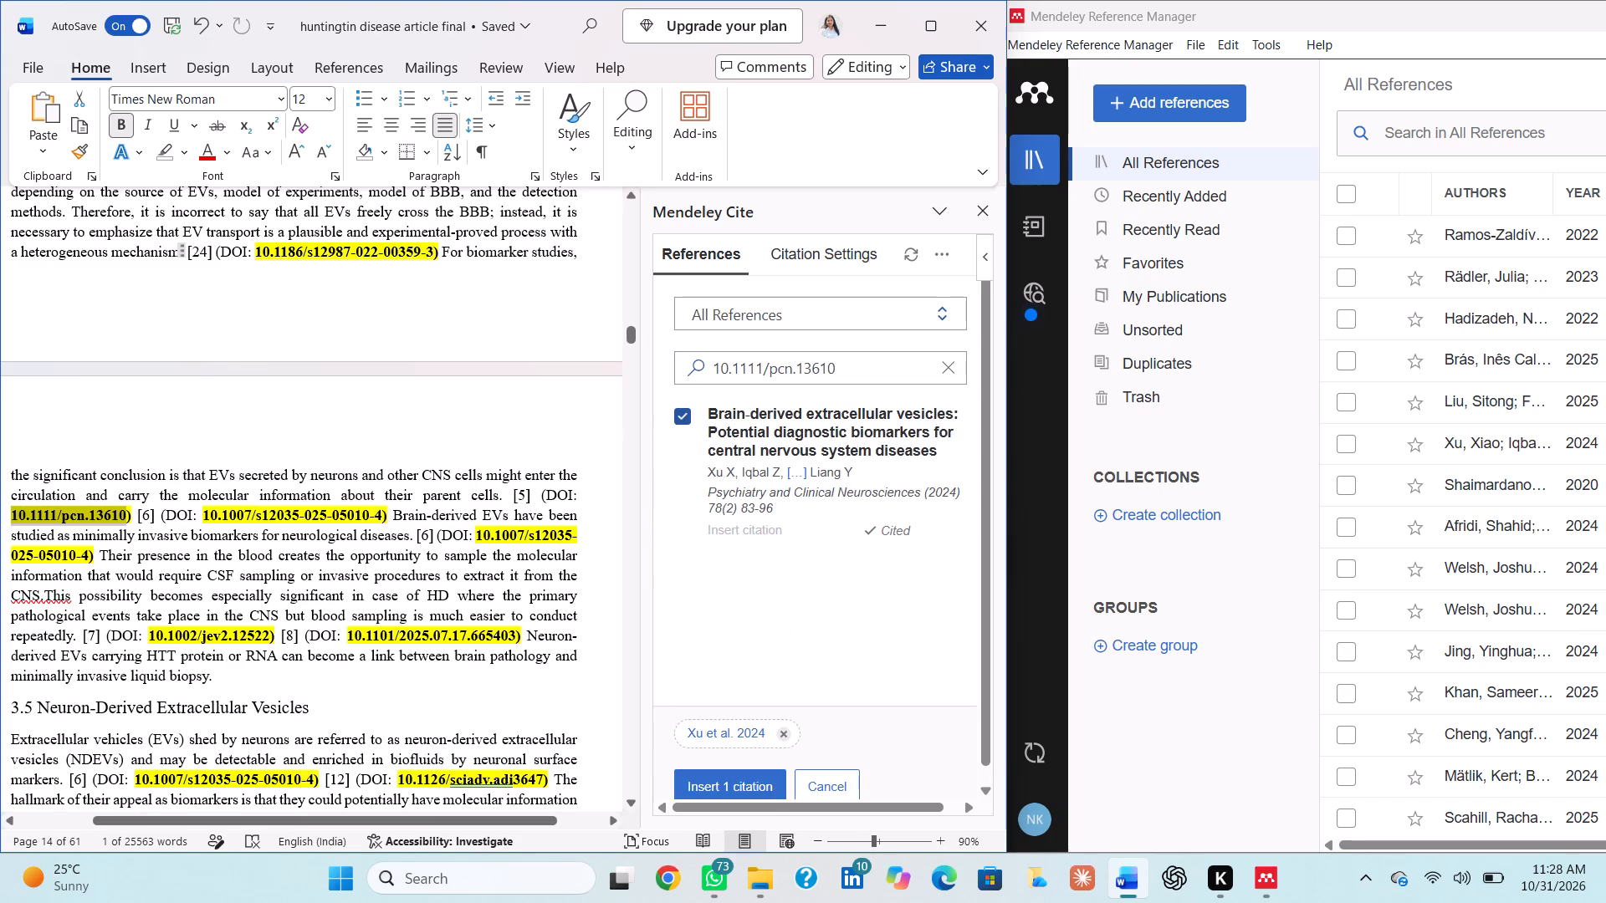
pyautogui.click(526, 495)
pyautogui.press('Right')
pyautogui.press('BackSpace')
pyautogui.press('BackSpace')
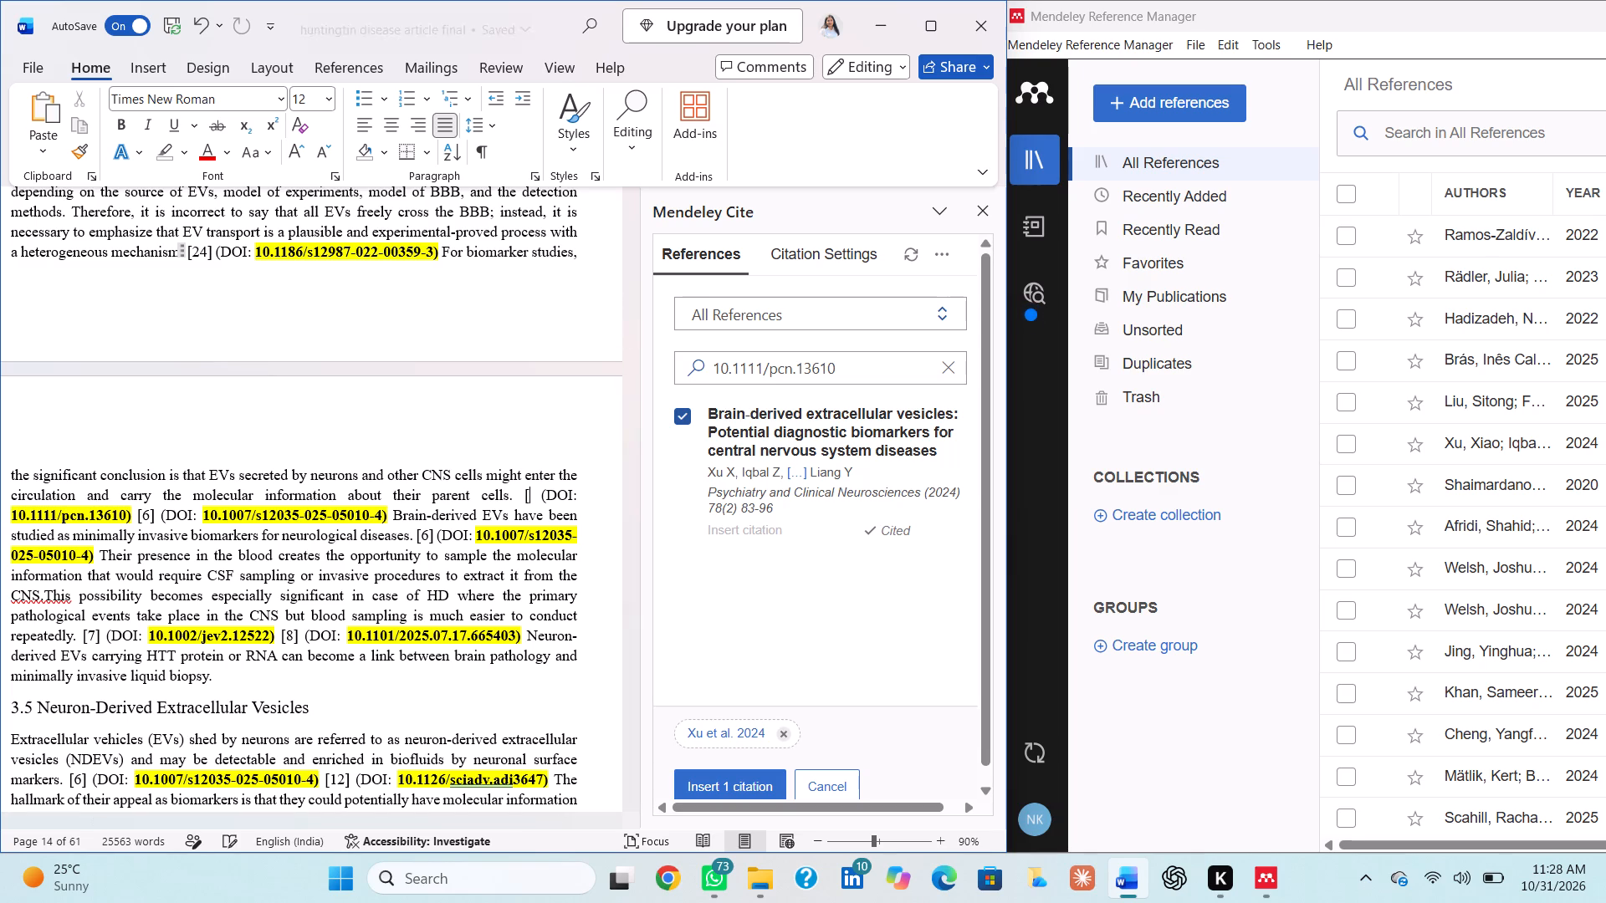
pyautogui.press('BackSpace')
pyautogui.click(697, 790)
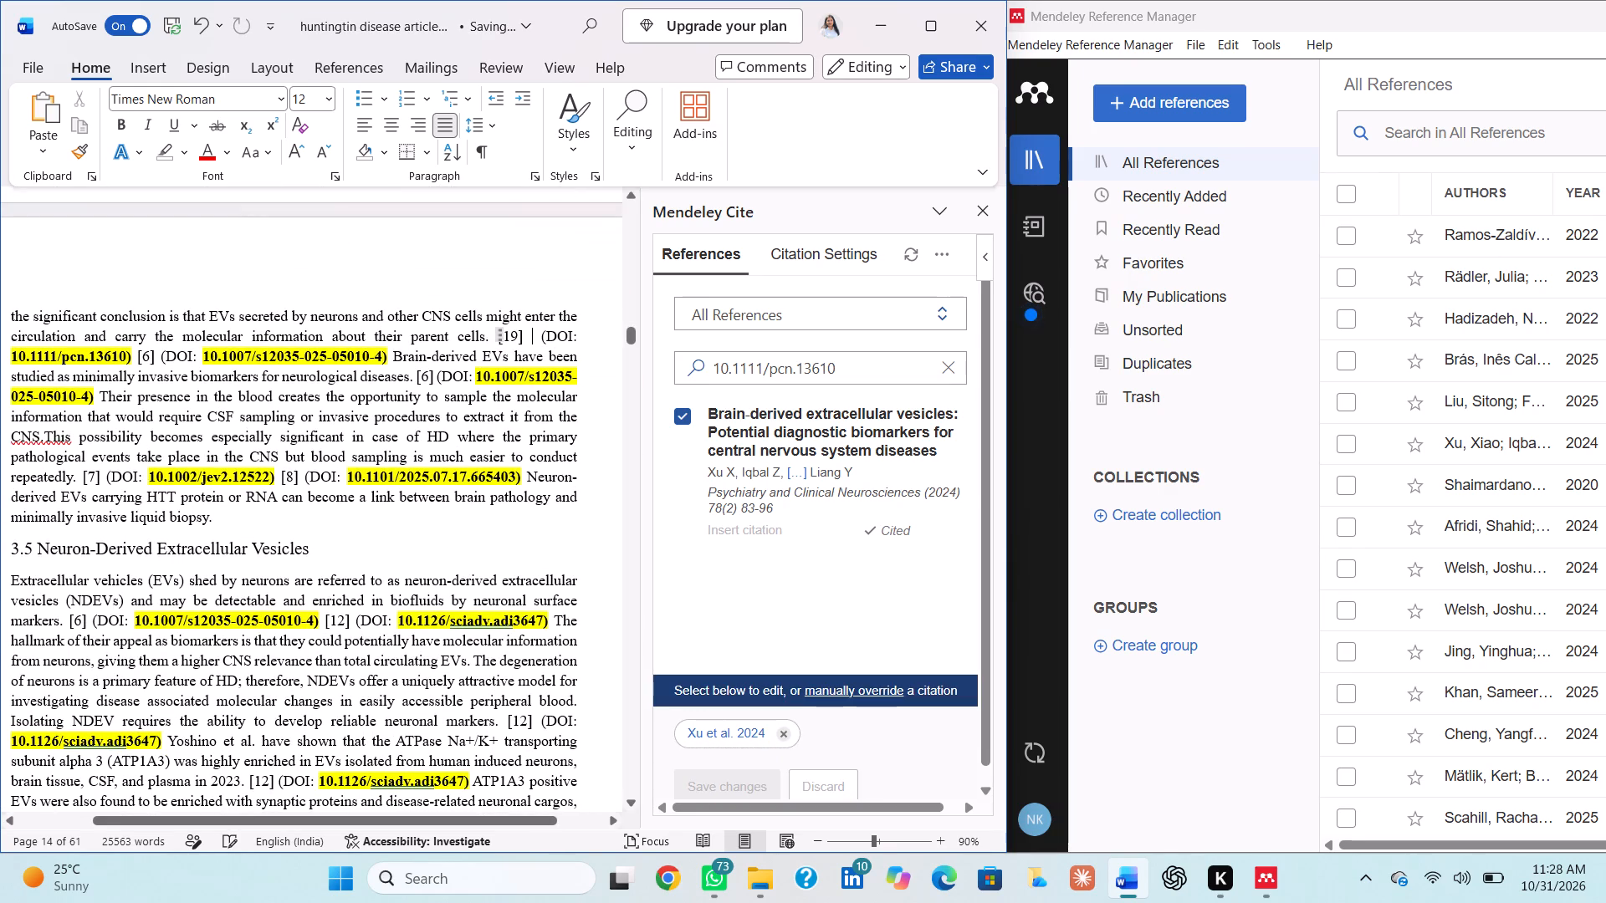
pyautogui.moveTo(204, 350); pyautogui.dragTo(390, 355)
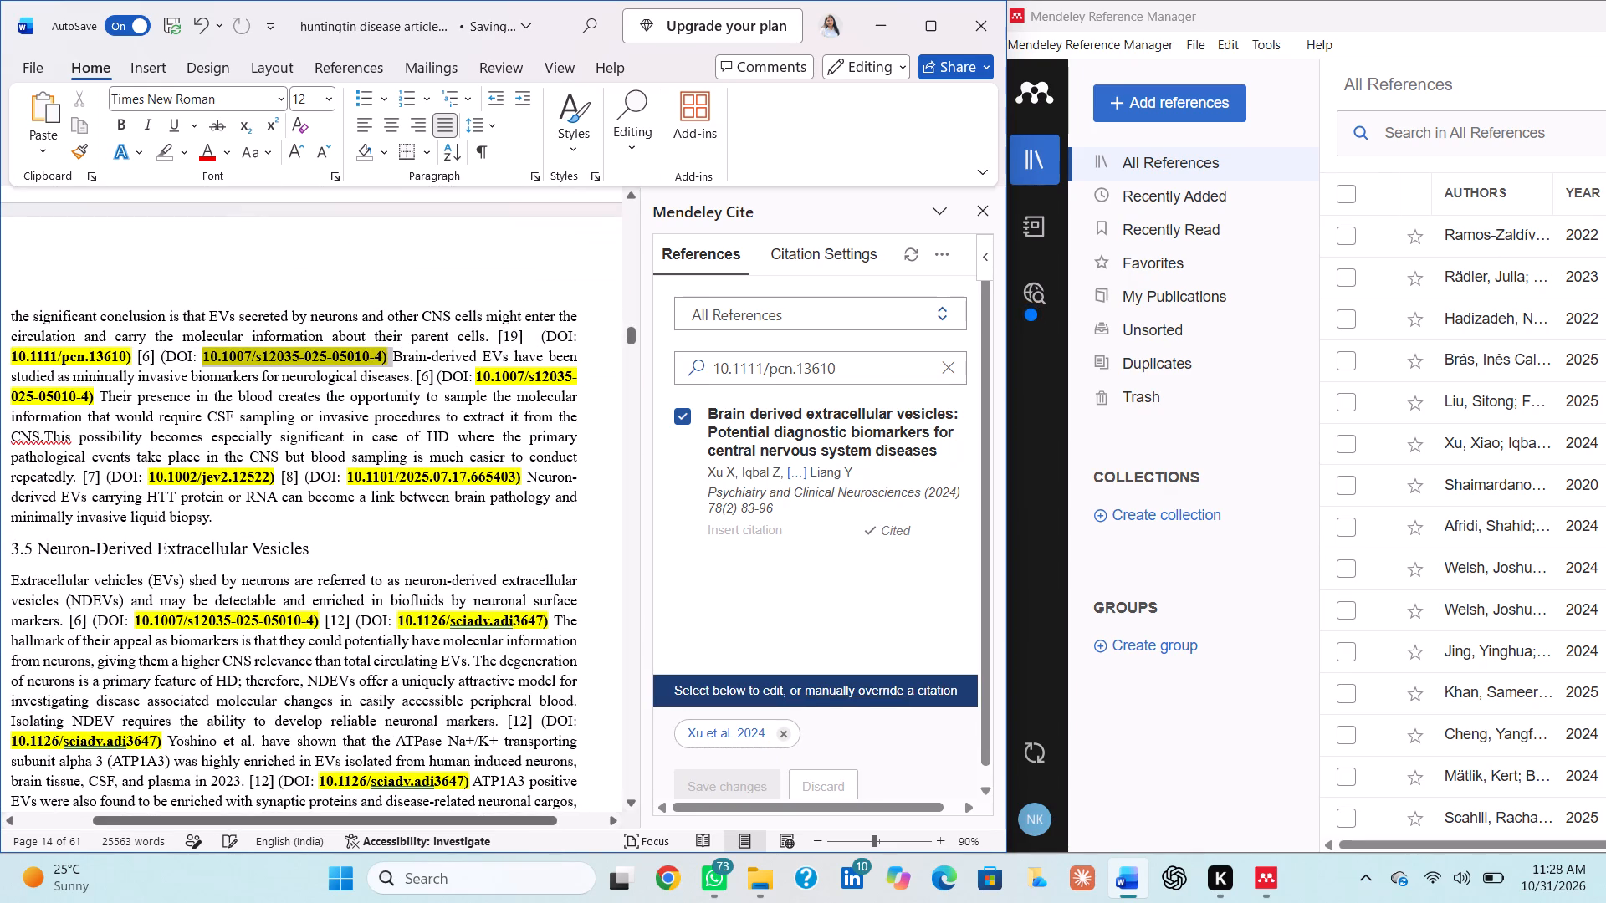
pyautogui.moveTo(390, 355); pyautogui.dragTo(382, 356)
pyautogui.hotkey('ctrl', 'c')
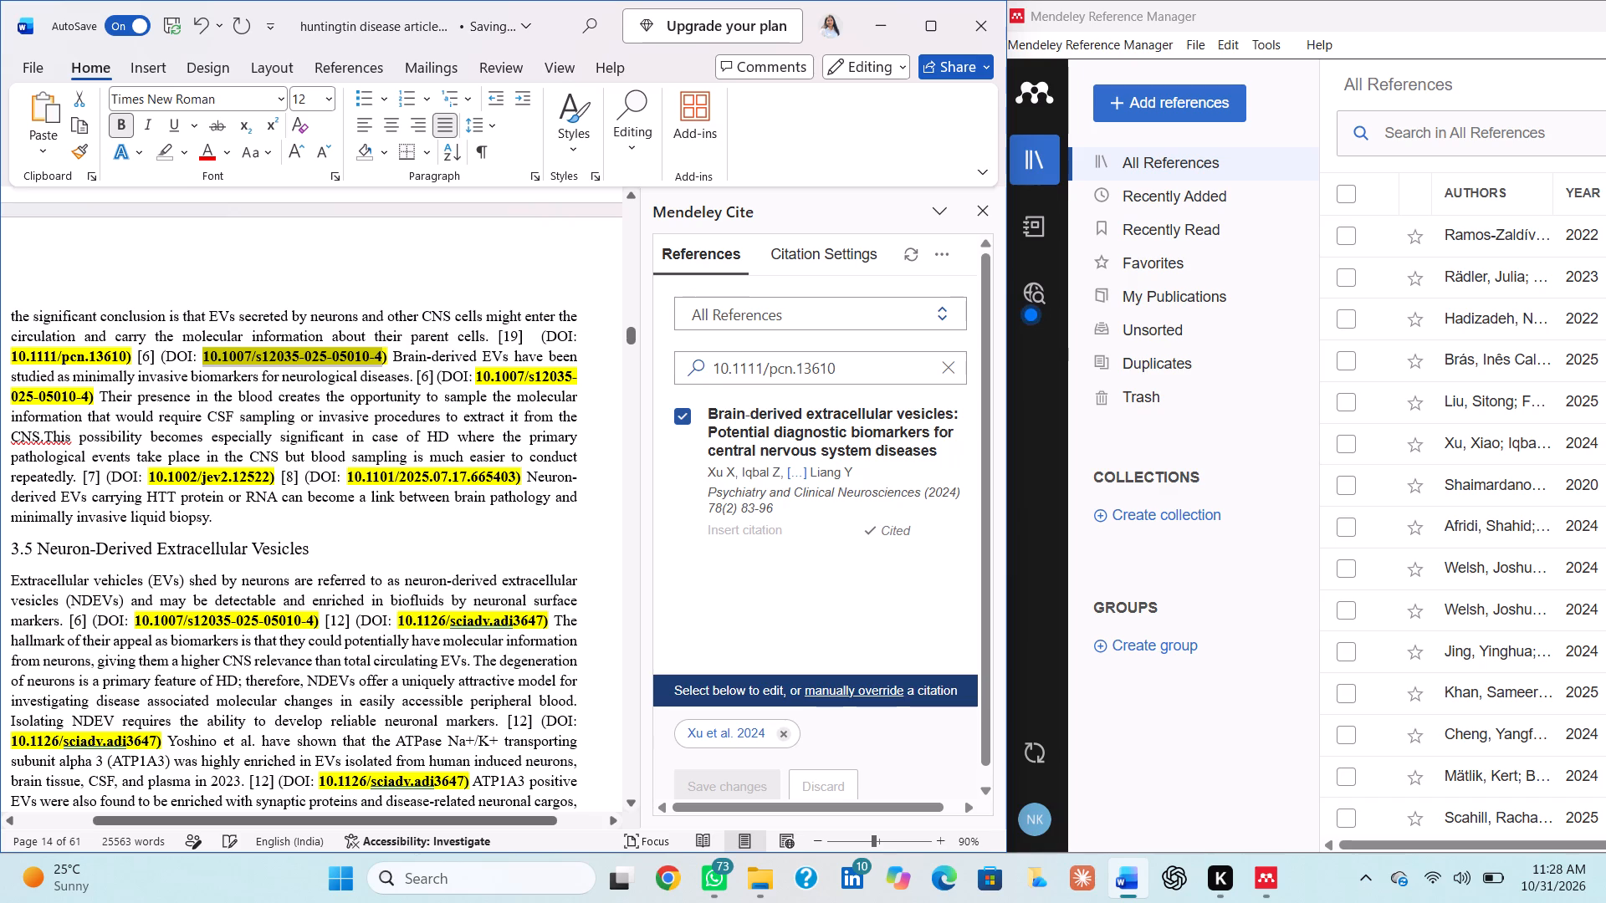
pyautogui.click(942, 369)
pyautogui.click(870, 377)
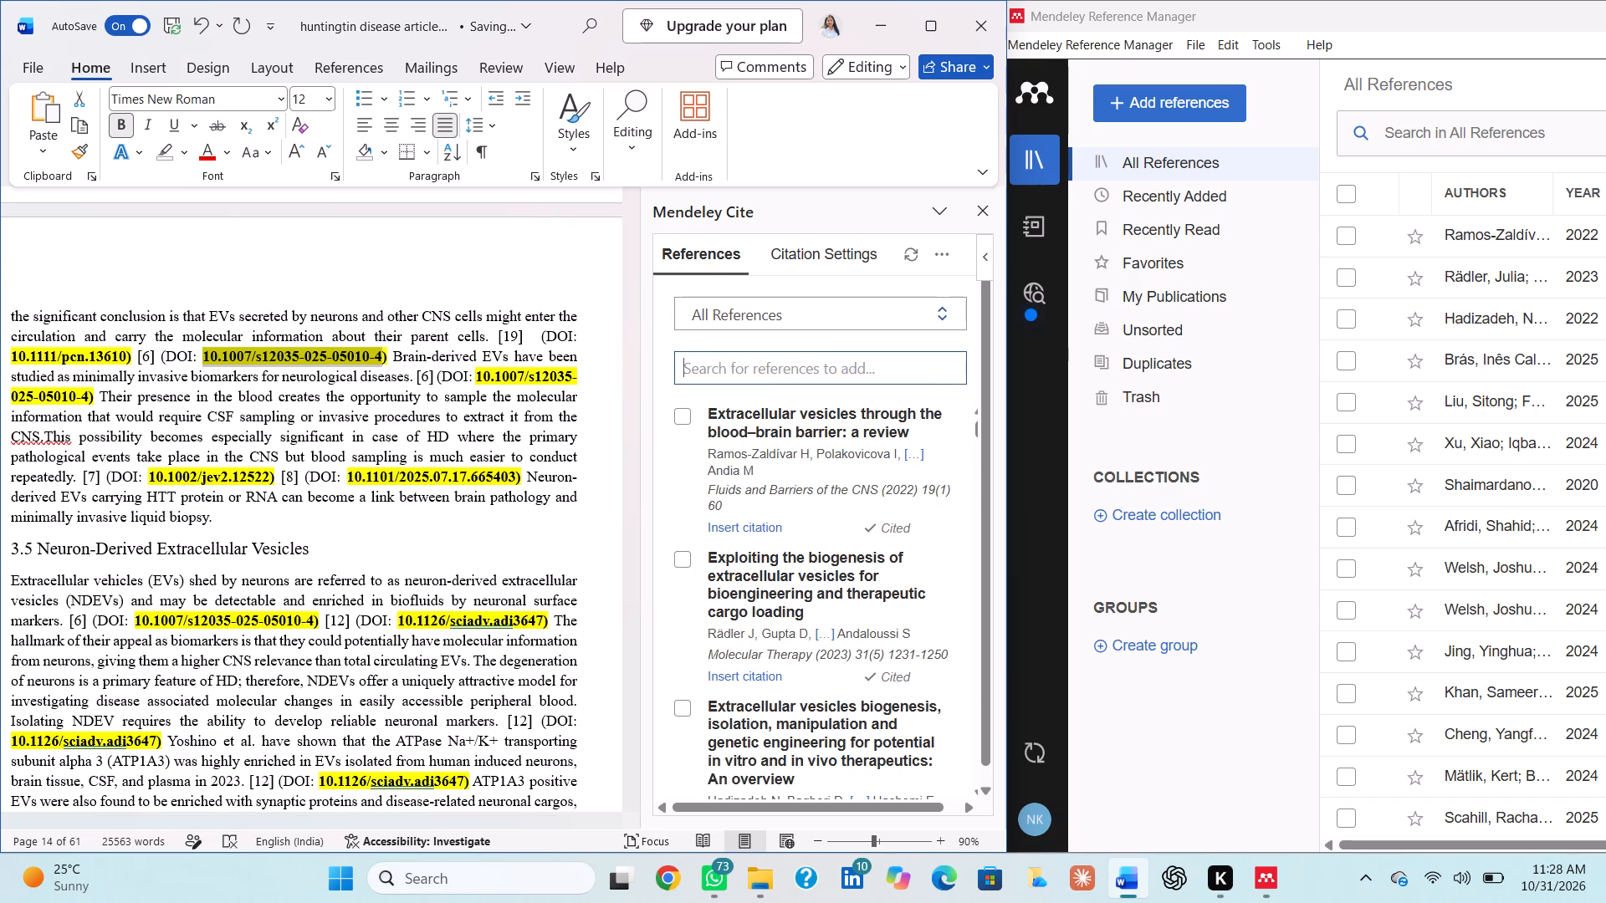
pyautogui.hotkey('ctrl', 'v')
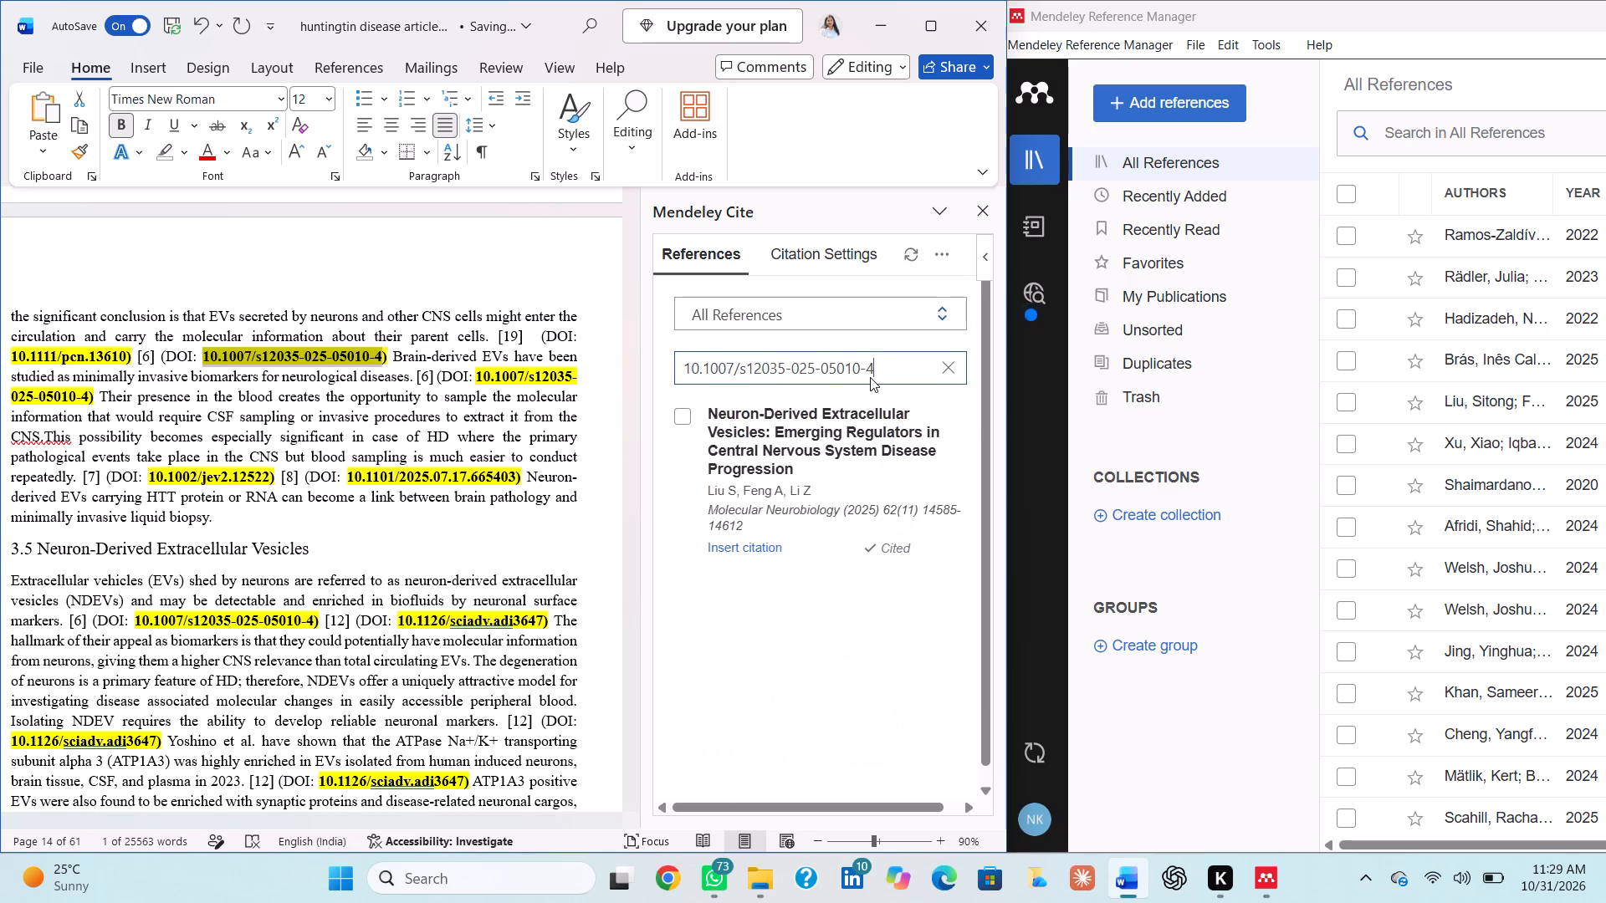
pyautogui.click(680, 418)
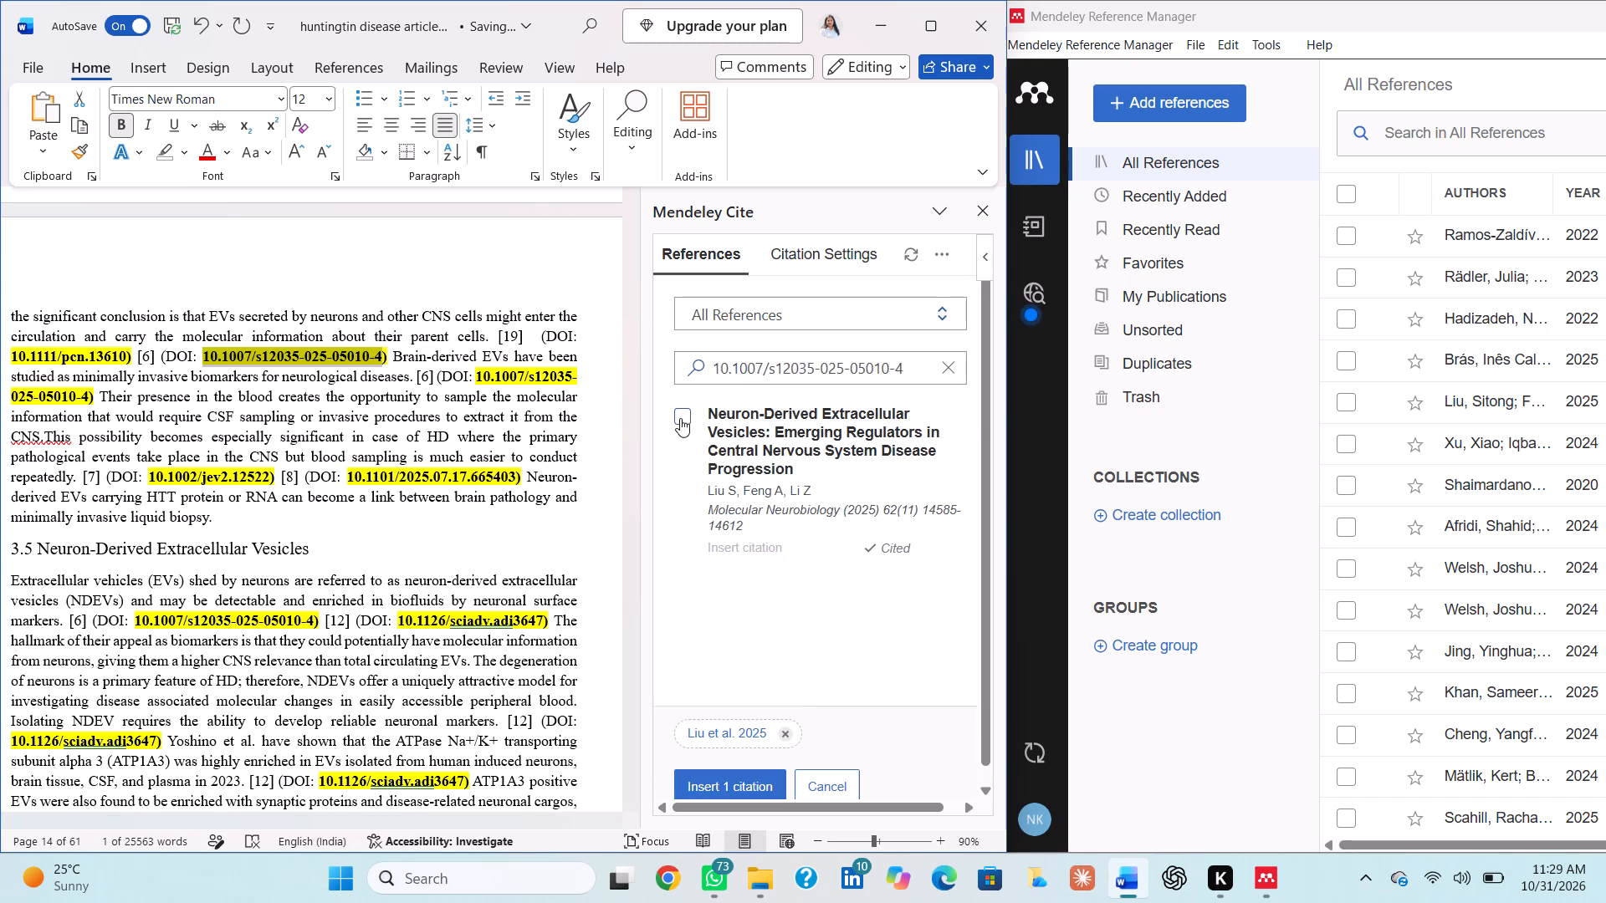
pyautogui.click(152, 362)
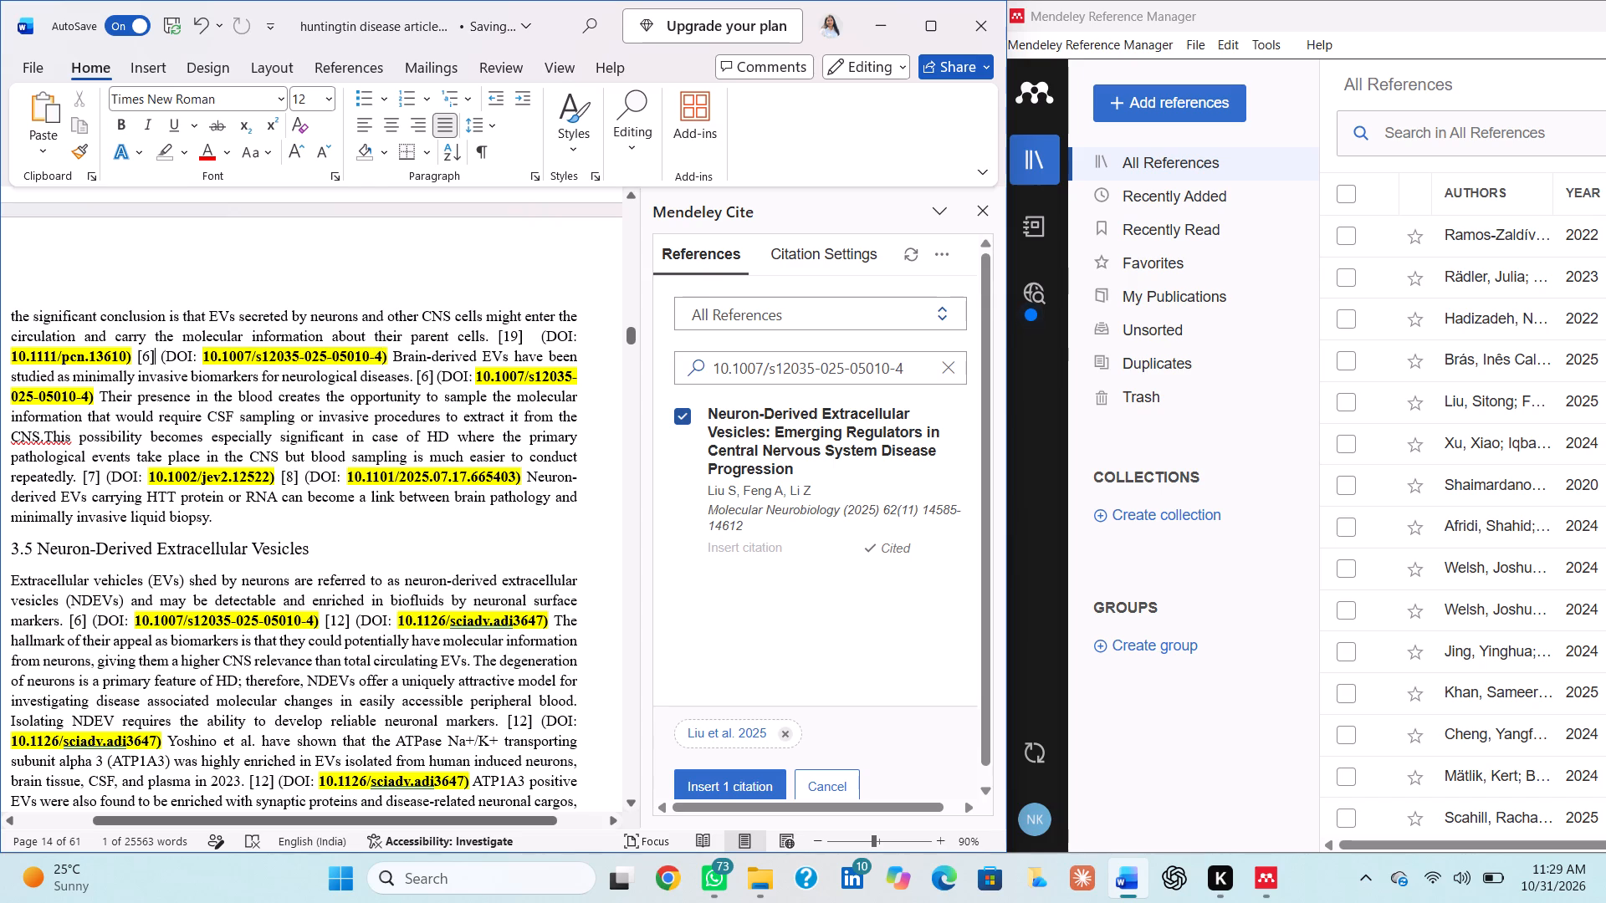
pyautogui.press('BackSpace')
pyautogui.press('BackSpace')
pyautogui.press('BackSpace')
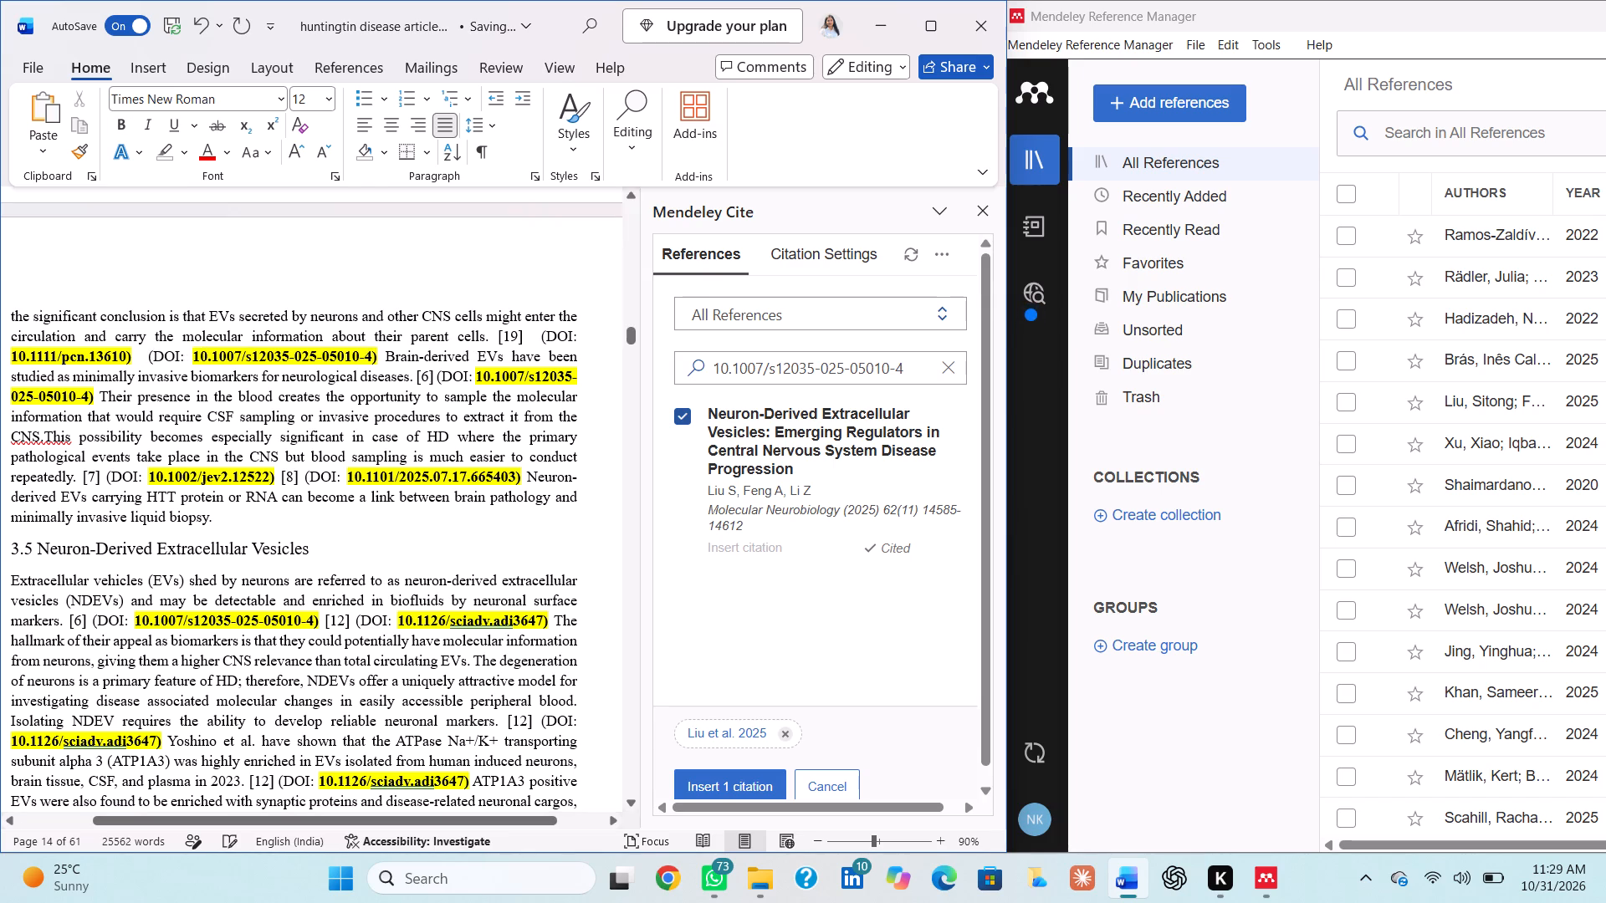
pyautogui.click(745, 786)
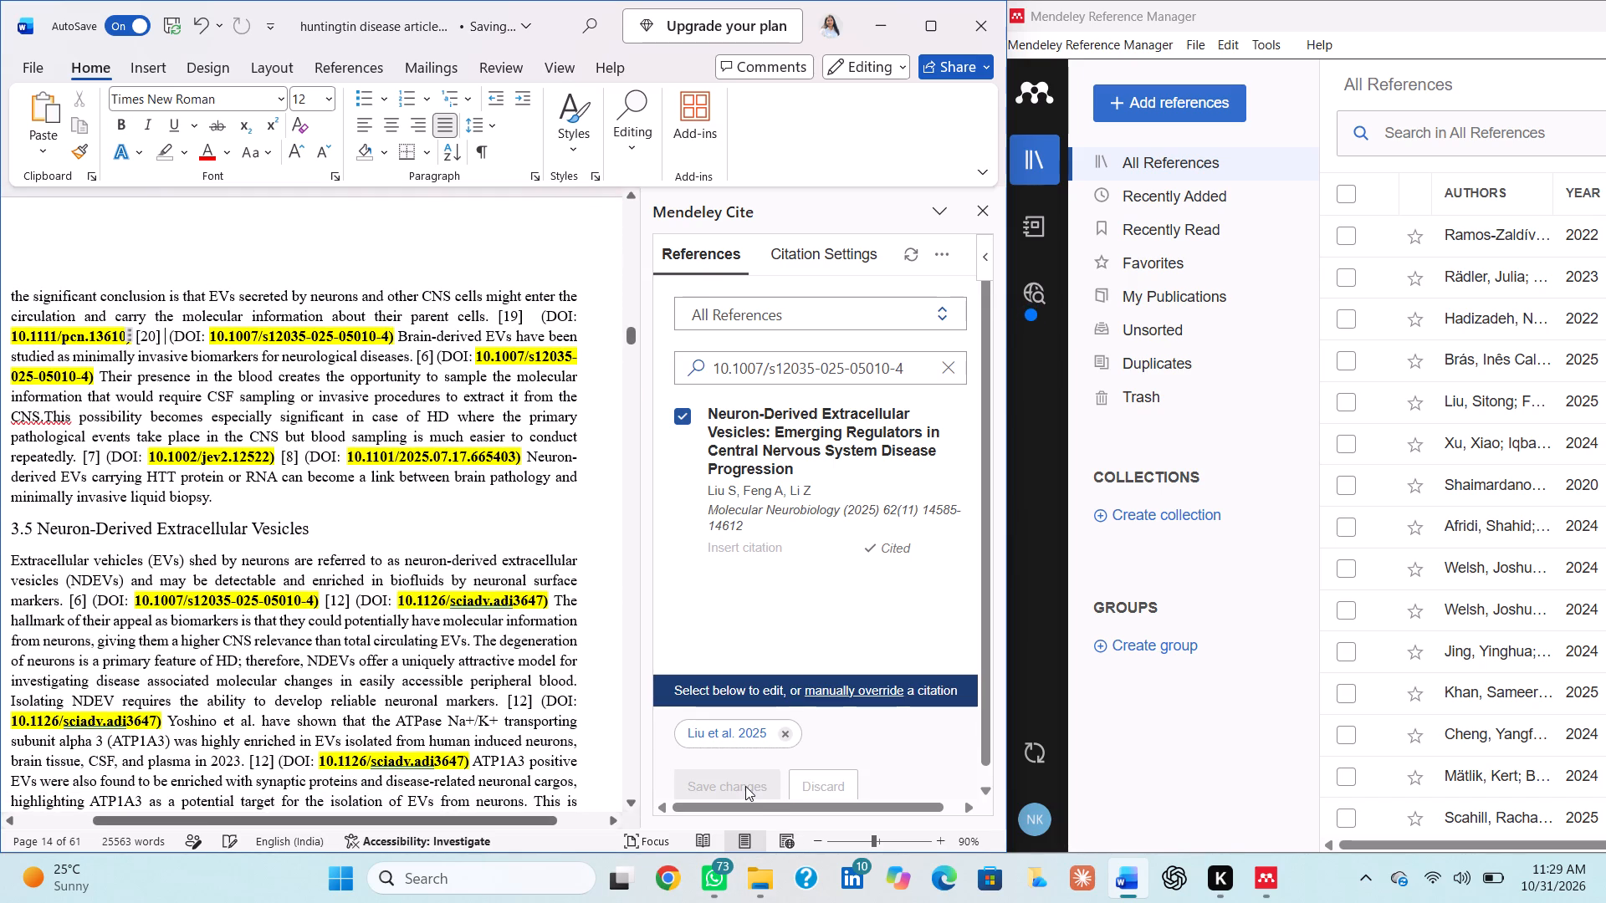
pyautogui.press('Tab')
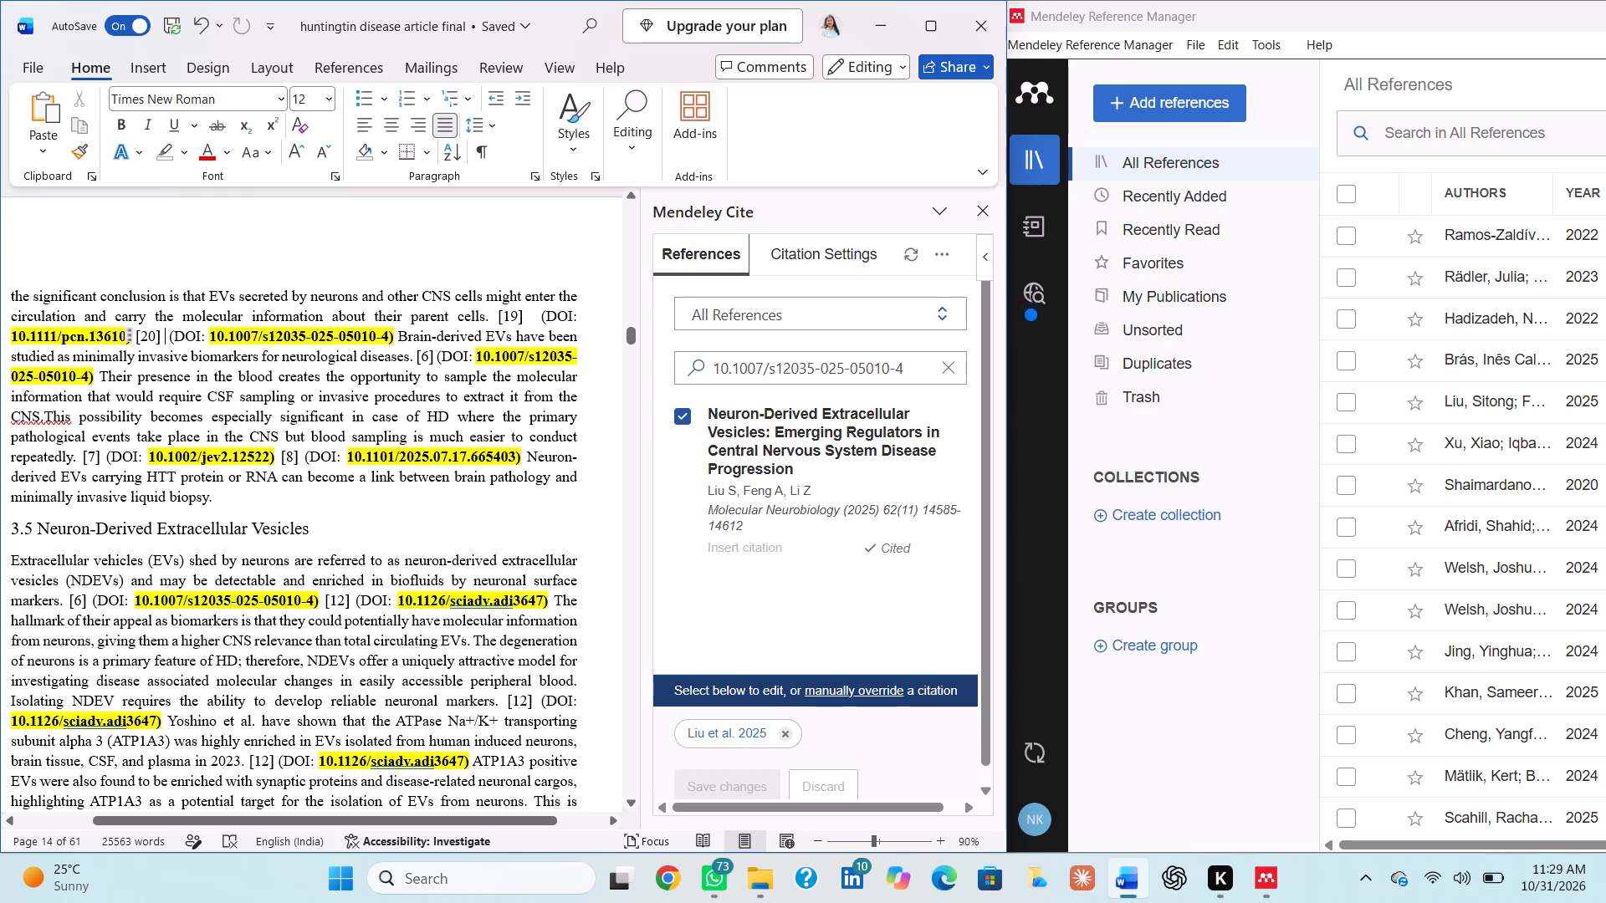
pyautogui.click(433, 360)
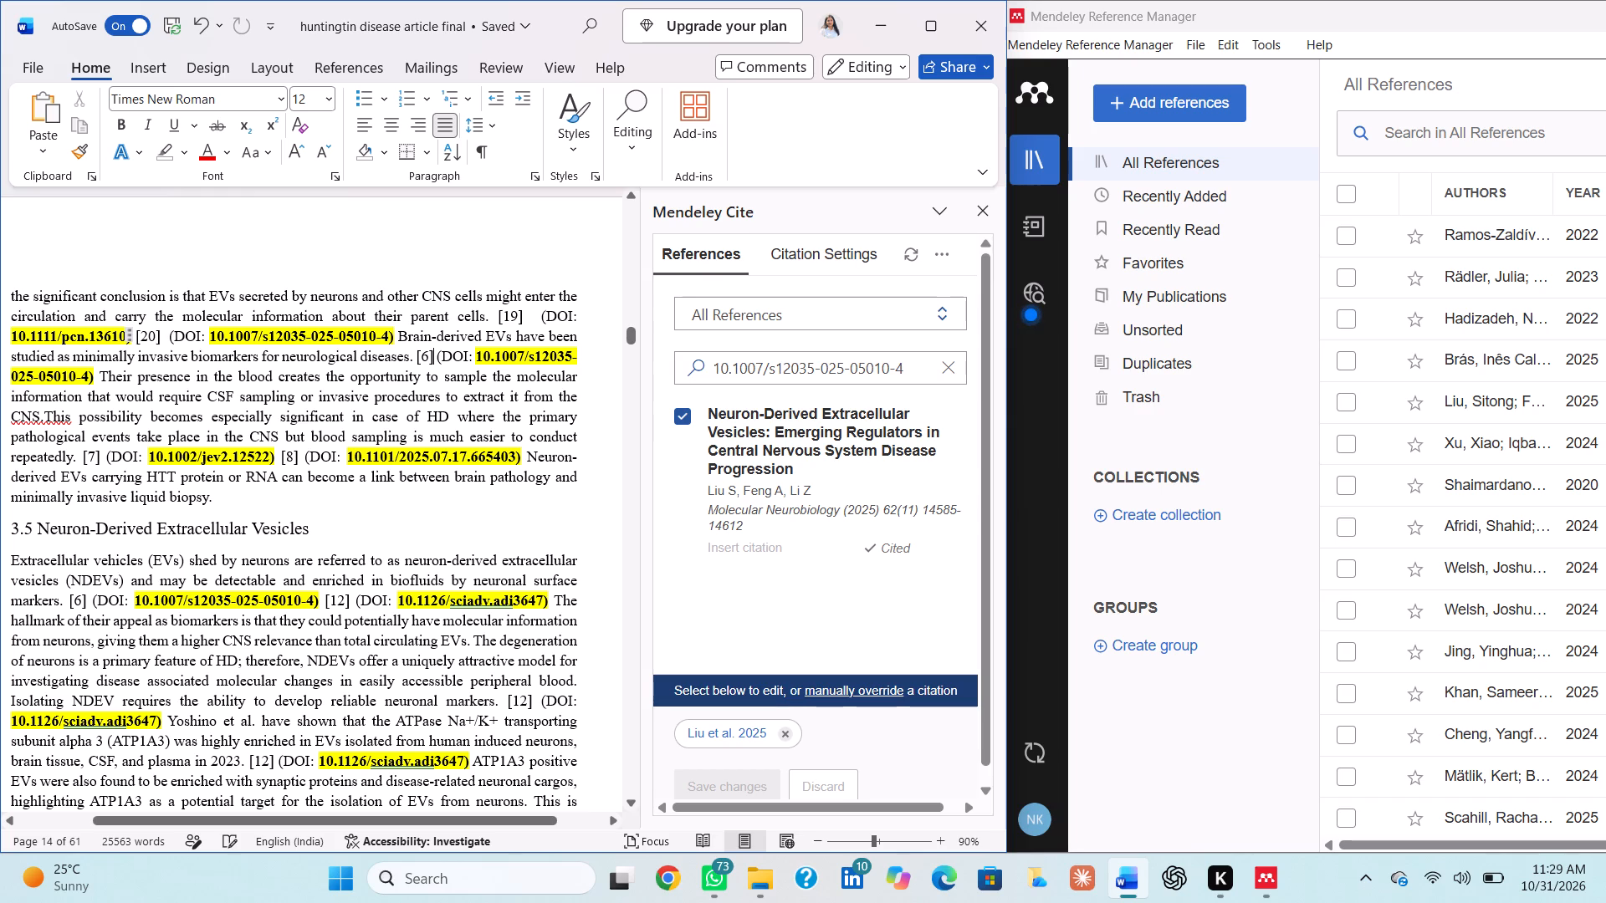
pyautogui.press('BackSpace')
pyautogui.press('BackSpace')
pyautogui.press('BackSpace')
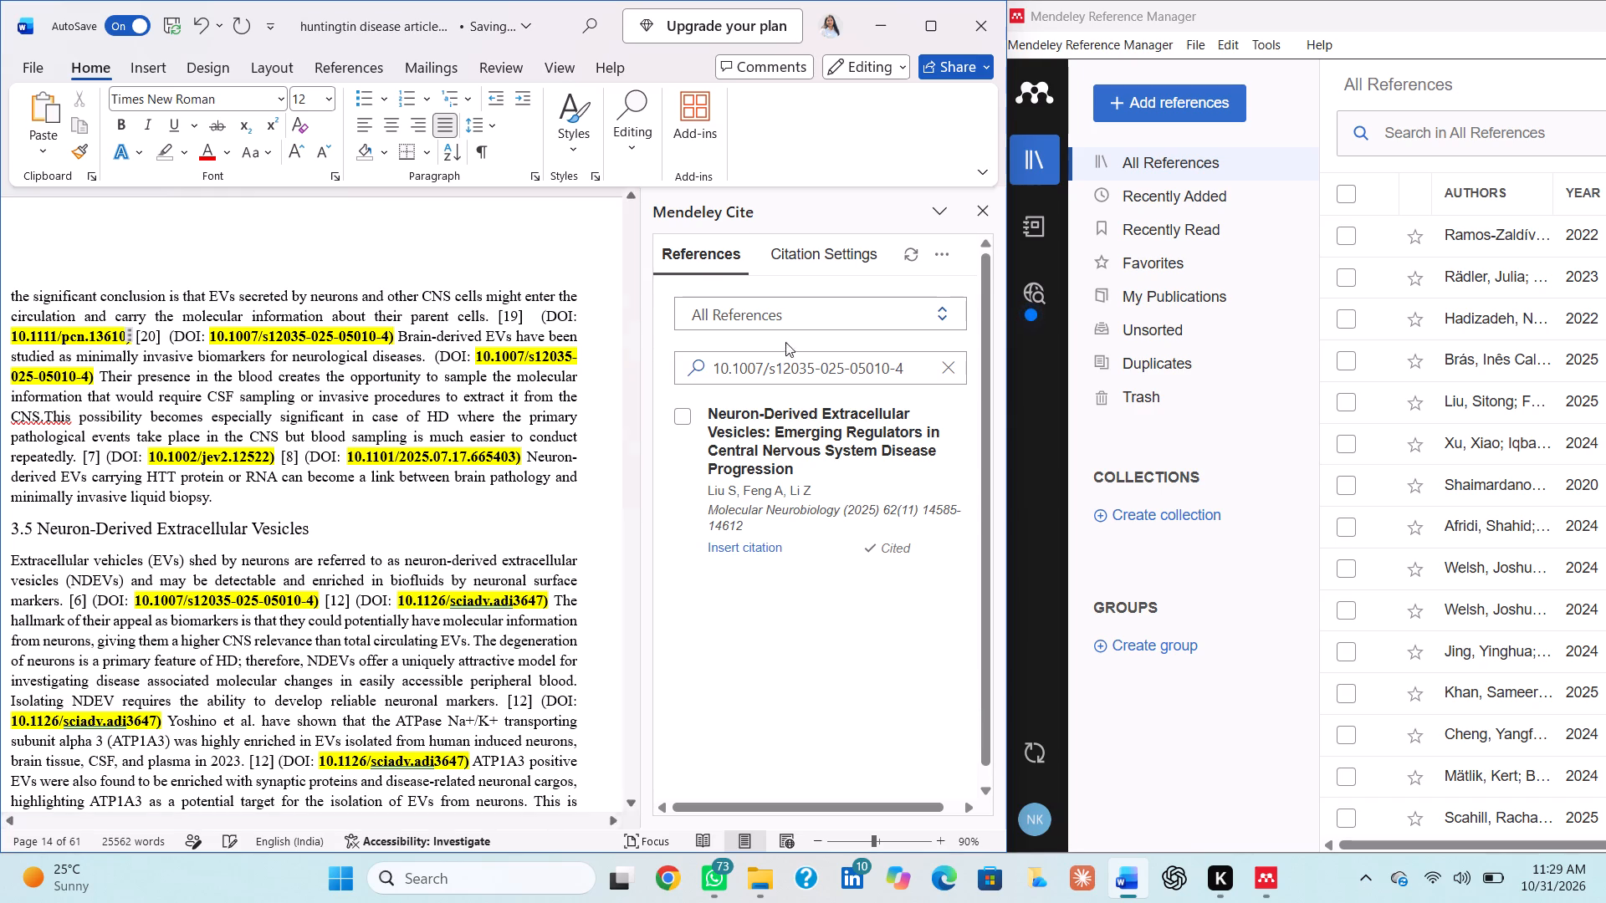
pyautogui.click(677, 416)
pyautogui.click(768, 790)
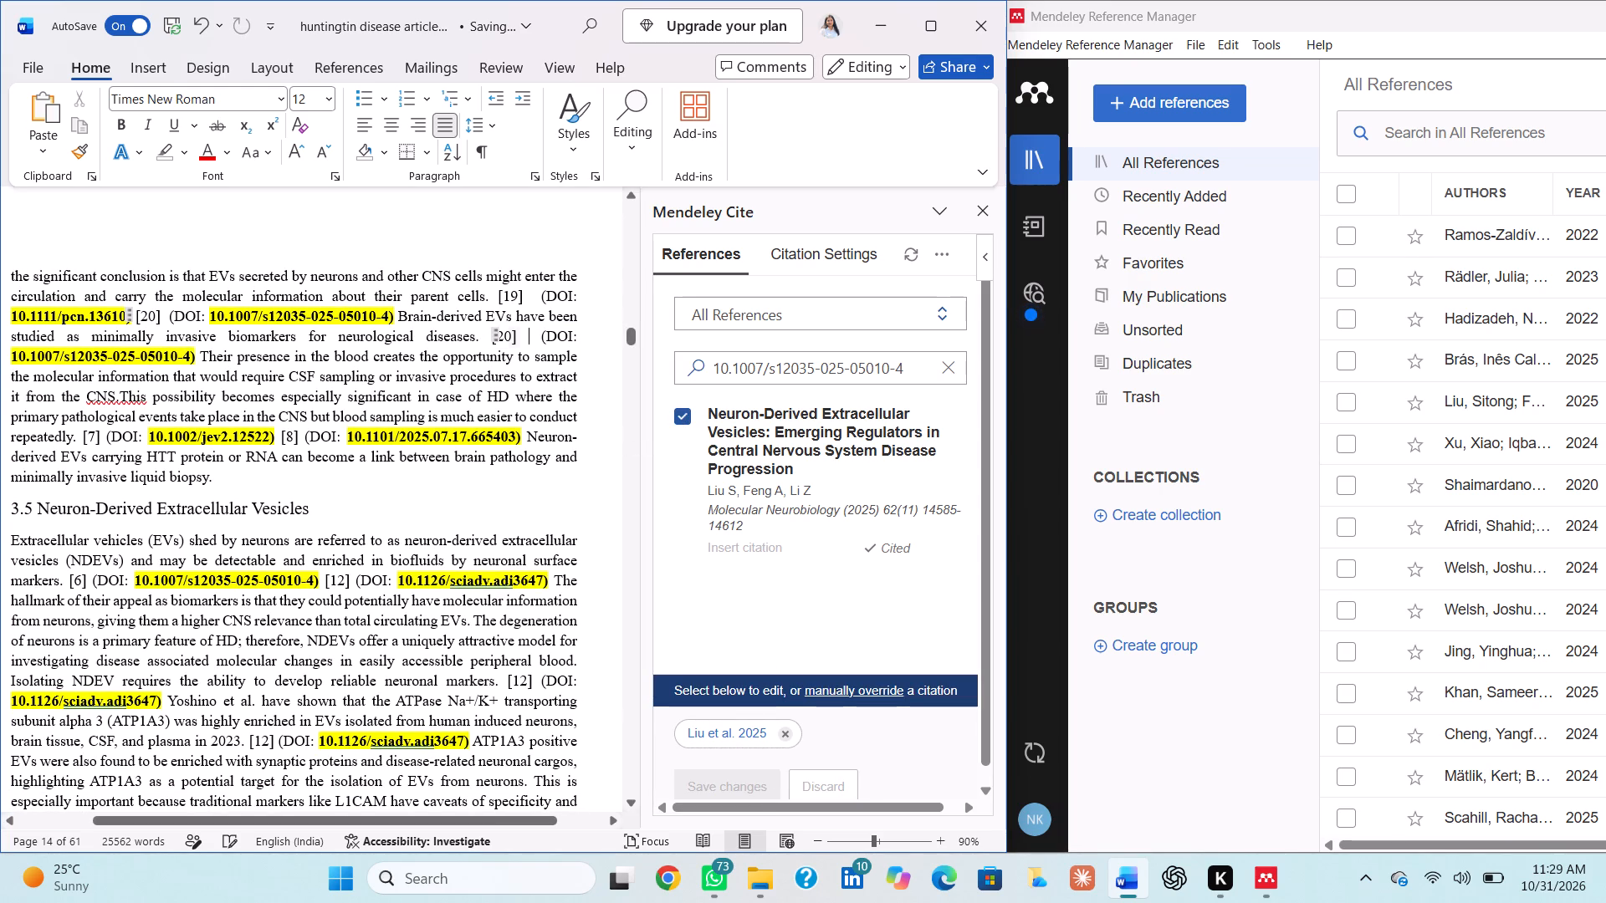
# Replace the typed [7] after "much easier to conduct repeatedly." with the Mendeley citation for DOI 10.1002/jev2.12522 (Herrero-Lorenzo et al. 2024).
pyautogui.moveTo(146, 437); pyautogui.dragTo(274, 444)
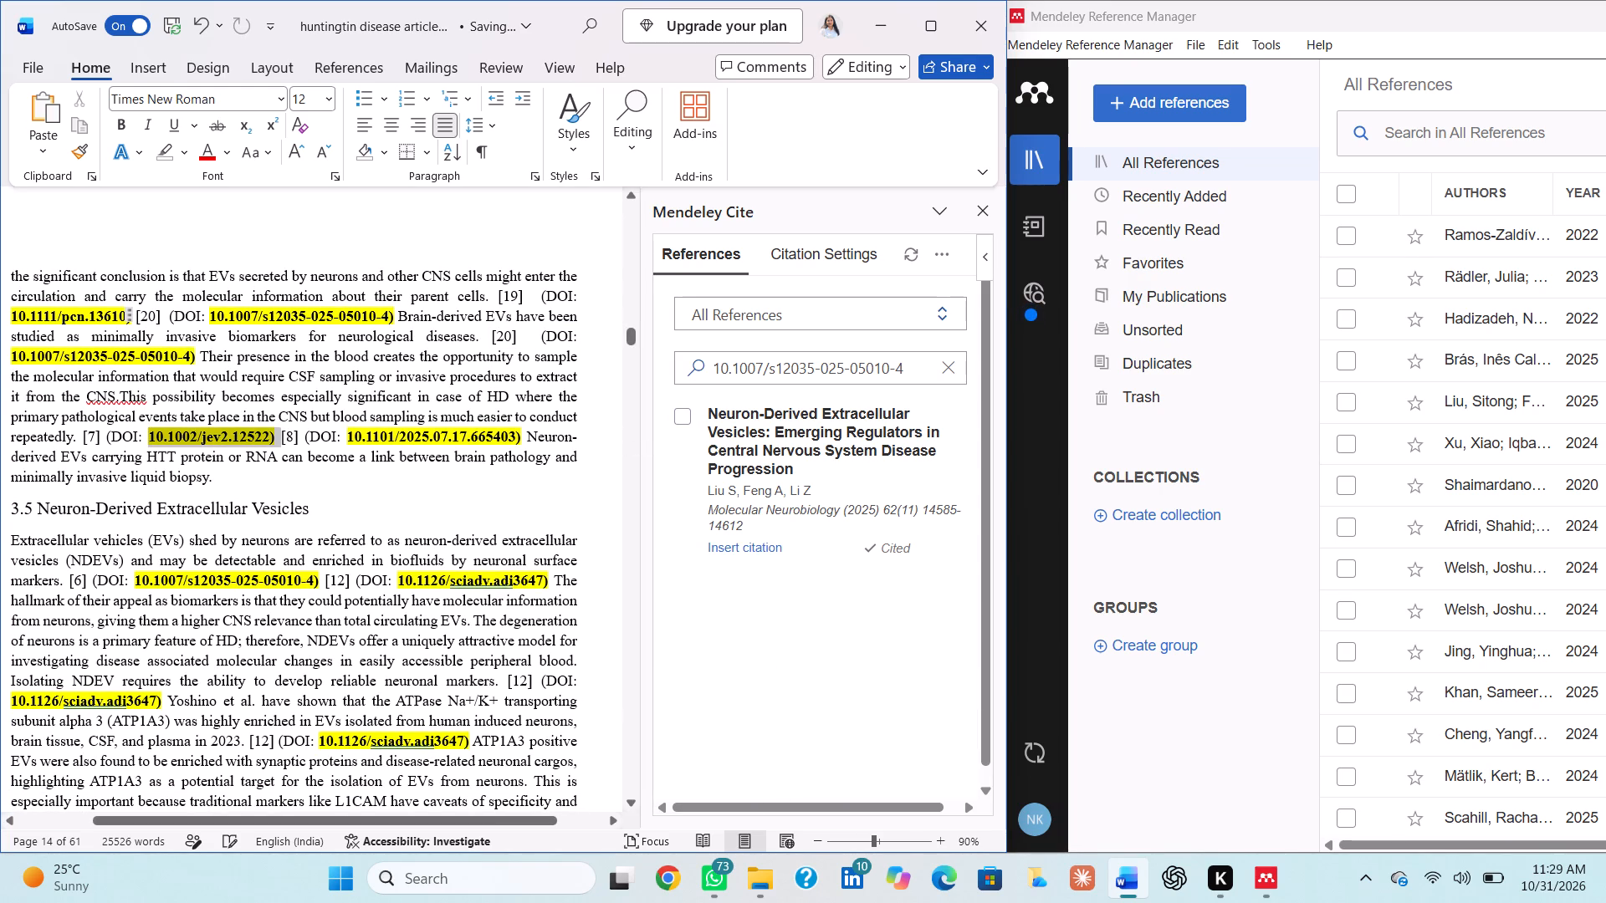
pyautogui.moveTo(274, 444); pyautogui.dragTo(264, 444)
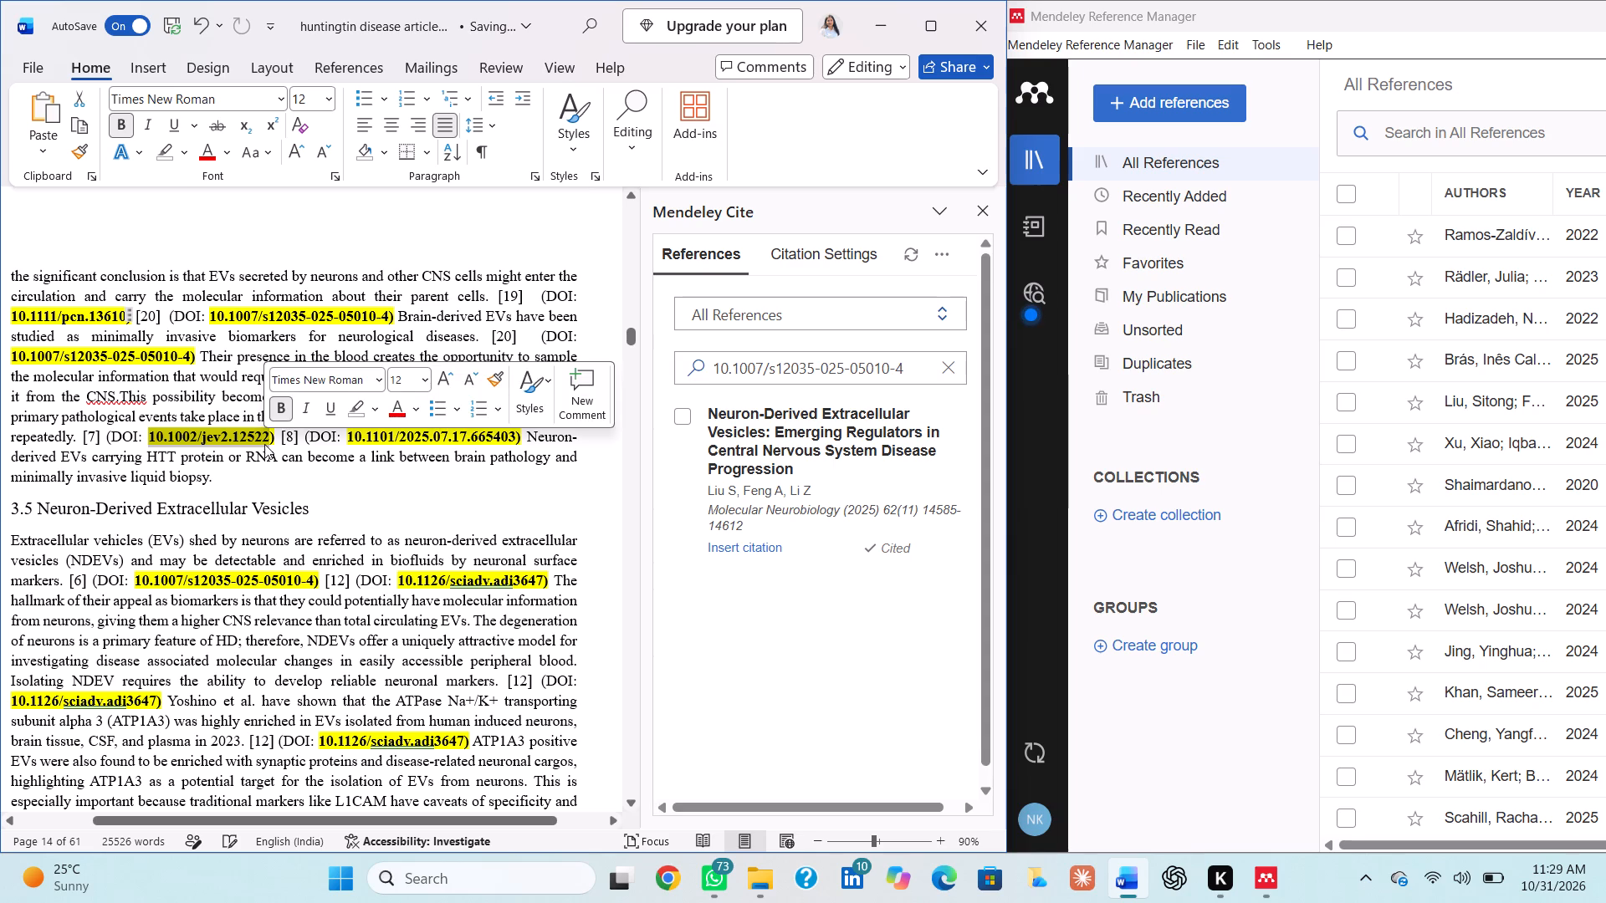
pyautogui.hotkey('ctrl', 'c')
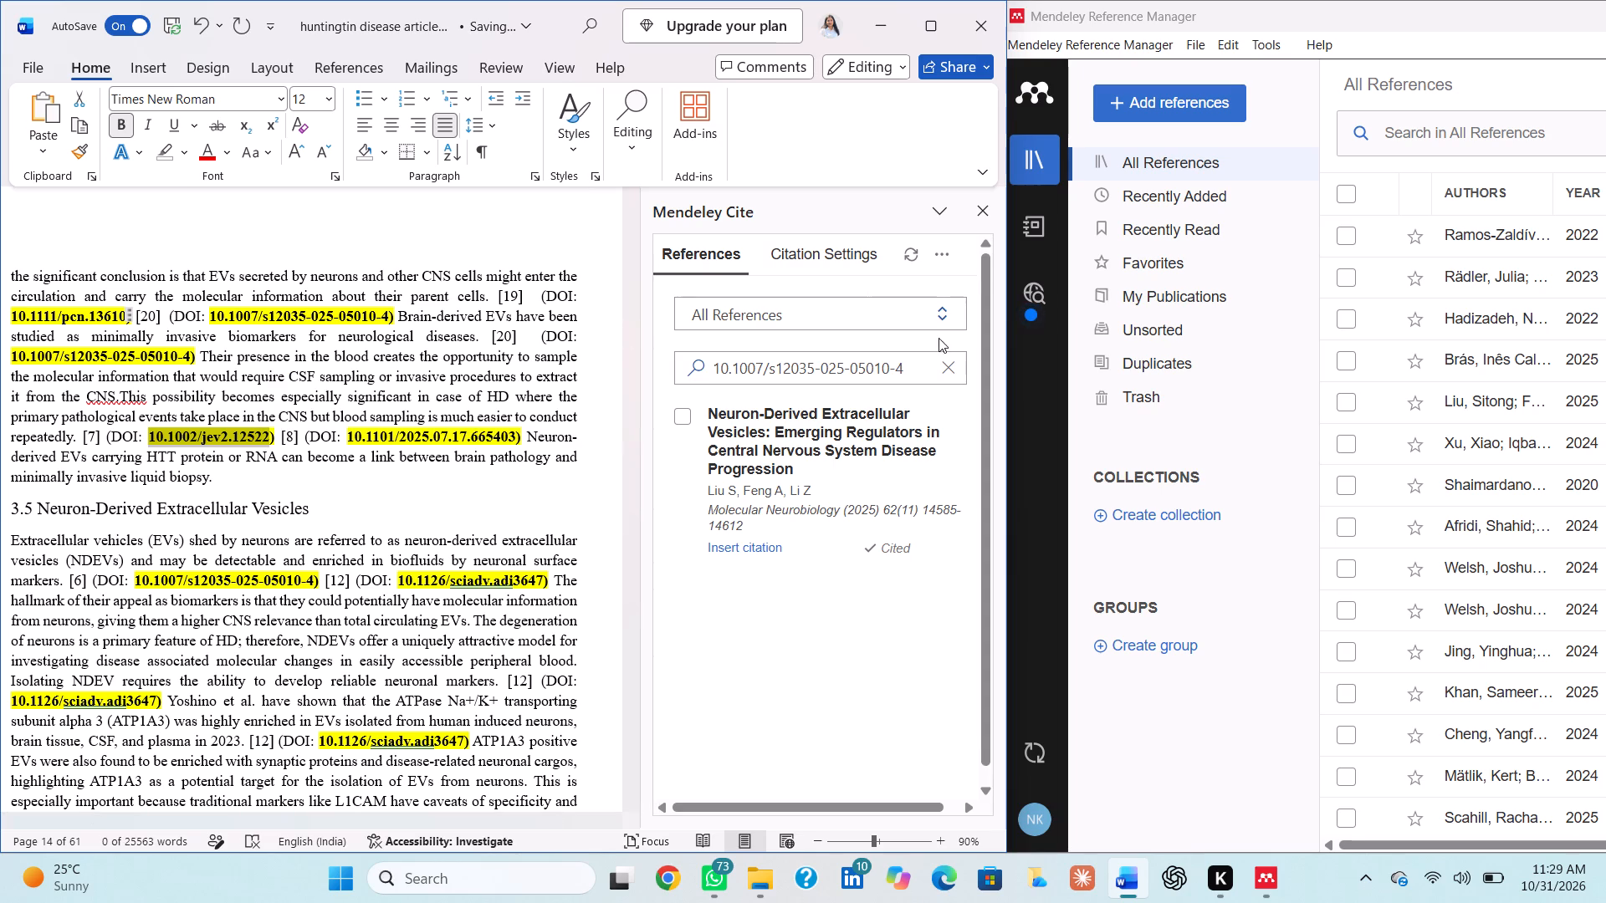
pyautogui.click(945, 364)
pyautogui.click(904, 365)
pyautogui.hotkey('ctrl', 'v')
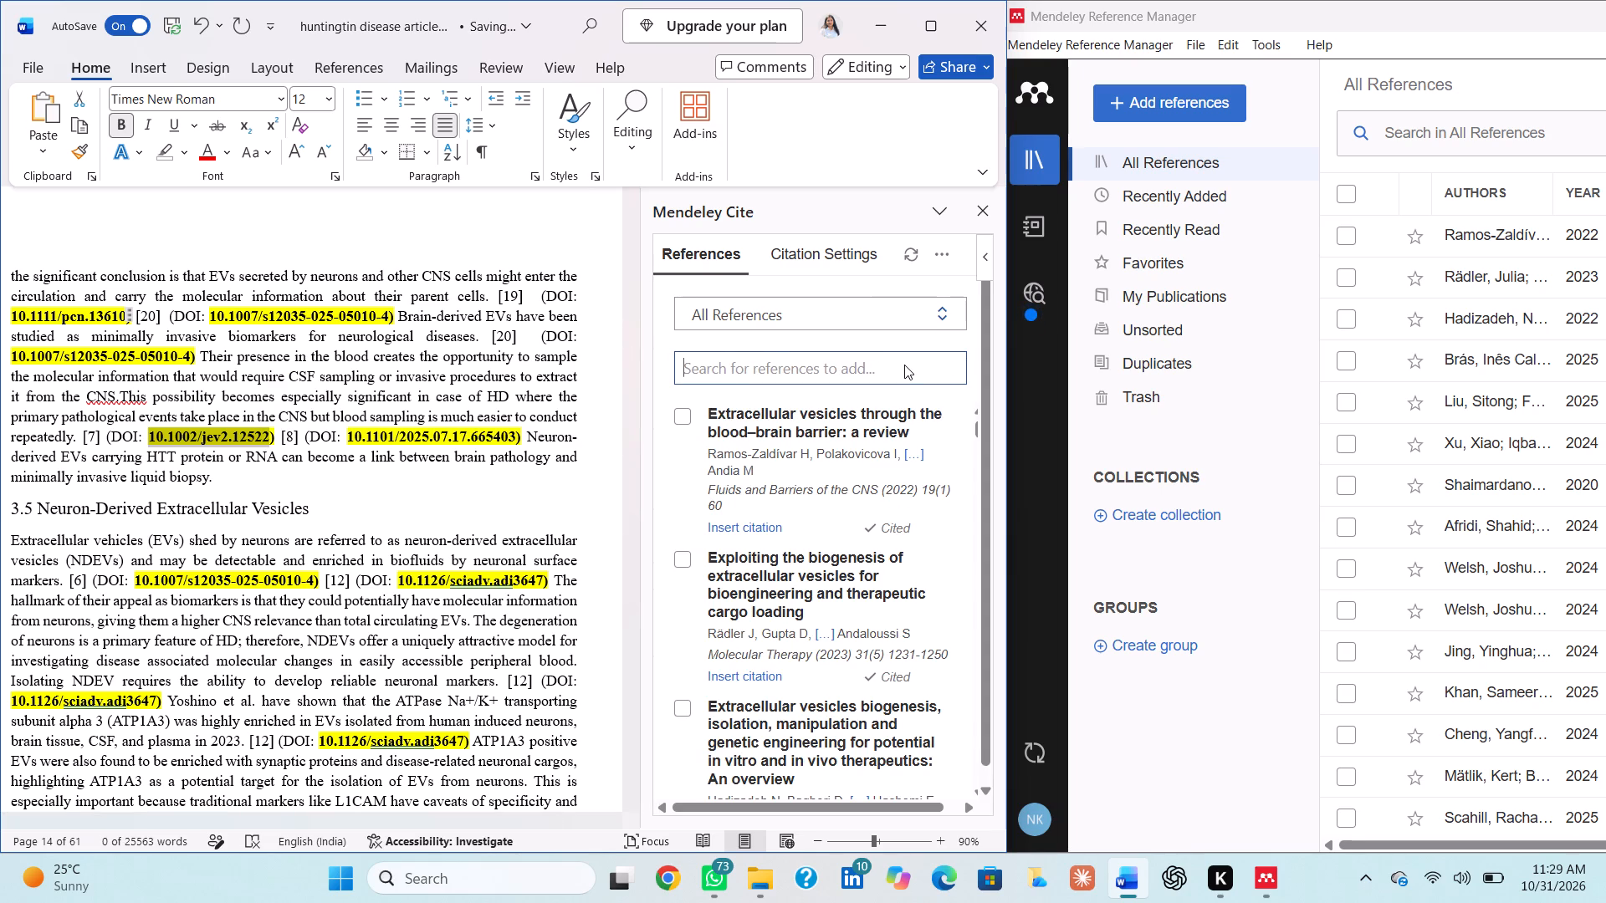
pyautogui.press('Return')
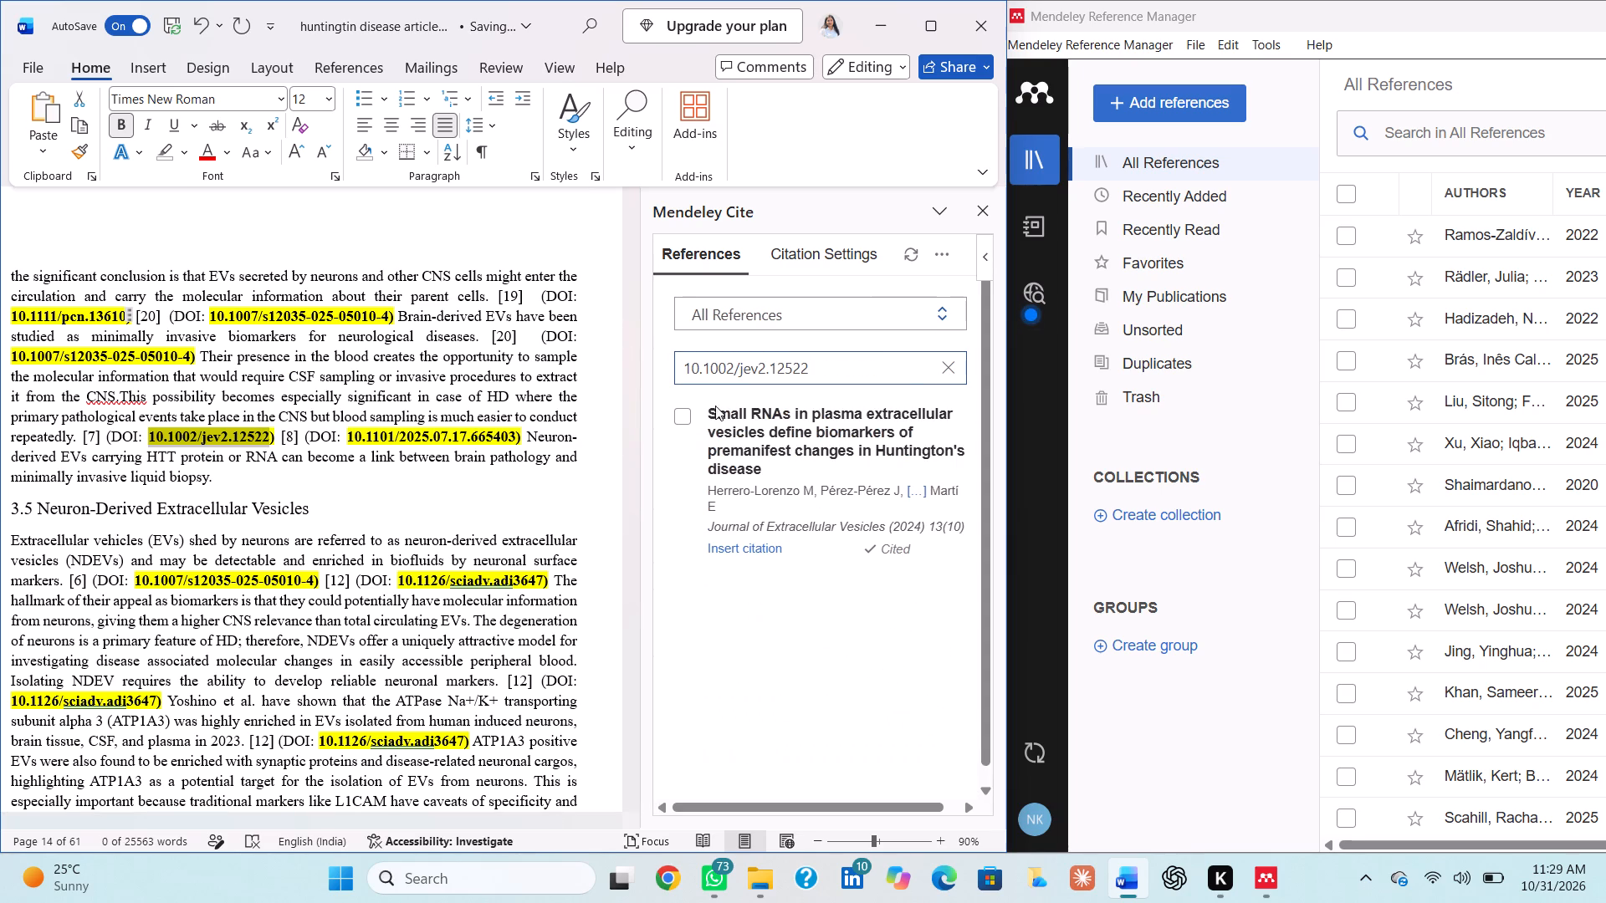
pyautogui.click(683, 418)
pyautogui.click(104, 441)
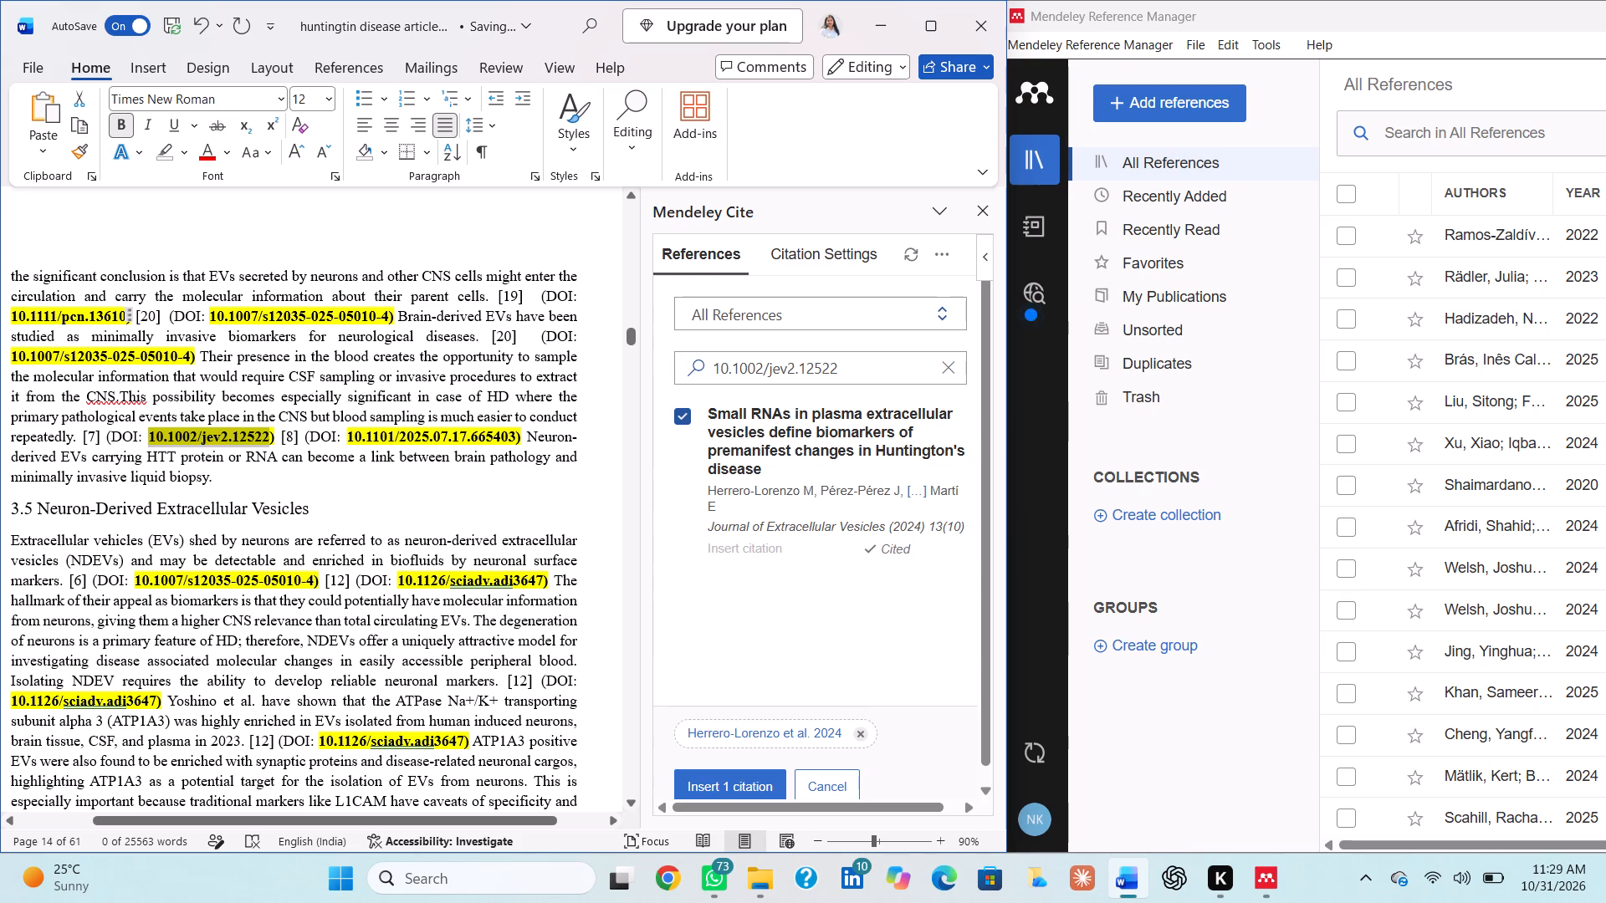
pyautogui.press('BackSpace')
pyautogui.press('BackSpace')
pyautogui.press('BackSpace')
pyautogui.press('BackSpace')
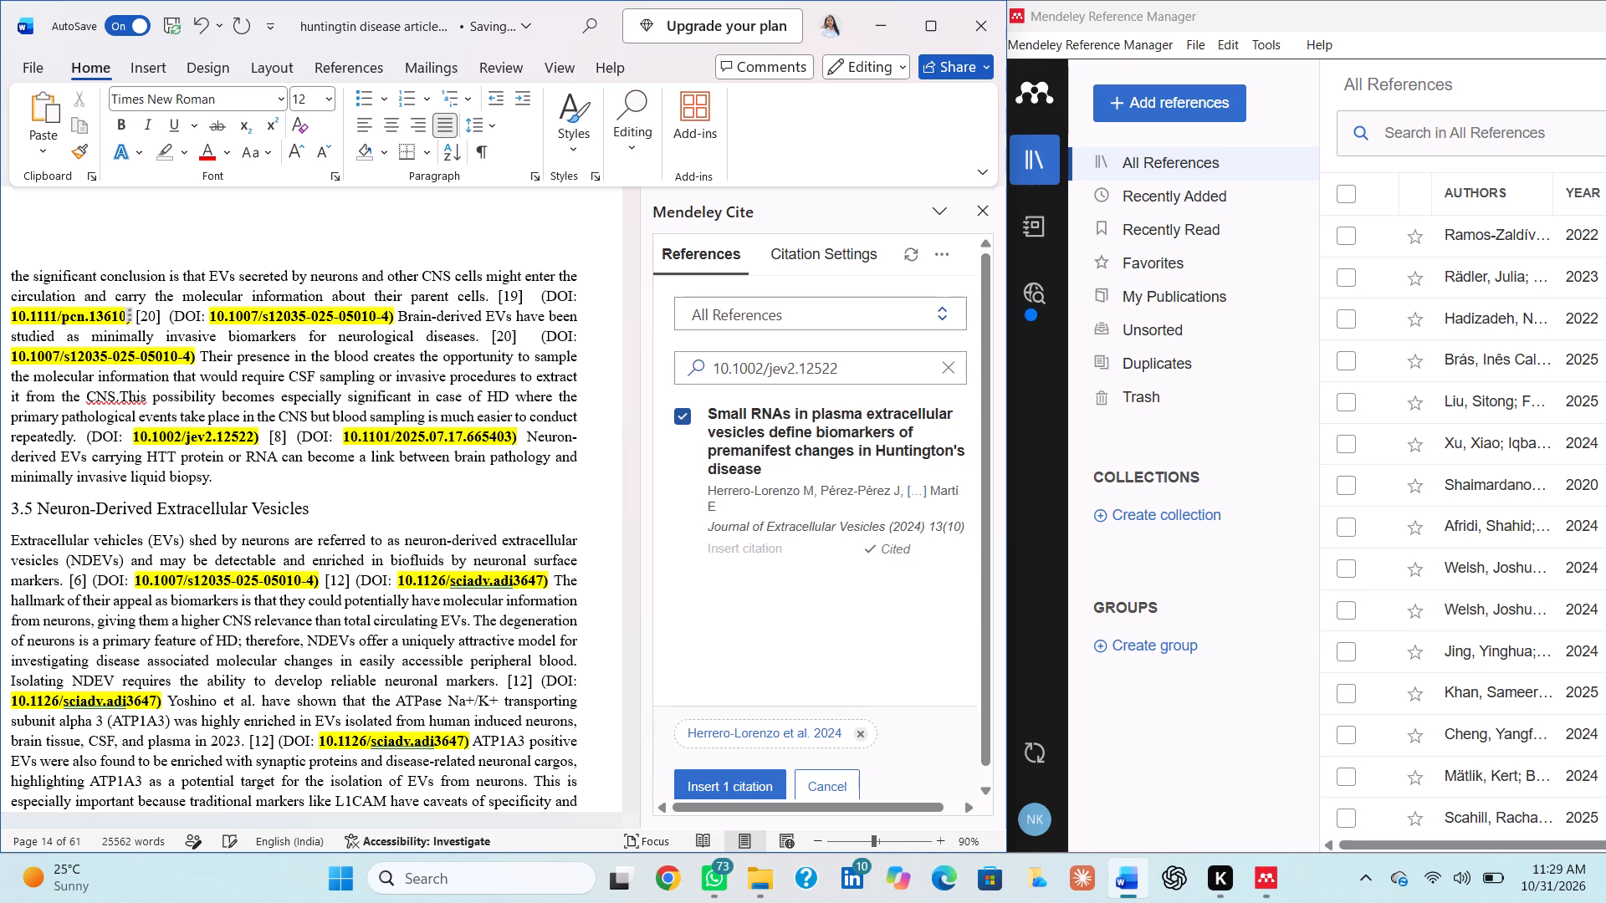
pyautogui.click(717, 800)
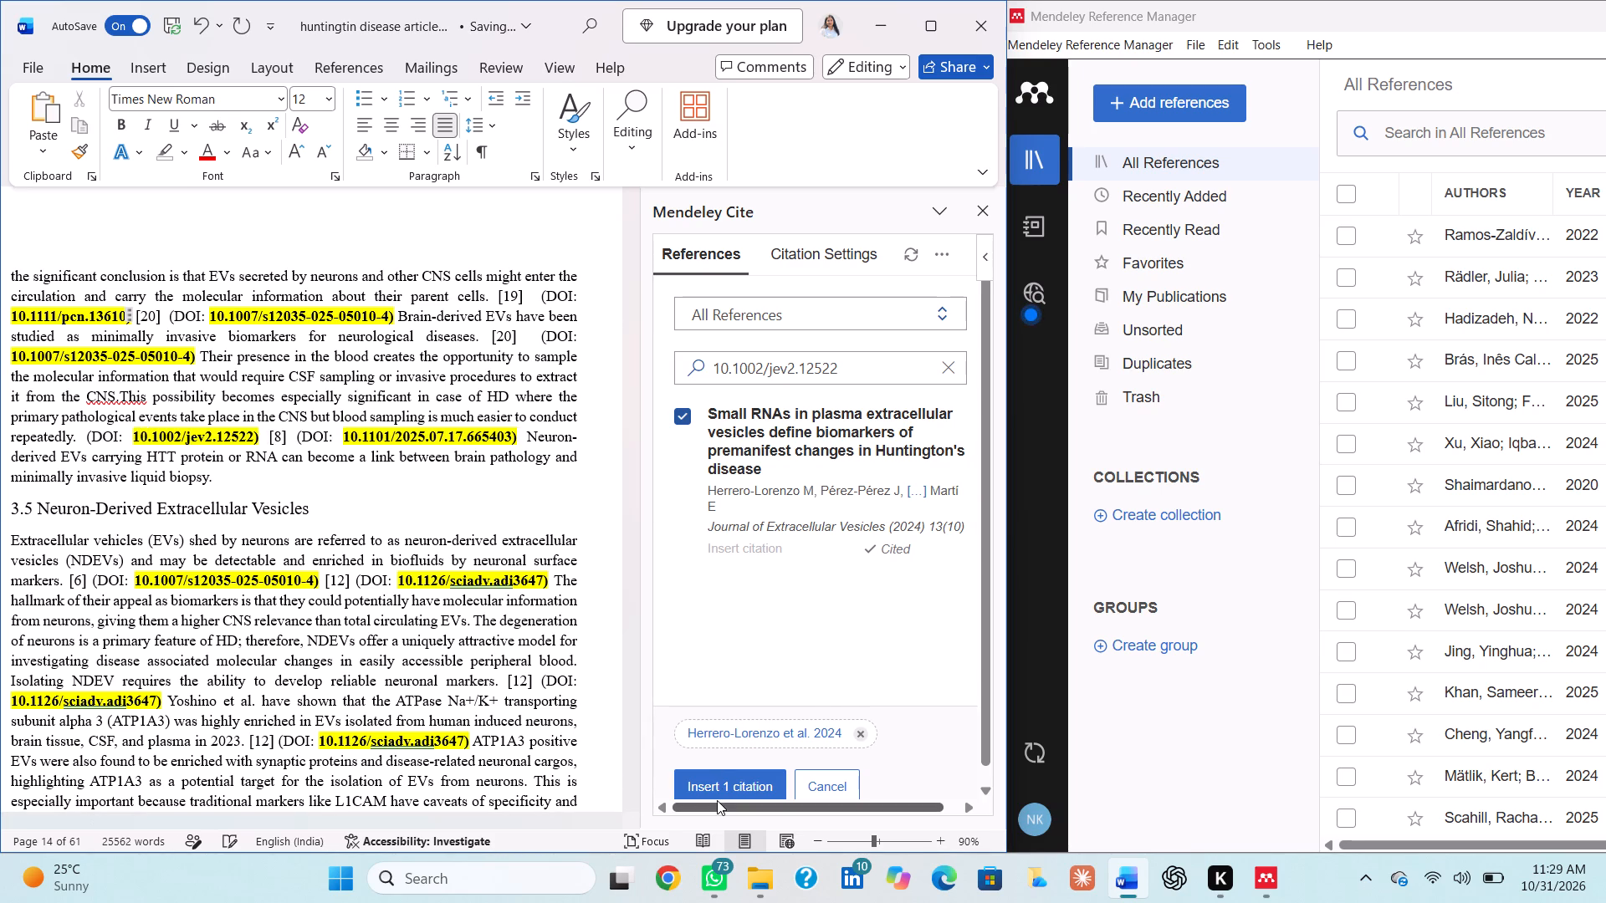
pyautogui.click(721, 787)
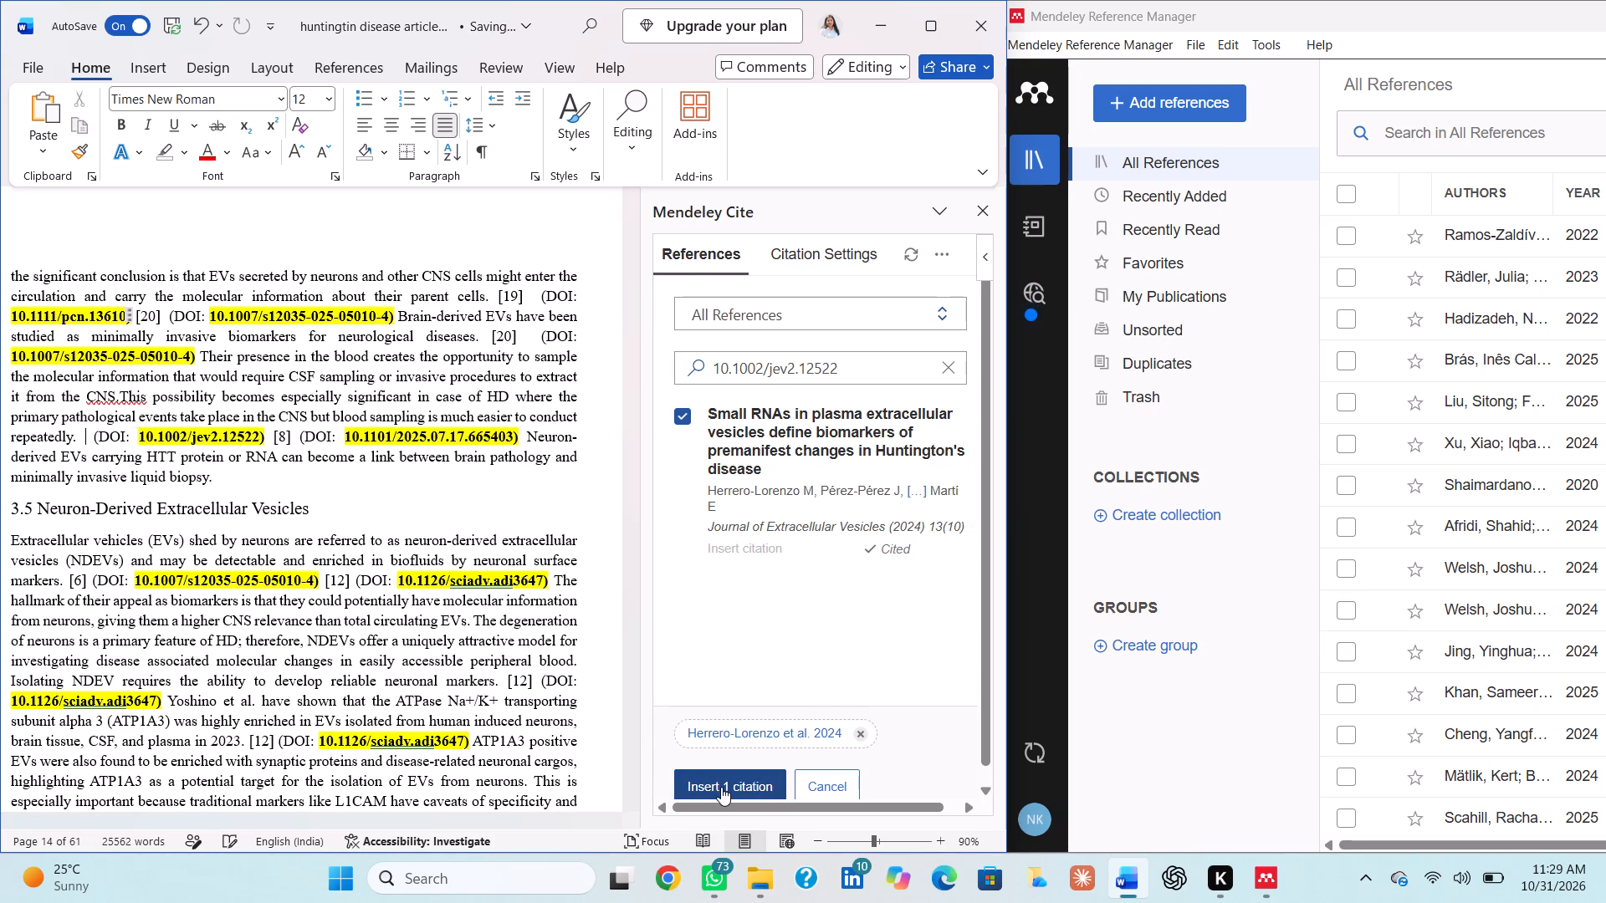
# Replace the typed [8] before "Neuron-derived EVs carrying HTT protein" with the Mendeley citation for DOI 10.1101/2025.07.17.665403 (Brás et al. 2025).
pyautogui.moveTo(345, 333); pyautogui.dragTo(516, 341)
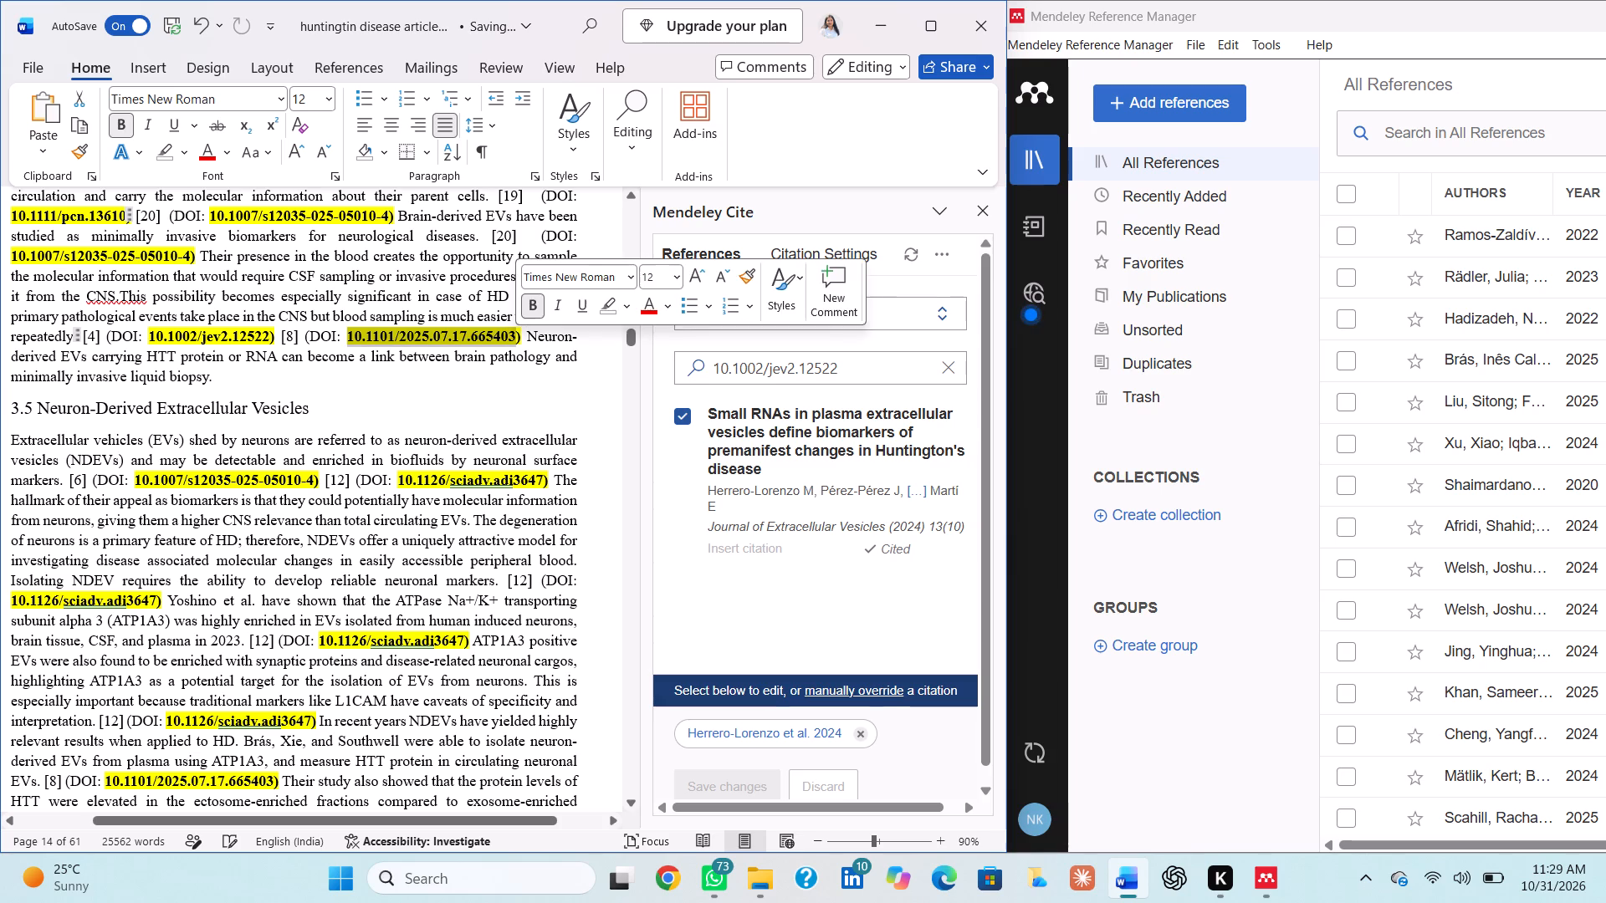
pyautogui.hotkey('ctrl', 'c')
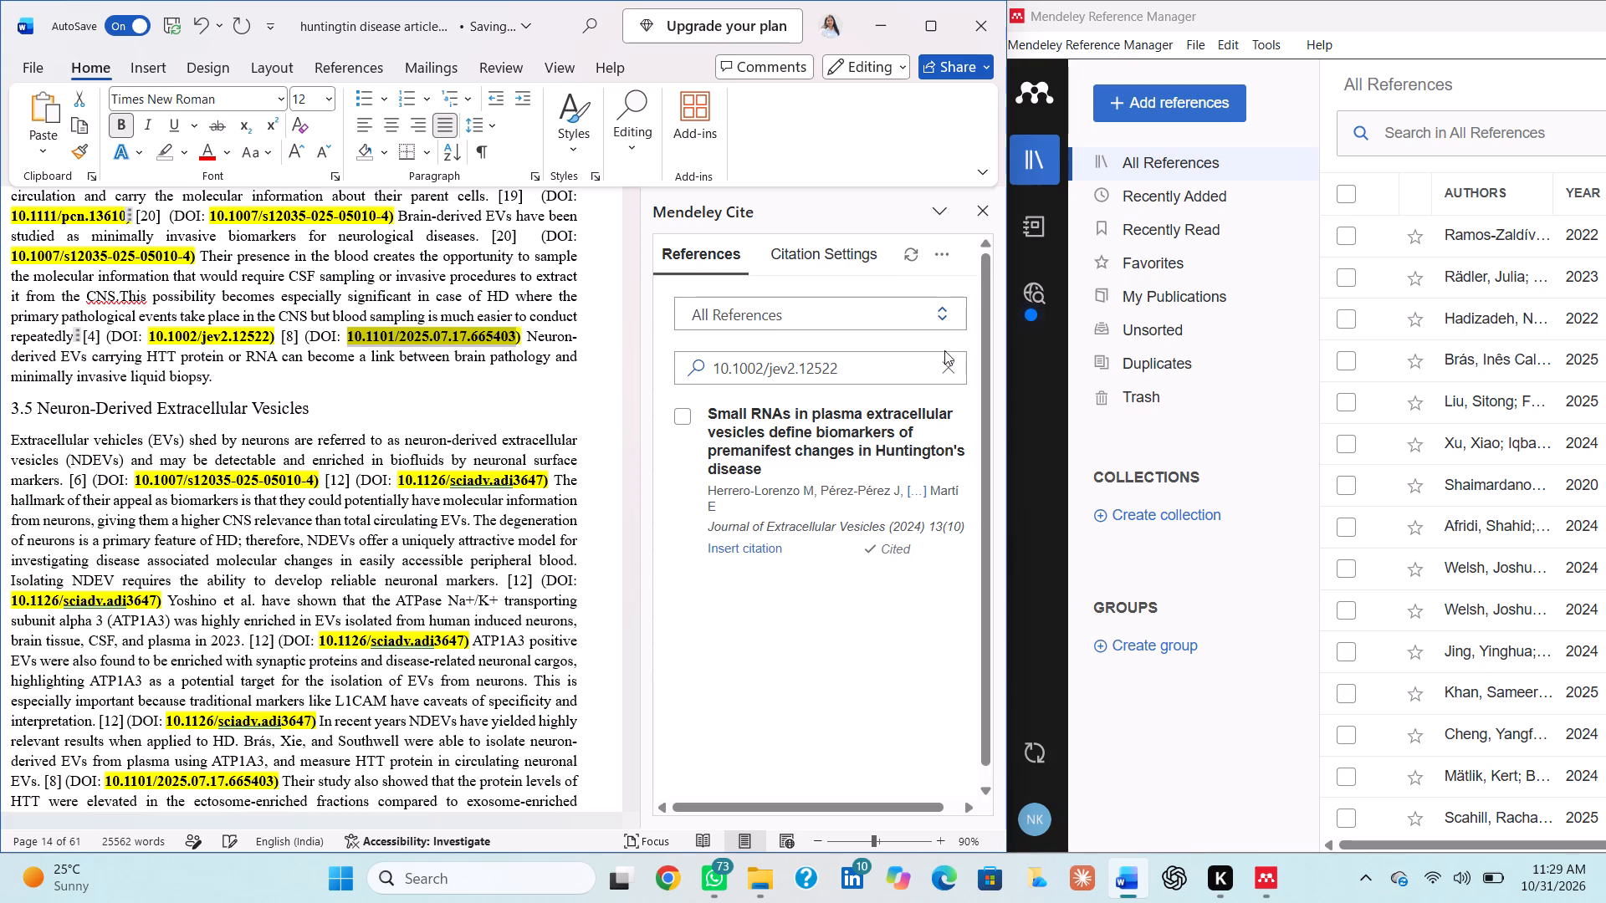
pyautogui.click(945, 367)
pyautogui.click(888, 368)
pyautogui.hotkey('ctrl', 'v')
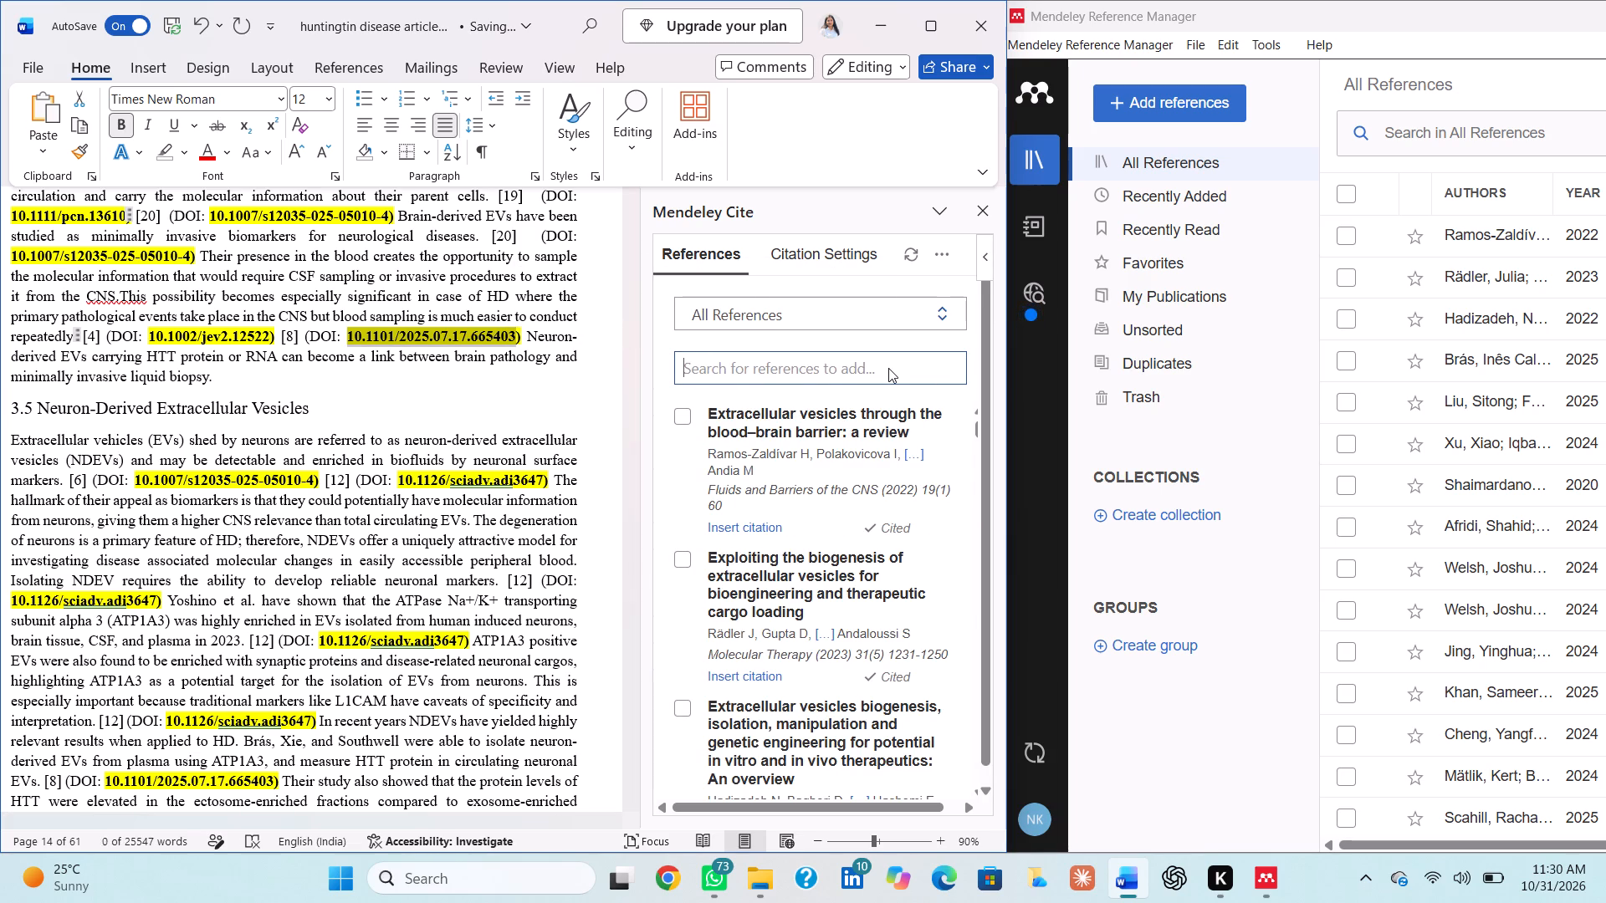
pyautogui.press('Return')
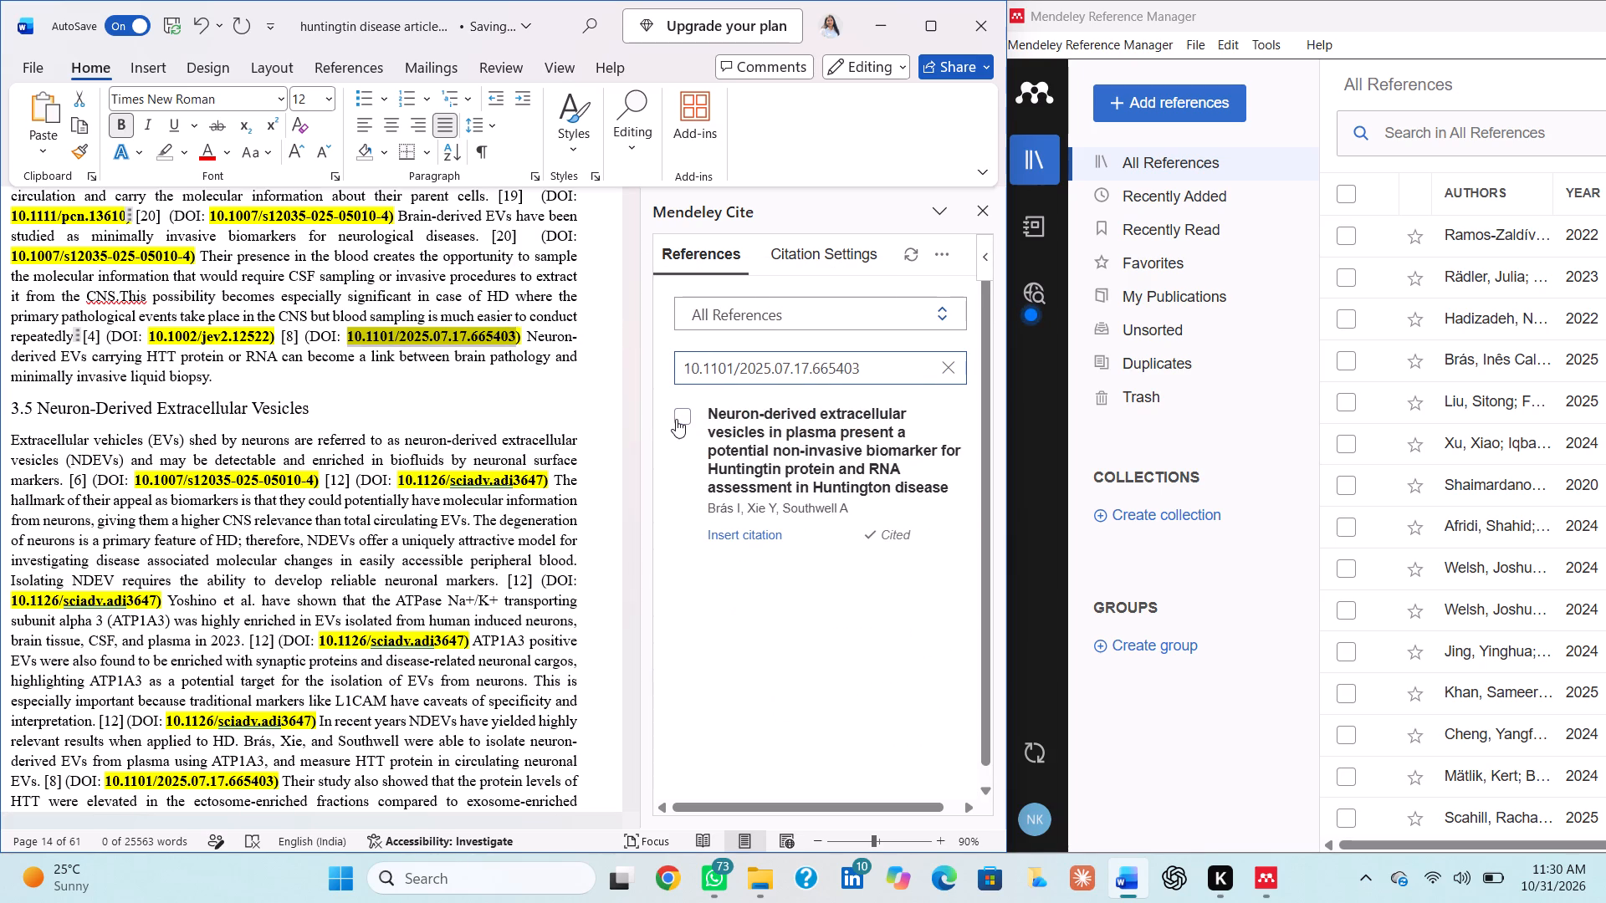
pyautogui.click(683, 419)
pyautogui.click(302, 334)
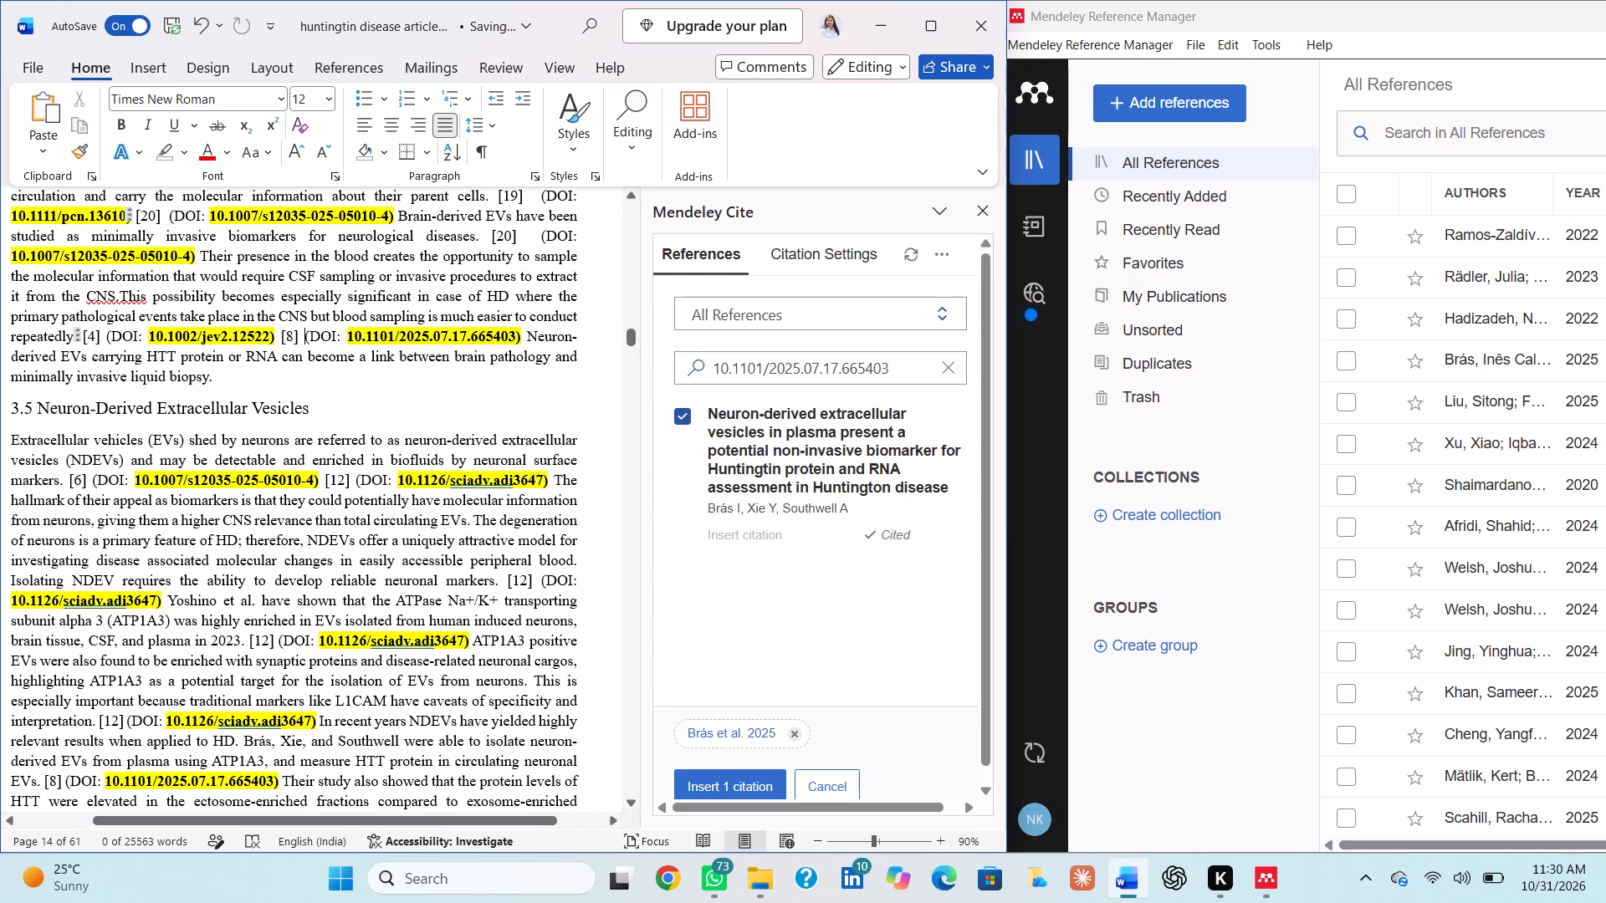
pyautogui.press('BackSpace')
pyautogui.press('BackSpace')
pyautogui.press('BackSpace')
pyautogui.press('BackSpace')
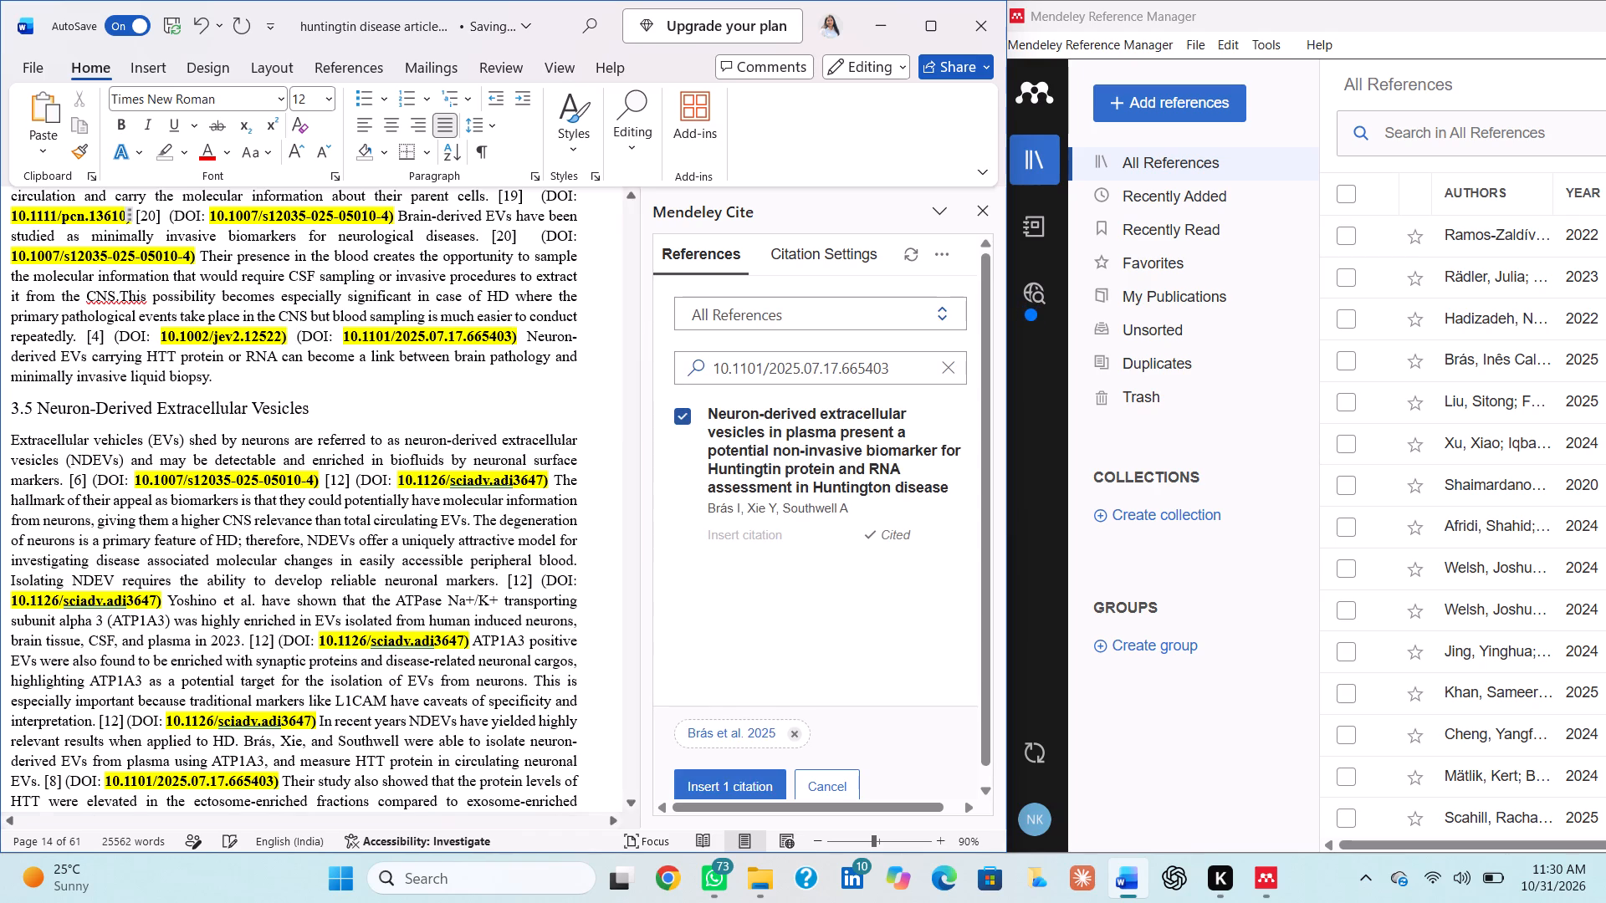
pyautogui.click(728, 782)
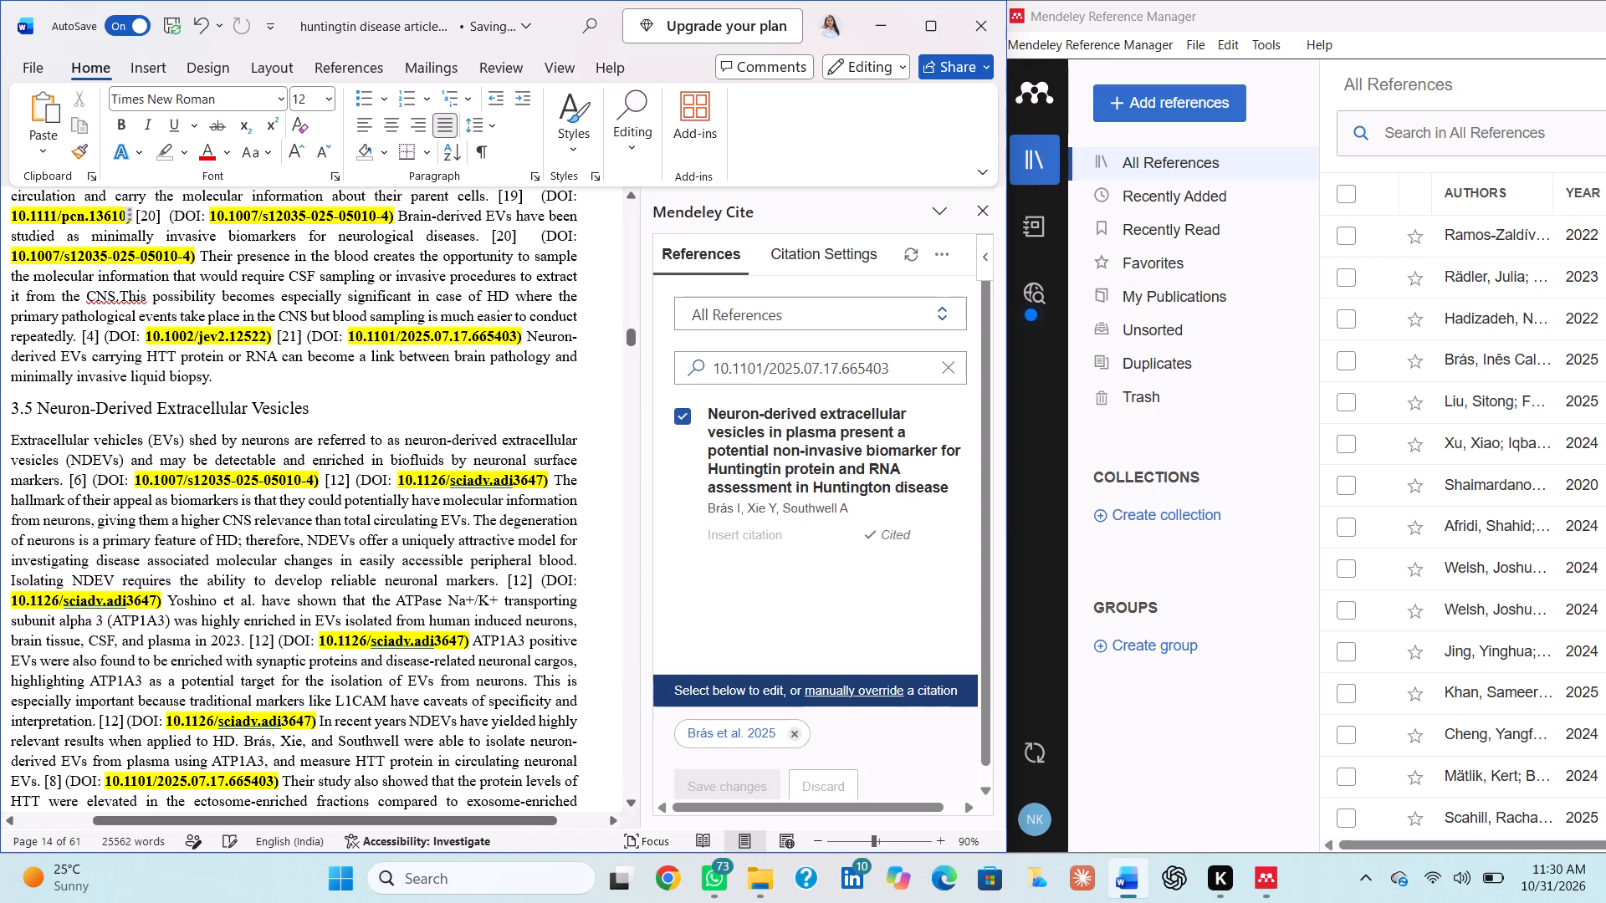
pyautogui.scroll(-1, 349, 504)
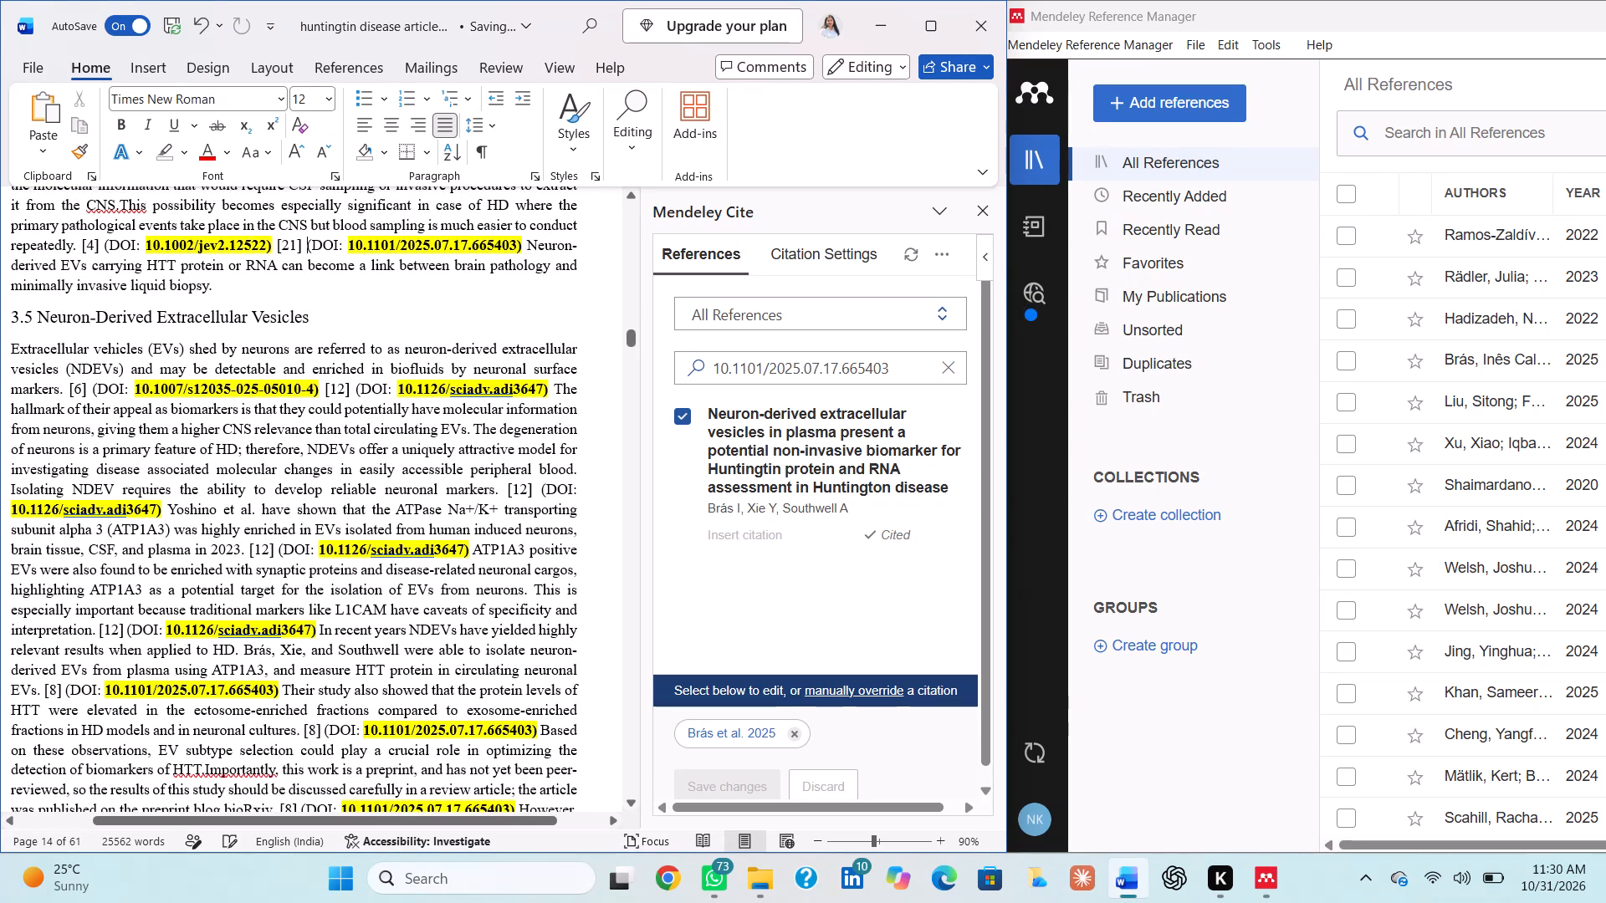
pyautogui.moveTo(133, 388); pyautogui.dragTo(315, 395)
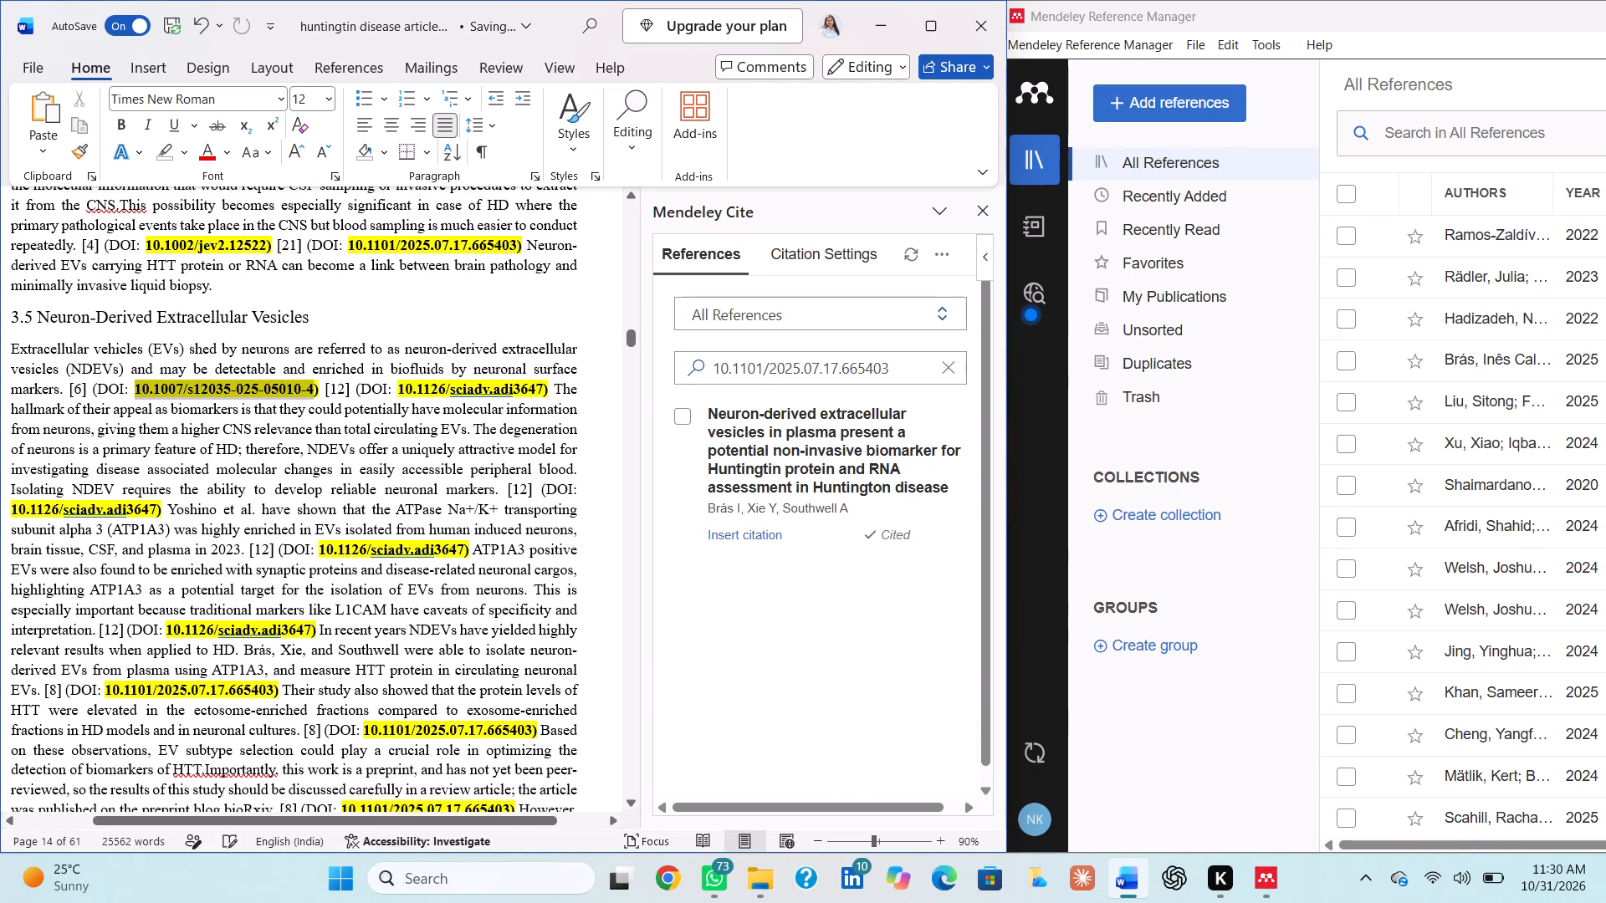
pyautogui.moveTo(315, 395); pyautogui.dragTo(315, 395)
pyautogui.hotkey('ctrl', 'c')
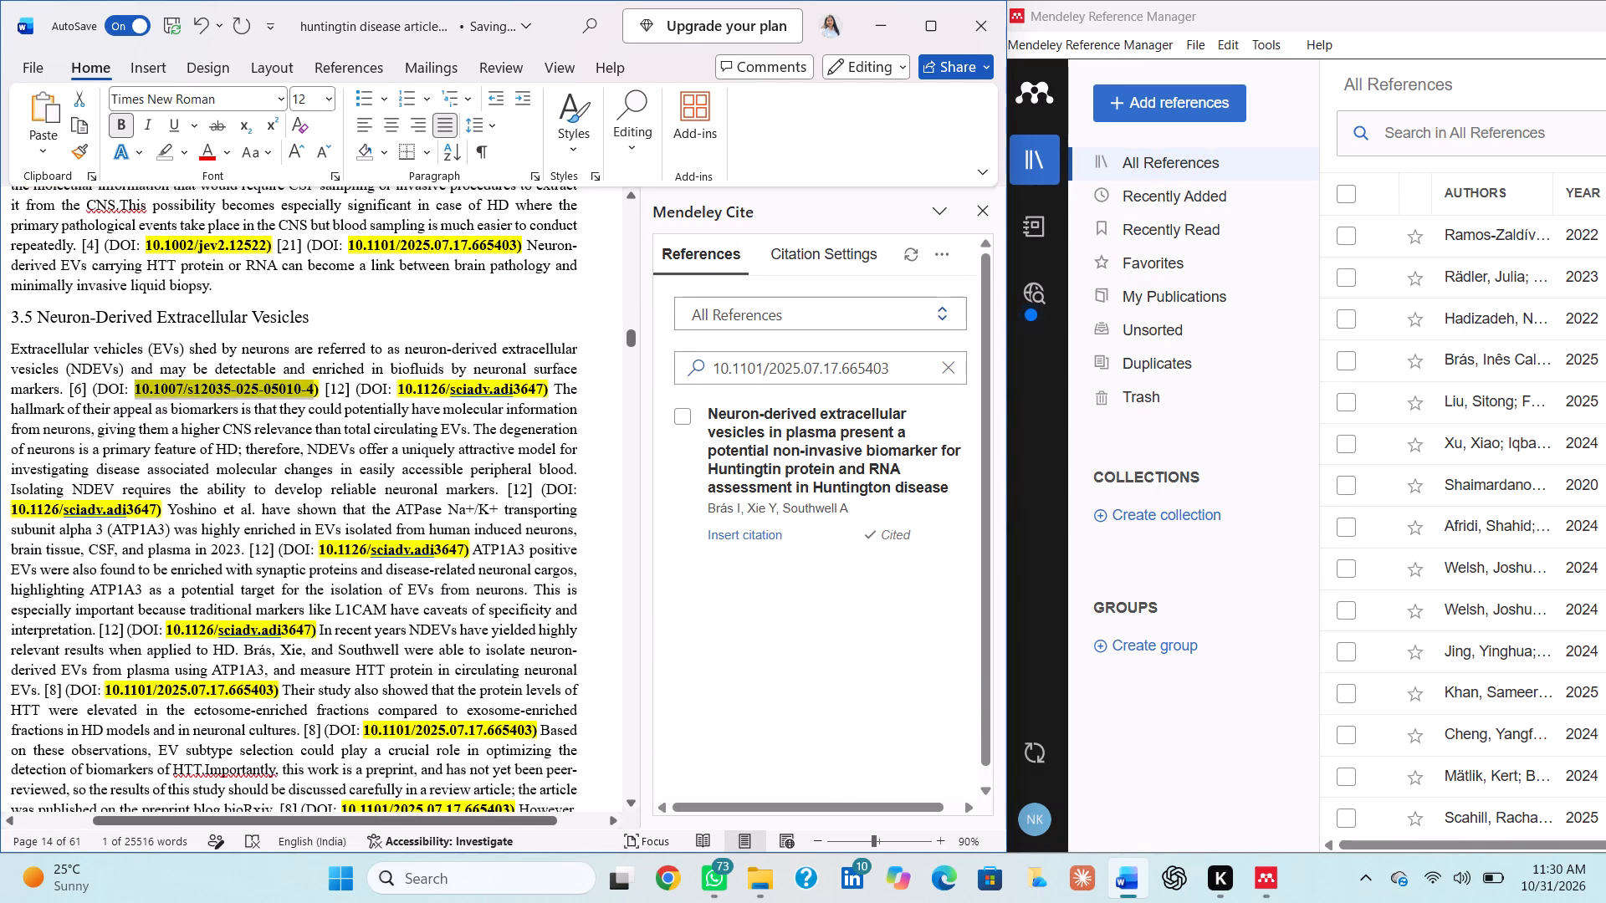
pyautogui.click(956, 365)
pyautogui.click(845, 365)
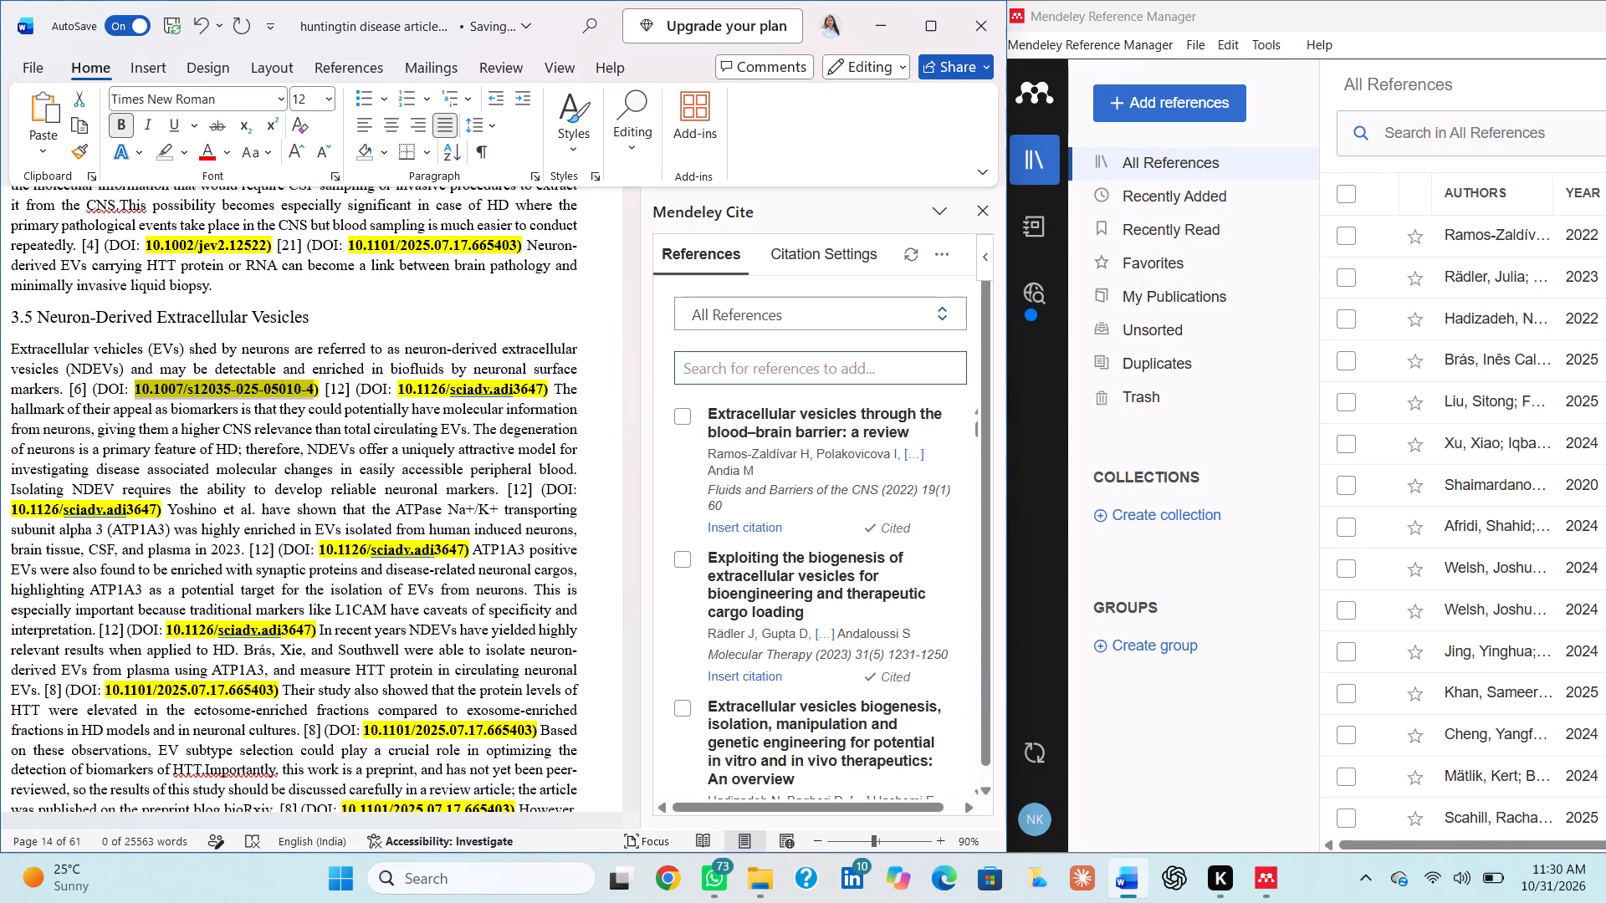
pyautogui.hotkey('ctrl', 'v')
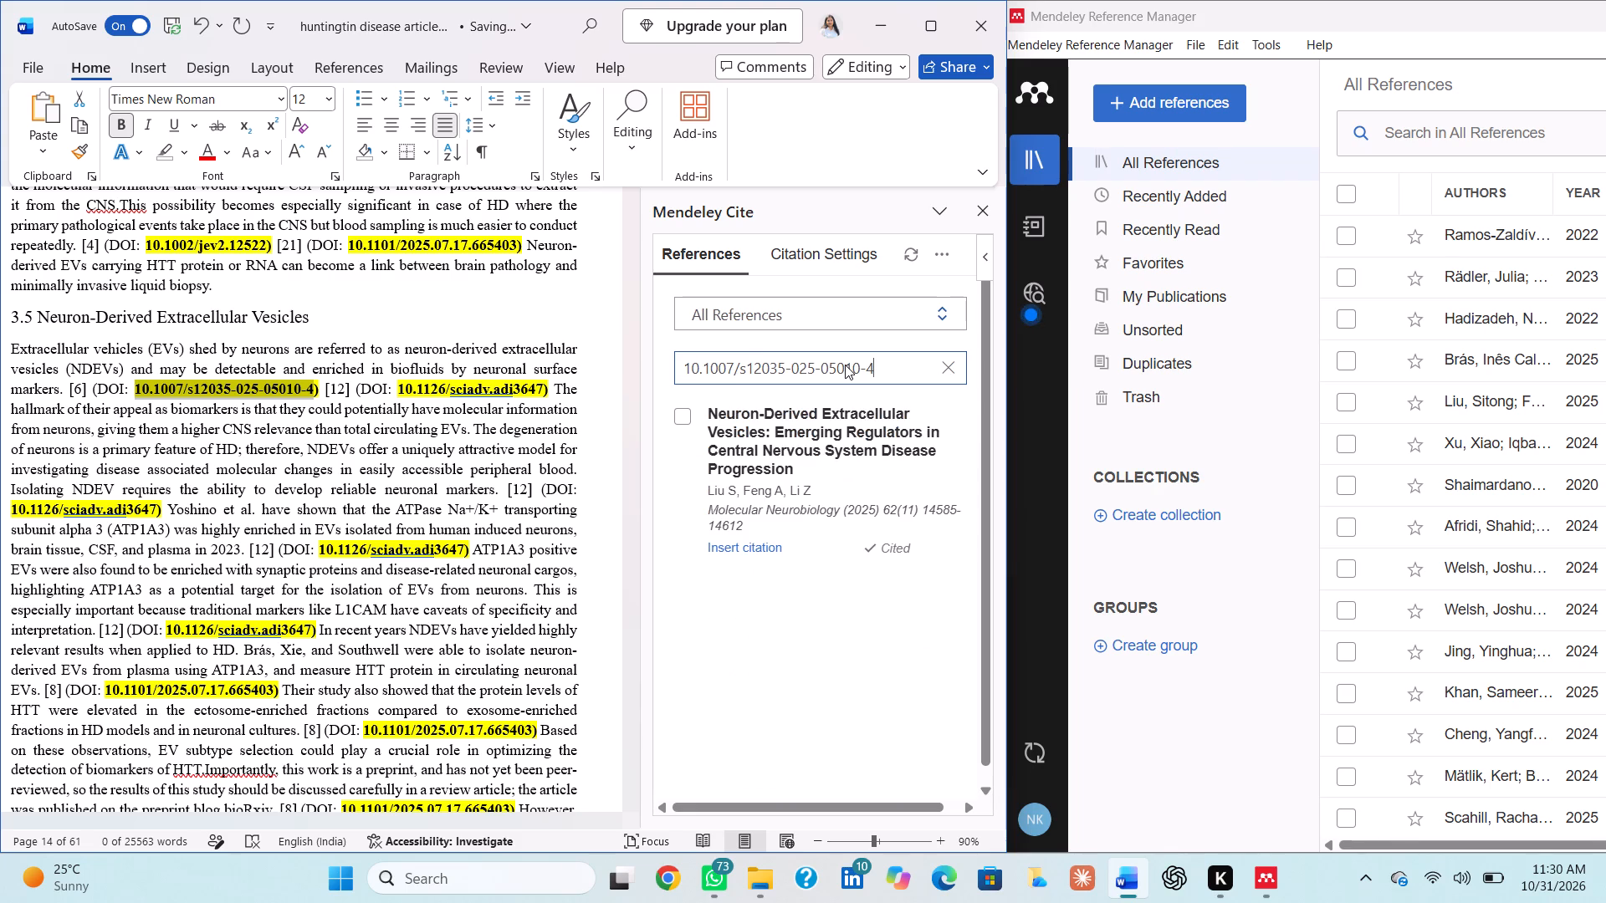
pyautogui.click(686, 413)
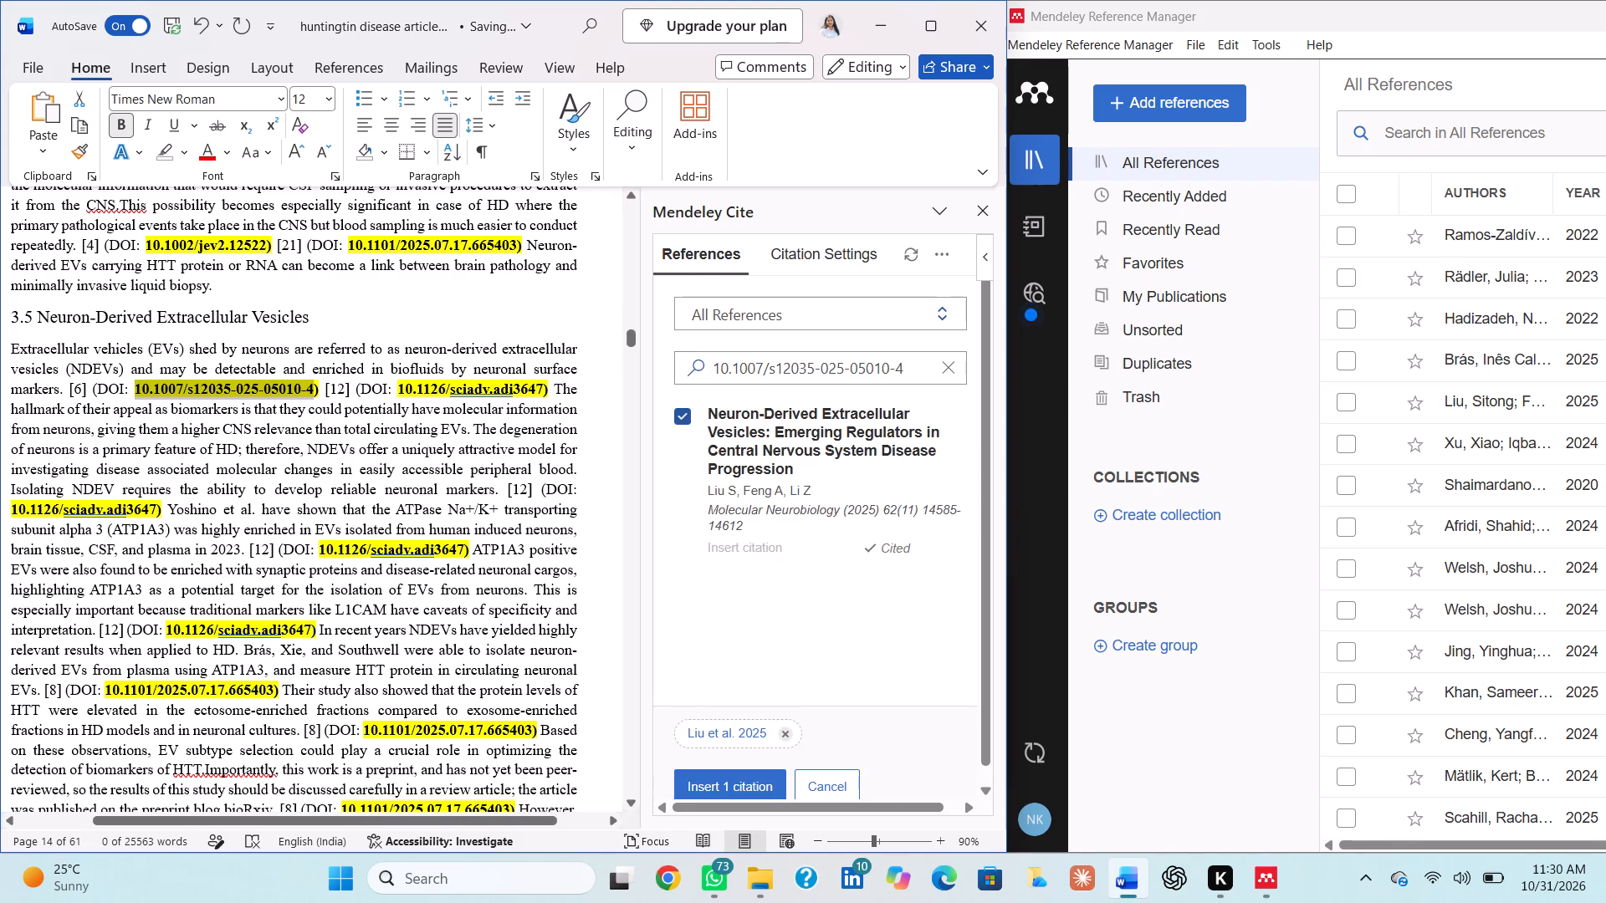
pyautogui.click(89, 394)
pyautogui.press('BackSpace')
pyautogui.press('BackSpace')
pyautogui.press('BackSpace')
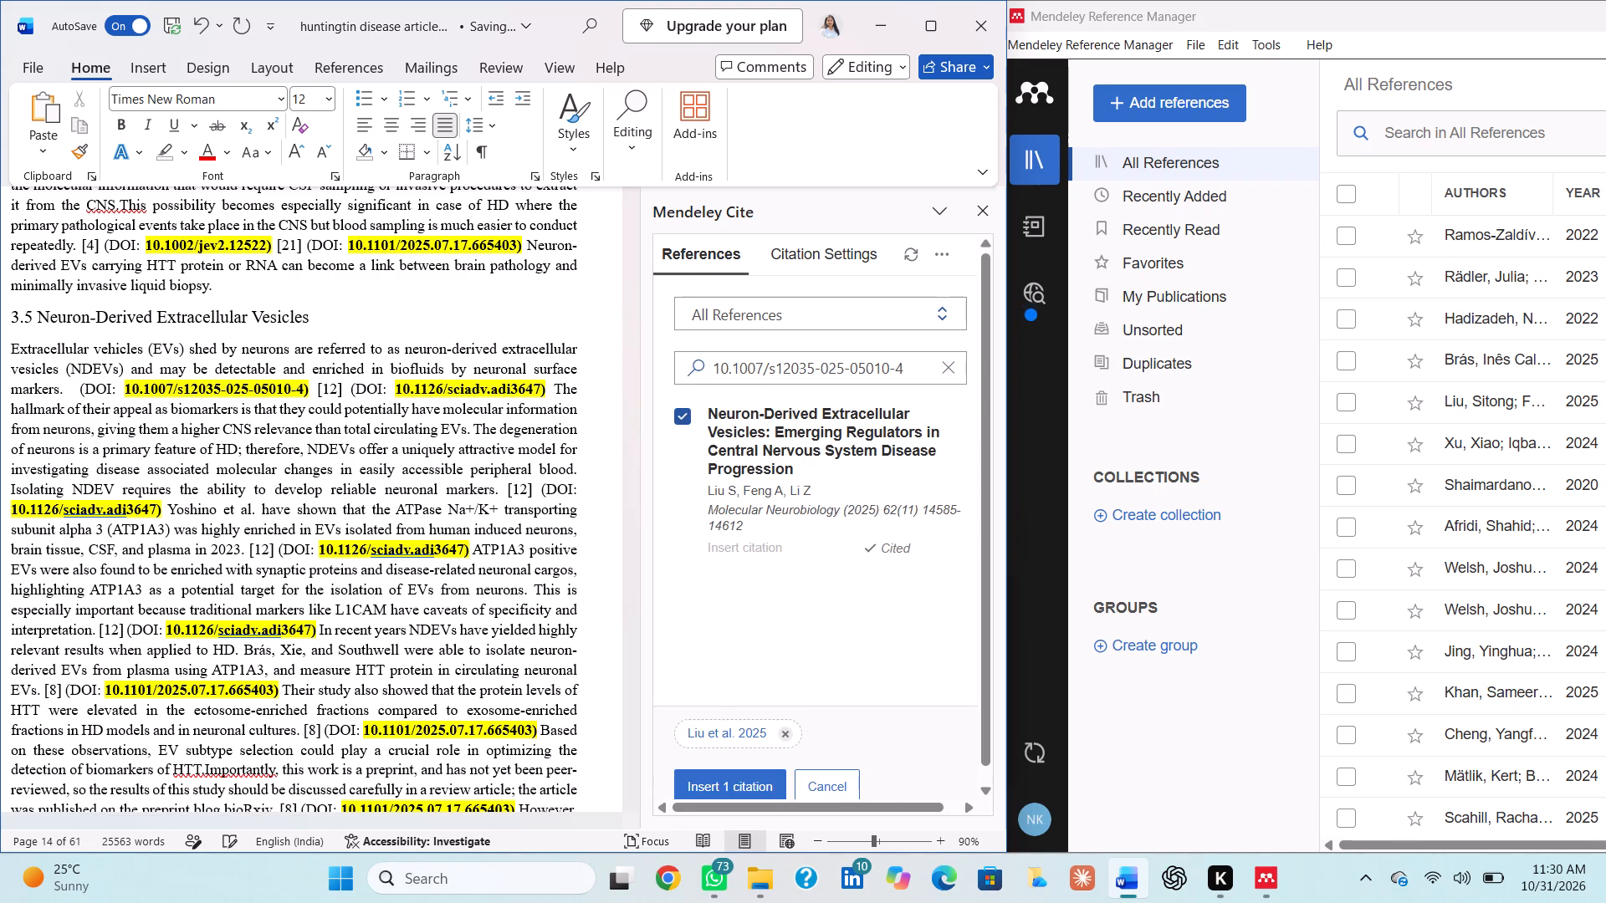
pyautogui.click(700, 780)
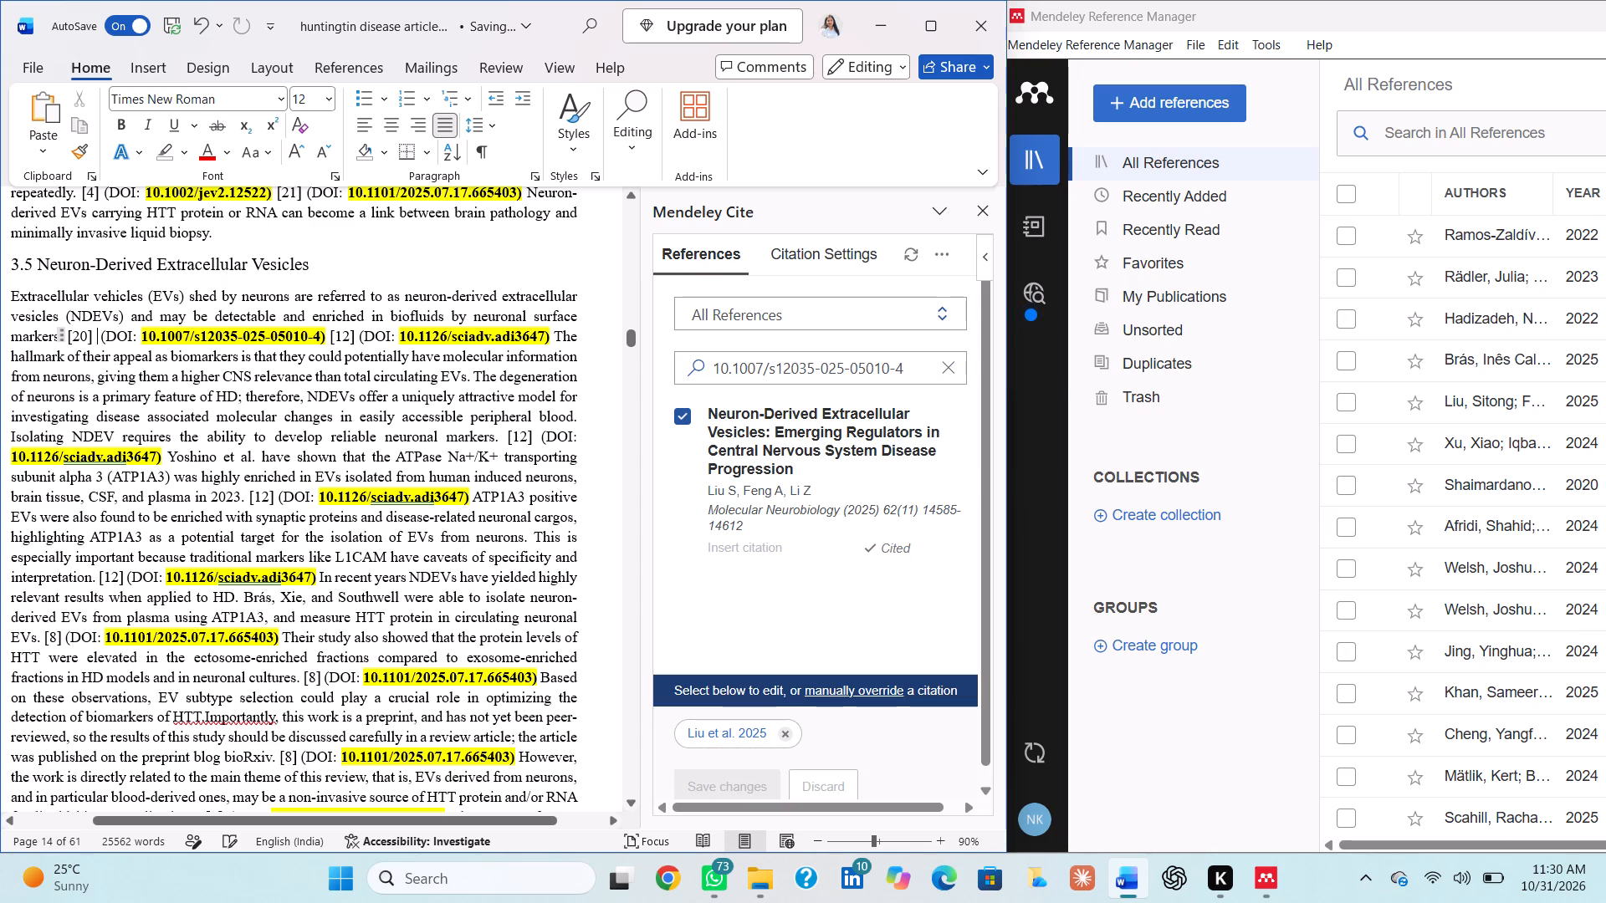
# Search the Mendeley Cite references for DOI 10.1126/sciadv.adi3647 from the first paragraph of section 3.5.
pyautogui.moveTo(399, 335); pyautogui.dragTo(524, 349)
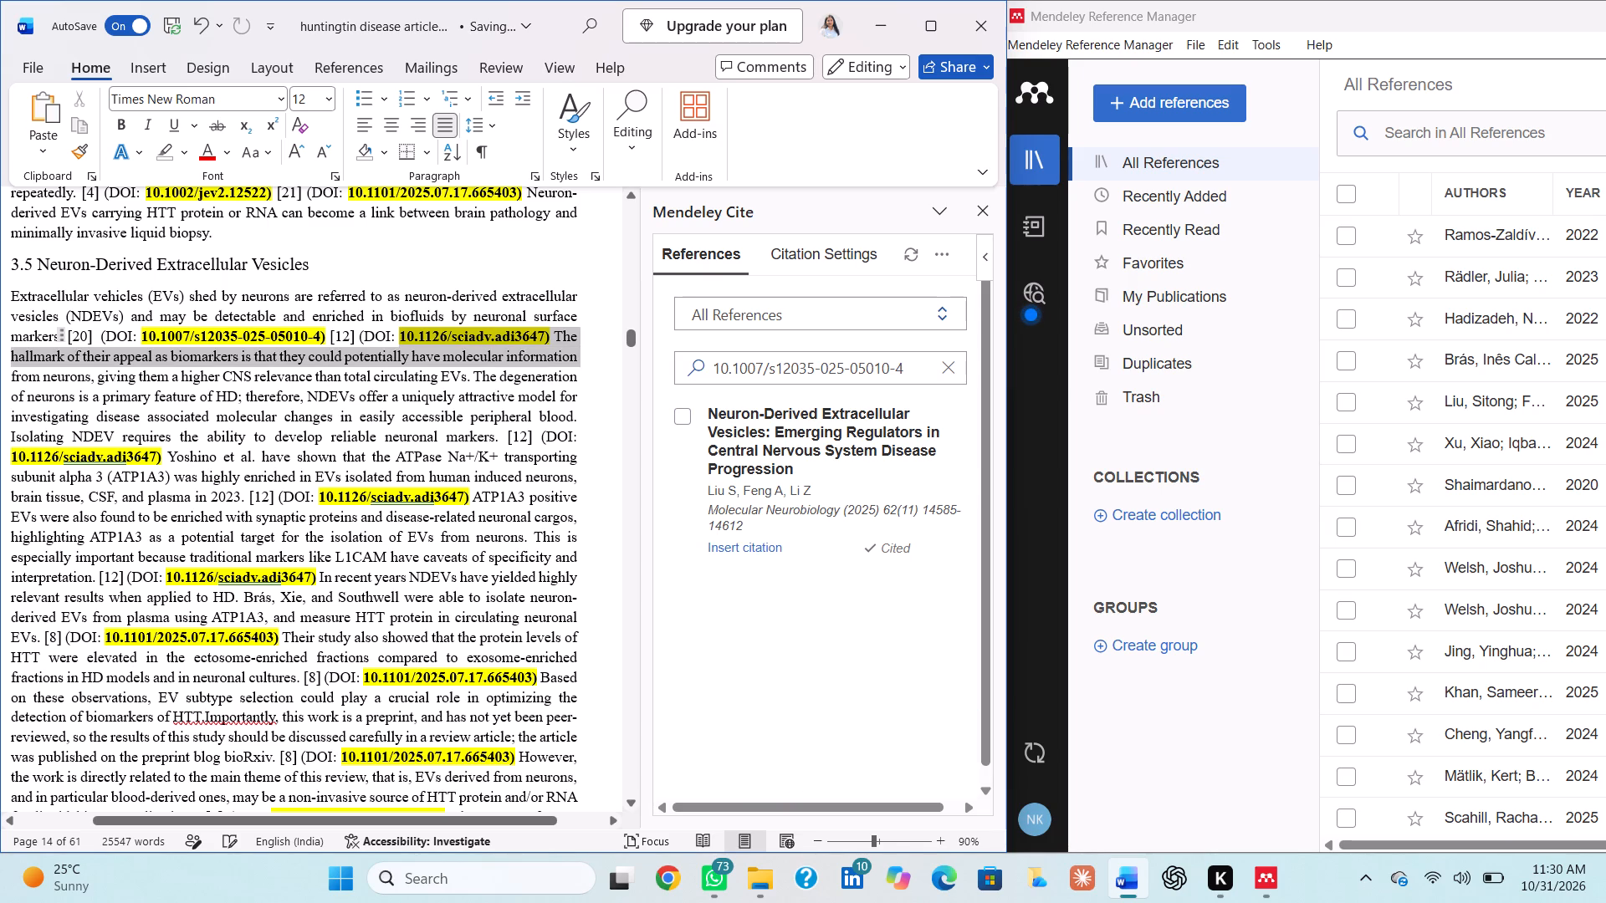
pyautogui.moveTo(524, 349); pyautogui.dragTo(540, 341)
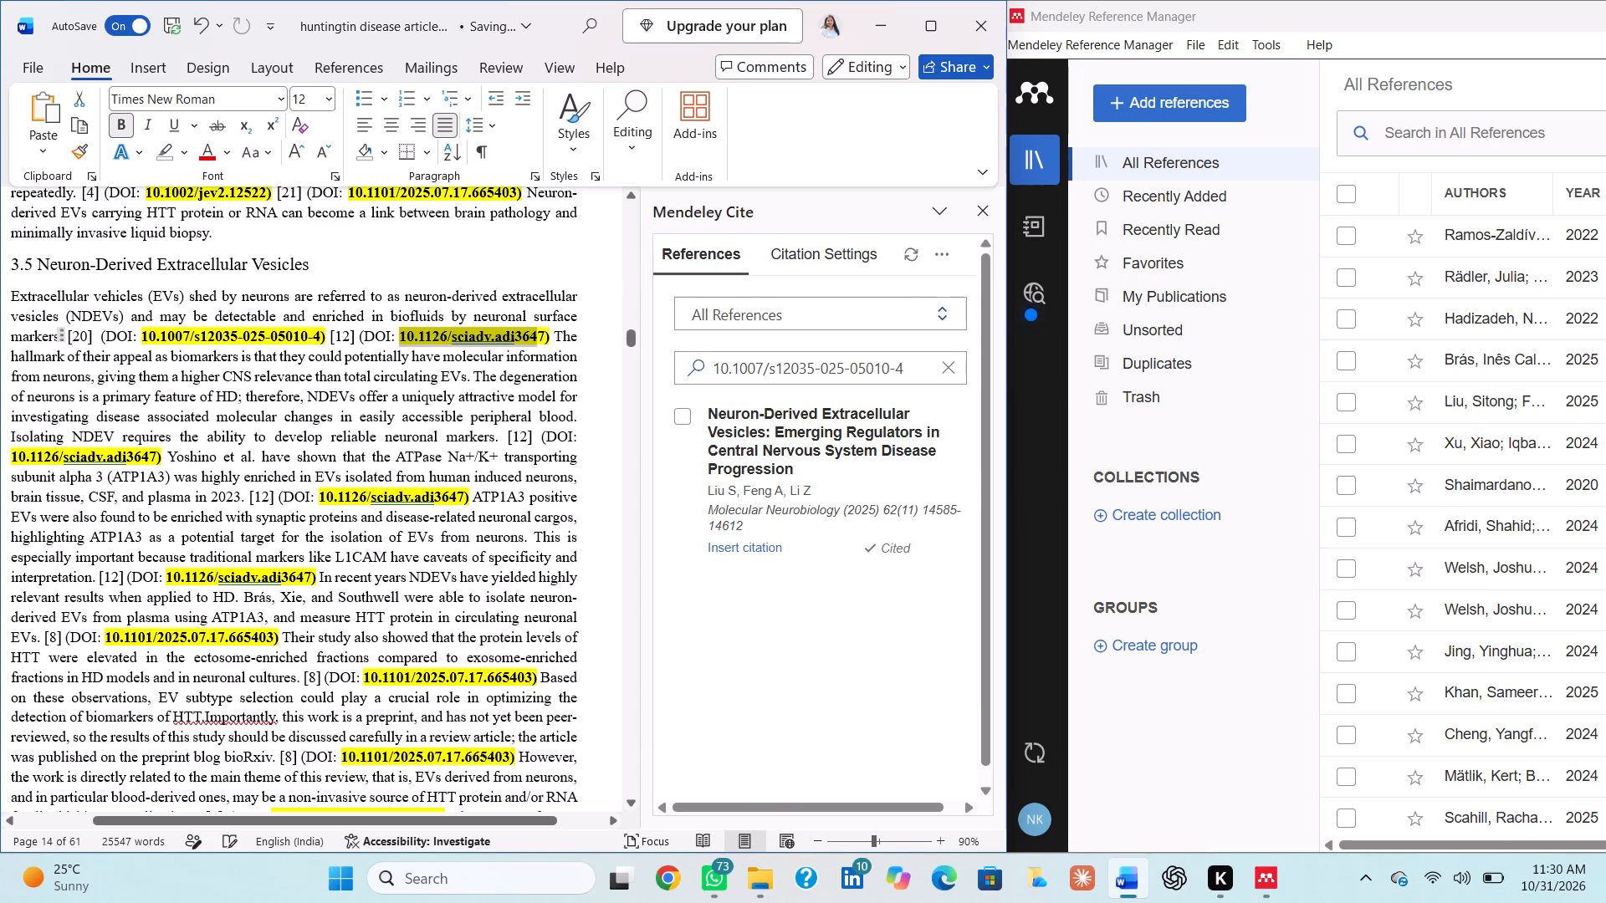
pyautogui.hotkey('ctrl', 'c')
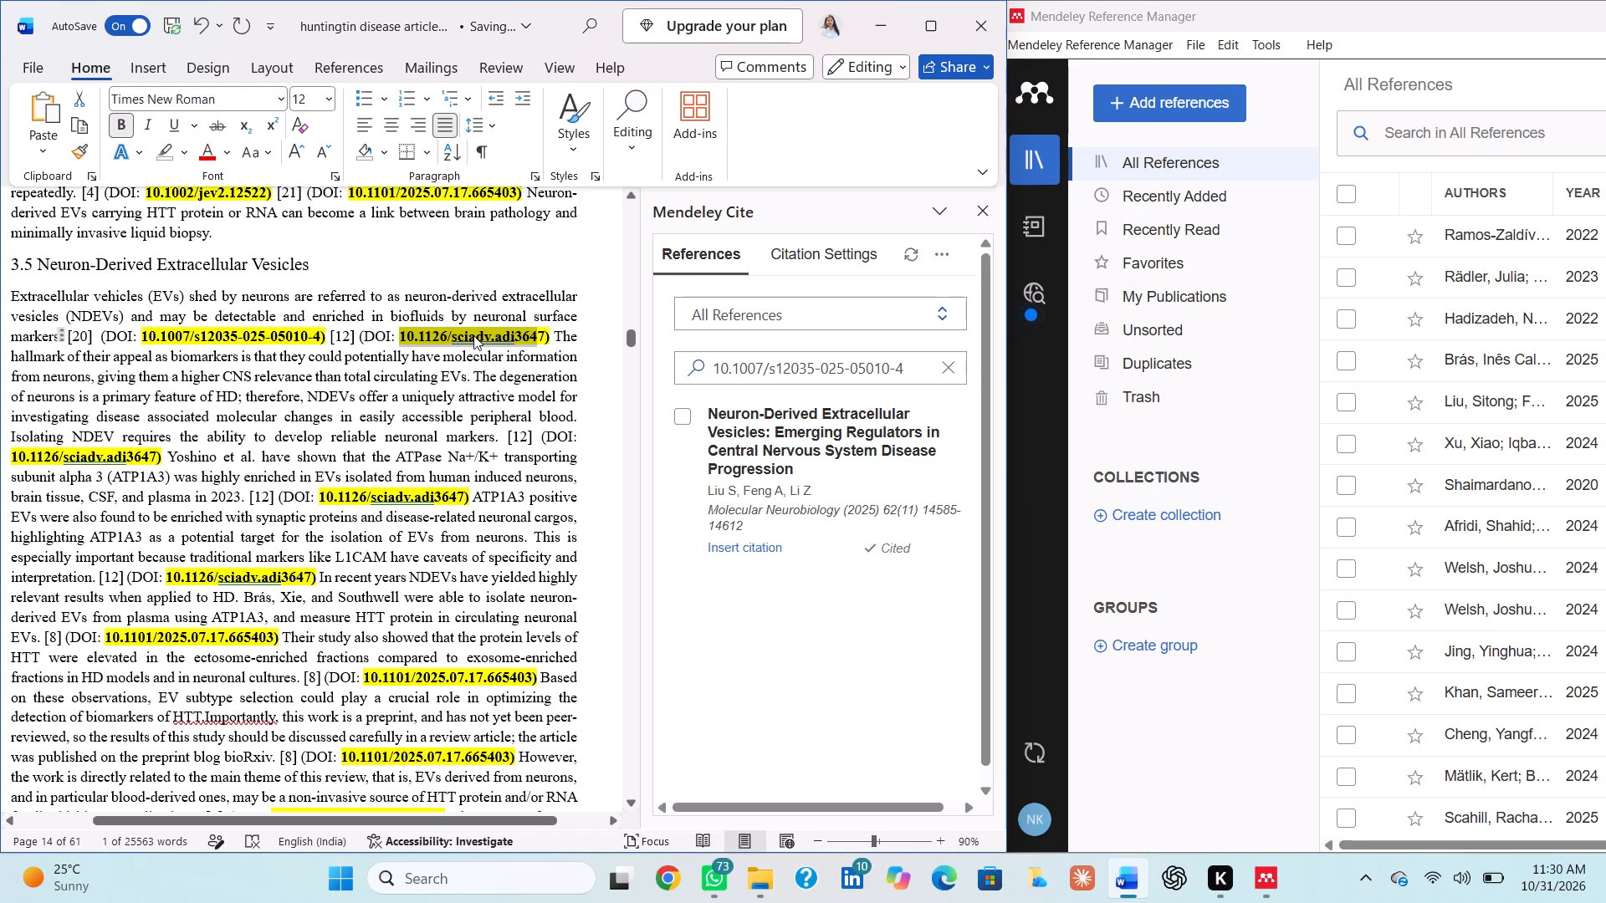
pyautogui.click(555, 373)
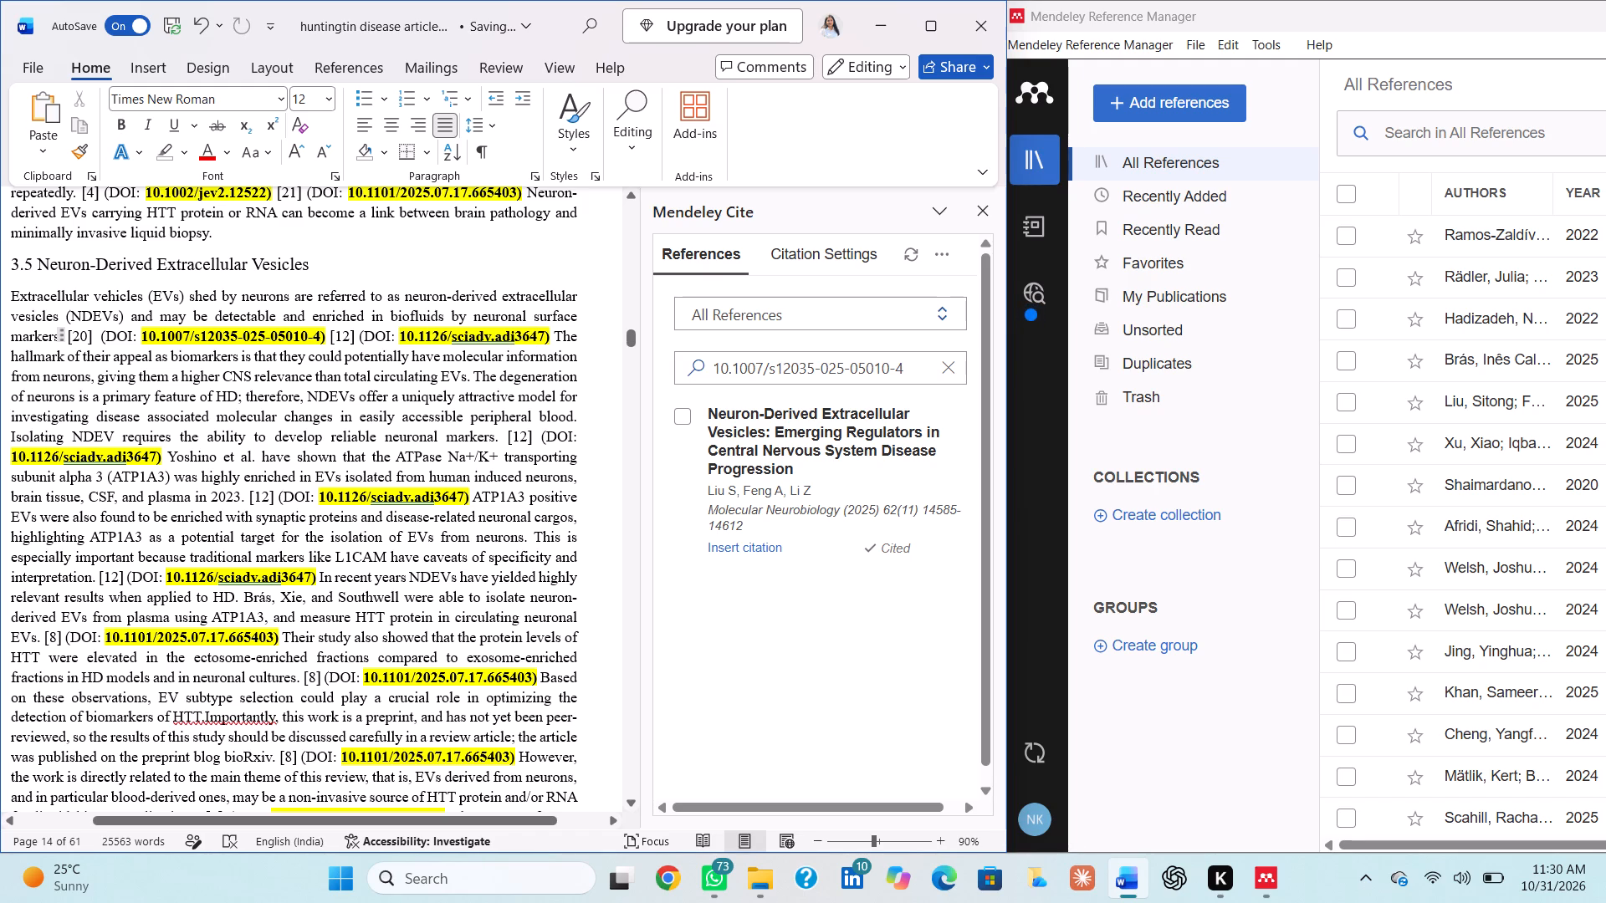
pyautogui.moveTo(401, 338); pyautogui.dragTo(540, 342)
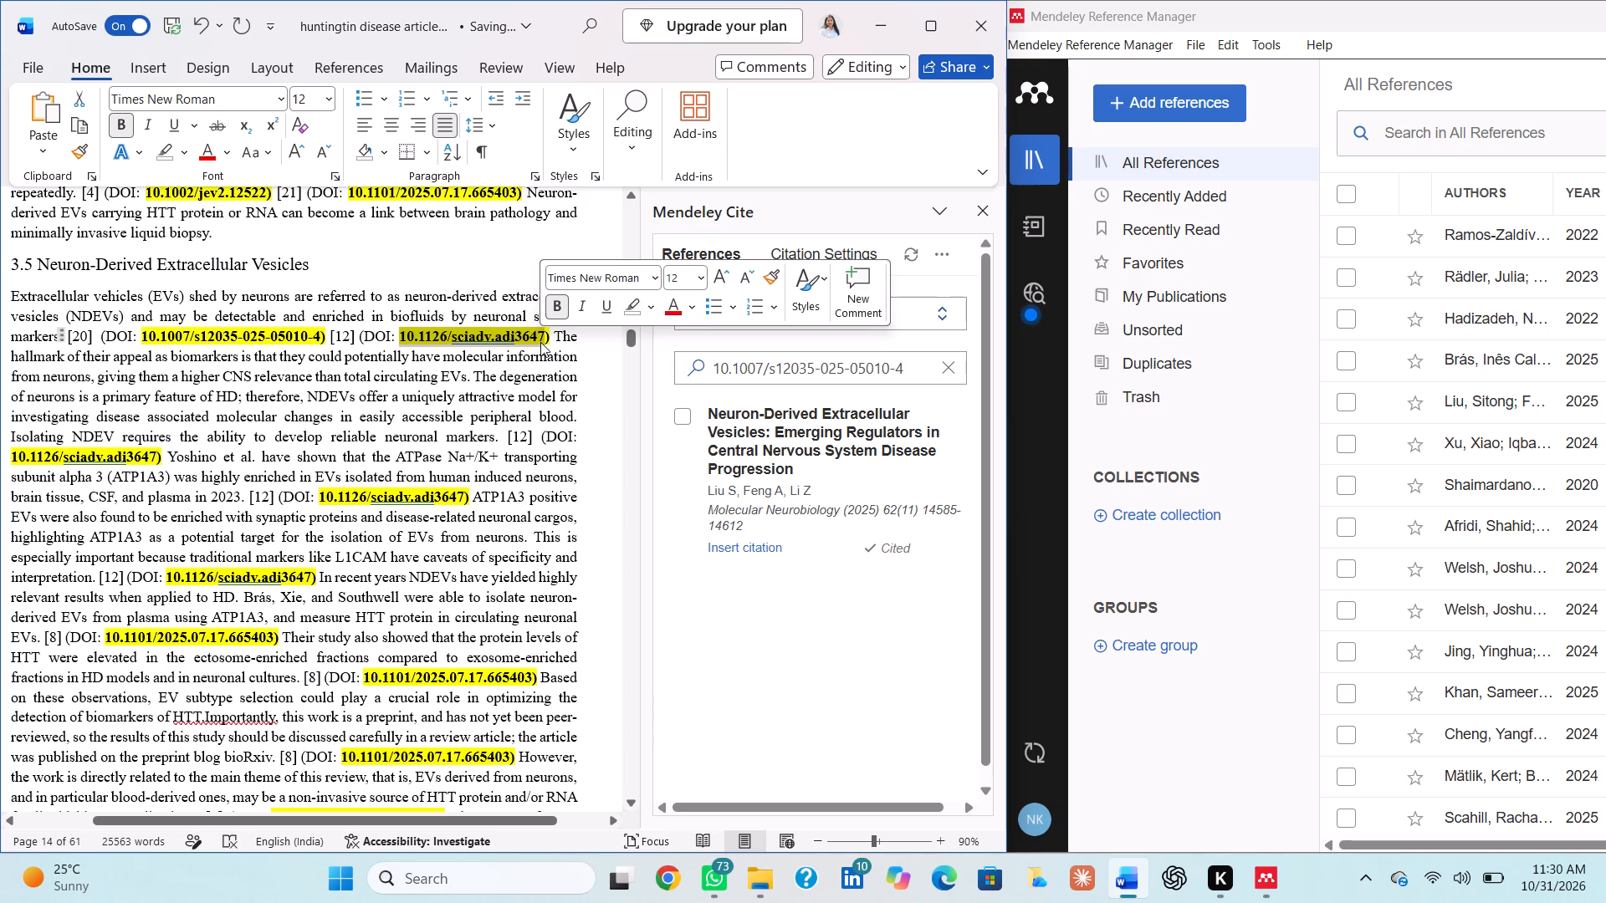
pyautogui.hotkey('ctrl', 'c')
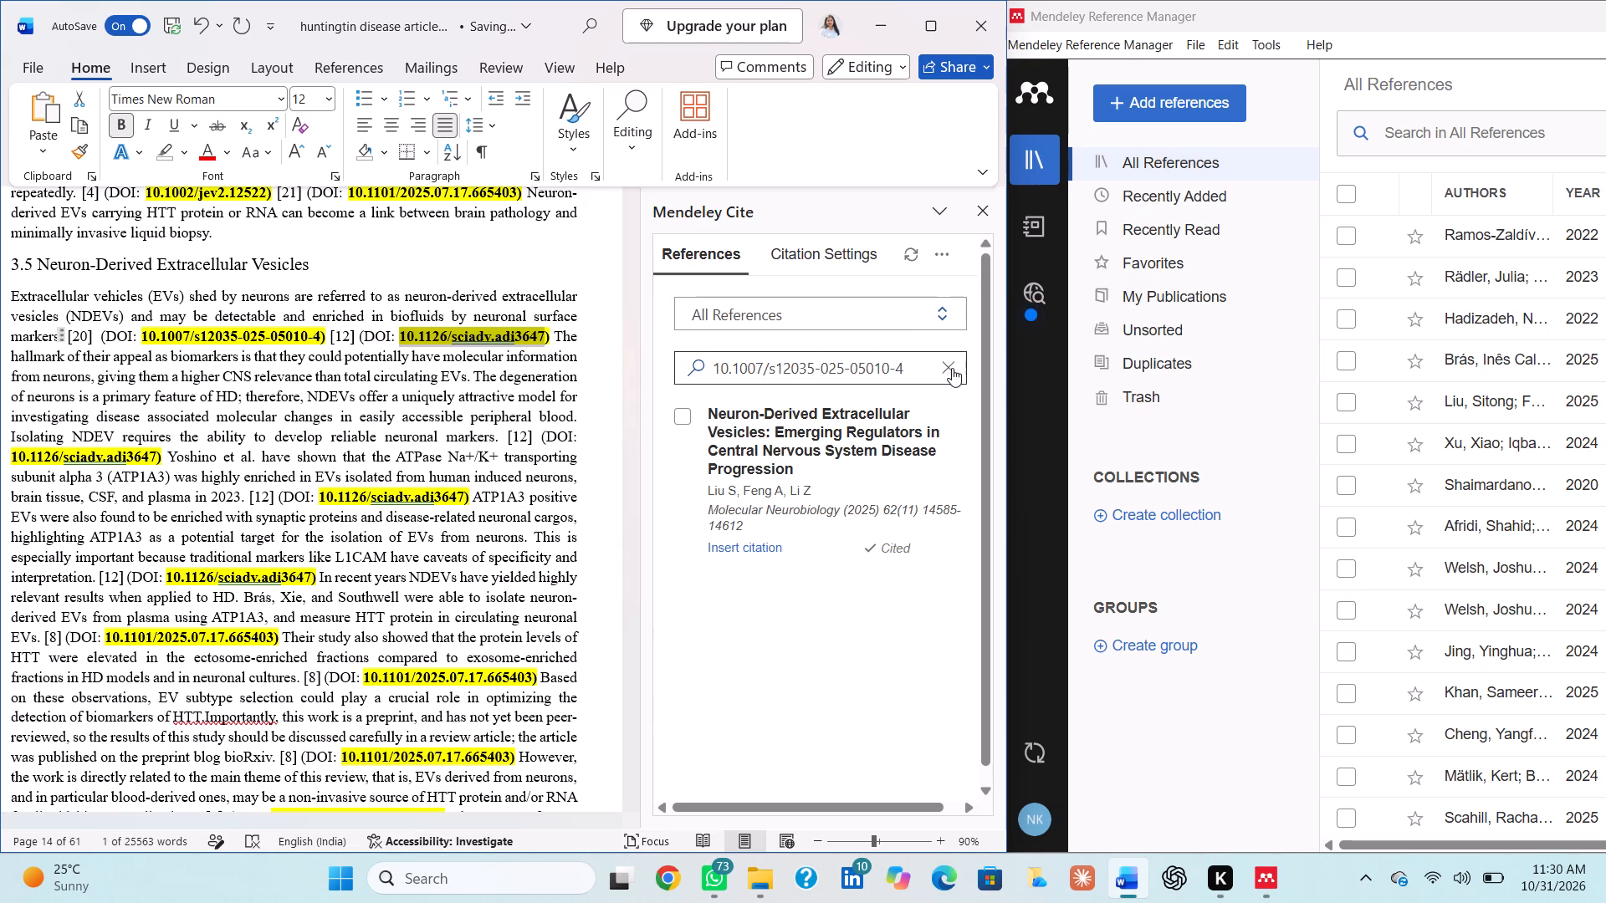
pyautogui.click(954, 370)
pyautogui.click(880, 370)
pyautogui.hotkey('ctrl', 'v')
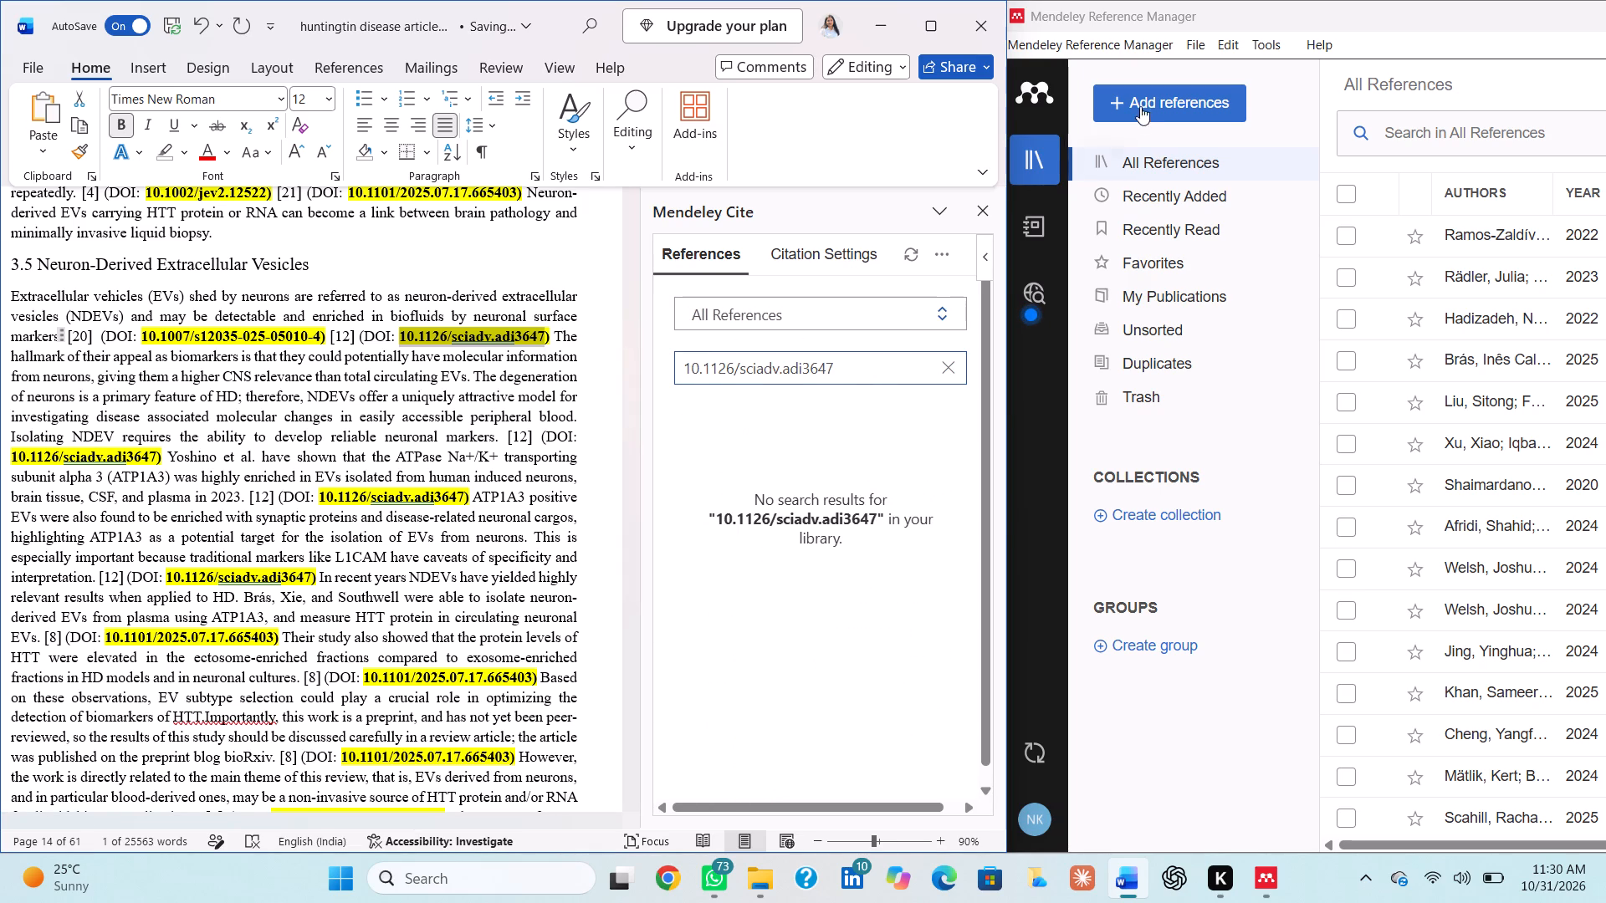
# In Mendeley Reference Manager, add a reference manually by looking up DOI 10.1126/sciadv.adi3647.
pyautogui.click(1180, 94)
pyautogui.click(1227, 401)
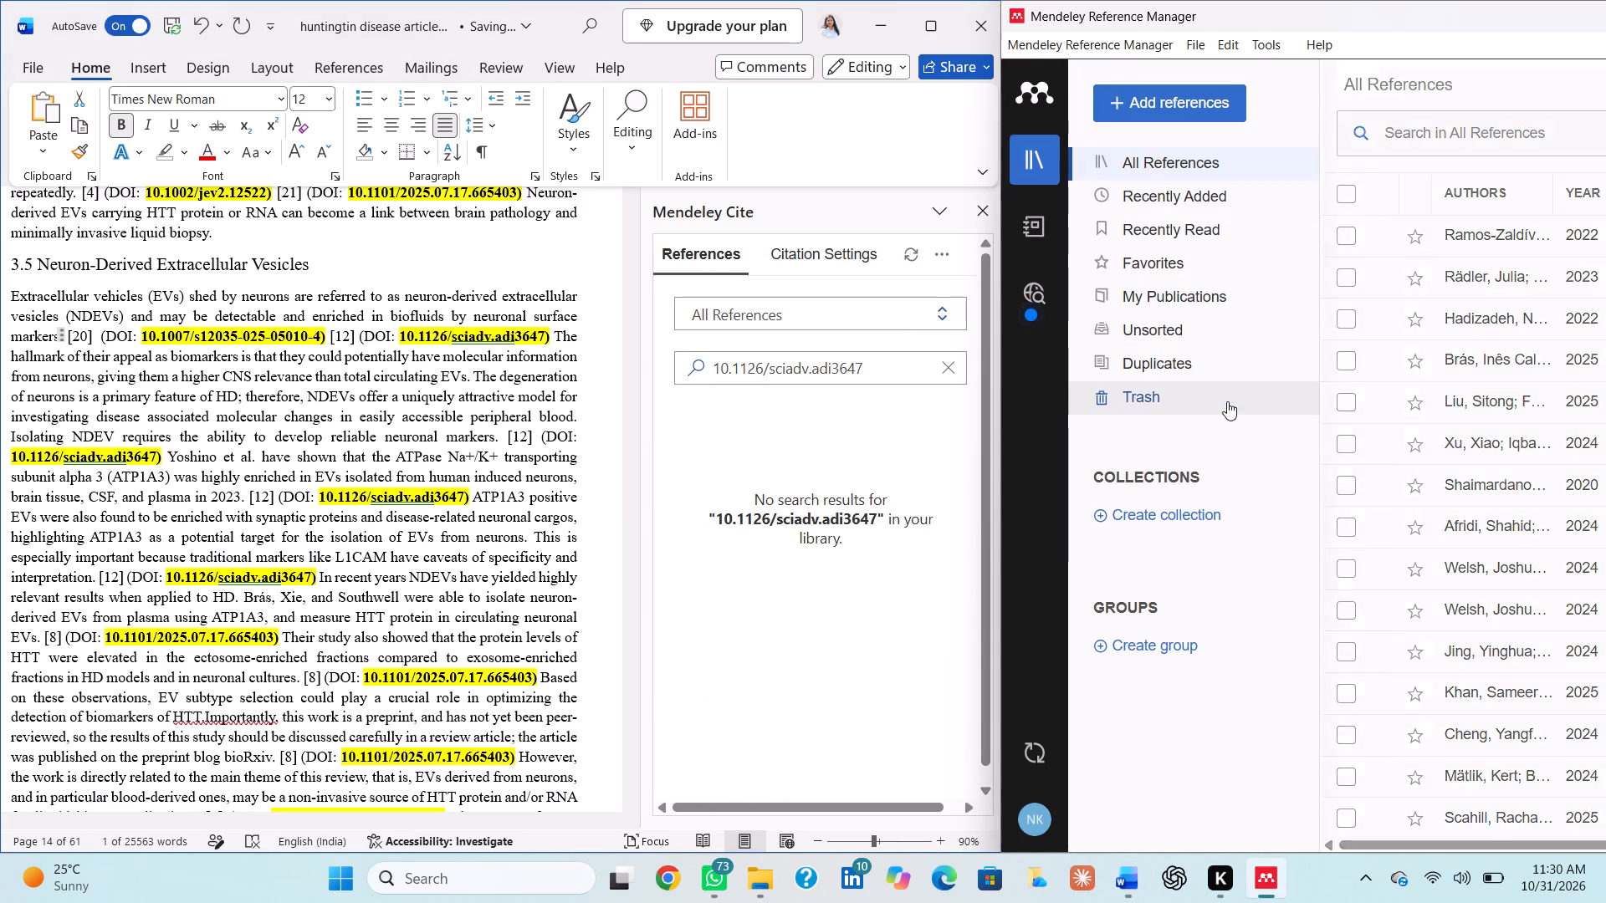
pyautogui.click(1441, 194)
pyautogui.hotkey('ctrl', 'v')
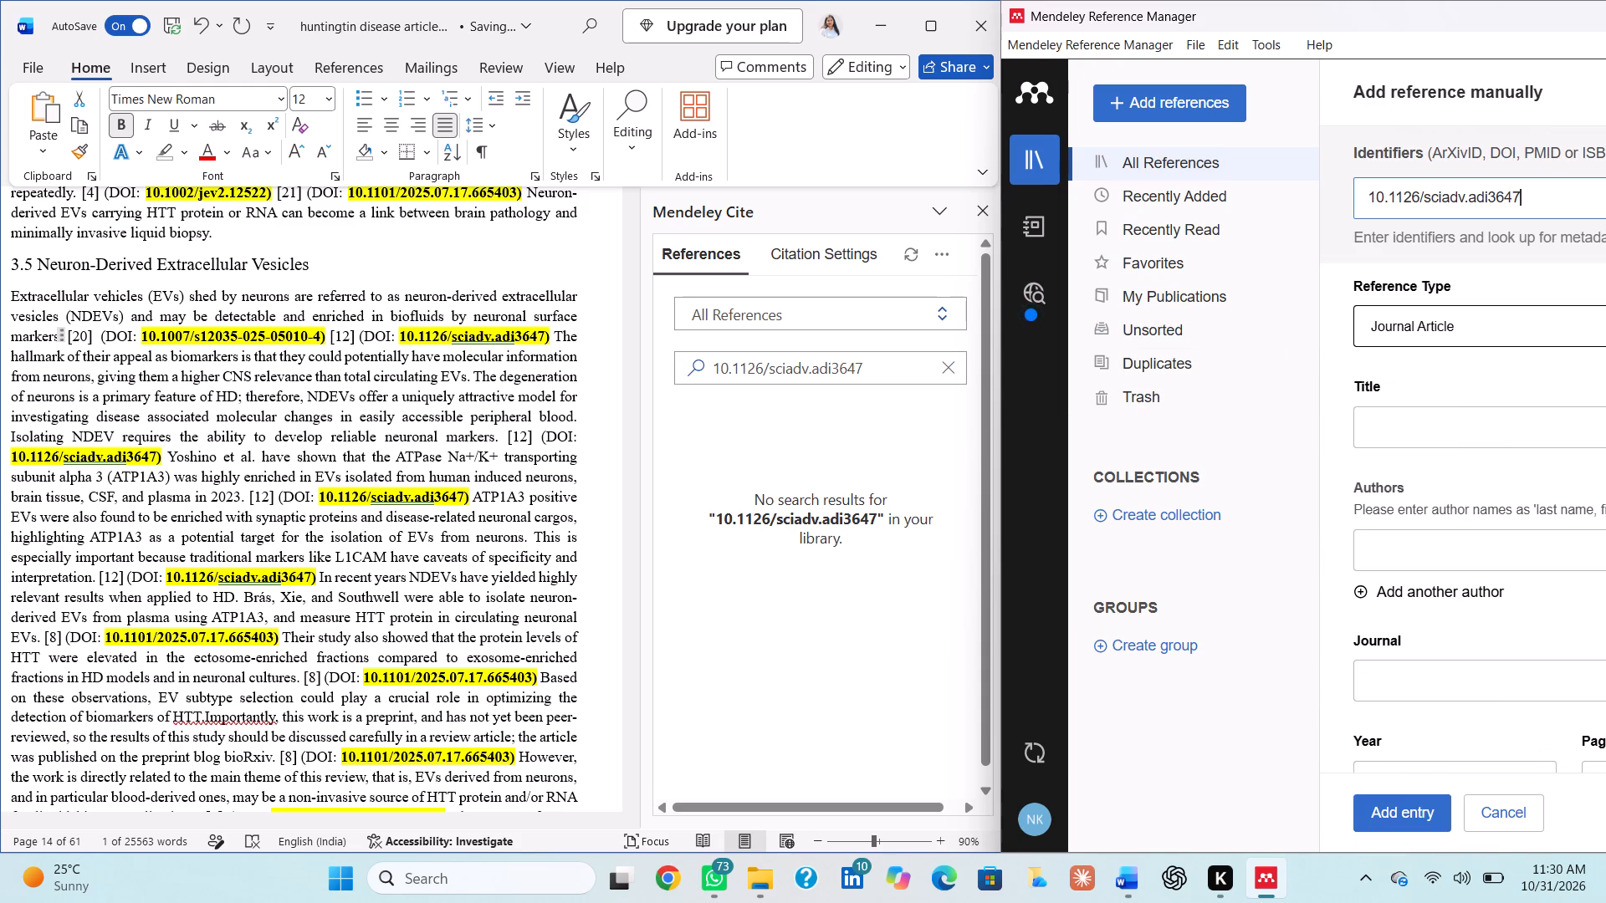
pyautogui.press('Return')
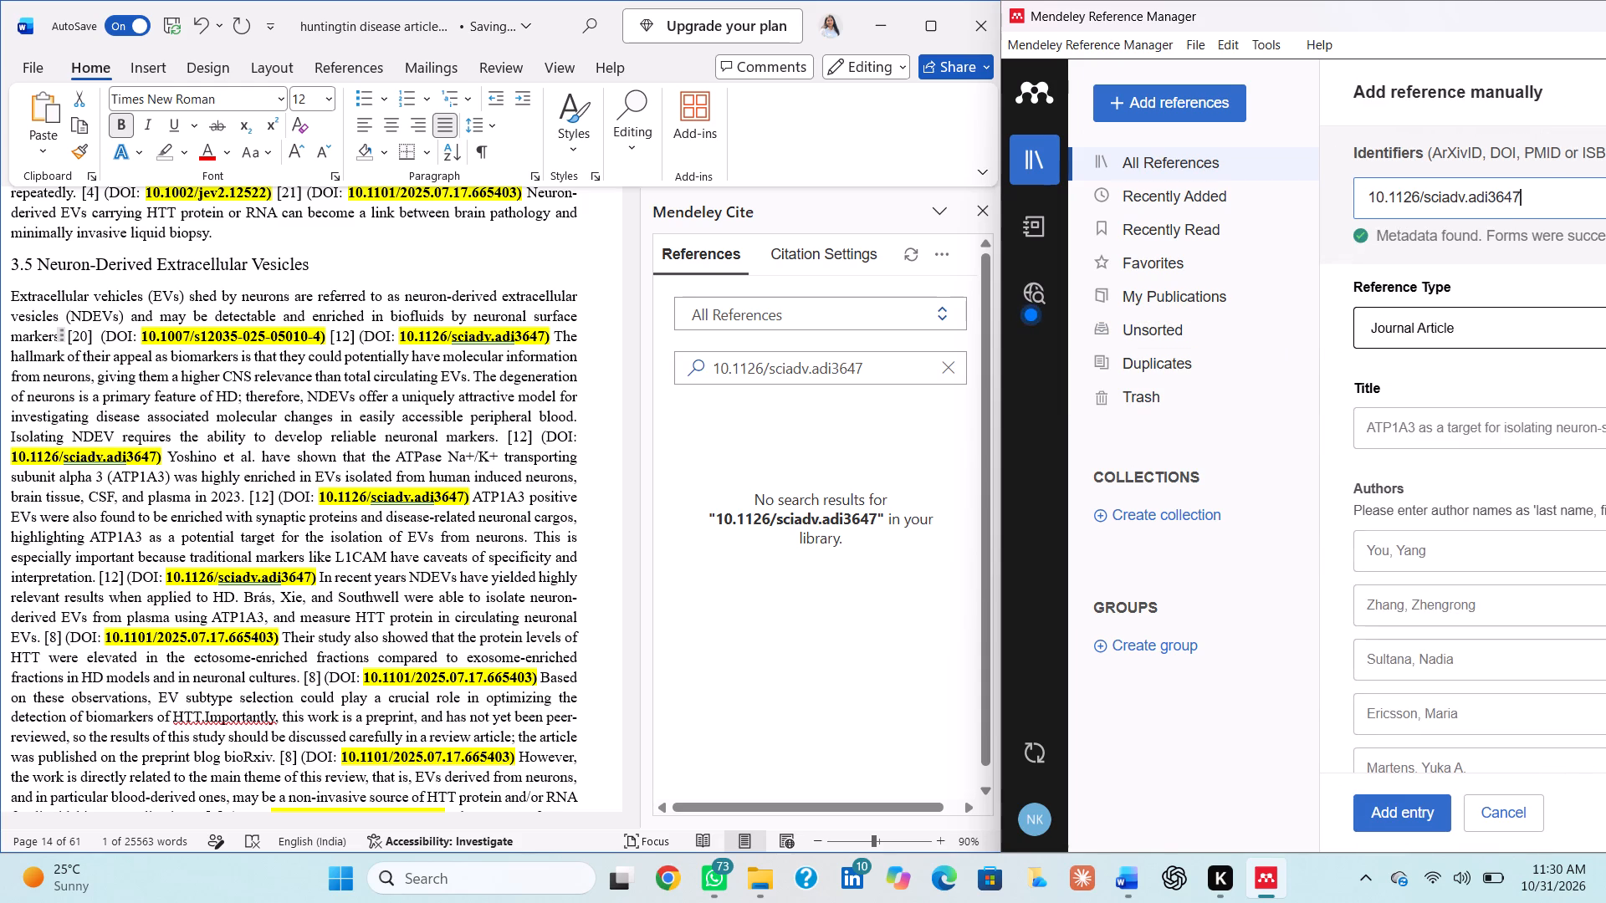
pyautogui.click(1383, 813)
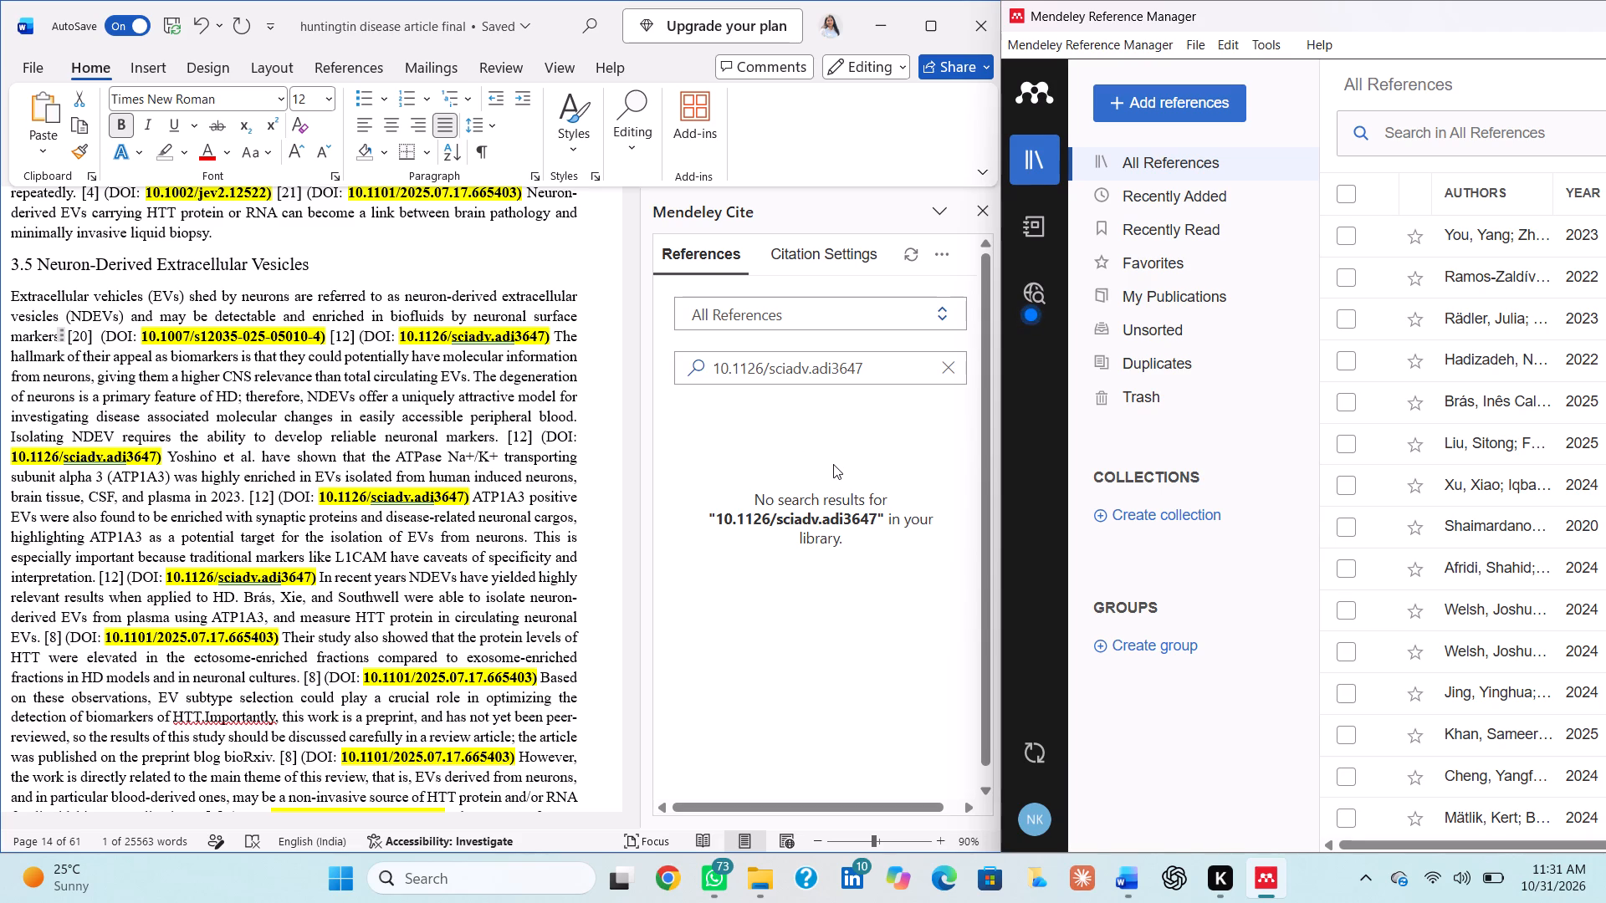
# Back in Word, sync Mendeley Cite and replace the typed [12] before "The hallmark of their appeal" with the You et al. 2023 citation.
pyautogui.scroll(2, 833, 464)
pyautogui.click(902, 267)
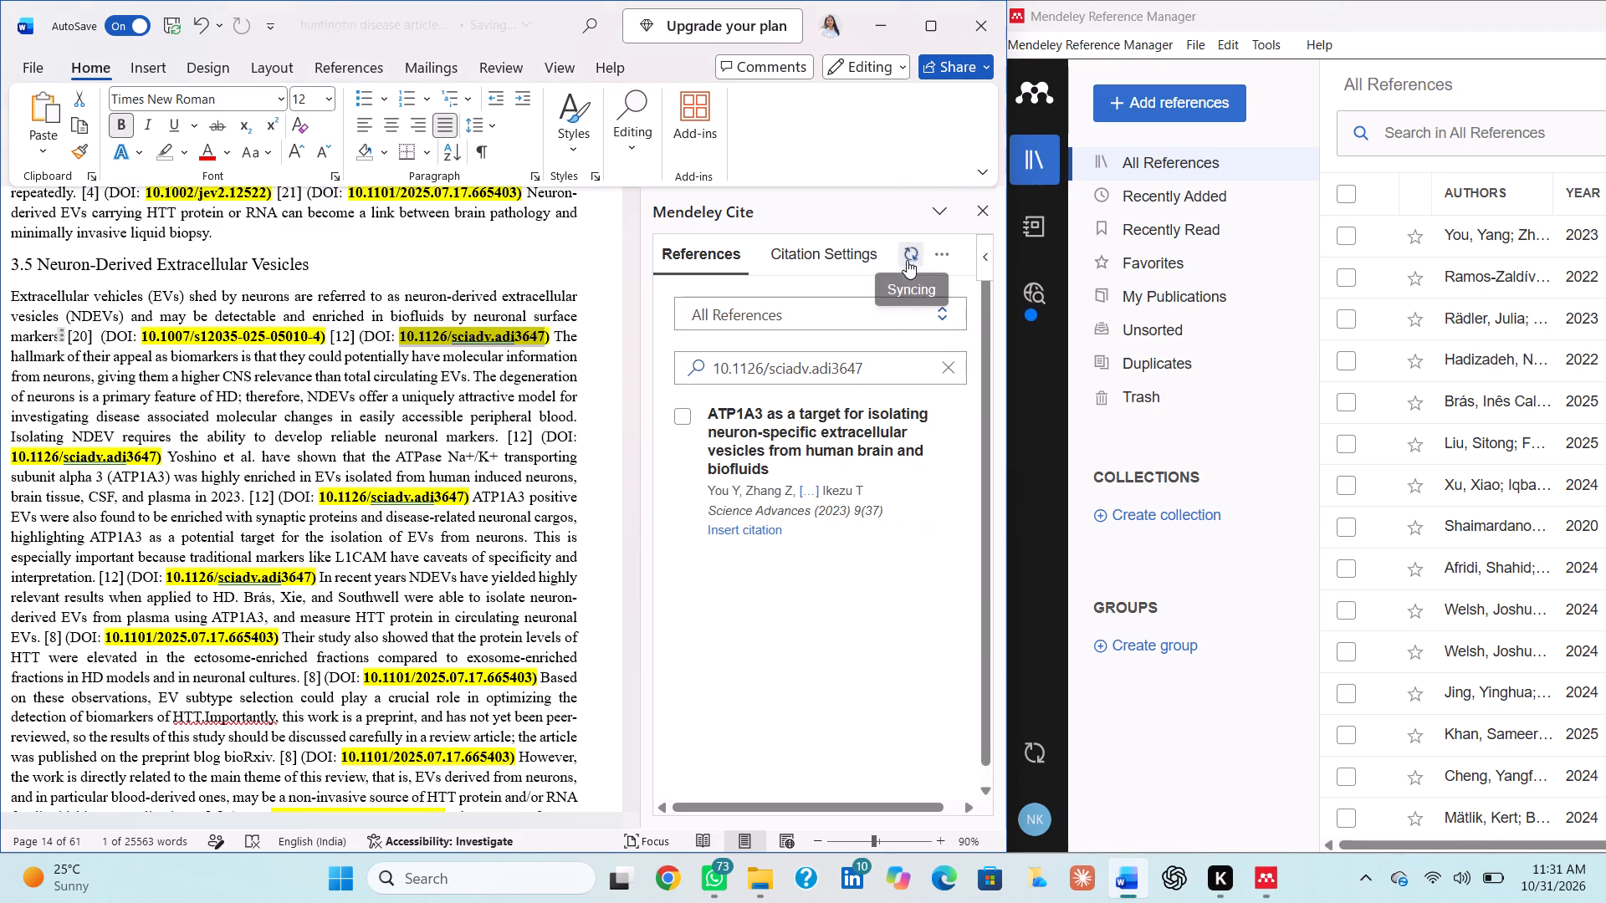
pyautogui.click(681, 421)
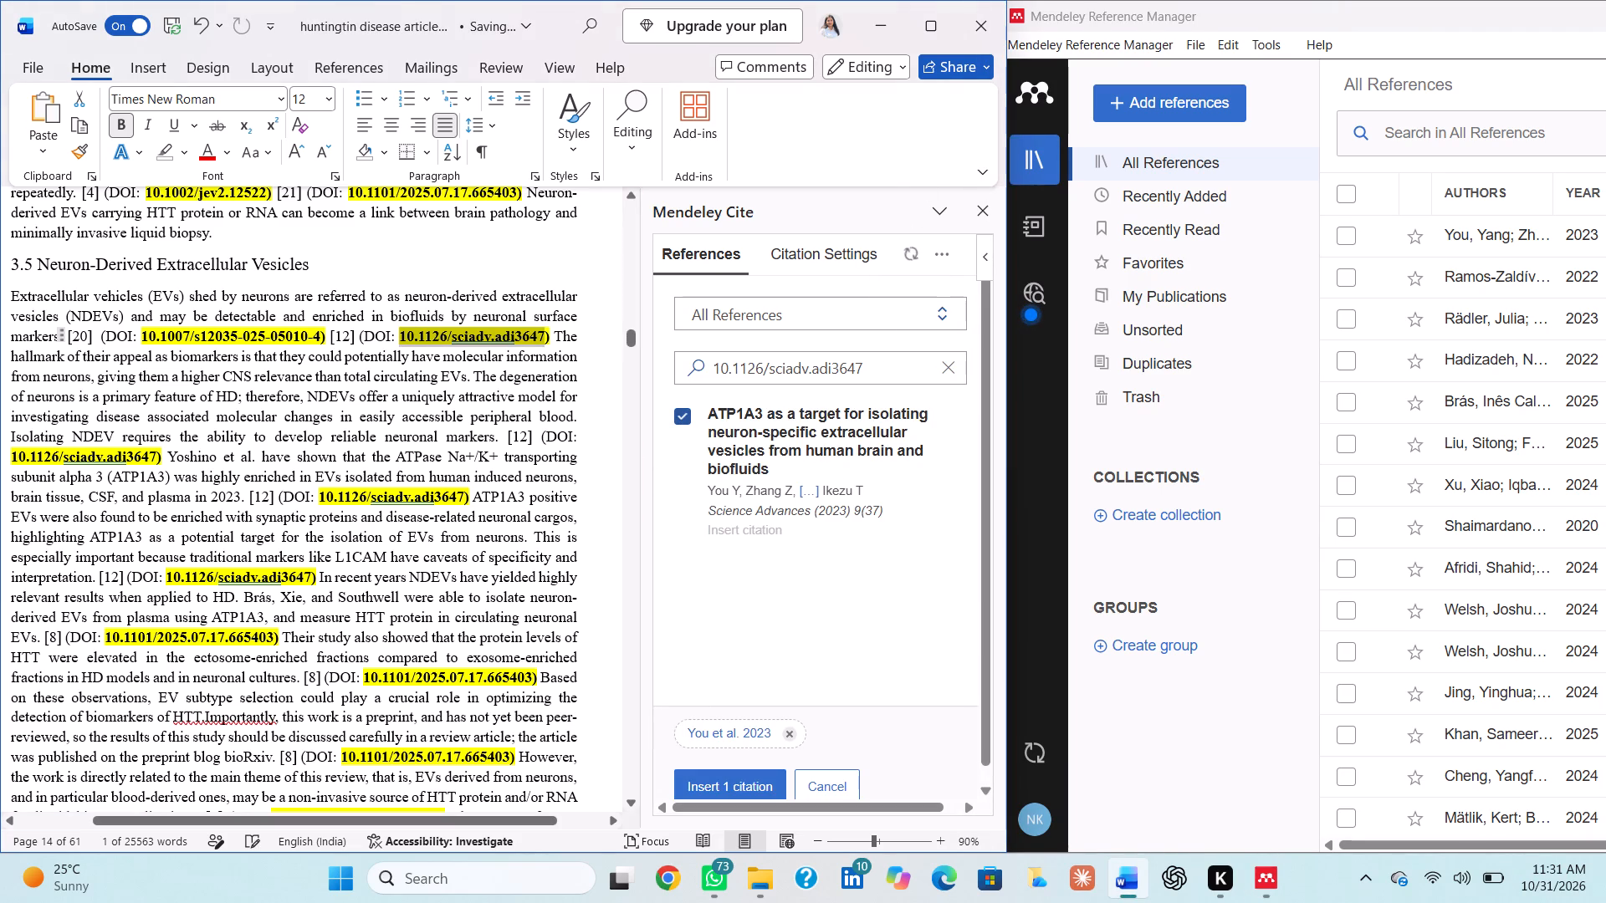
pyautogui.click(354, 334)
pyautogui.press('BackSpace')
pyautogui.press('BackSpace')
pyautogui.press('BackSpace')
pyautogui.press('BackSpace')
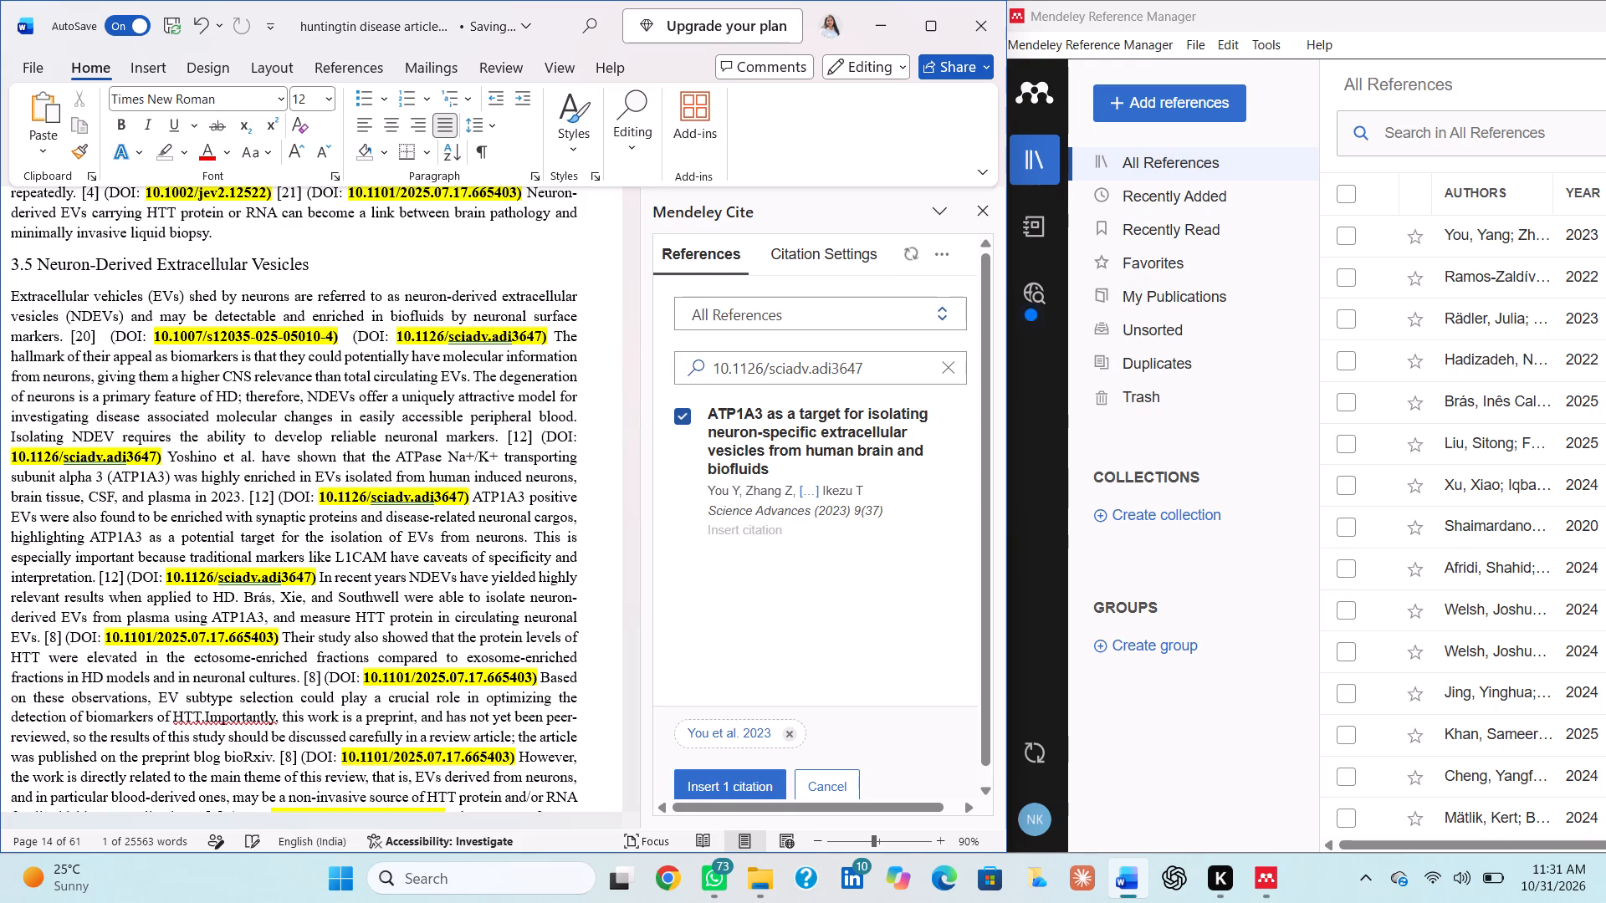
pyautogui.click(684, 795)
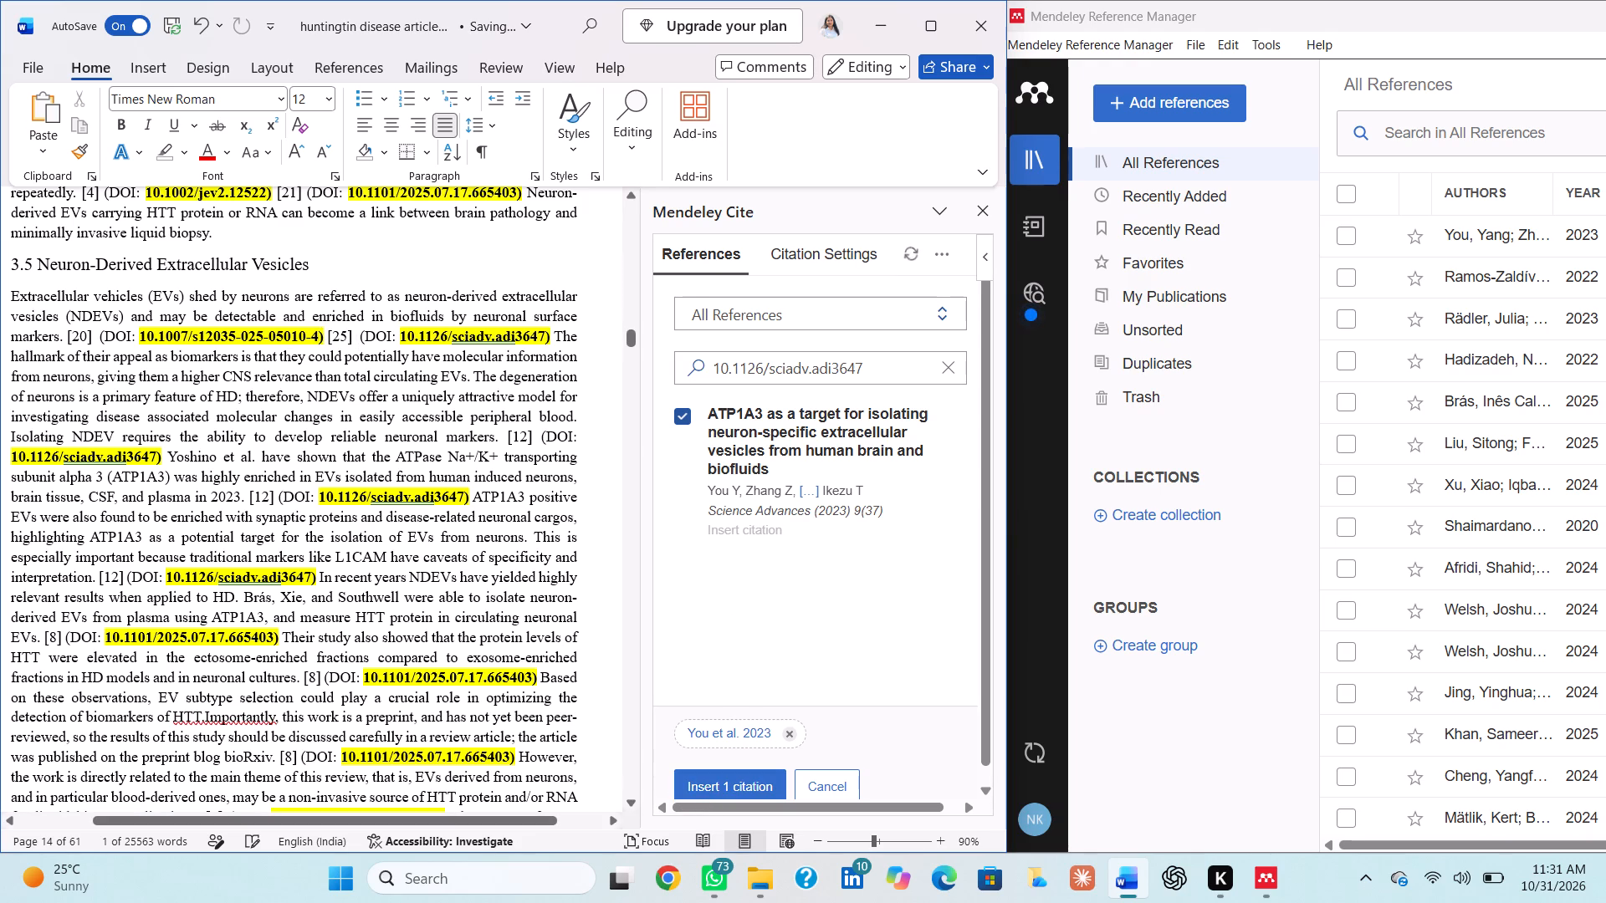
# Delete the typed [12] after "Isolating NDEV requires the ability to develop reliable neuronal markers.".
pyautogui.click(528, 436)
pyautogui.press('Right')
pyautogui.press('BackSpace')
pyautogui.press('BackSpace')
pyautogui.press('BackSpace')
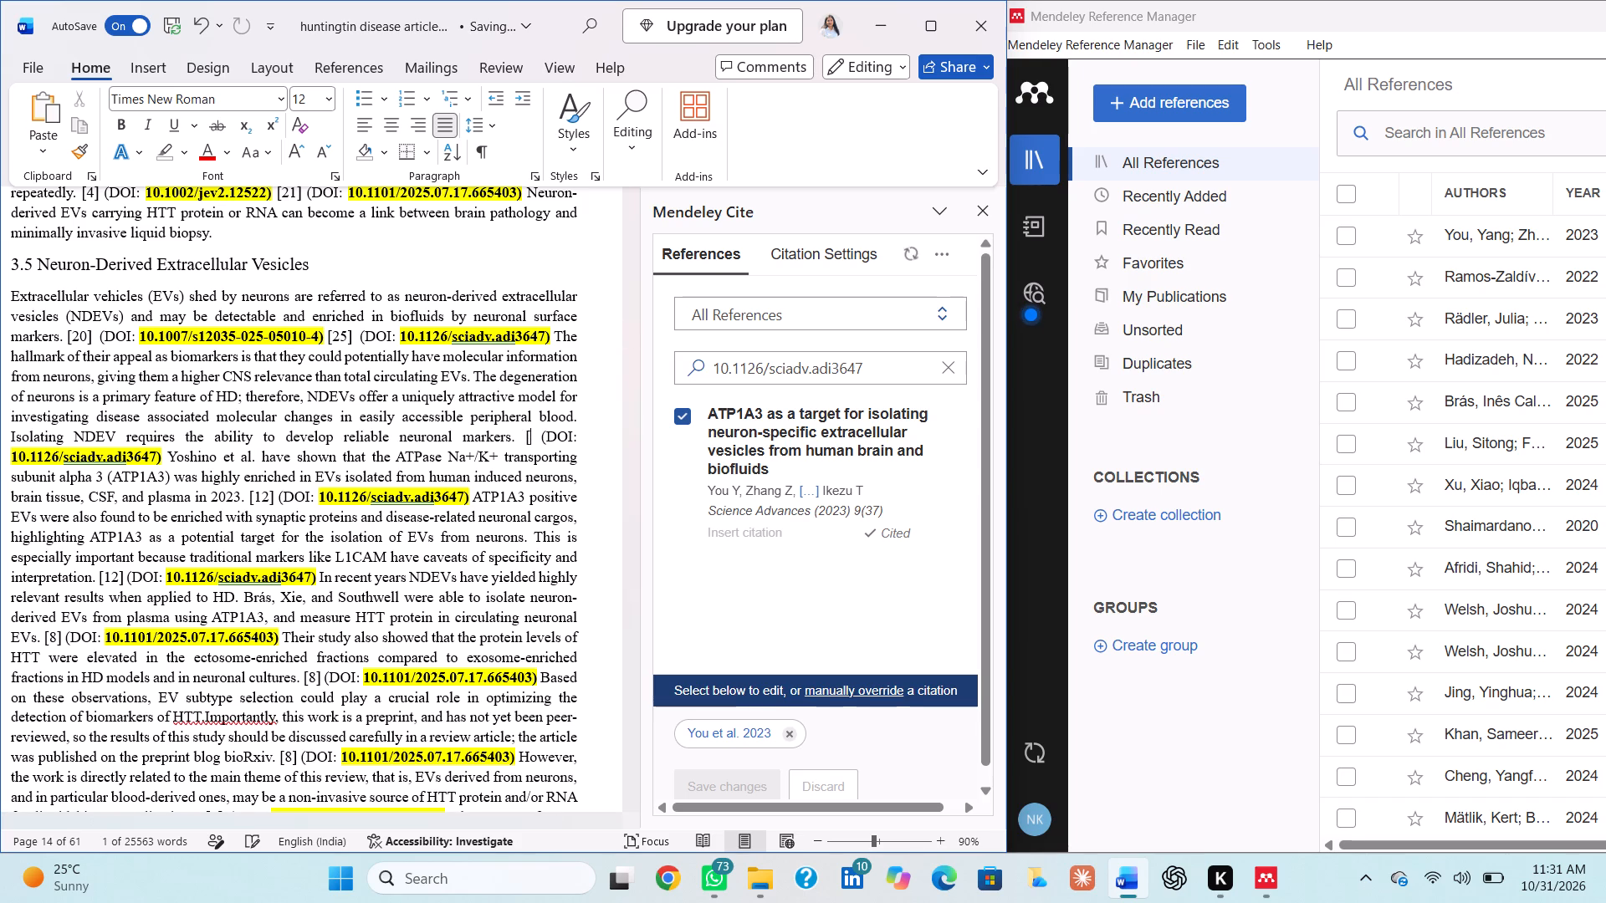
pyautogui.press('BackSpace')
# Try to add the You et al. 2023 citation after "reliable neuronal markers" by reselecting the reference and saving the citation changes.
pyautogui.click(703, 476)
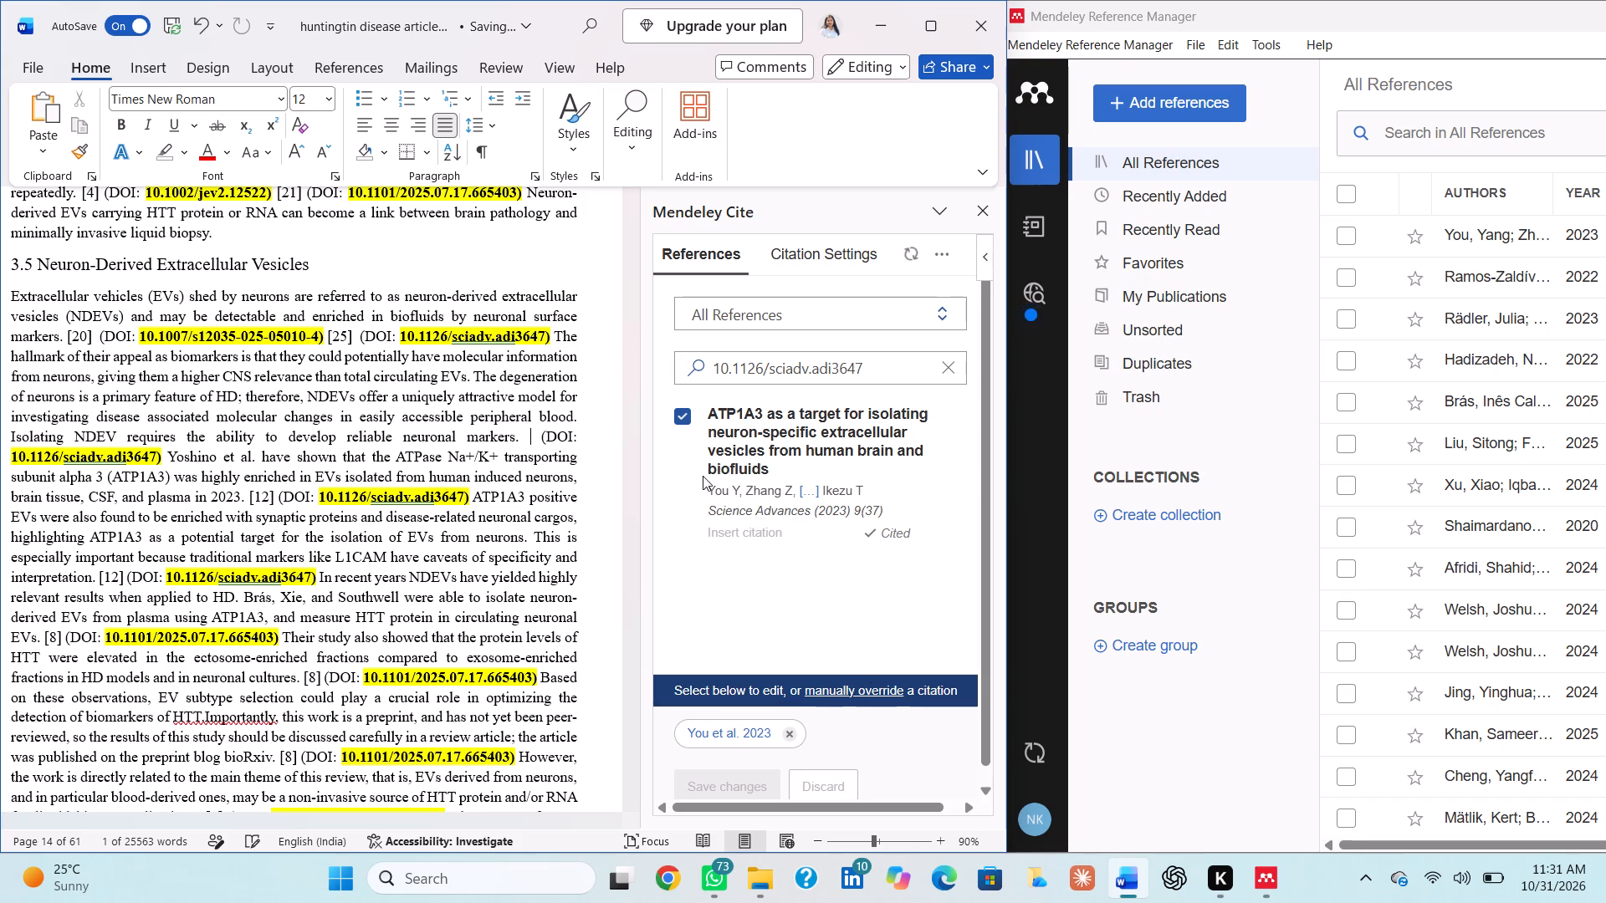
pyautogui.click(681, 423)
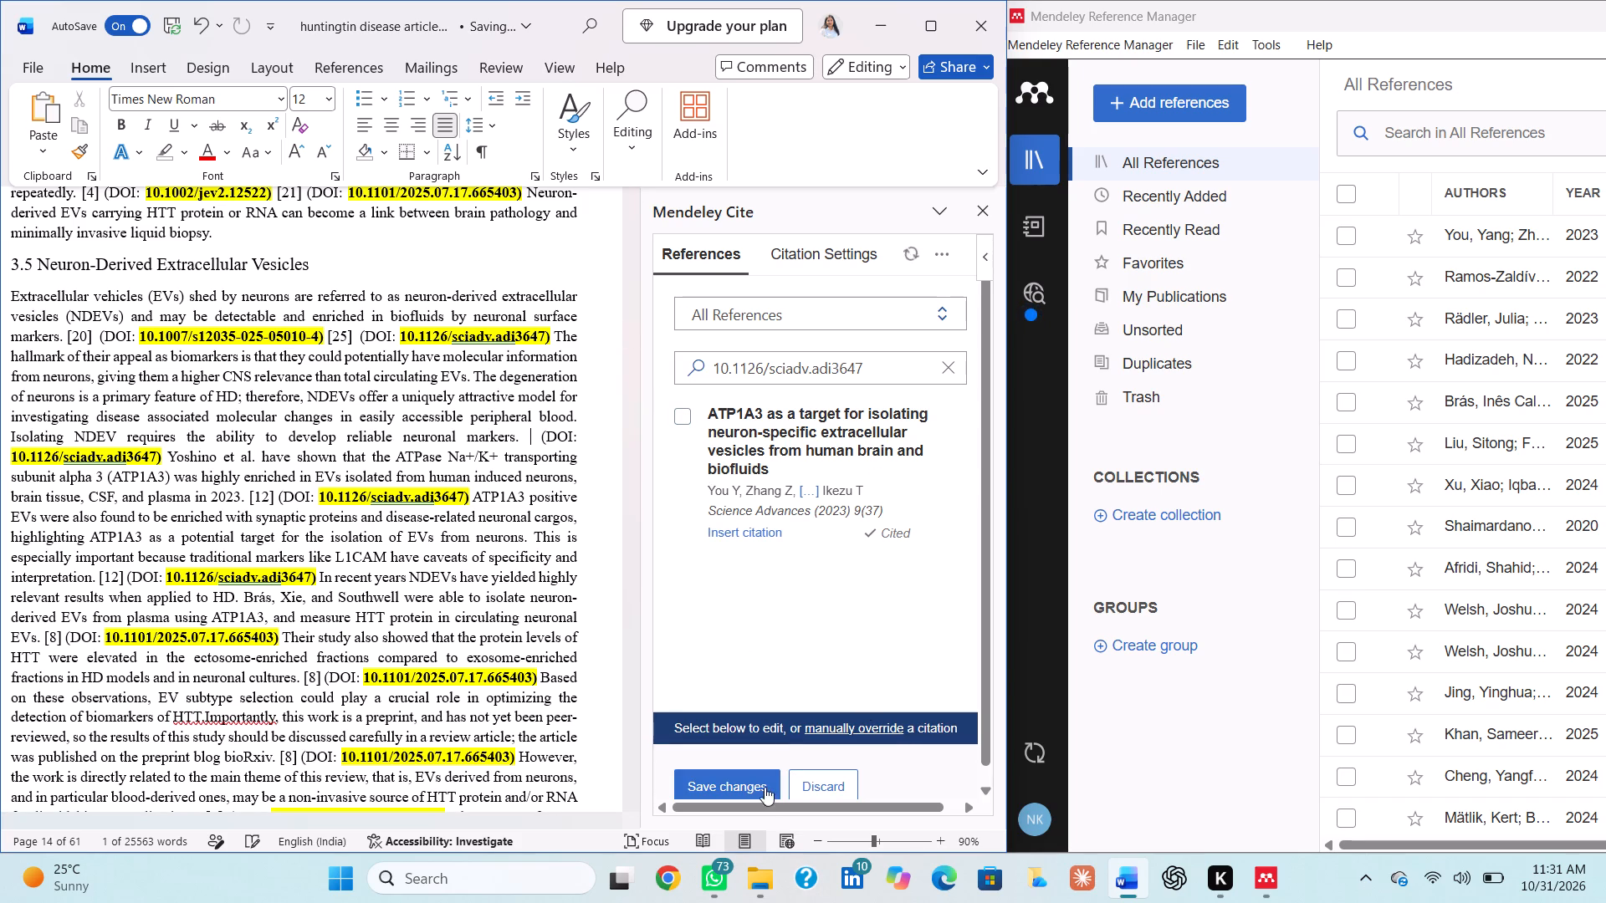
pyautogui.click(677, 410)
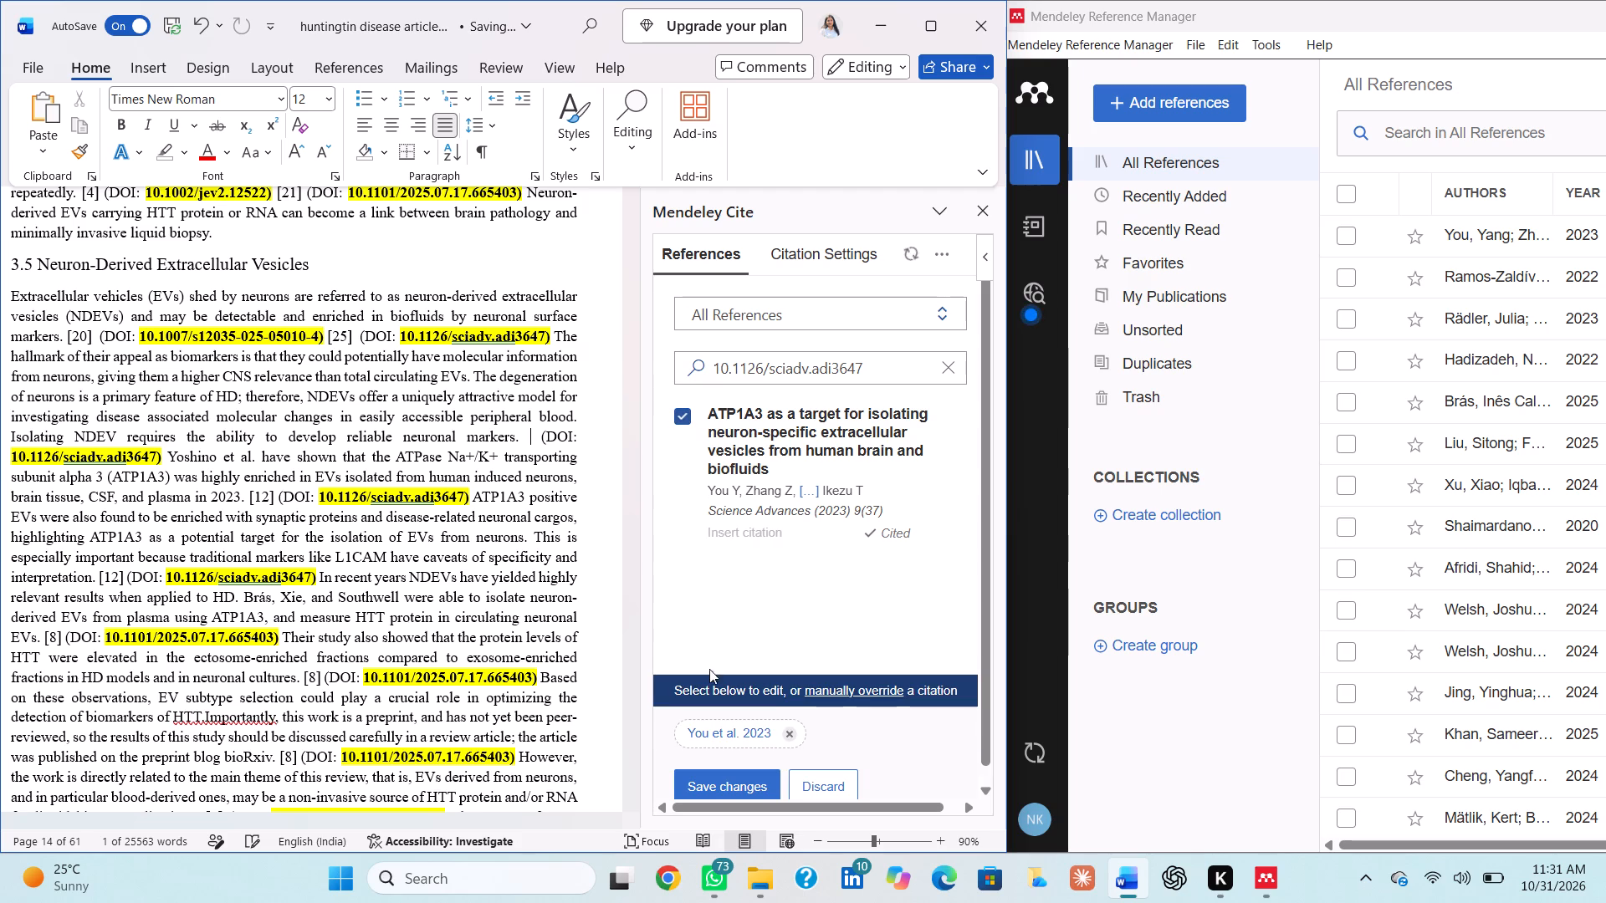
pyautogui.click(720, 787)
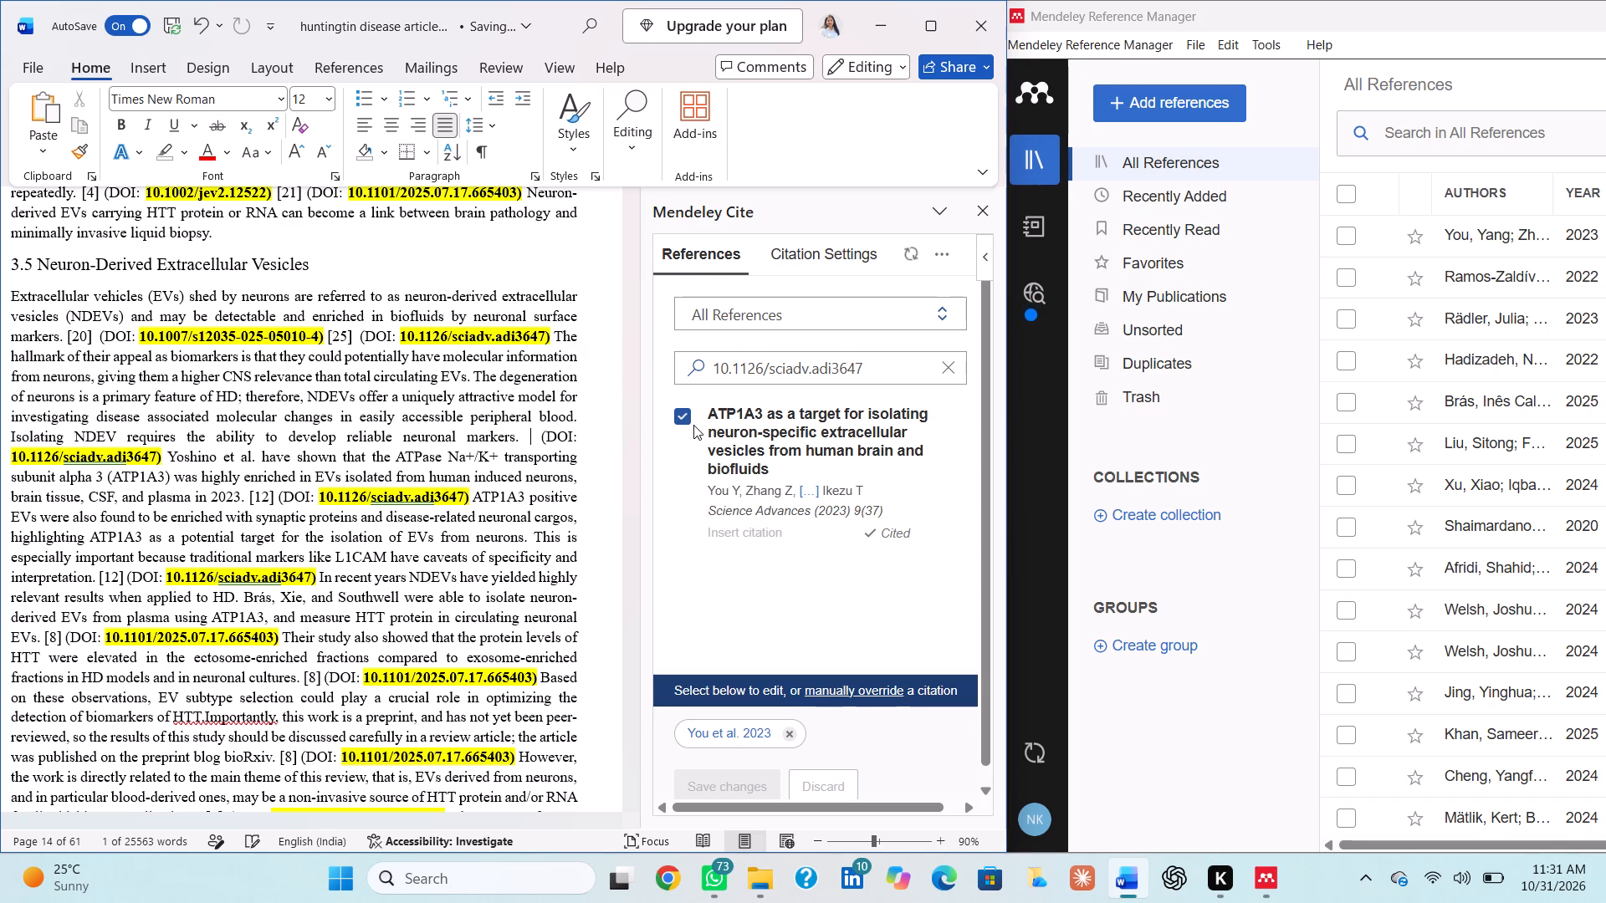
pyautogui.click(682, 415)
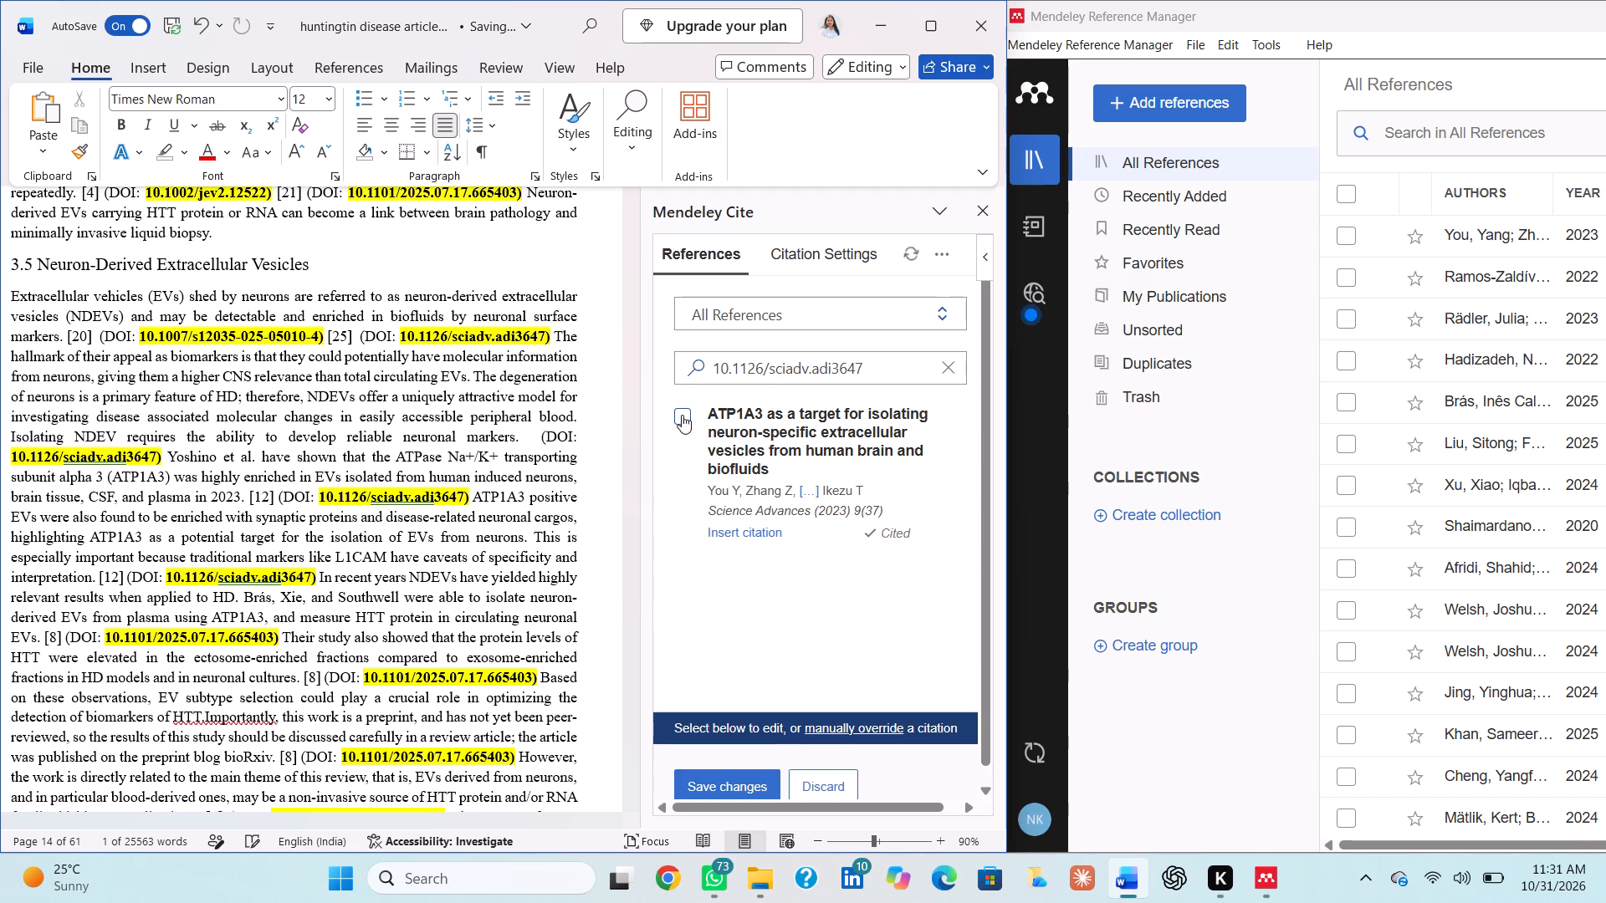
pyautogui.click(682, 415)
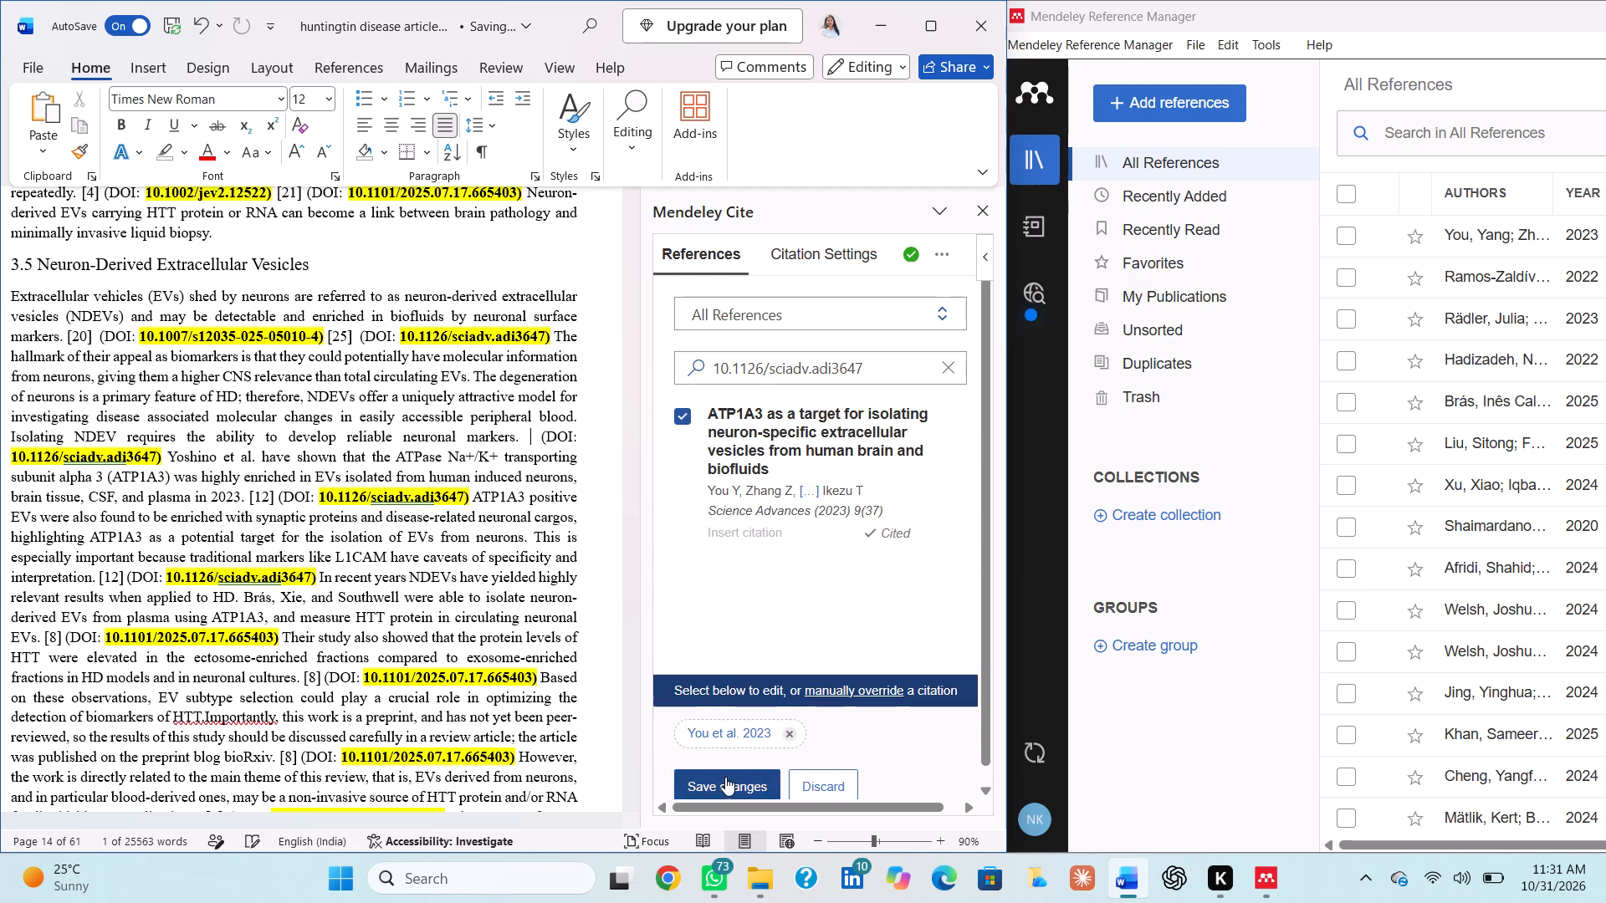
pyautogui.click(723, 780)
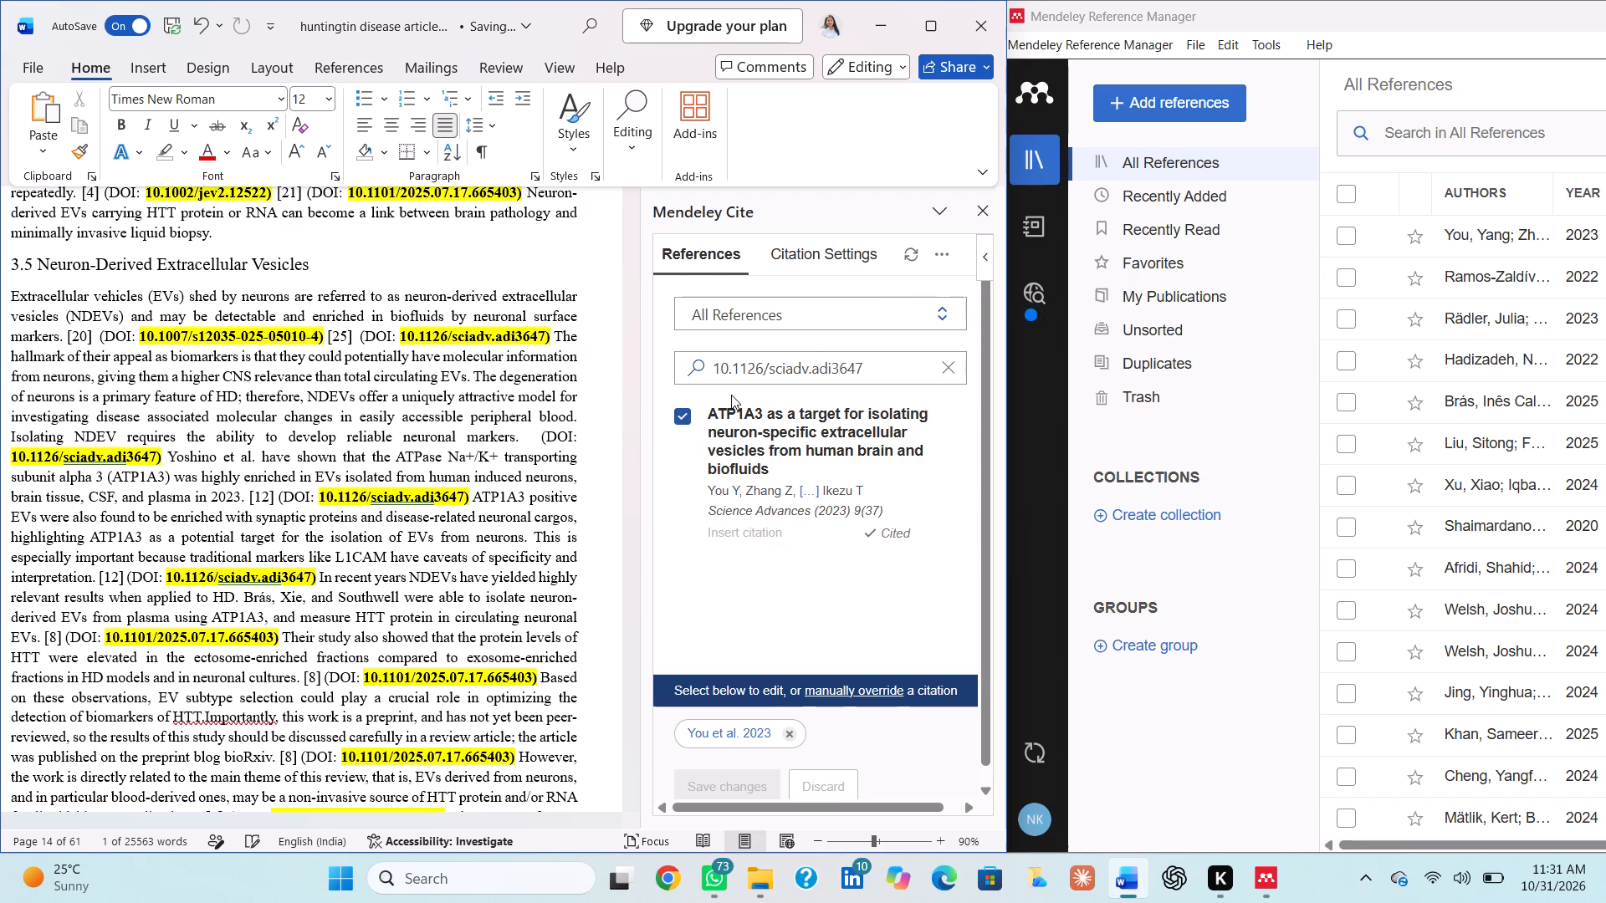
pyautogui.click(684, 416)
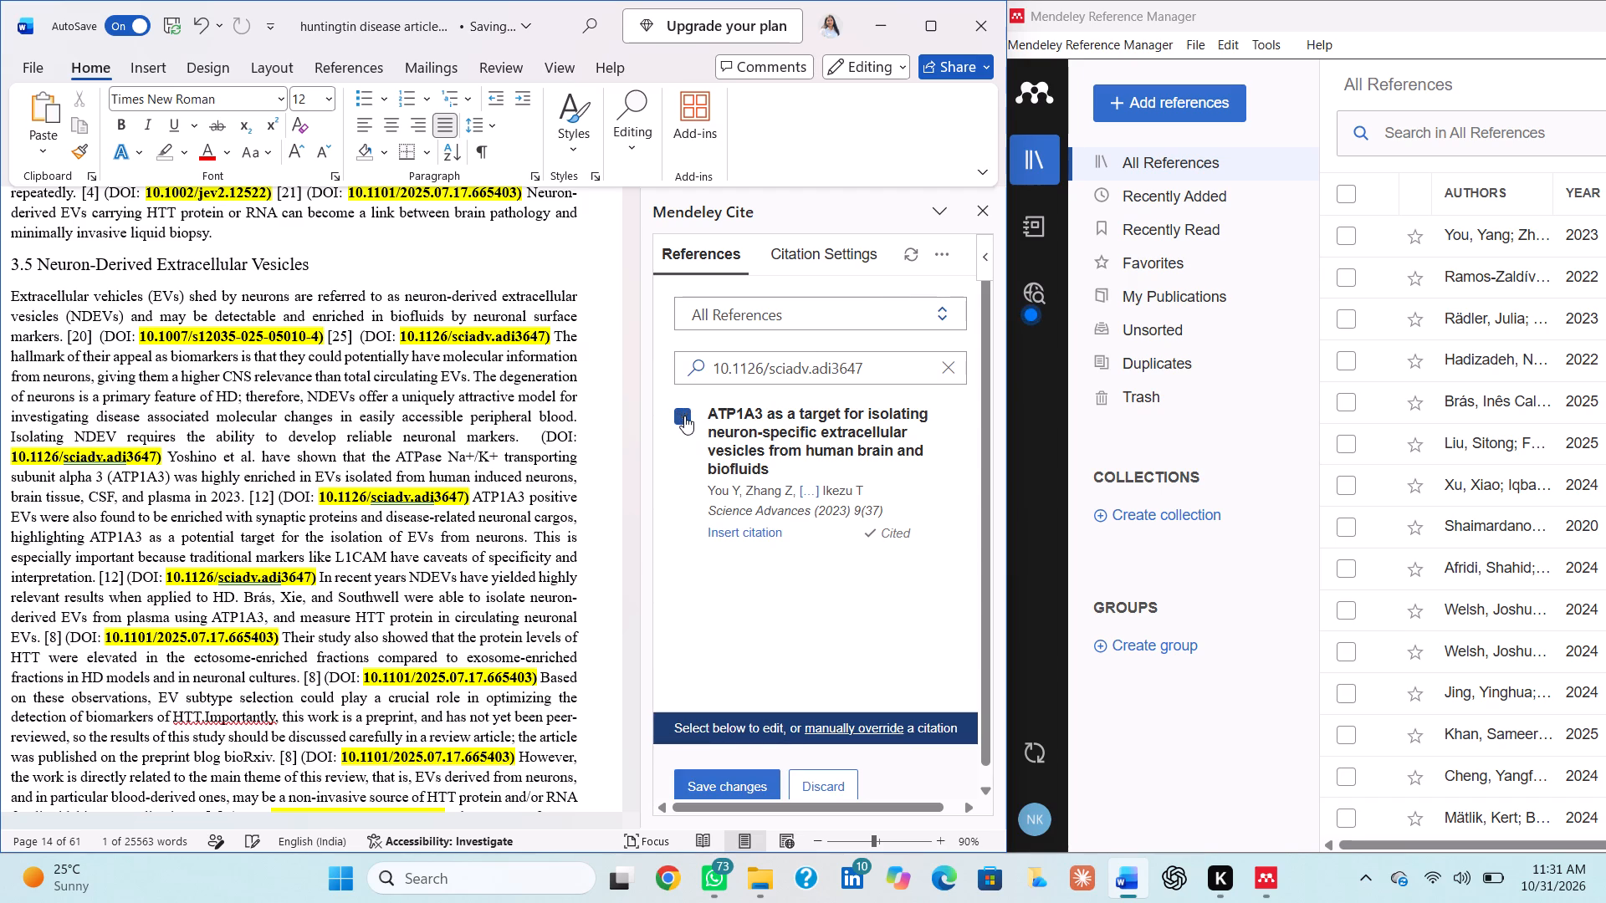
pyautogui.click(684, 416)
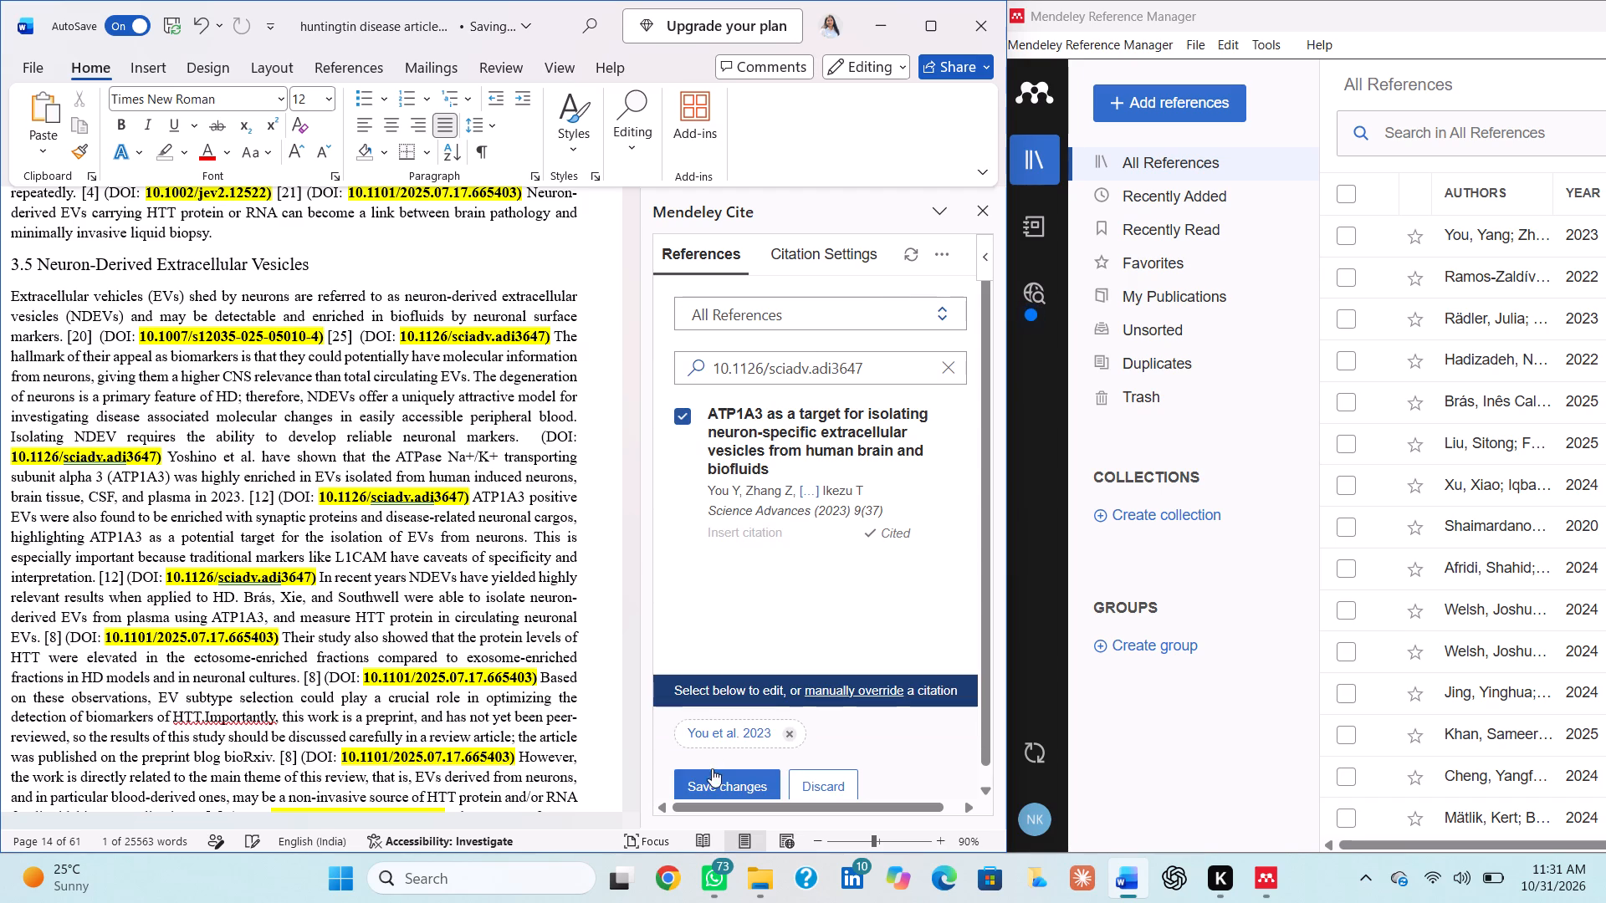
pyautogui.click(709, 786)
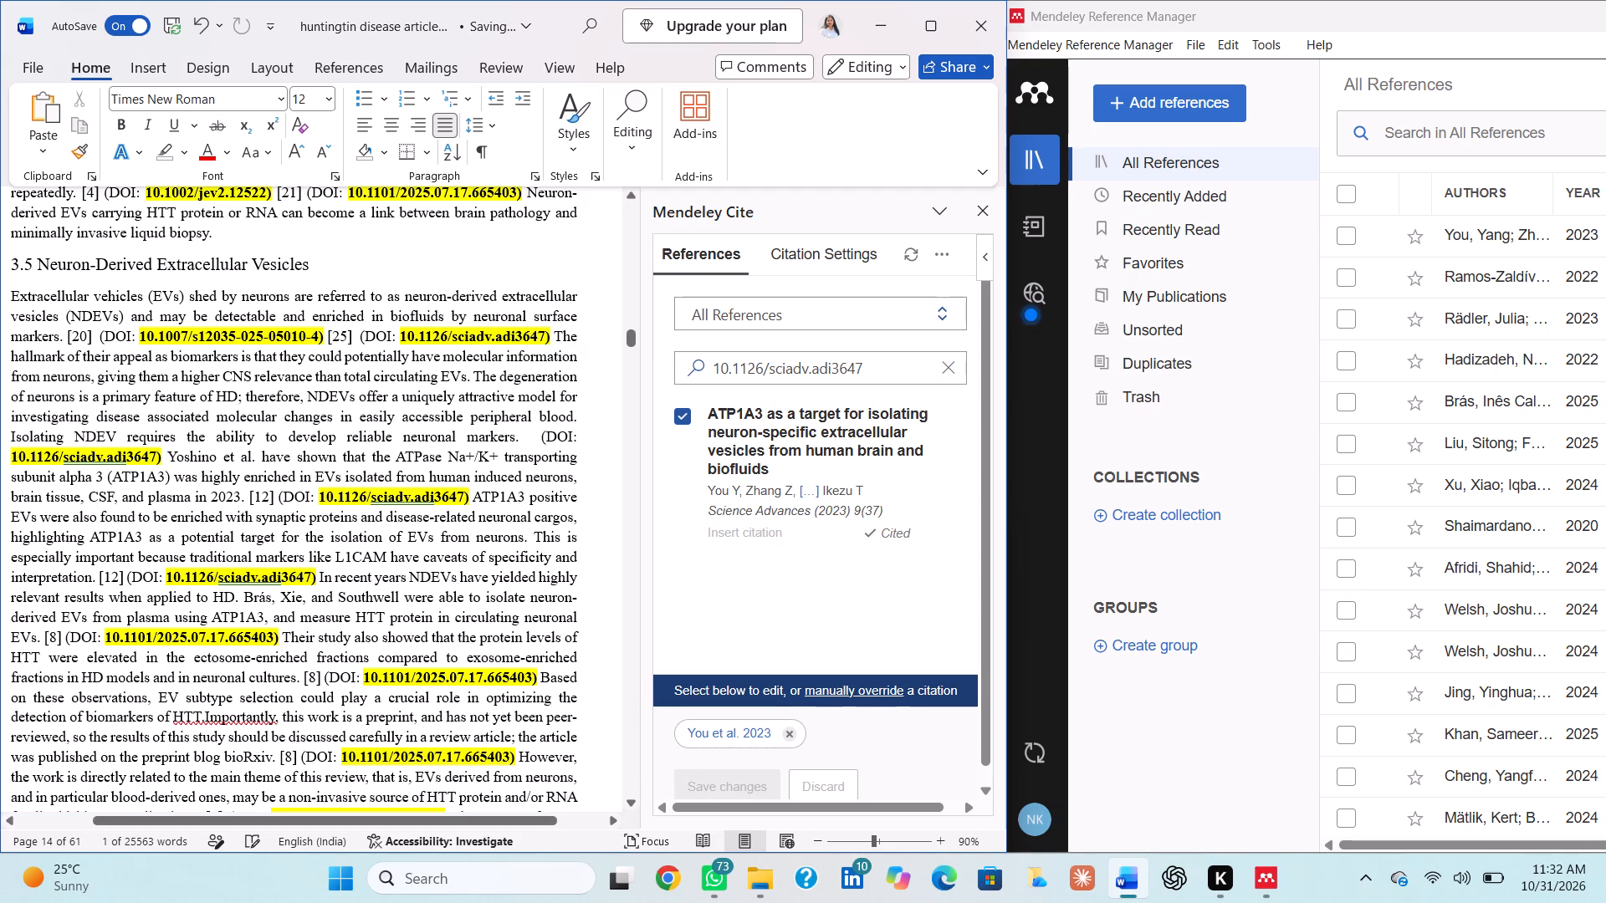
# Delete the repeated [12] citations with DOI 10.1126/sciadv.adi3647 after "plasma in 2023" and "specificity and interpretation", keeping each sentence's period.
pyautogui.click(273, 497)
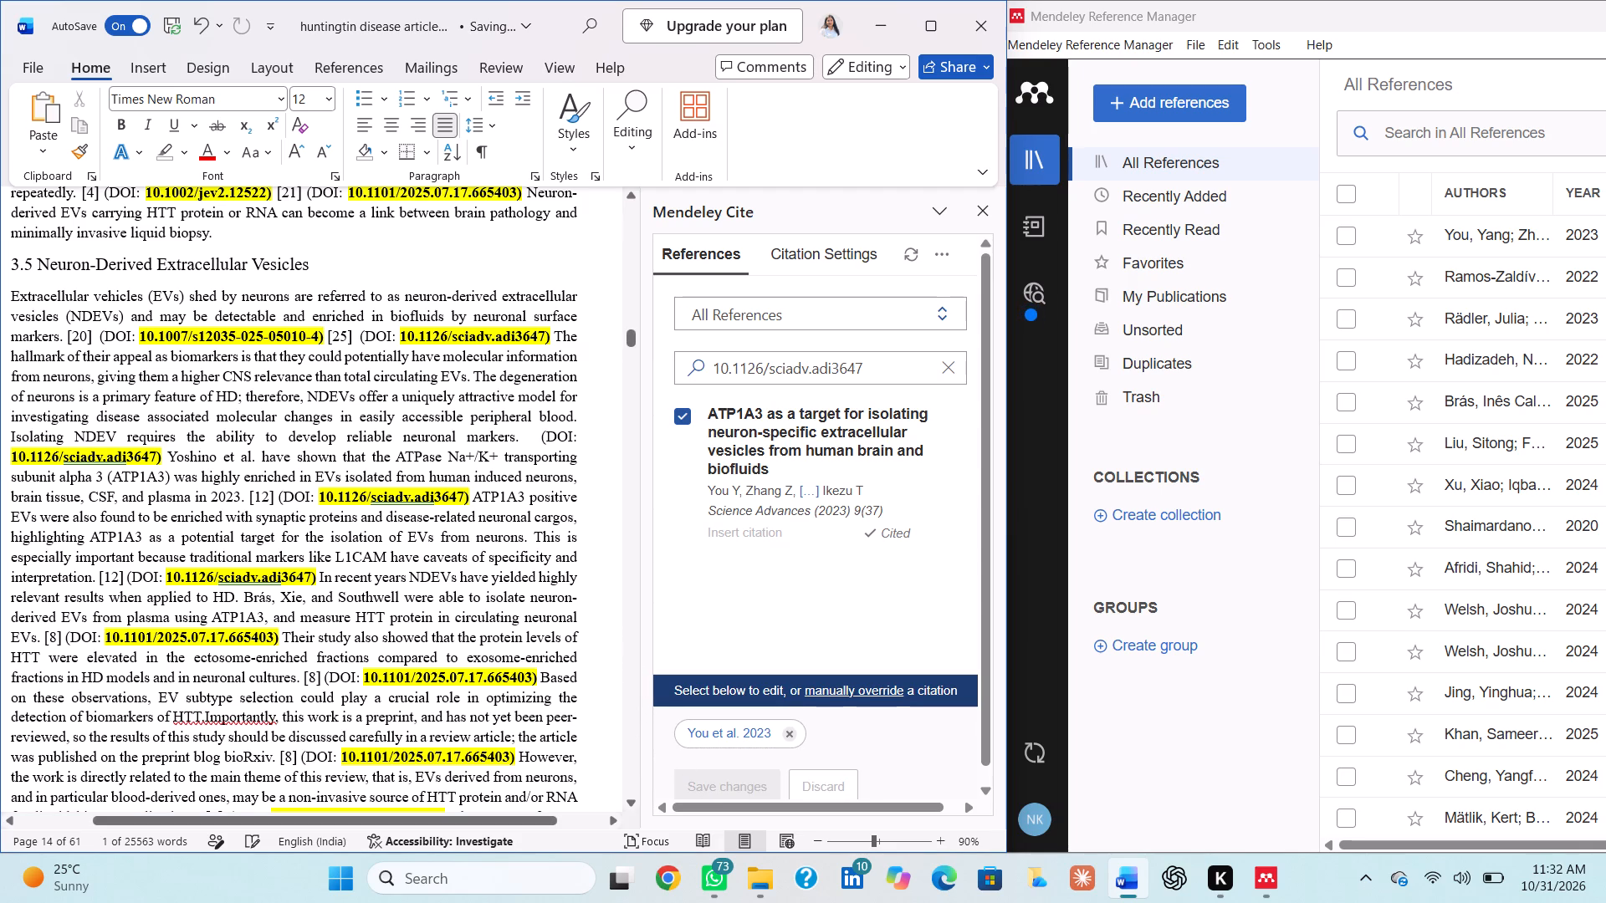
pyautogui.moveTo(248, 497); pyautogui.dragTo(315, 494)
pyautogui.moveTo(315, 494); pyautogui.dragTo(468, 508)
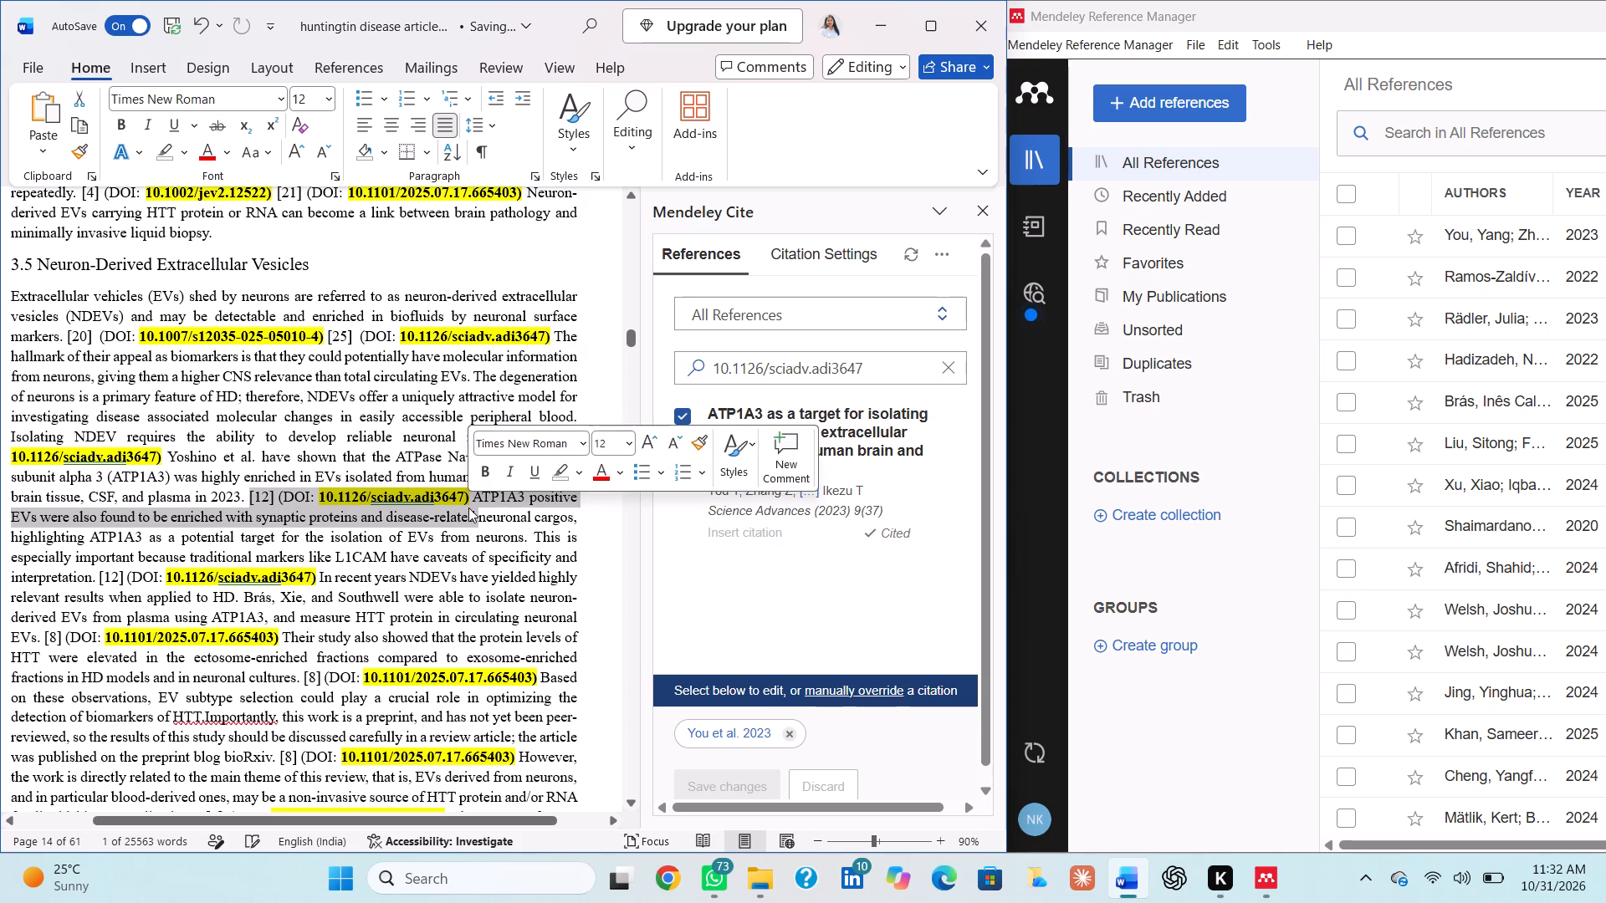
pyautogui.rightClick(416, 513)
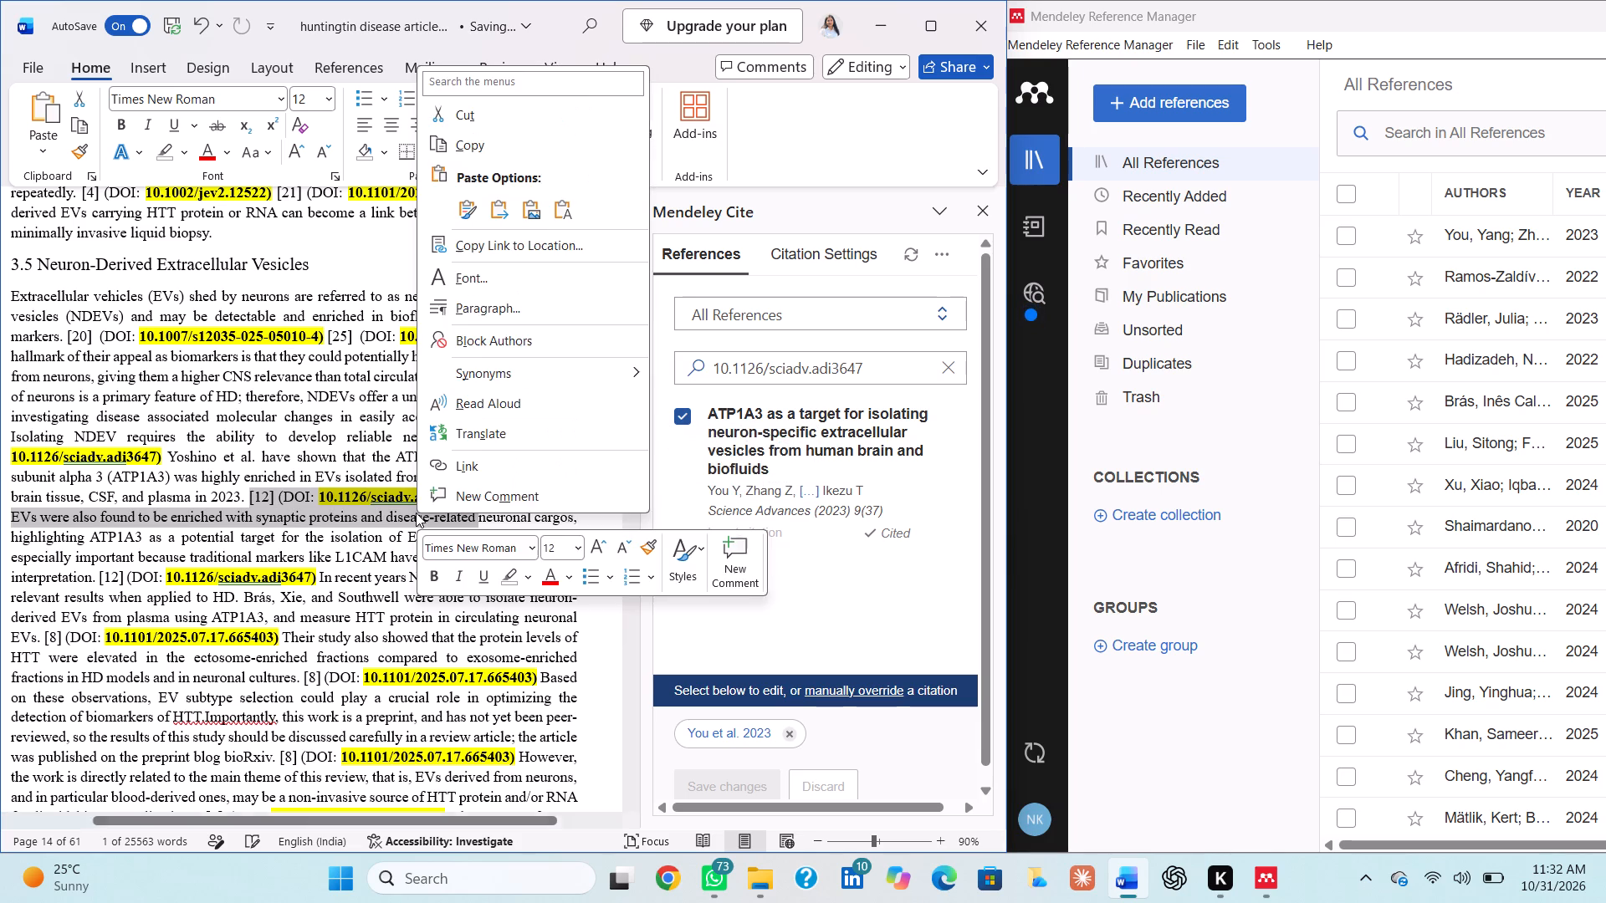
pyautogui.click(305, 573)
pyautogui.click(600, 500)
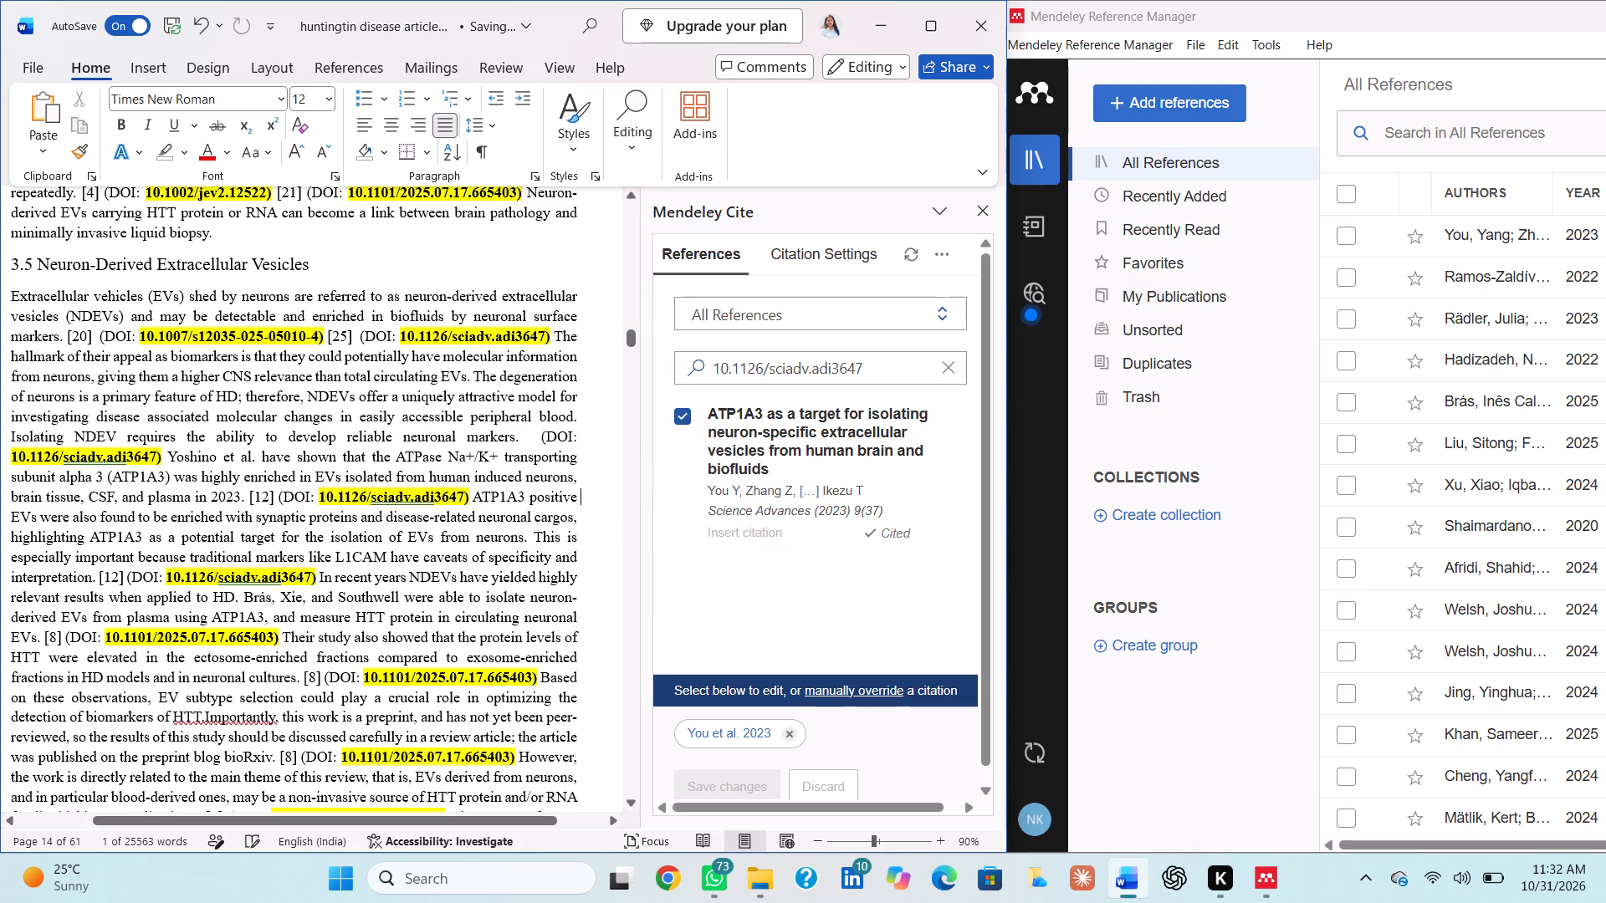
pyautogui.moveTo(247, 493); pyautogui.dragTo(349, 490)
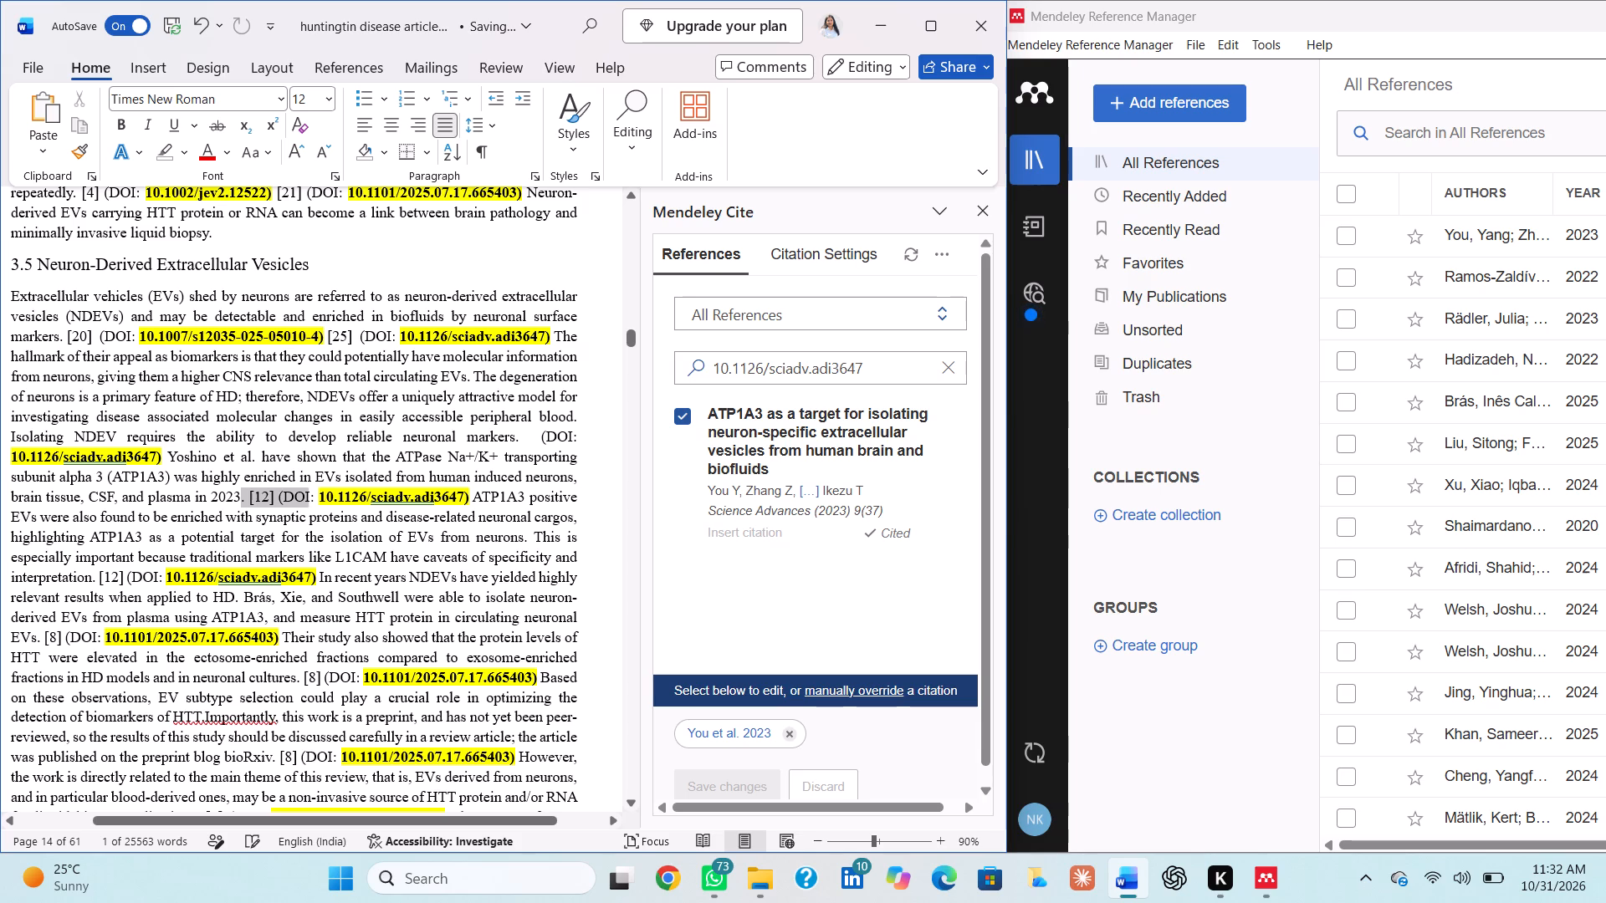
pyautogui.moveTo(349, 490); pyautogui.dragTo(467, 502)
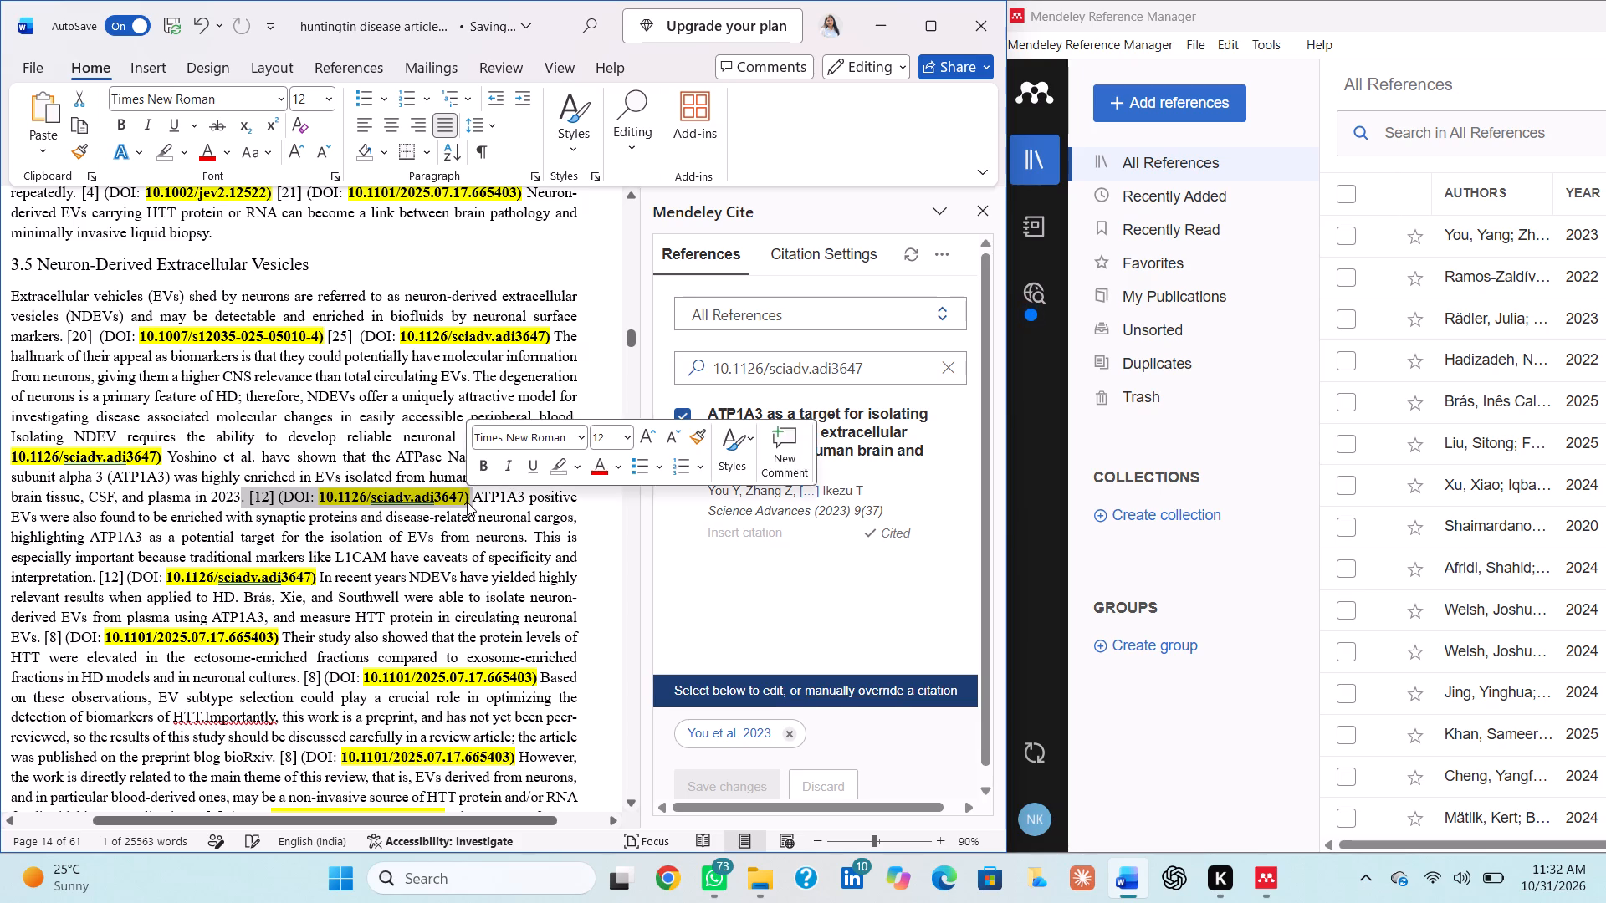
pyautogui.press('BackSpace')
pyautogui.write('.')
pyautogui.press('space')
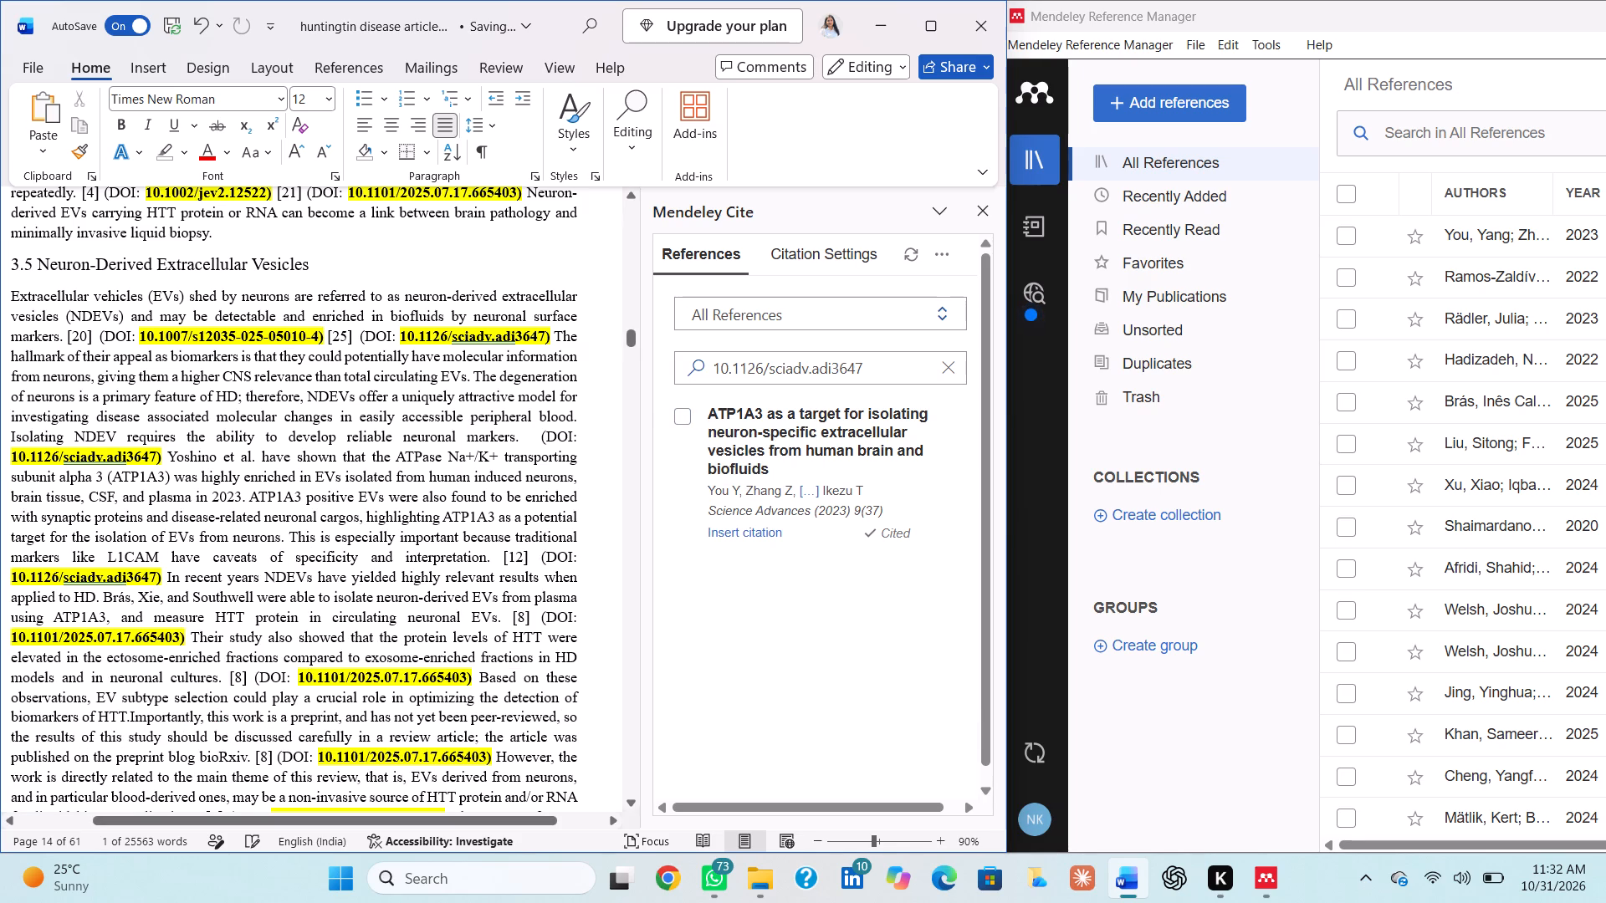
pyautogui.moveTo(503, 551); pyautogui.dragTo(161, 578)
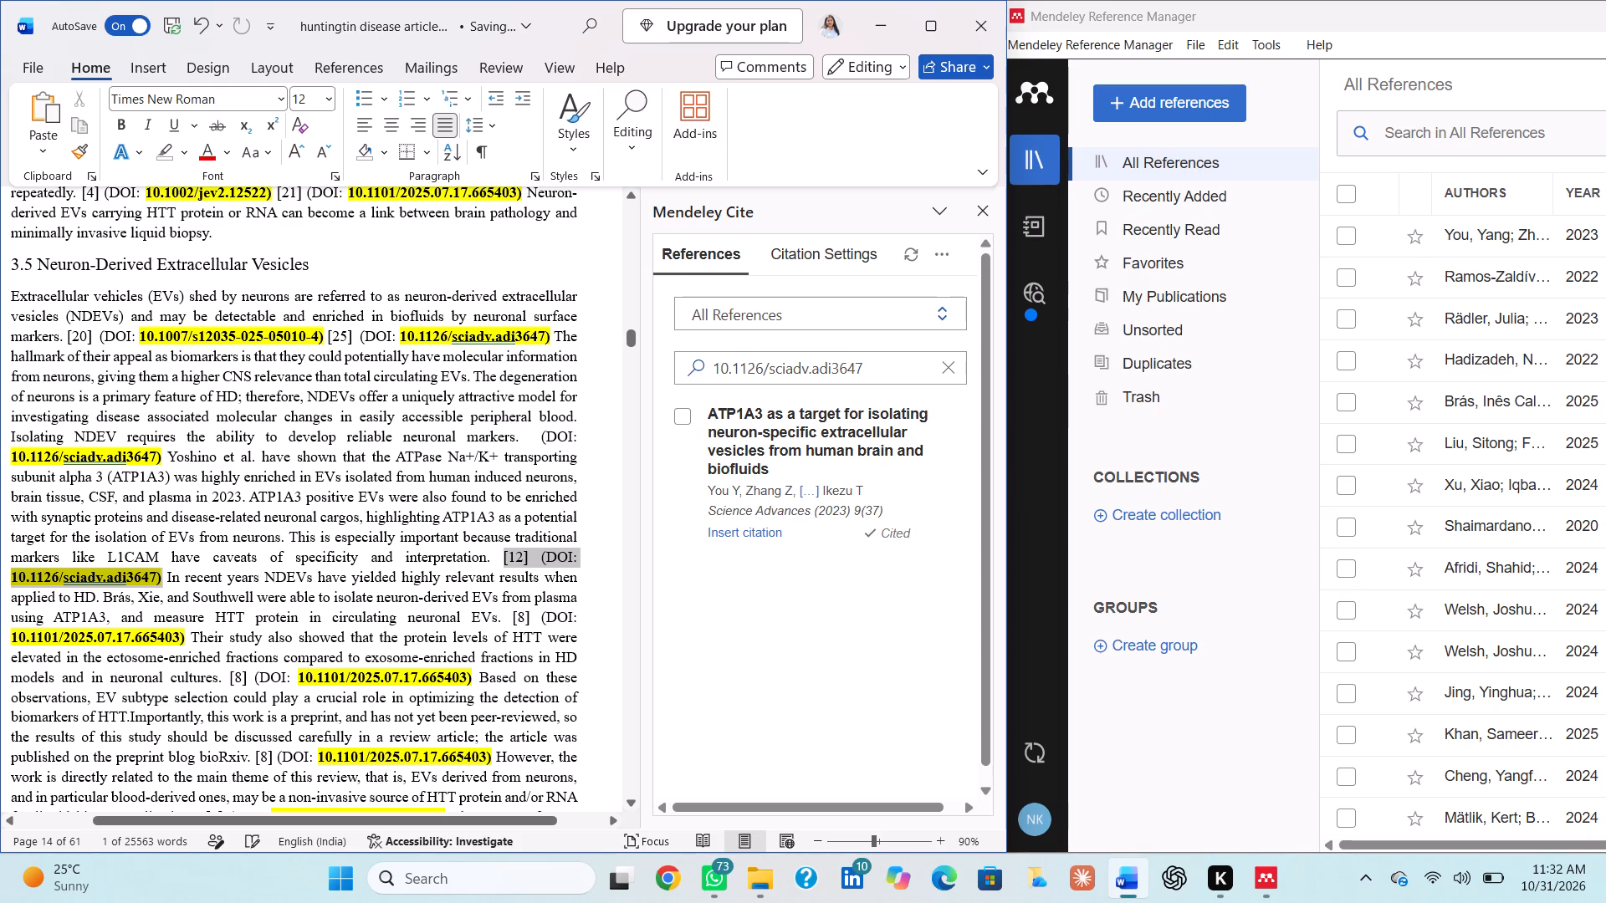
pyautogui.moveTo(161, 578); pyautogui.dragTo(163, 578)
pyautogui.press('BackSpace')
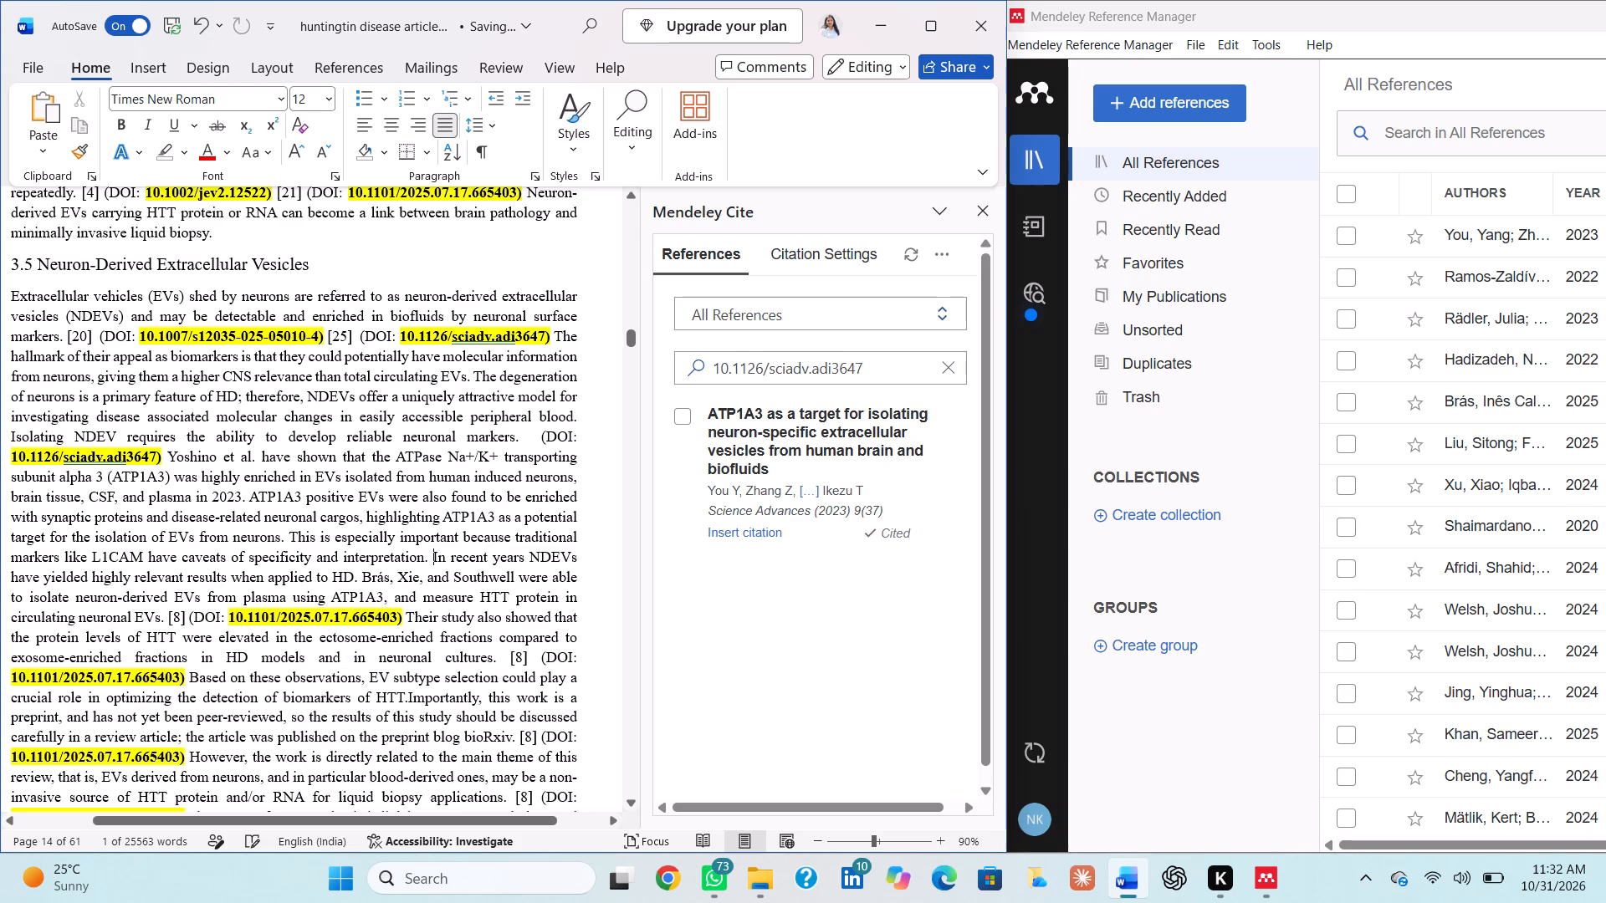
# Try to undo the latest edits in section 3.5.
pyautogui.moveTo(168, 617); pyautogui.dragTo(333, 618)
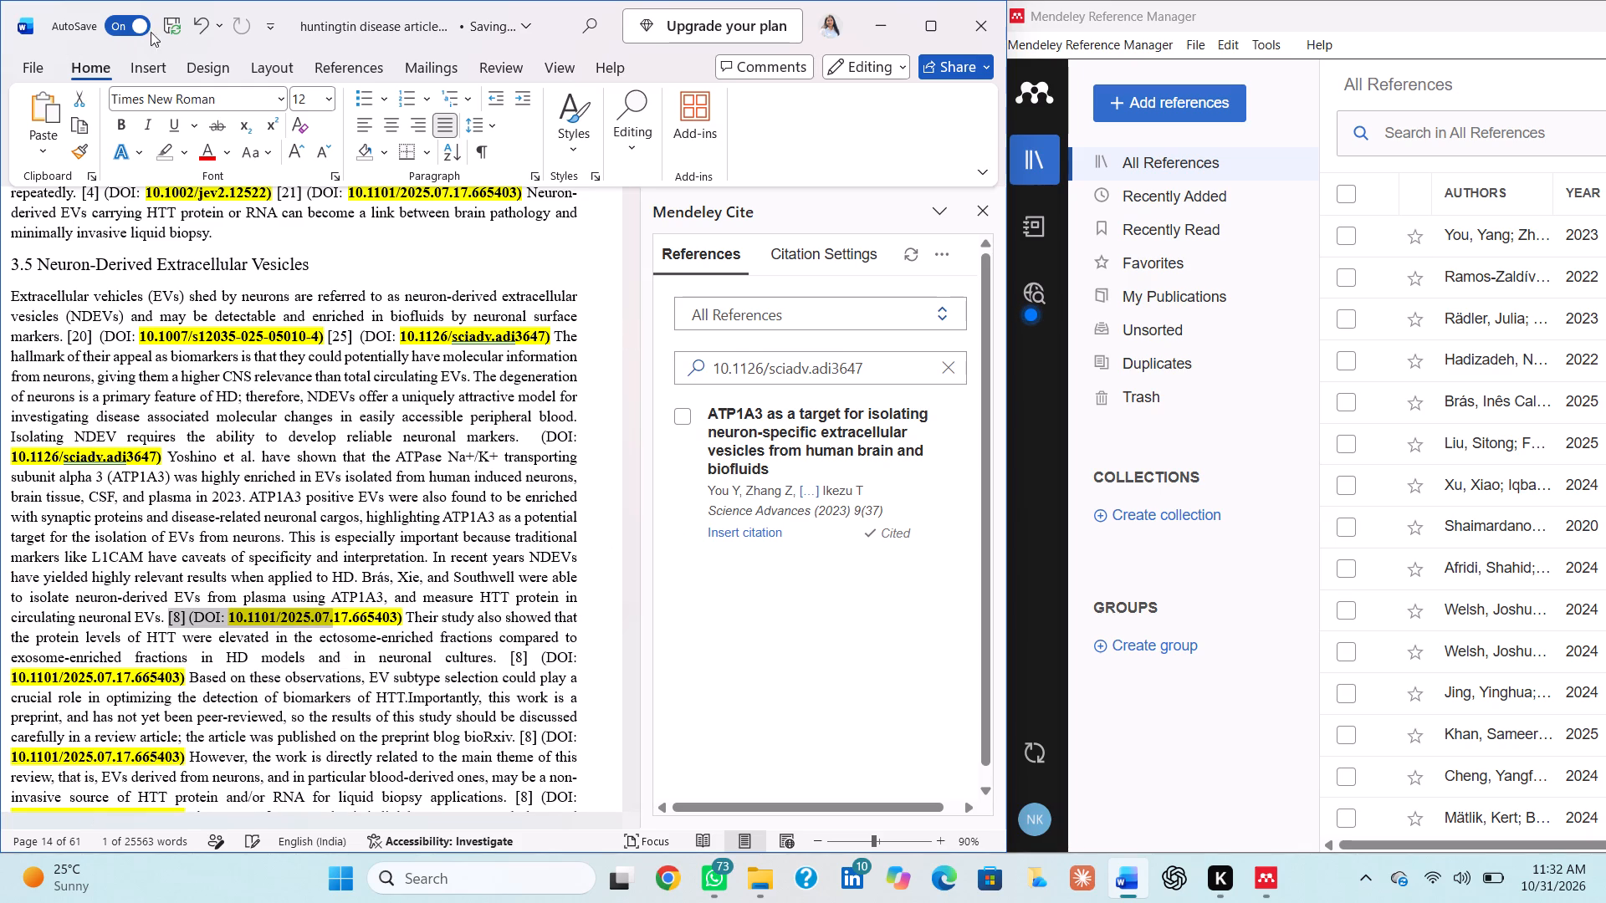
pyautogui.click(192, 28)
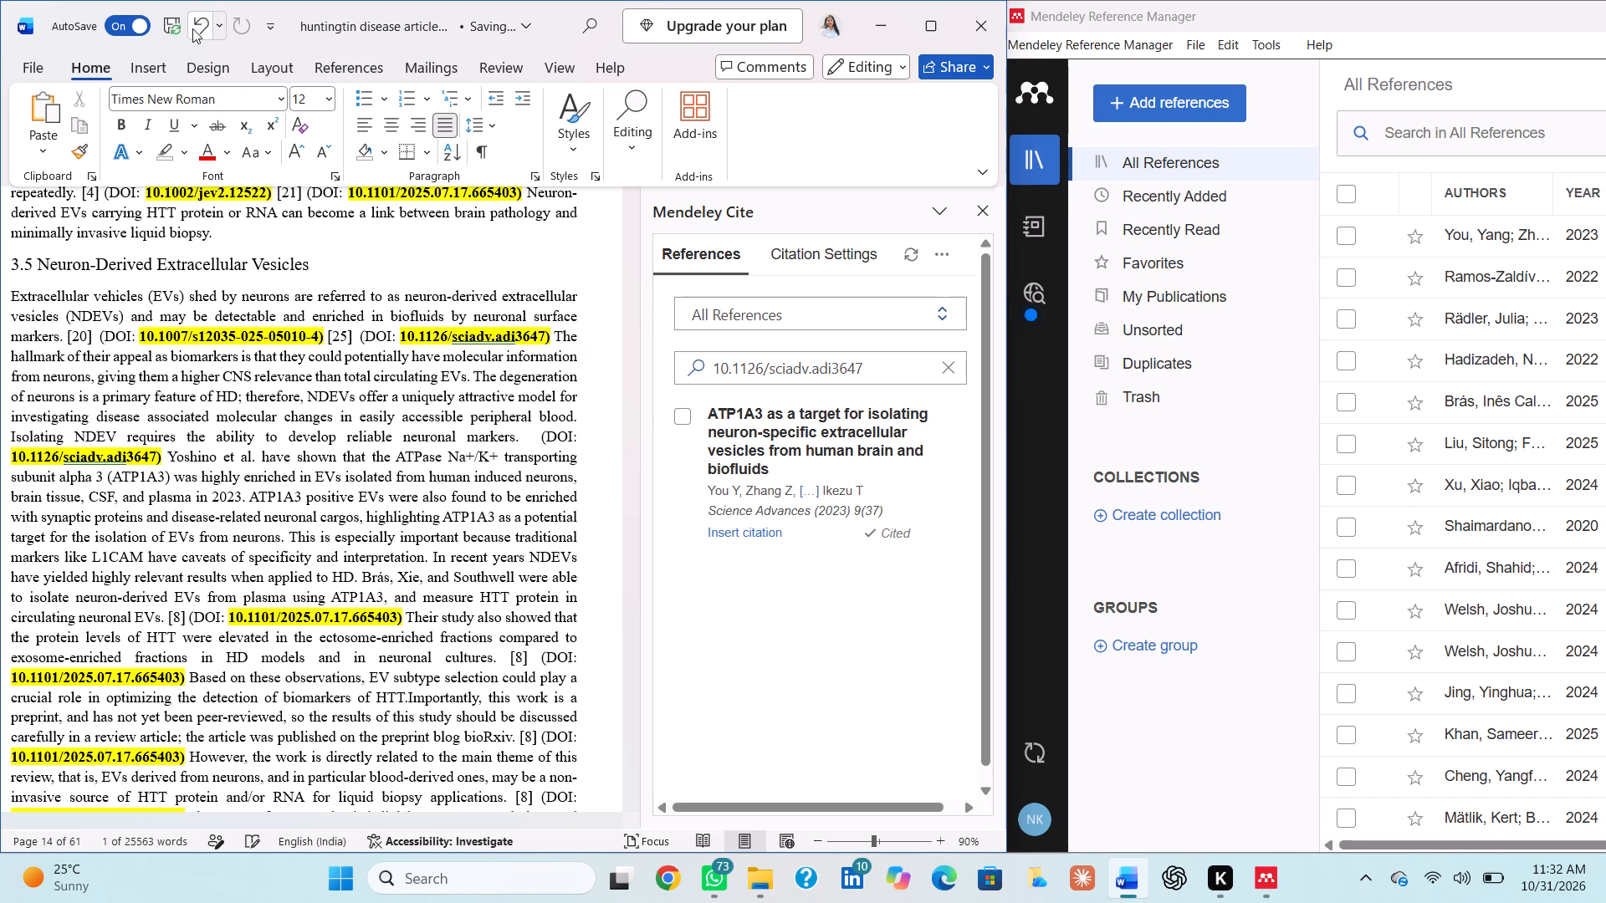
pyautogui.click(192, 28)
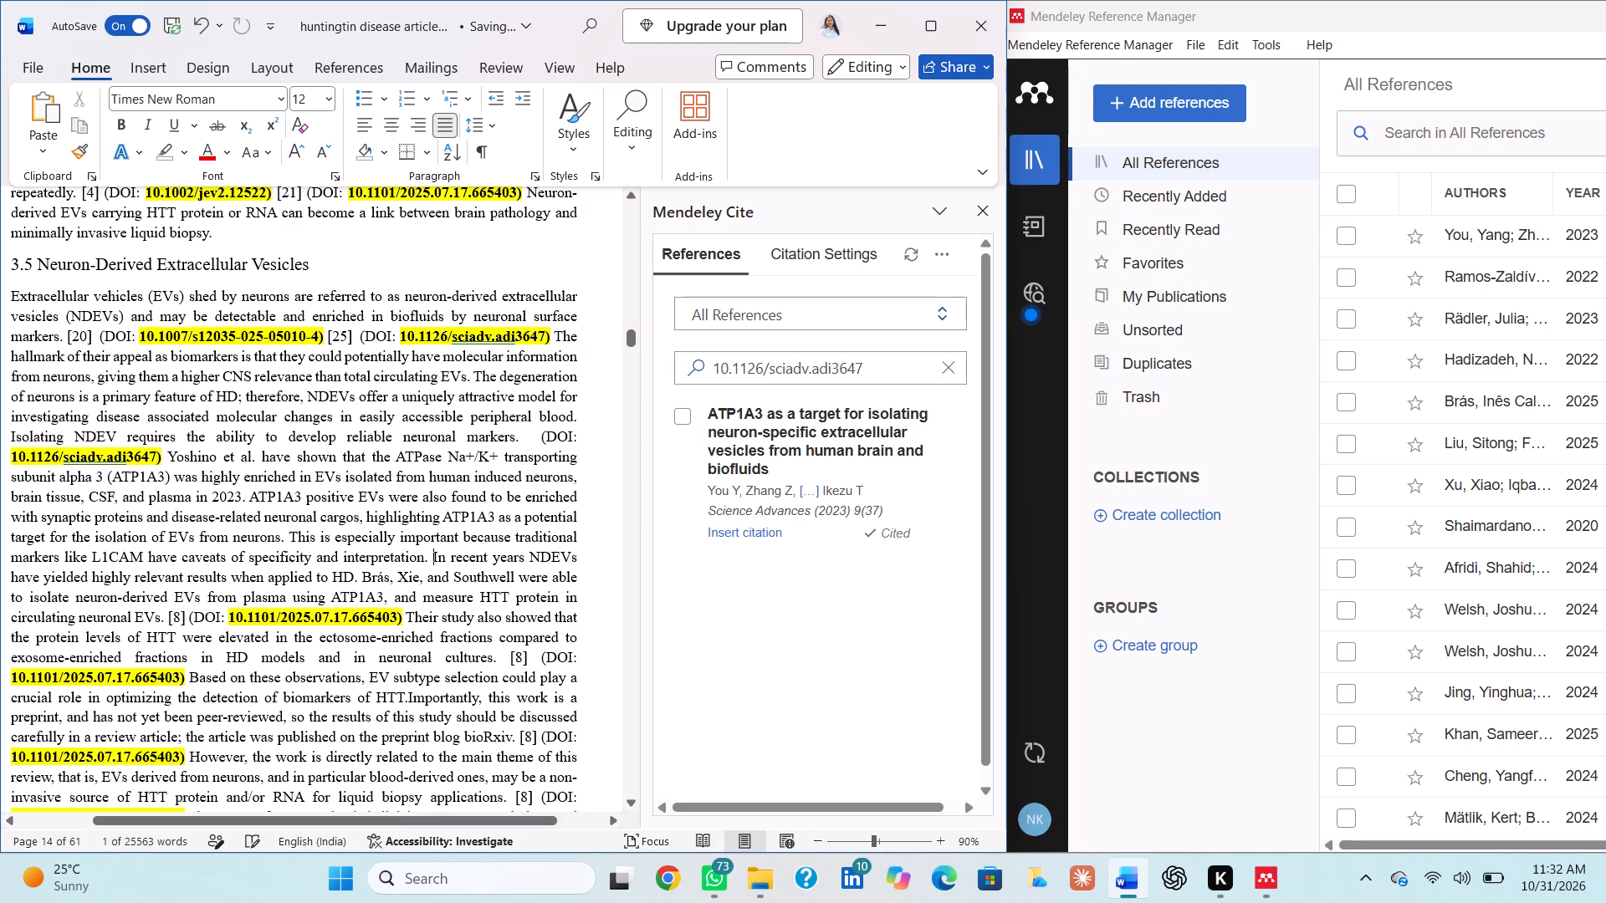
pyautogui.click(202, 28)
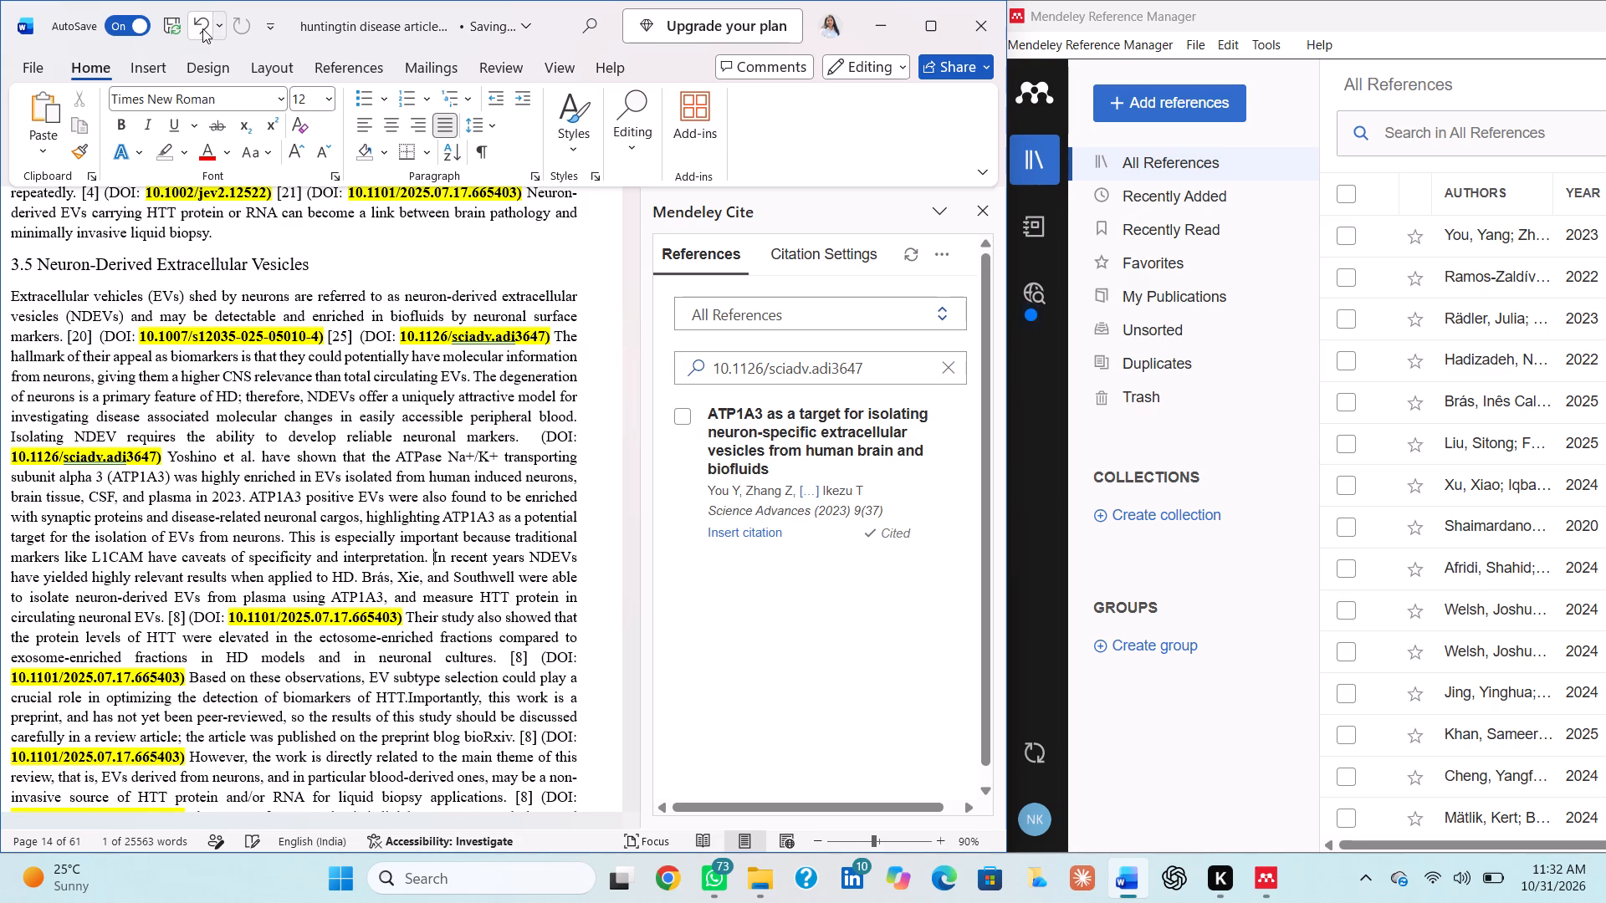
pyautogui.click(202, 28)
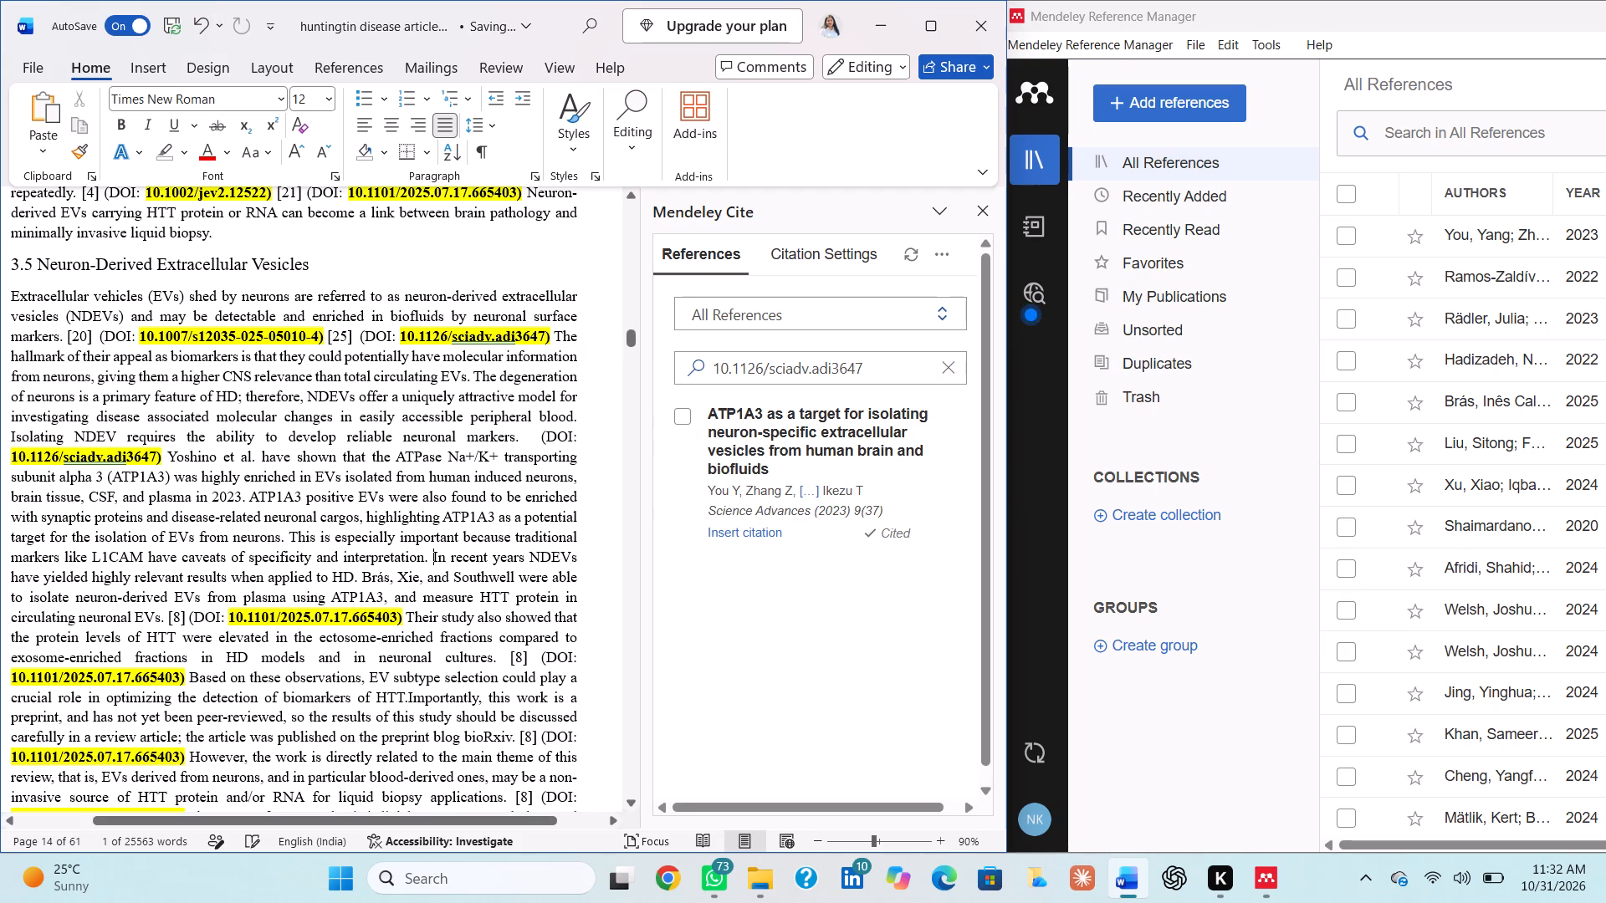
# Insert the You et al. 2023 citation after "Isolating NDEV requires the ability to develop reliable neuronal markers.".
pyautogui.click(529, 441)
pyautogui.click(684, 417)
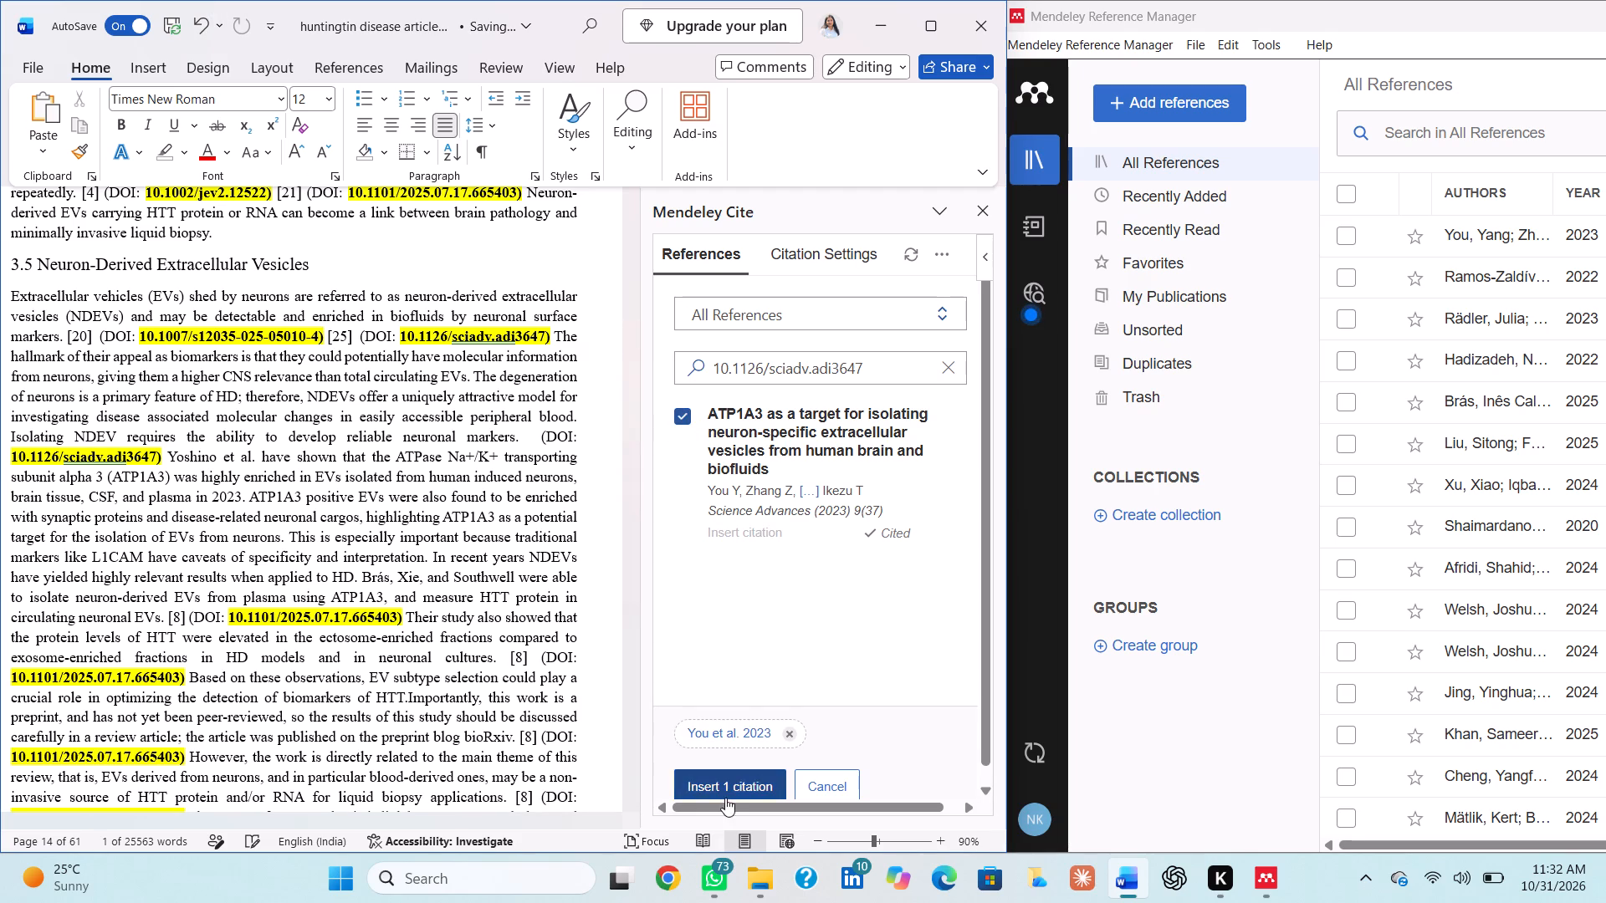
pyautogui.click(724, 785)
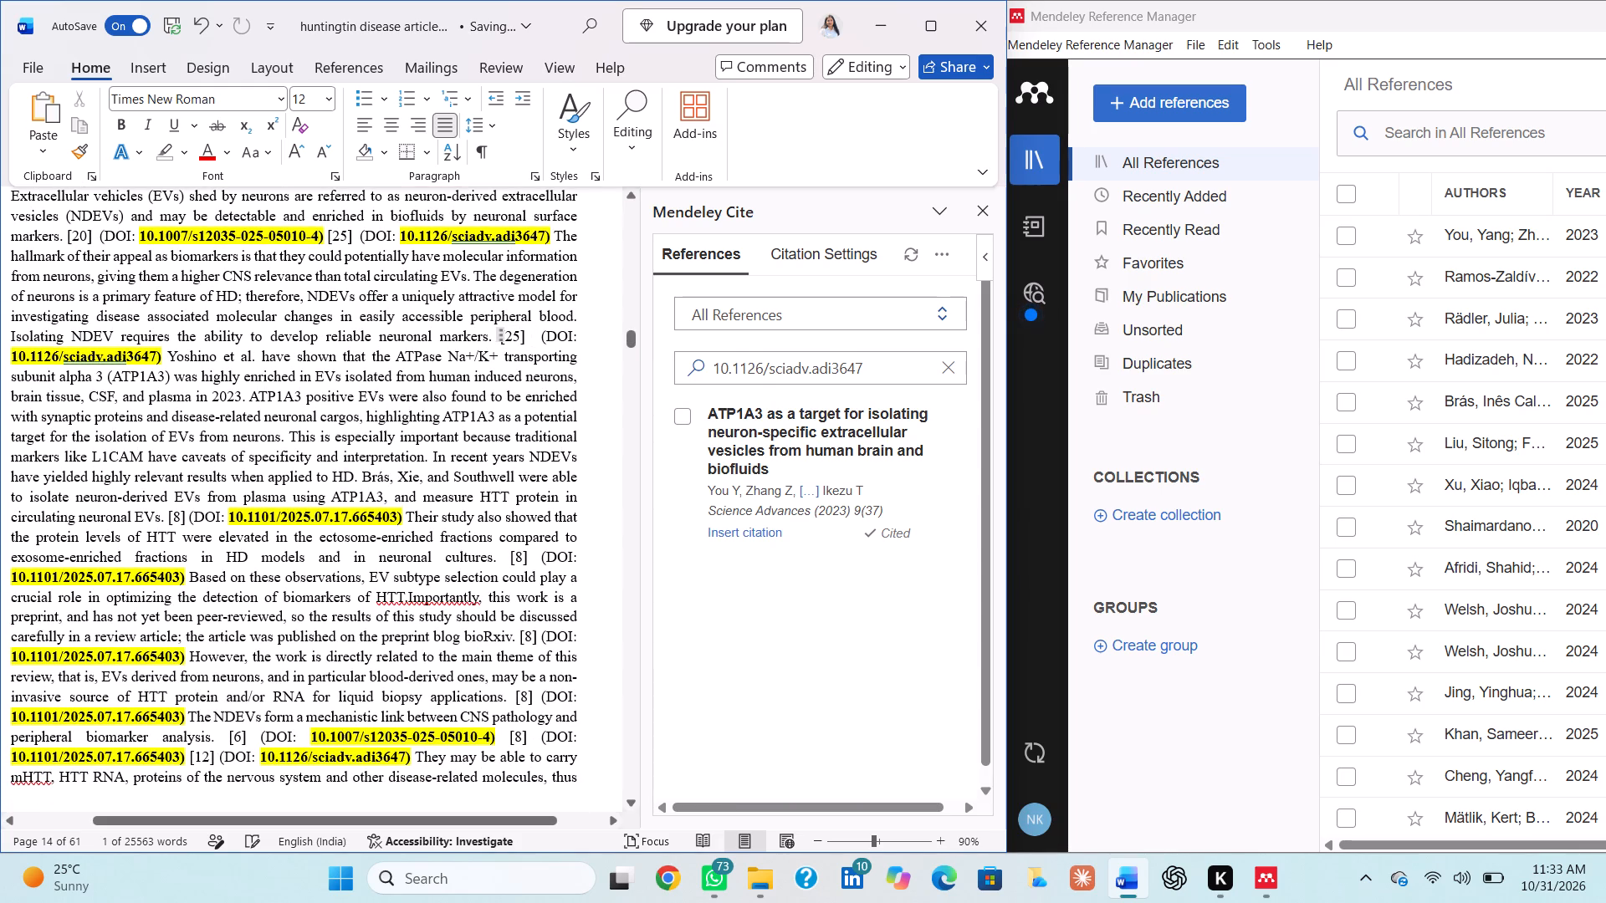
# Delete the repeated [8] citations with DOI 10.1101/2025.07.17.665403 after "circulating neuronal EVs", "neuronal cultures" and "bioRxiv", keeping each sentence's period.
pyautogui.moveTo(164, 515); pyautogui.dragTo(401, 519)
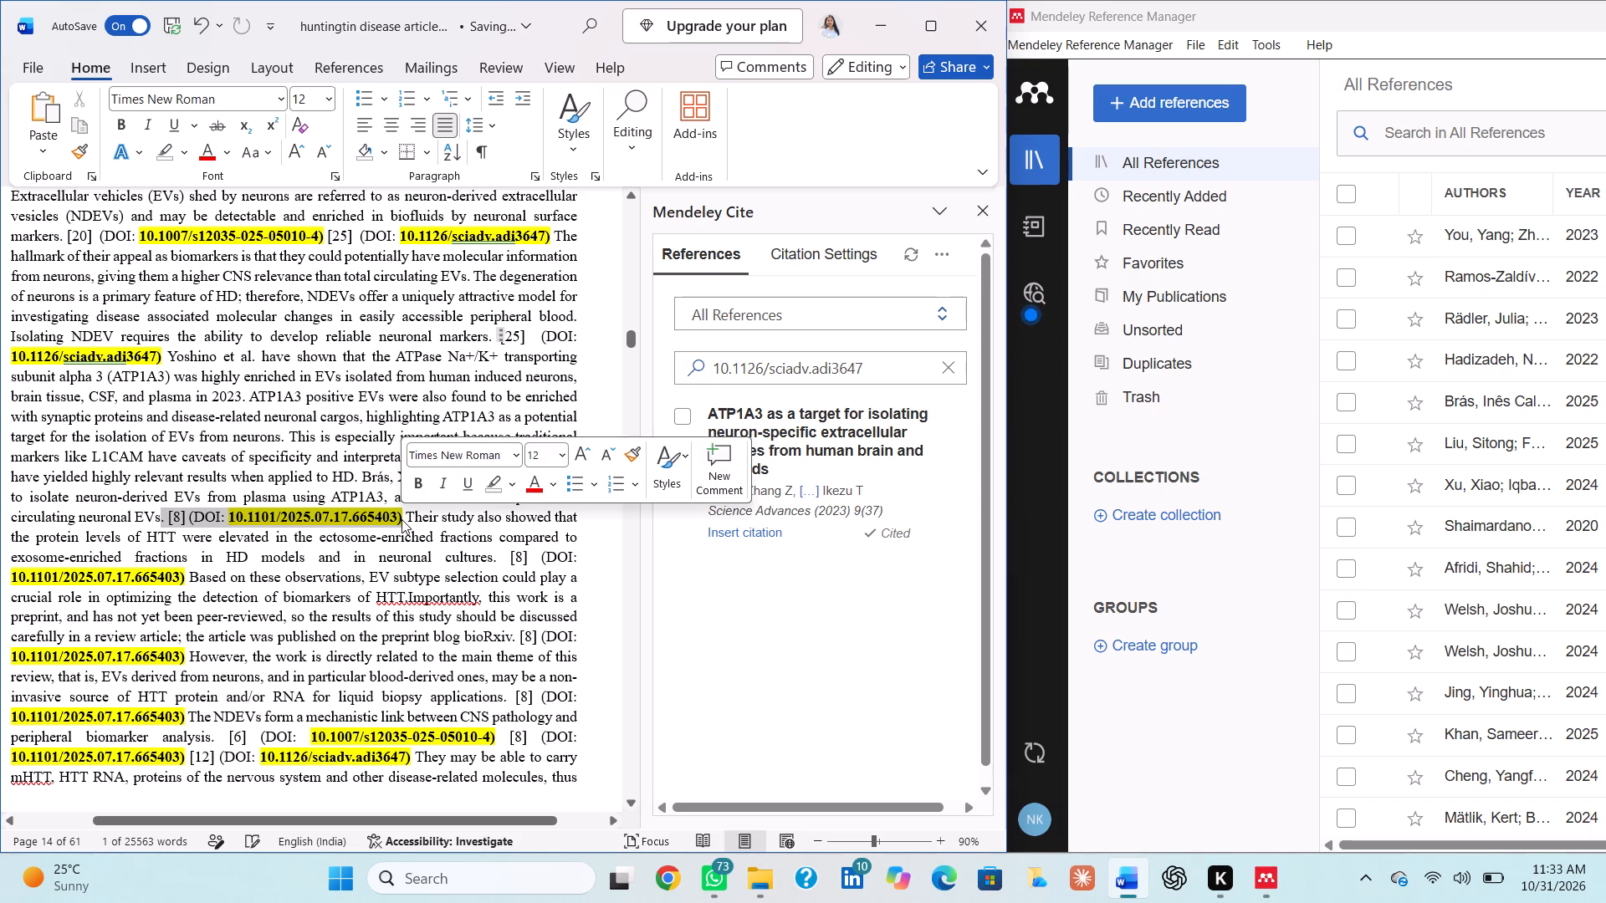
pyautogui.press('BackSpace')
pyautogui.press('.')
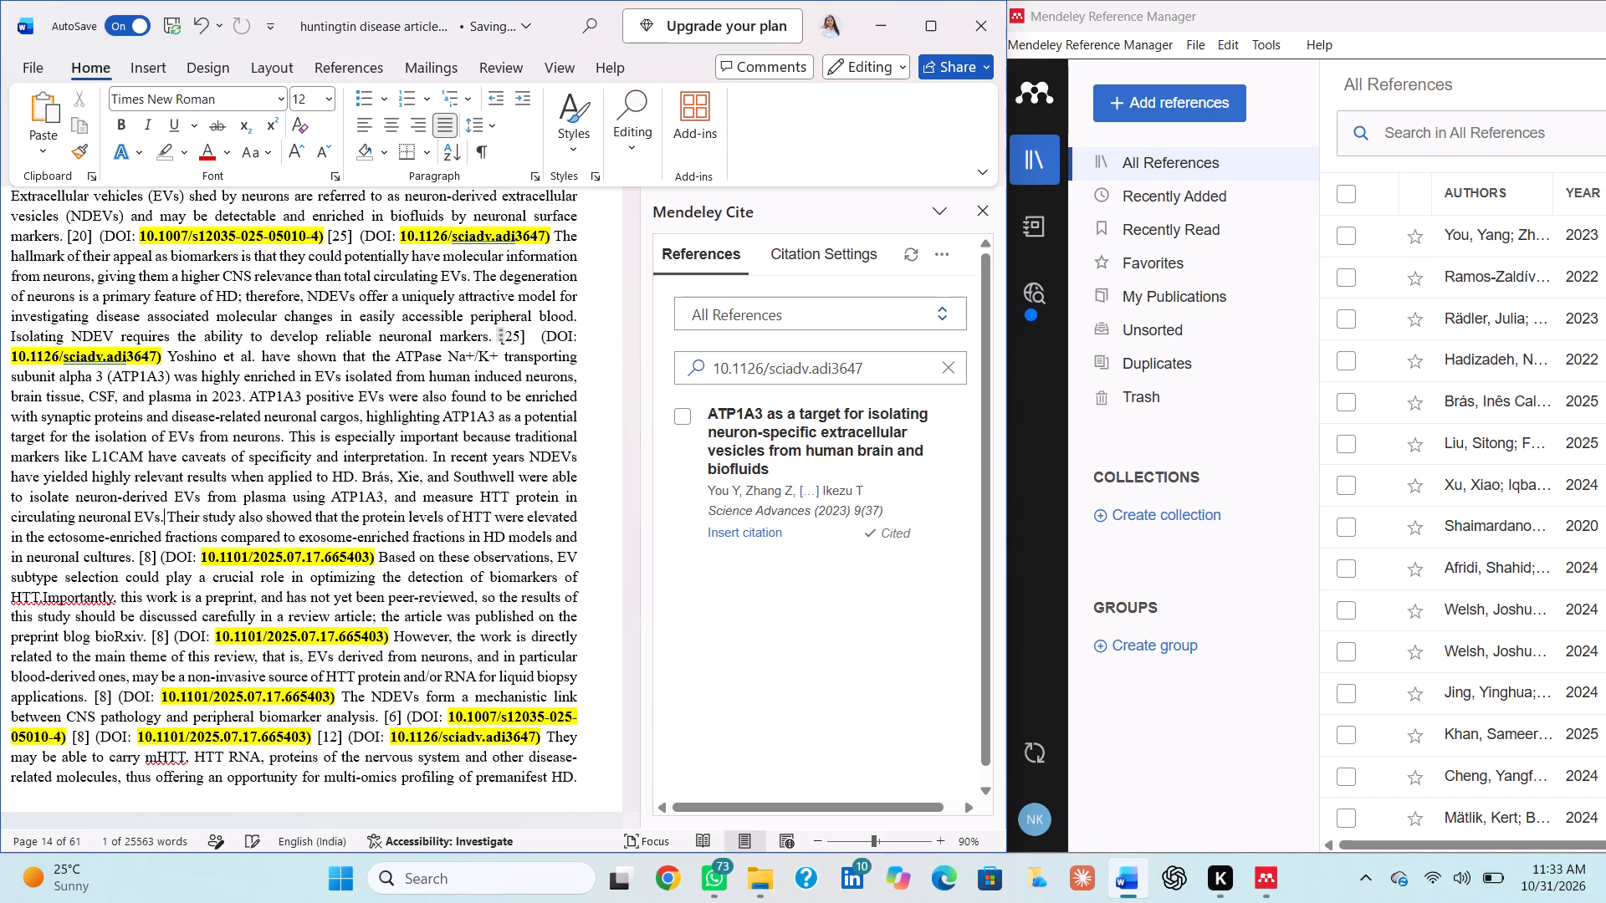
pyautogui.moveTo(138, 554); pyautogui.dragTo(208, 556)
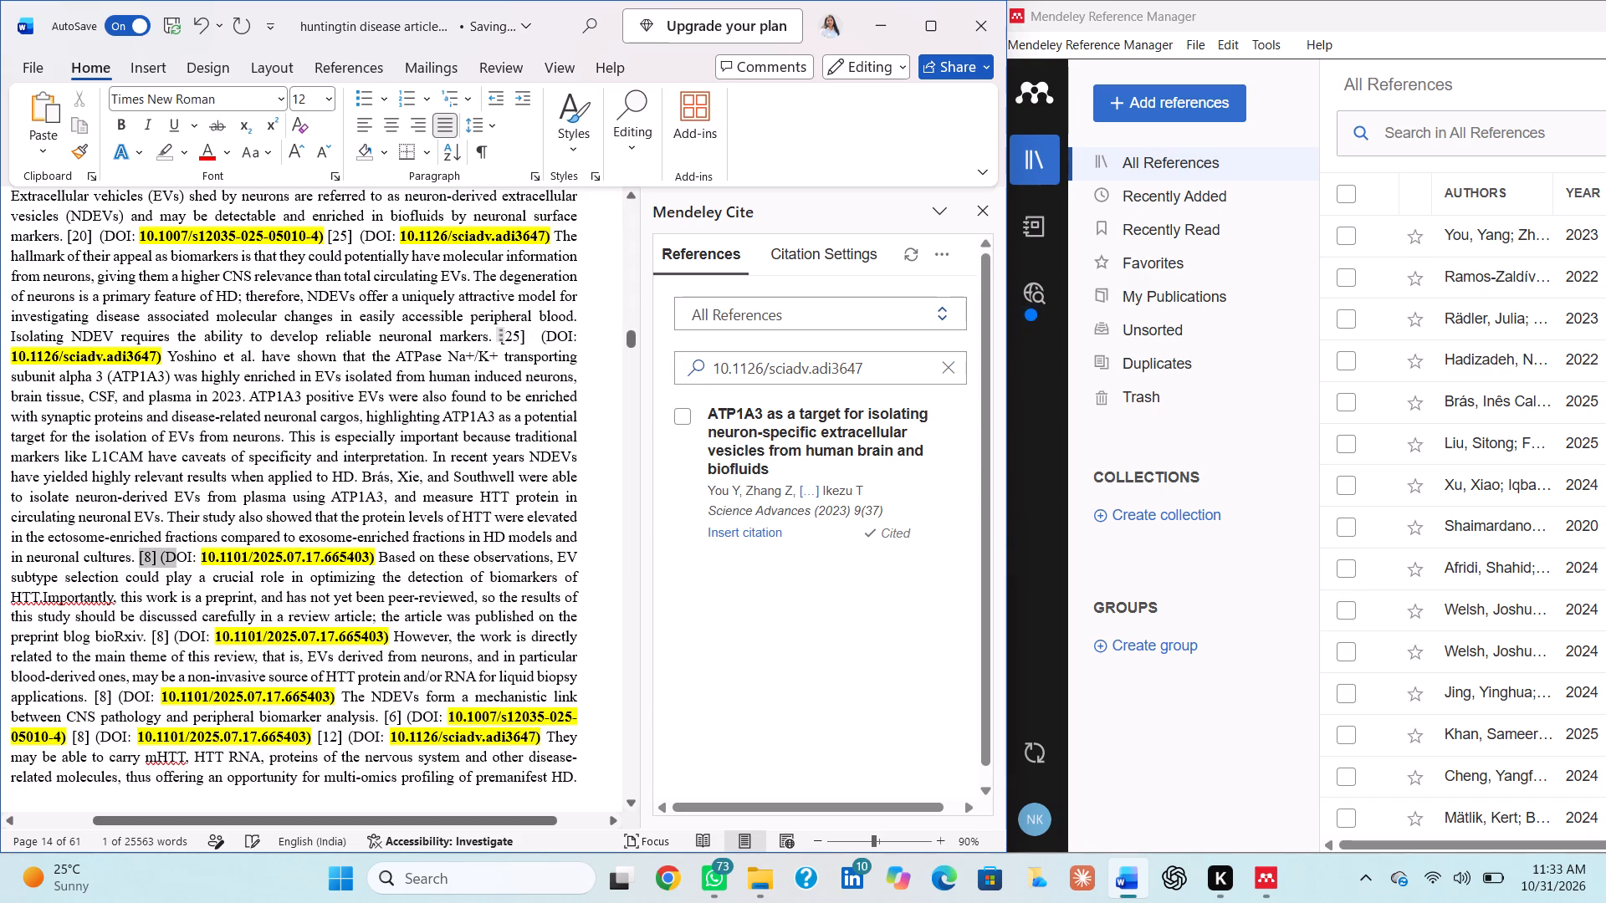
pyautogui.moveTo(208, 556); pyautogui.dragTo(371, 560)
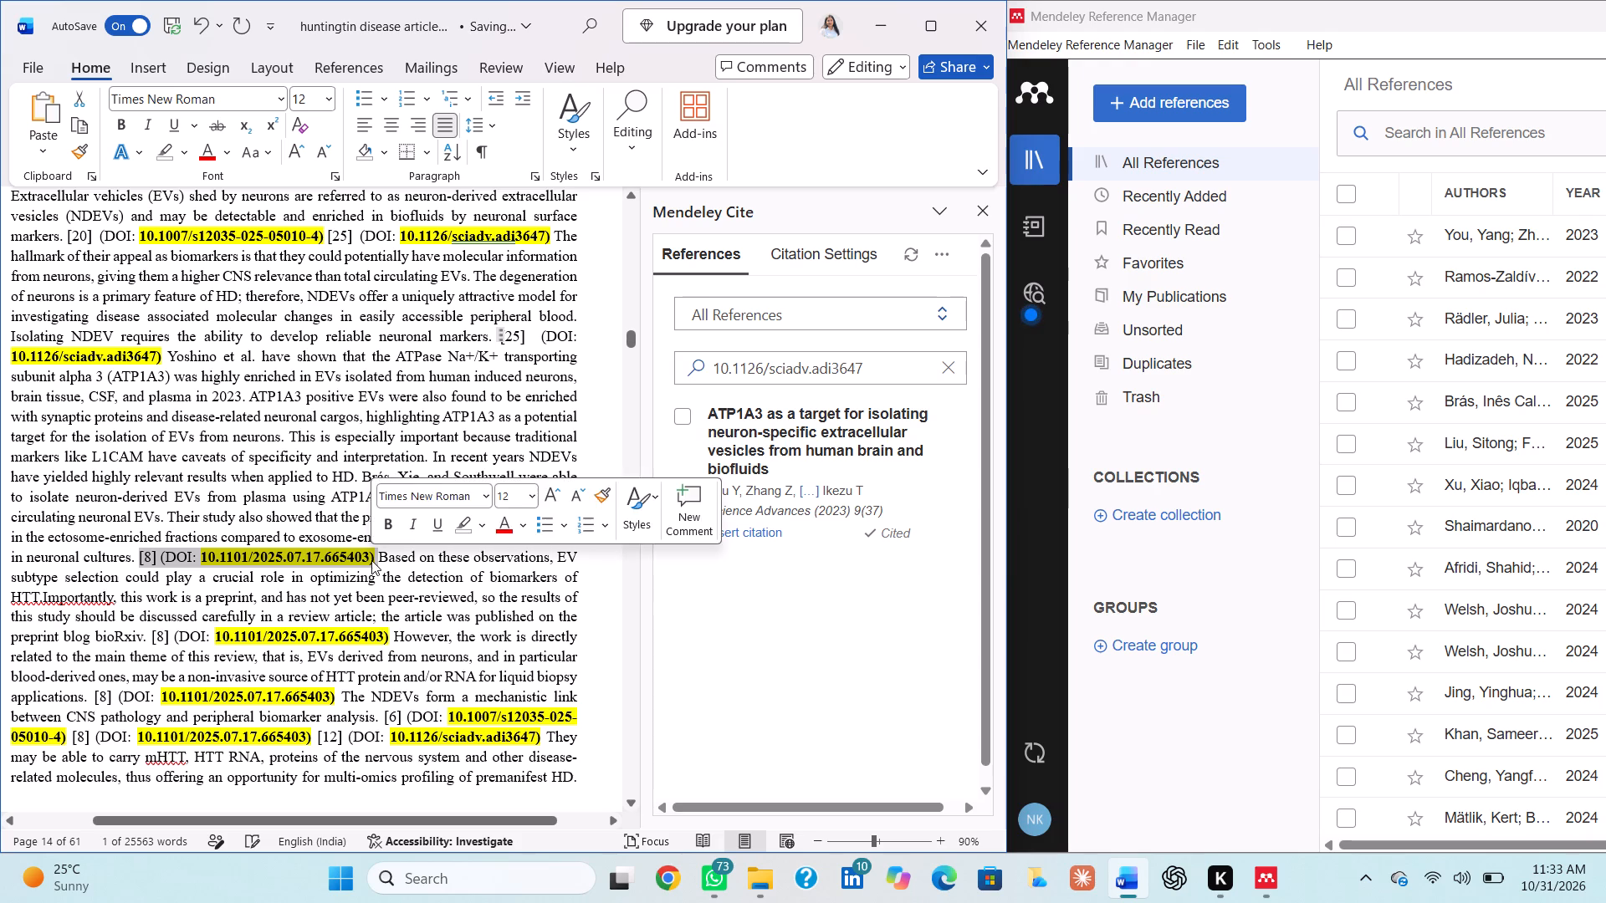
pyautogui.press('BackSpace')
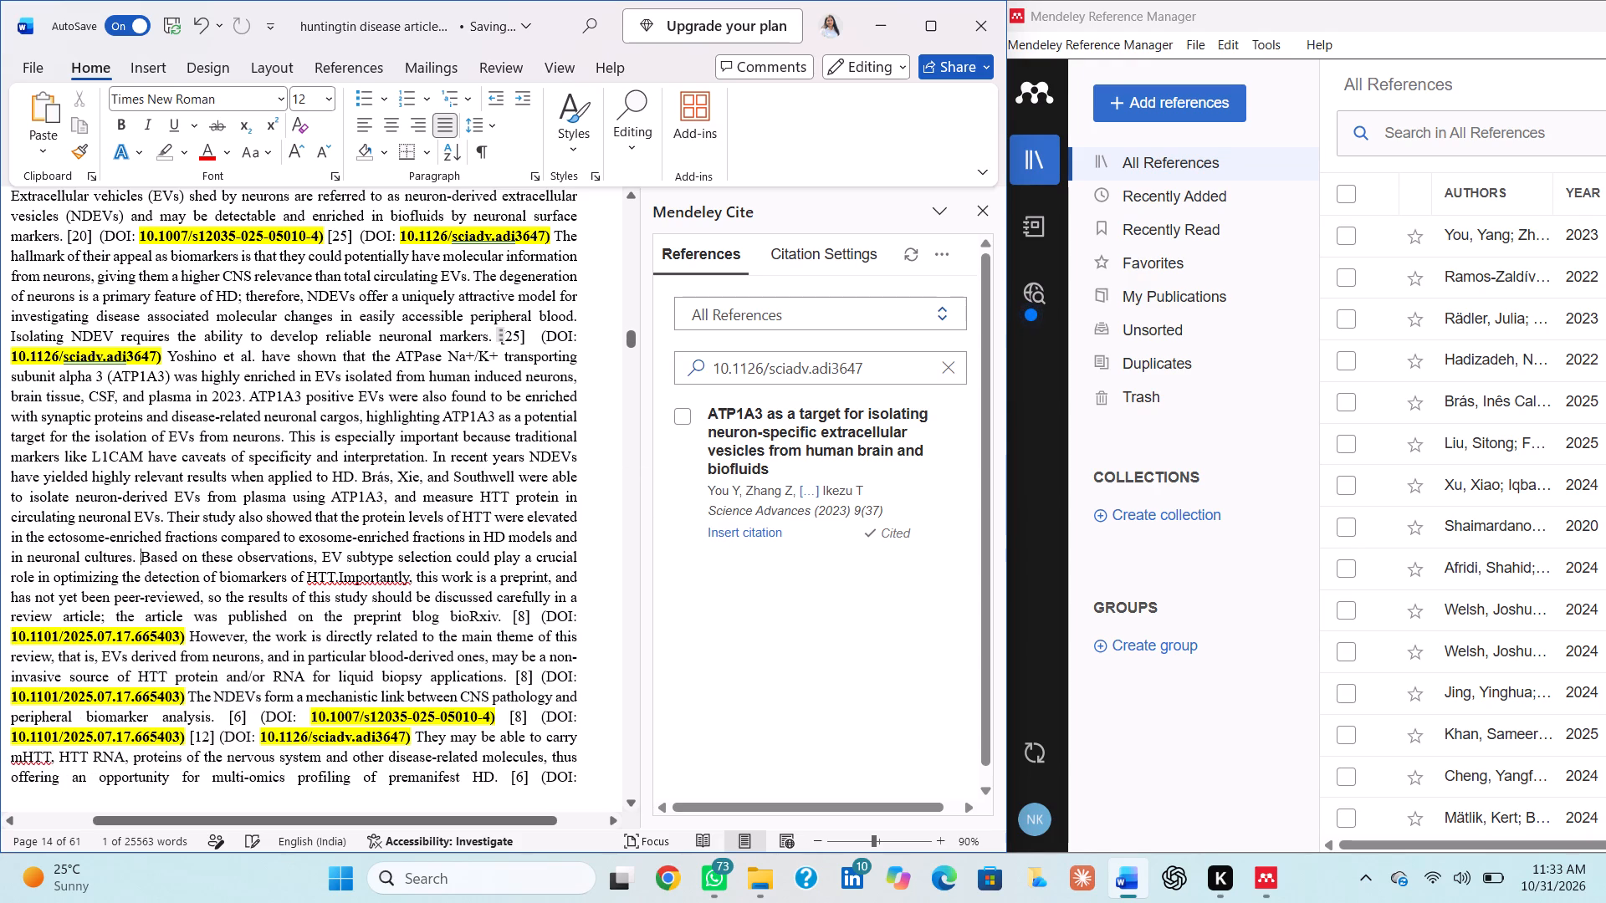
pyautogui.moveTo(510, 614); pyautogui.dragTo(268, 669)
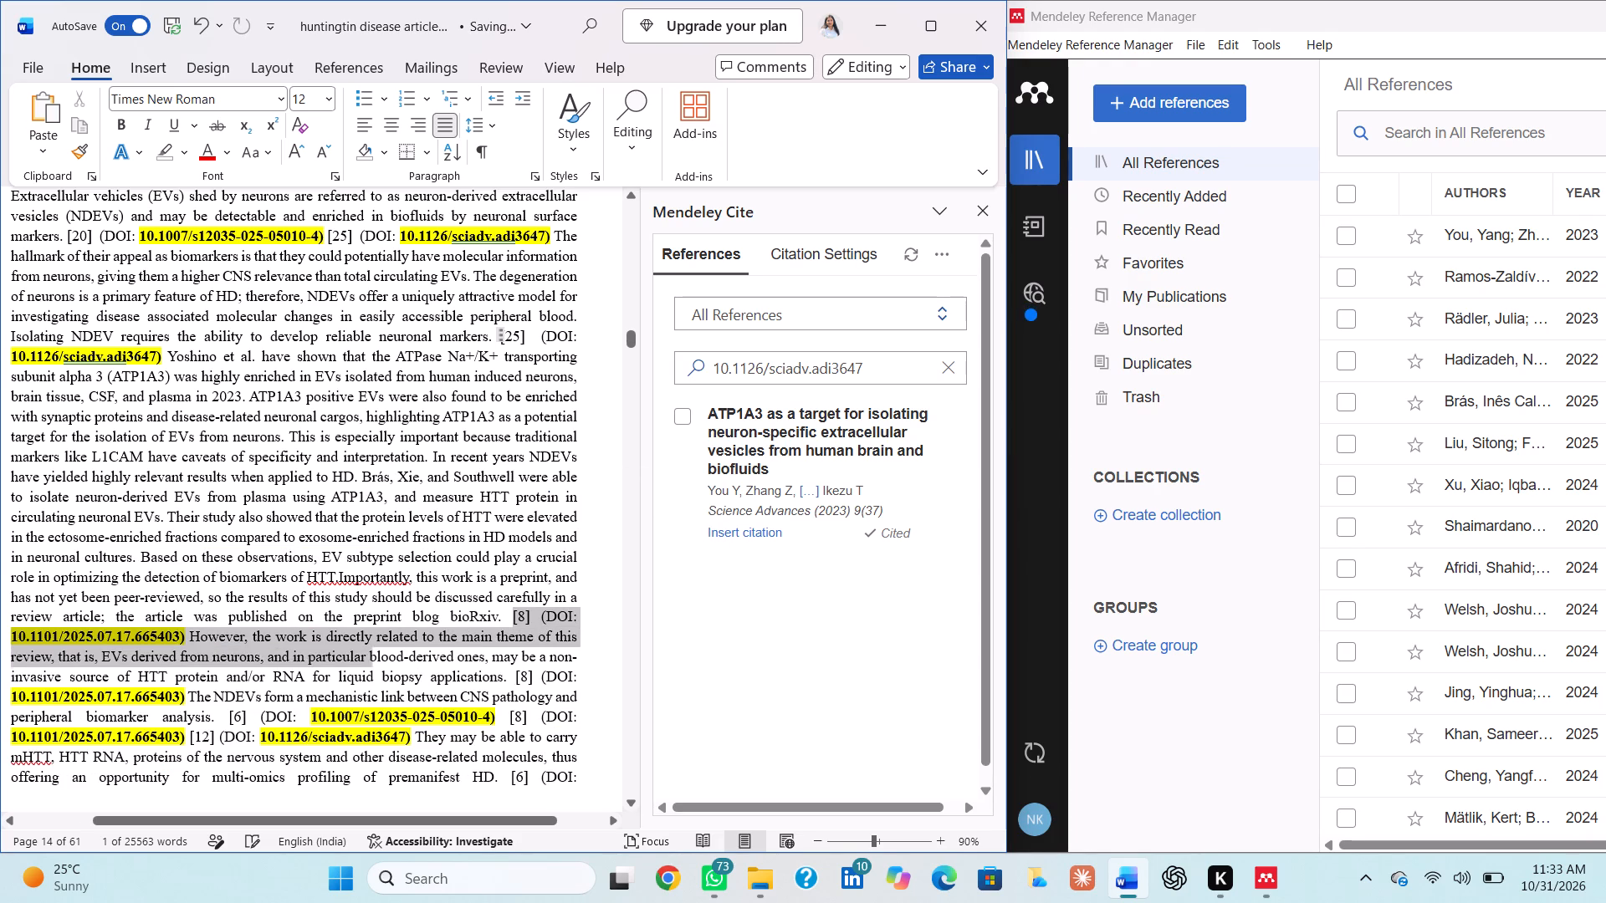
pyautogui.moveTo(268, 669); pyautogui.dragTo(184, 641)
pyautogui.press('BackSpace')
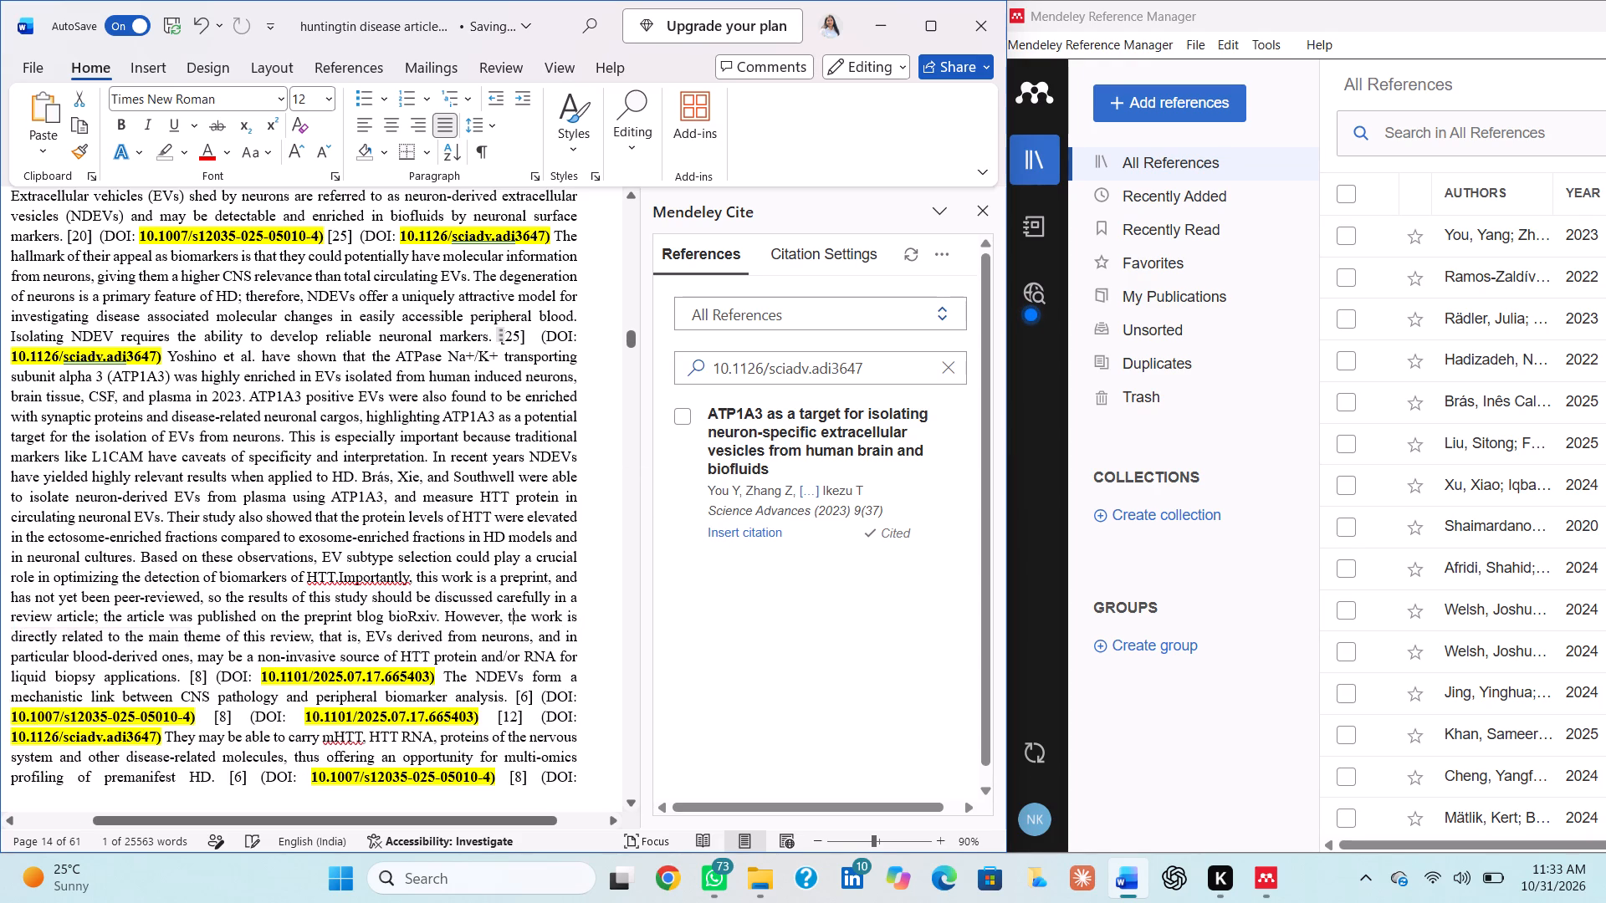
# Replace the typed [8] after "liquid biopsy applications." with the Brás et al. 2025 citation, found by DOI 10.1101/2025.07.17.665403.
pyautogui.scroll(-2, 250, 693)
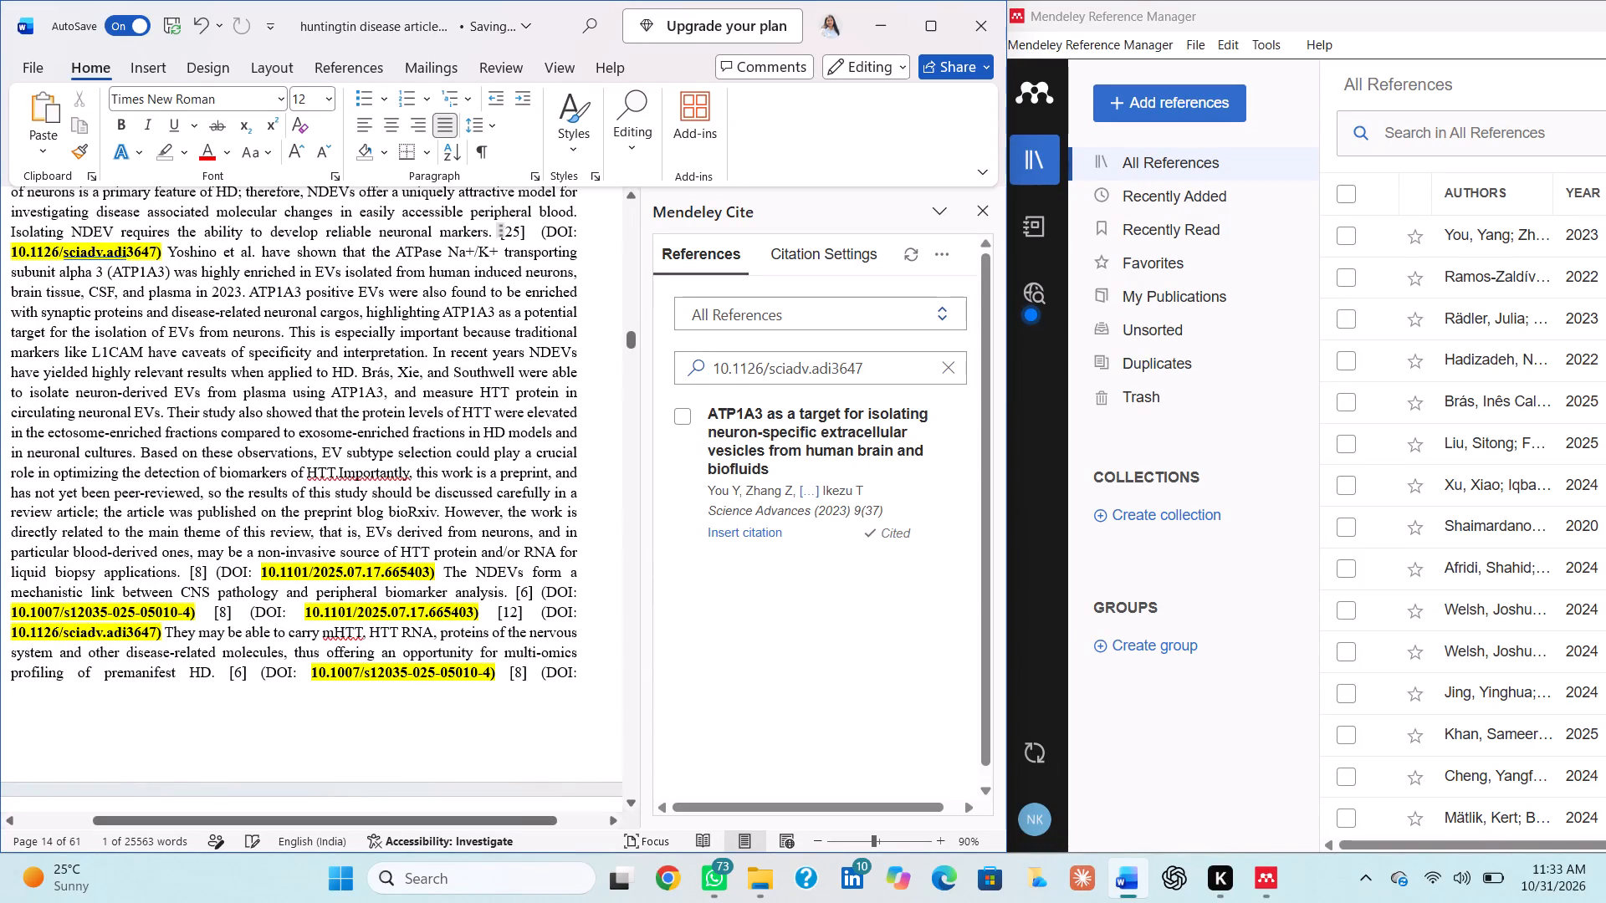
pyautogui.moveTo(261, 568); pyautogui.dragTo(422, 574)
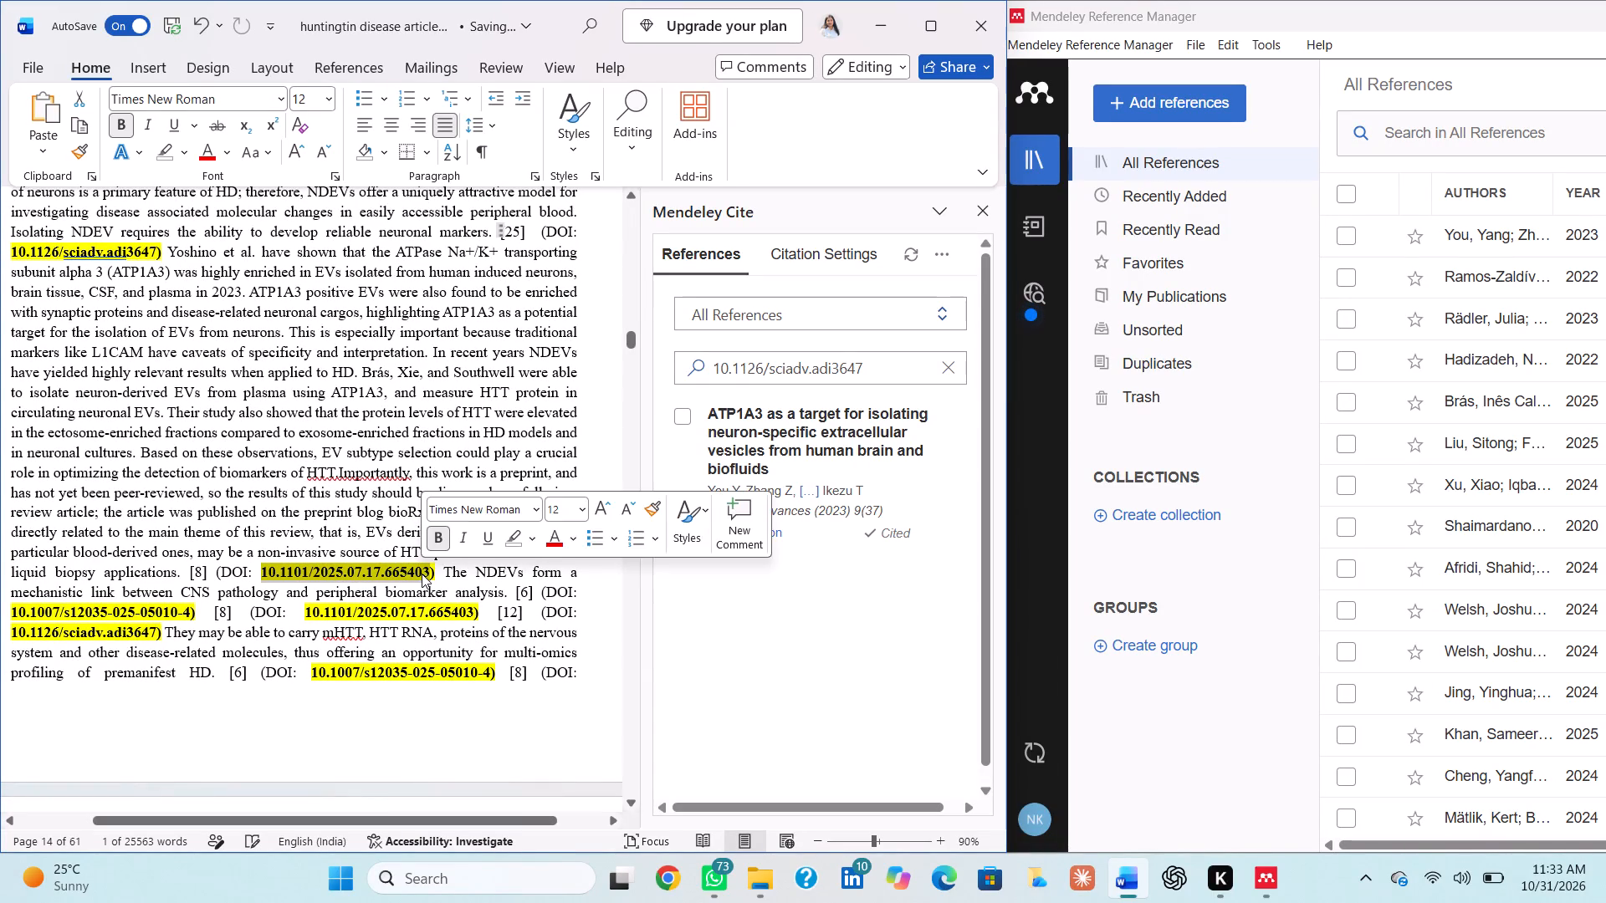
pyautogui.hotkey('ctrl', 'c')
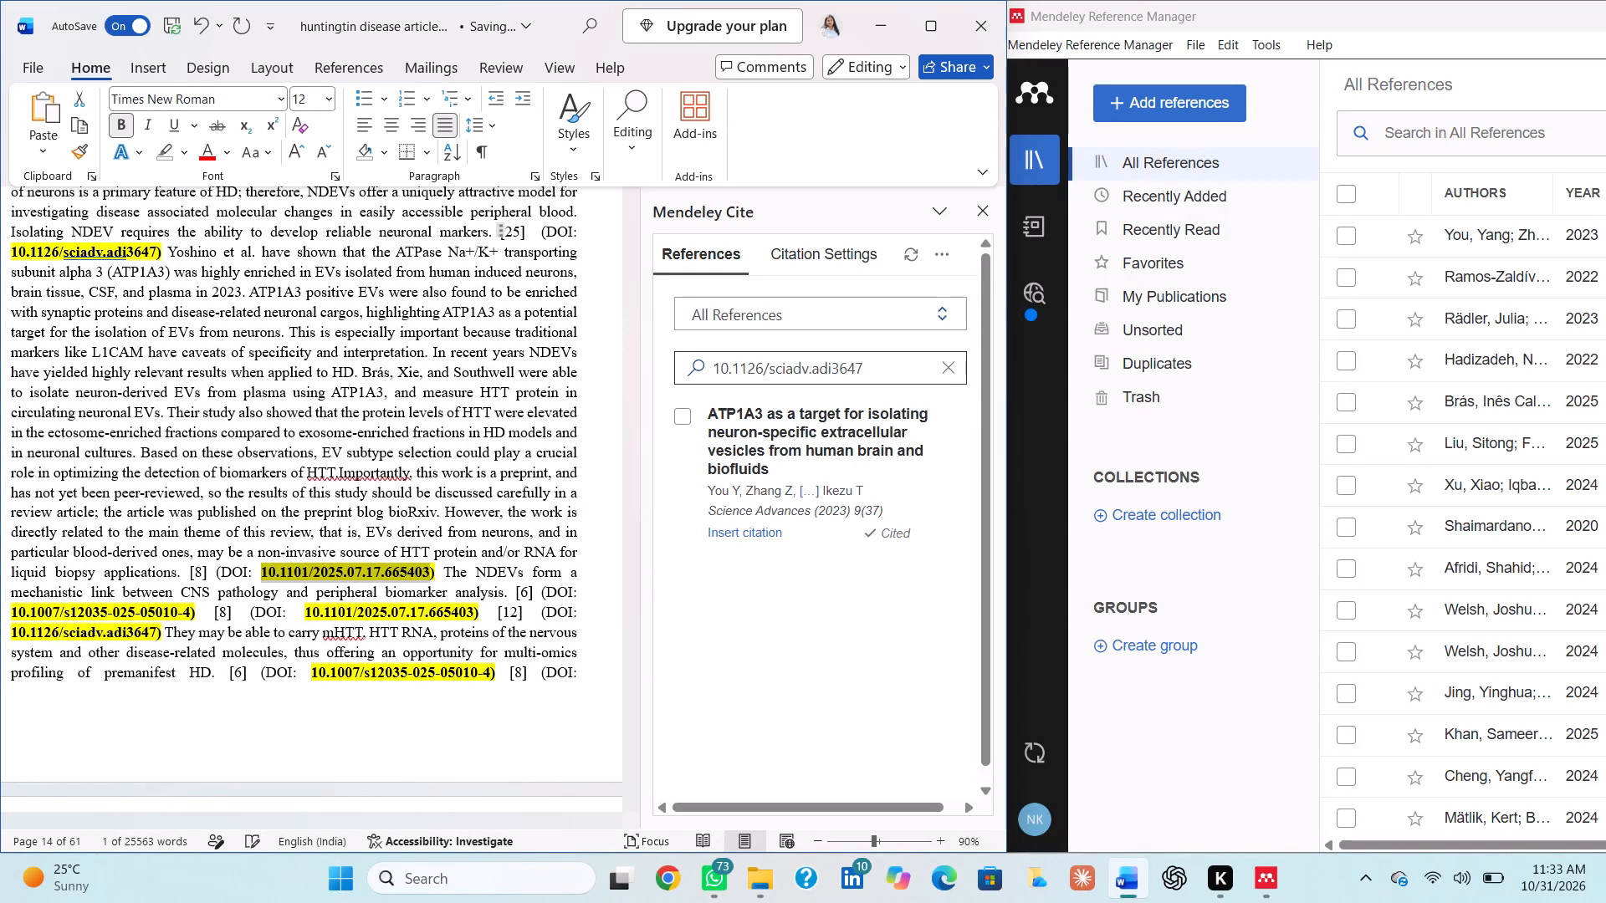
pyautogui.click(948, 375)
pyautogui.click(857, 378)
pyautogui.hotkey('ctrl', 'v')
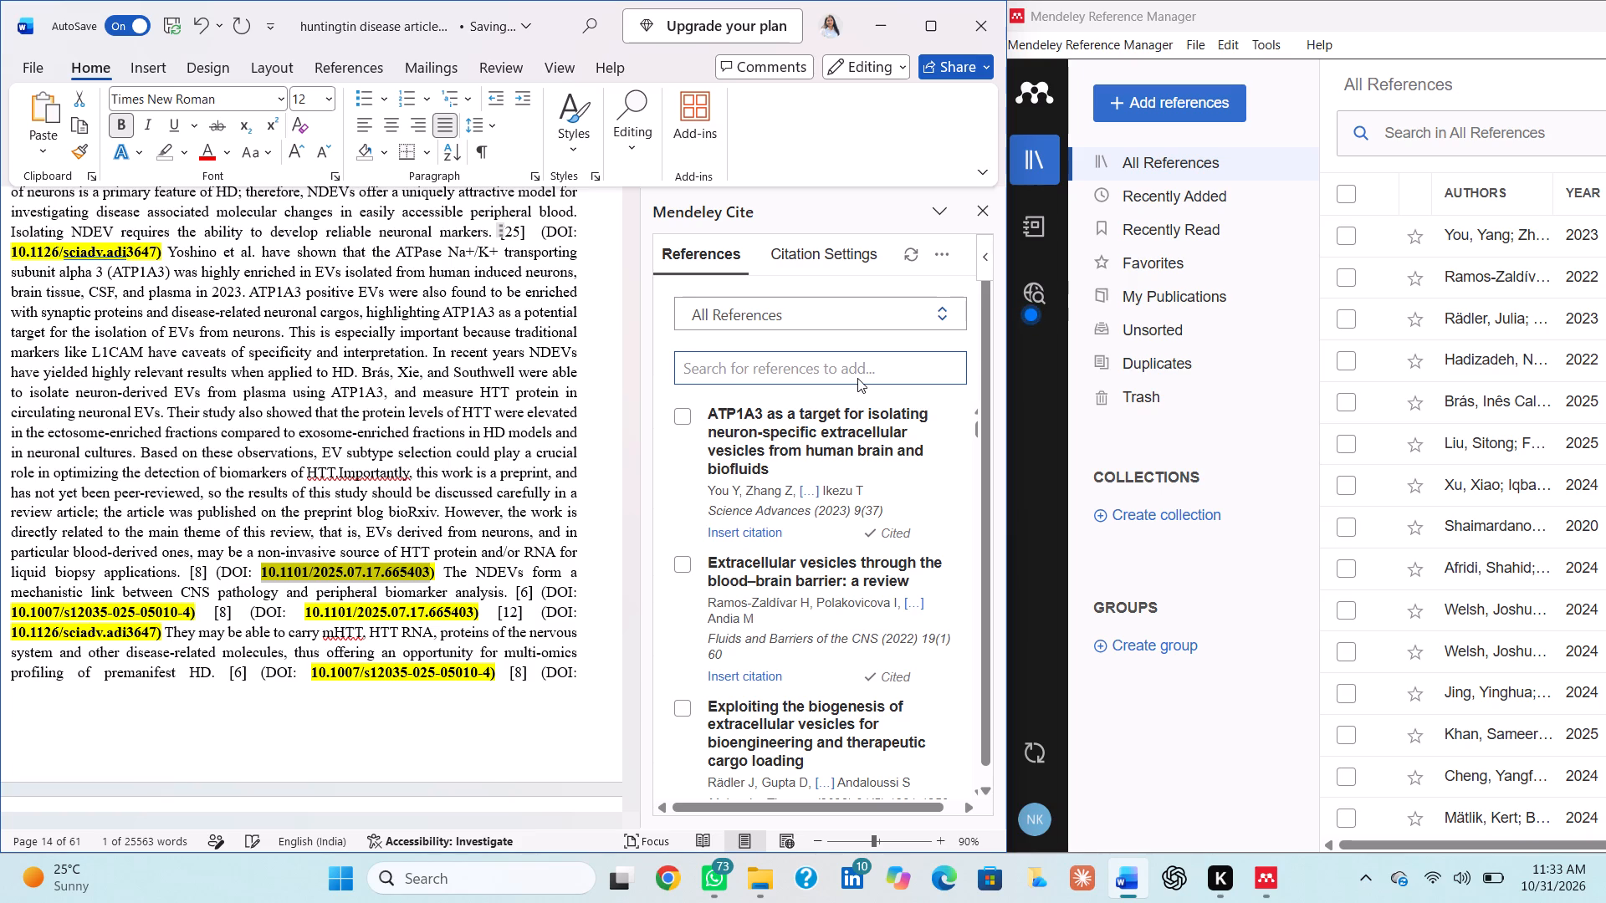
pyautogui.press('Return')
pyautogui.click(672, 413)
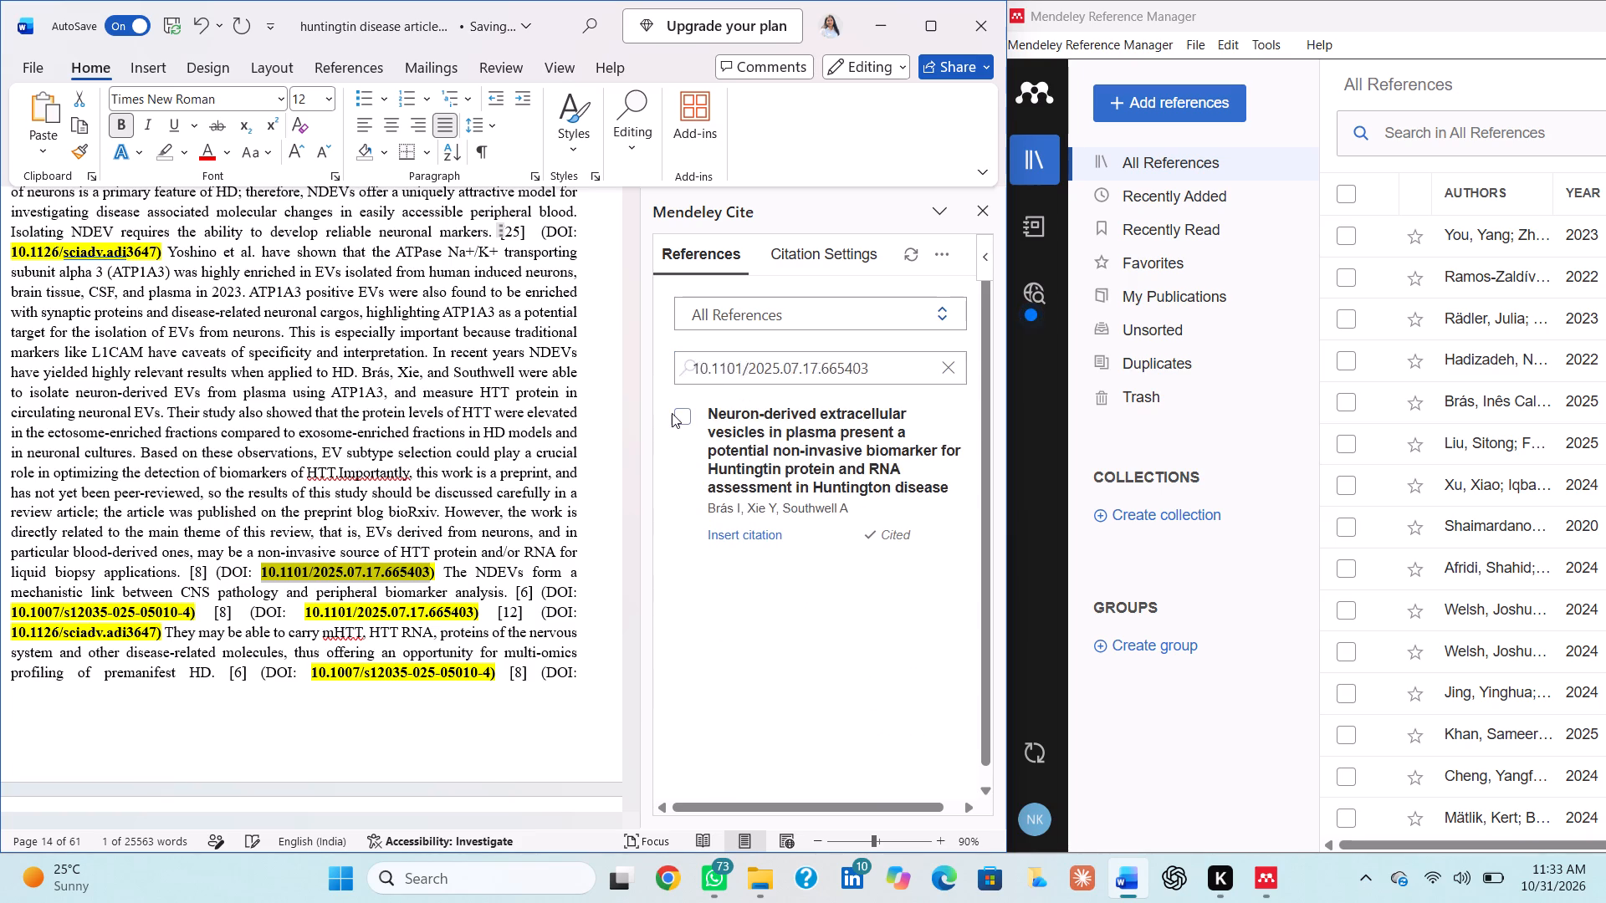
pyautogui.click(688, 420)
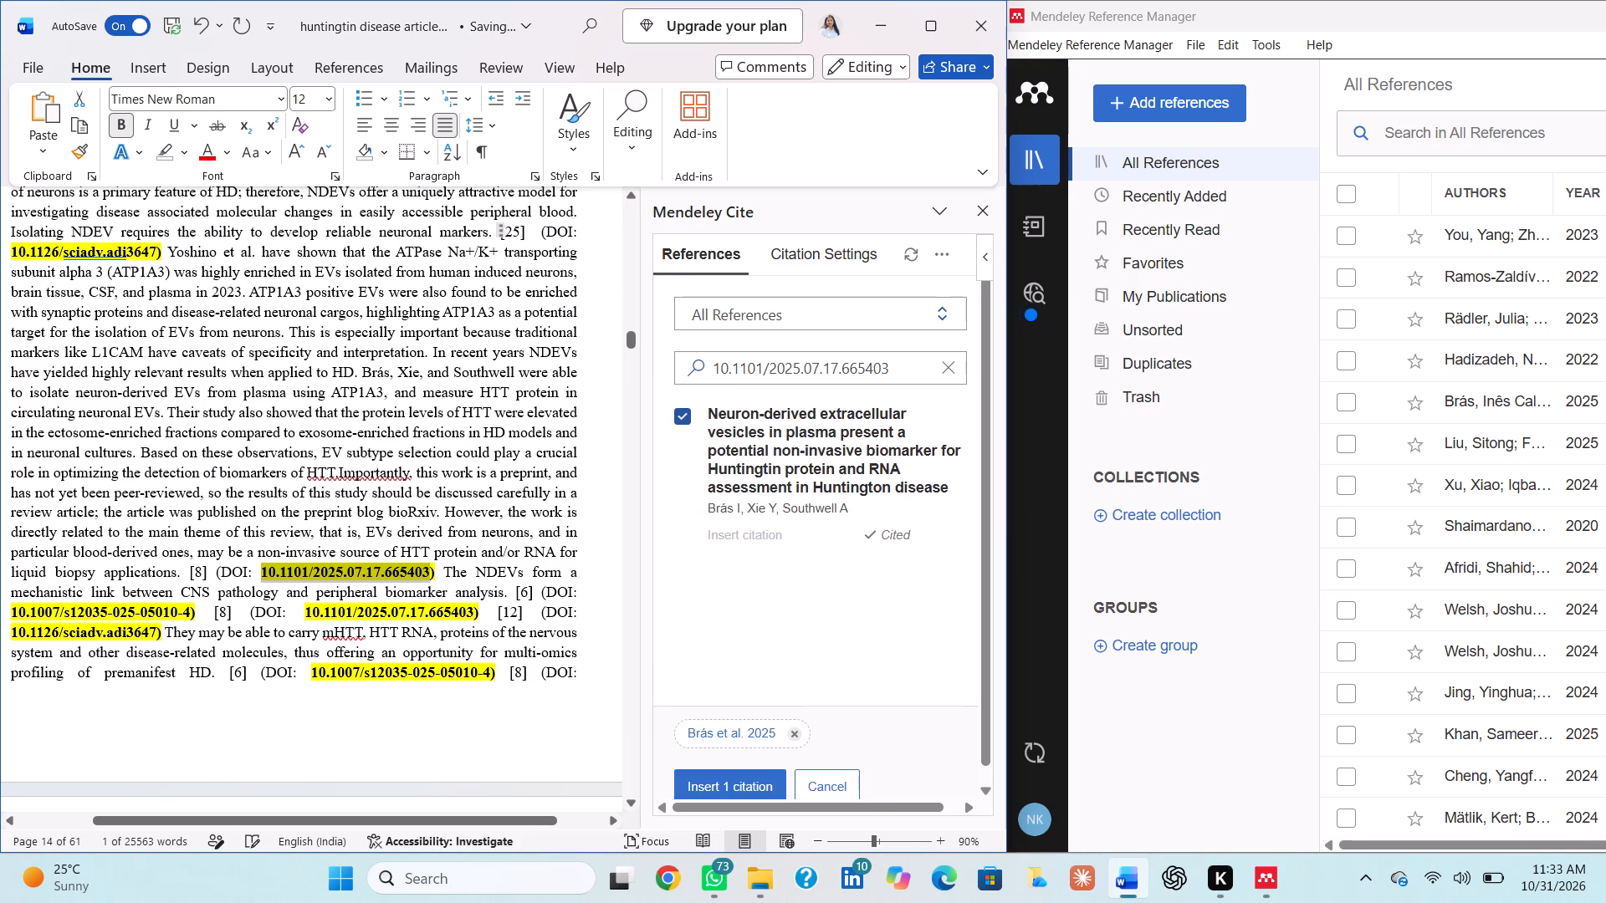
pyautogui.click(206, 575)
pyautogui.press('BackSpace')
pyautogui.press('BackSpace')
pyautogui.press('BackSpace')
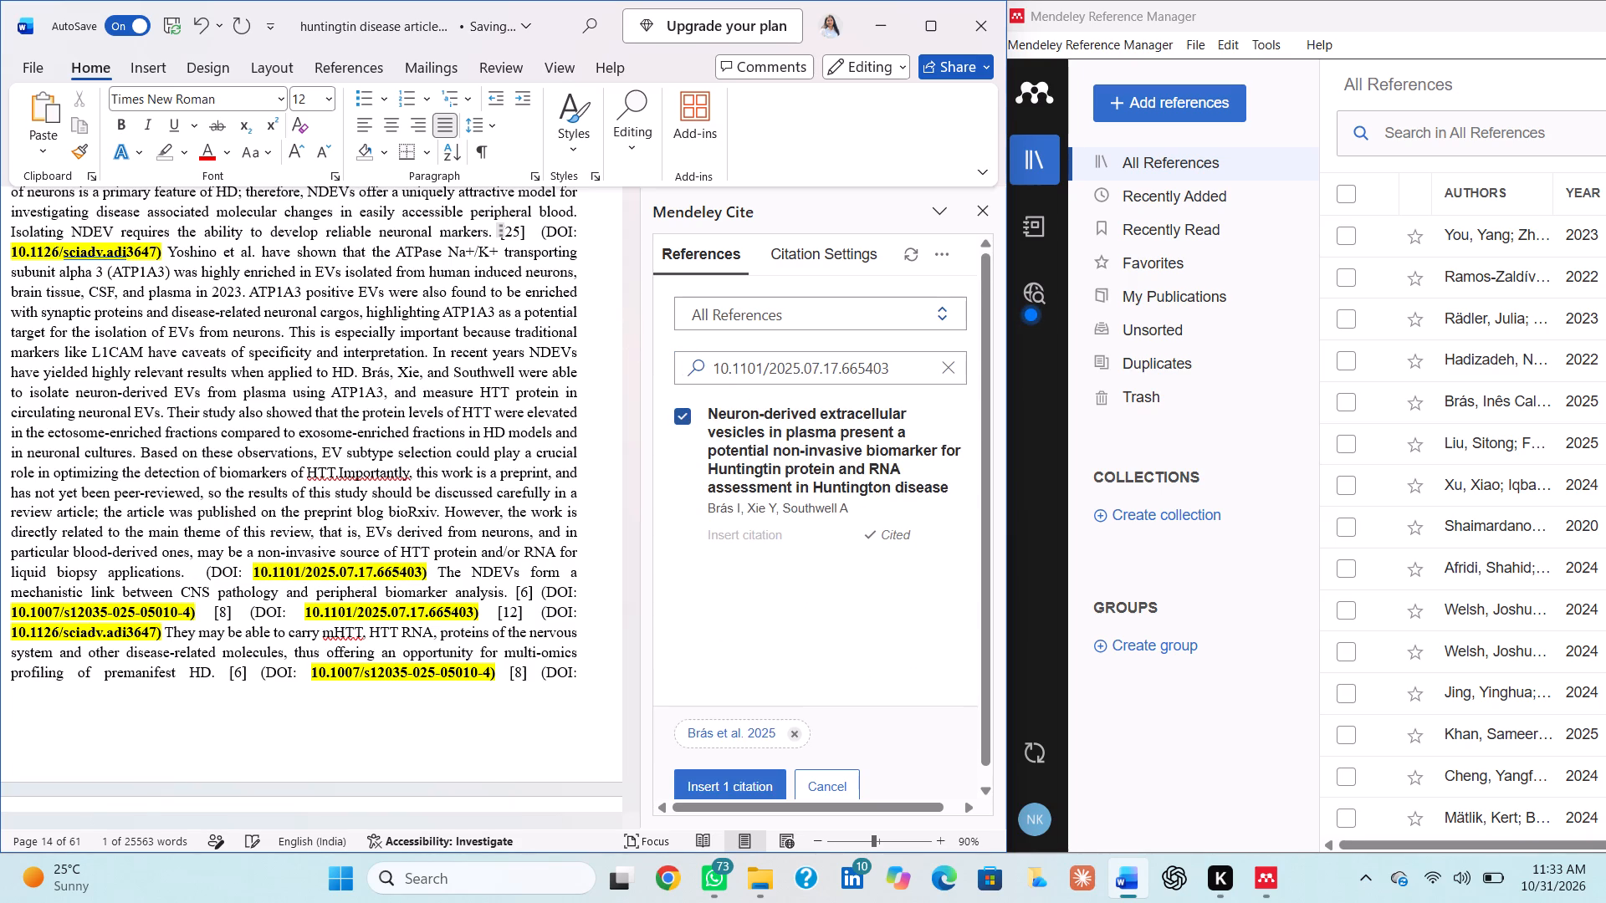
pyautogui.click(713, 786)
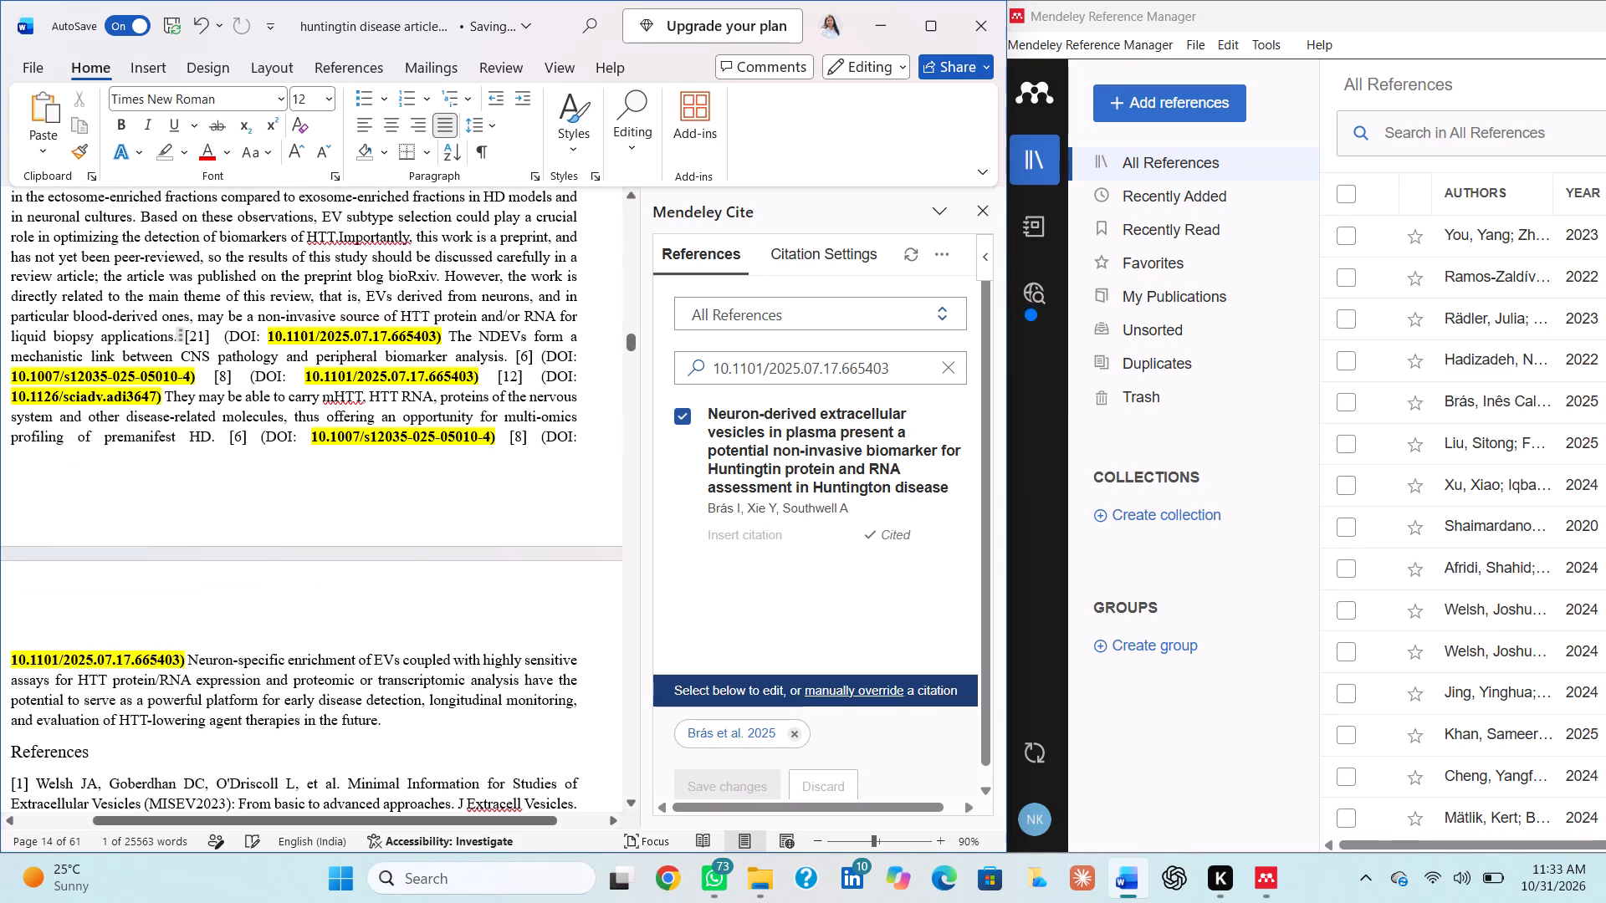
pyautogui.moveTo(10, 376); pyautogui.dragTo(174, 379)
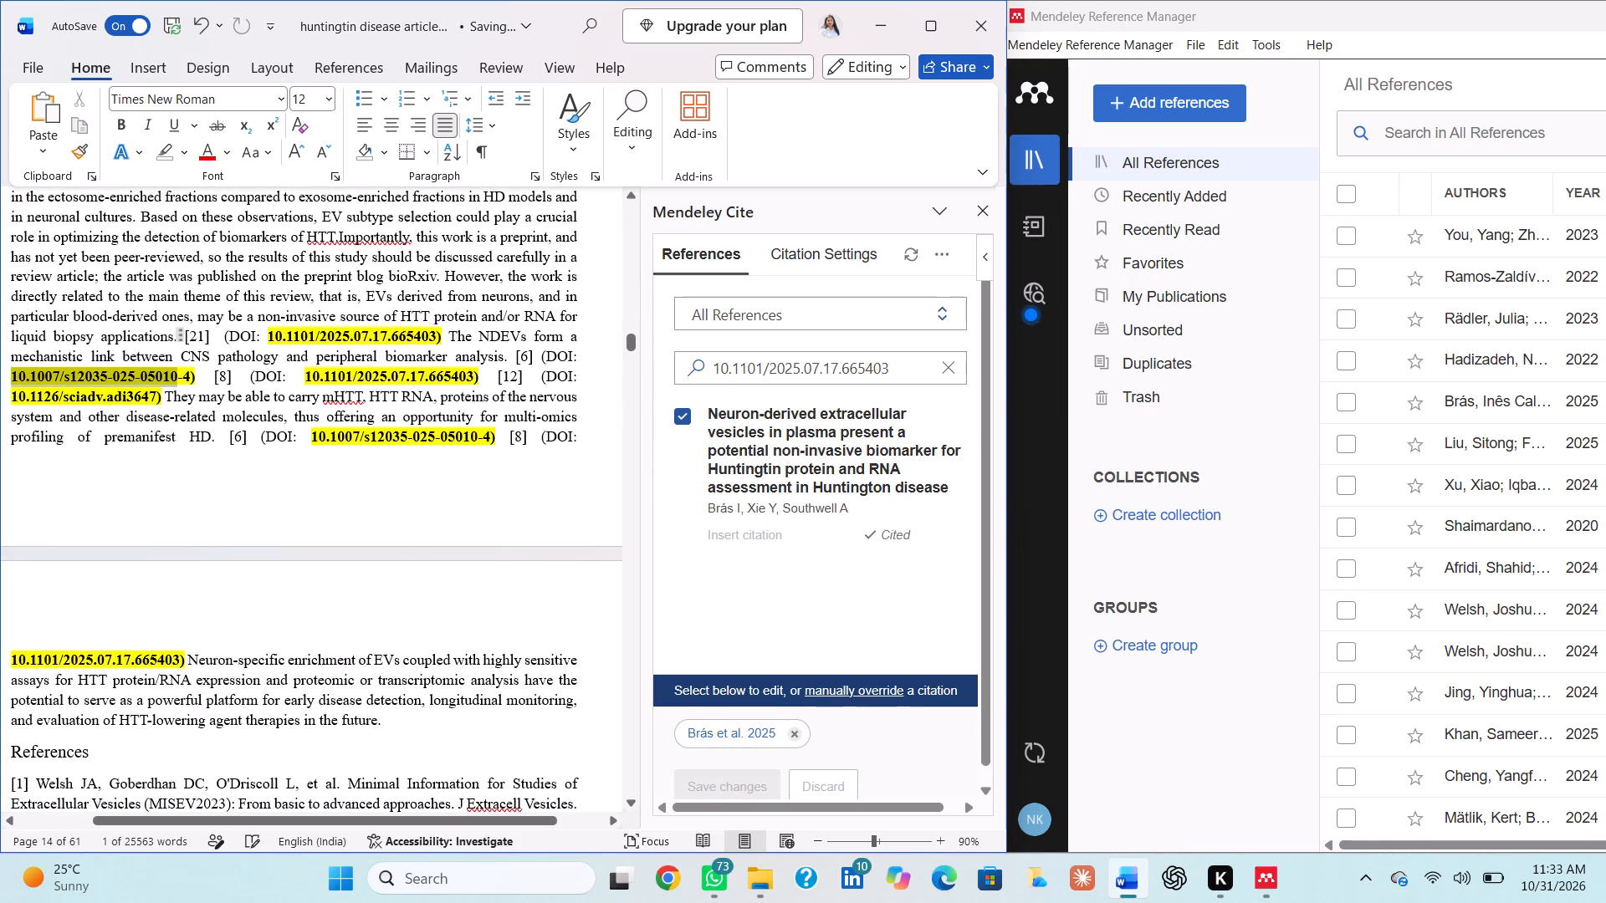
pyautogui.moveTo(174, 379); pyautogui.dragTo(192, 385)
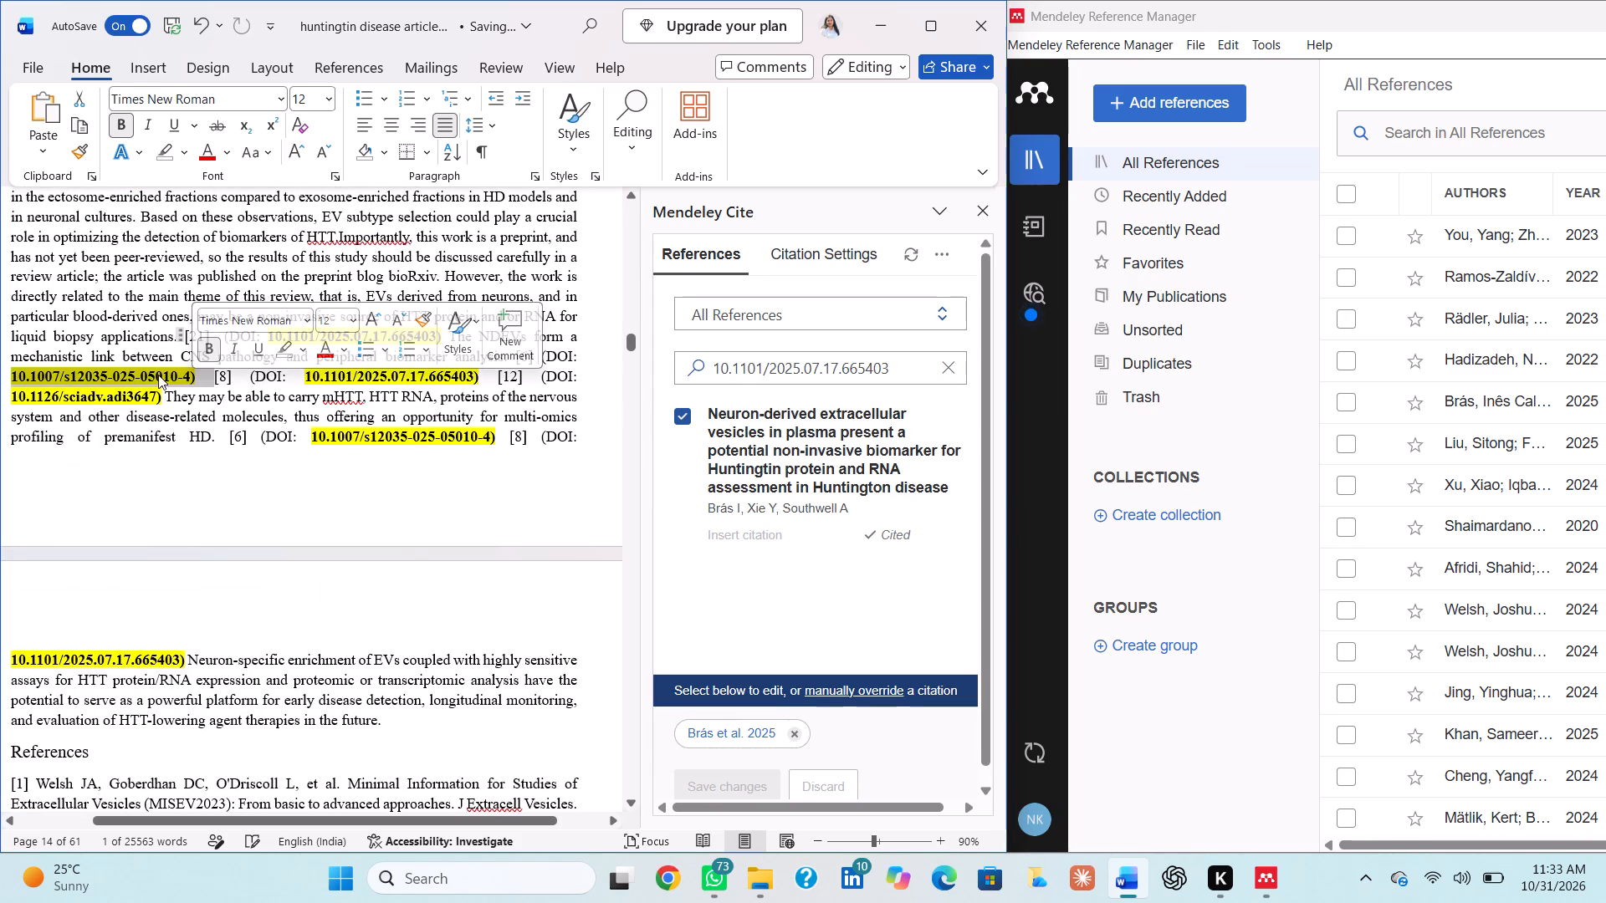
pyautogui.click(430, 465)
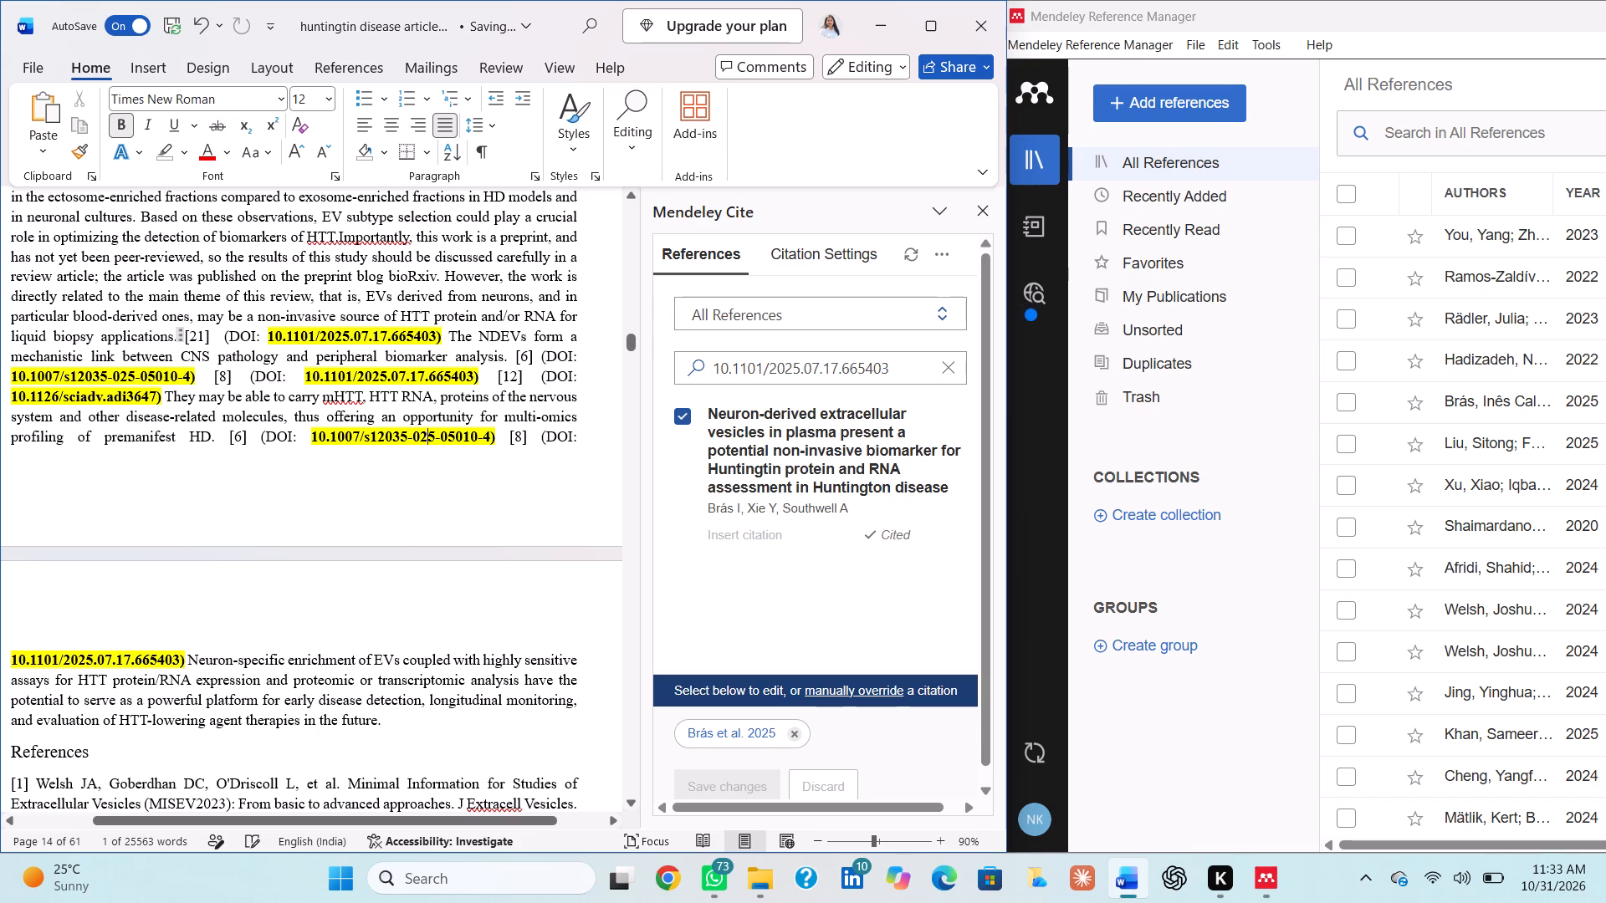
pyautogui.moveTo(9, 375); pyautogui.dragTo(189, 390)
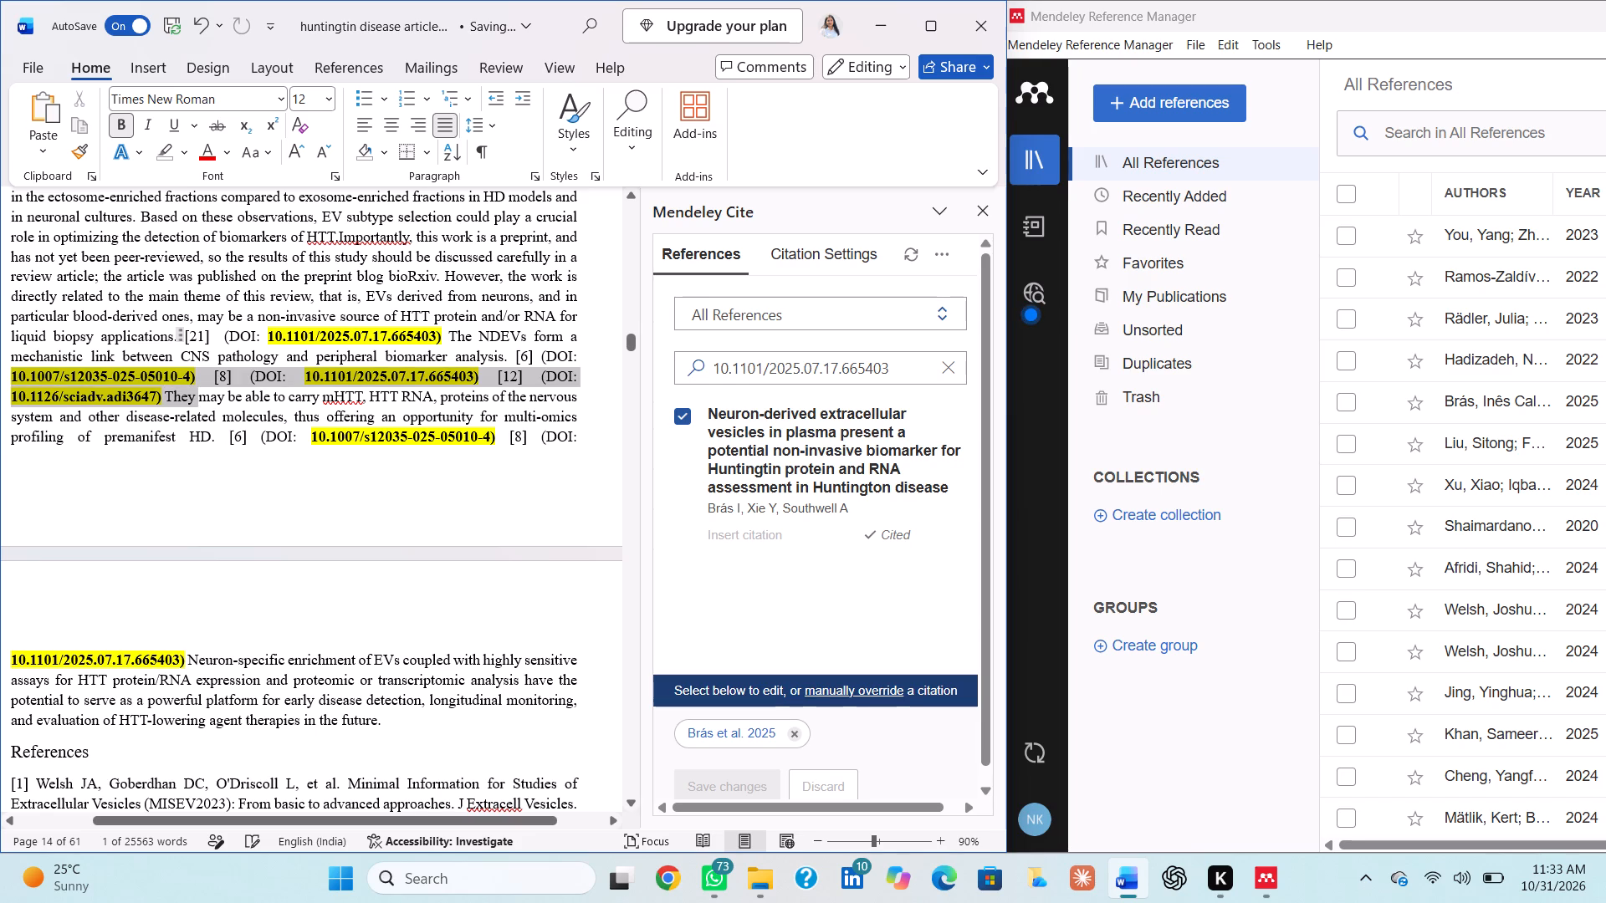
pyautogui.moveTo(189, 390); pyautogui.dragTo(188, 382)
pyautogui.hotkey('ctrl', 'c')
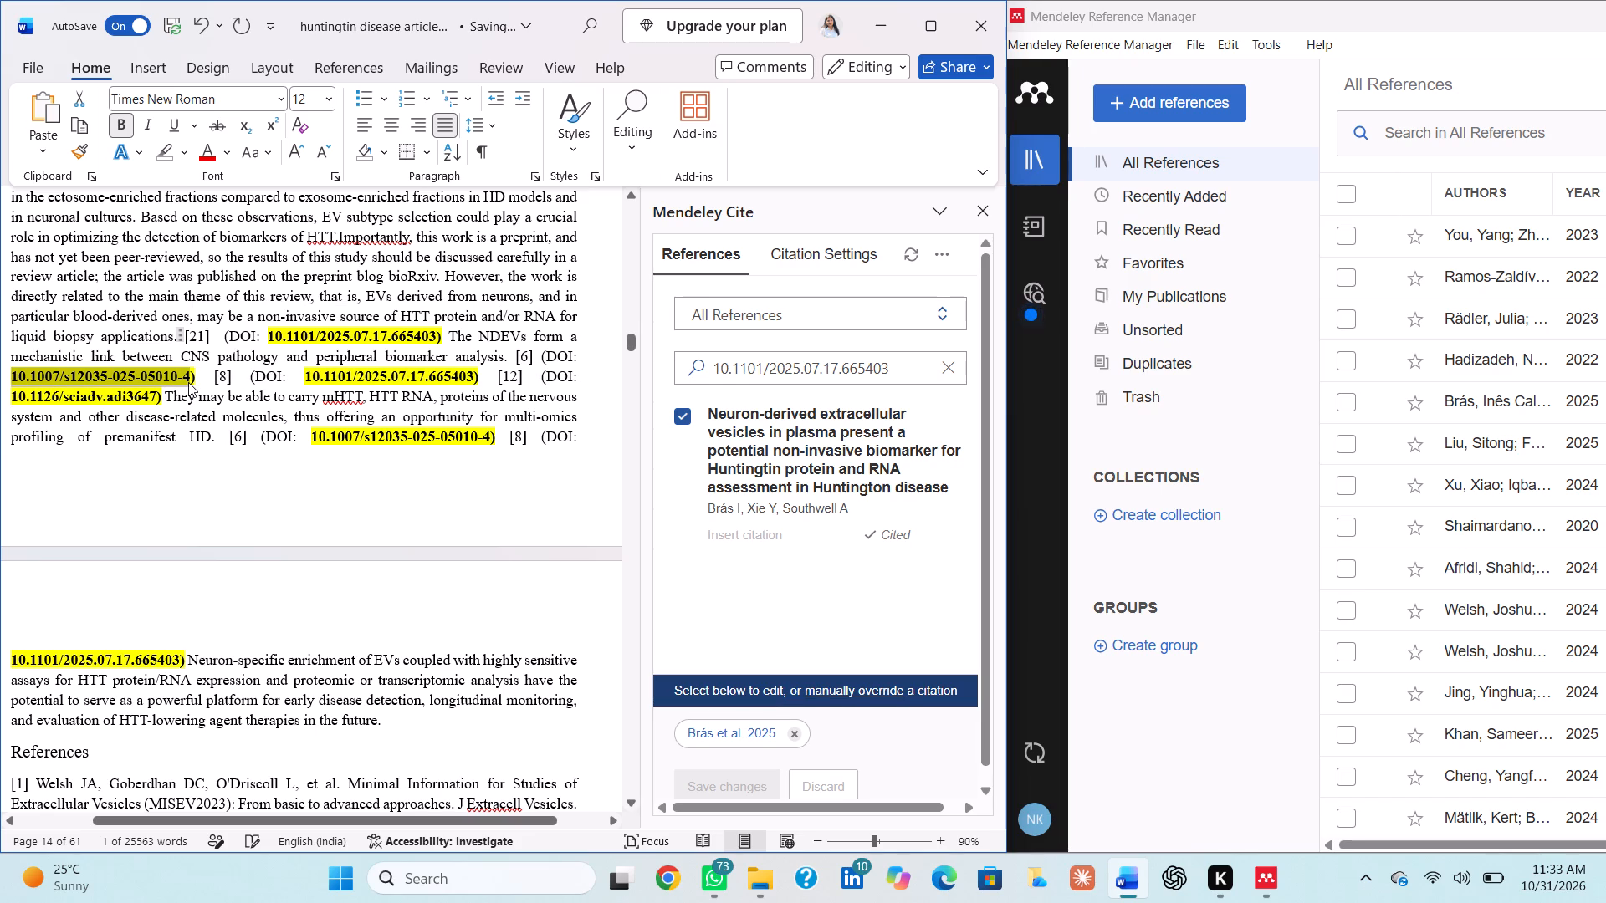
pyautogui.click(949, 367)
pyautogui.click(868, 366)
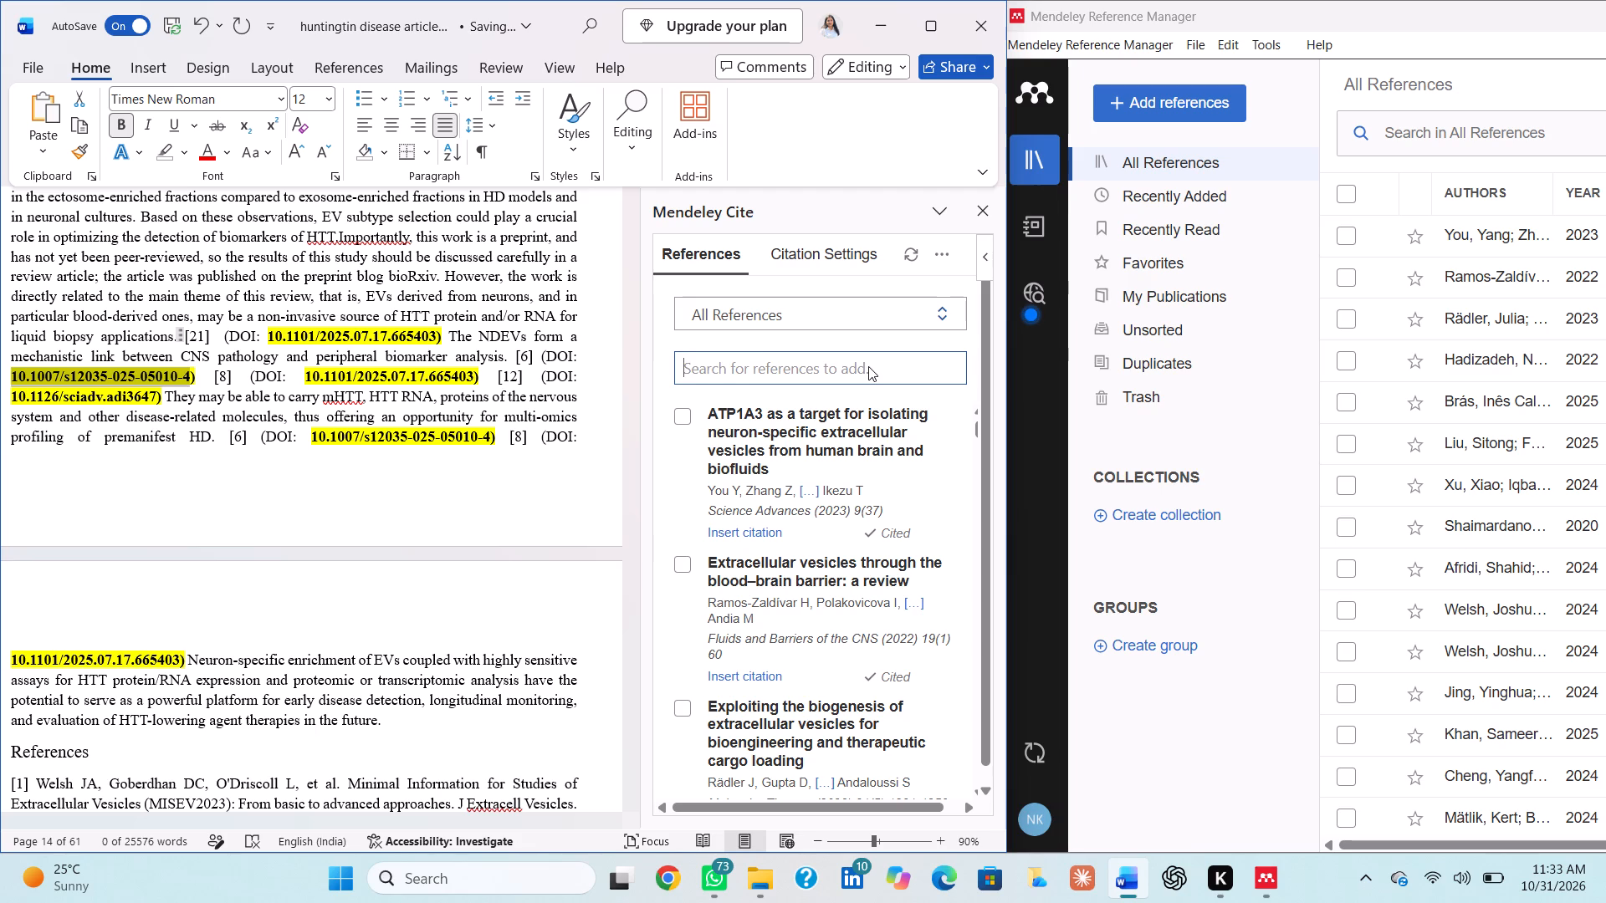
pyautogui.hotkey('ctrl', 'v')
pyautogui.click(685, 412)
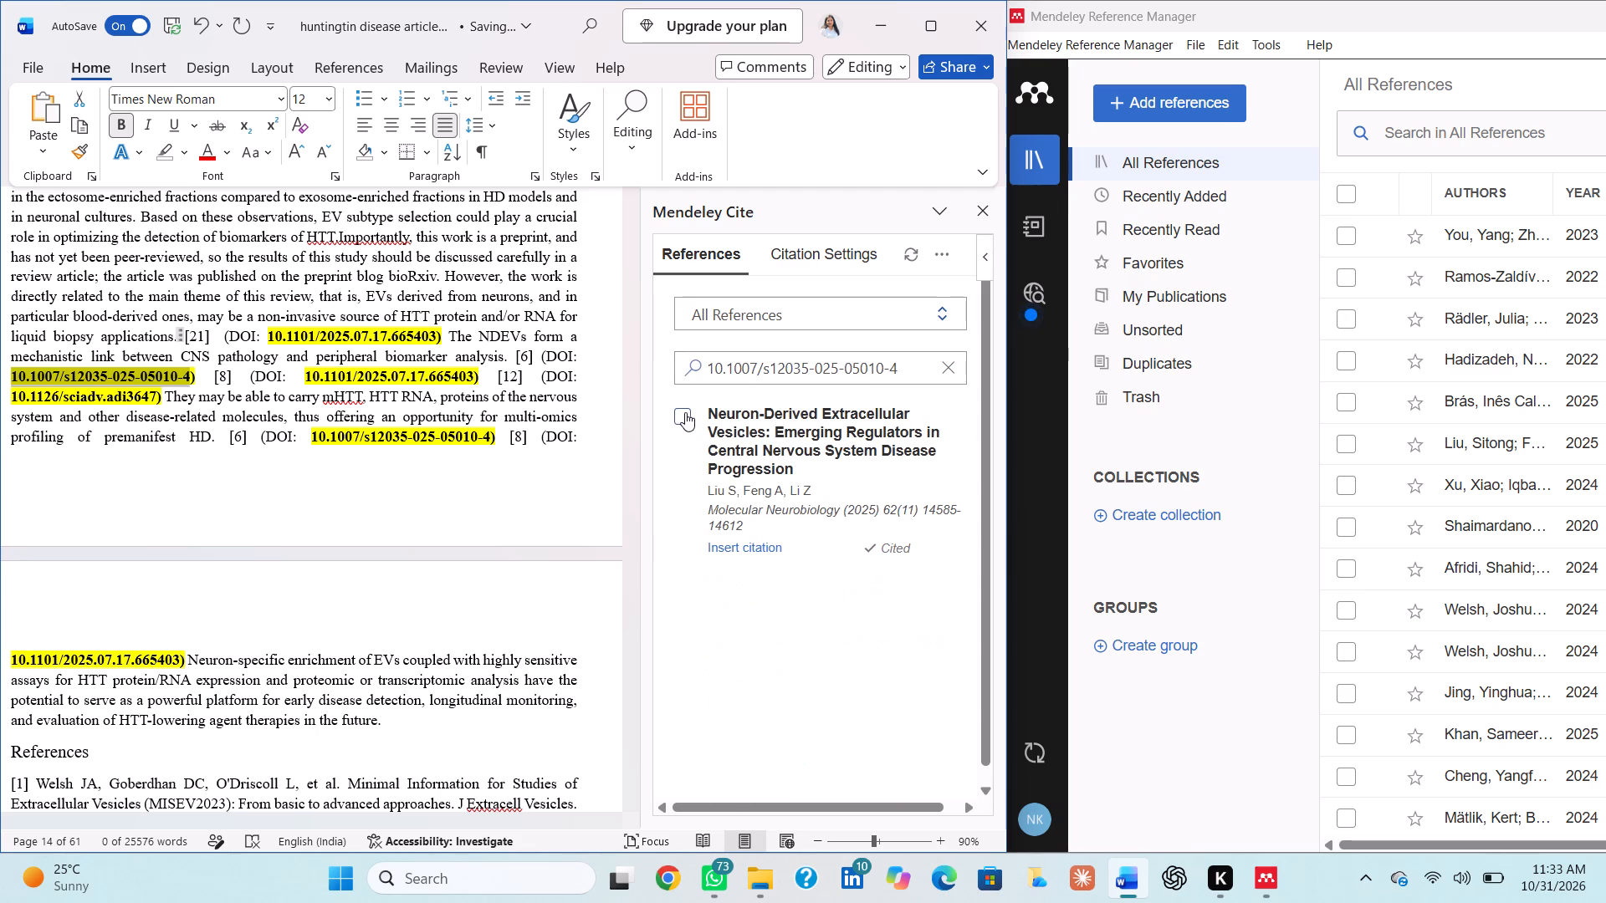
pyautogui.click(530, 357)
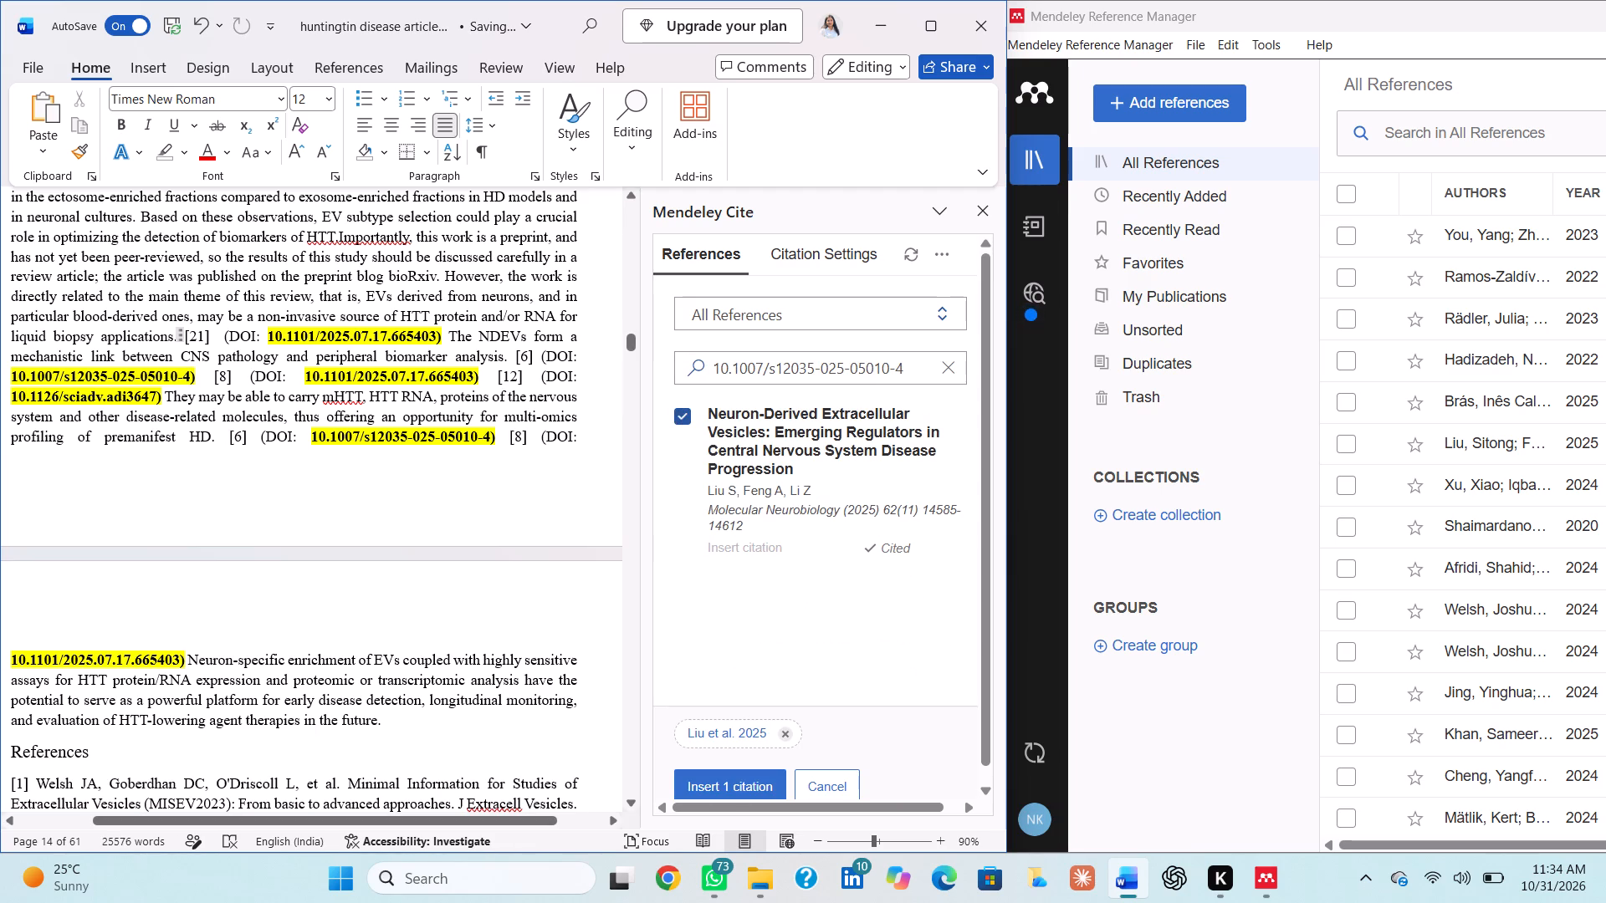
pyautogui.press('BackSpace')
pyautogui.press('BackSpace')
pyautogui.press('BackSpace')
pyautogui.press('BackSpace')
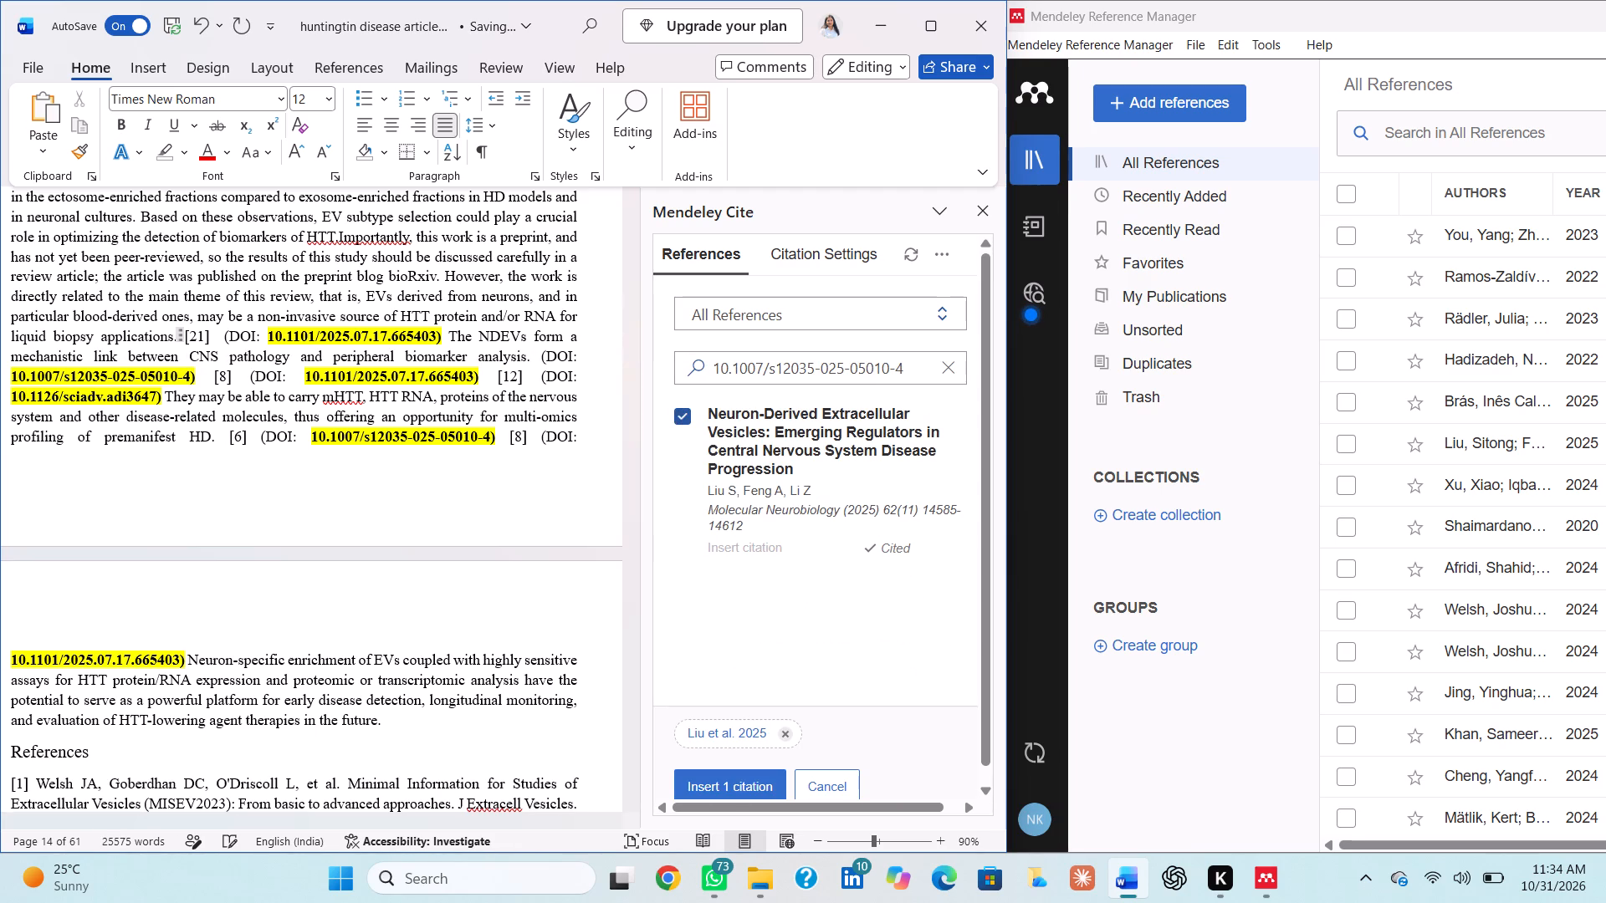
pyautogui.press('space')
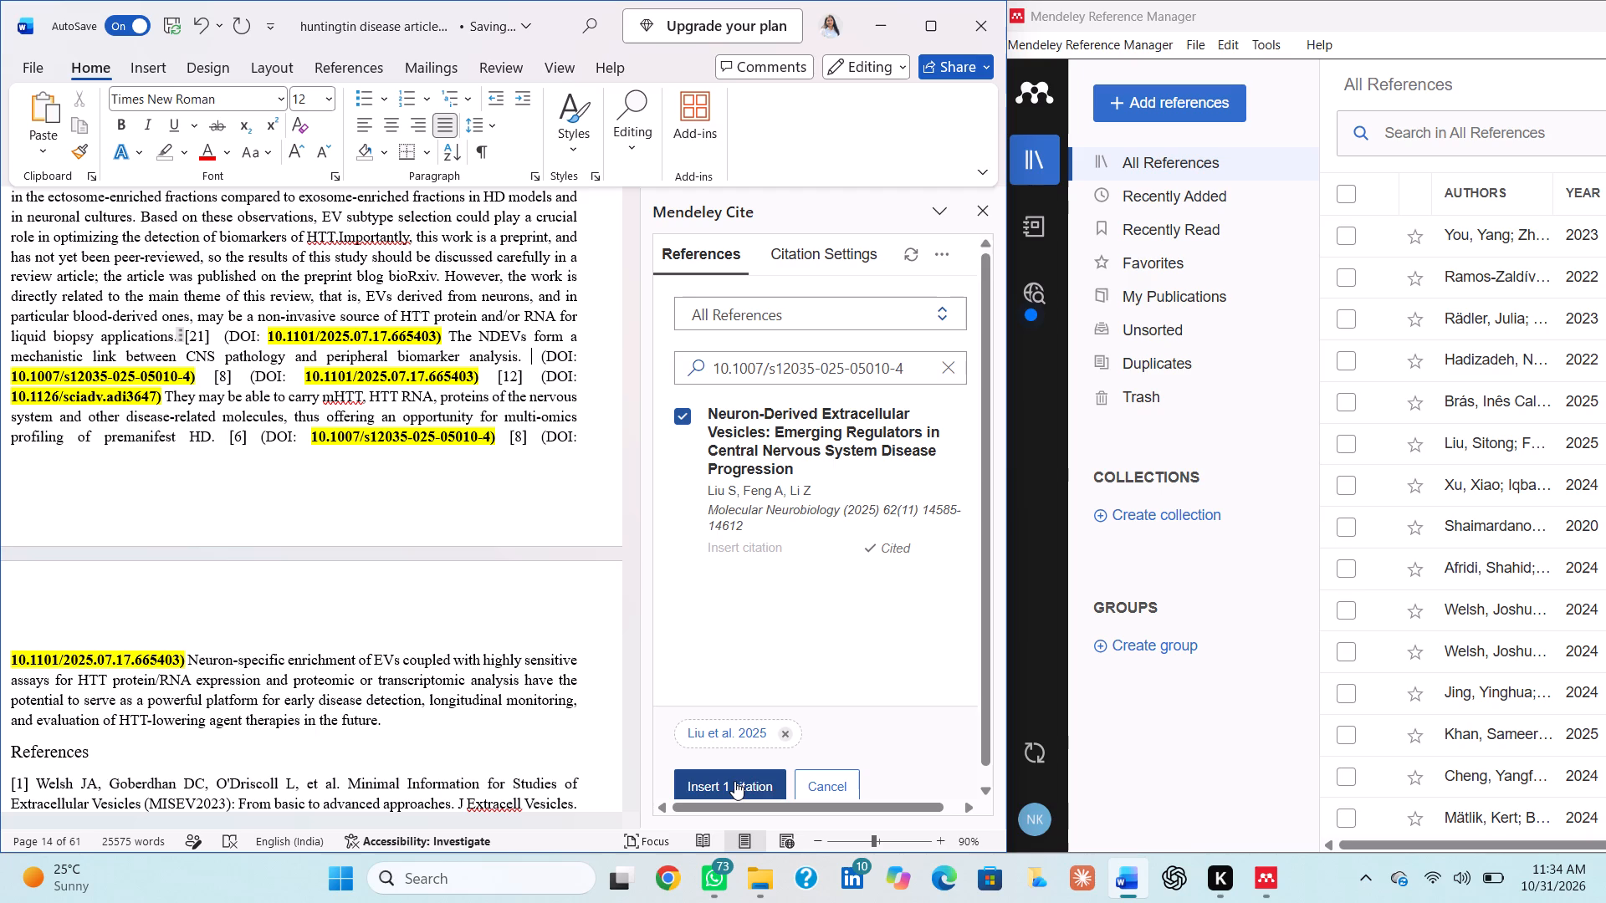
pyautogui.click(734, 781)
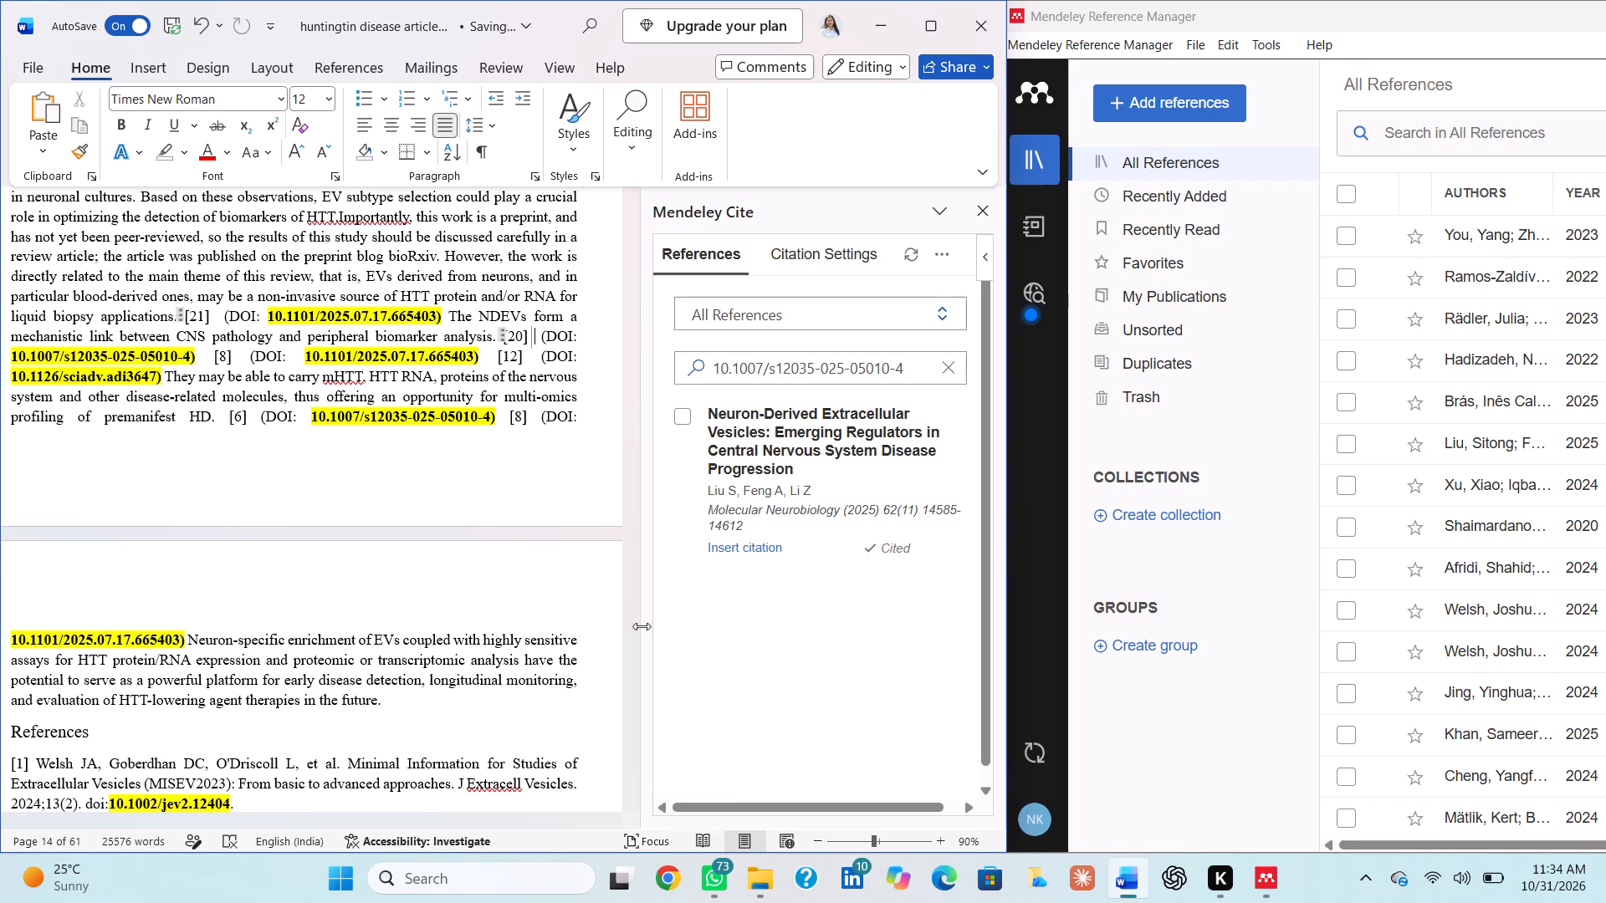
# Replace the typed [8] in the citations after "peripheral biomarker analysis." with the Brás et al. 2025 citation, found by DOI 10.1101/2025.07.17.665403.
pyautogui.moveTo(304, 352); pyautogui.dragTo(440, 368)
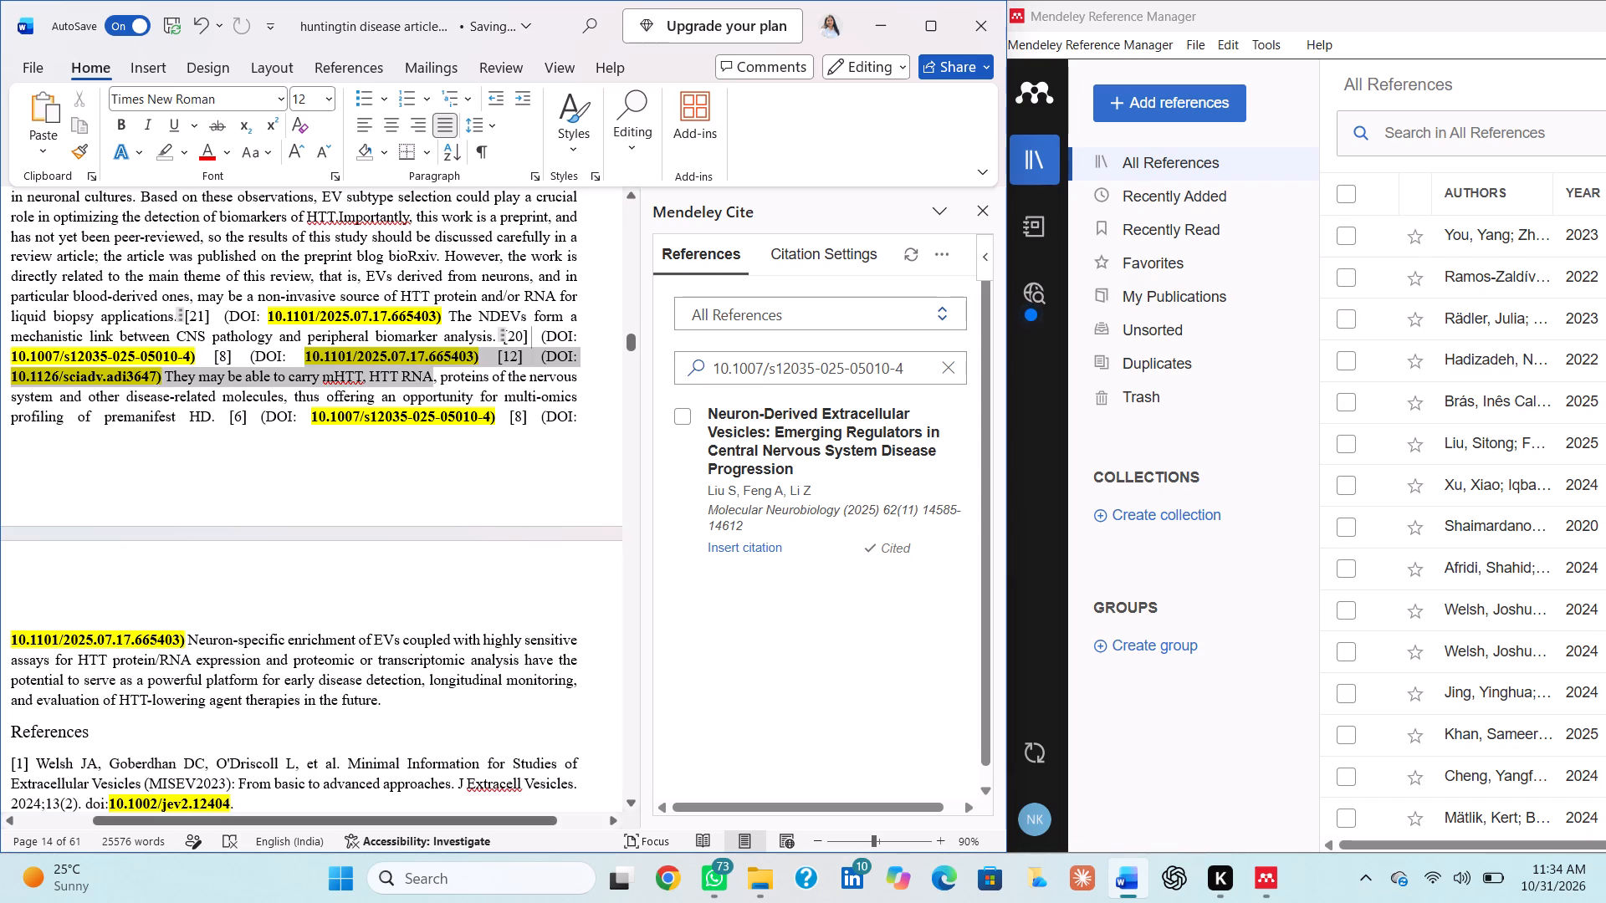
pyautogui.moveTo(440, 368); pyautogui.dragTo(471, 359)
pyautogui.hotkey('ctrl', 'c')
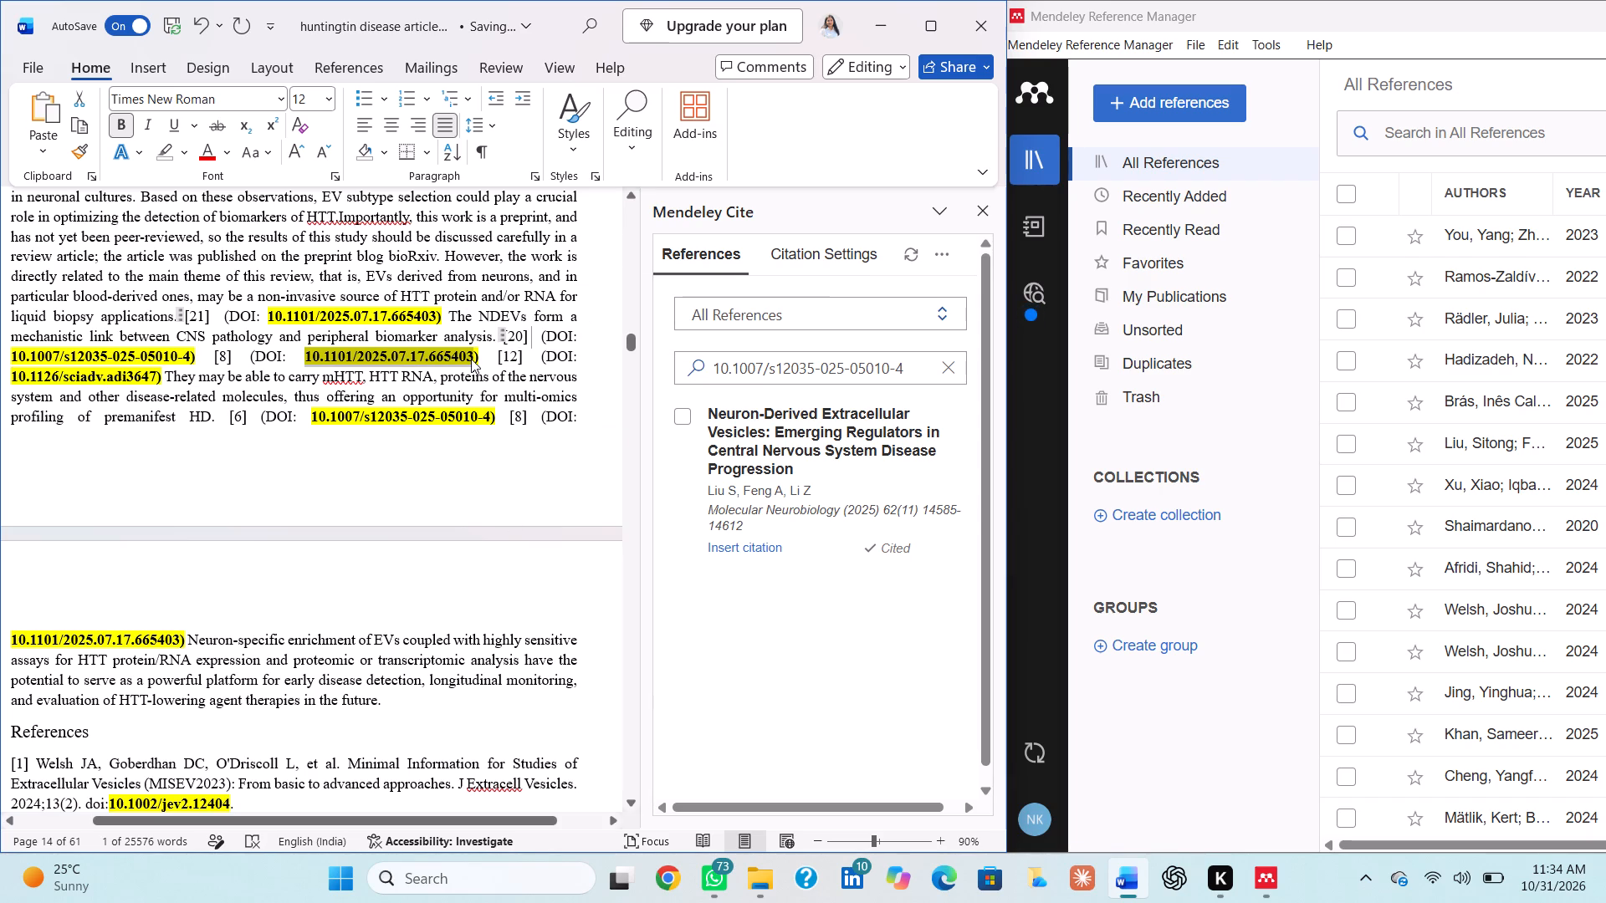
pyautogui.click(939, 365)
pyautogui.click(913, 367)
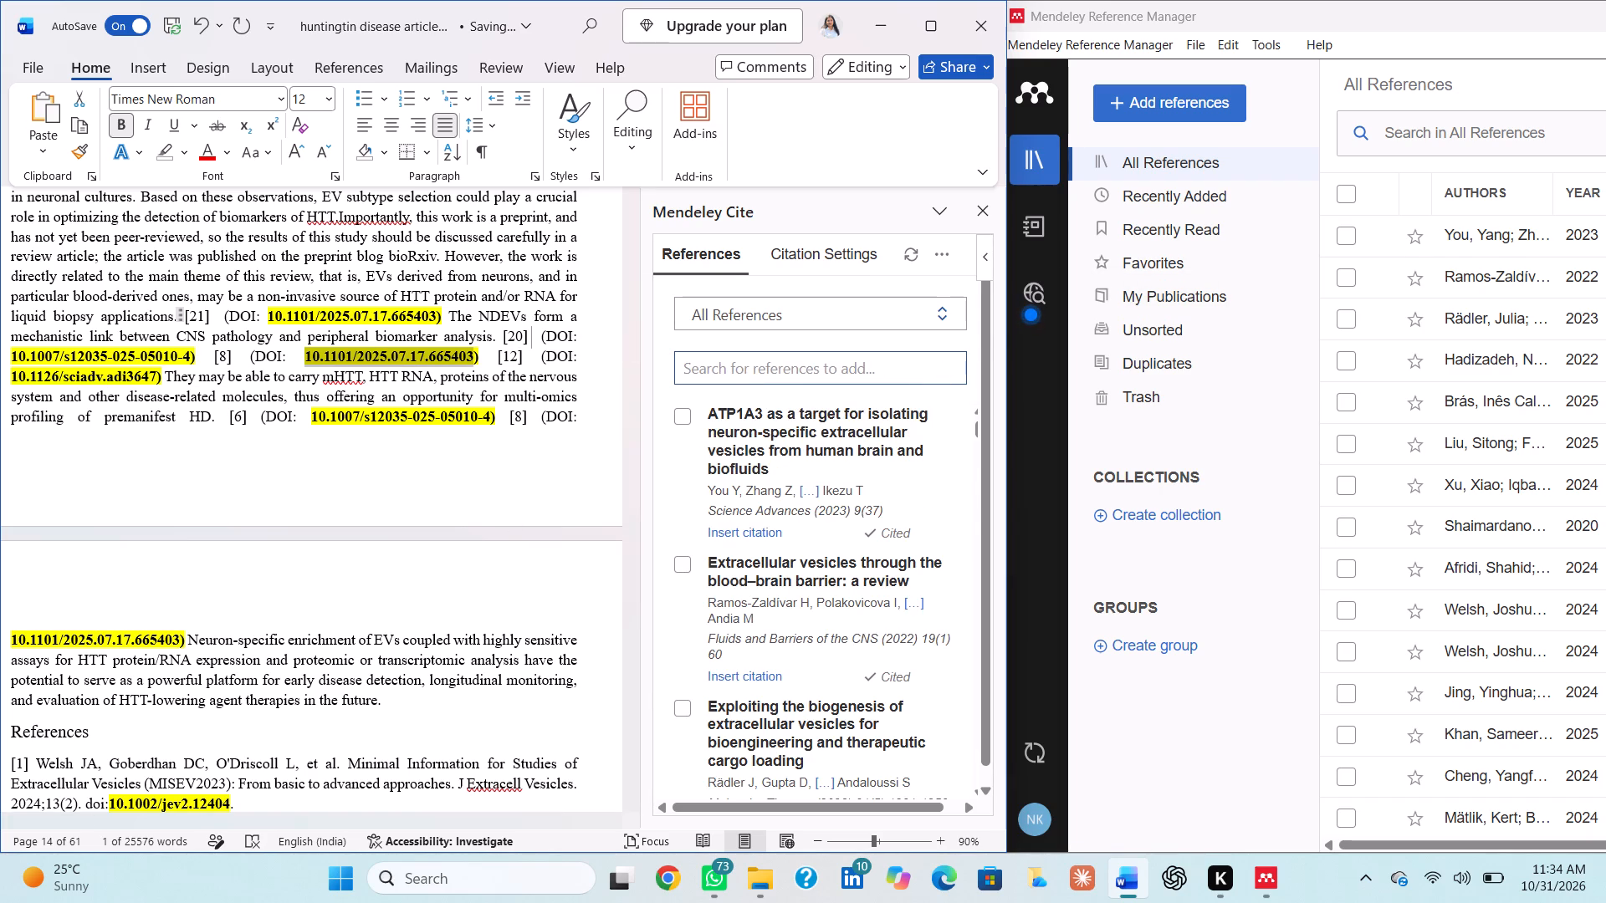
pyautogui.hotkey('ctrl', 'v')
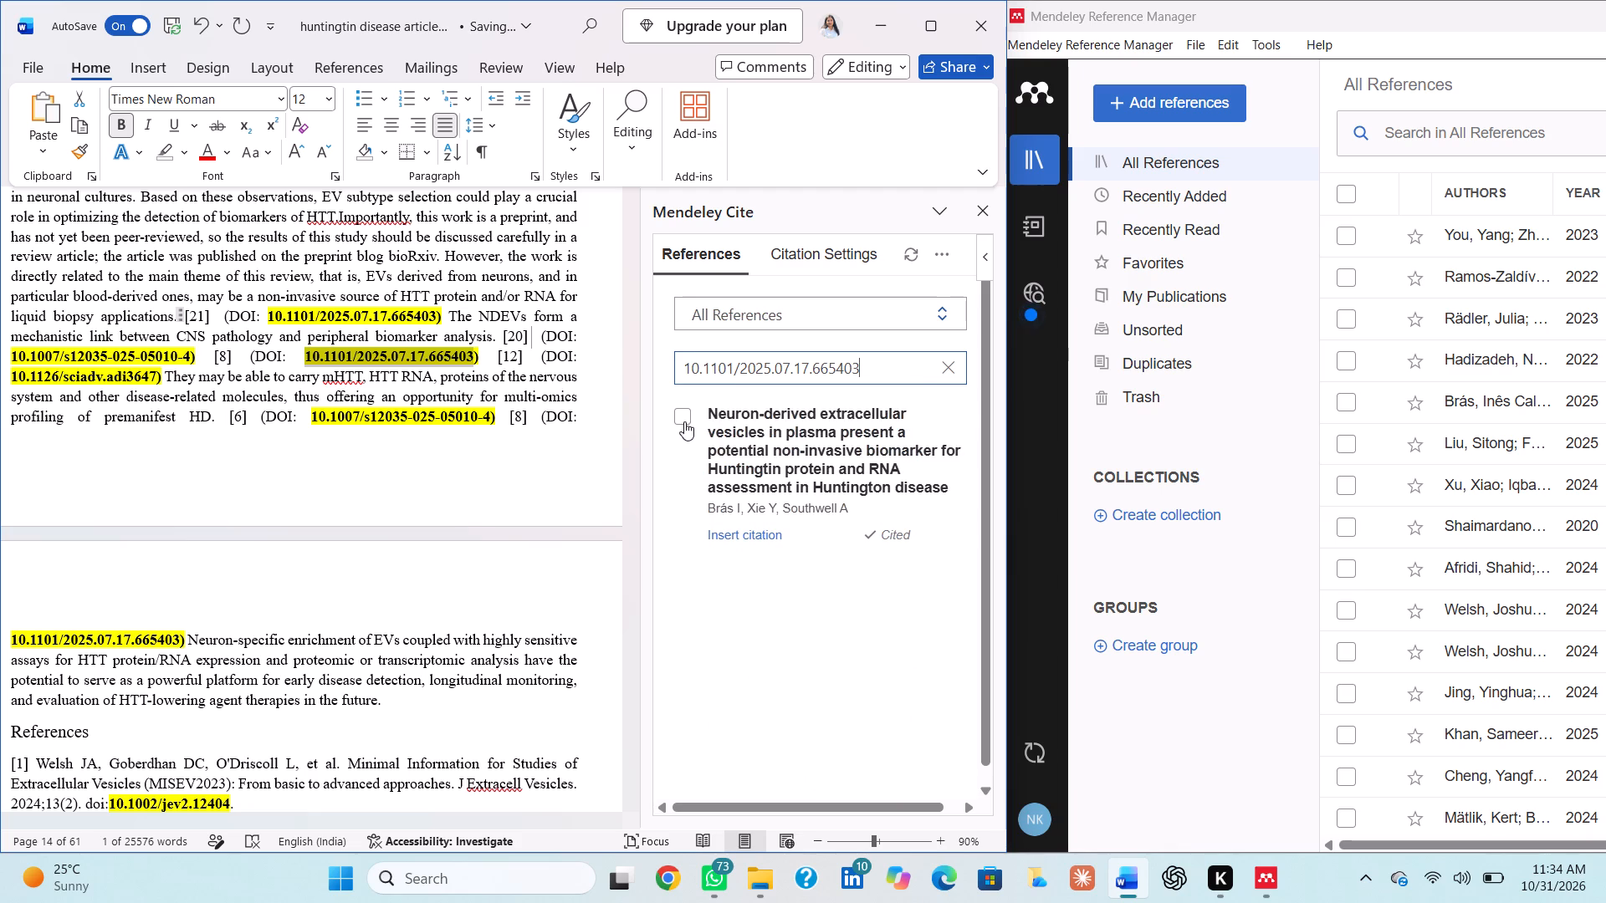
pyautogui.click(682, 420)
pyautogui.click(241, 360)
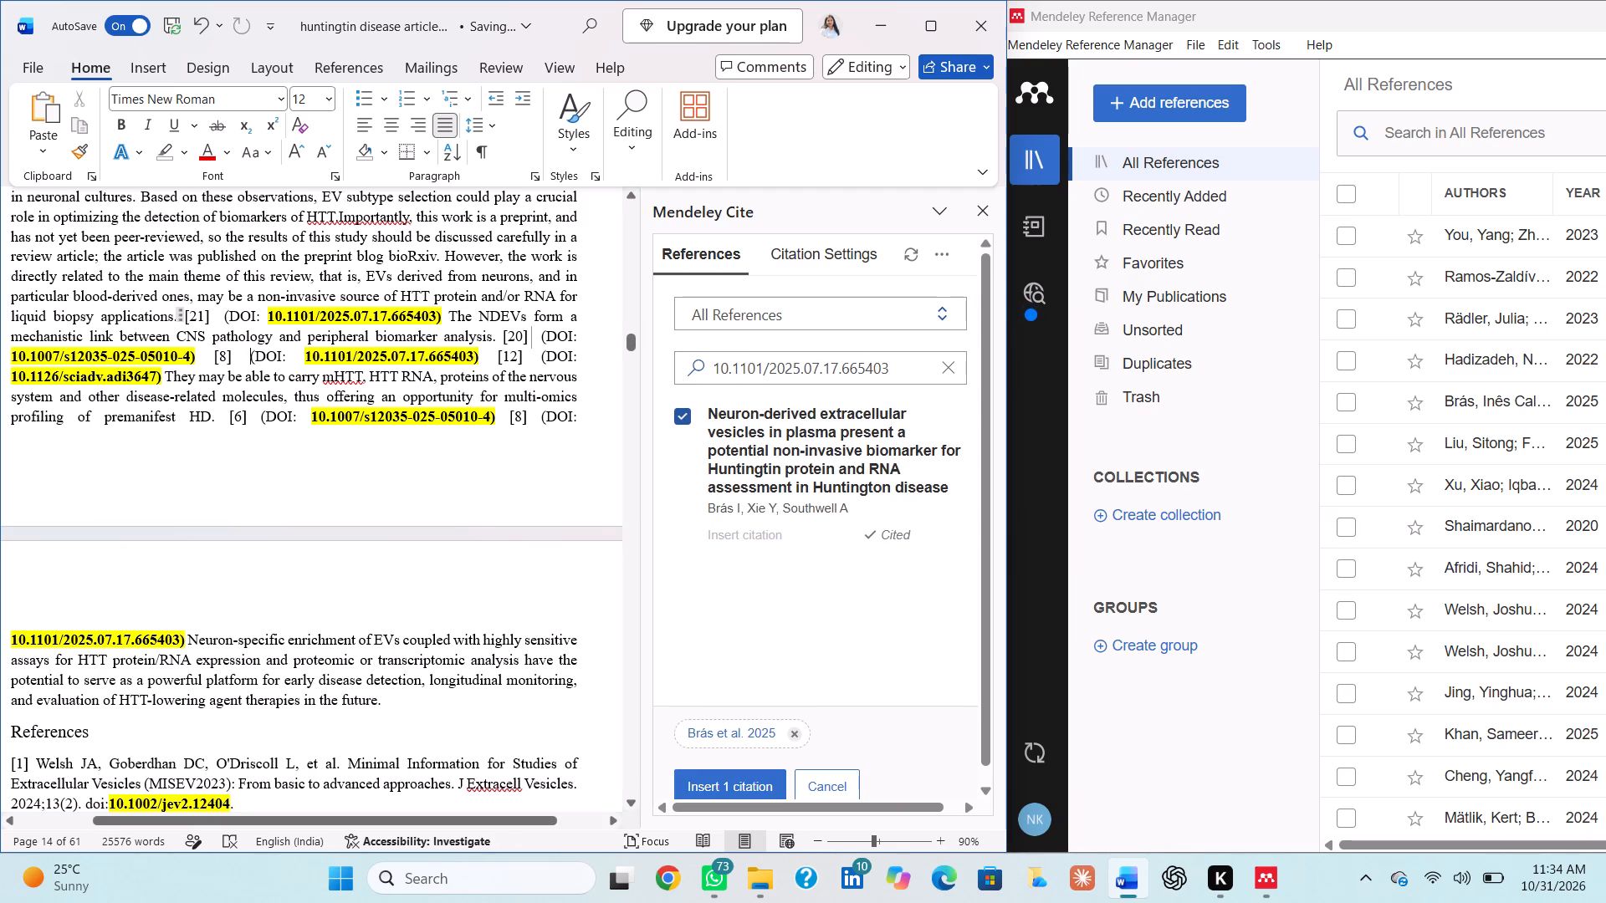
pyautogui.press('BackSpace')
pyautogui.press('BackSpace')
pyautogui.press('BackSpace')
pyautogui.press('BackSpace')
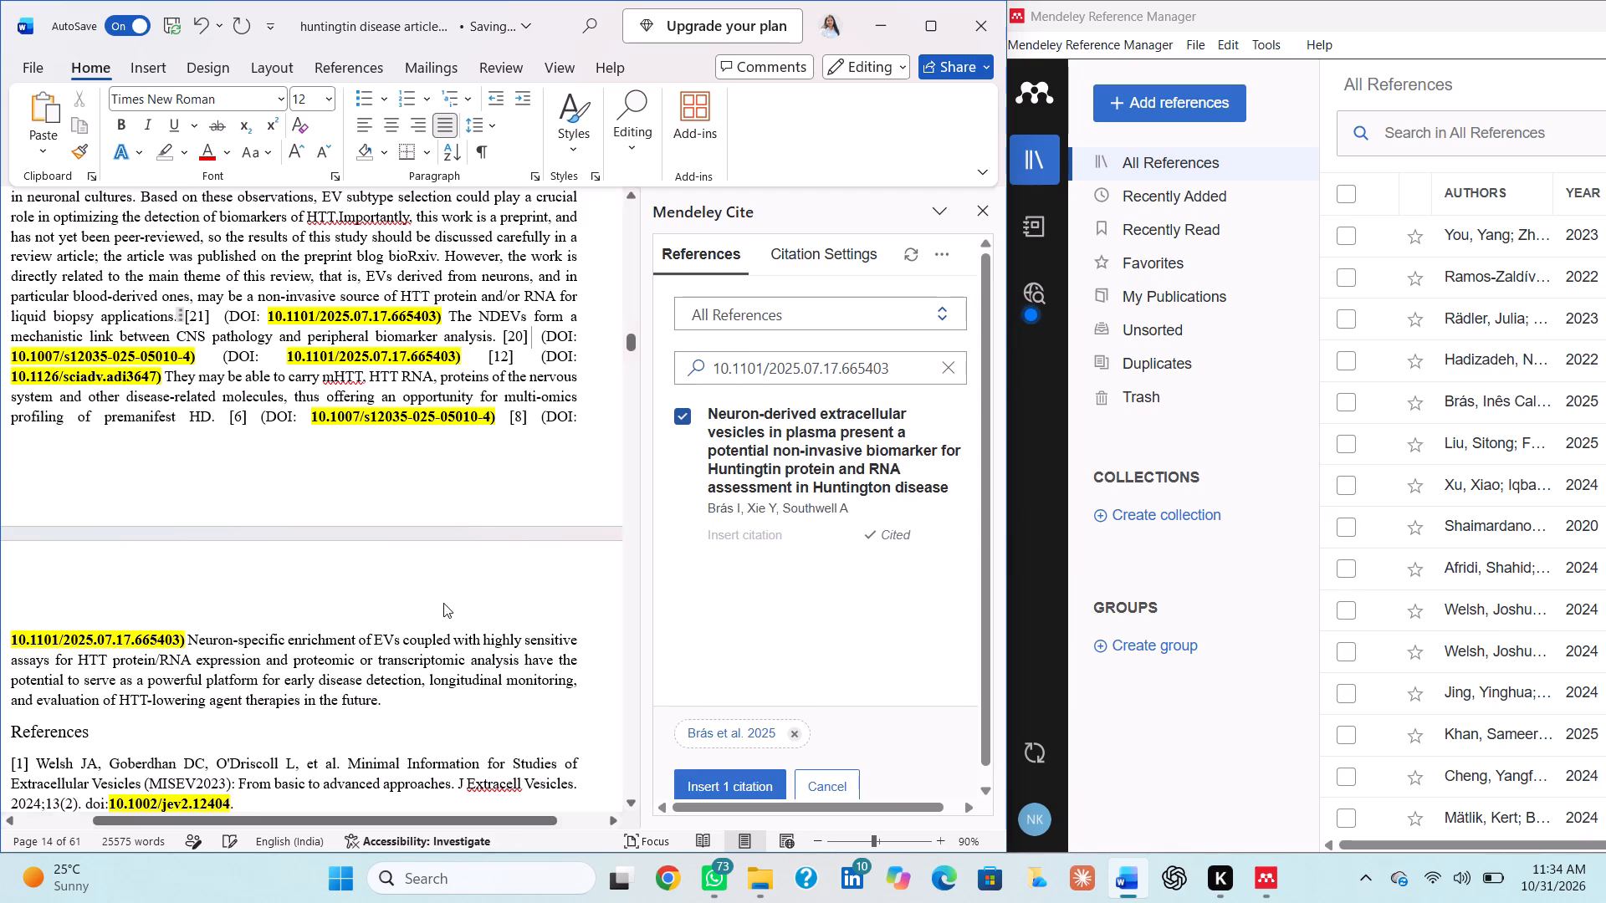
pyautogui.click(748, 779)
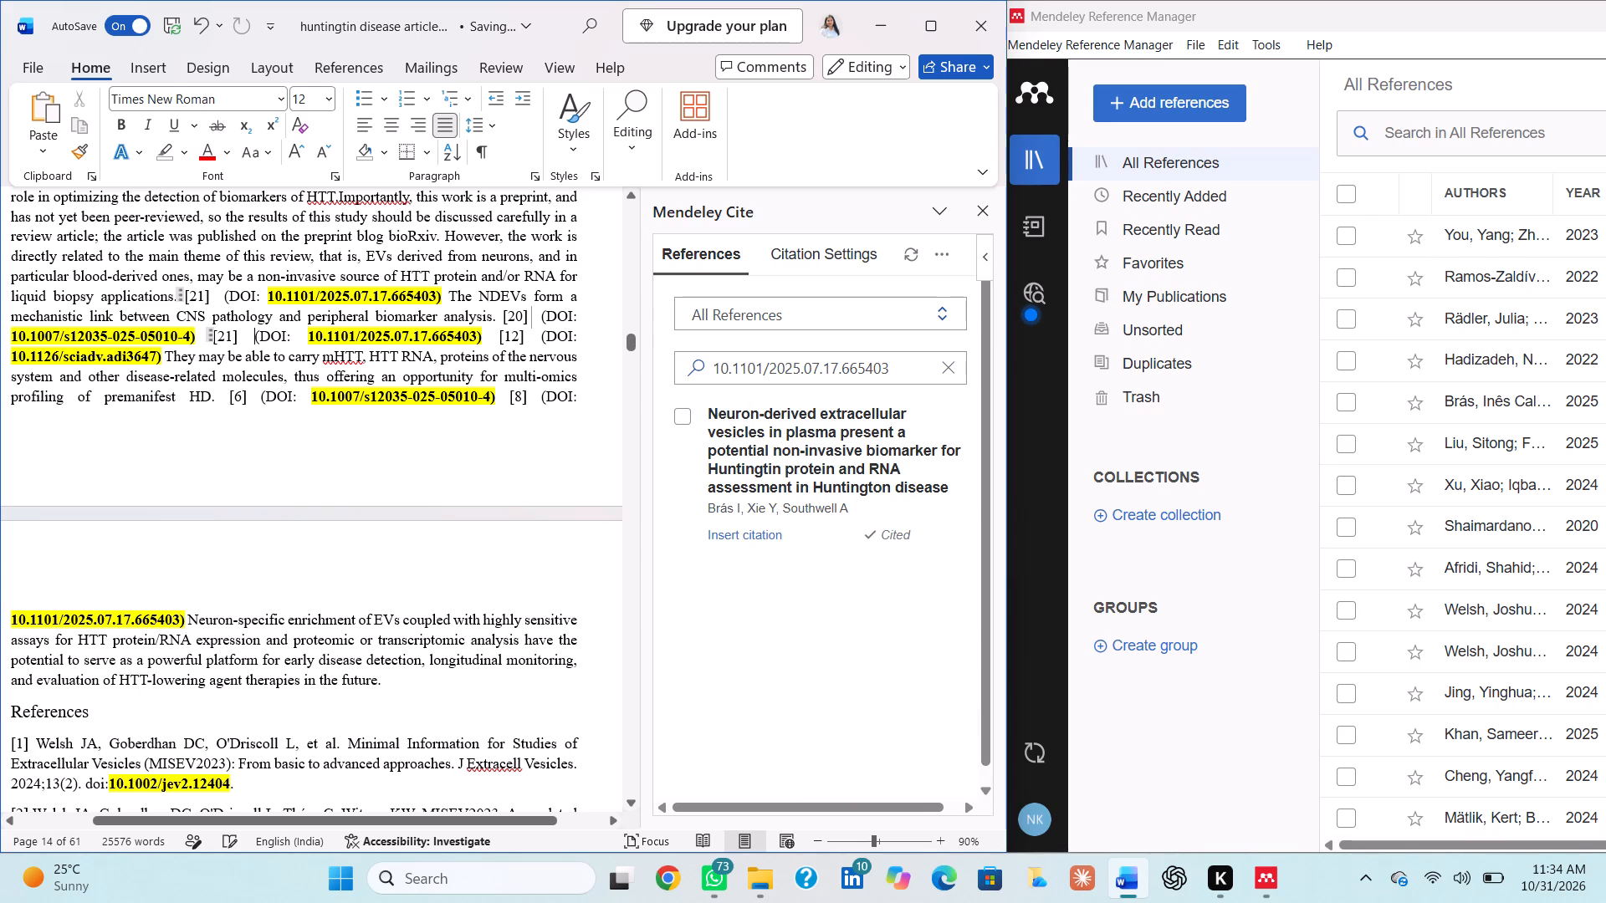
# Replace the typed [12] in the citations after "peripheral biomarker analysis." with the You et al. 2023 citation, found by DOI 10.1126/sciadv.adi3647.
pyautogui.moveTo(9, 355); pyautogui.dragTo(156, 355)
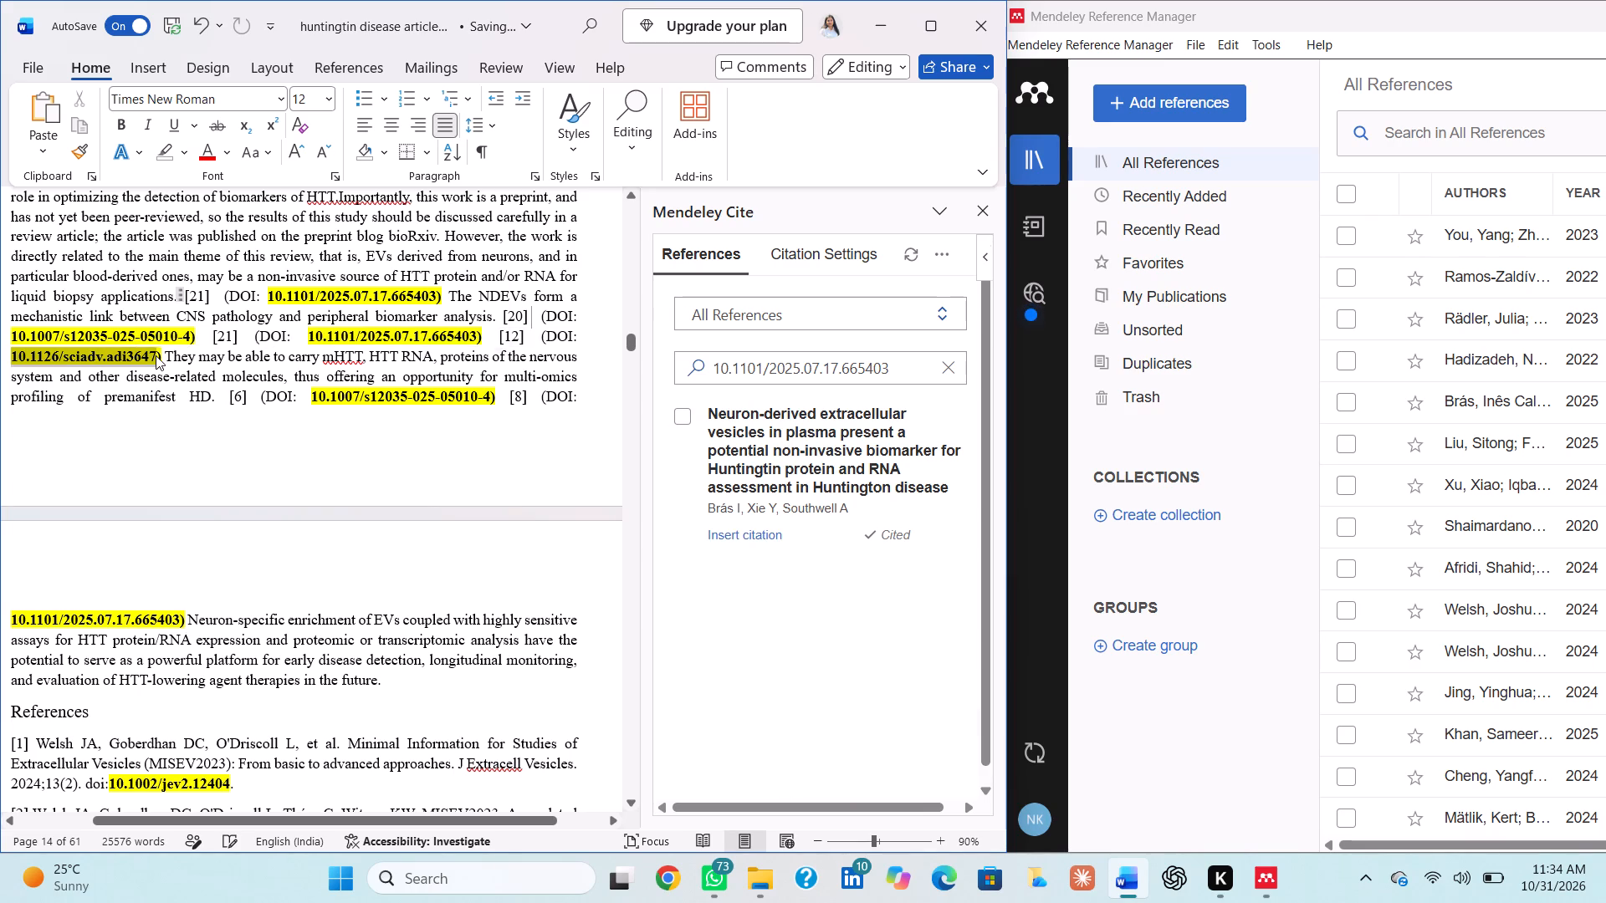
pyautogui.hotkey('ctrl', 'c')
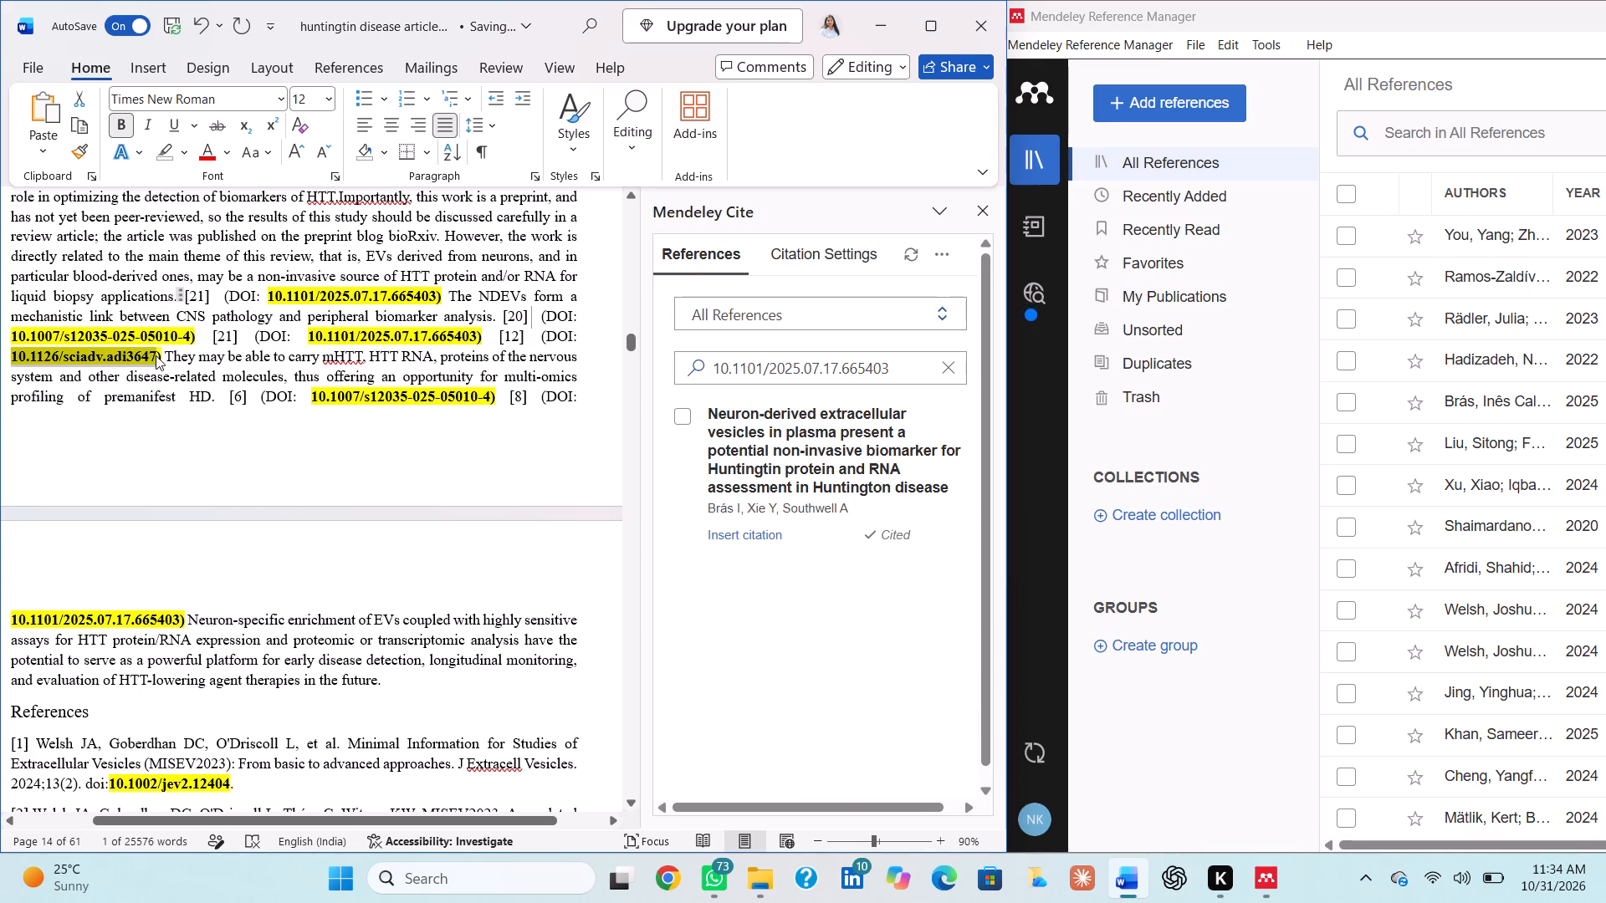
pyautogui.click(944, 375)
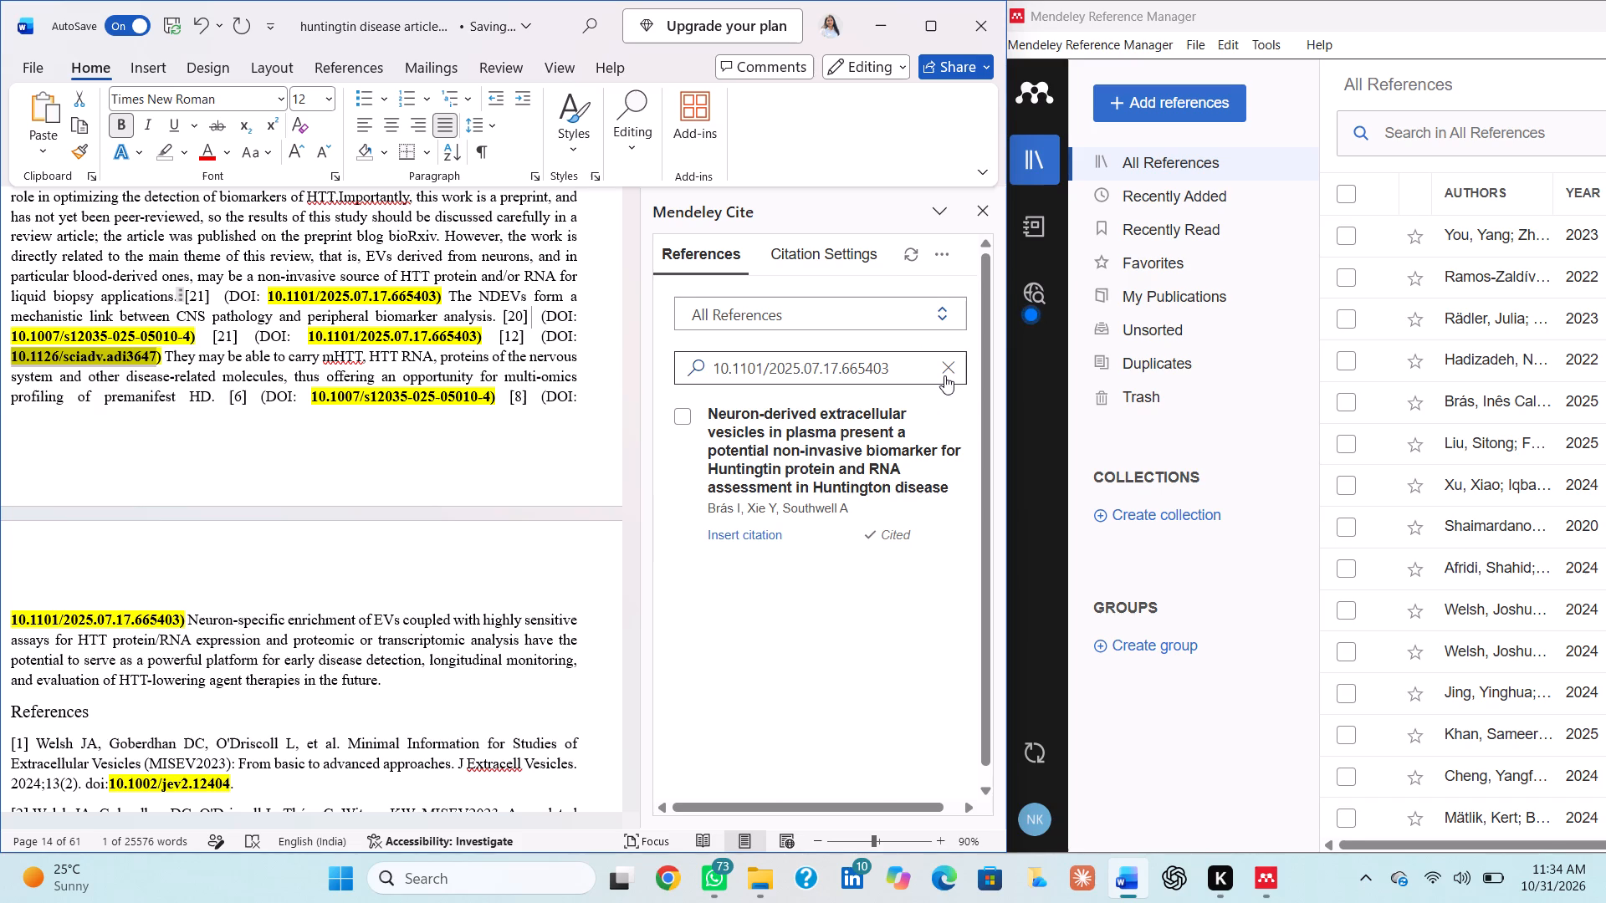
pyautogui.hotkey('ctrl', 'v')
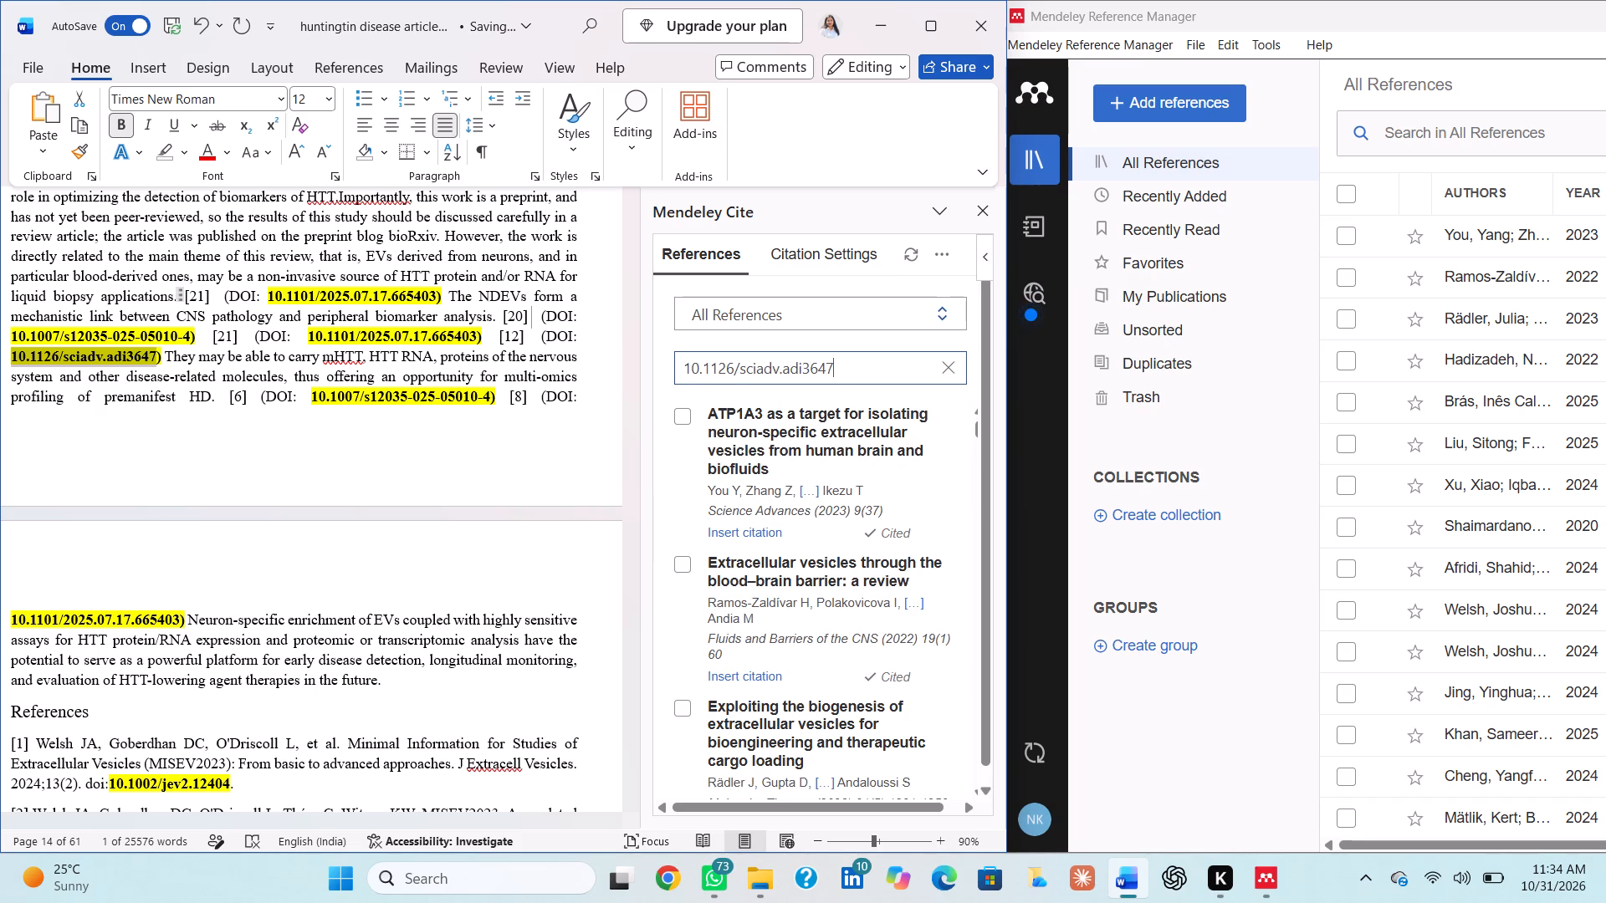
pyautogui.click(682, 406)
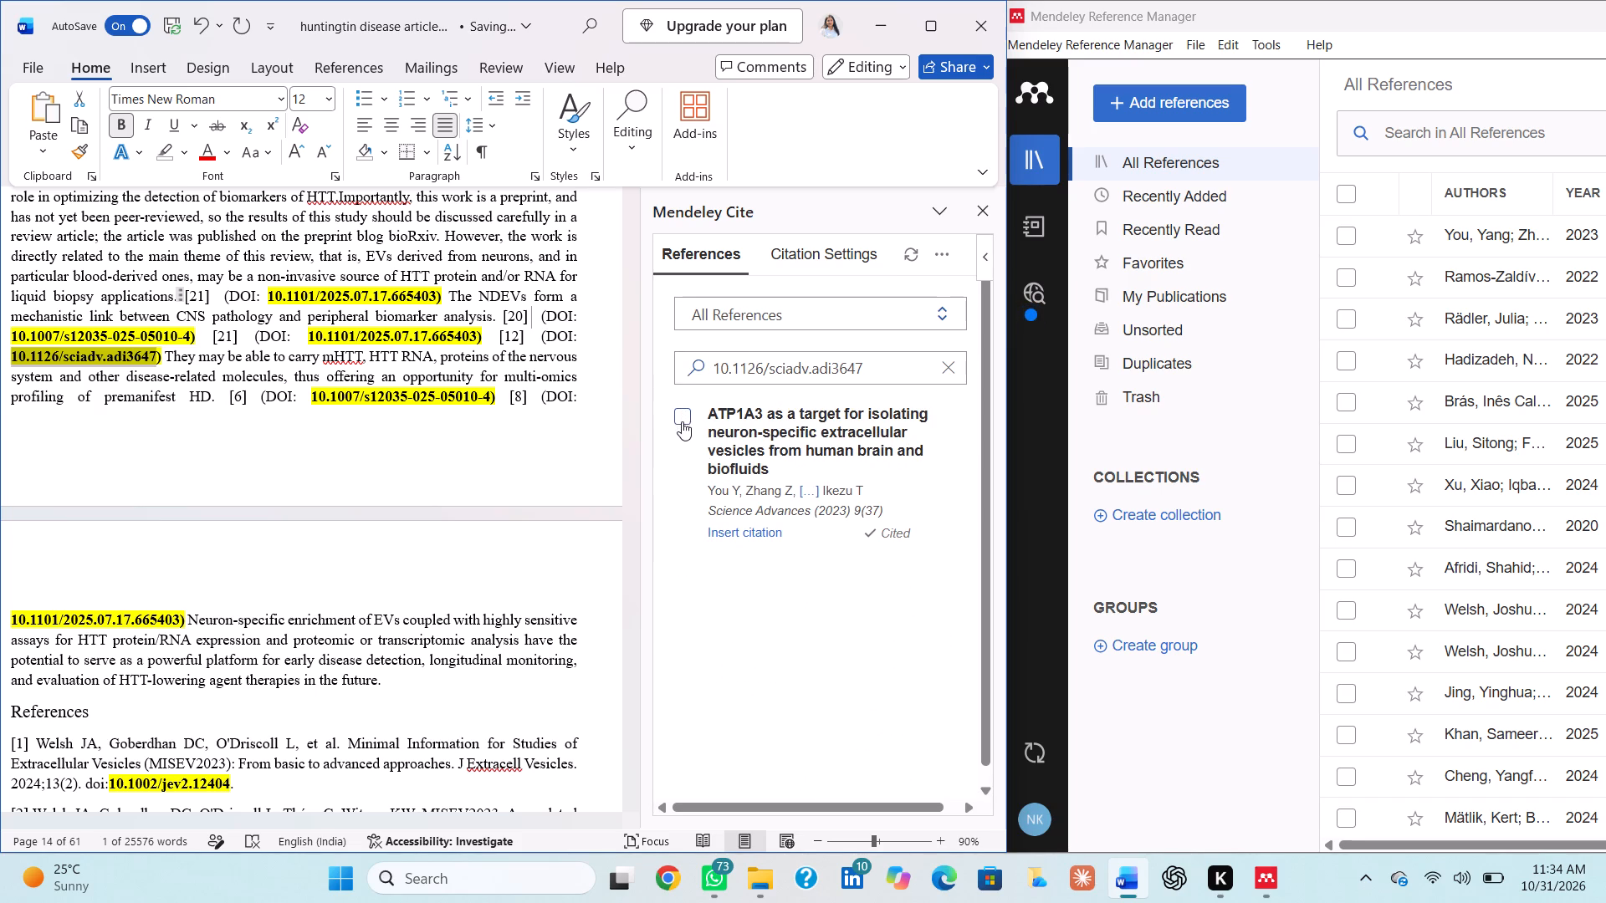
pyautogui.click(682, 423)
pyautogui.click(527, 340)
pyautogui.press('BackSpace')
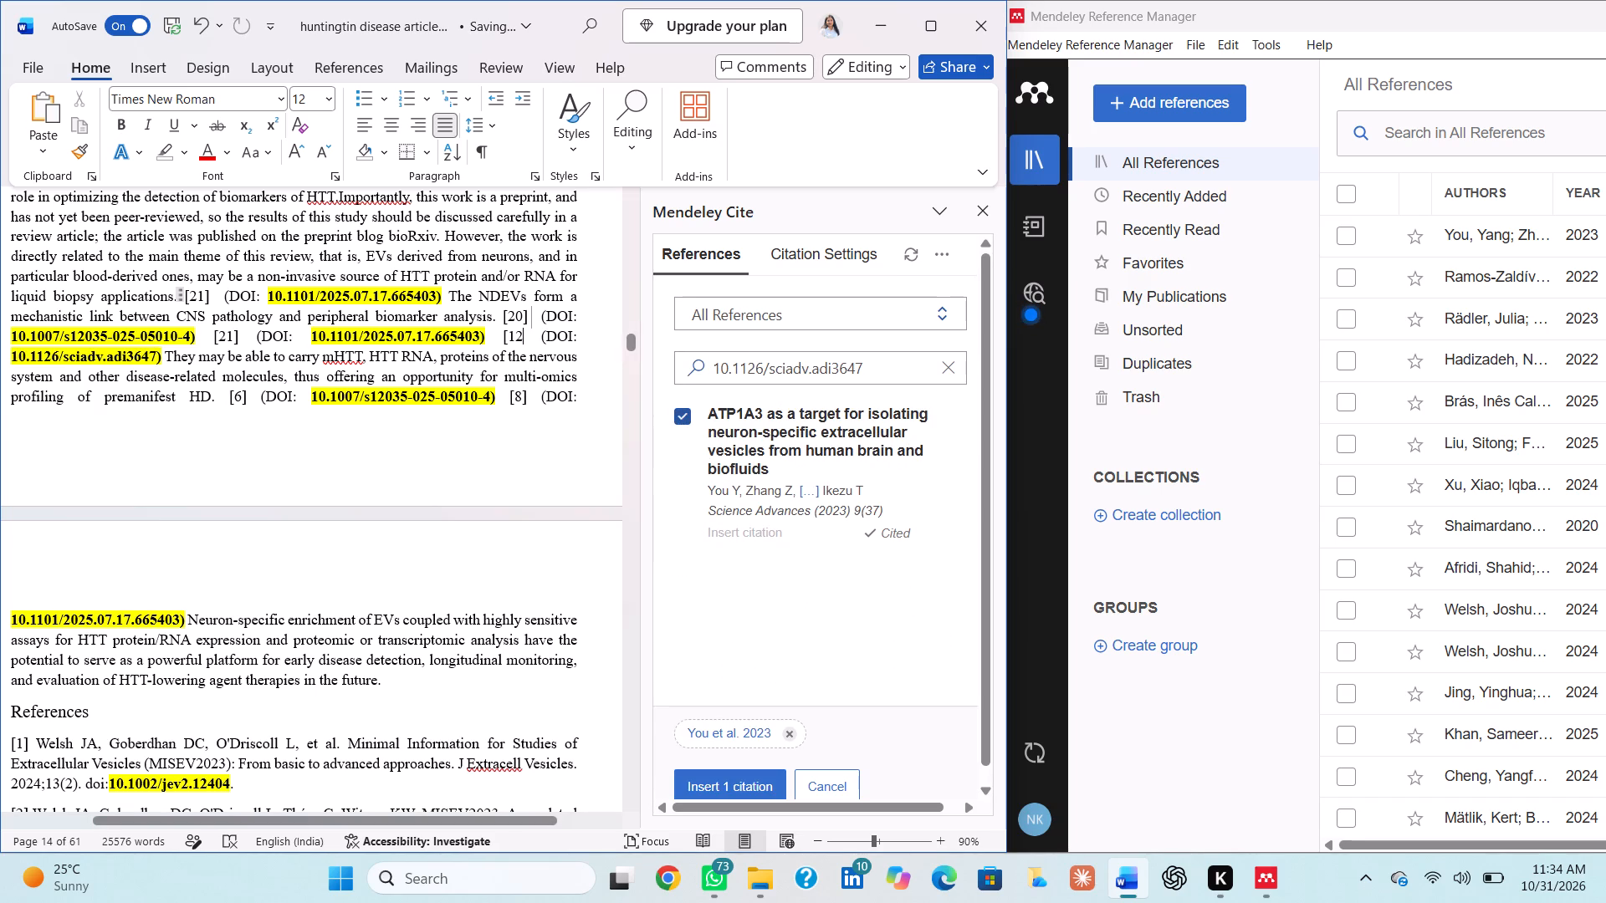
pyautogui.press('BackSpace')
pyautogui.press('BackSpace')
pyautogui.press('BackSpace')
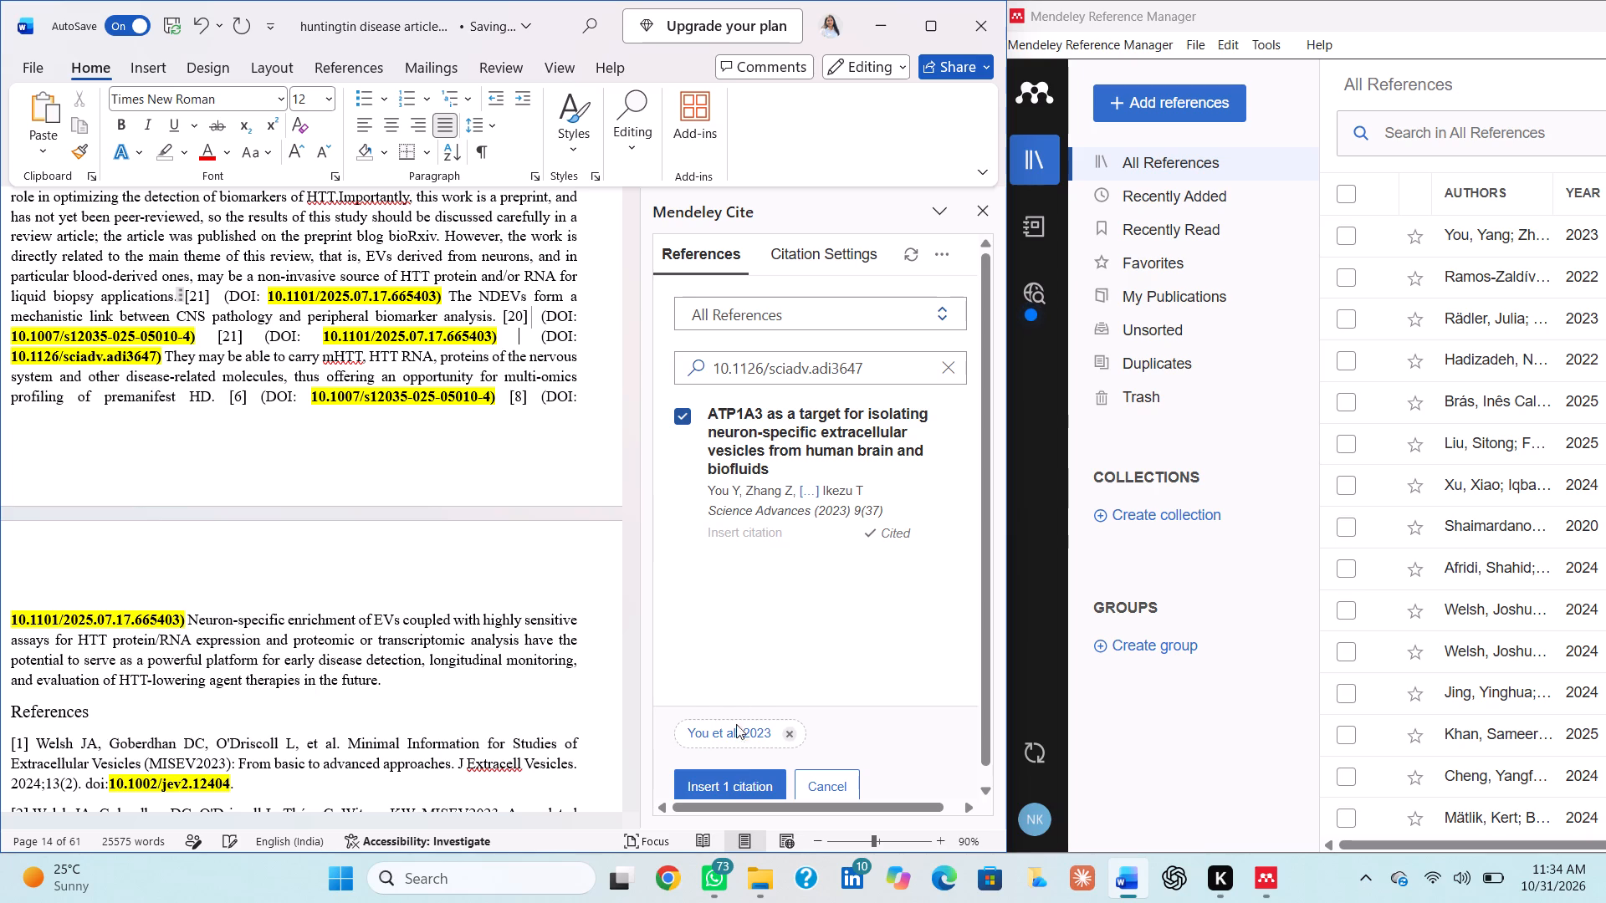
pyautogui.click(742, 779)
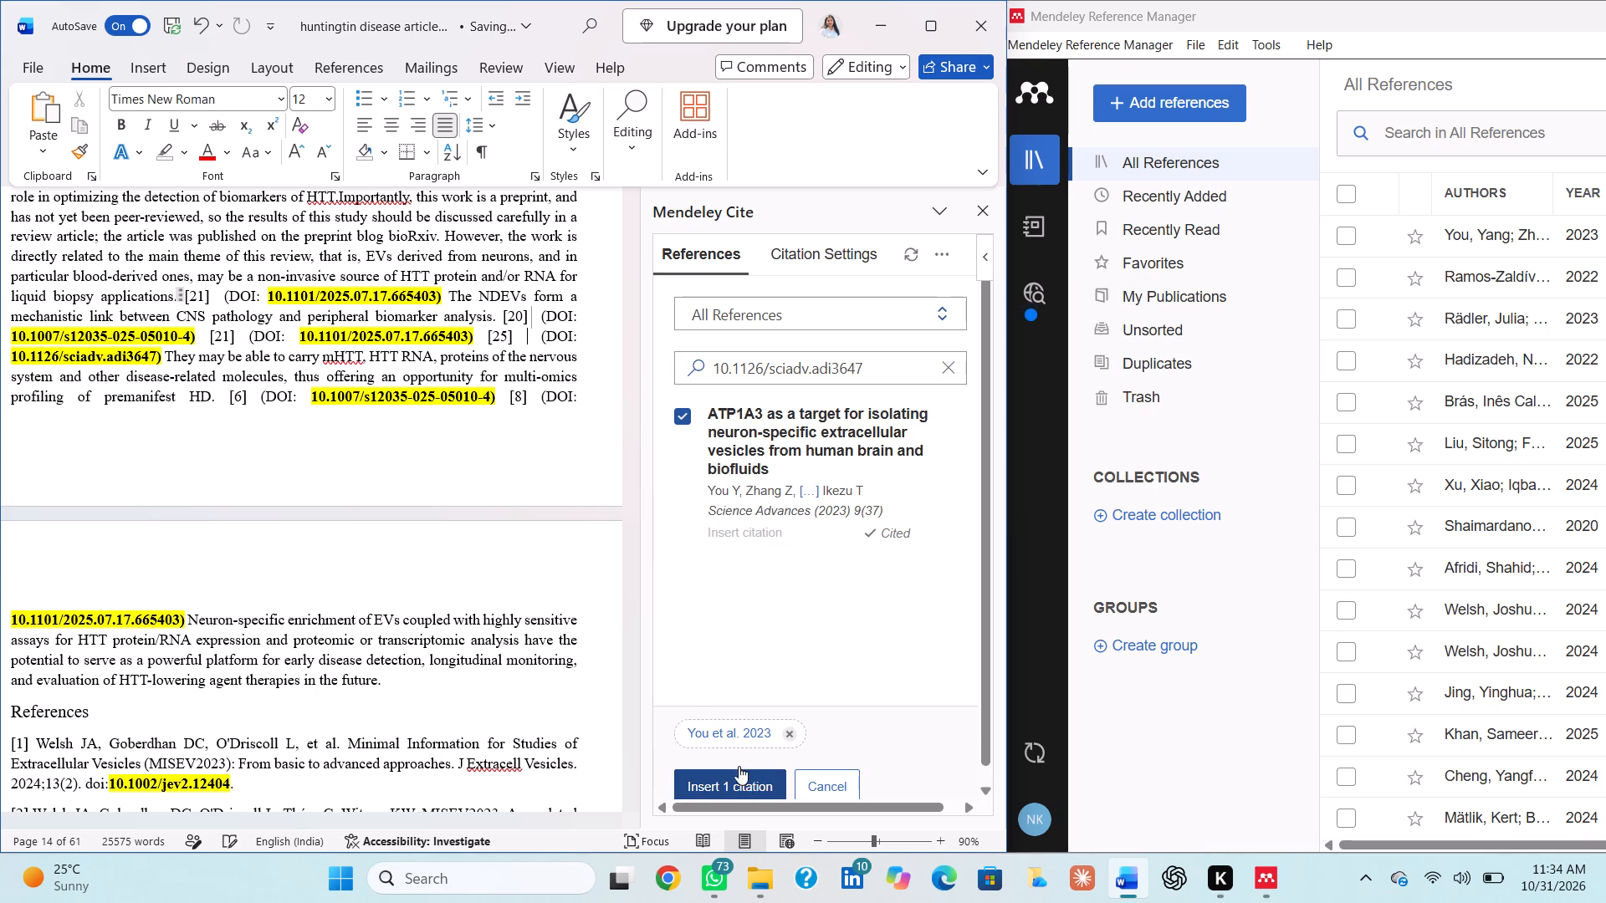
pyautogui.moveTo(309, 396); pyautogui.dragTo(447, 400)
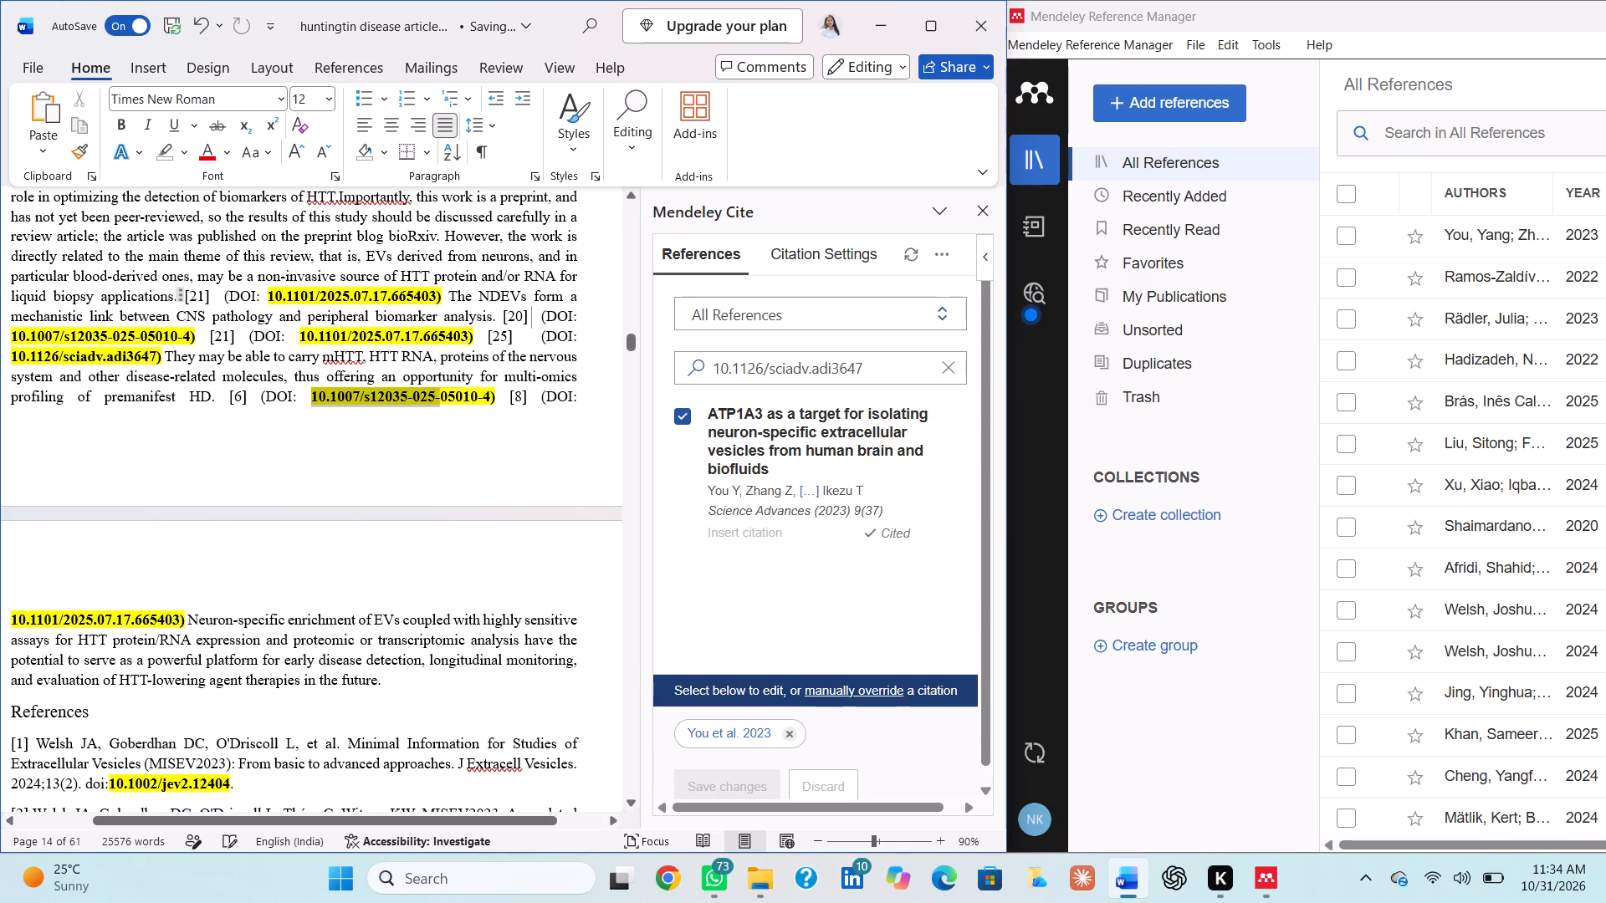
pyautogui.moveTo(447, 400); pyautogui.dragTo(489, 406)
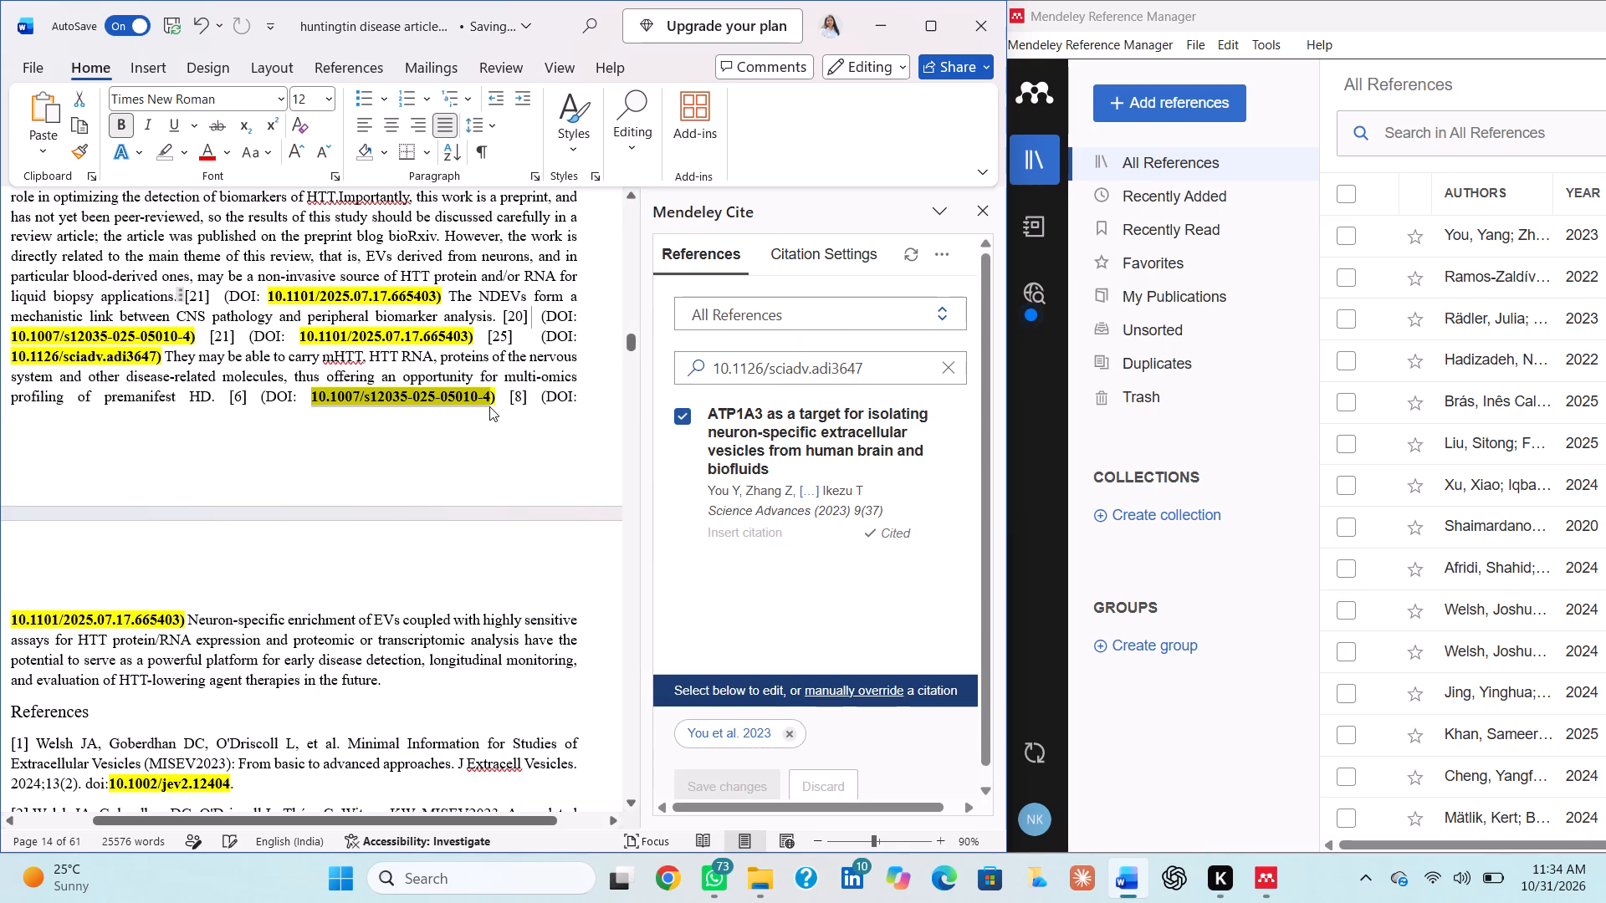
pyautogui.hotkey('ctrl', 'c')
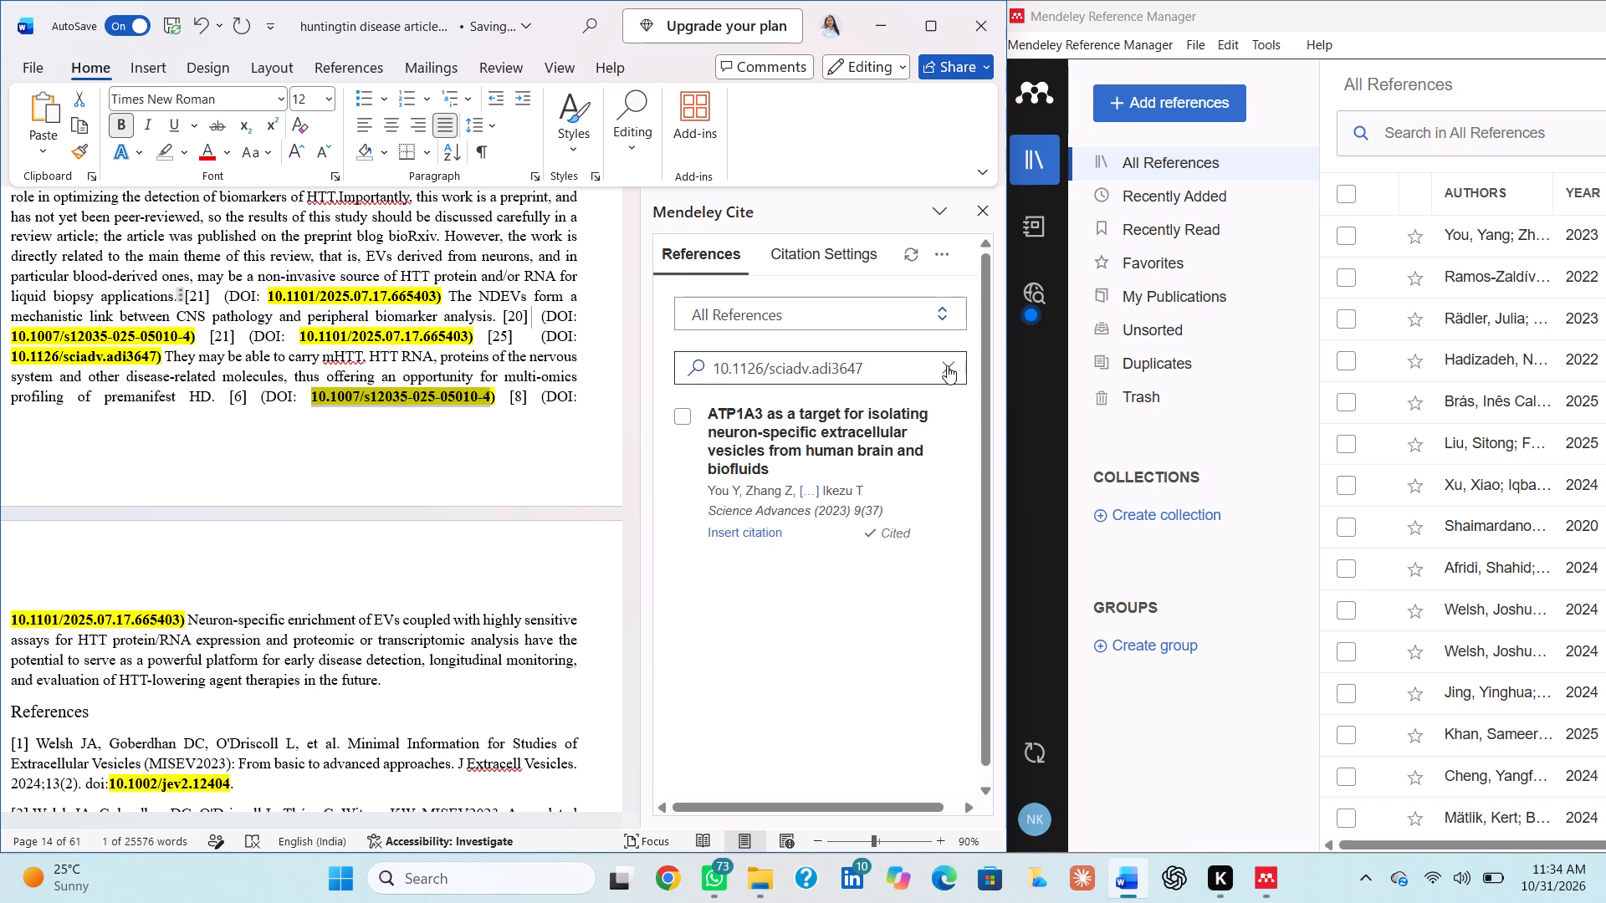
pyautogui.click(947, 365)
pyautogui.click(921, 365)
pyautogui.hotkey('ctrl', 'v')
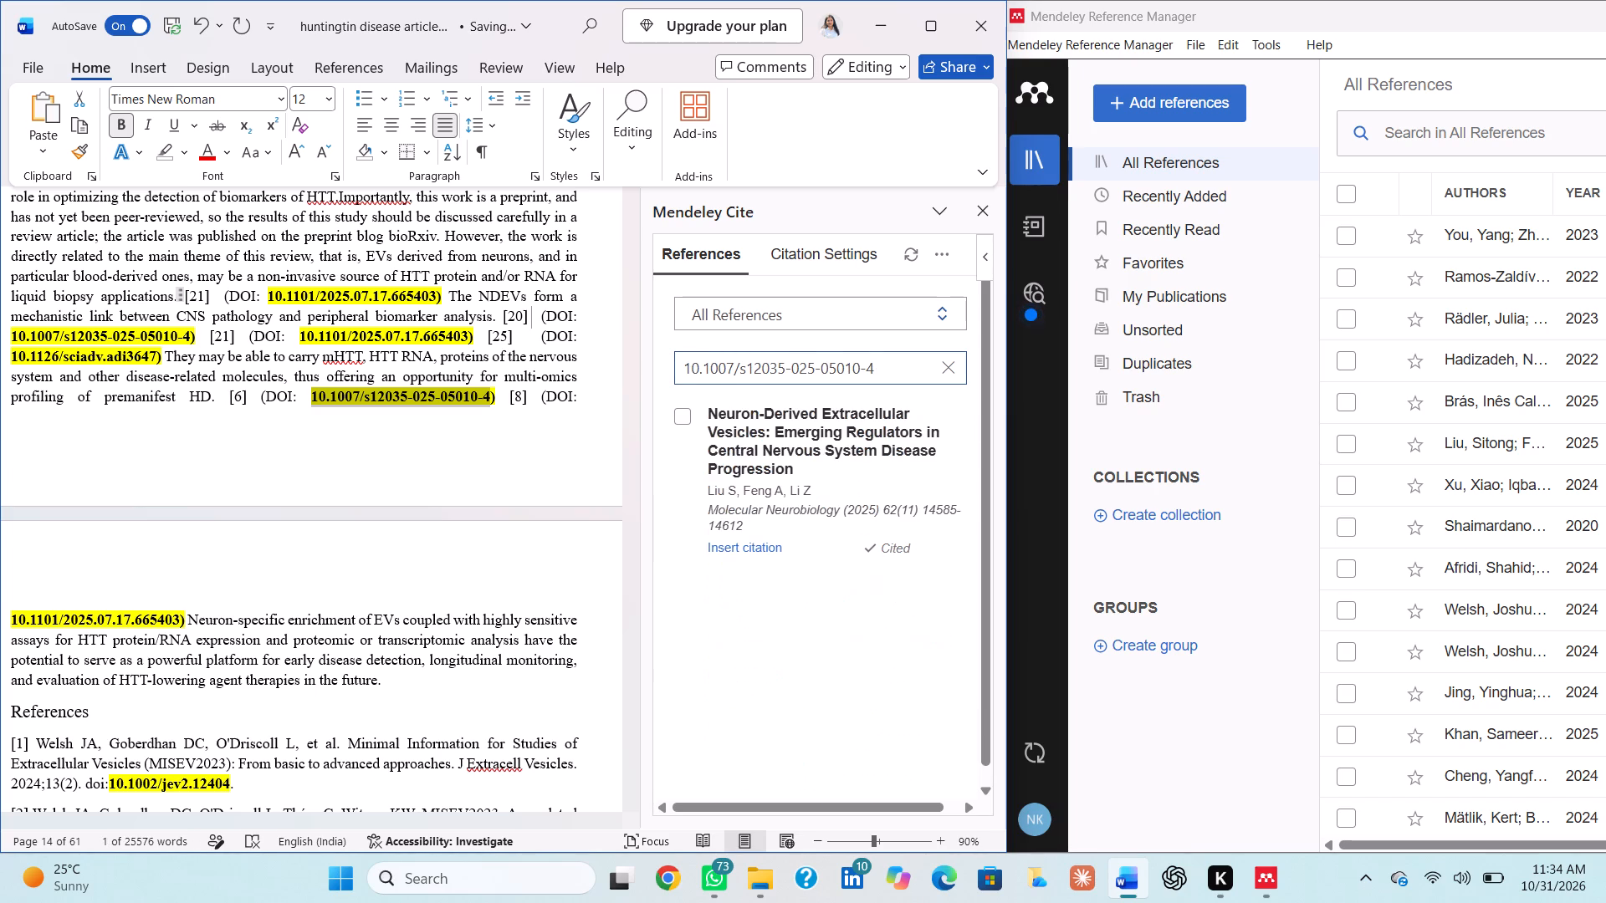
pyautogui.click(687, 416)
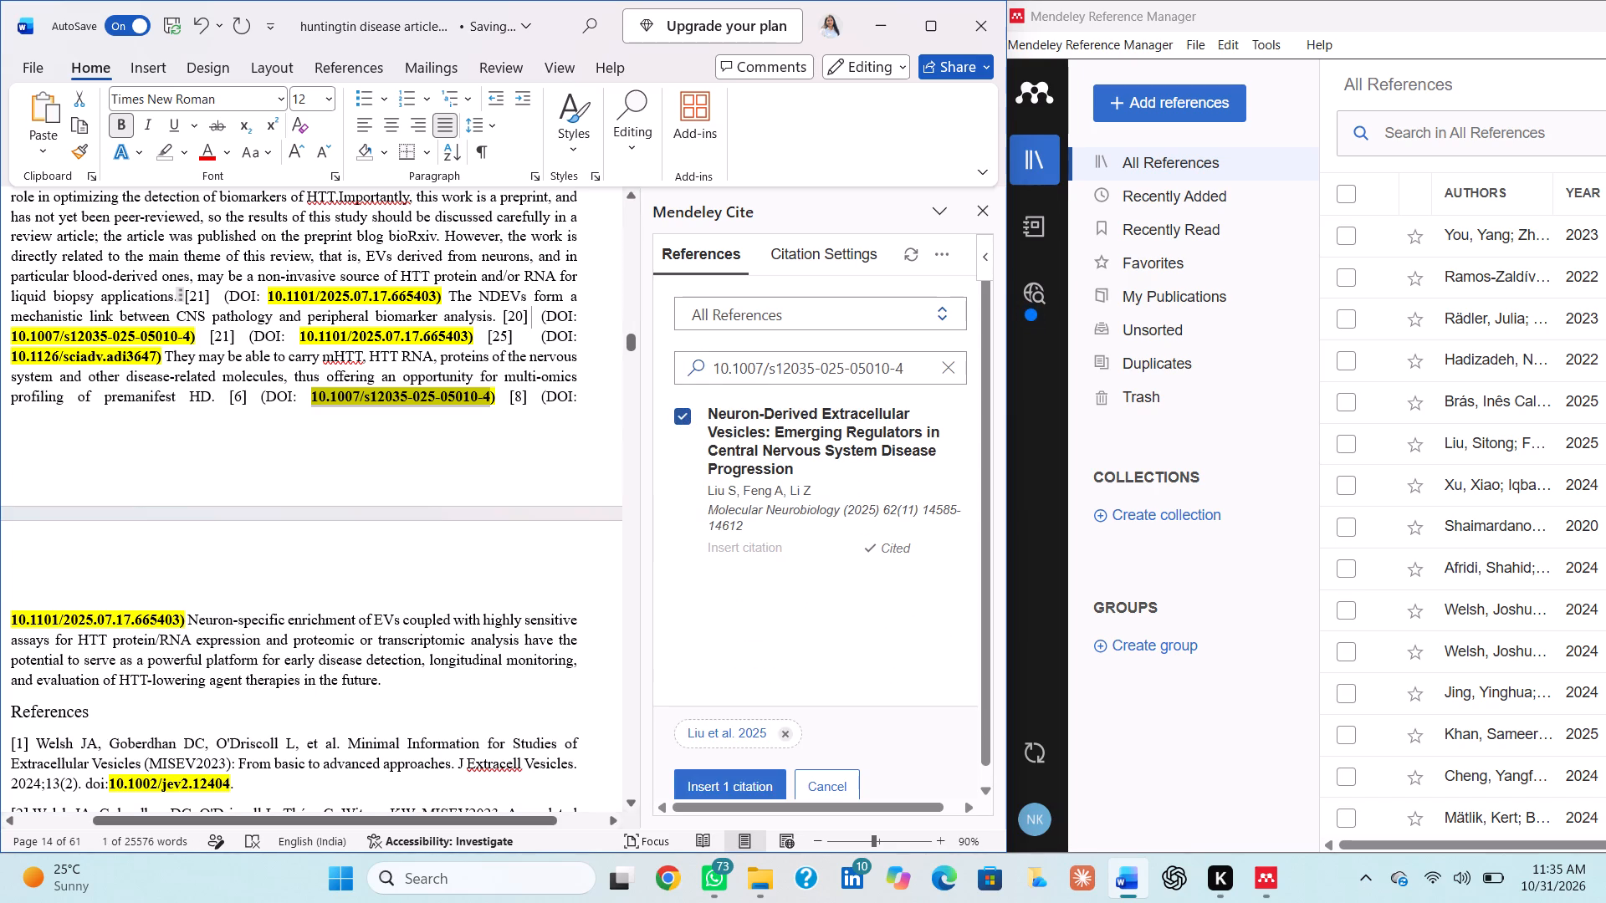
pyautogui.click(248, 396)
pyautogui.press('BackSpace')
pyautogui.press('BackSpace')
pyautogui.press('BackSpace')
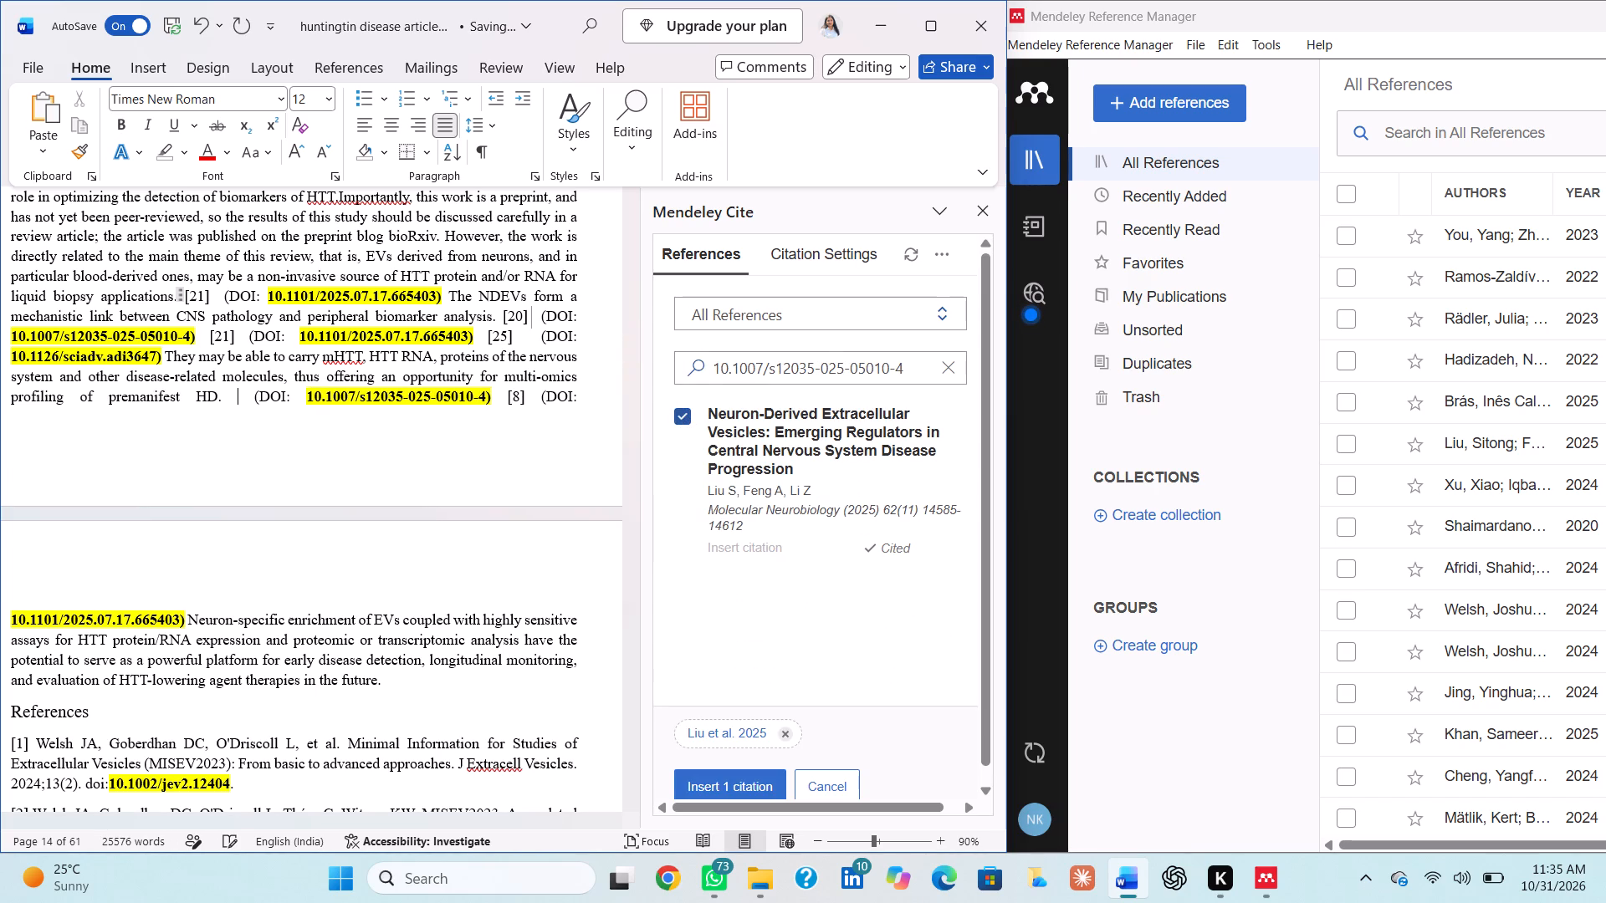
pyautogui.click(754, 783)
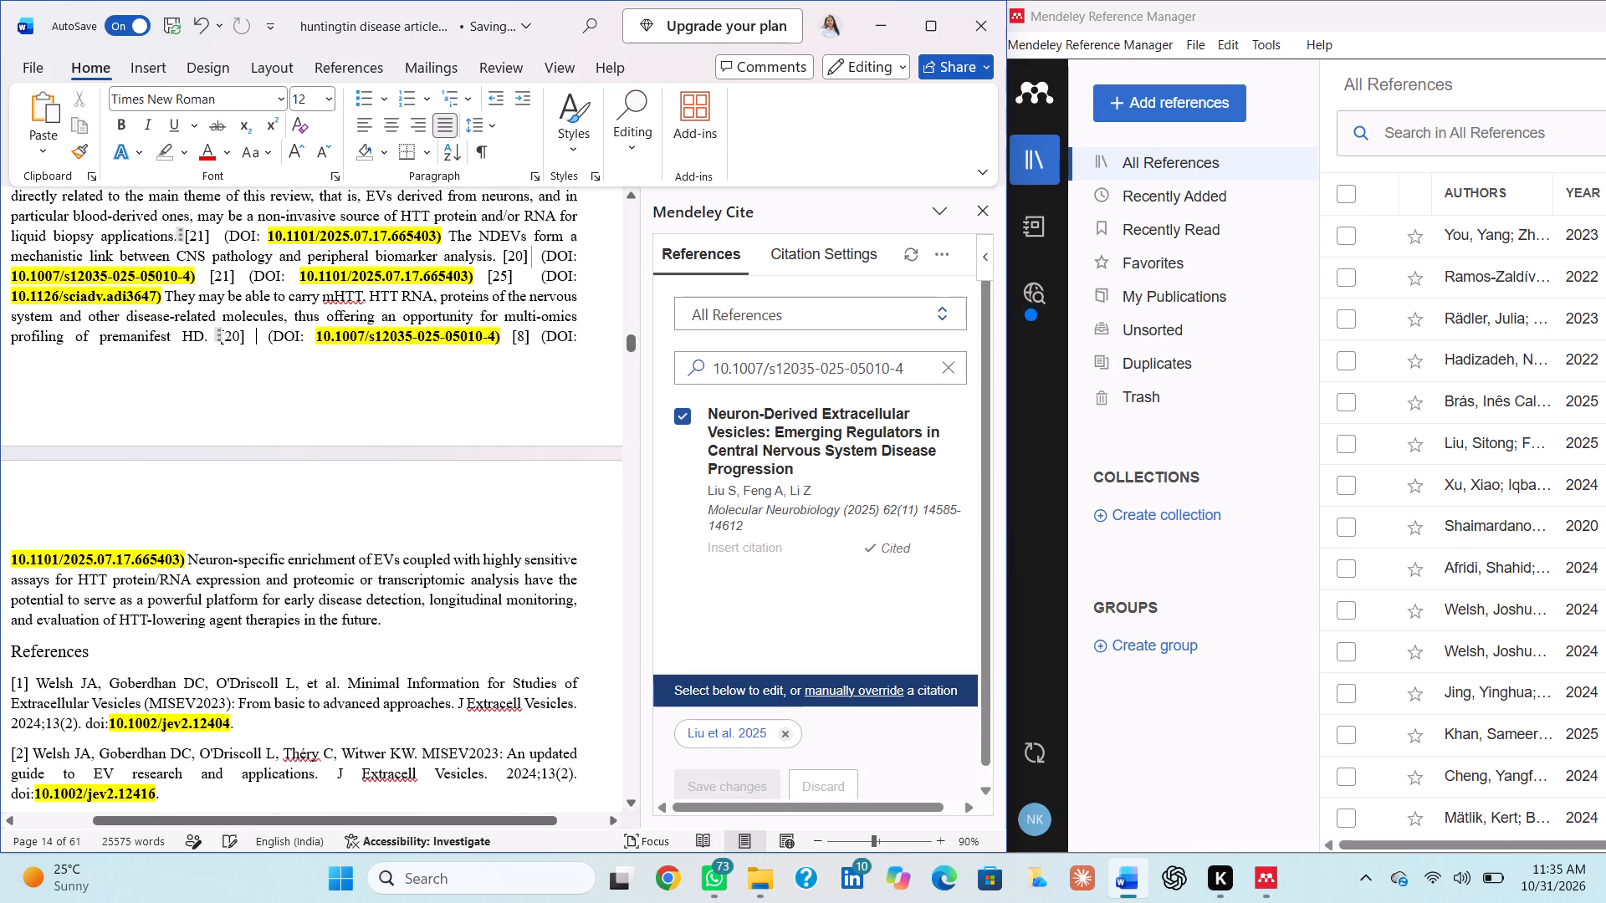
# Replace the typed [8] in the citations after "profiling of premanifest HD." with the Brás et al. 2025 citation, found by DOI 10.1101/2025.07.17.665403.
pyautogui.click(537, 336)
pyautogui.press('BackSpace')
pyautogui.press('BackSpace')
pyautogui.press('BackSpace')
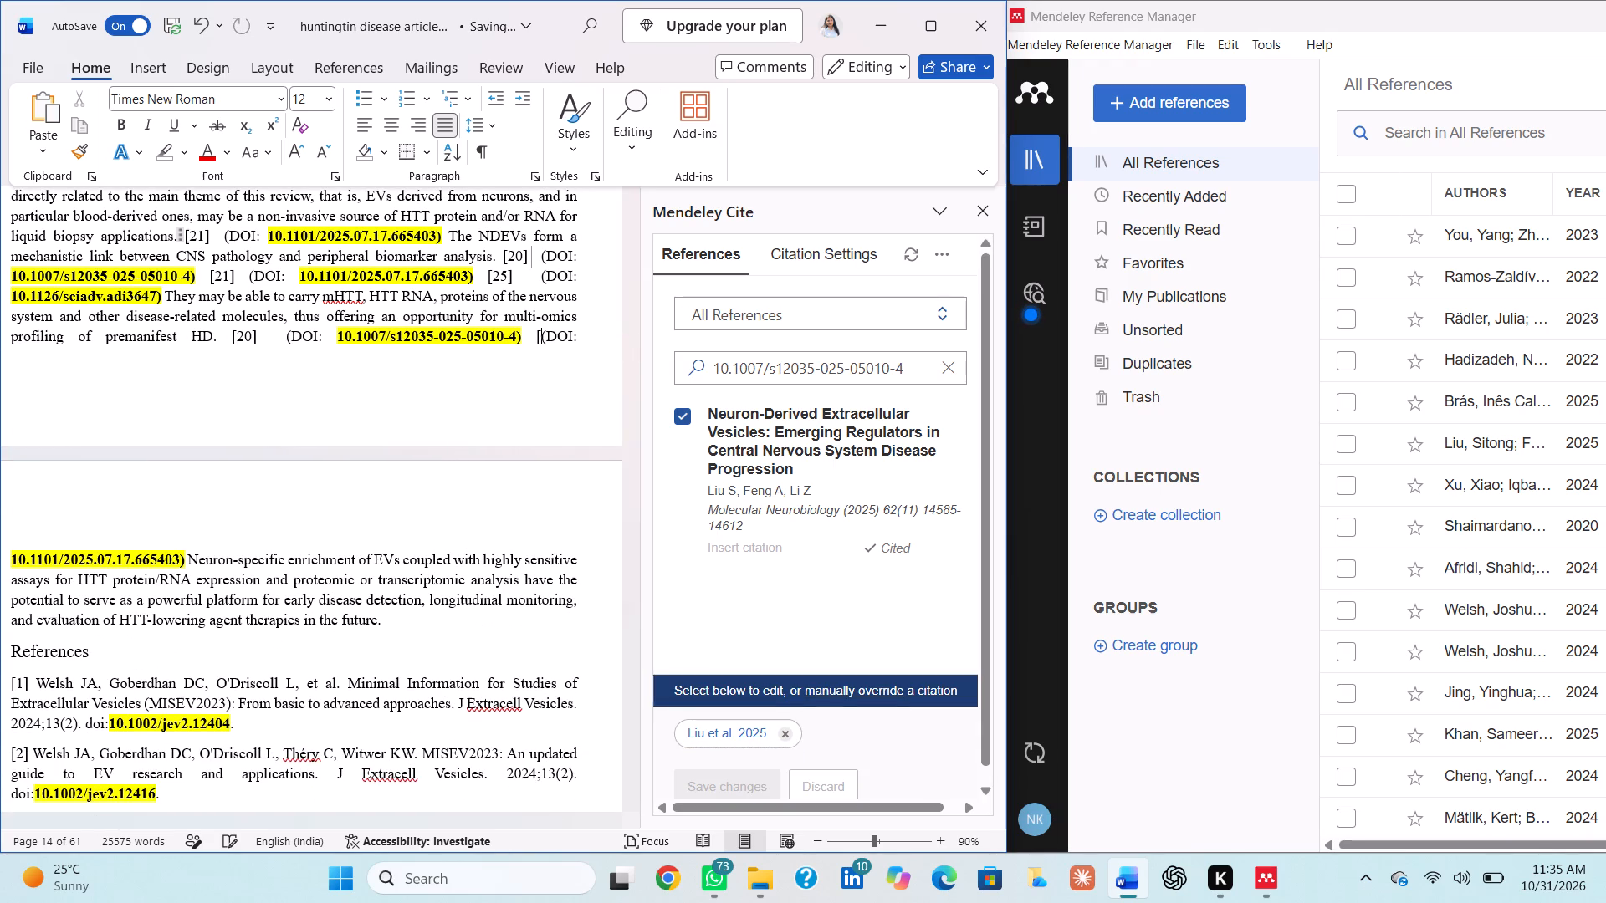
pyautogui.press('BackSpace')
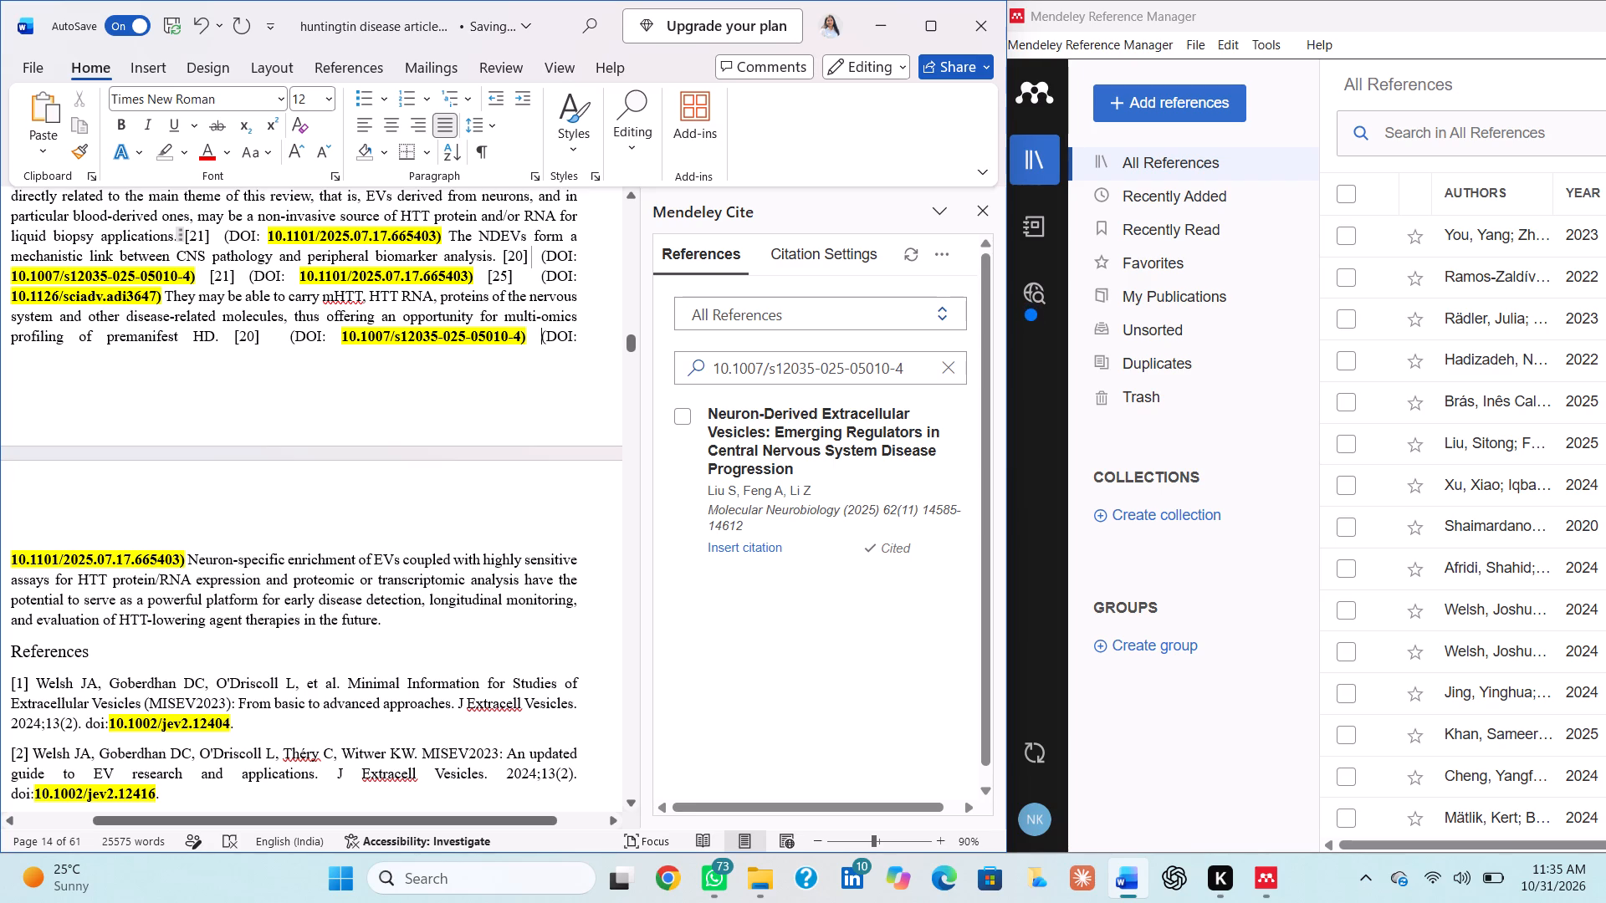
pyautogui.moveTo(10, 560); pyautogui.dragTo(190, 569)
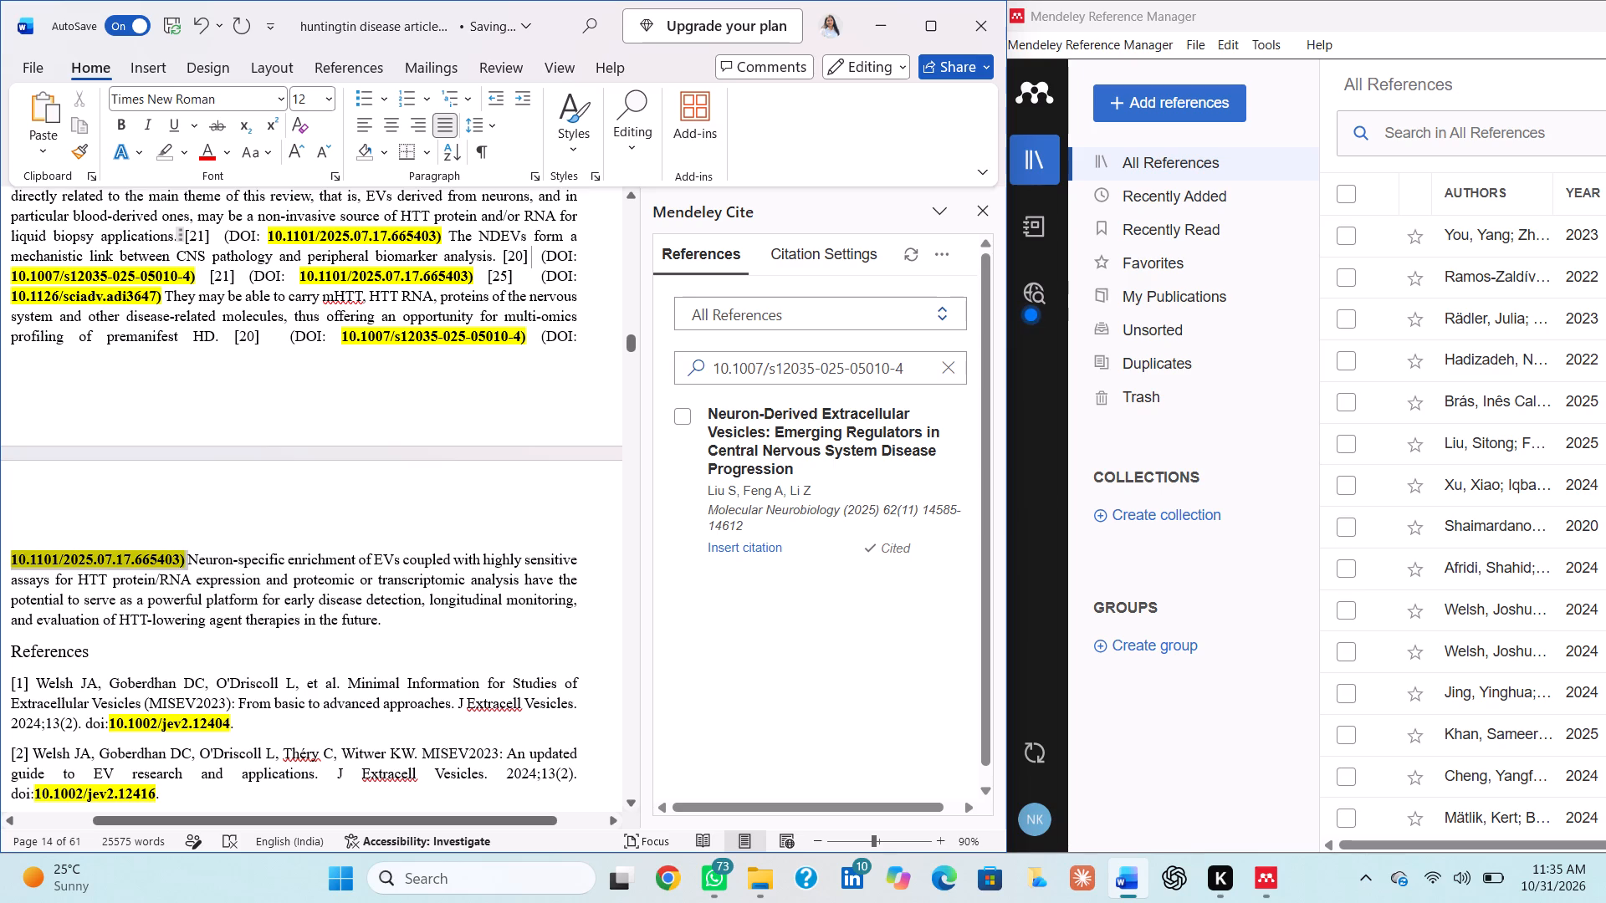
pyautogui.moveTo(190, 569); pyautogui.dragTo(181, 563)
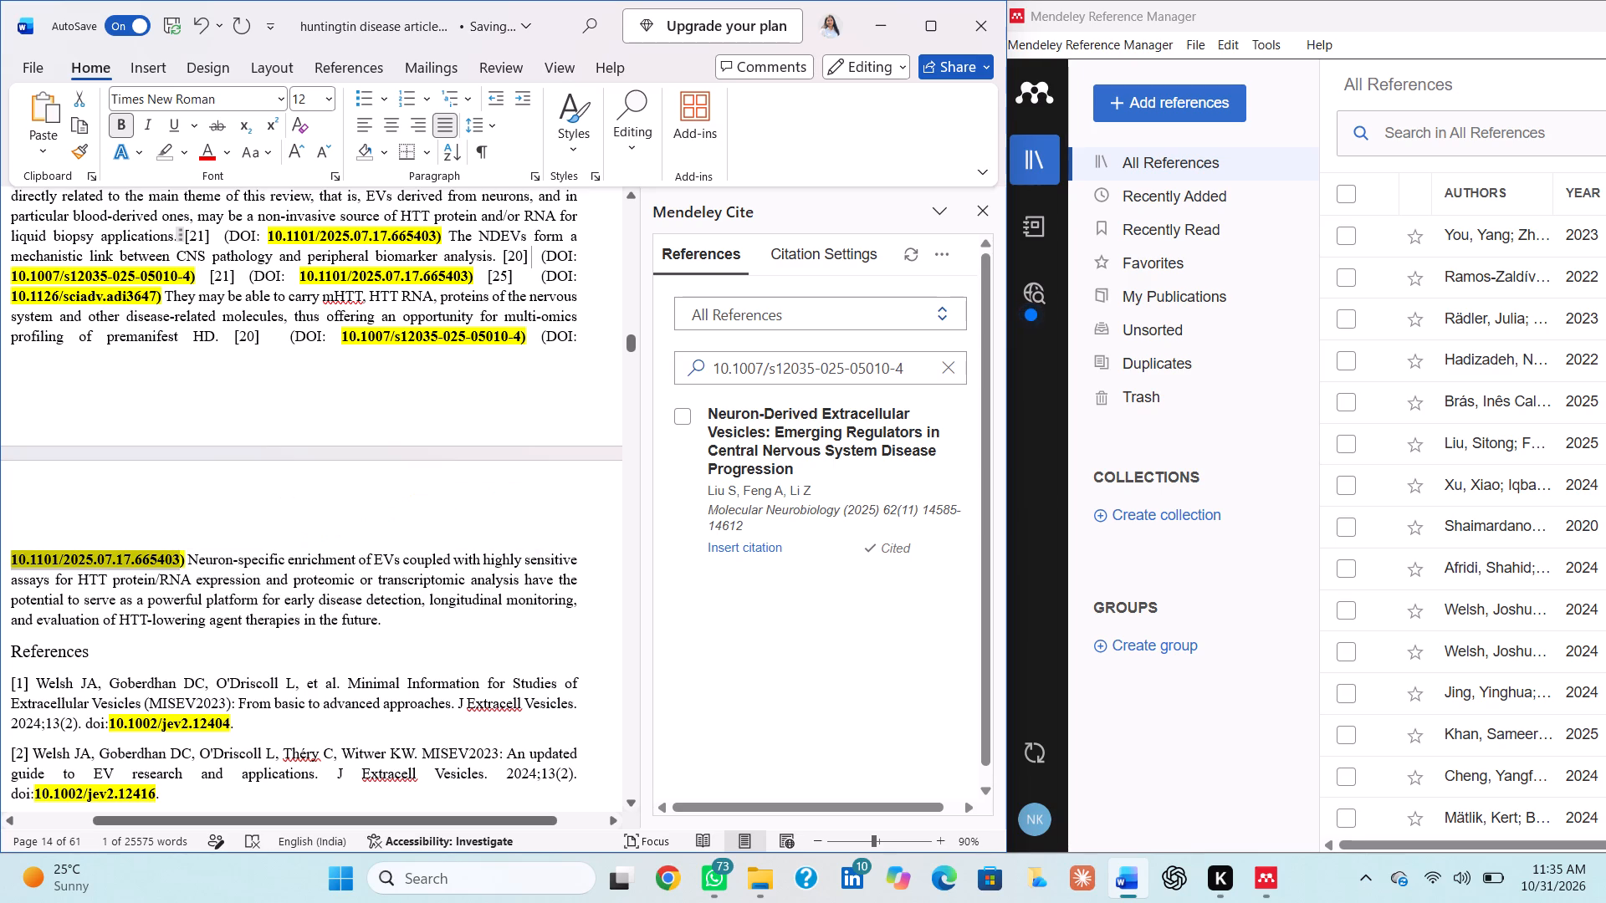
pyautogui.hotkey('ctrl', 'c')
pyautogui.click(950, 364)
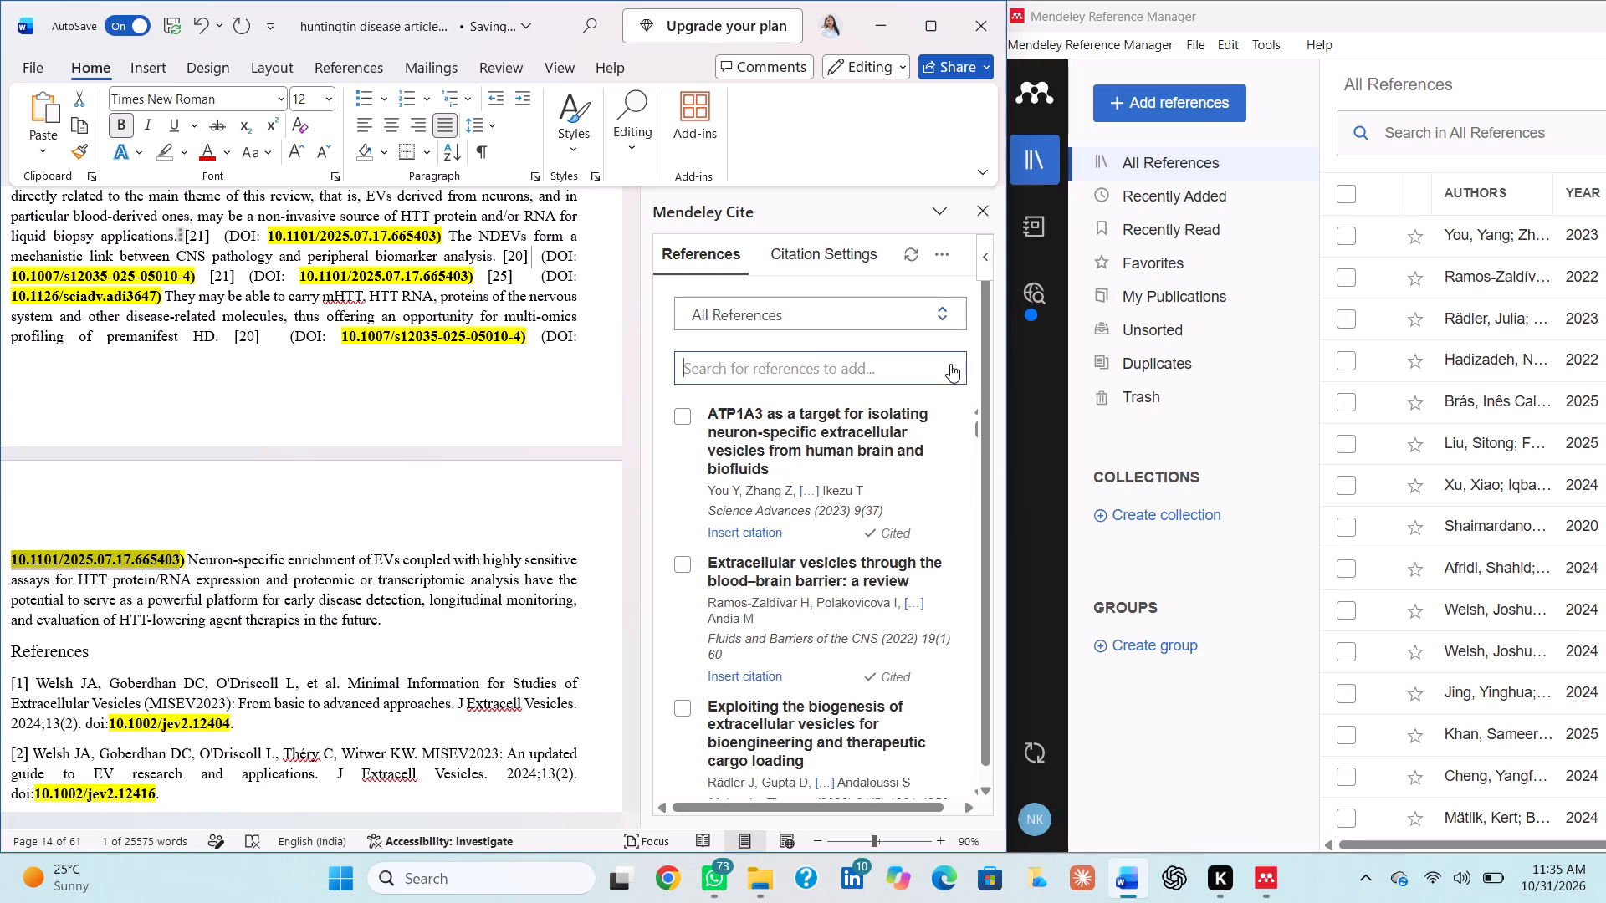
pyautogui.hotkey('ctrl', 'v')
pyautogui.press('Return')
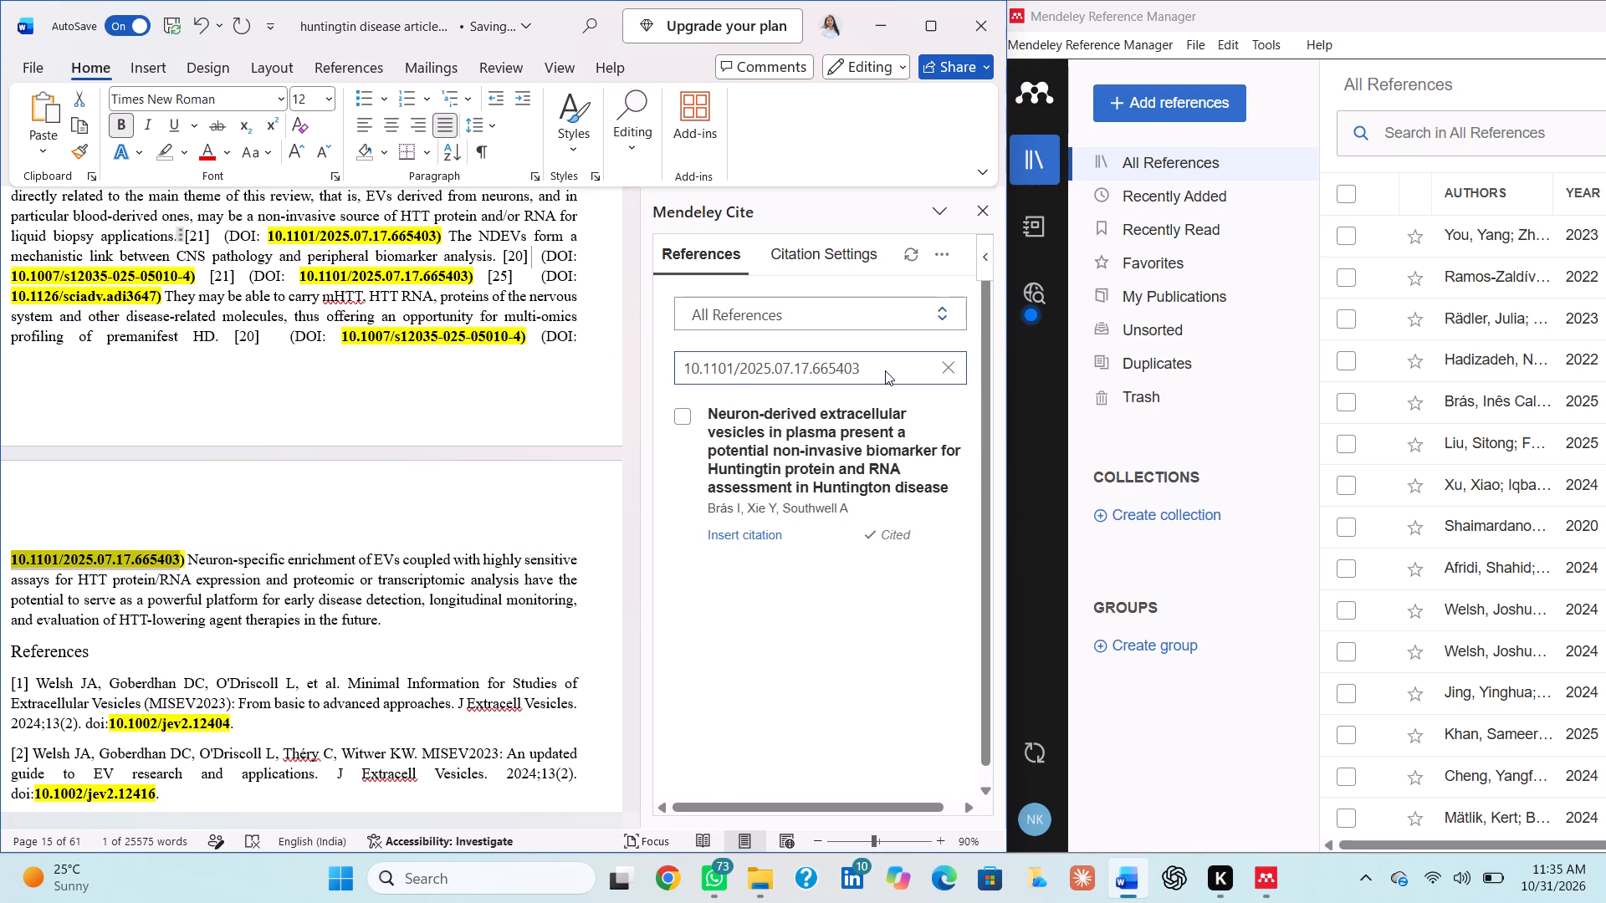
pyautogui.click(682, 413)
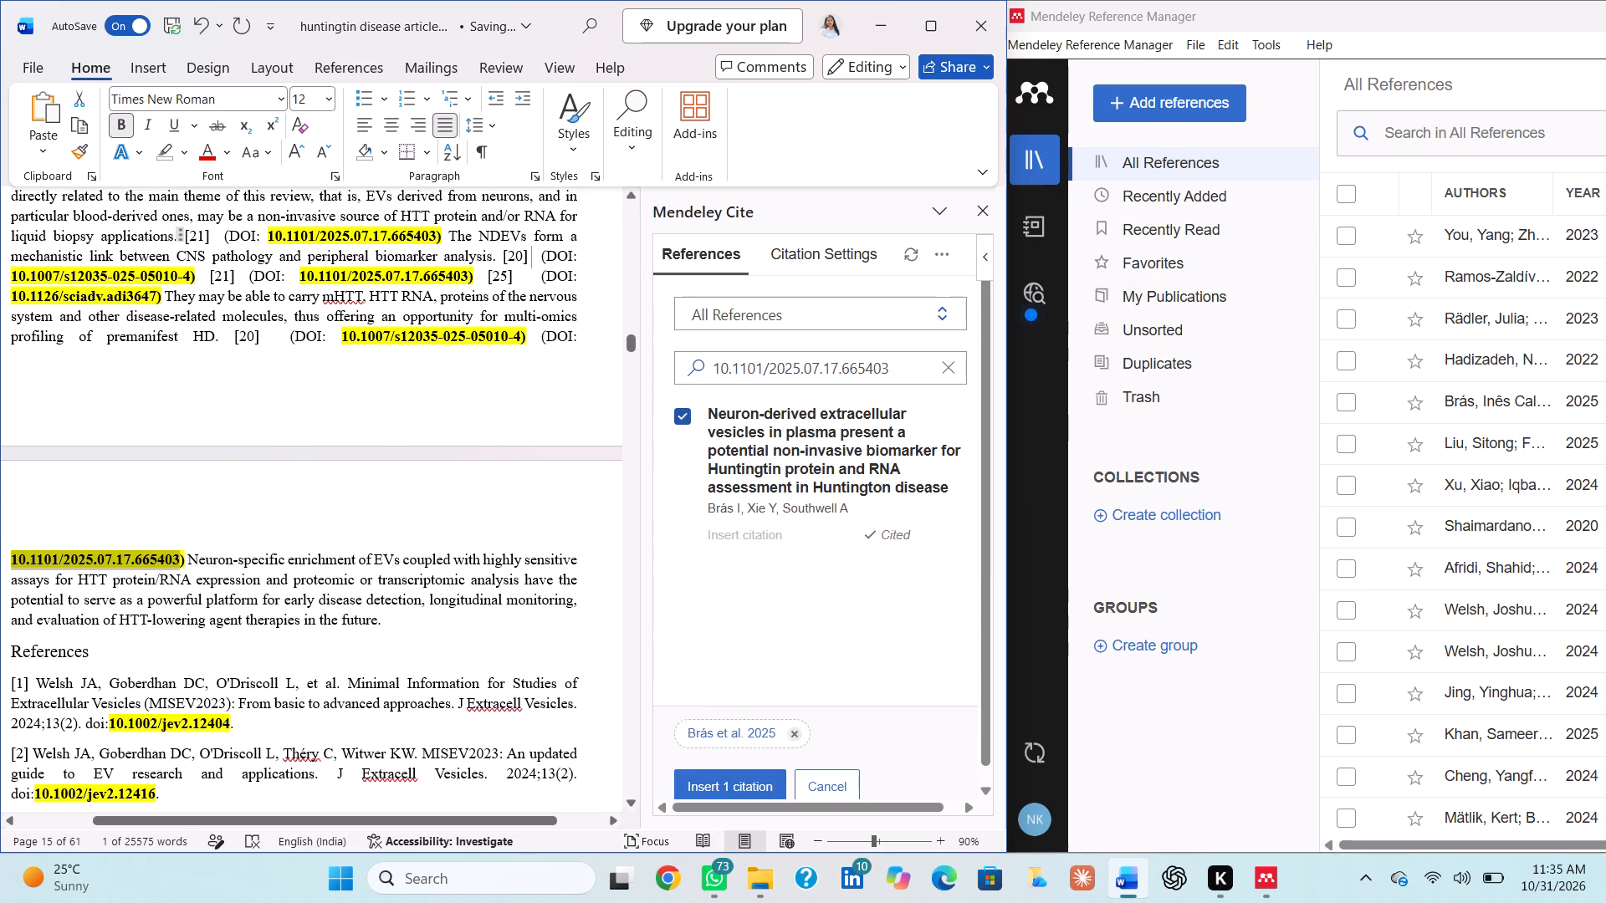
pyautogui.click(540, 336)
pyautogui.click(741, 785)
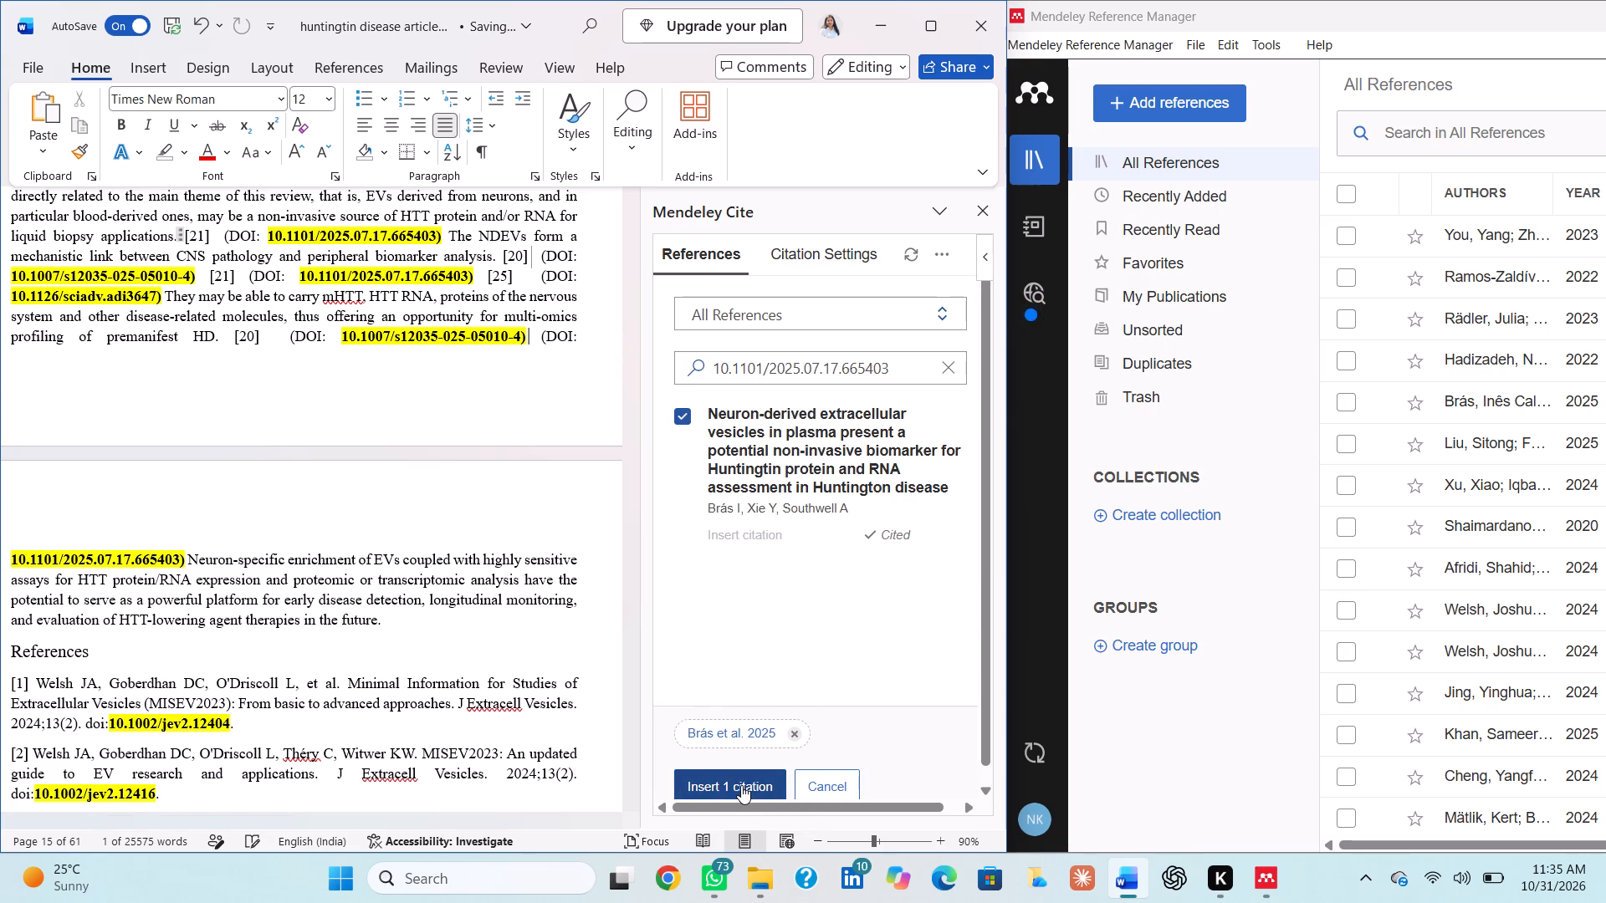
# Delete the typed References heading and its entries [1] to [12] before section 4, "EV-Mediated Pathogenesis in Huntington's Disease".
pyautogui.scroll(-1, 335, 622)
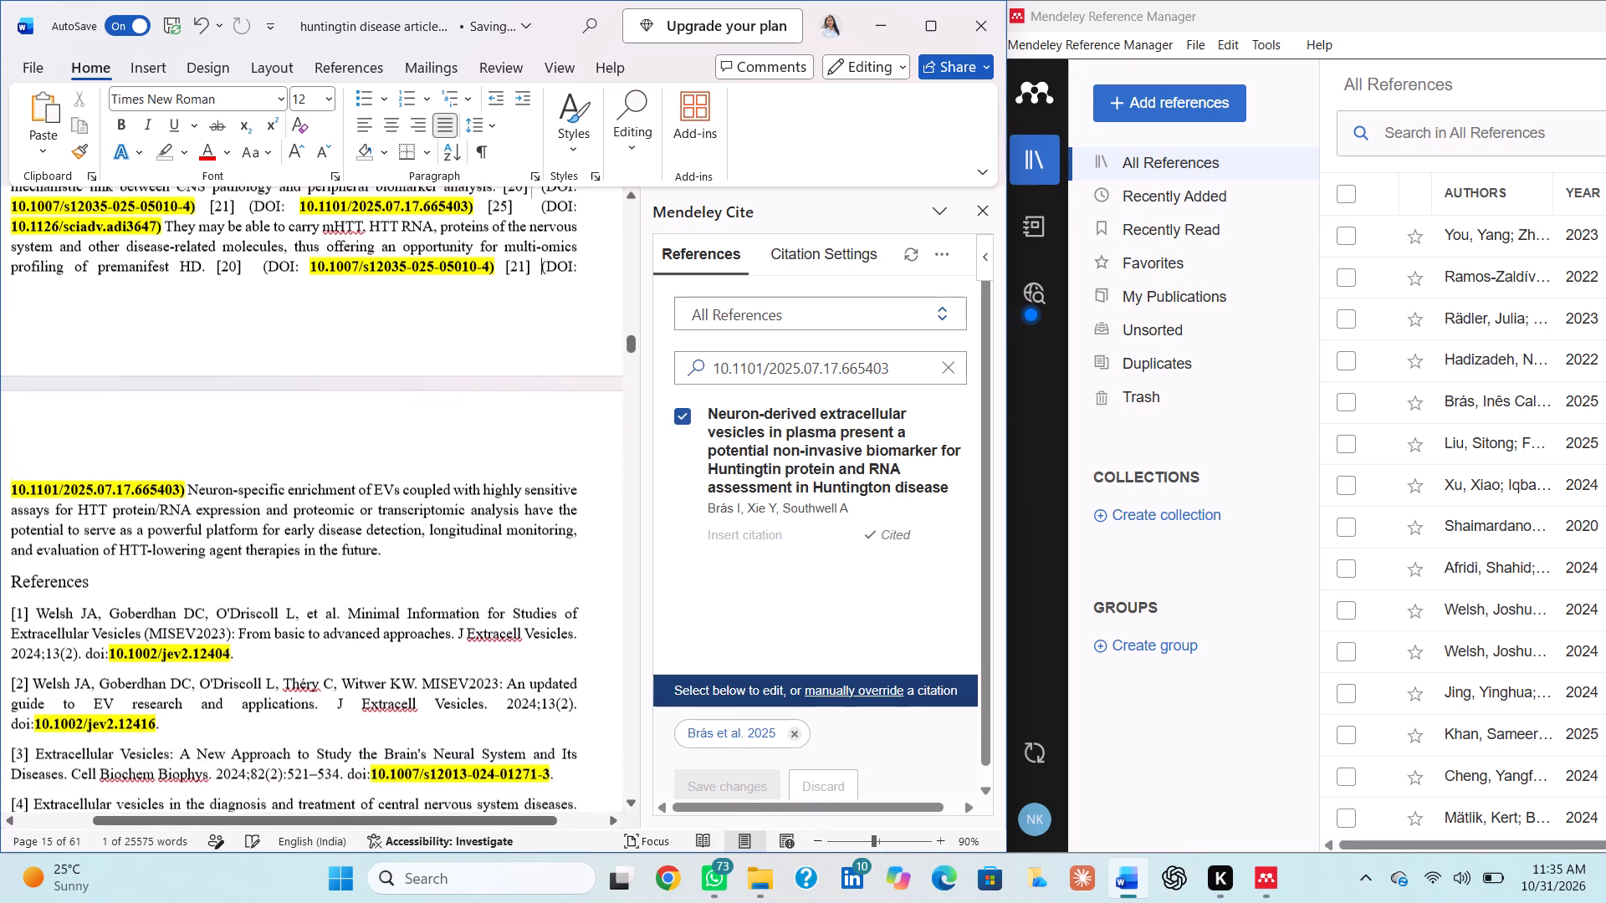
pyautogui.scroll(-3, 335, 622)
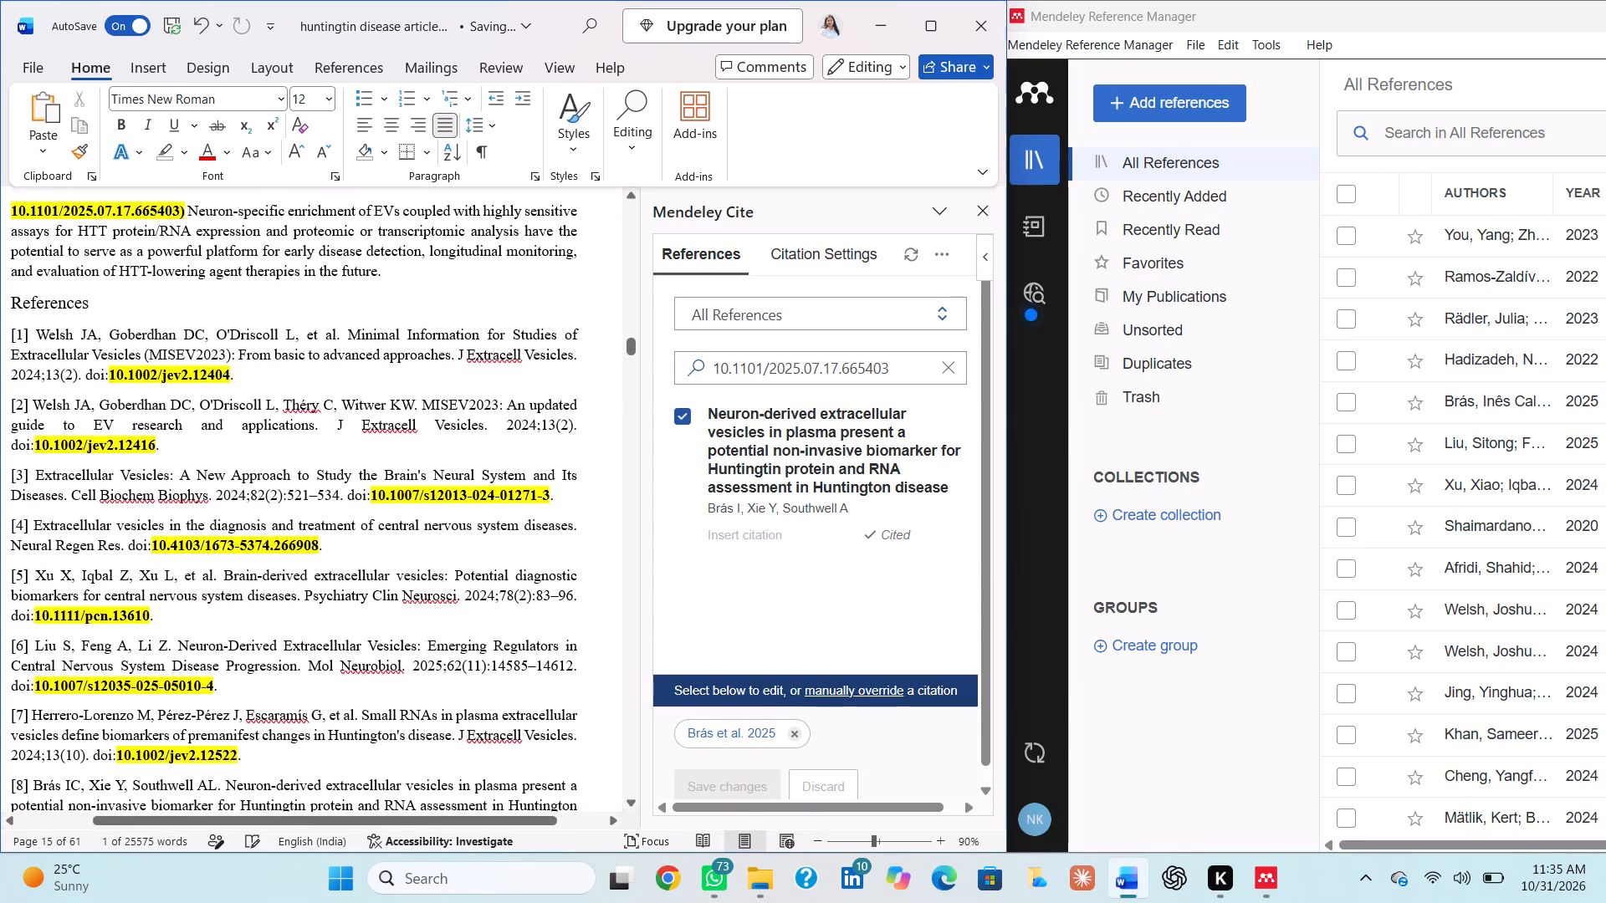
pyautogui.moveTo(8, 299); pyautogui.dragTo(263, 825)
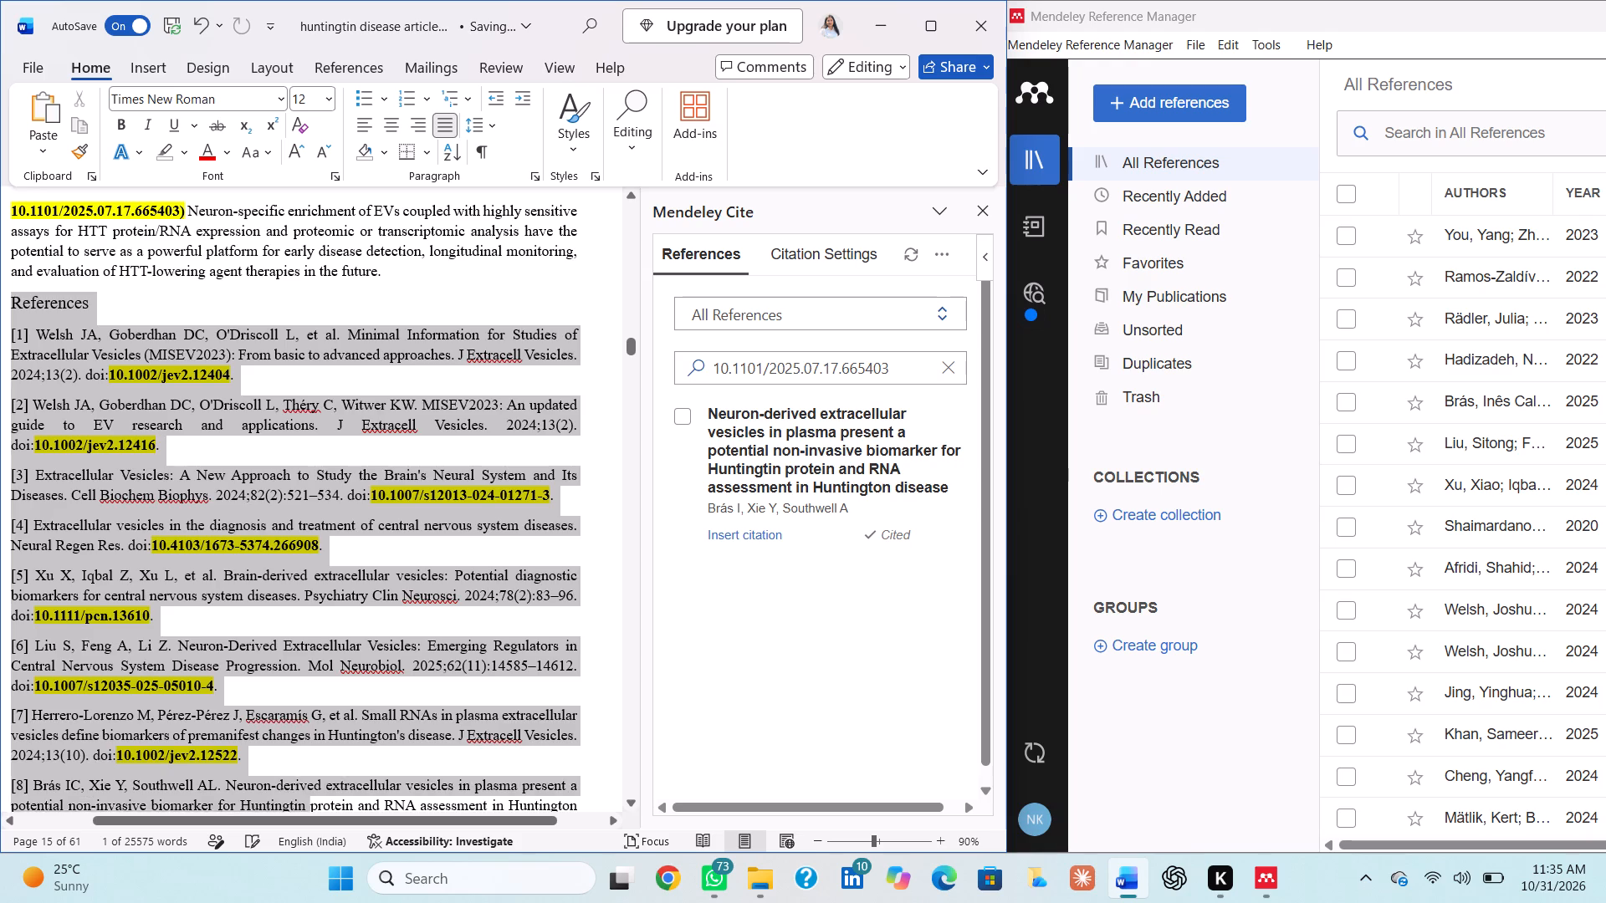
pyautogui.moveTo(263, 825); pyautogui.dragTo(257, 826)
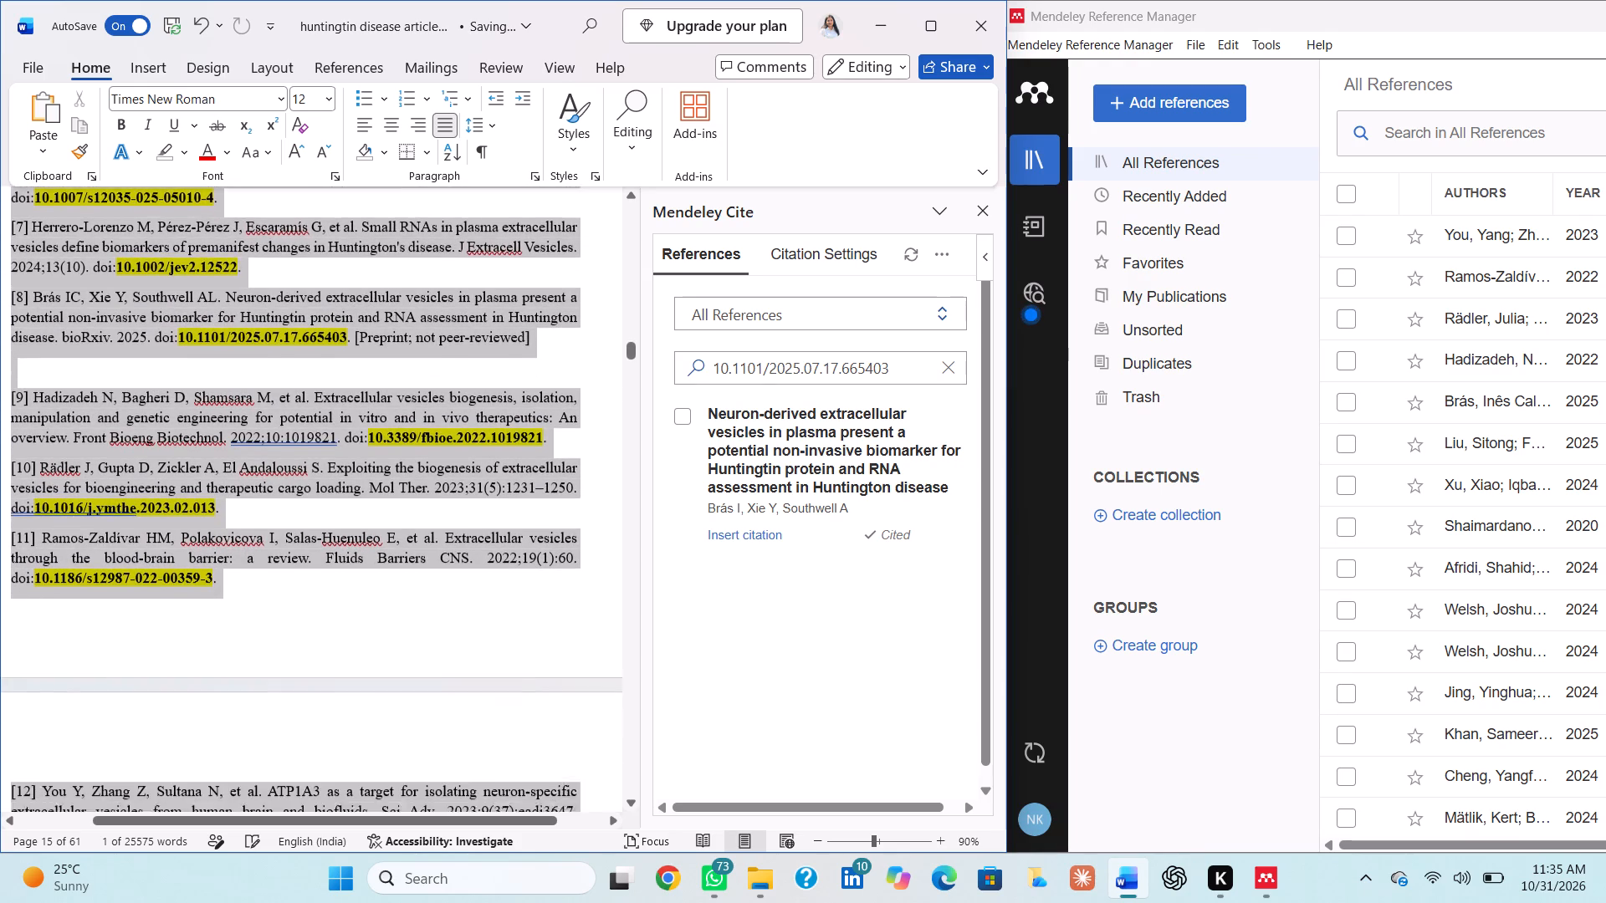
pyautogui.moveTo(257, 826); pyautogui.dragTo(222, 604)
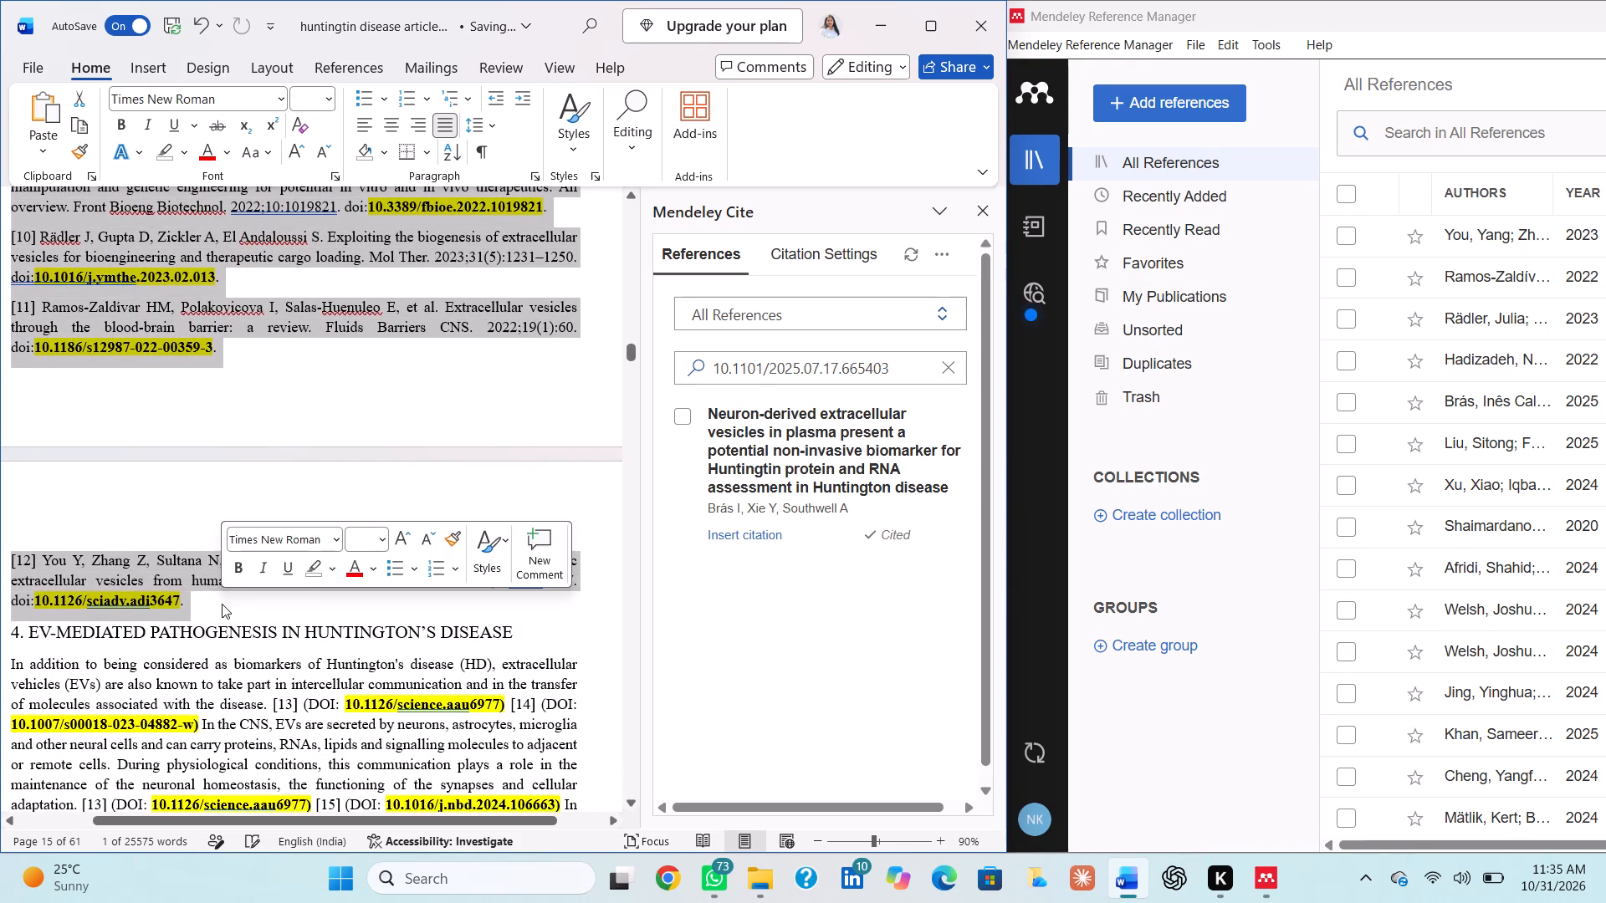
pyautogui.press('BackSpace')
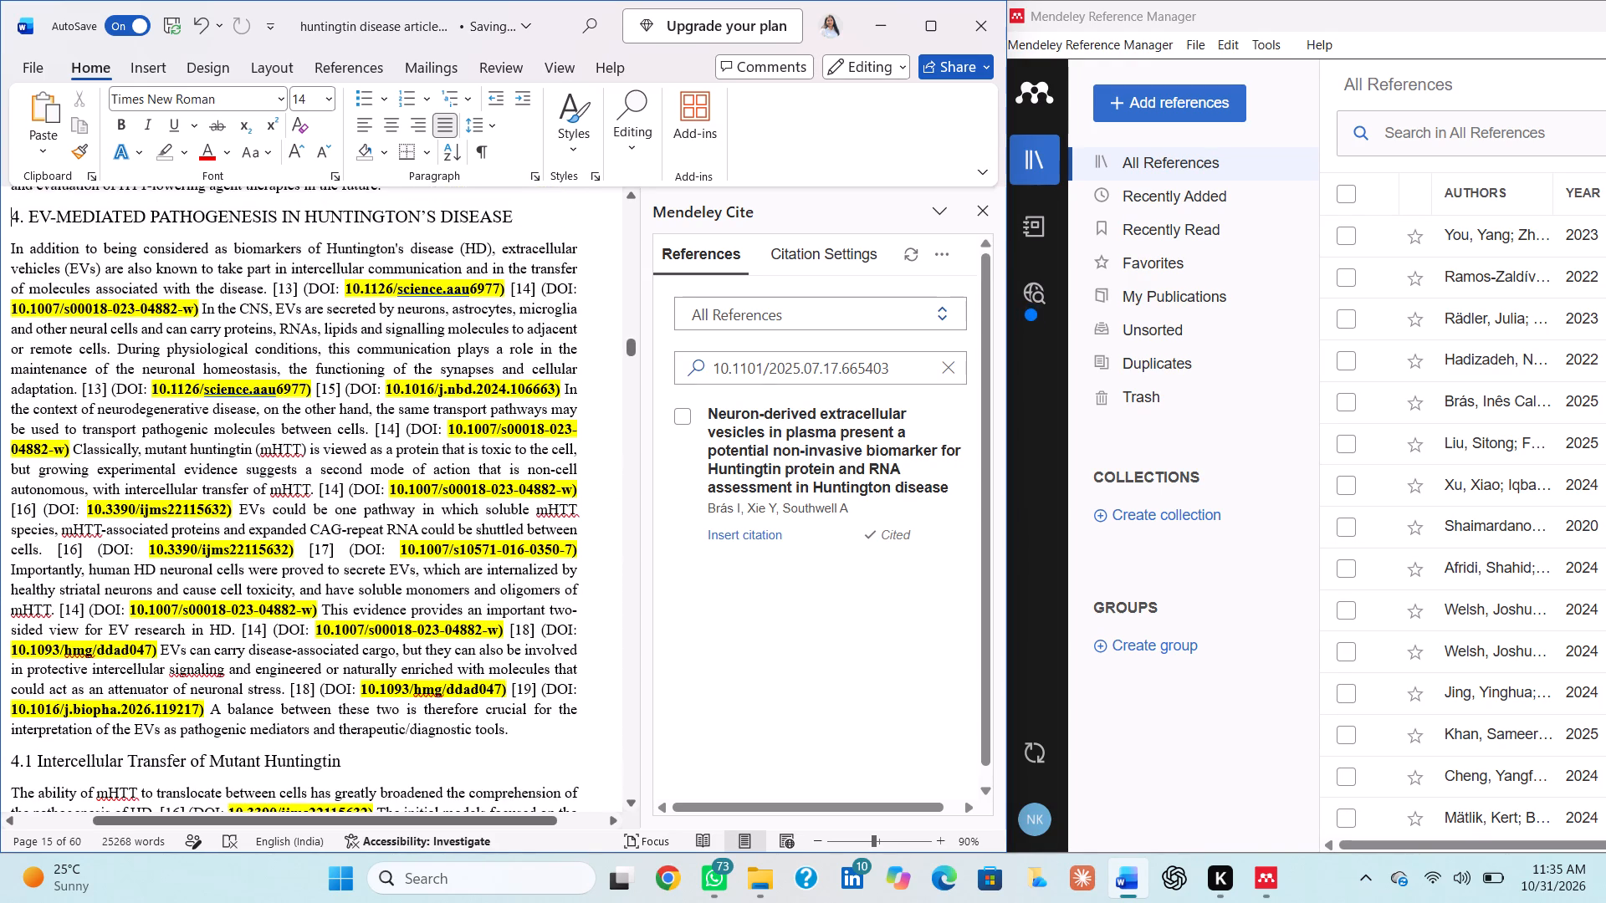
# Look up DOI 10.1126/science.aau6977 from section 4's first citation and add it as a new reference in Mendeley Reference Manager.
pyautogui.scroll(1, 284, 662)
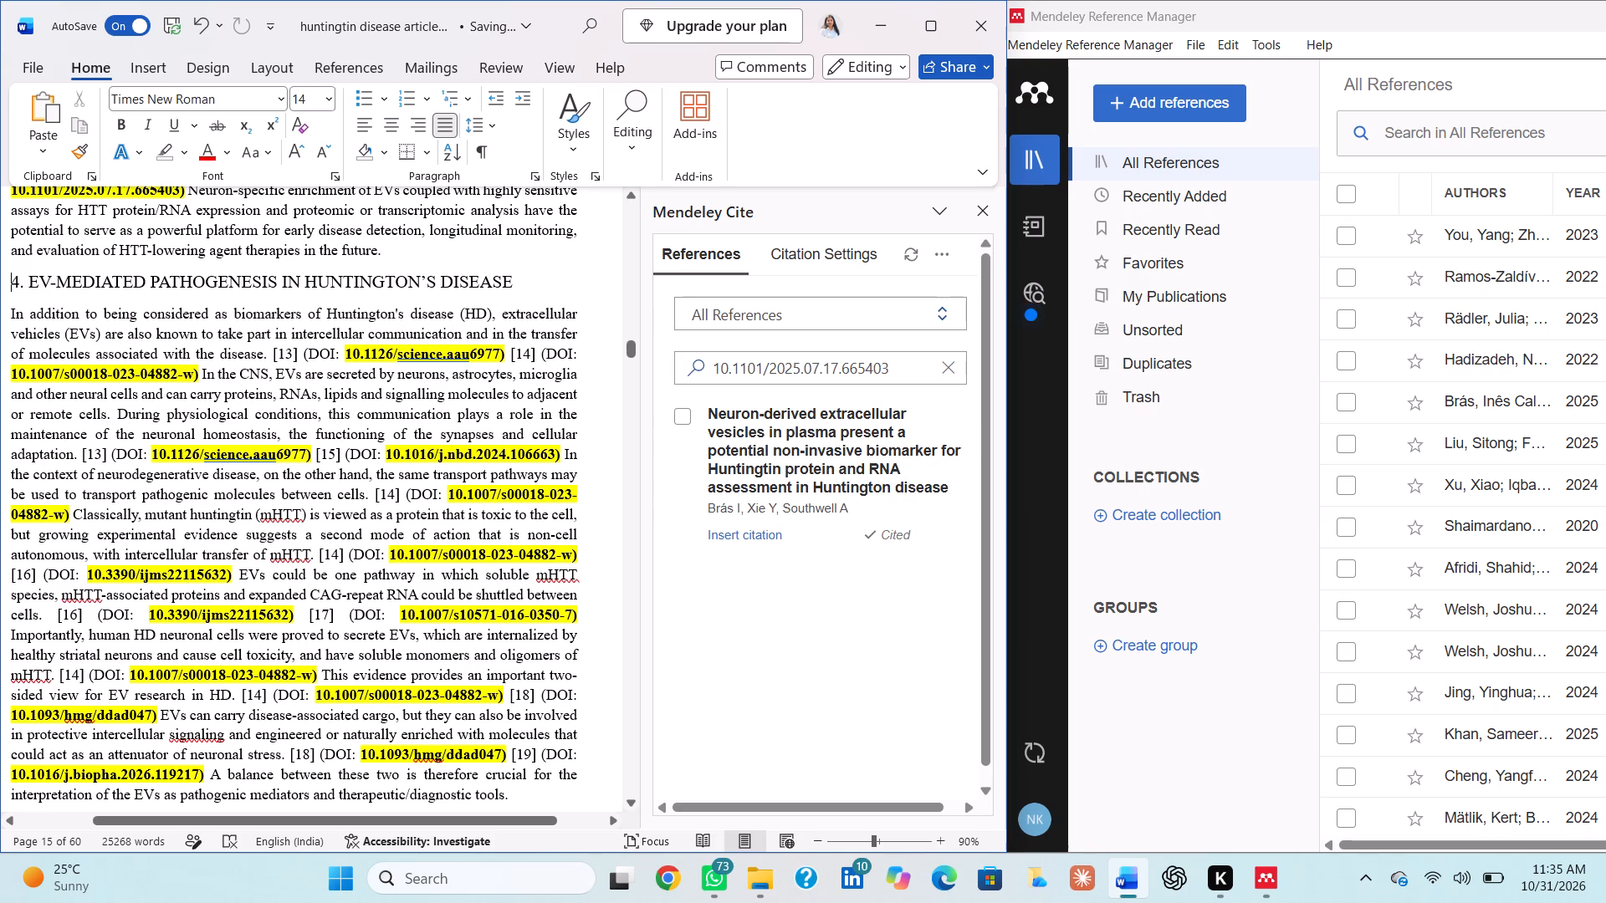
pyautogui.scroll(1, 284, 662)
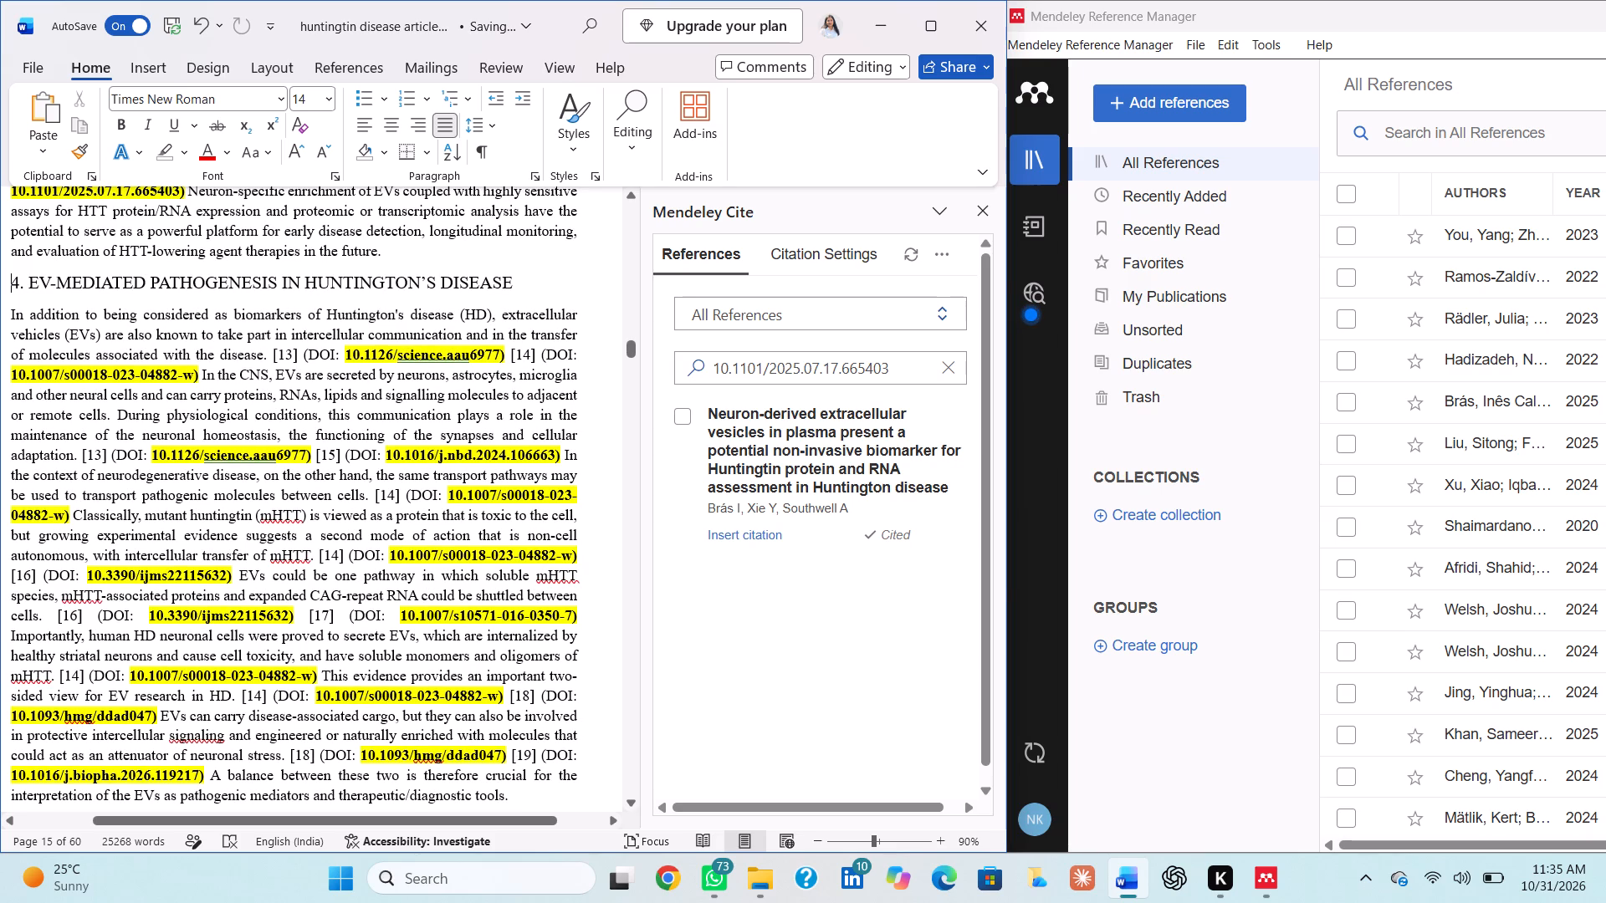
pyautogui.moveTo(345, 355); pyautogui.dragTo(483, 362)
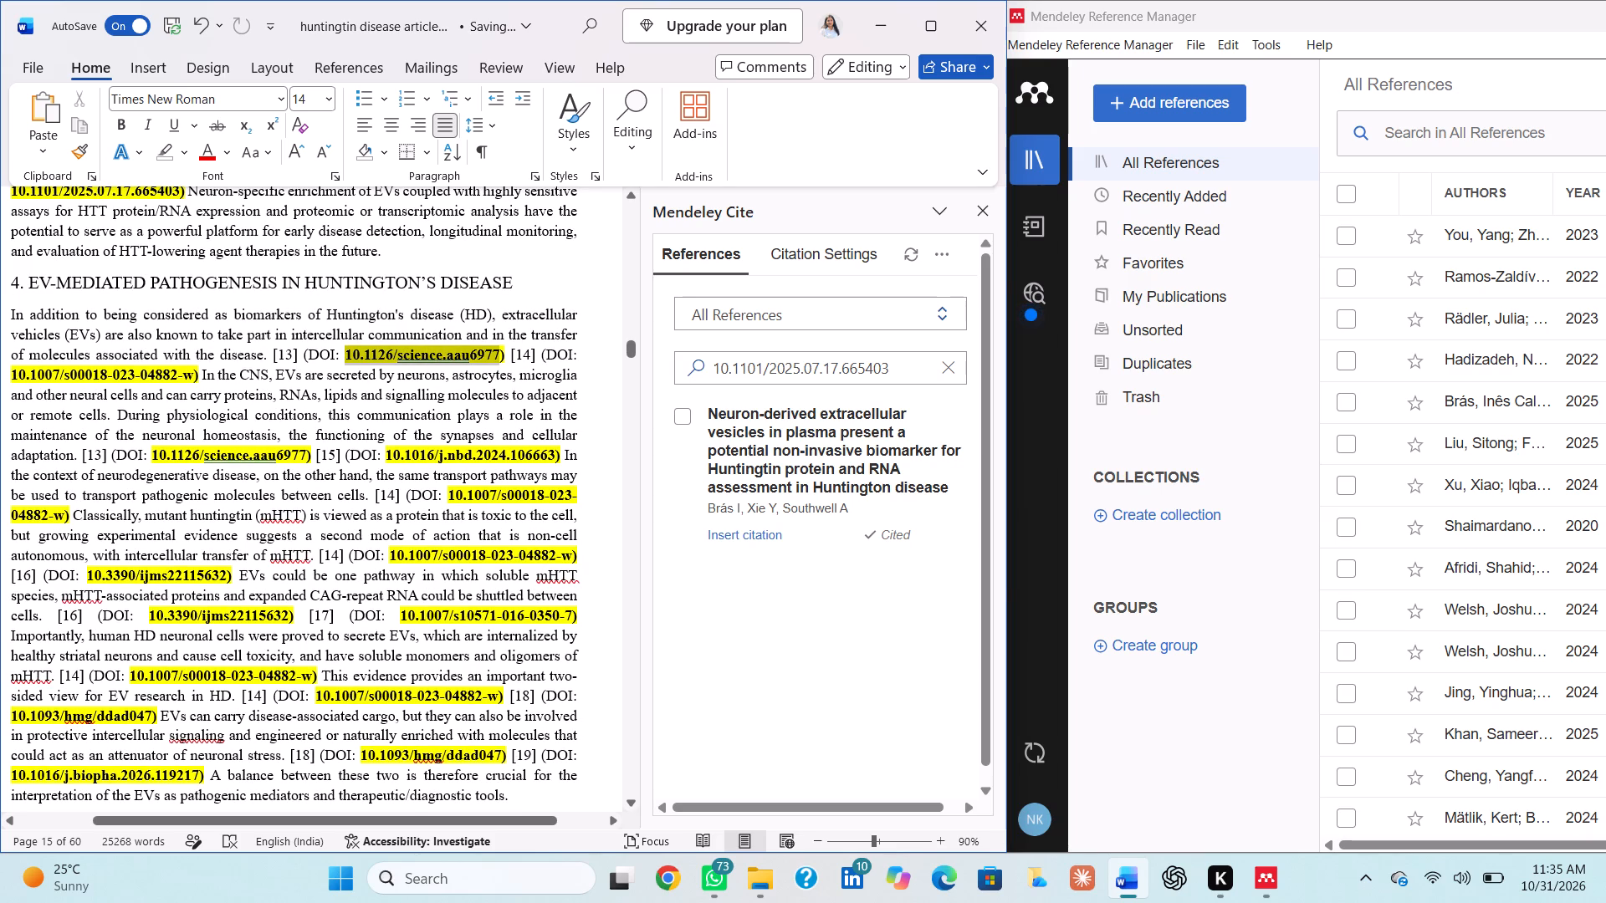
pyautogui.moveTo(483, 362); pyautogui.dragTo(495, 365)
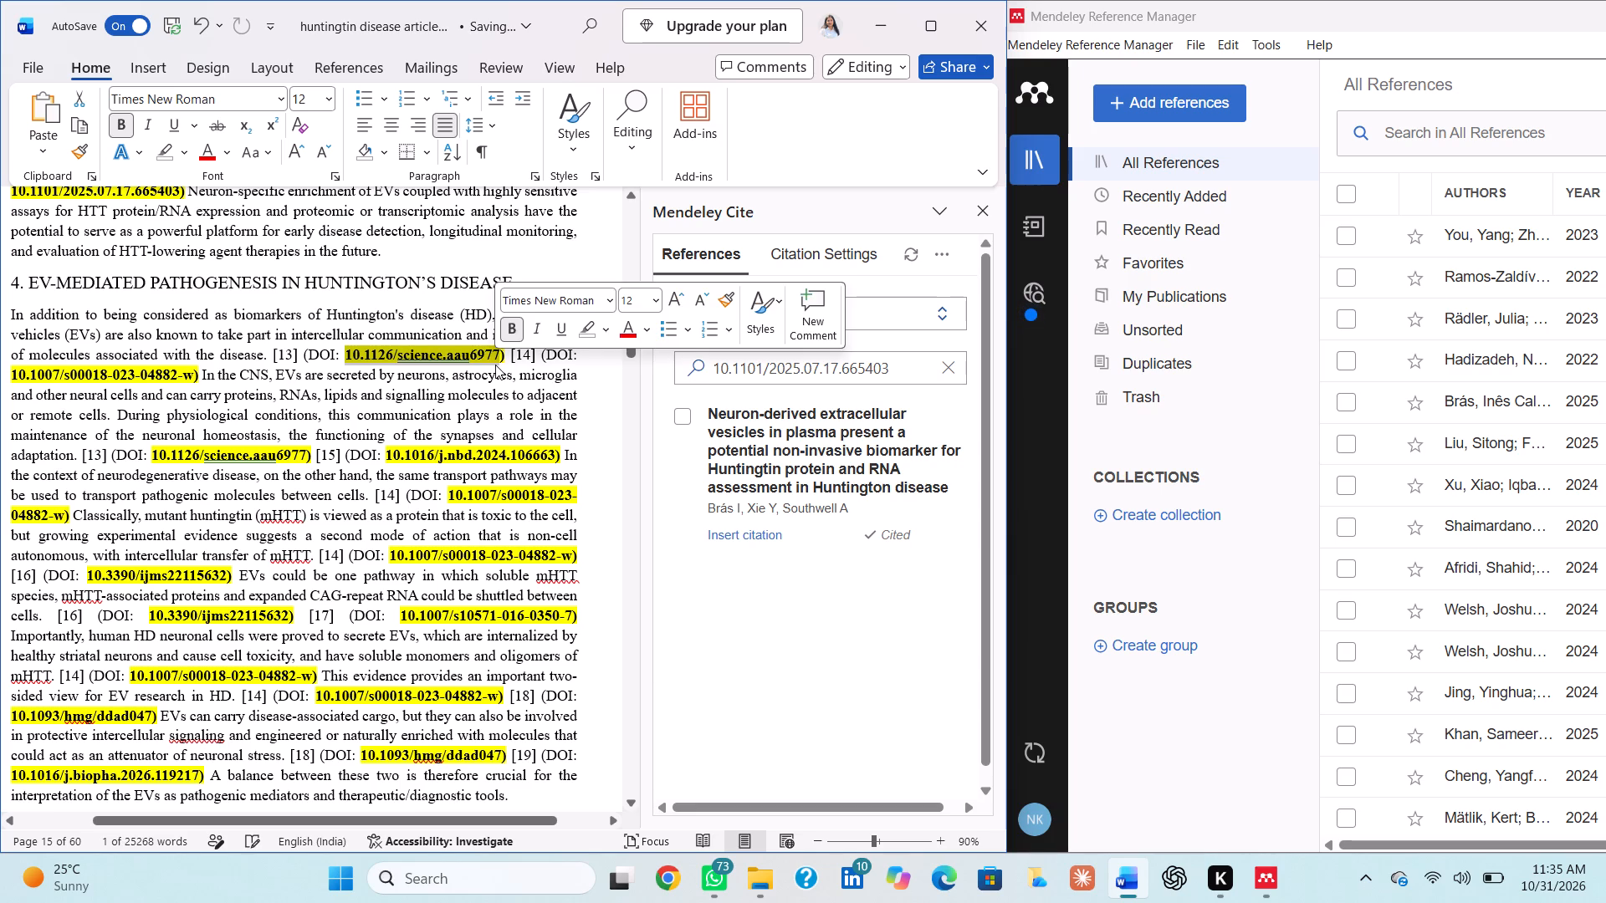
pyautogui.hotkey('ctrl', 'c')
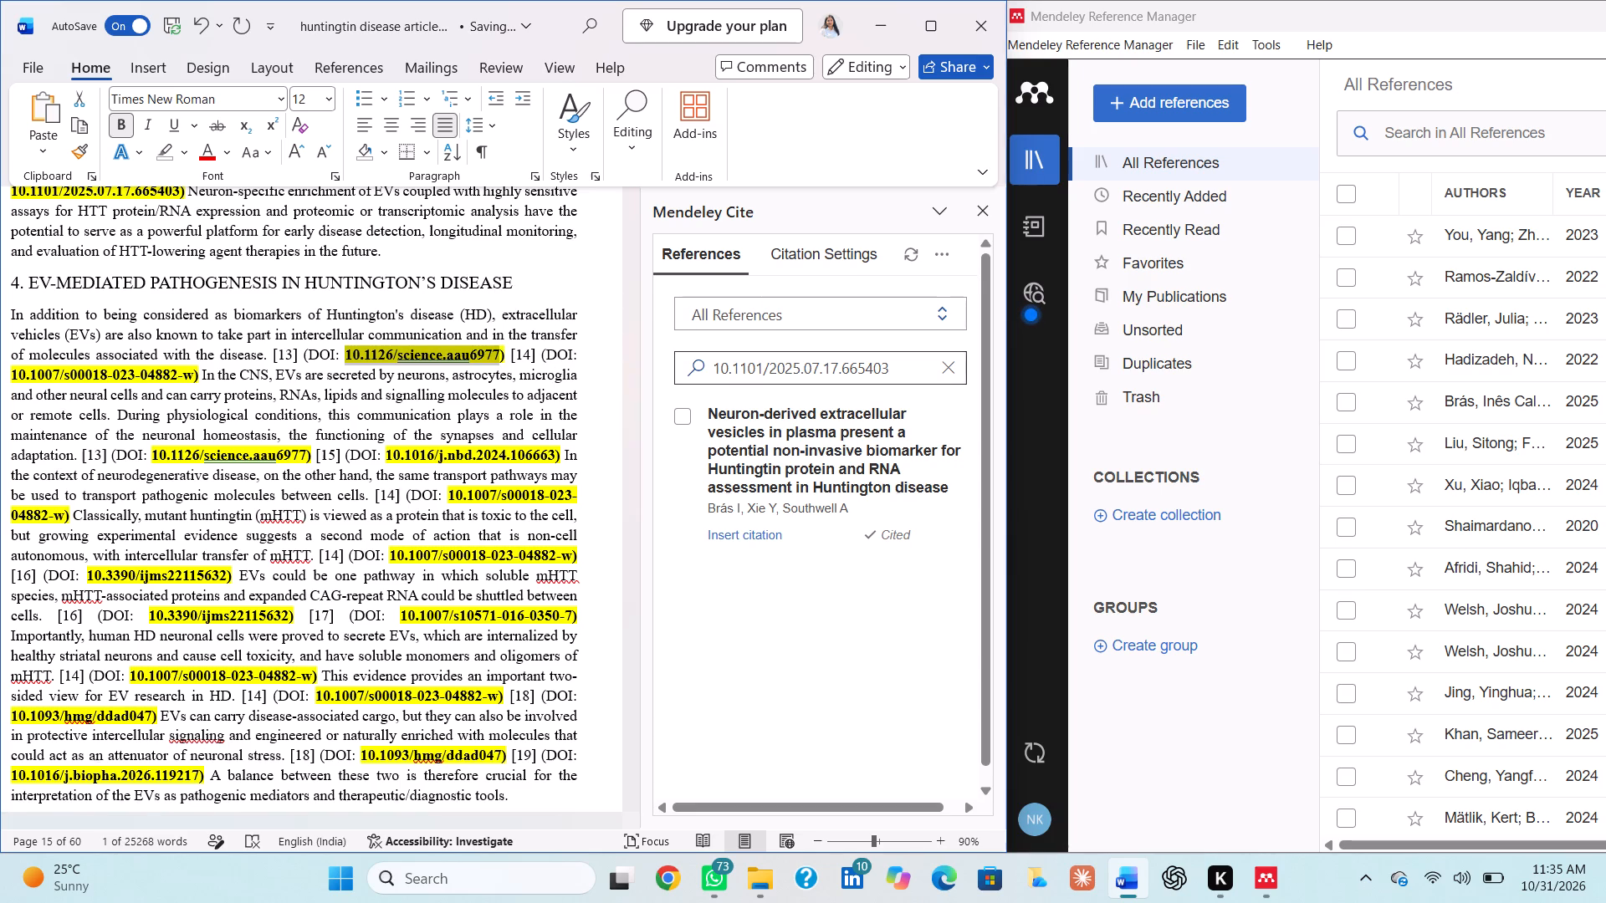
pyautogui.click(948, 370)
pyautogui.click(911, 371)
pyautogui.hotkey('ctrl', 'v')
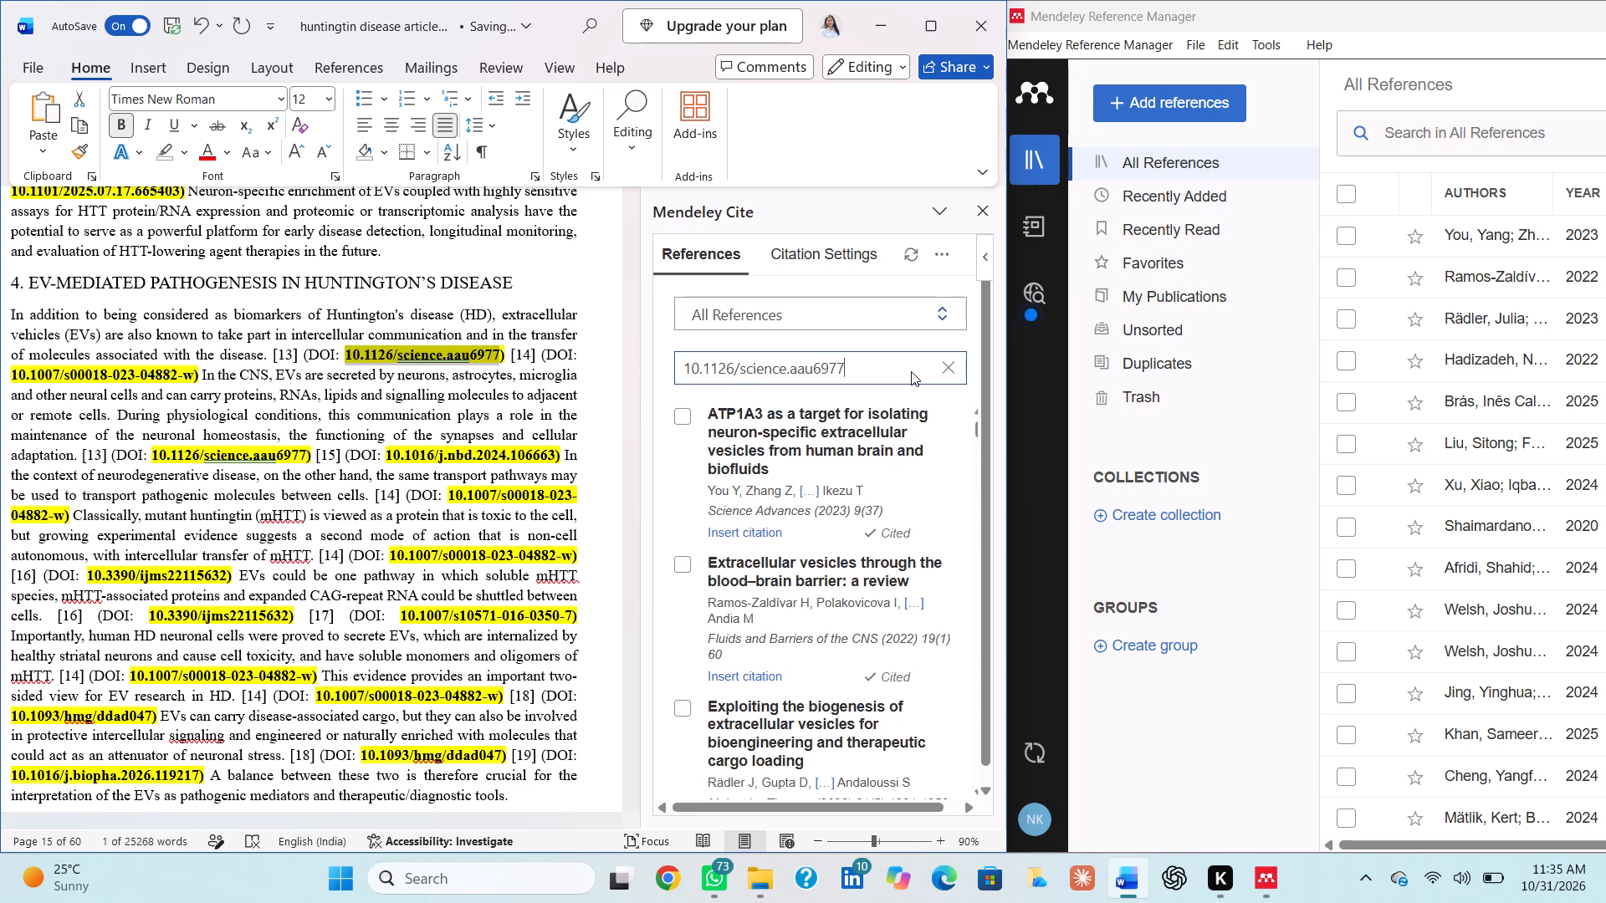
pyautogui.click(1137, 87)
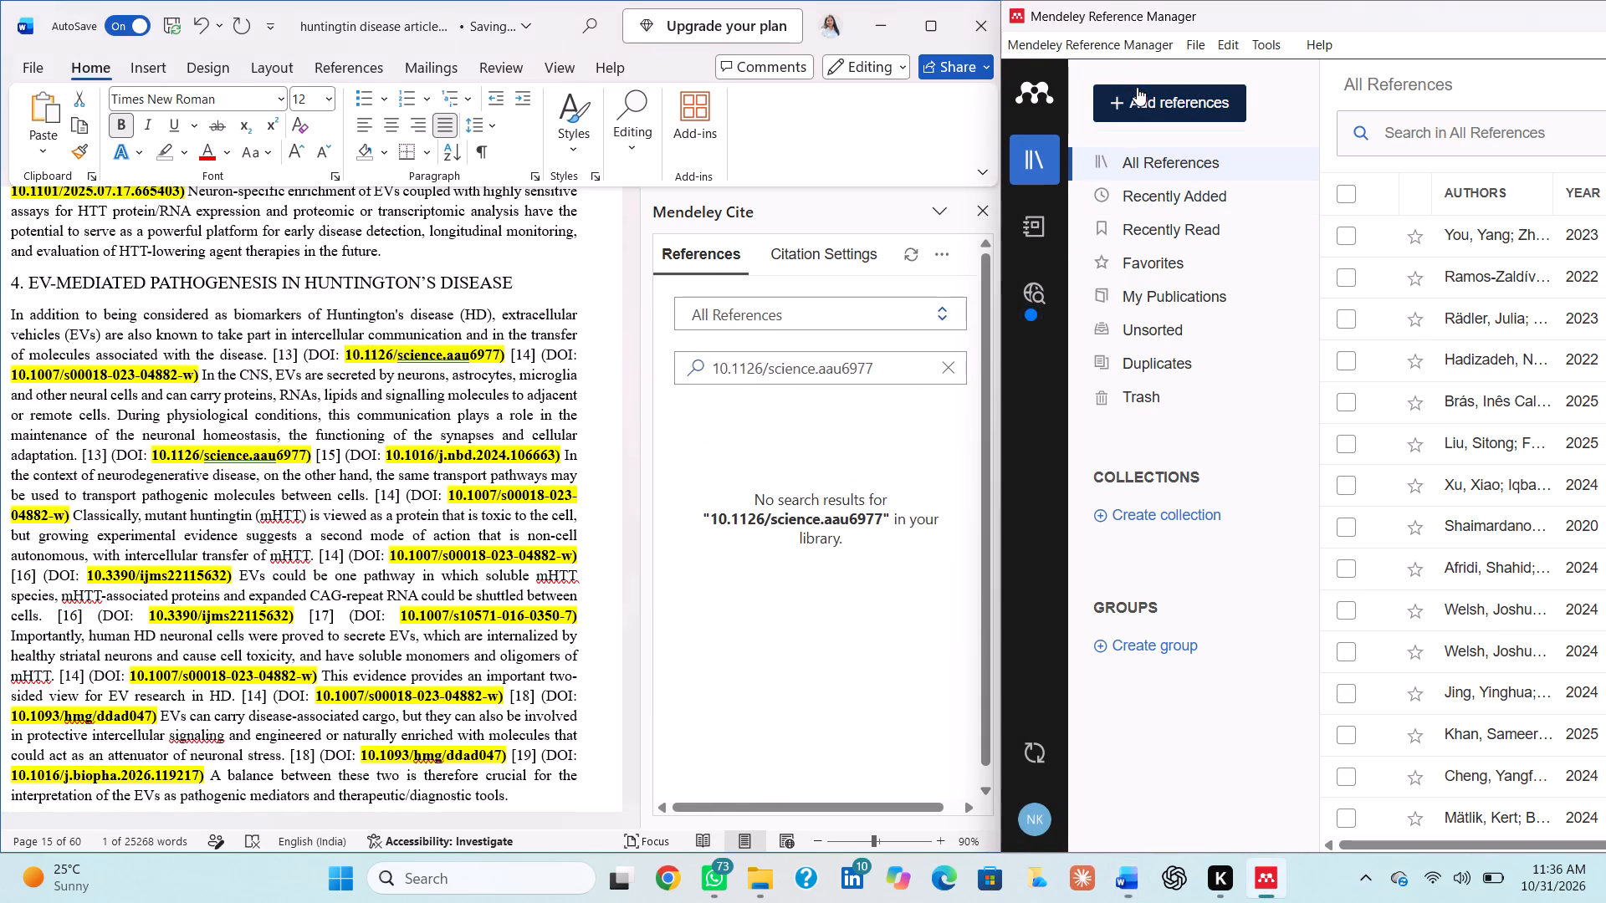
pyautogui.click(1189, 392)
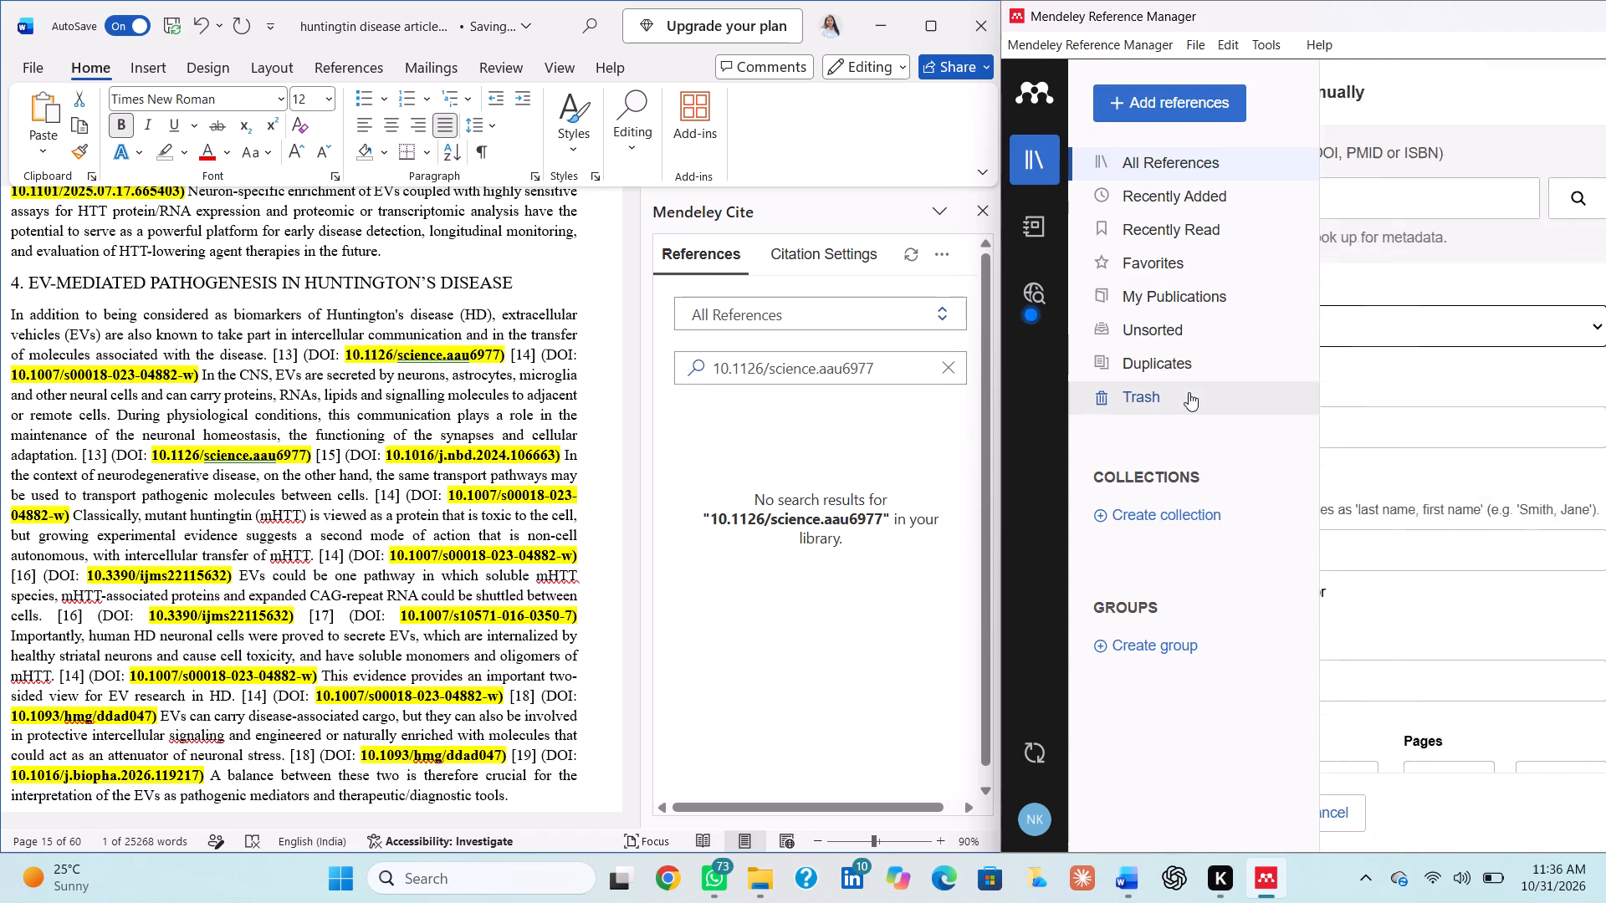
pyautogui.click(1390, 213)
pyautogui.hotkey('ctrl', 'v')
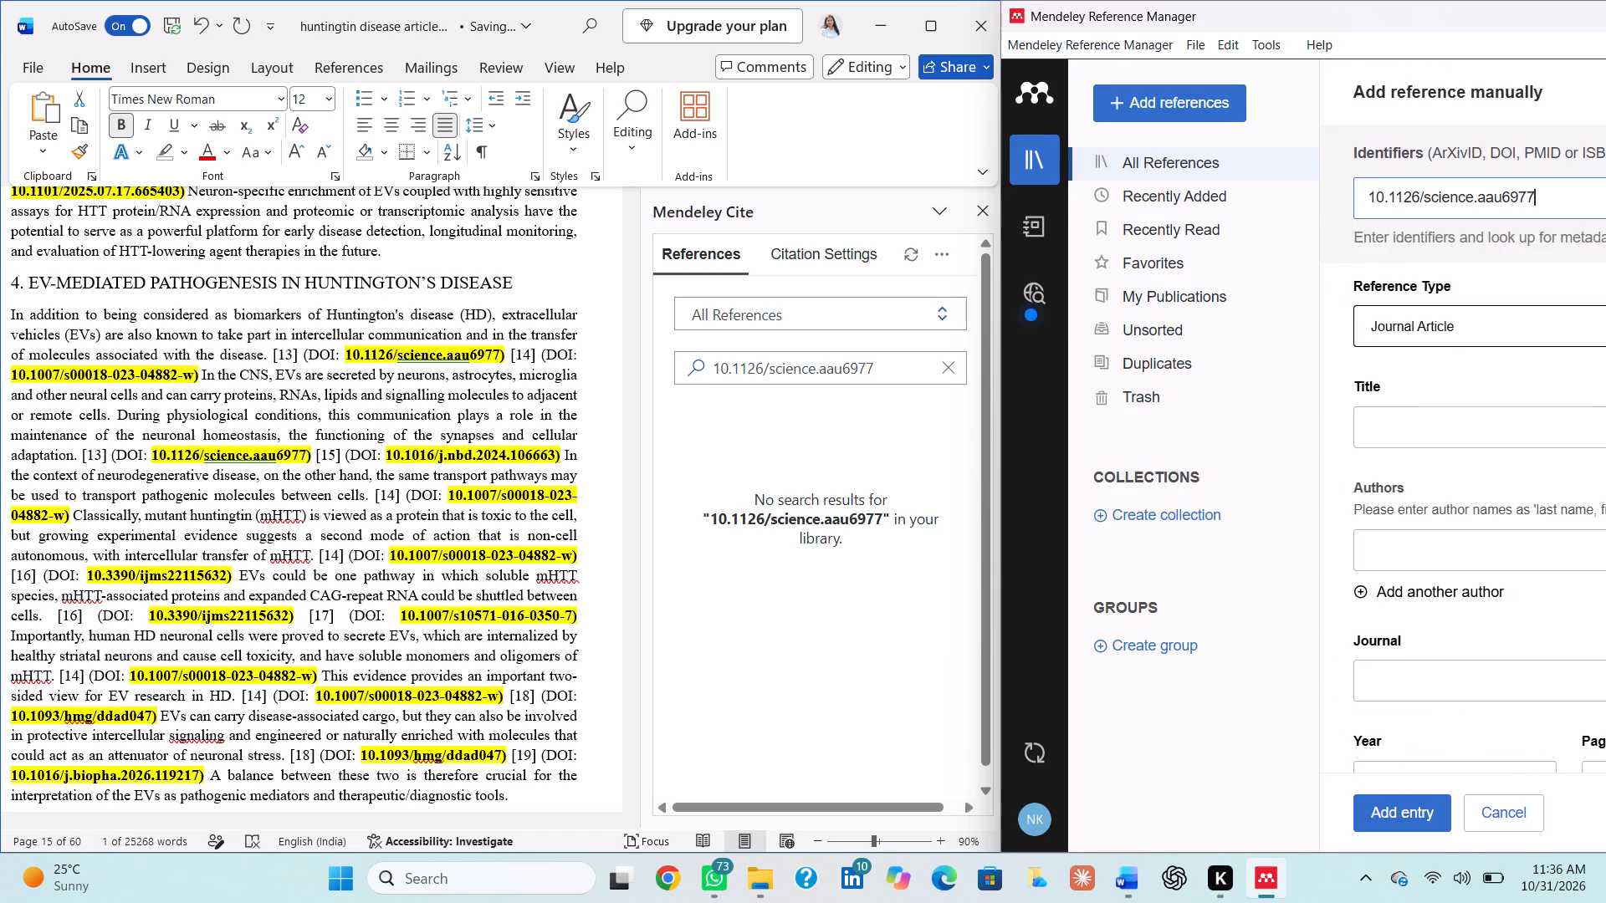
pyautogui.press('Return')
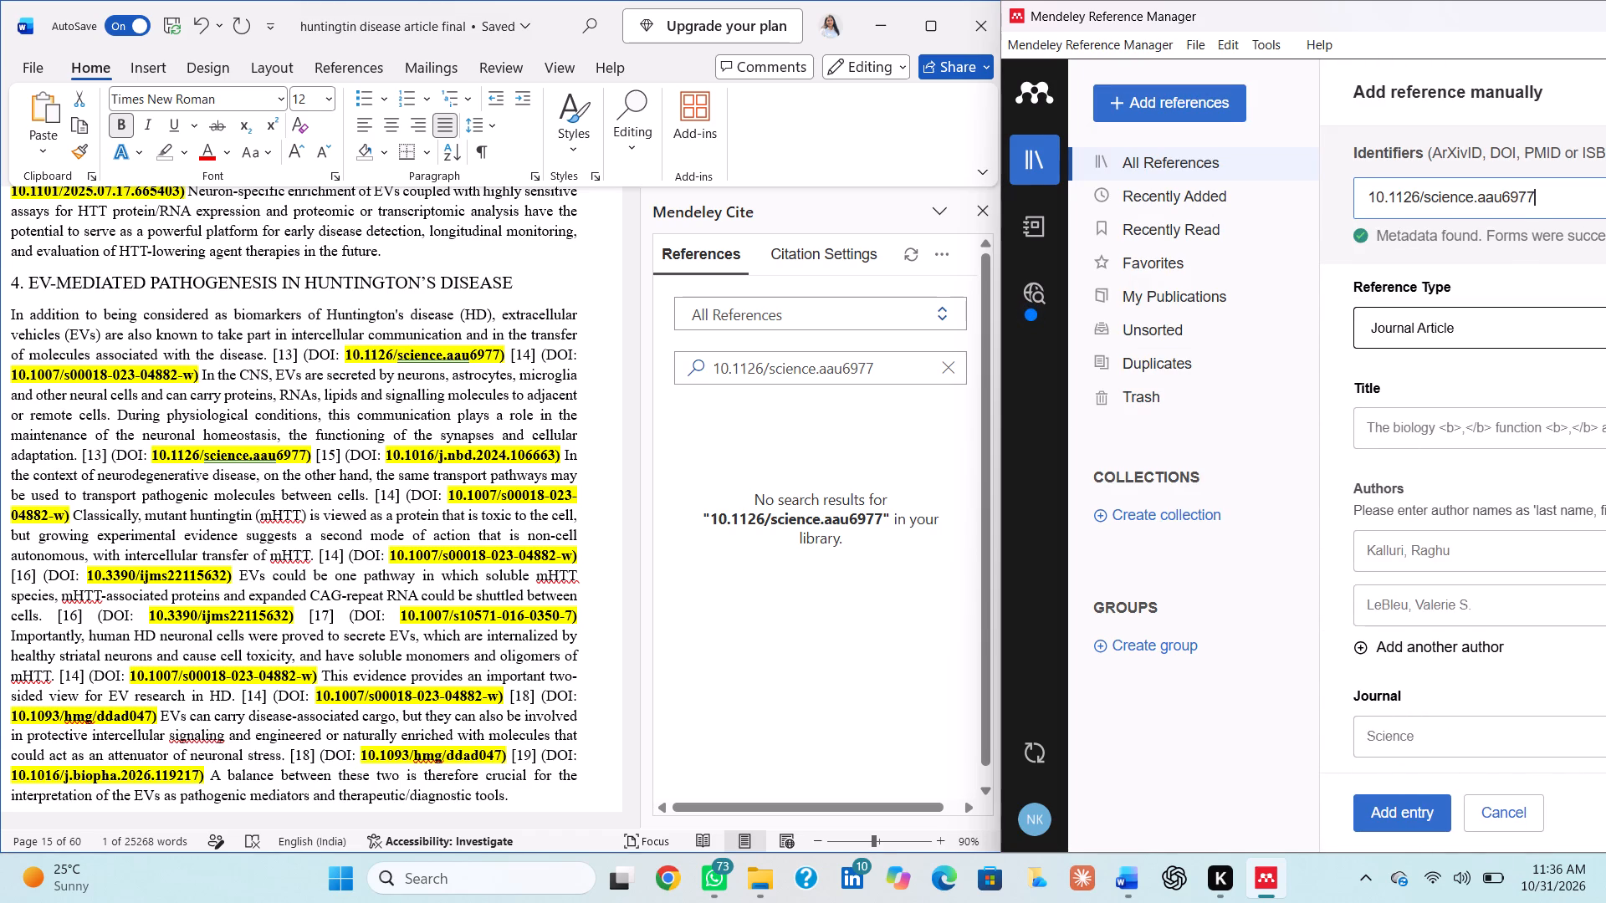
pyautogui.click(1392, 816)
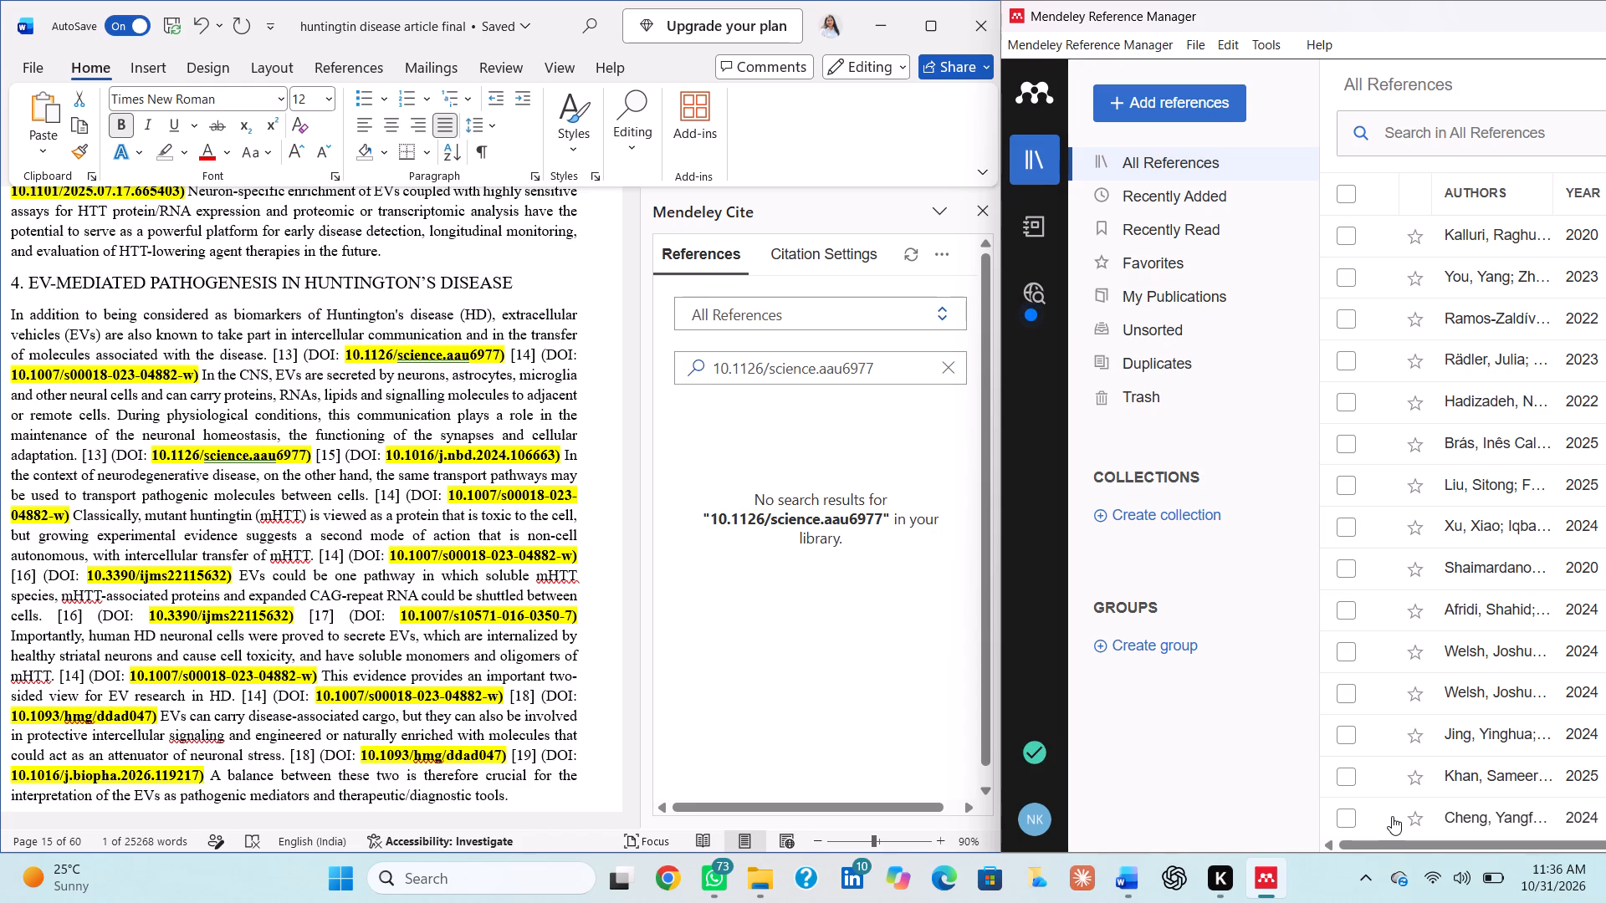
# Replace the typed [13] after "molecules associated with the disease." in section 4 with the synced Kalluri et al. 2020 citation.
pyautogui.click(296, 355)
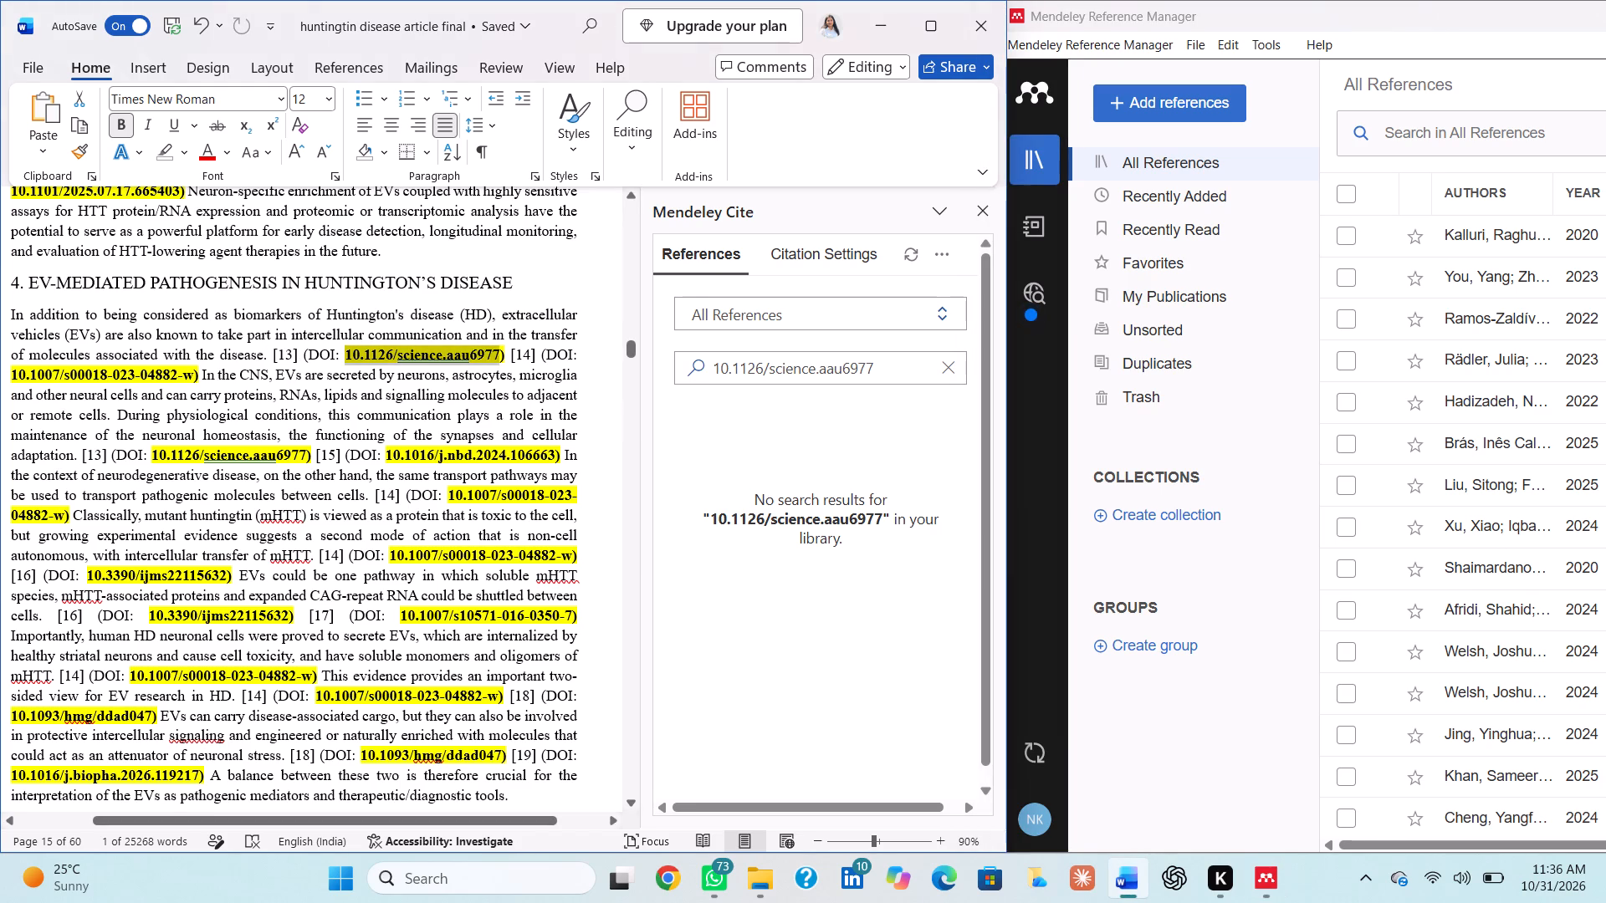
pyautogui.click(296, 355)
pyautogui.press('BackSpace')
pyautogui.press('BackSpace')
pyautogui.press('BackSpace')
pyautogui.press('BackSpace')
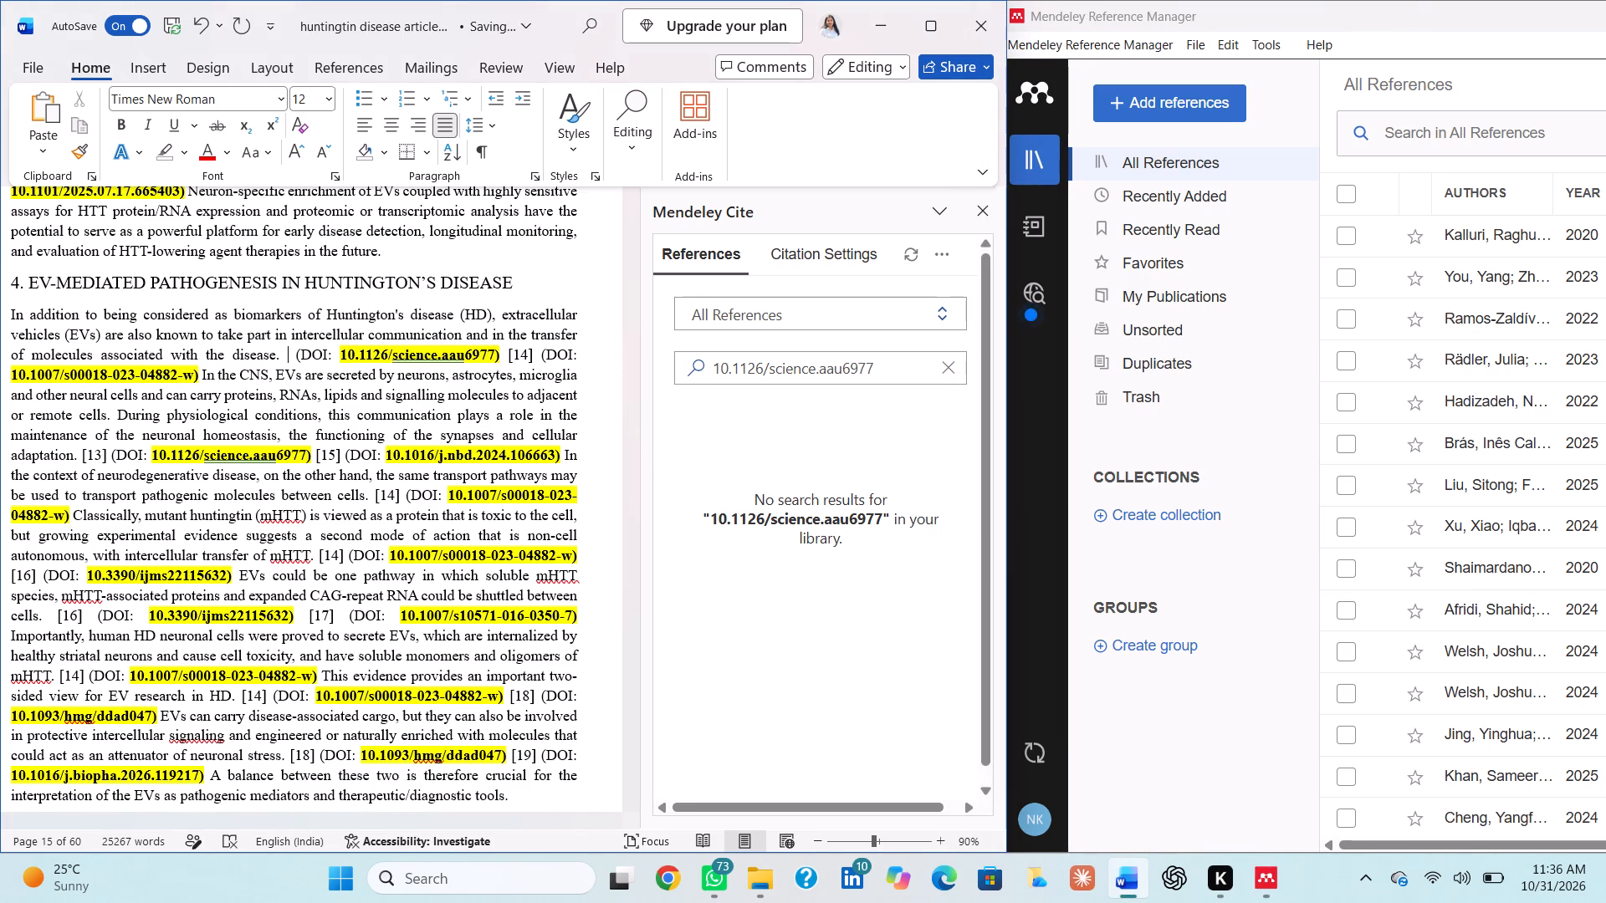
pyautogui.scroll(3, 826, 496)
pyautogui.click(908, 245)
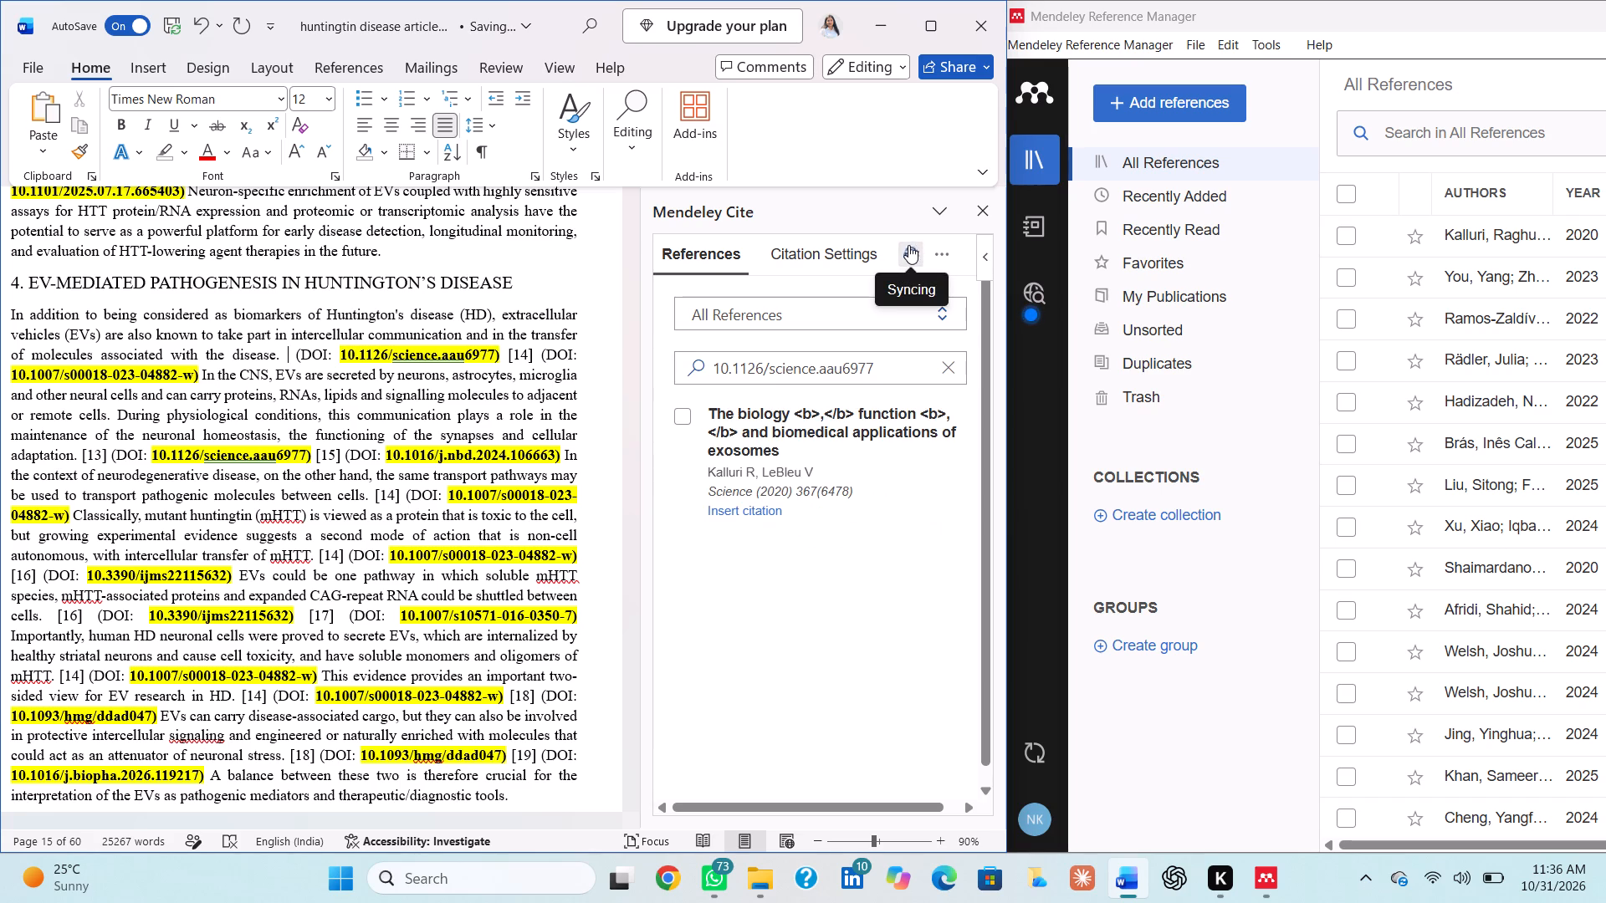
pyautogui.click(683, 411)
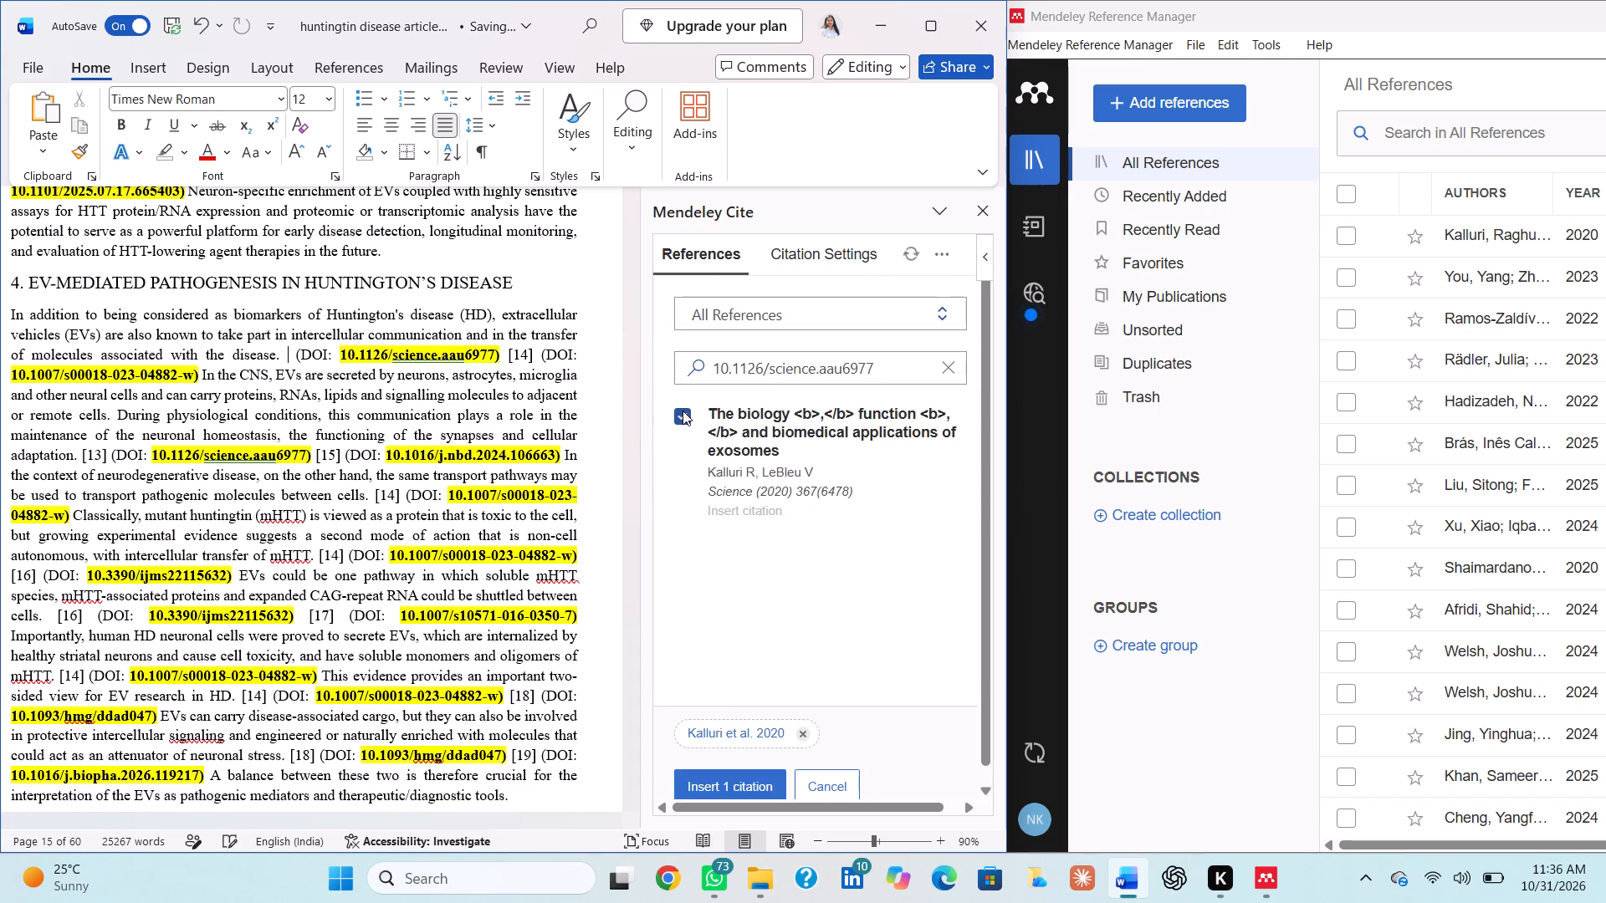
pyautogui.click(736, 784)
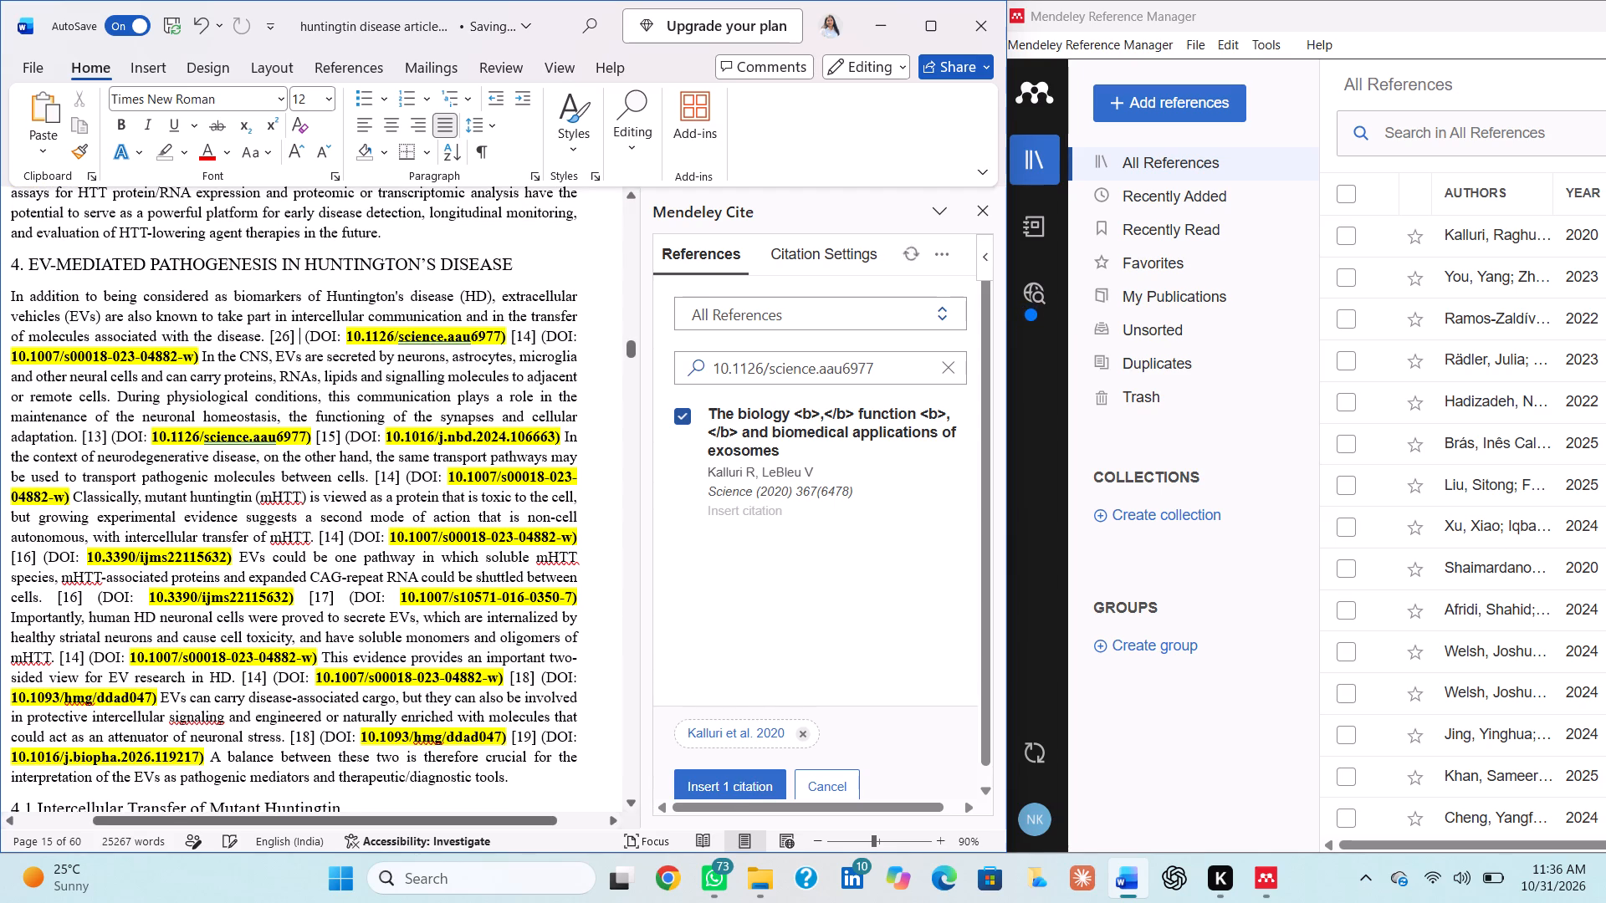
pyautogui.moveTo(12, 353); pyautogui.dragTo(191, 361)
pyautogui.hotkey('ctrl', 'c')
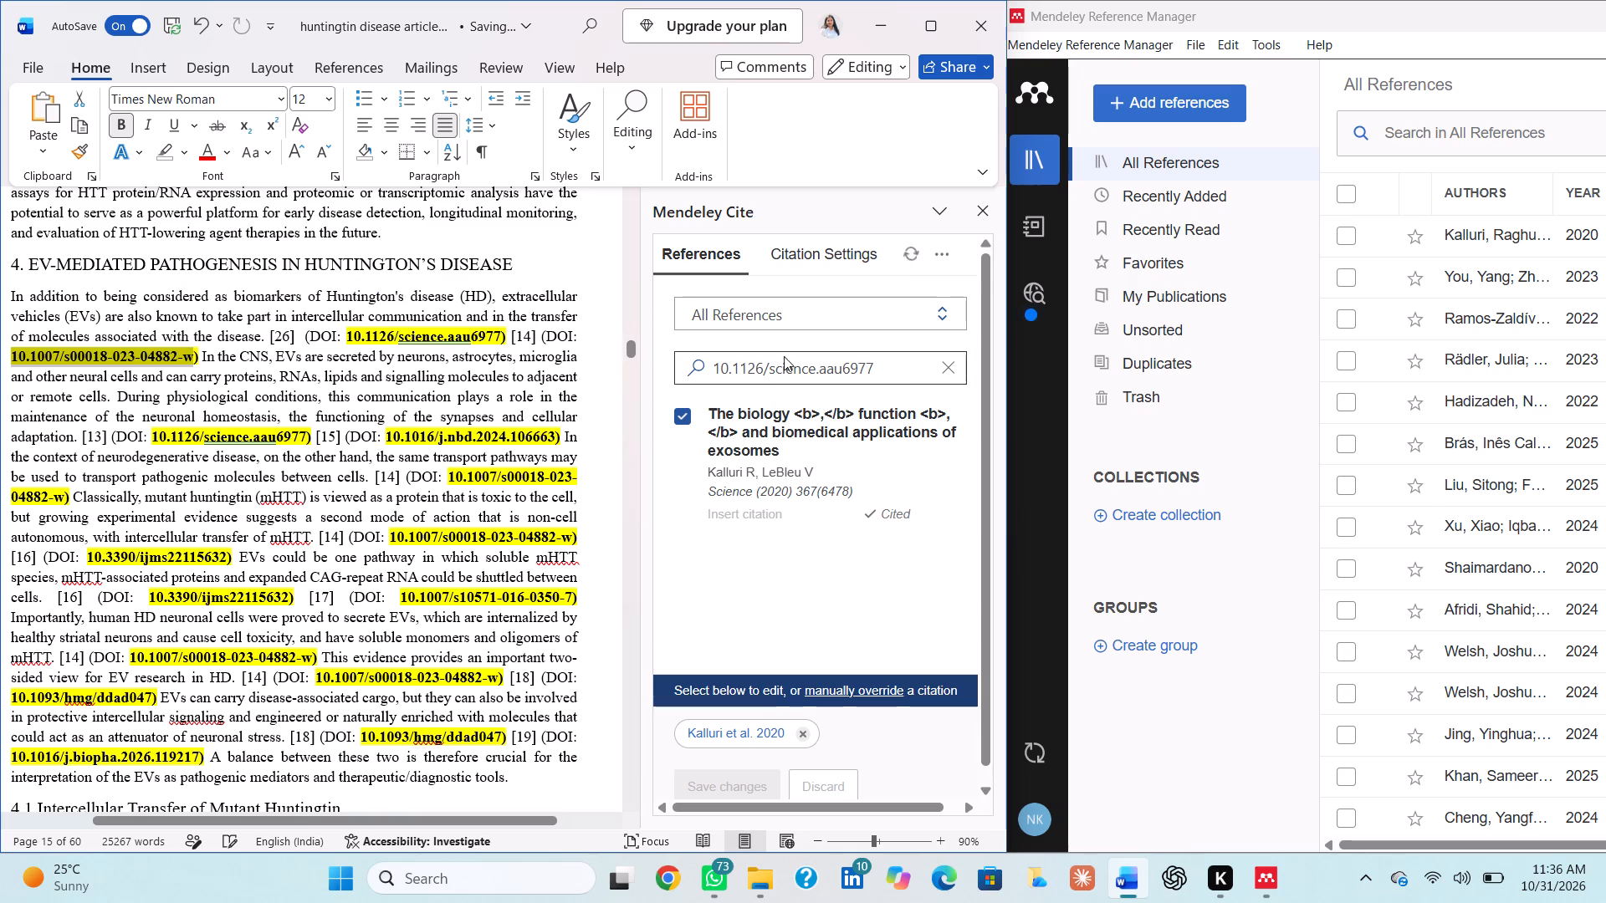
pyautogui.click(951, 377)
pyautogui.click(897, 370)
pyautogui.hotkey('ctrl', 'v')
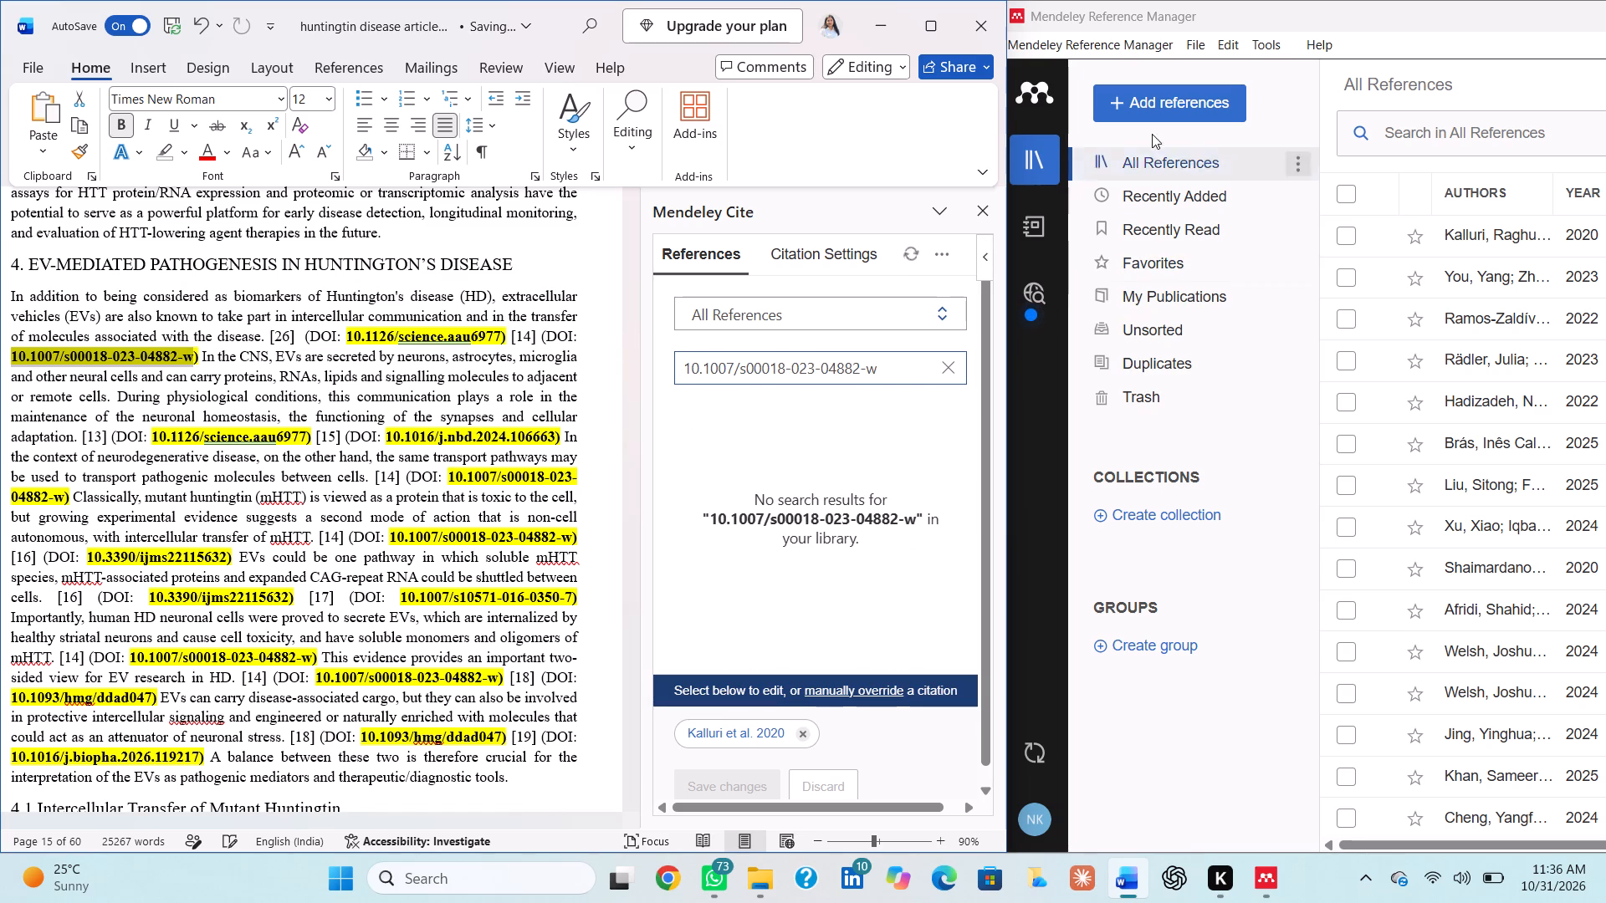
pyautogui.click(1152, 108)
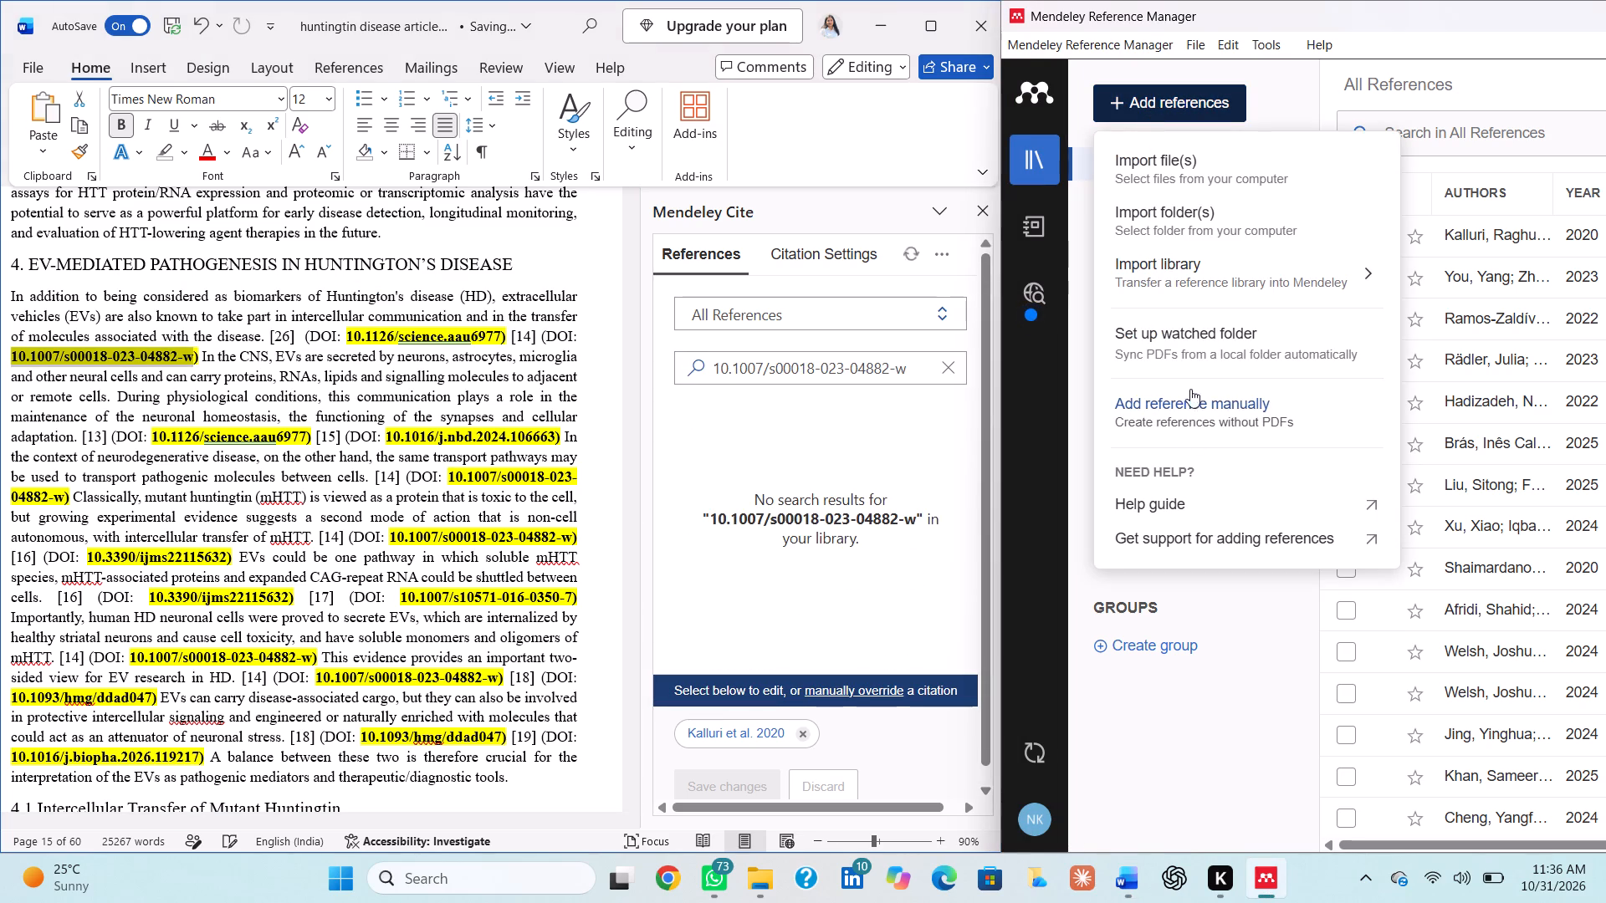
pyautogui.click(1190, 404)
pyautogui.click(1430, 199)
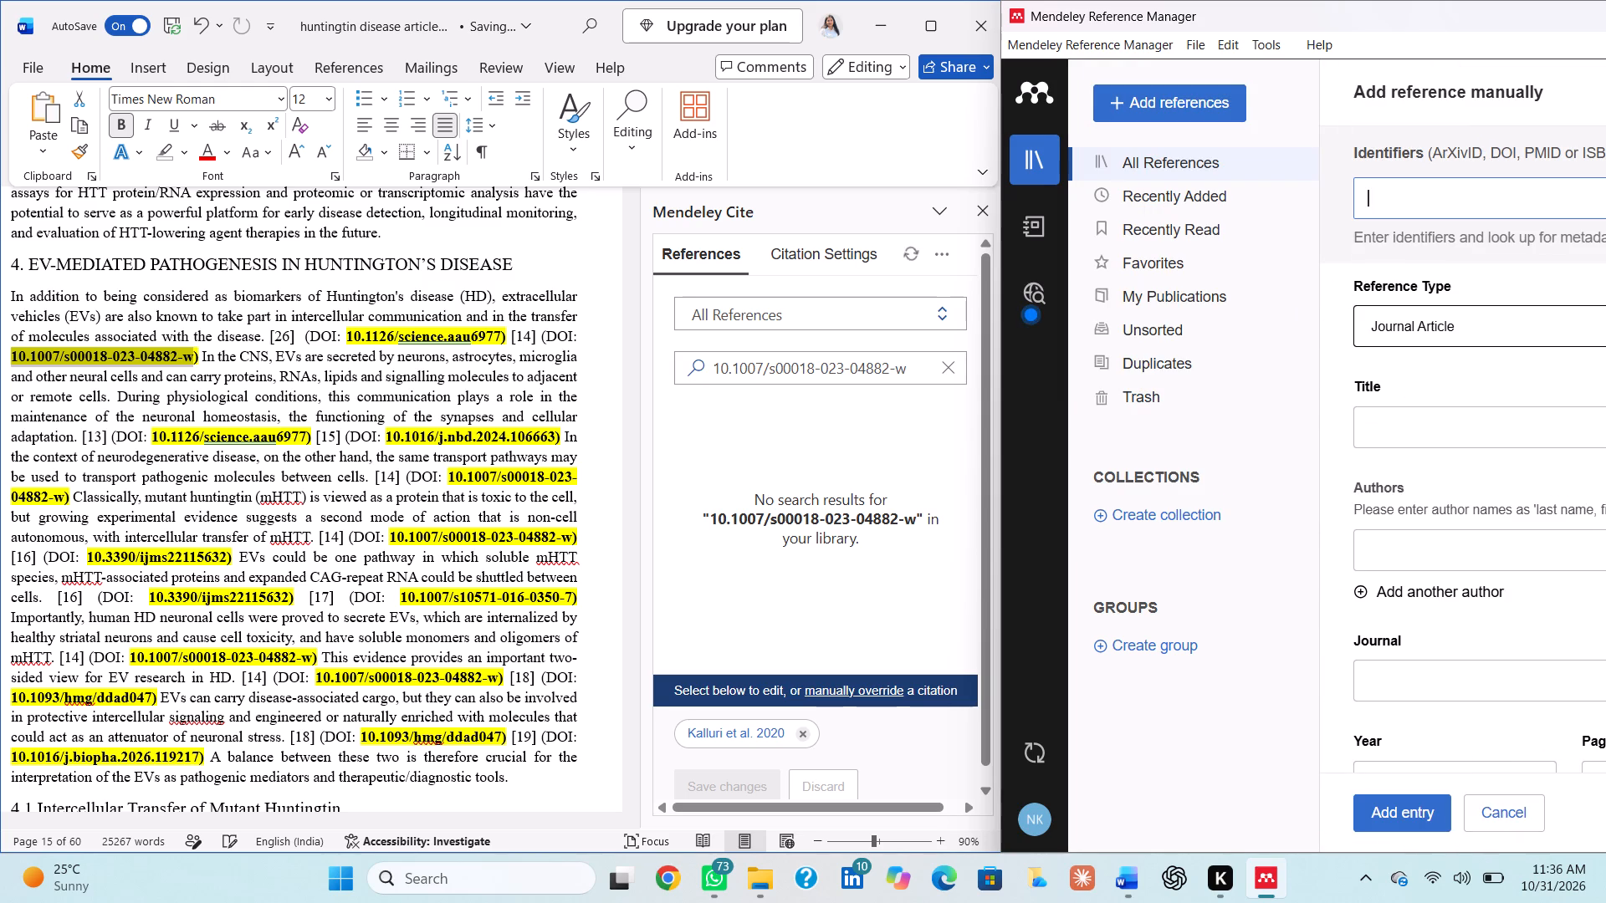
pyautogui.hotkey('ctrl', 'v')
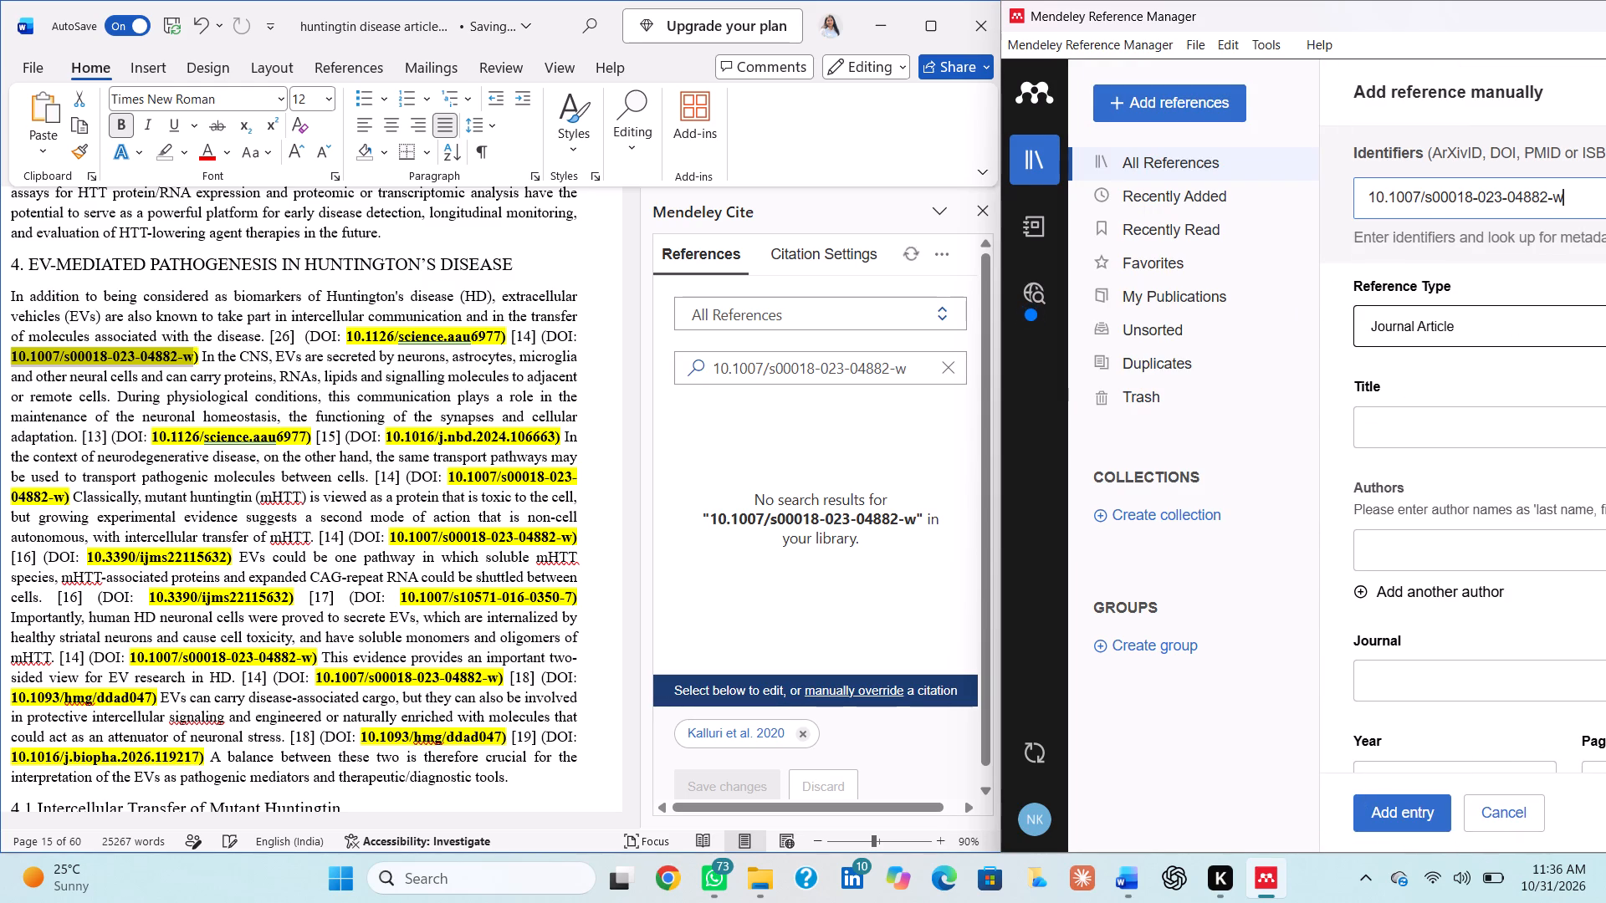
pyautogui.press('Return')
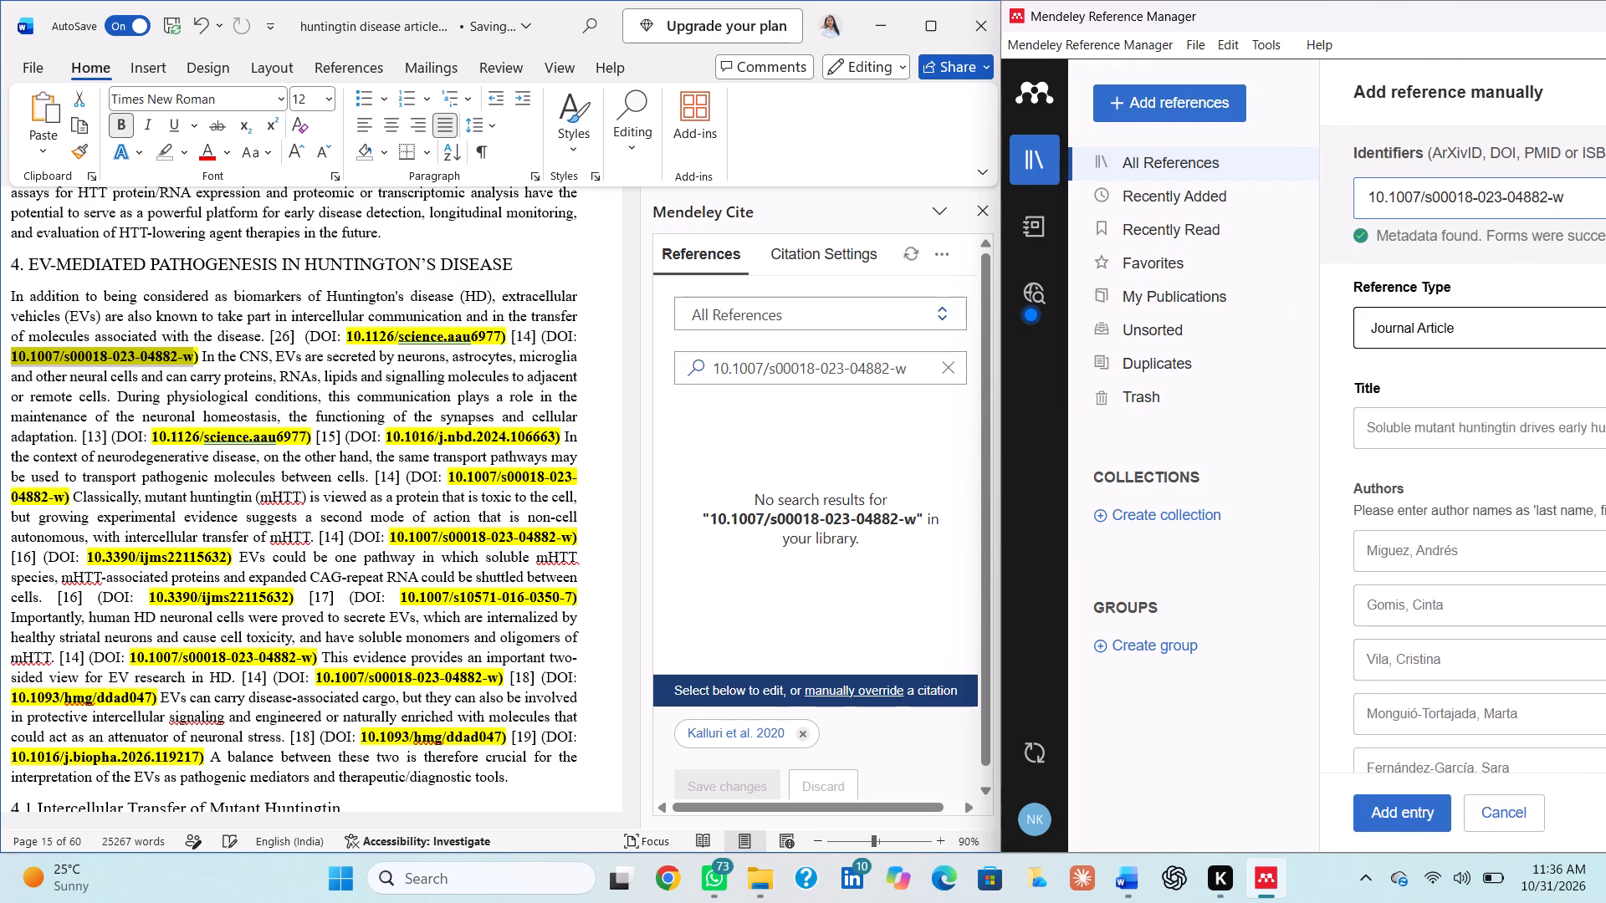
pyautogui.click(1390, 820)
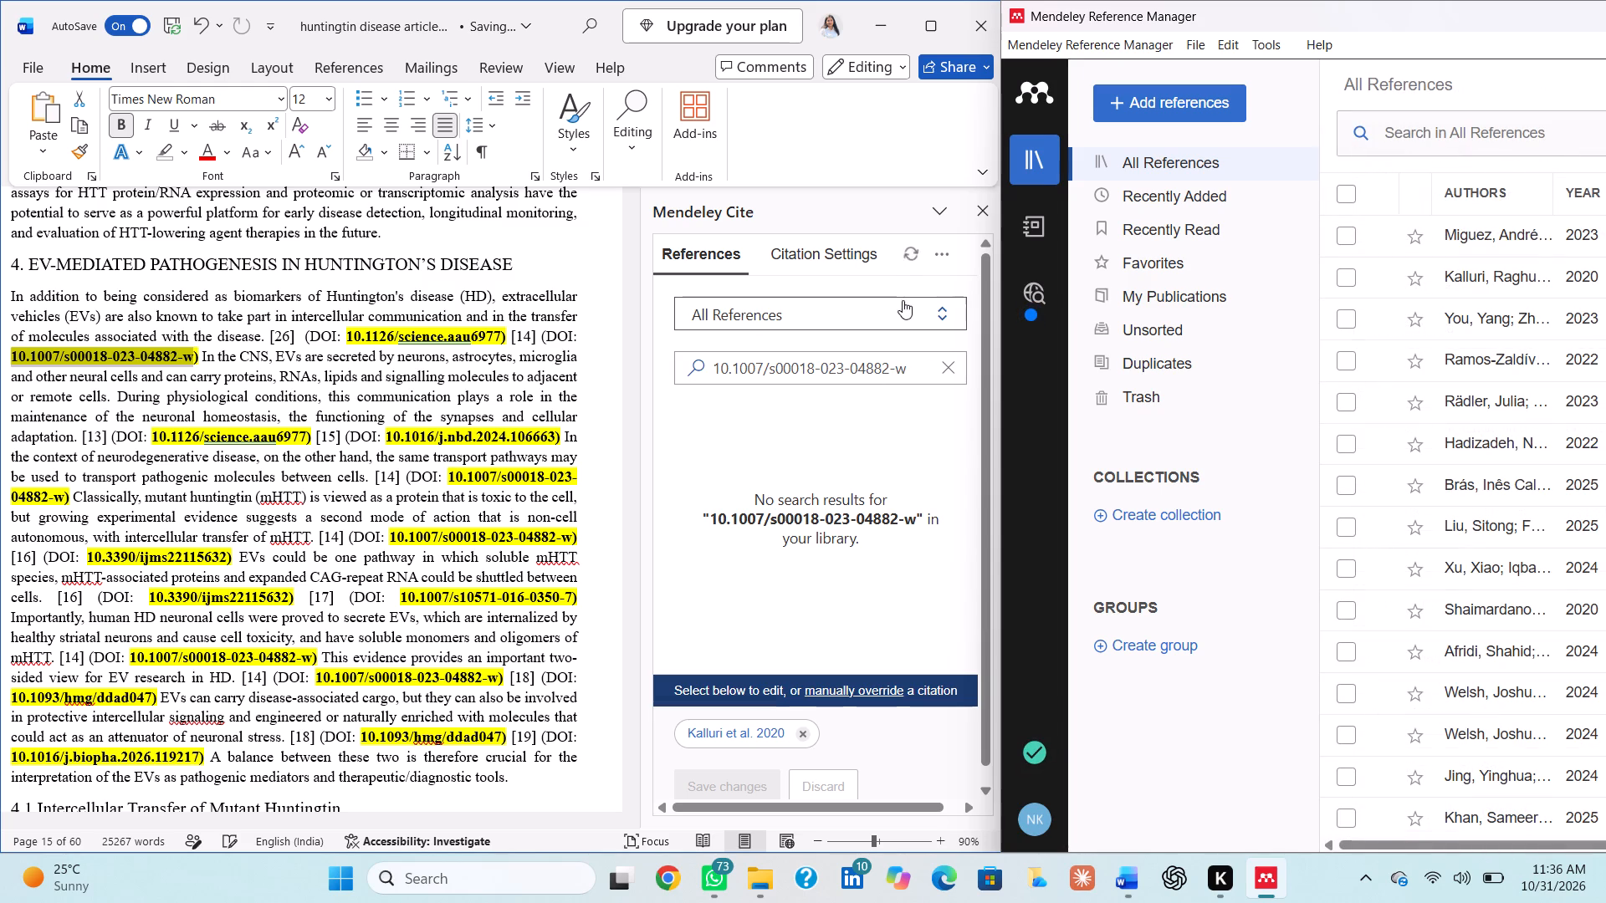
pyautogui.click(532, 334)
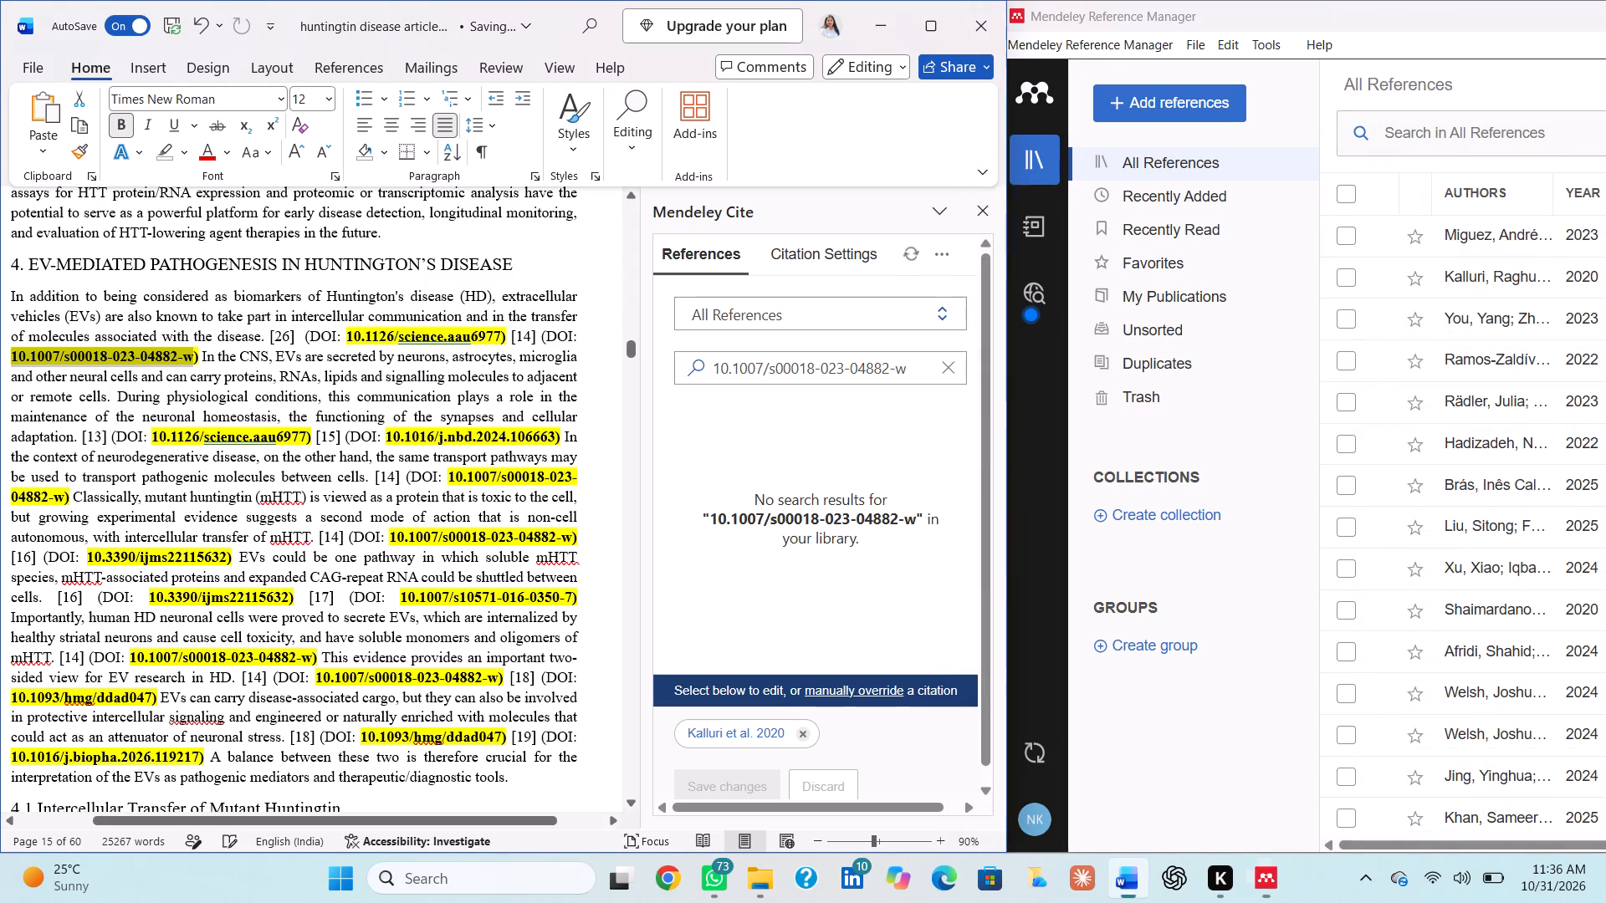
pyautogui.click(537, 338)
pyautogui.press('BackSpace')
pyautogui.press('BackSpace')
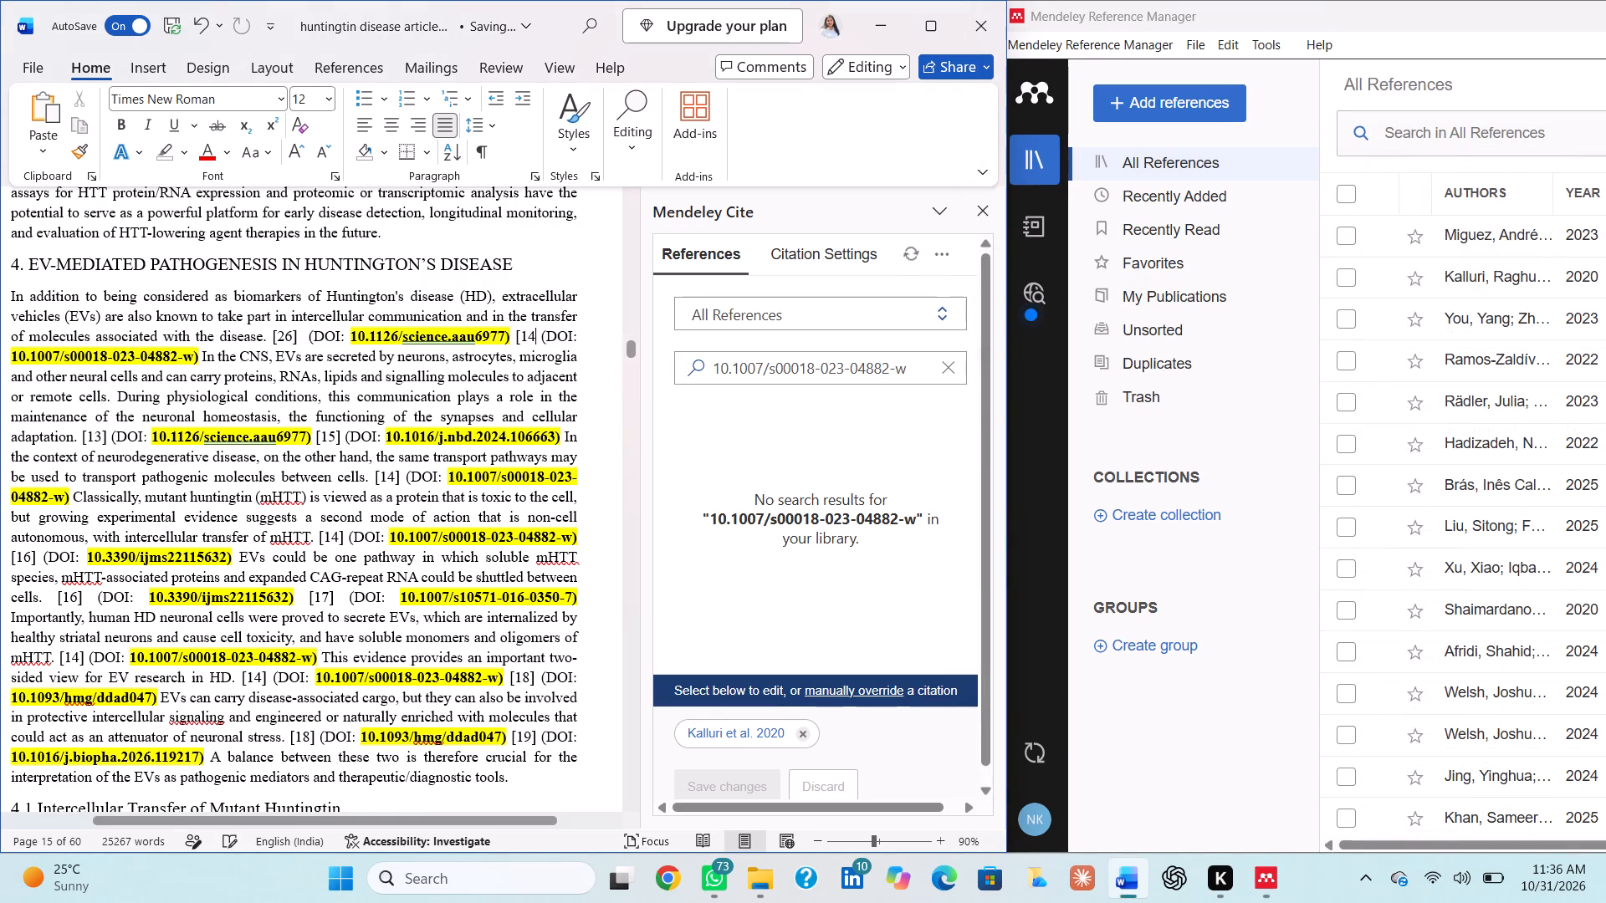
pyautogui.press('BackSpace')
pyautogui.press('BackSpace')
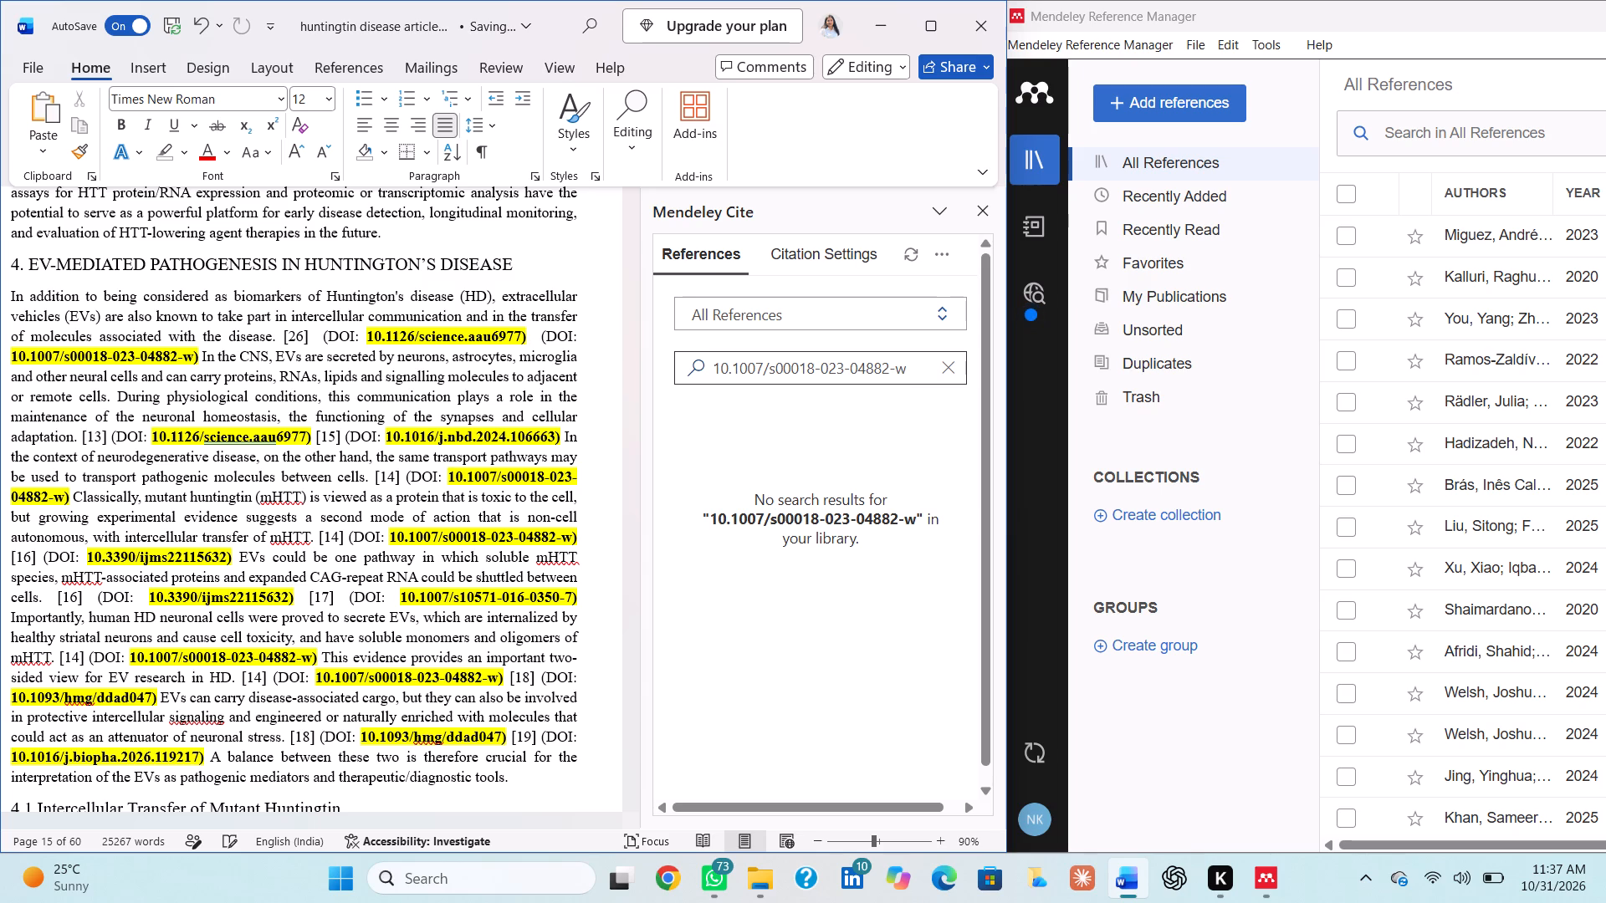
pyautogui.click(909, 242)
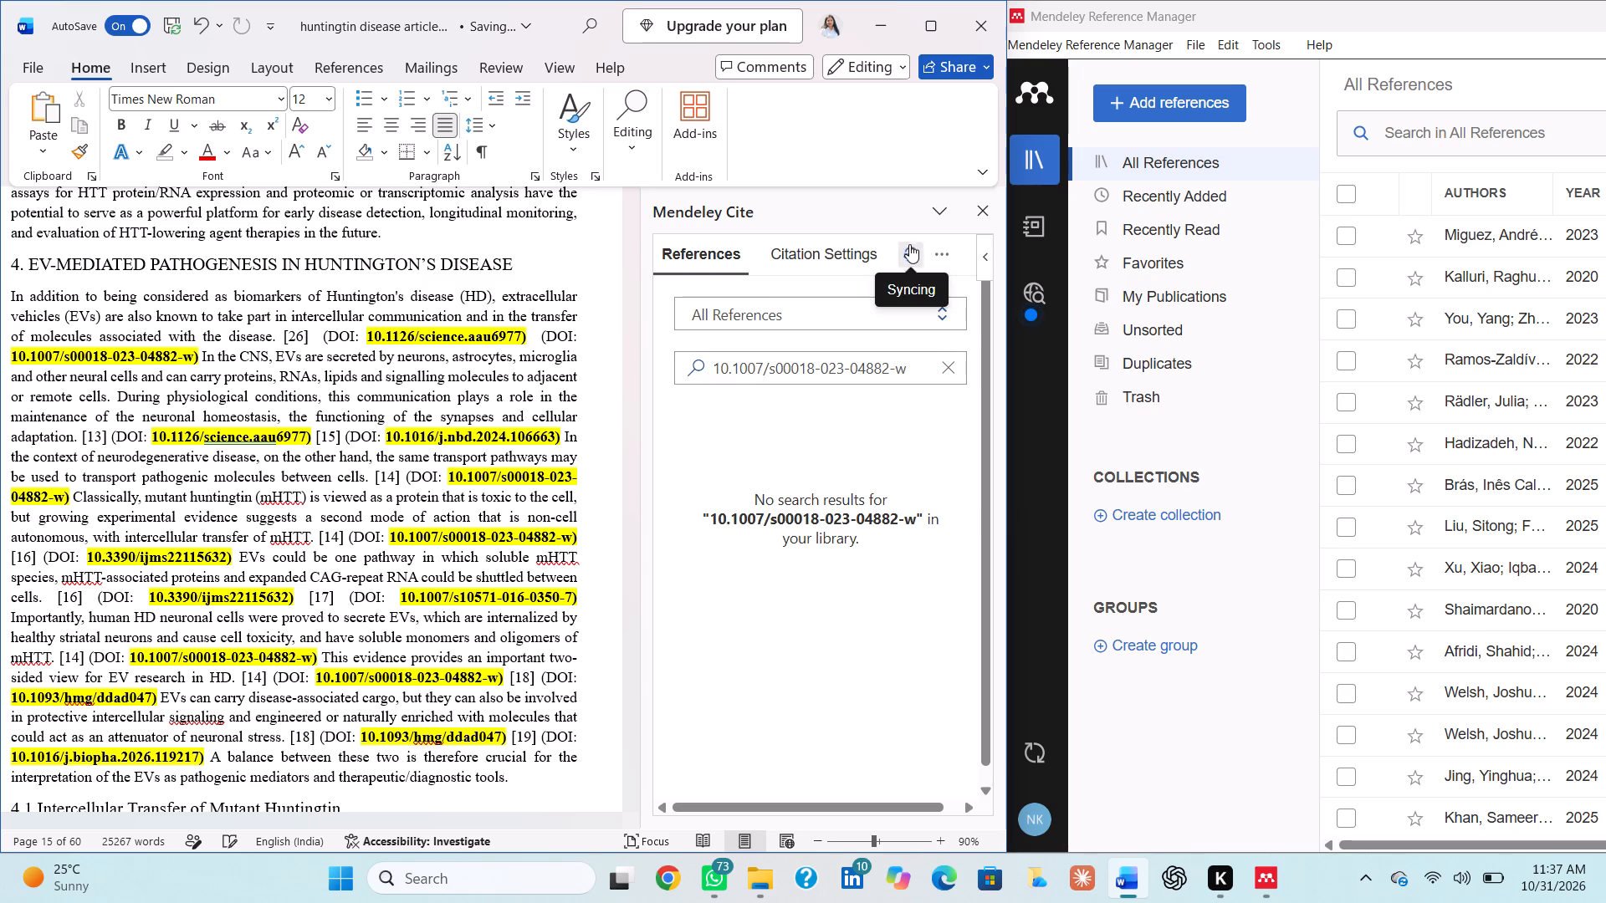
pyautogui.click(667, 414)
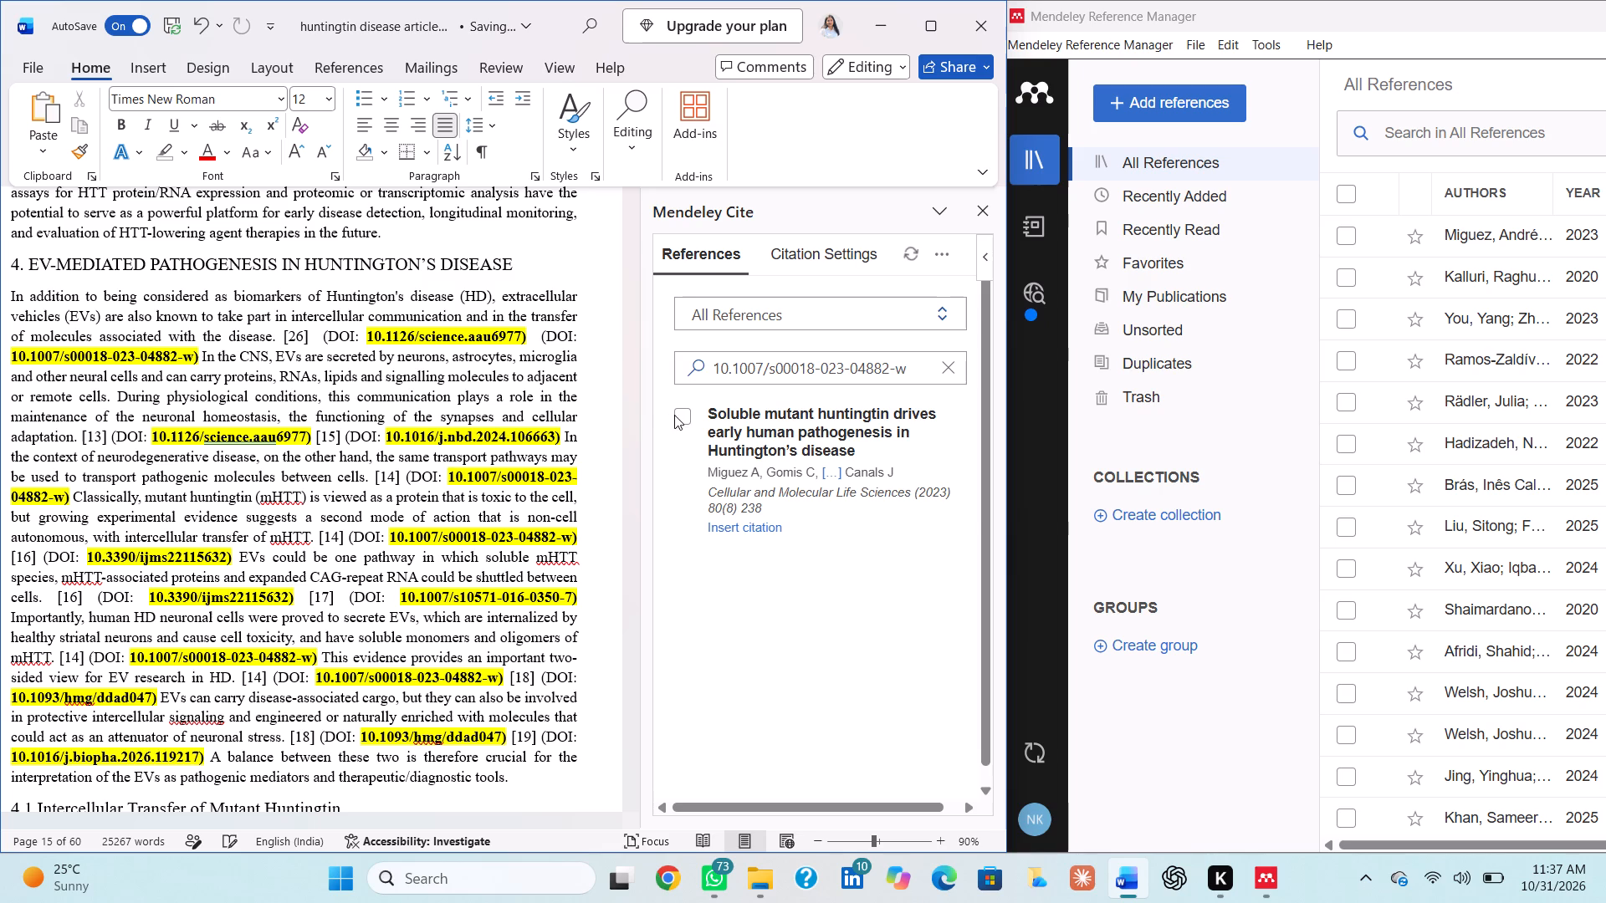
pyautogui.click(691, 417)
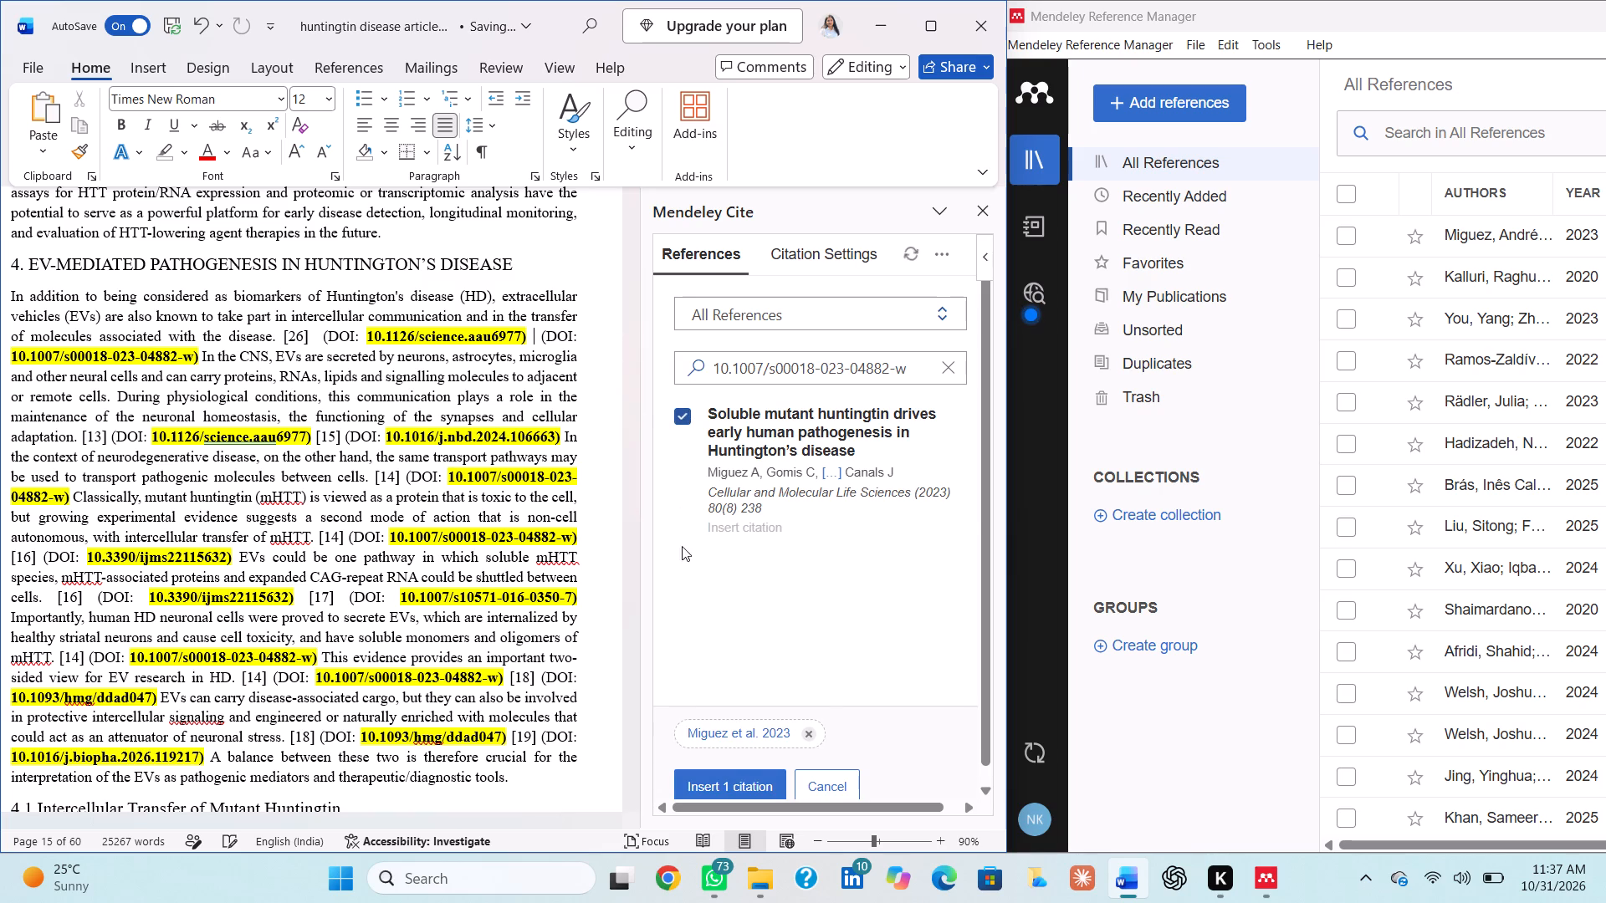
pyautogui.click(749, 785)
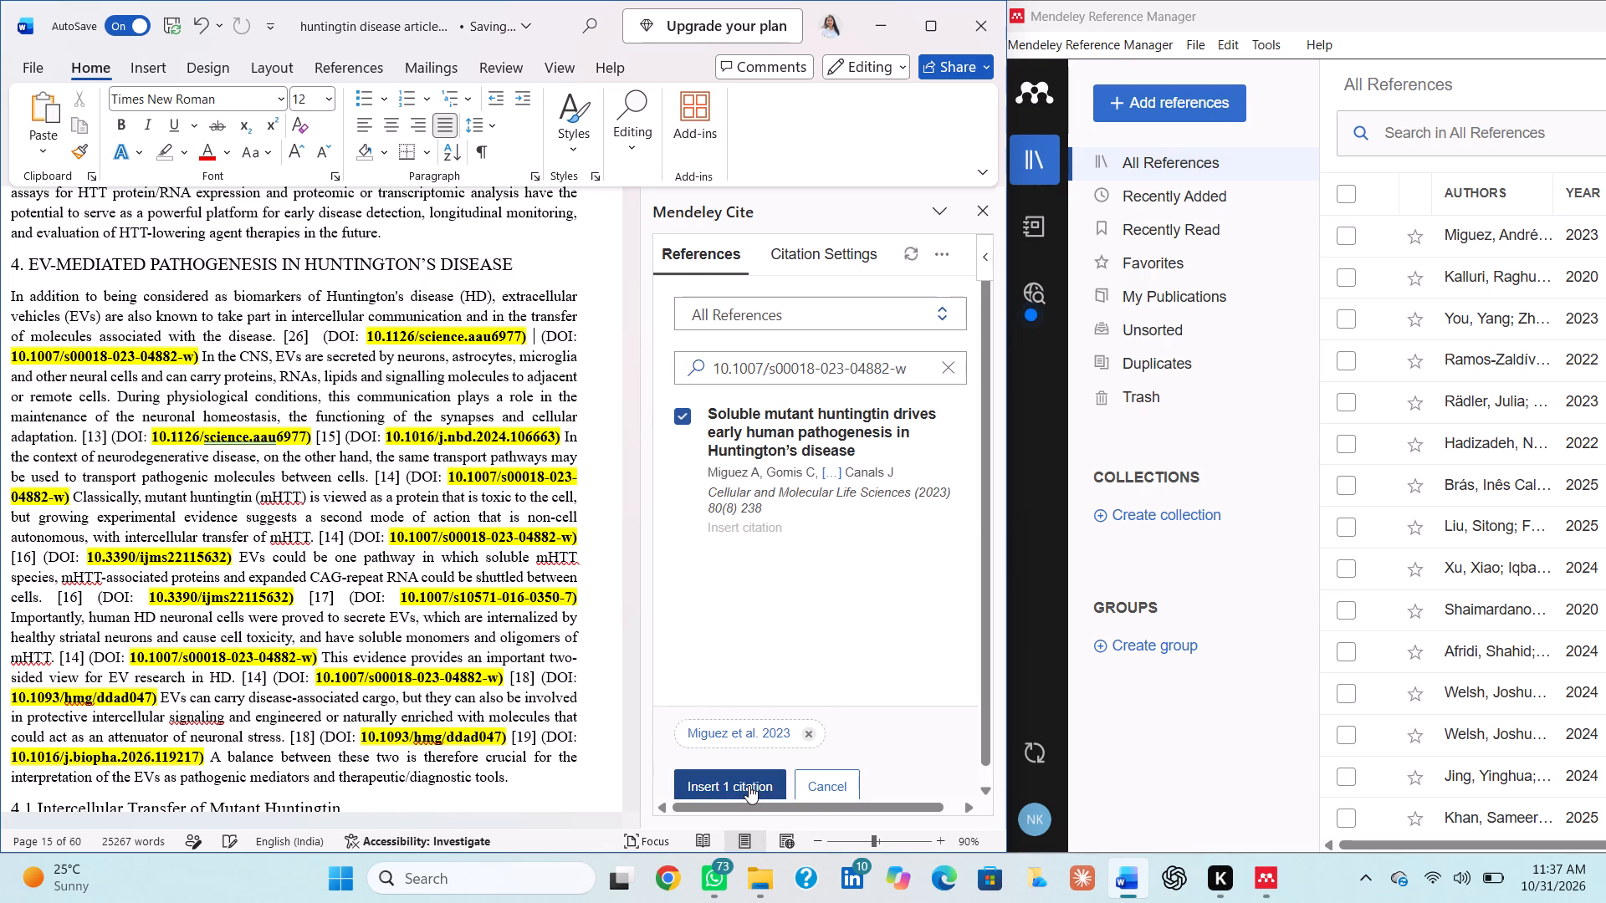